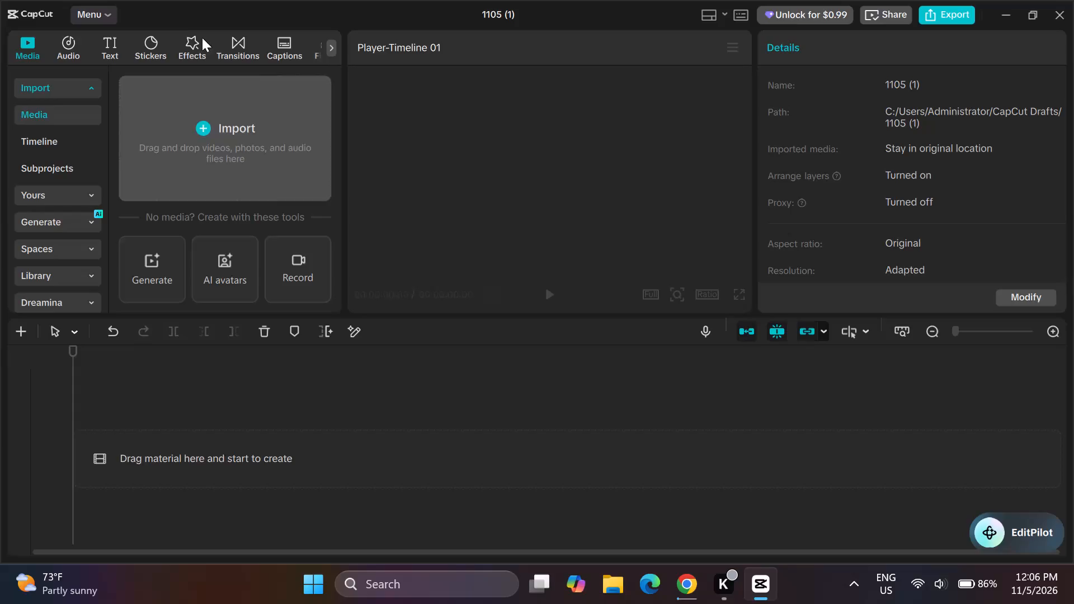
# Import the red Mustang picture, WhatsApp Image 2026-10-29 at 13.44.48.jpeg, from the device's Gallery folder.
pyautogui.click(200, 125)
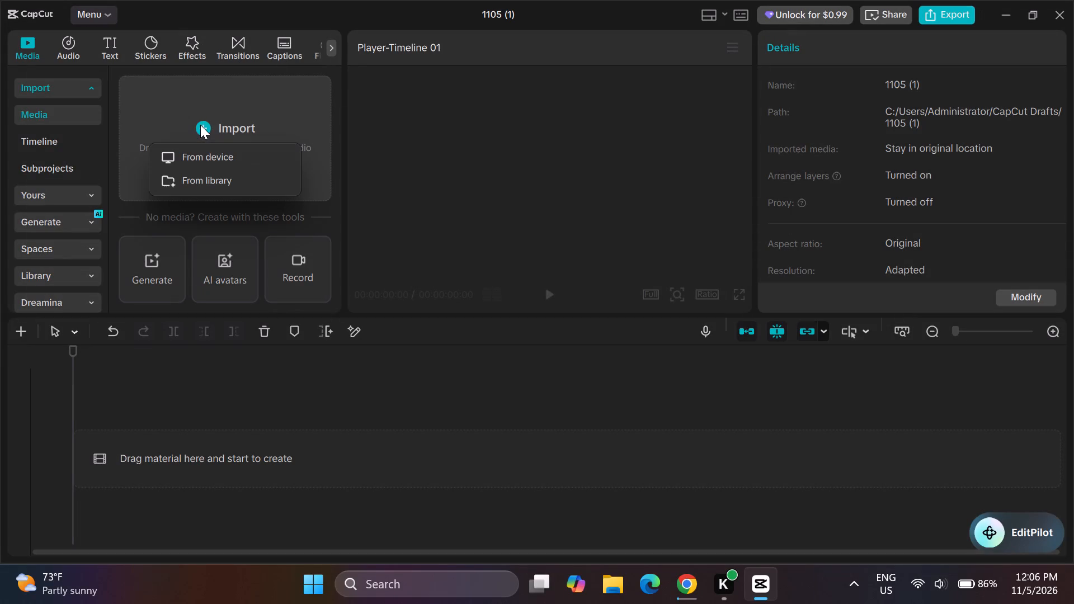
pyautogui.click(195, 152)
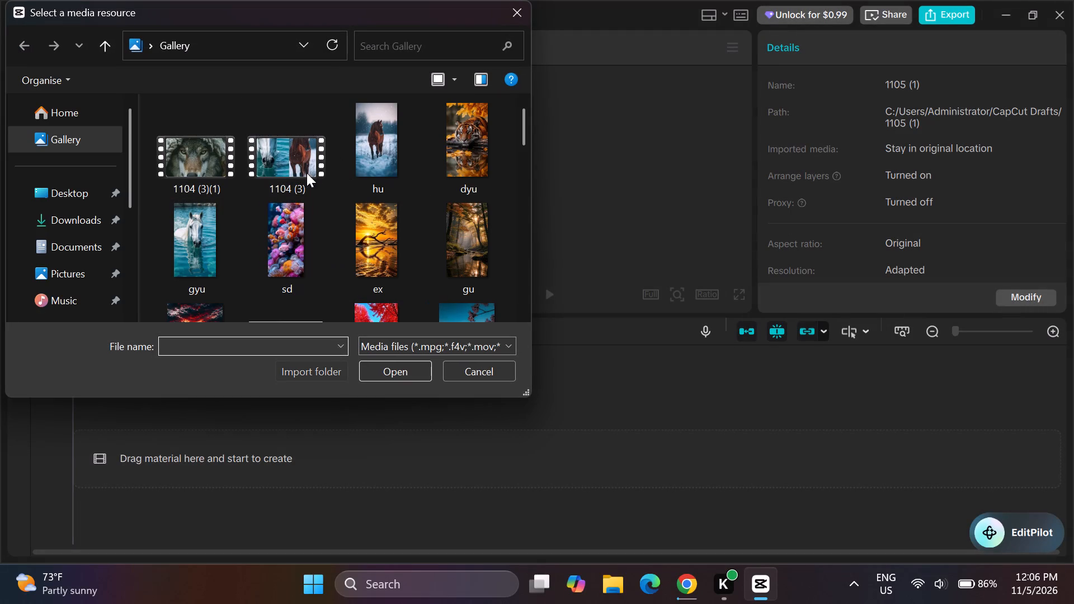
pyautogui.scroll(-1, 290, 248)
pyautogui.scroll(1, 290, 248)
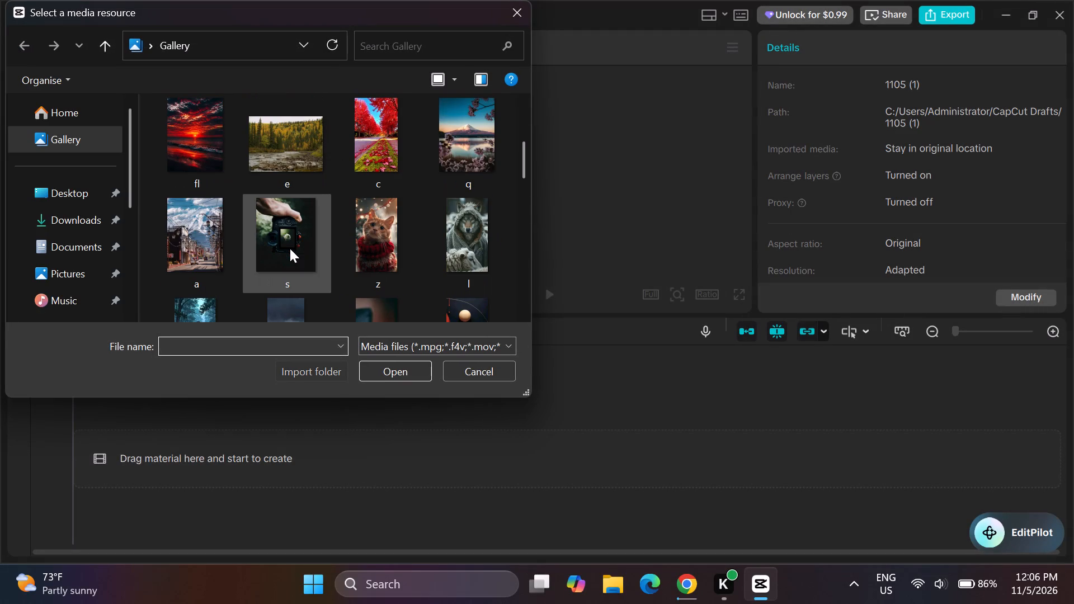
pyautogui.scroll(1, 290, 248)
pyautogui.scroll(-1, 290, 248)
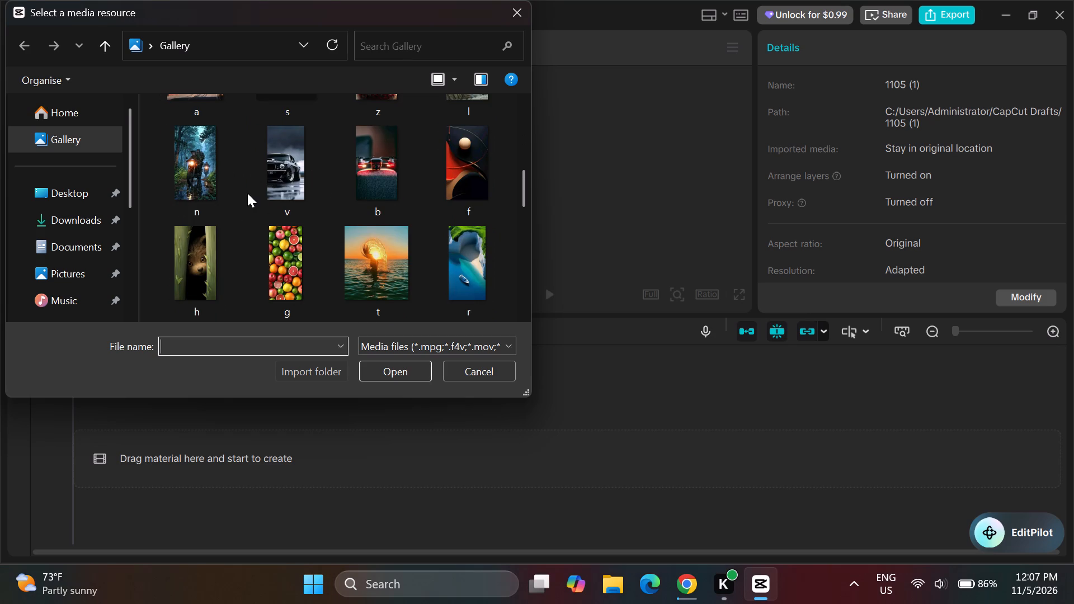
pyautogui.scroll(1, 295, 181)
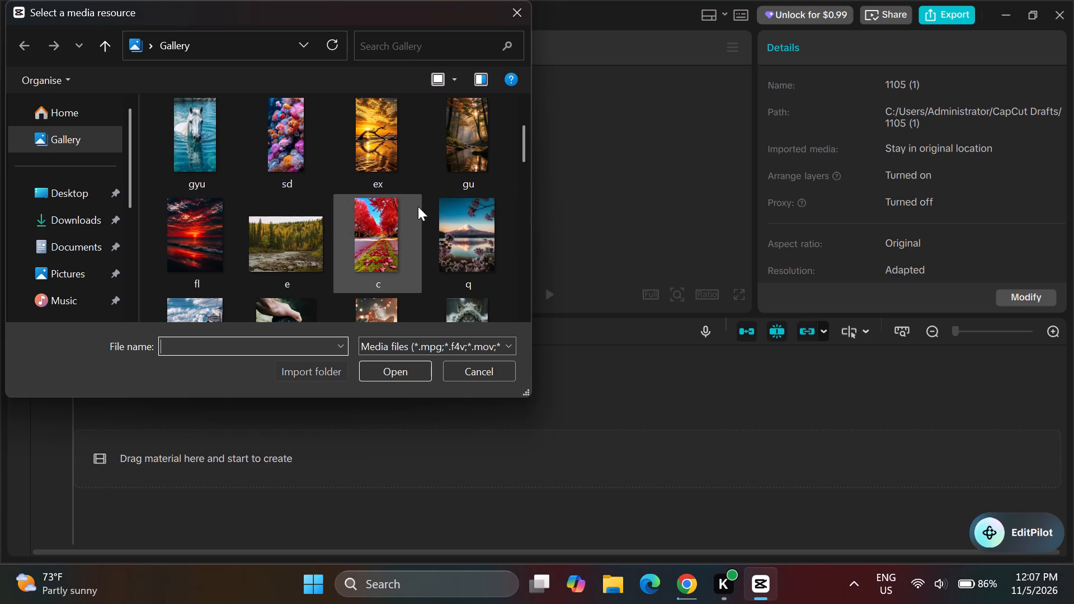
pyautogui.scroll(-2, 267, 256)
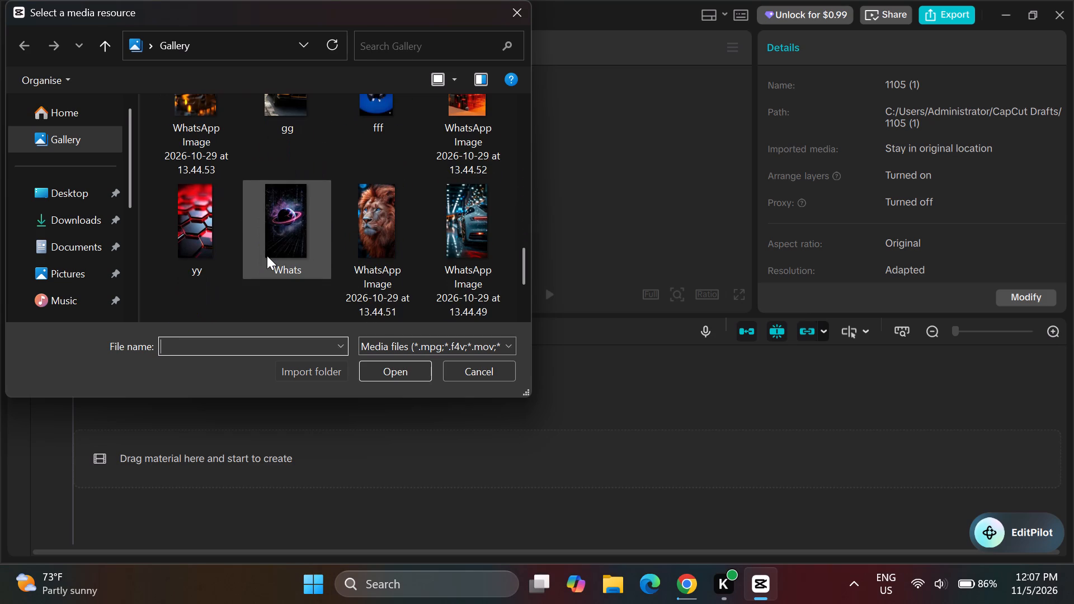
pyautogui.scroll(-1, 267, 256)
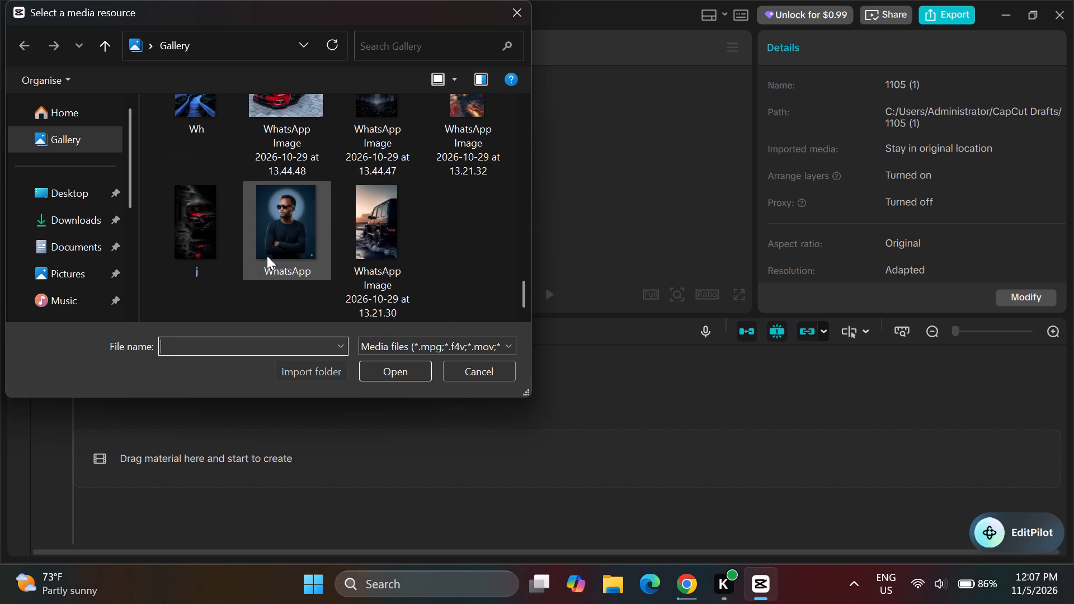
pyautogui.scroll(1, 271, 242)
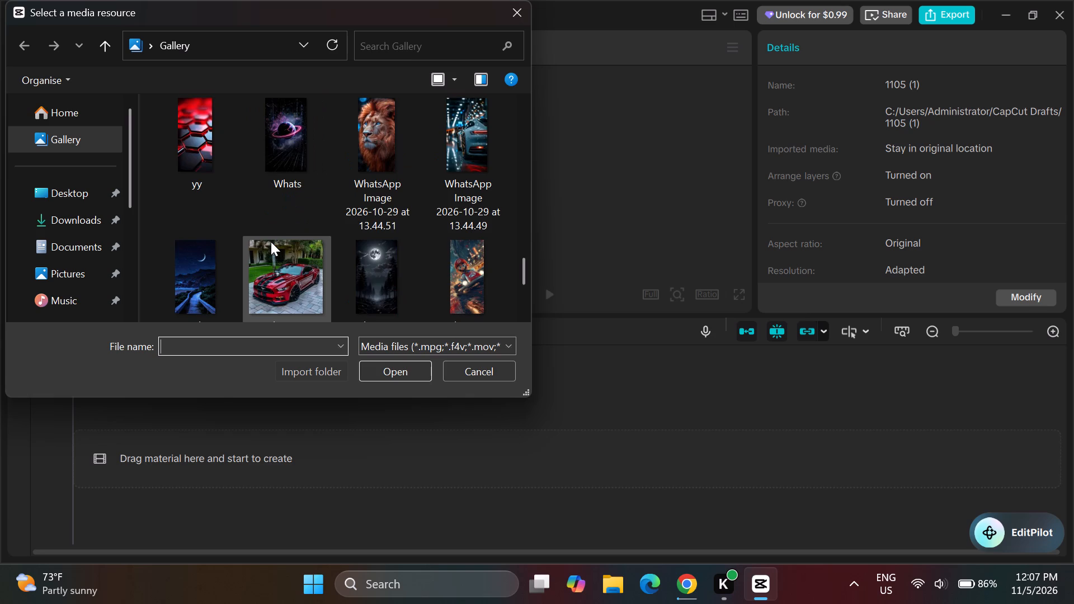
pyautogui.scroll(-1, 271, 242)
pyautogui.doubleClick(271, 242)
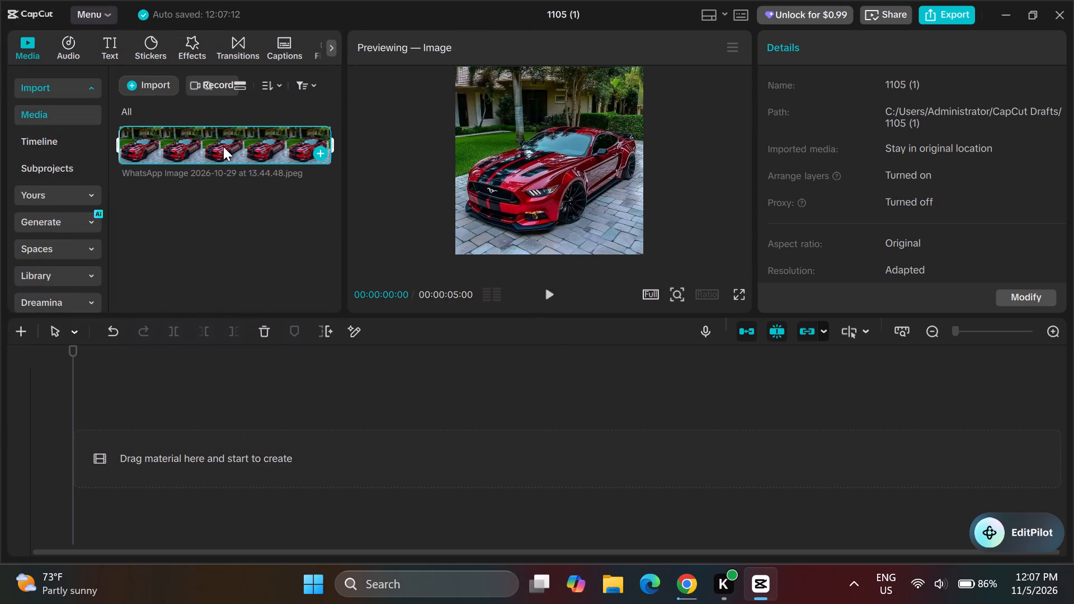
# Place the imported red car image on the main timeline track, starting at 00:00.
pyautogui.moveTo(223, 147); pyautogui.dragTo(169, 468)
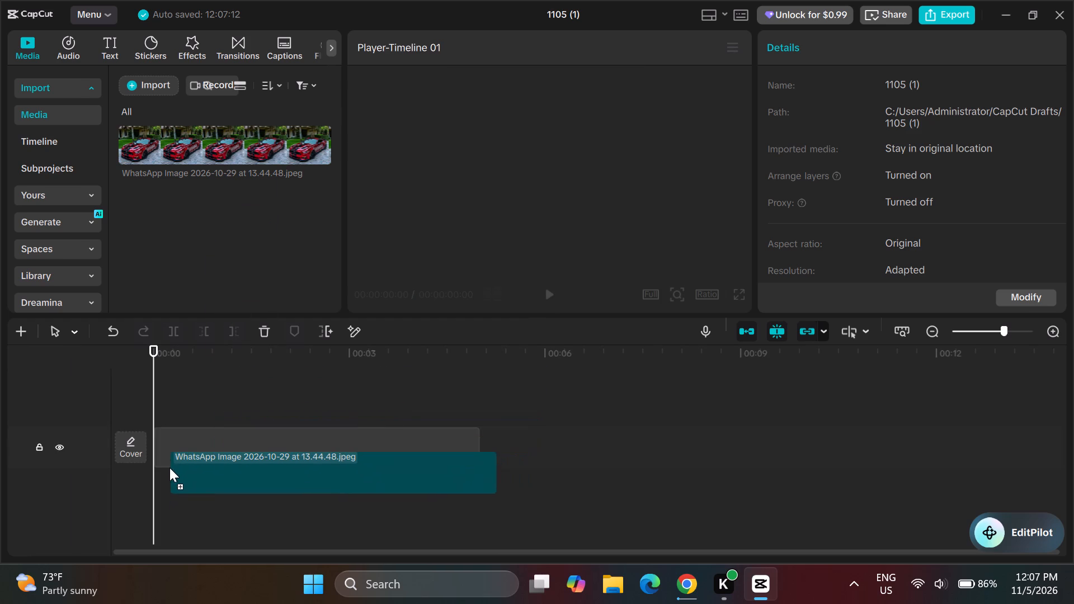
pyautogui.moveTo(169, 468); pyautogui.dragTo(159, 447)
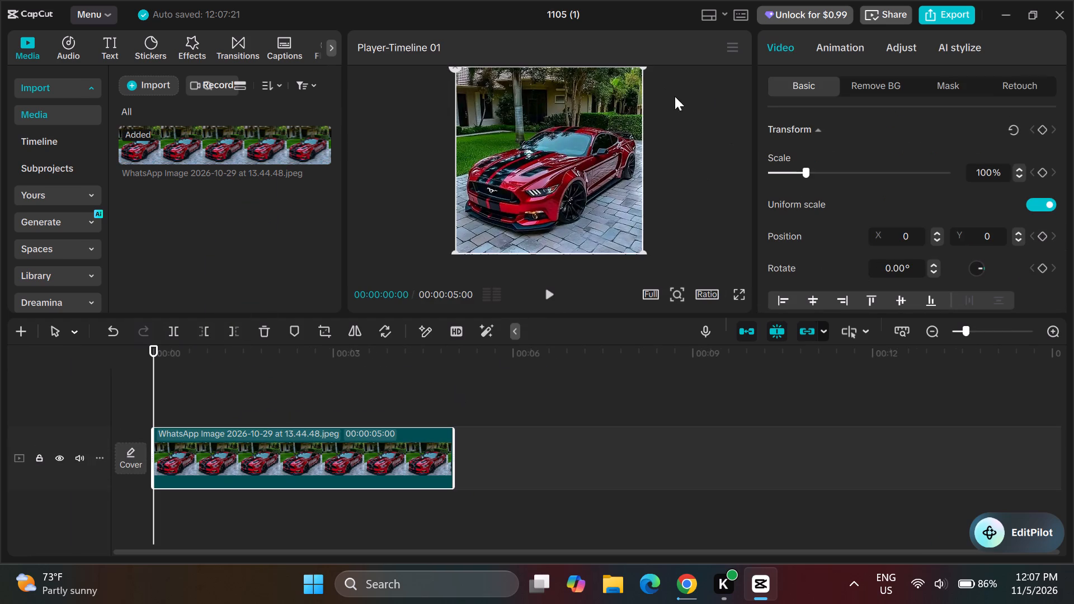
# Scale the car image clip to 117% with uniform scale kept on.
pyautogui.click(864, 169)
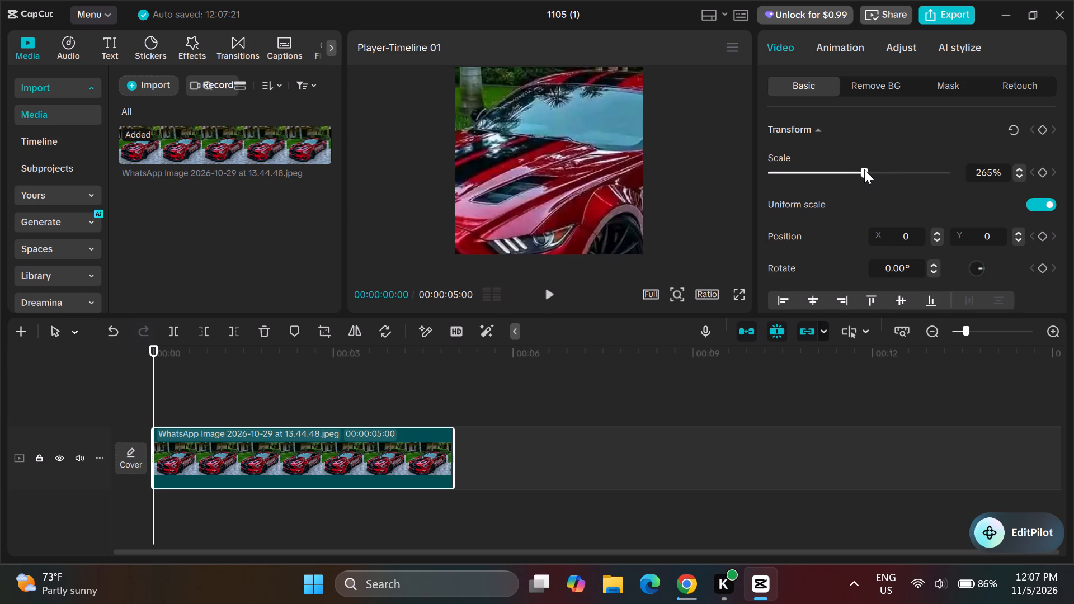
pyautogui.click(836, 172)
pyautogui.click(836, 172)
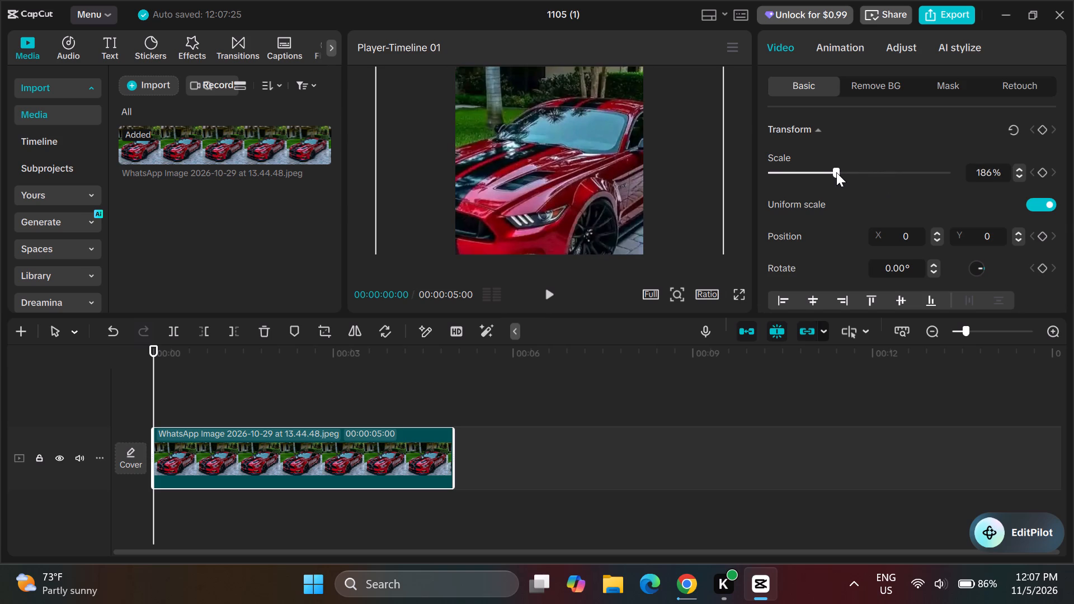
pyautogui.click(812, 169)
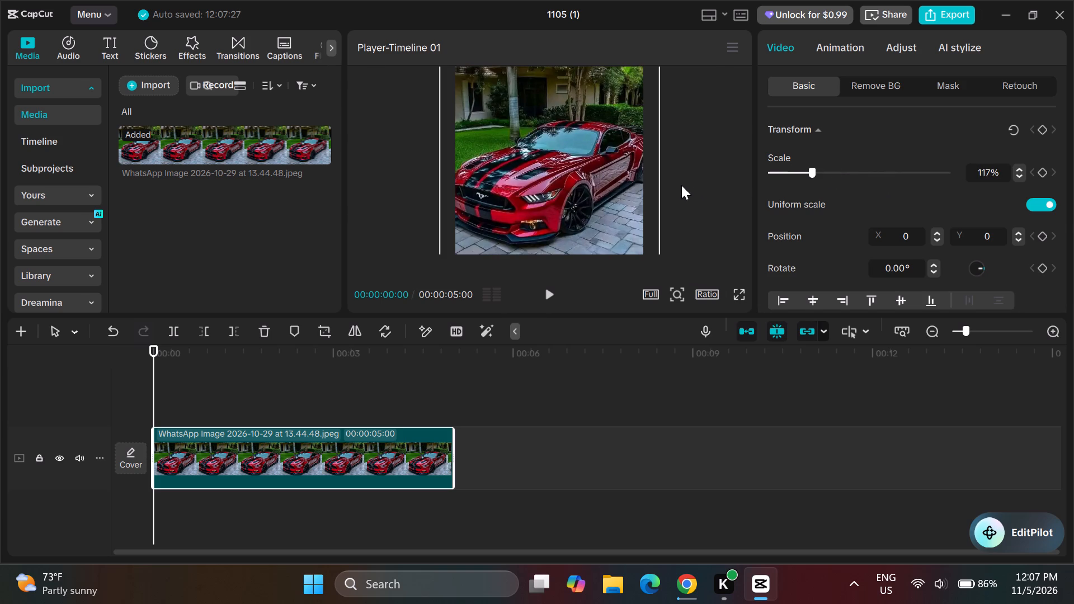
# Shift the car image horizontally in the frame to X position -335, keeping Y at 0.
pyautogui.moveTo(658, 176); pyautogui.dragTo(681, 175)
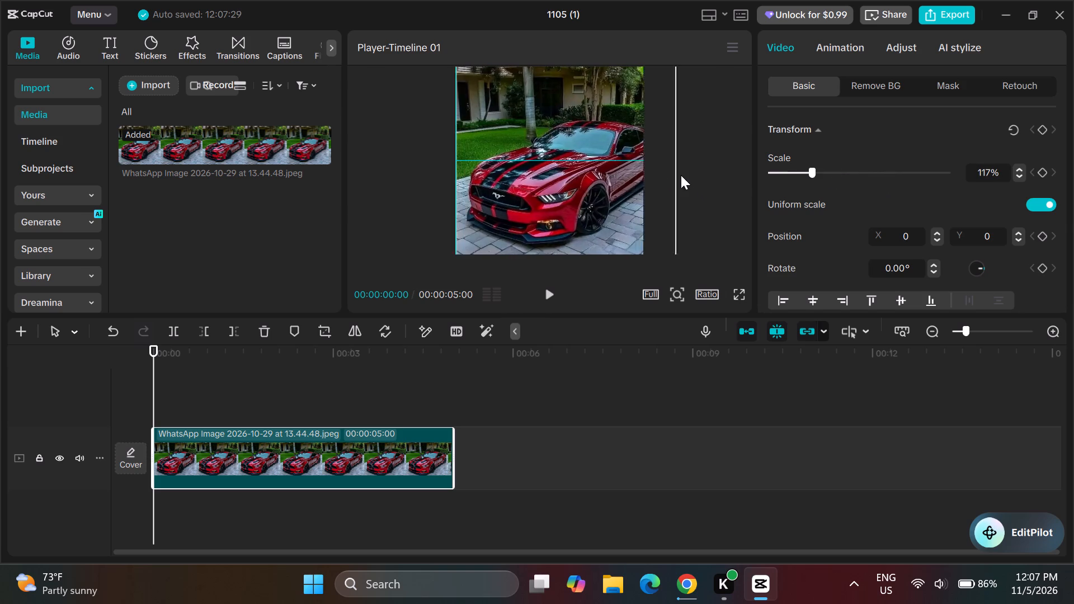
pyautogui.moveTo(681, 175); pyautogui.dragTo(642, 177)
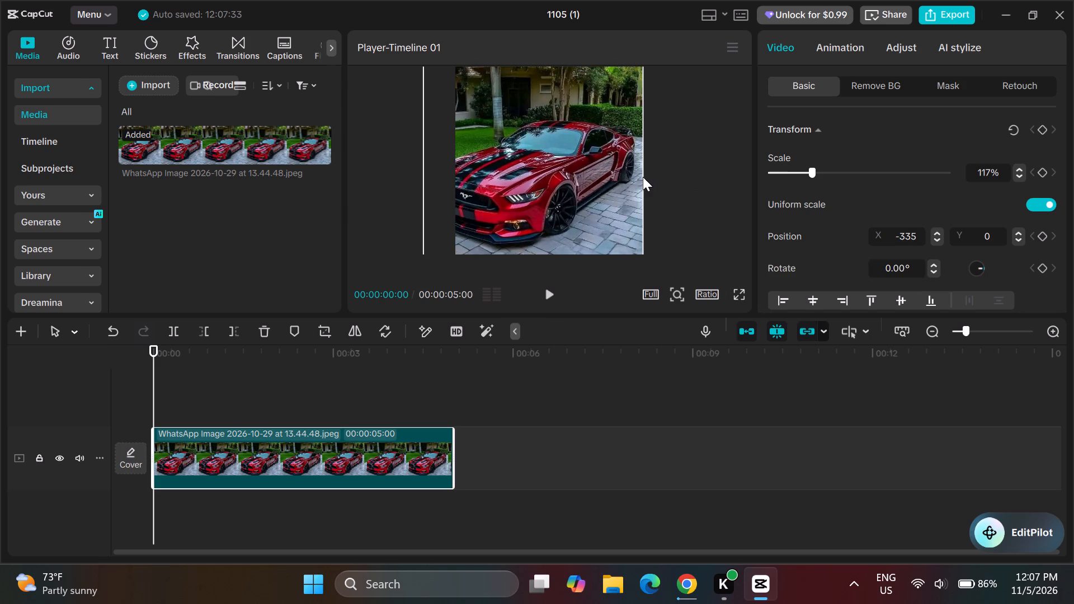
# Open the preview playback quality options.
pyautogui.click(651, 294)
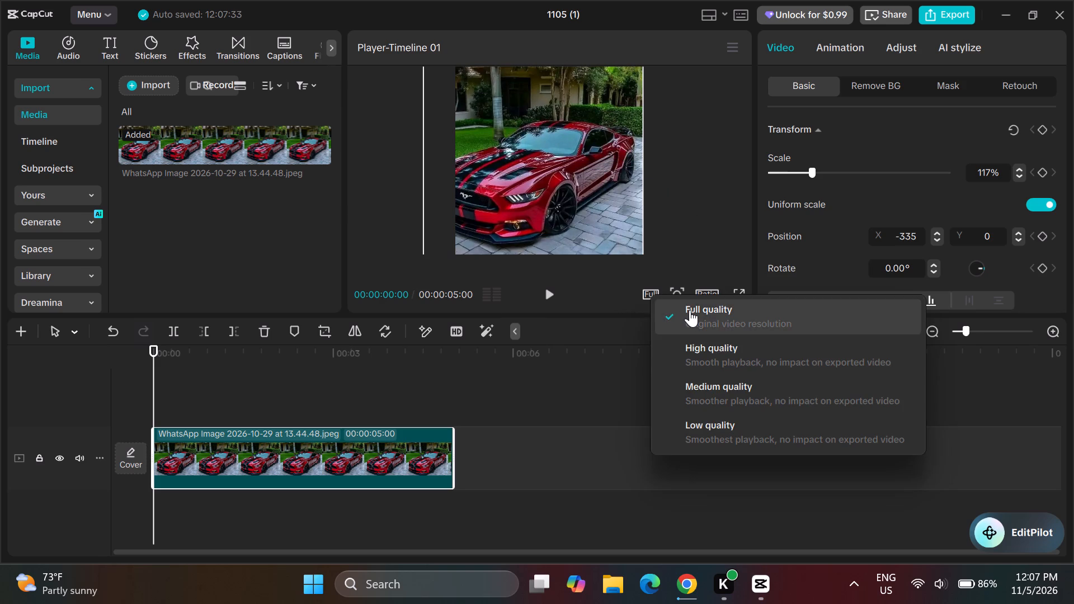
# Set the preview's playback quality to Full quality.
pyautogui.click(696, 313)
pyautogui.click(648, 292)
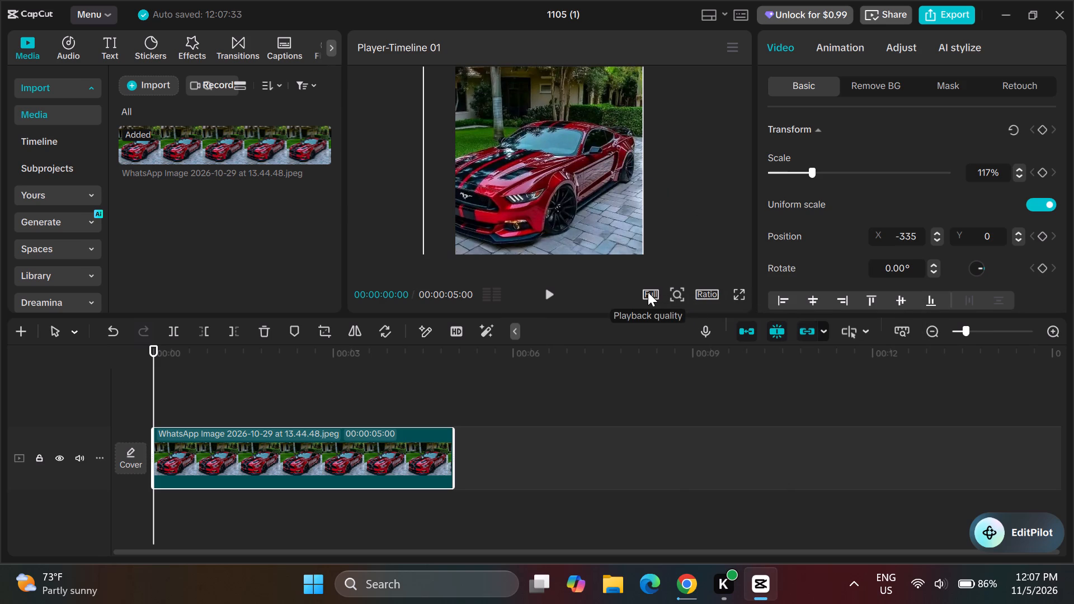
pyautogui.click(695, 308)
# Move the car image horizontally in the preview to the centre of the frame, at X position 0.
pyautogui.moveTo(596, 202); pyautogui.dragTo(613, 204)
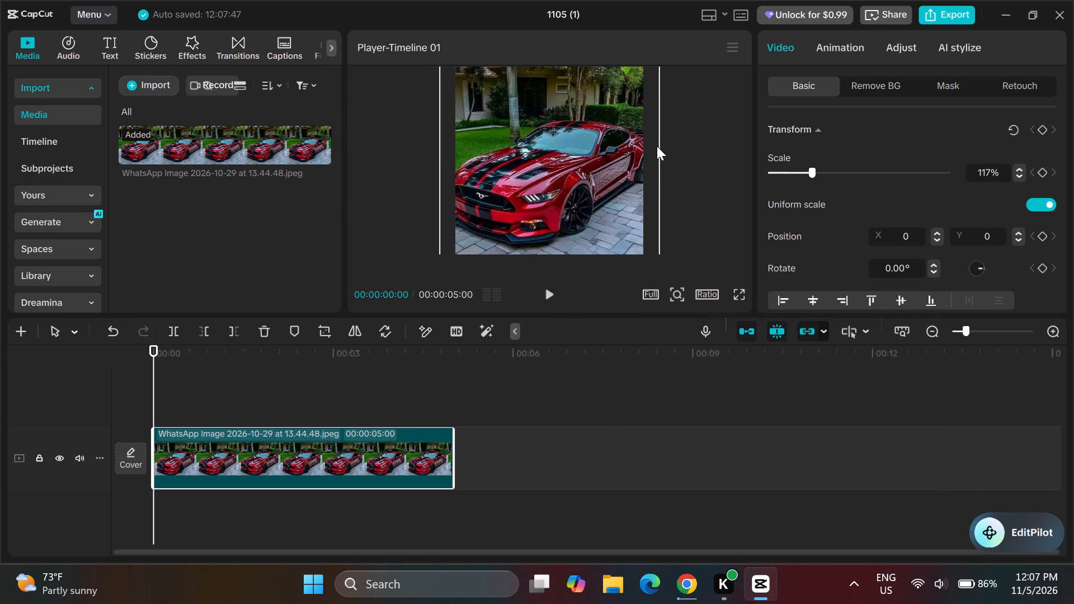
# Adjust the car clip's scale to about 127%.
pyautogui.click(823, 175)
pyautogui.click(800, 170)
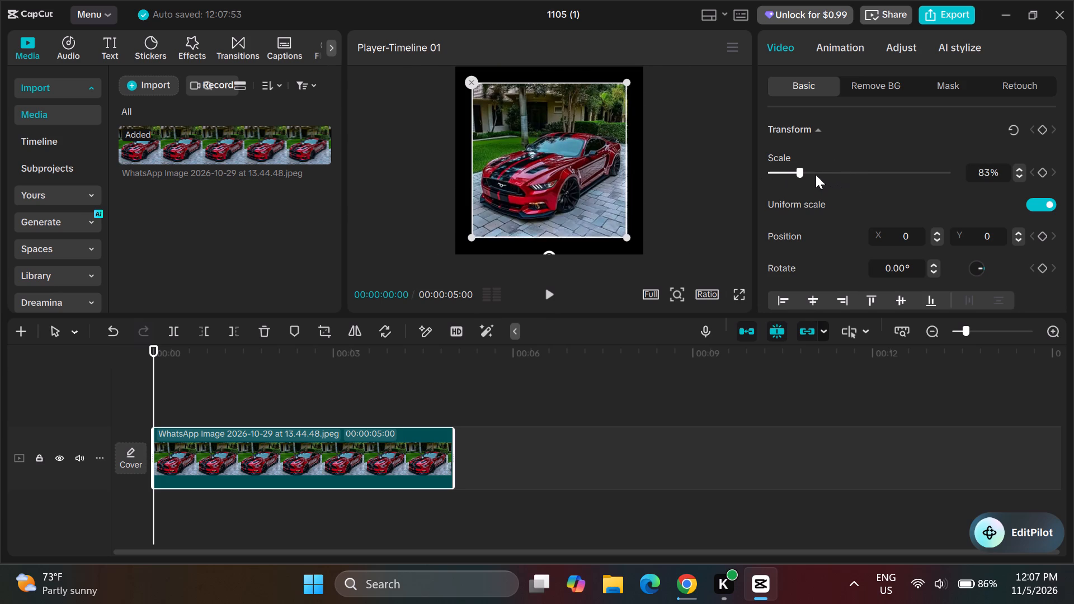
pyautogui.click(816, 174)
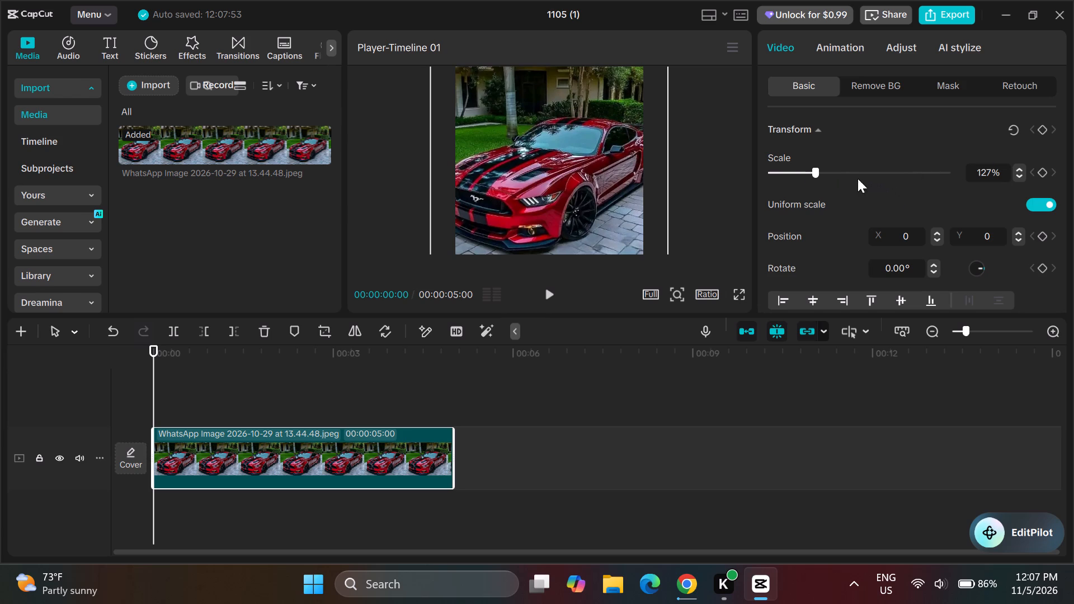
pyautogui.click(800, 169)
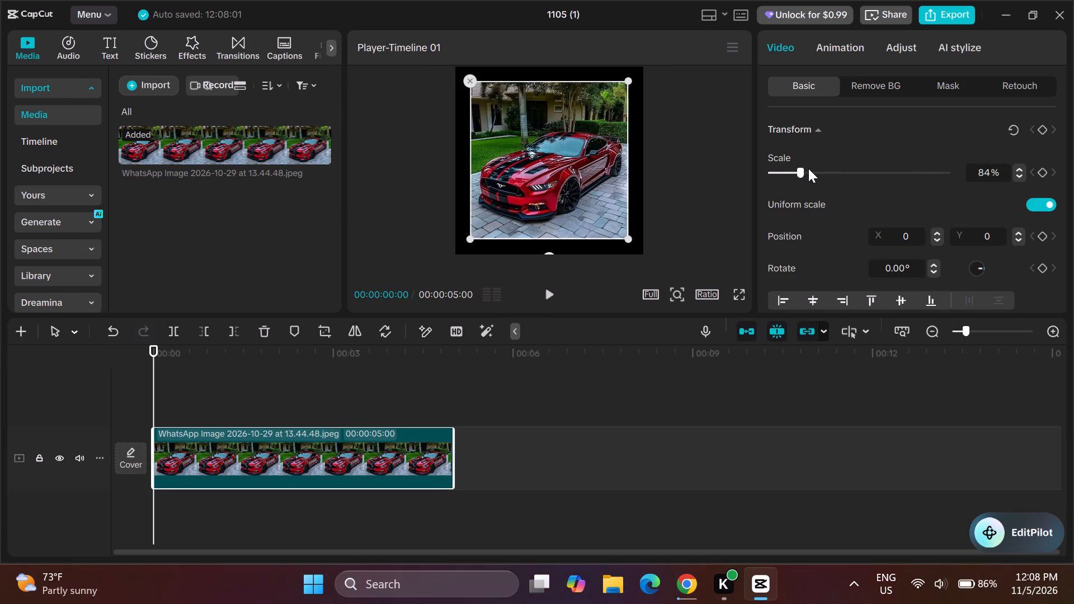
pyautogui.click(808, 167)
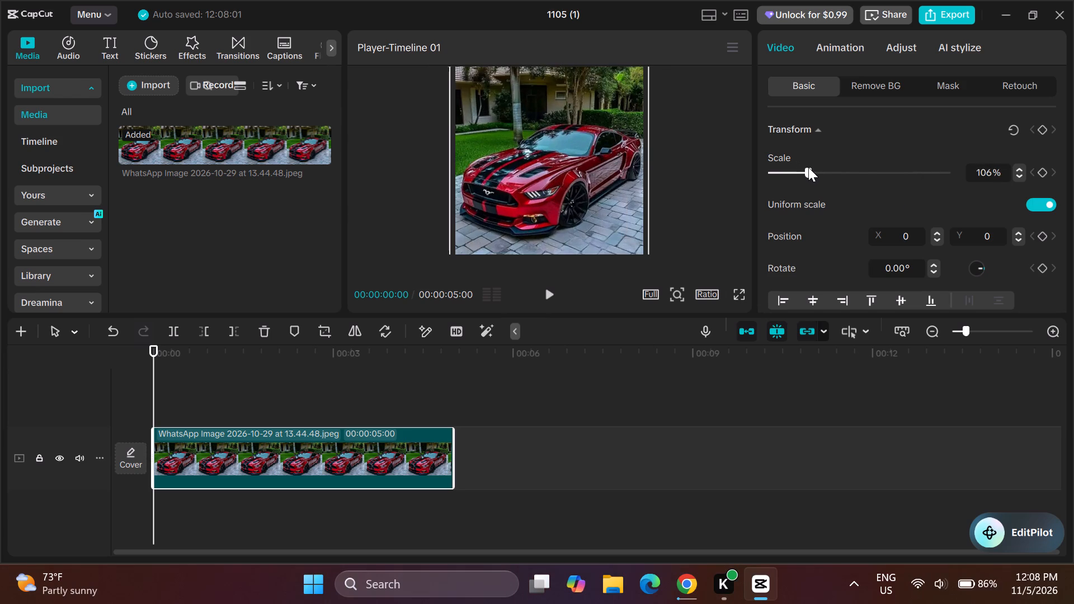
pyautogui.click(816, 169)
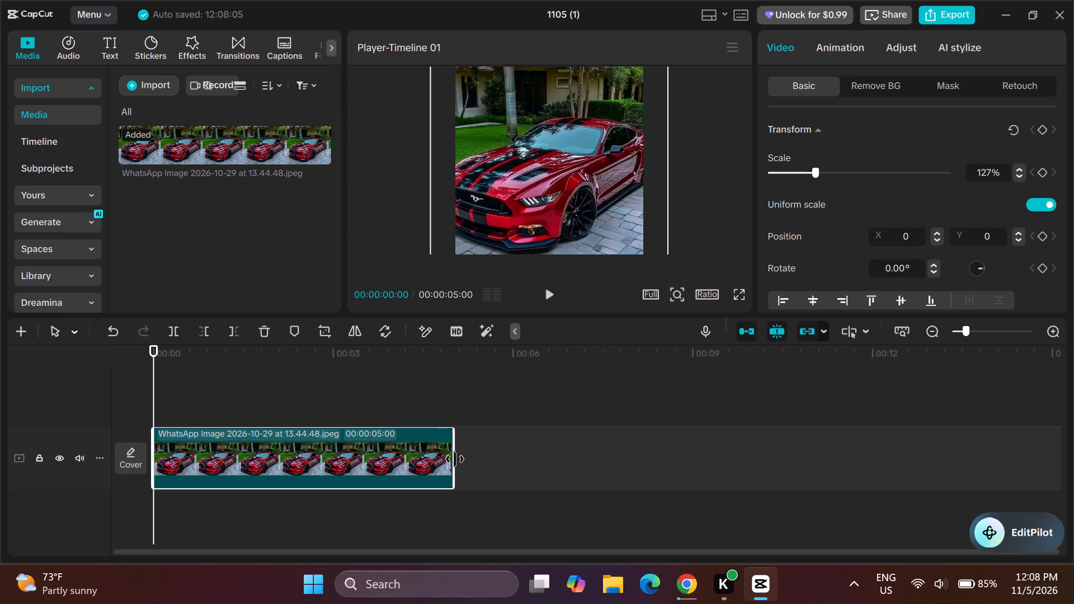
# Trim the end of the car clip on the timeline to a duration of about 00:00:02:03.
pyautogui.moveTo(454, 459); pyautogui.dragTo(309, 467)
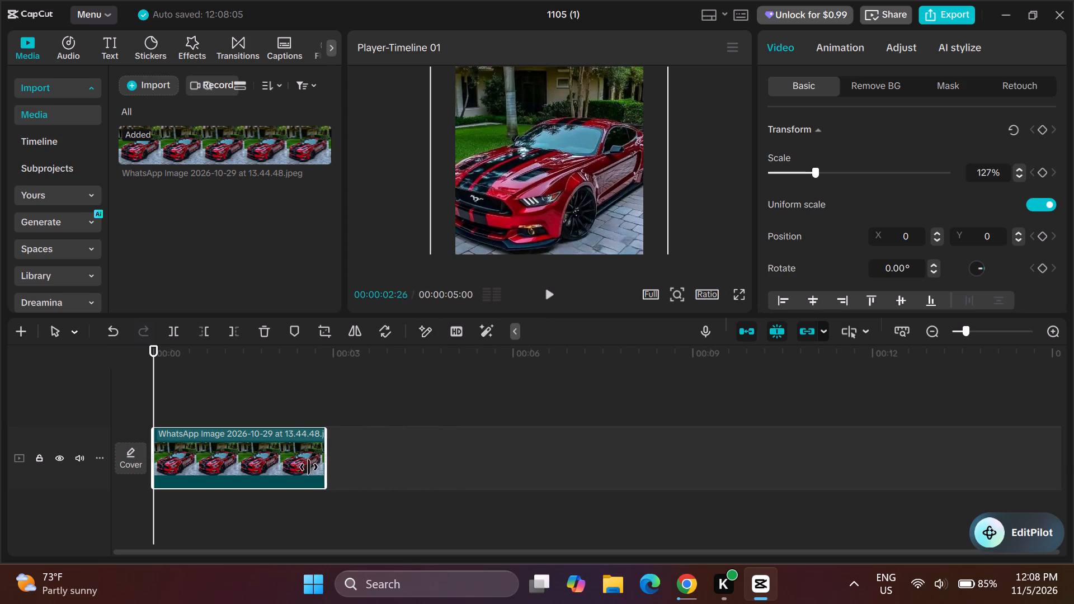
pyautogui.moveTo(309, 467); pyautogui.dragTo(276, 471)
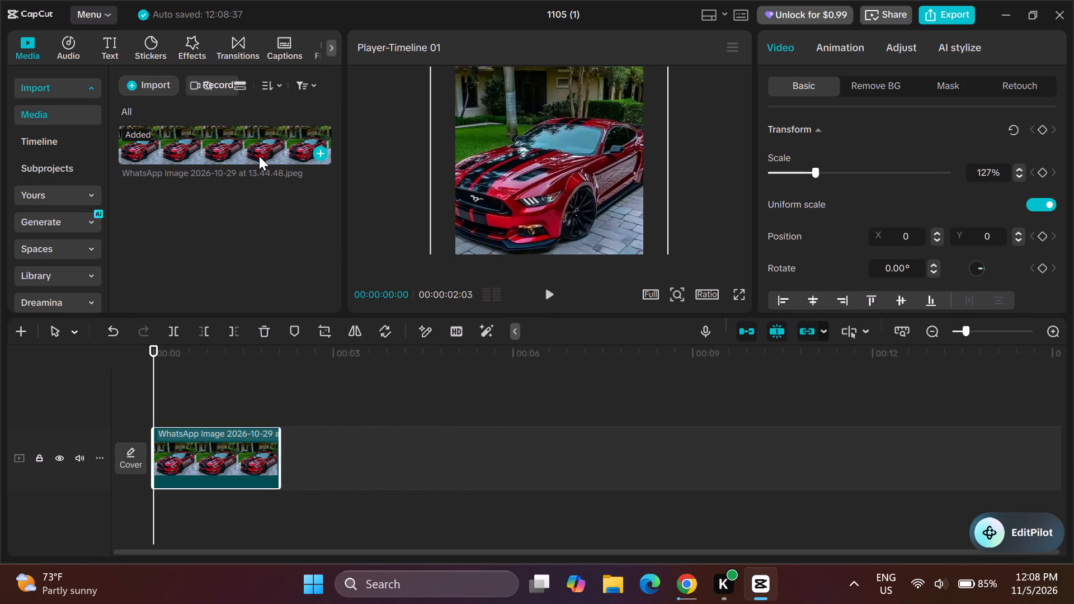
# Add a second copy of the imported car image to the main track directly after the first clip.
pyautogui.moveTo(259, 156); pyautogui.dragTo(333, 490)
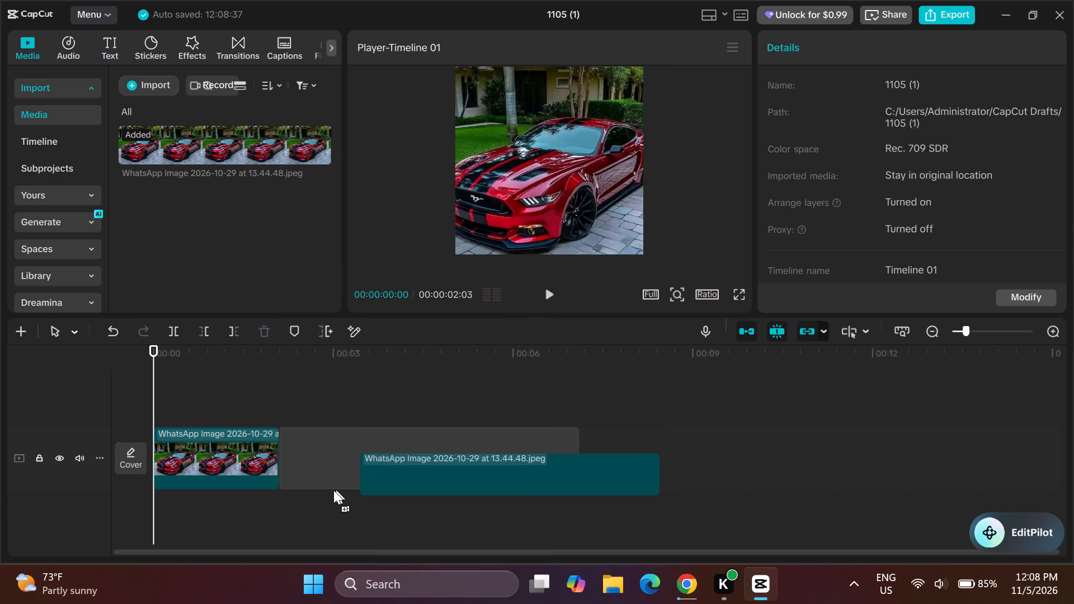
pyautogui.moveTo(333, 490); pyautogui.dragTo(286, 461)
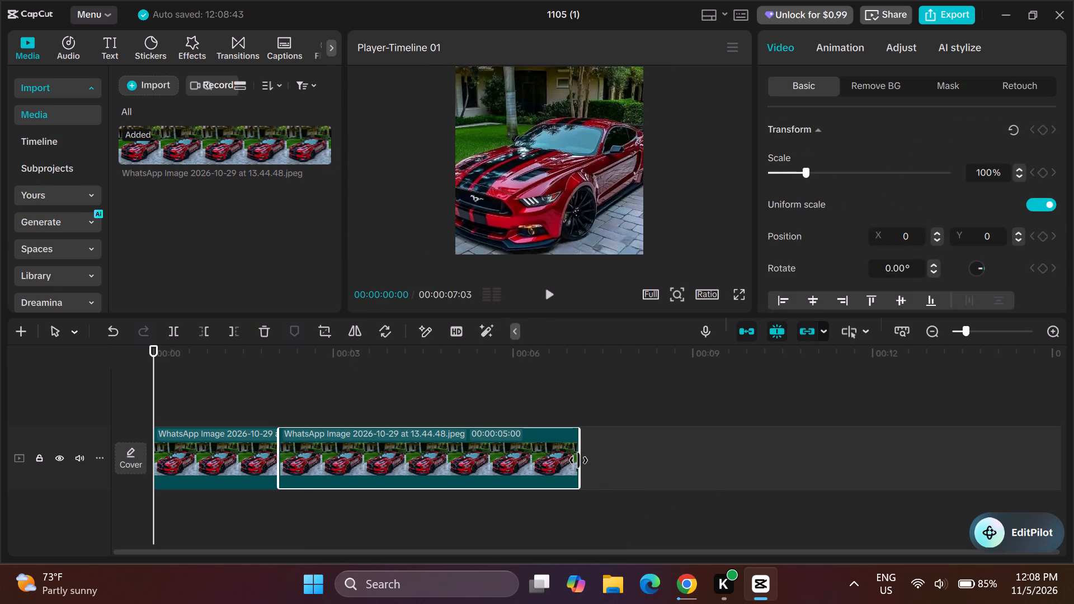
# Trim the end of the second car clip so the sequence ends at about 00:00:04:09.
pyautogui.moveTo(580, 460); pyautogui.dragTo(454, 476)
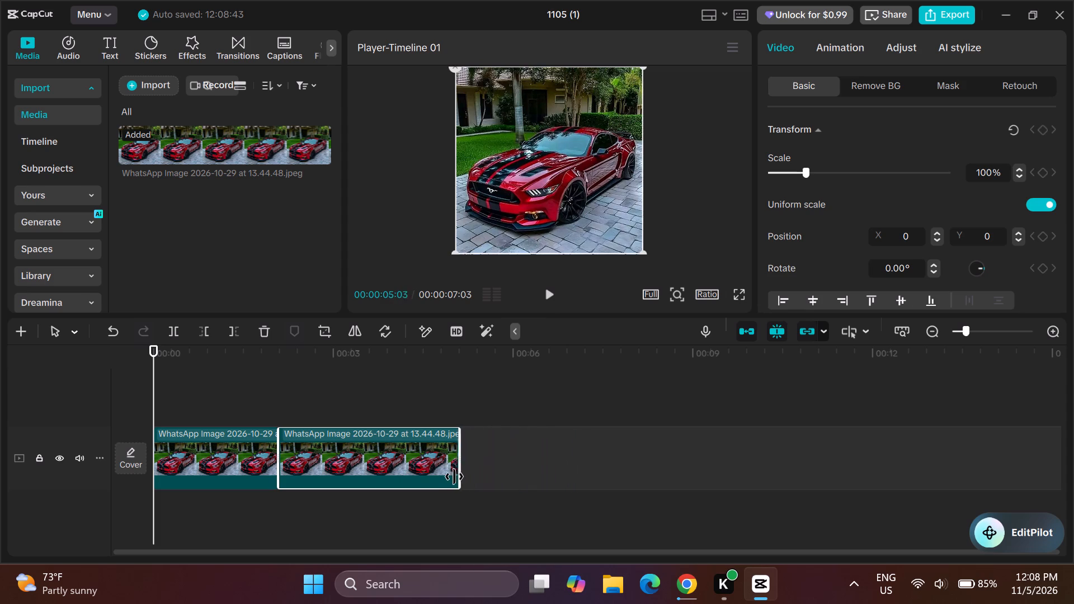
pyautogui.moveTo(454, 476); pyautogui.dragTo(414, 479)
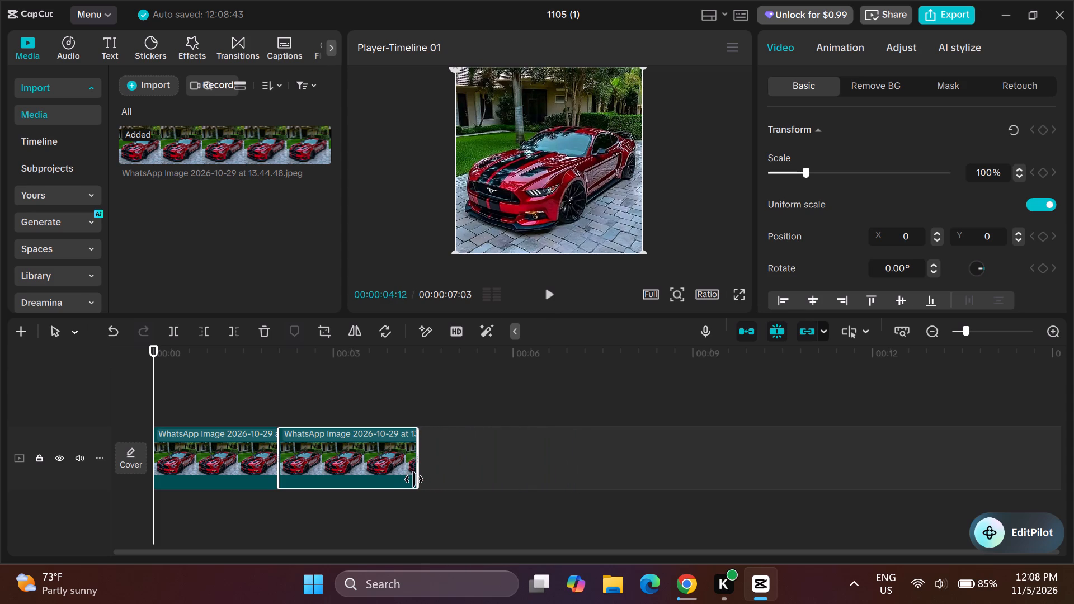
pyautogui.moveTo(414, 479); pyautogui.dragTo(365, 486)
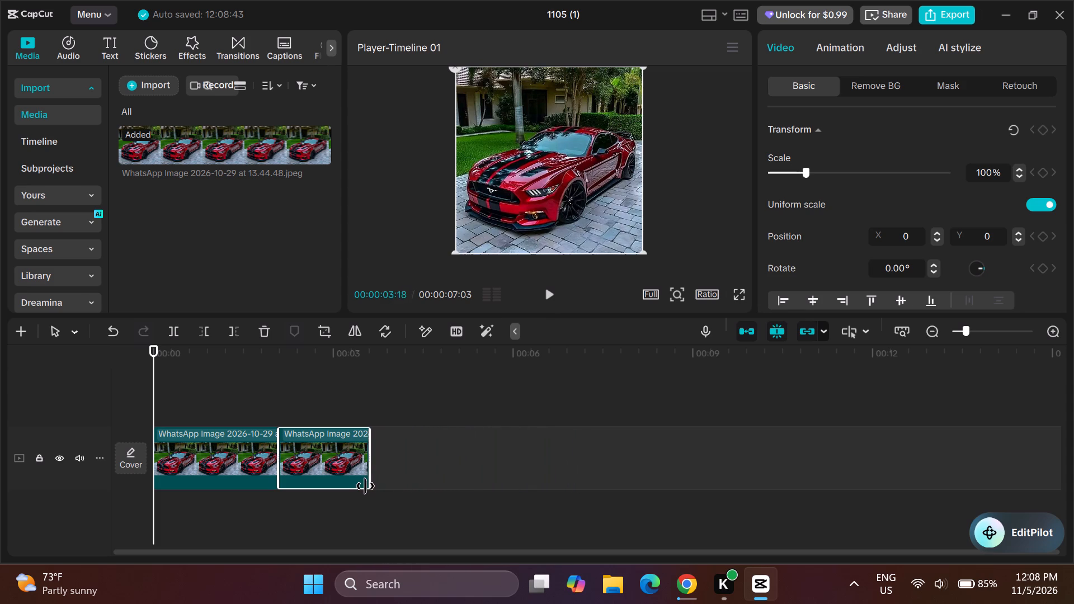
pyautogui.moveTo(365, 486); pyautogui.dragTo(418, 491)
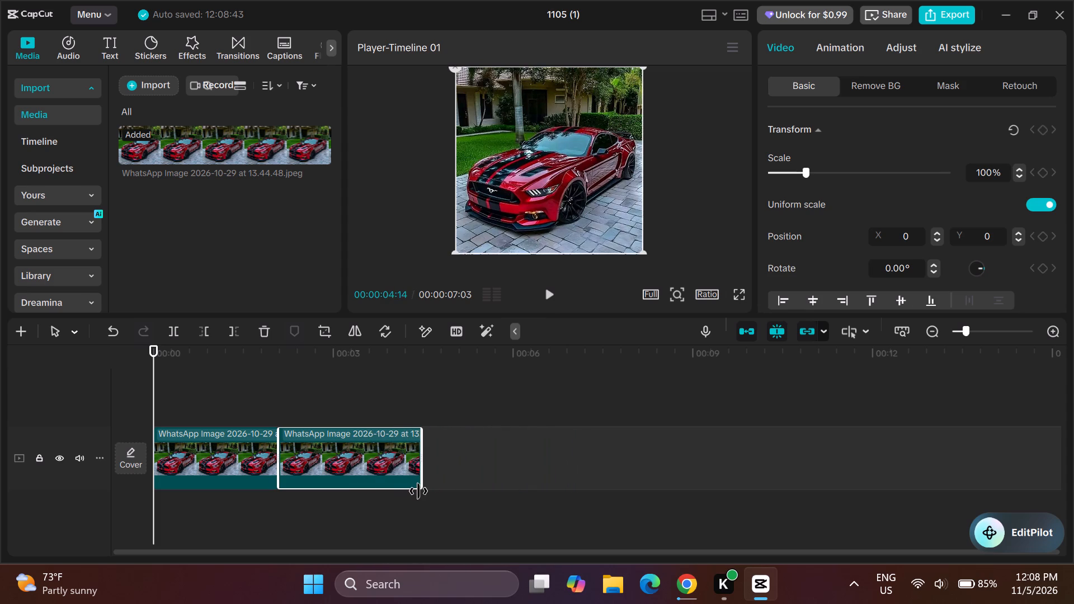
pyautogui.moveTo(418, 491); pyautogui.dragTo(407, 488)
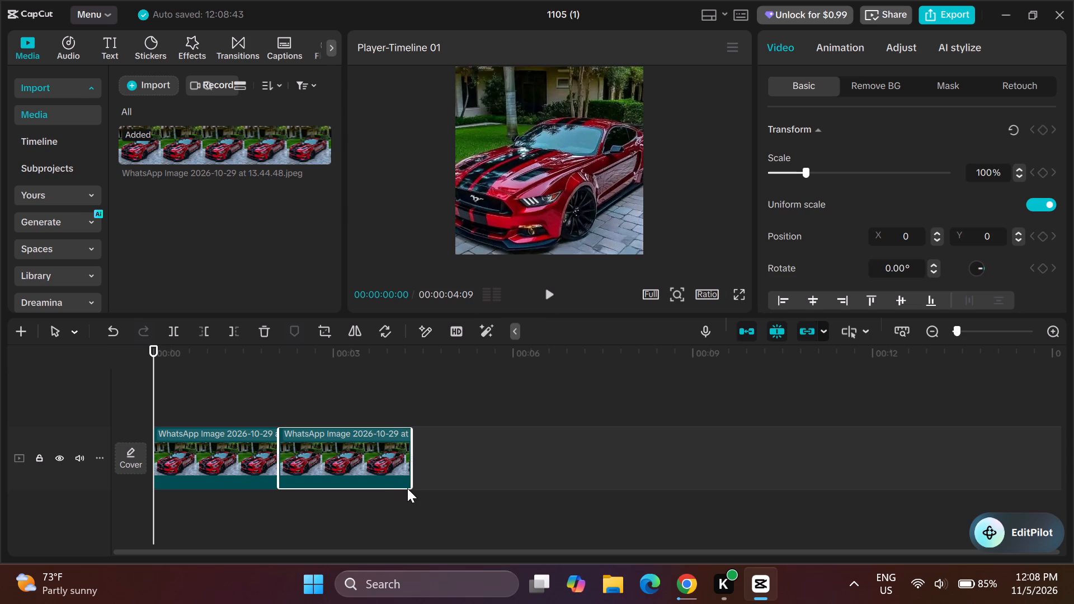
# Shorten the first car clip from its end so the whole sequence lasts about 00:00:03:18.
pyautogui.click(215, 454)
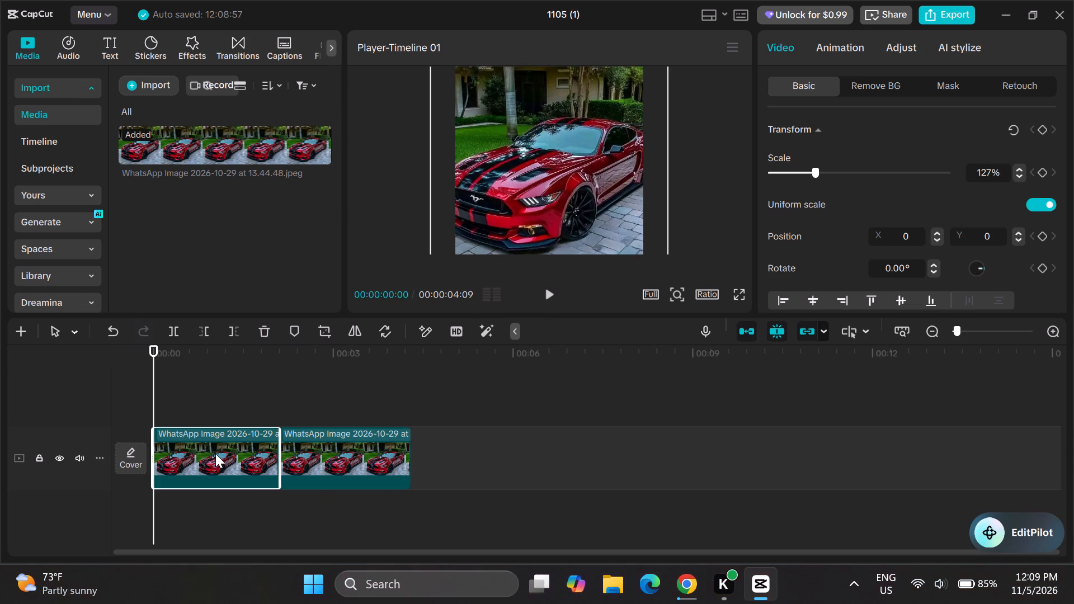
pyautogui.moveTo(281, 458); pyautogui.dragTo(261, 460)
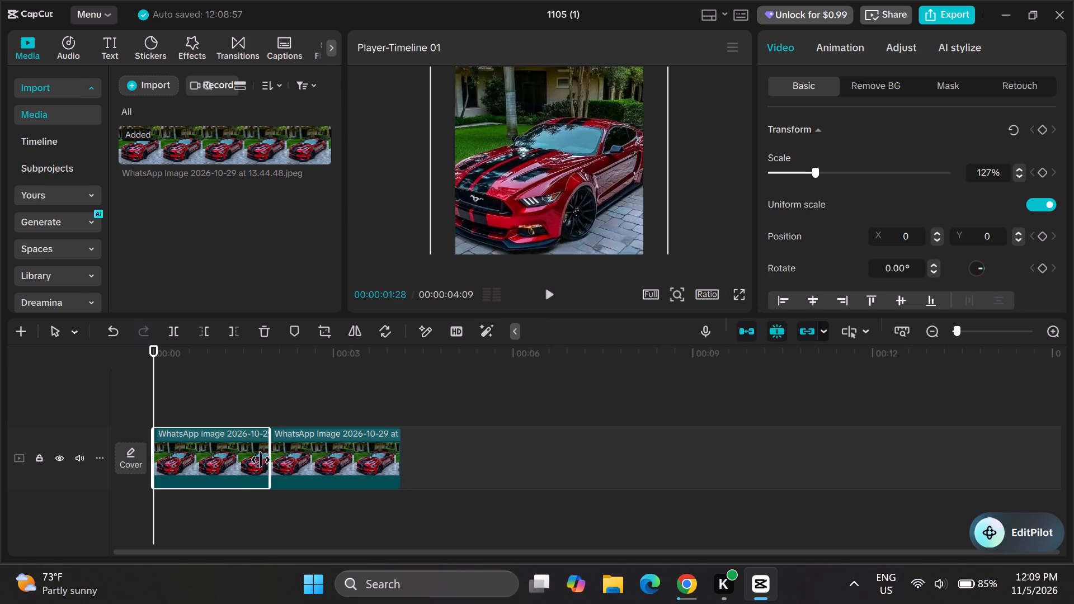
pyautogui.moveTo(261, 460); pyautogui.dragTo(236, 461)
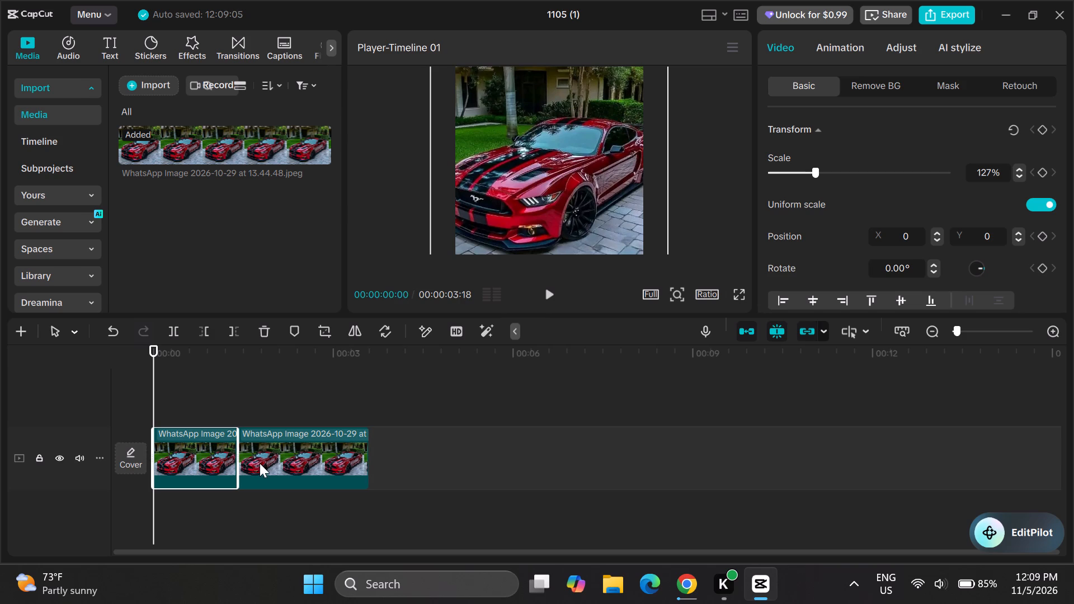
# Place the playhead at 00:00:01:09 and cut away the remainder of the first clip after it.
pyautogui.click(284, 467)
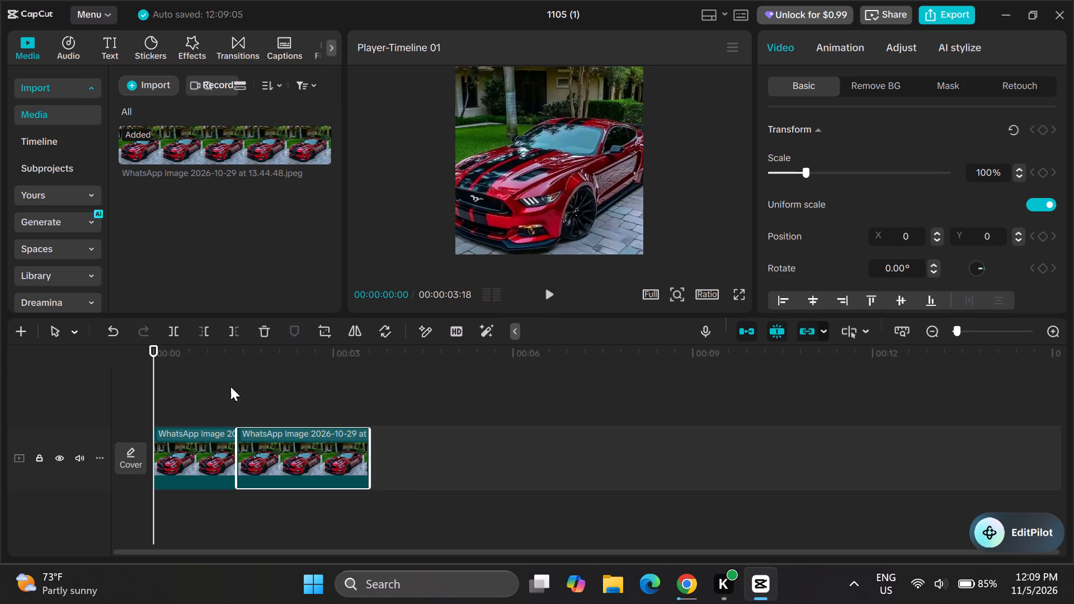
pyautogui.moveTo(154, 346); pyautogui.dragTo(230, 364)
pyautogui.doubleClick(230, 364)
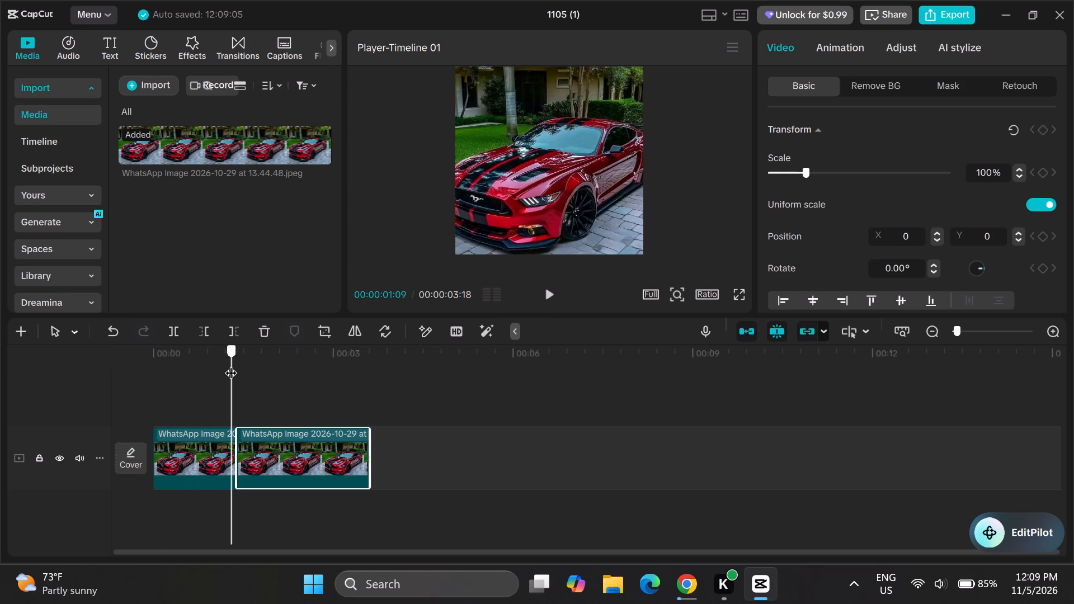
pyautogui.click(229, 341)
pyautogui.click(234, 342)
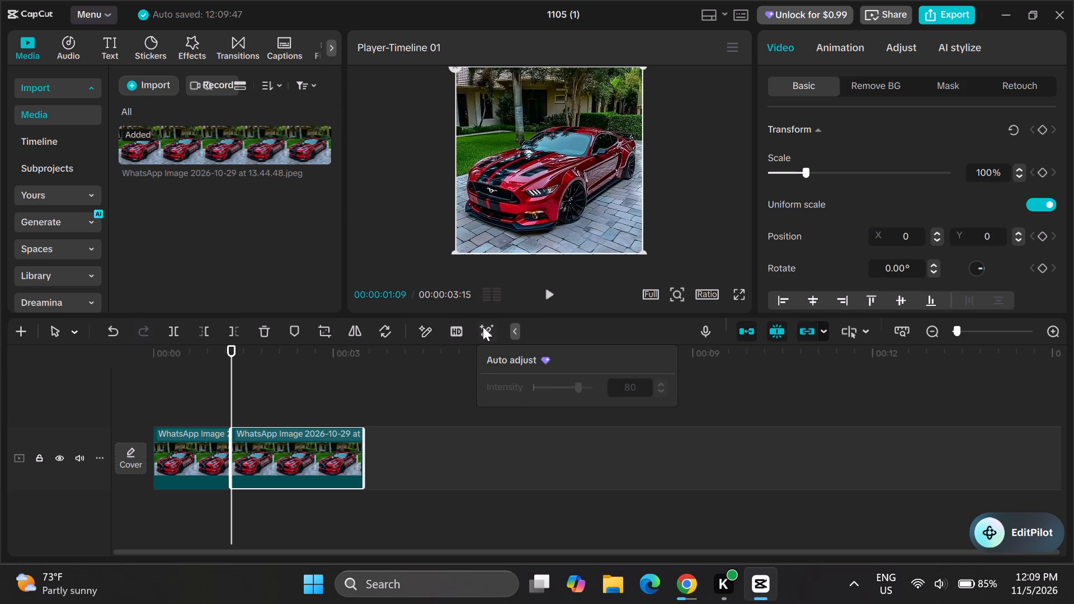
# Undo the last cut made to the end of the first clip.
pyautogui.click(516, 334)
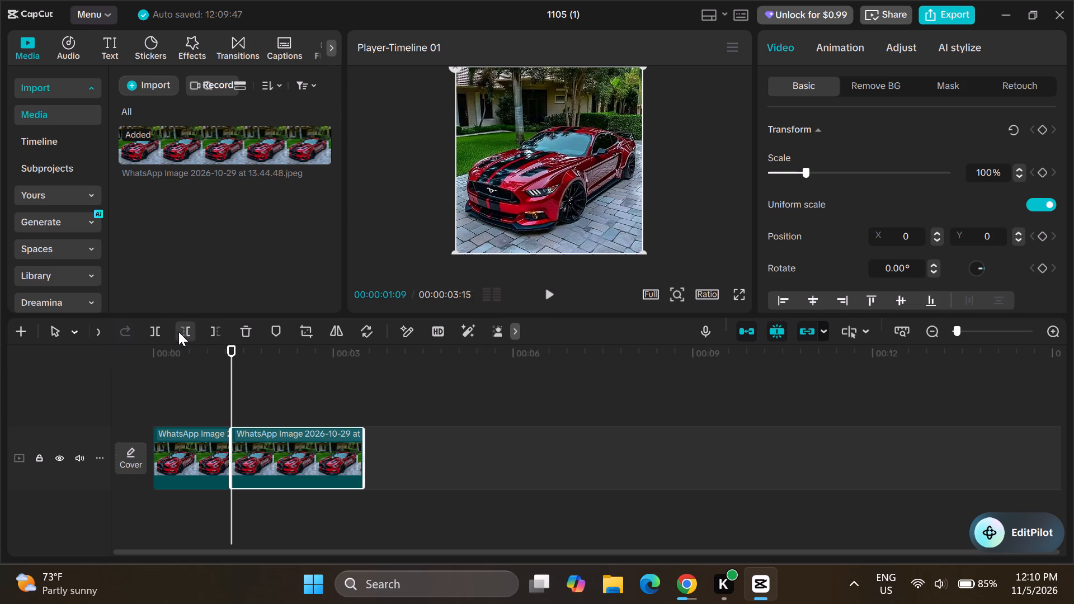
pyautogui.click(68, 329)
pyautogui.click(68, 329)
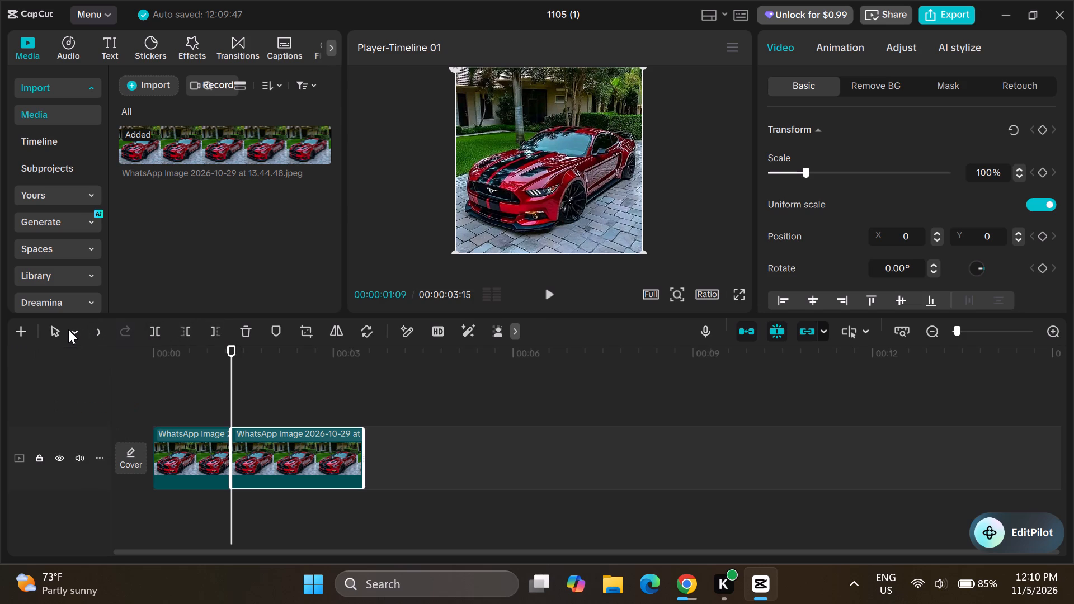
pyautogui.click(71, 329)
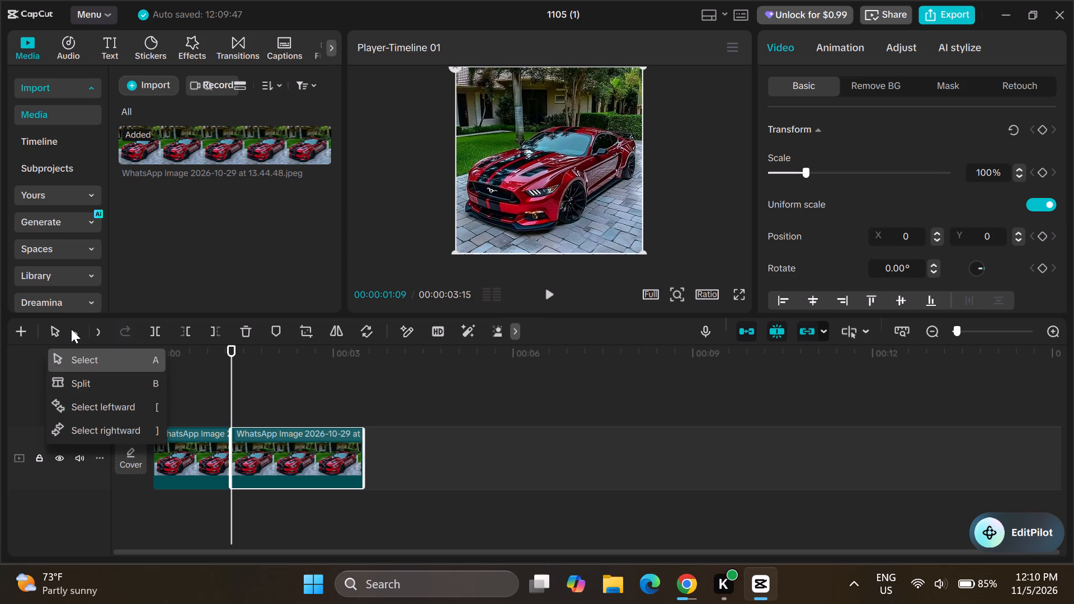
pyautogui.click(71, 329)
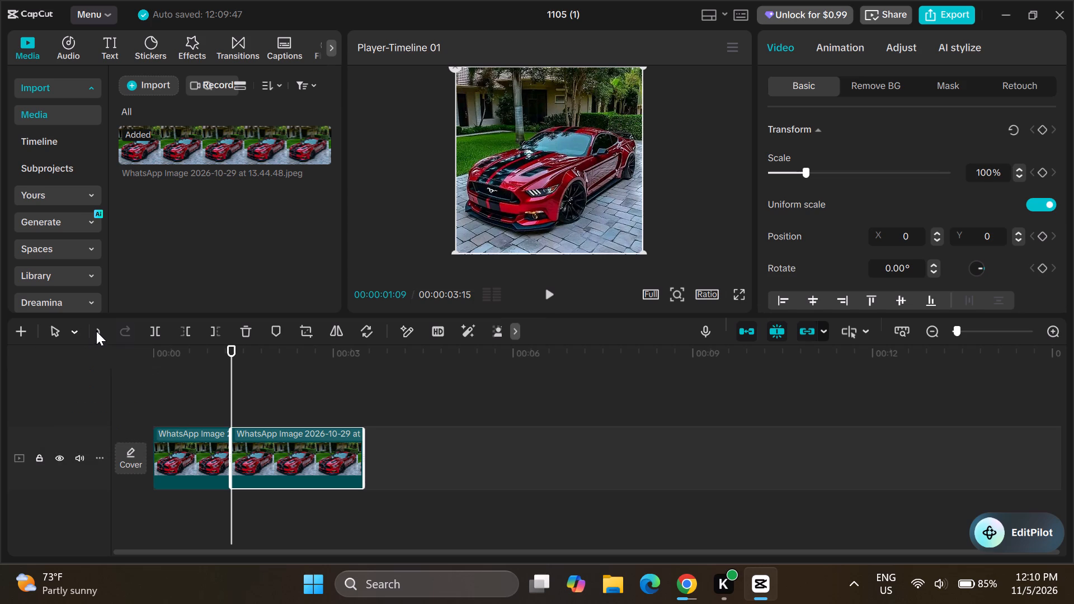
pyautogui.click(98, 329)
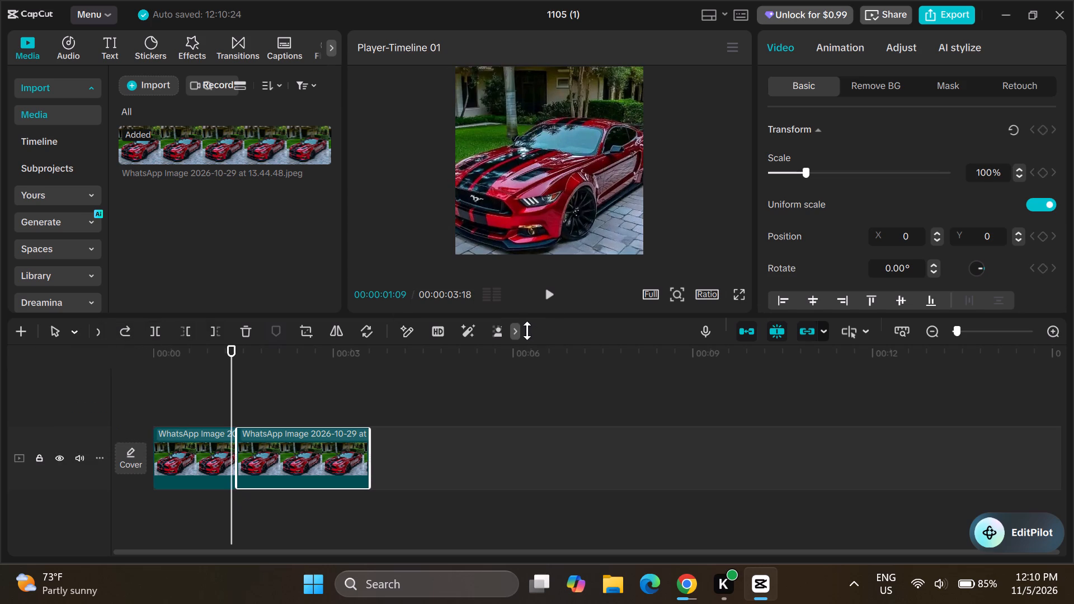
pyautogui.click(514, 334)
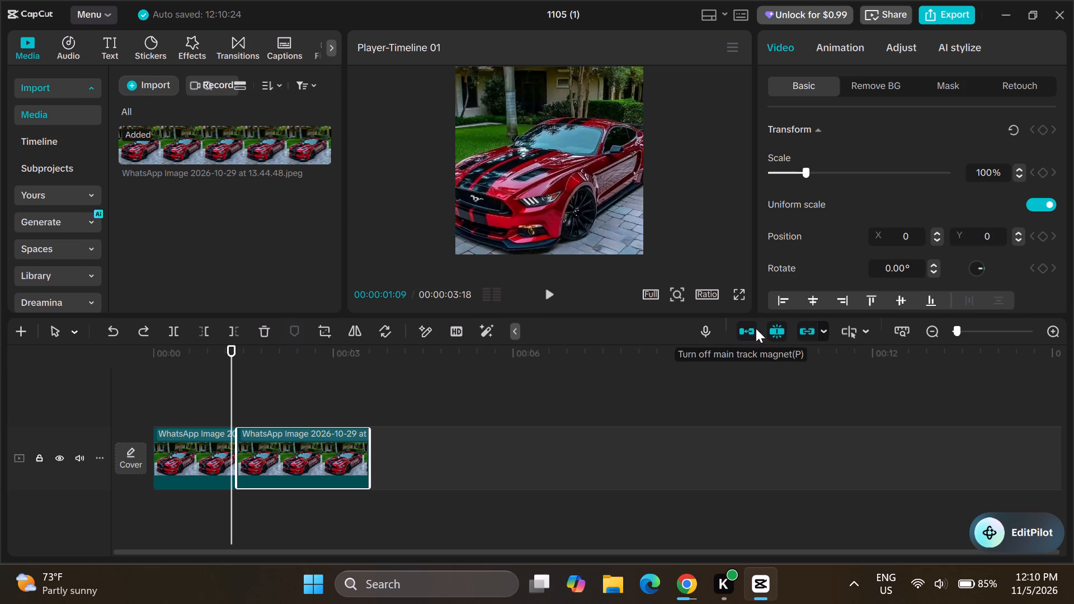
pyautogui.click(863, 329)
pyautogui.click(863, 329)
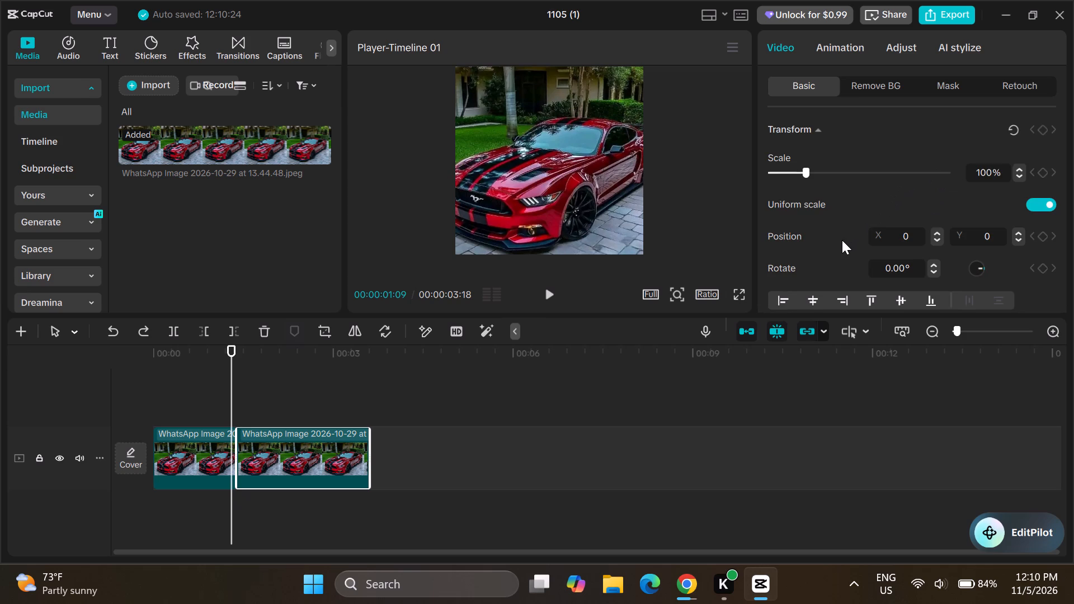
# Review the second car clip's available Basic, Adjust, AI stylize, Animation, Remove BG and Retouch settings.
pyautogui.scroll(-2, 842, 240)
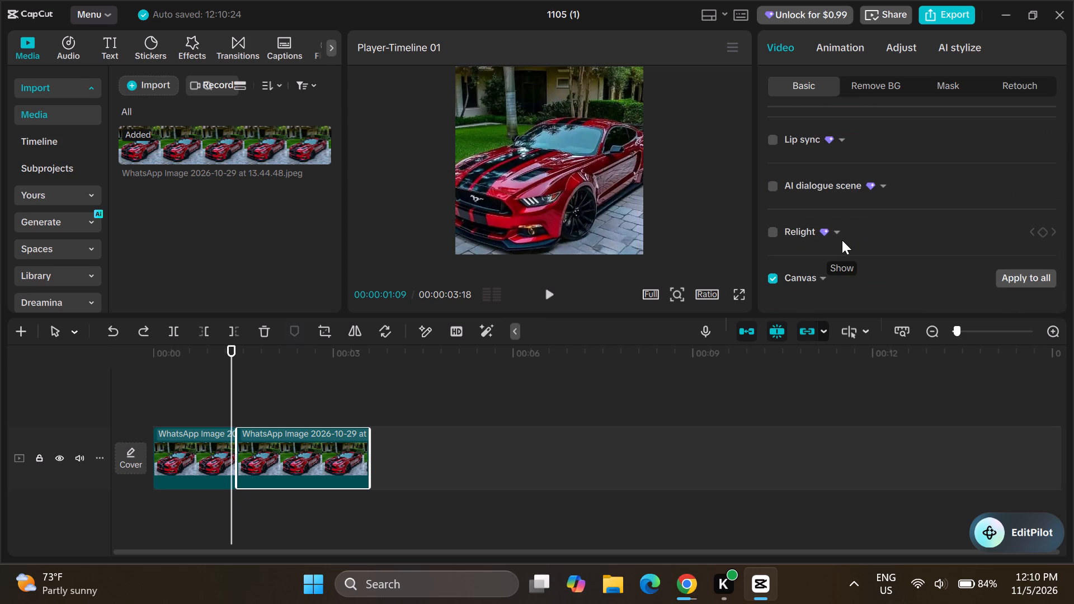
pyautogui.scroll(1, 842, 240)
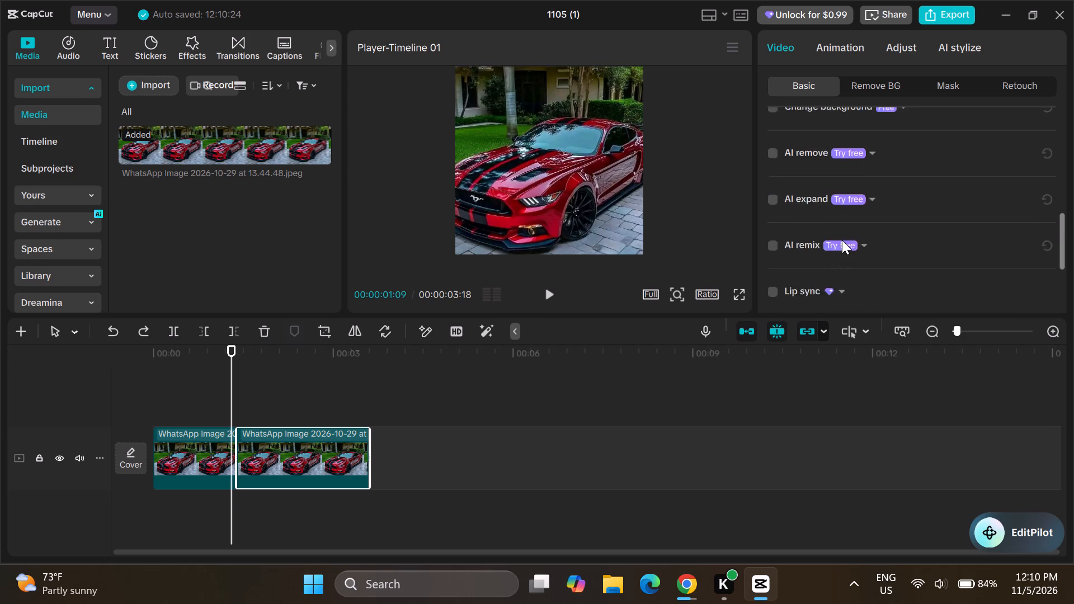
pyautogui.scroll(2, 842, 240)
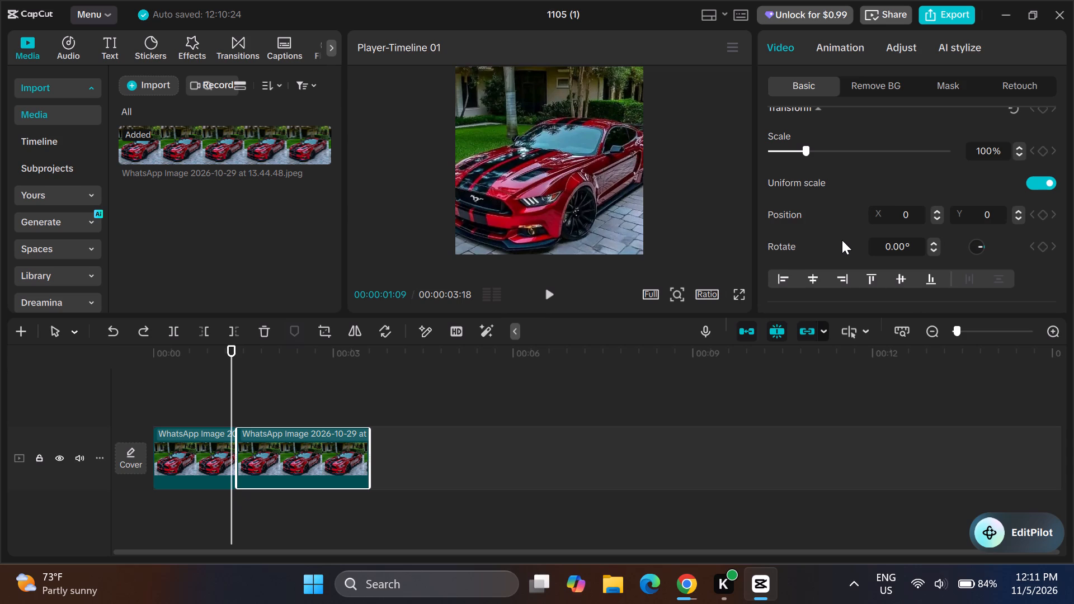
pyautogui.click(901, 46)
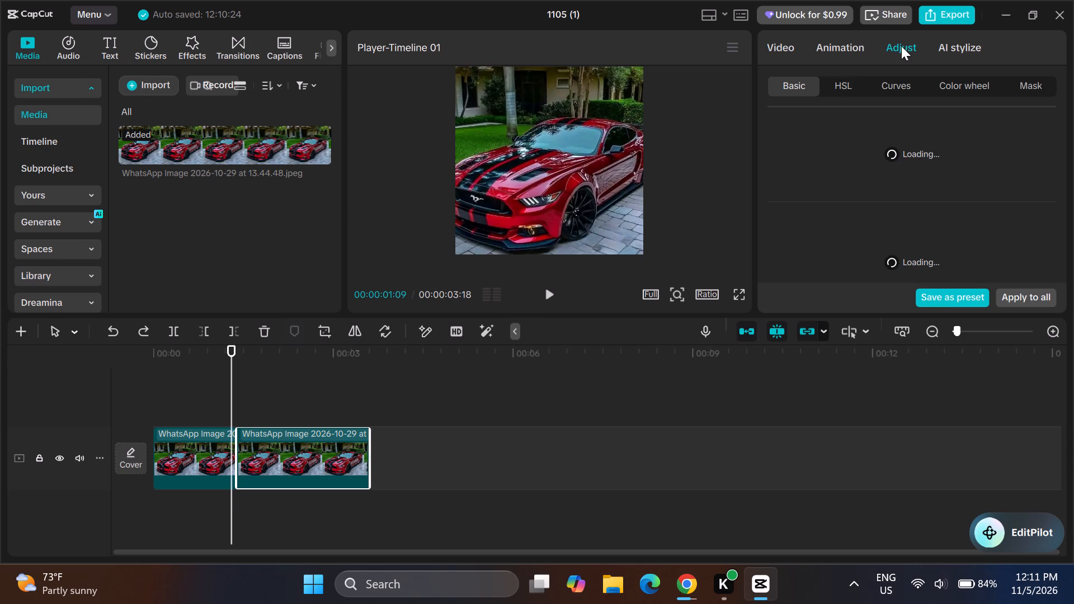
pyautogui.click(950, 42)
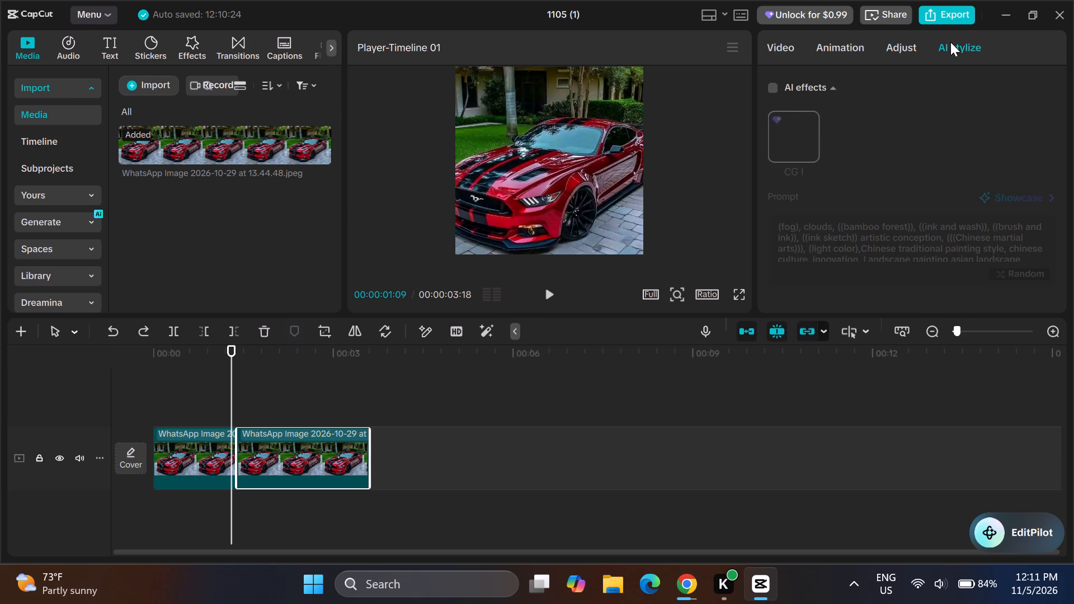
pyautogui.scroll(-3, 866, 206)
pyautogui.scroll(1, 866, 206)
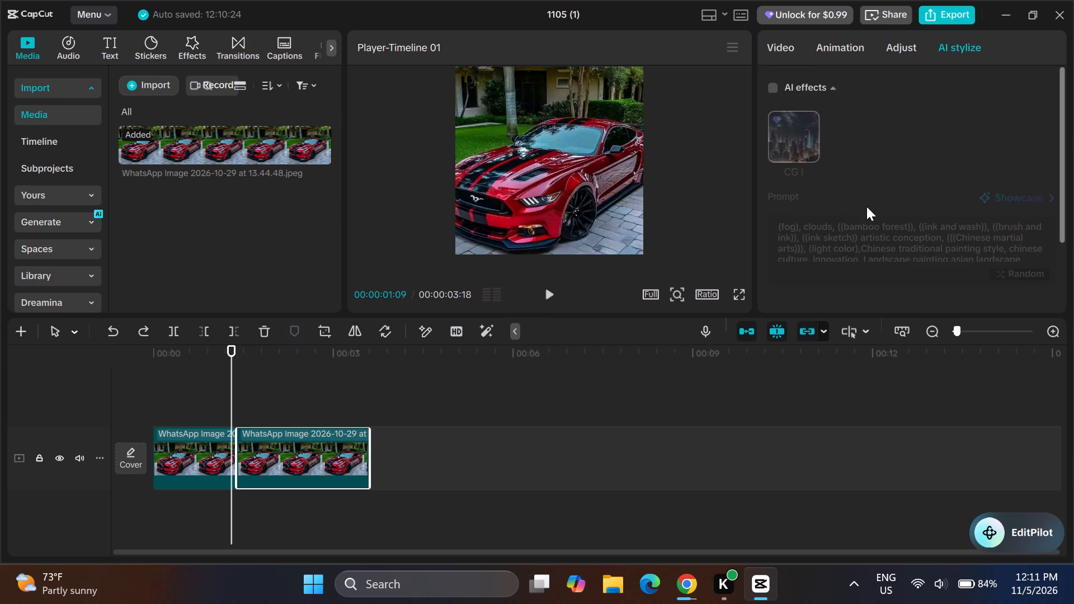
pyautogui.scroll(1, 866, 206)
pyautogui.click(897, 39)
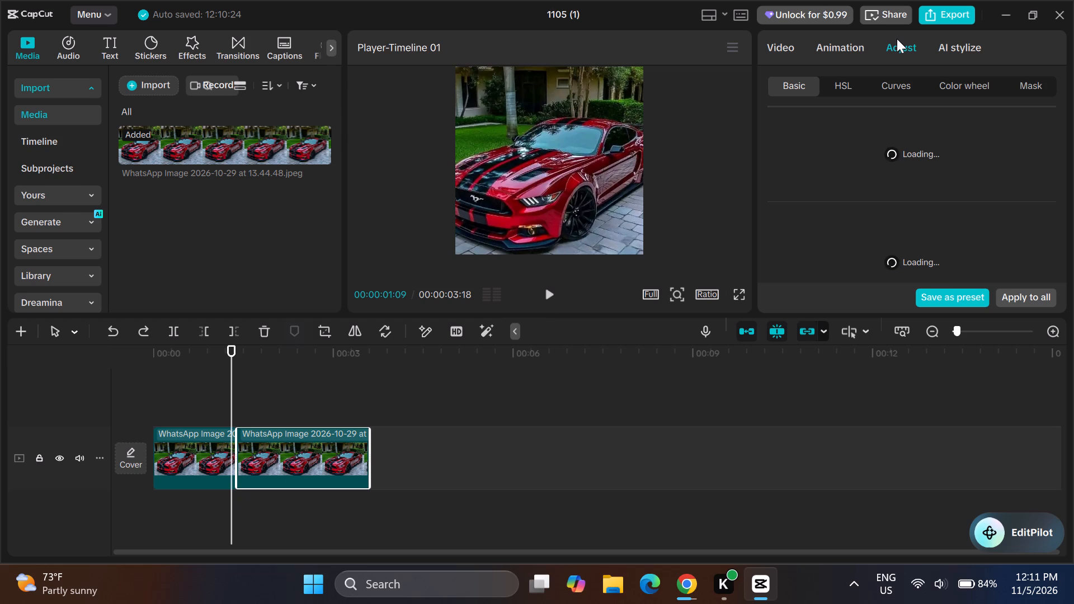
pyautogui.click(844, 43)
pyautogui.click(786, 41)
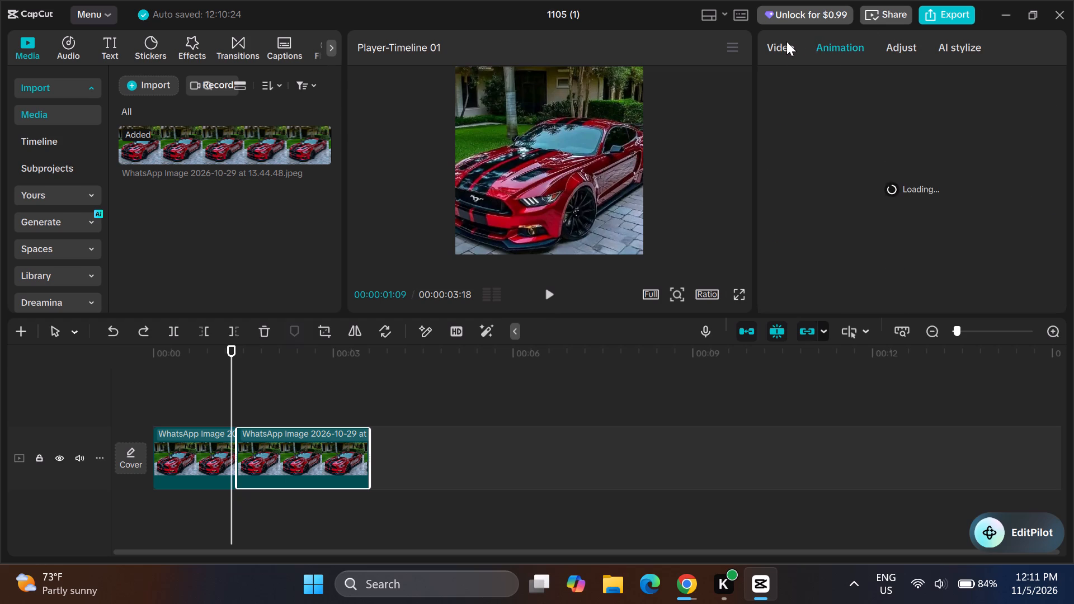
pyautogui.click(885, 81)
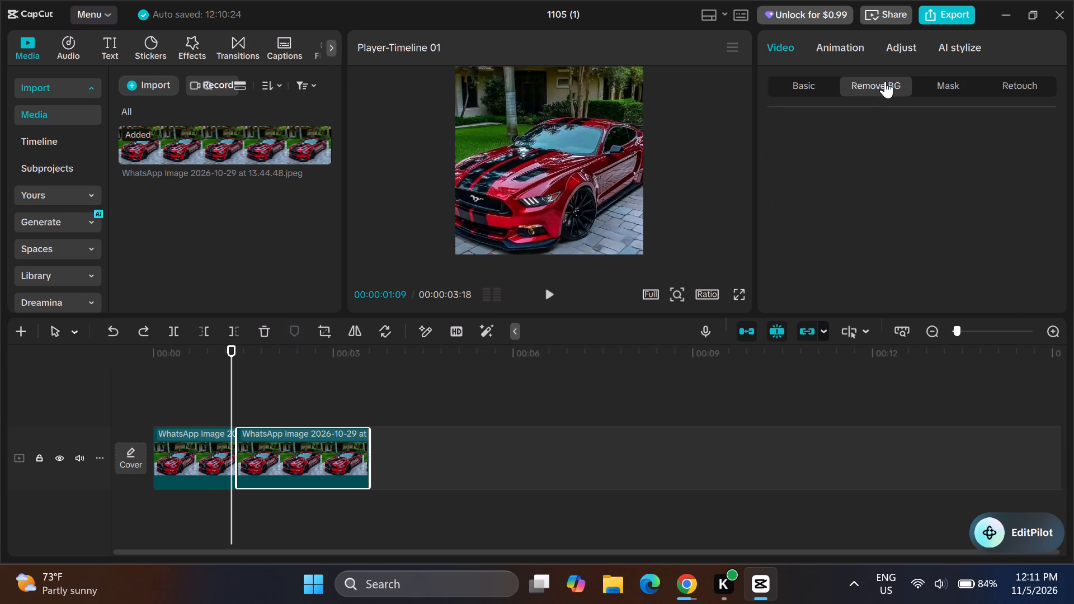
pyautogui.click(951, 80)
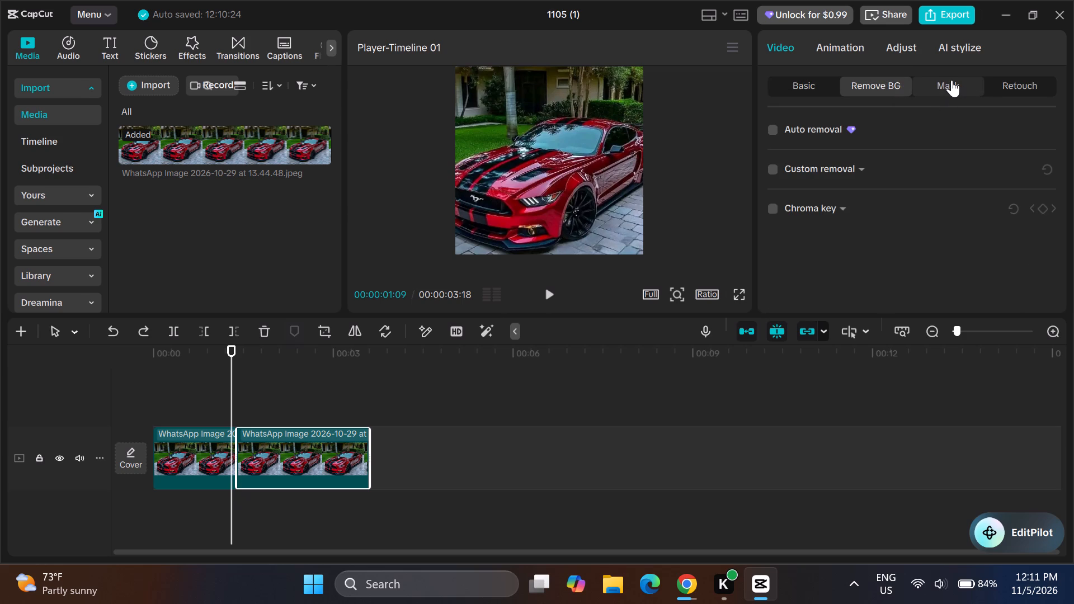
pyautogui.click(1015, 86)
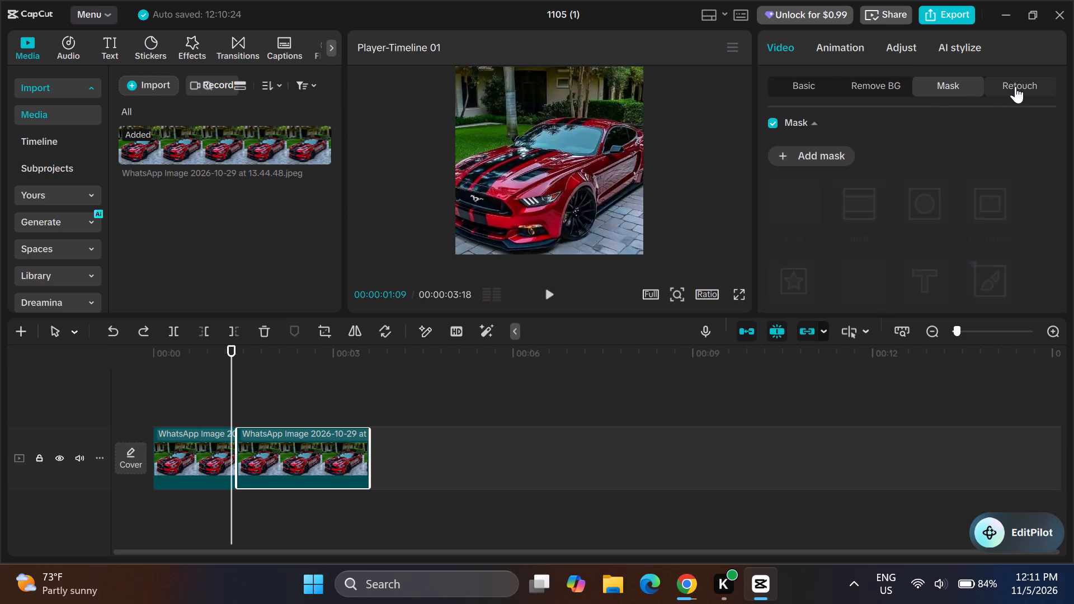
pyautogui.click(802, 87)
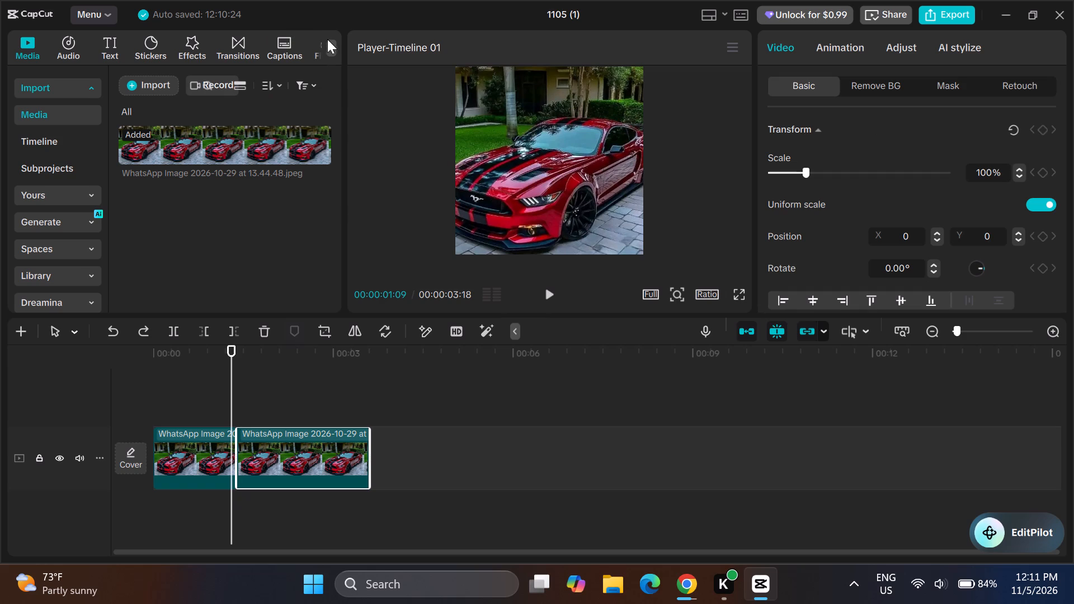
# Bring the remaining asset categories, such as Filters, Adjustment and Templates, into view.
pyautogui.click(331, 47)
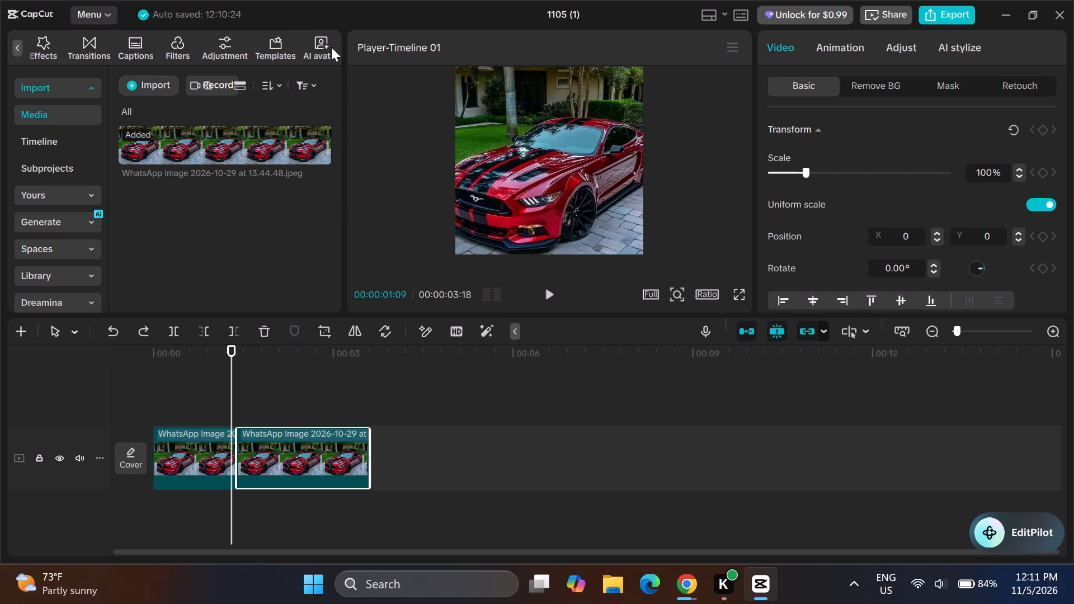
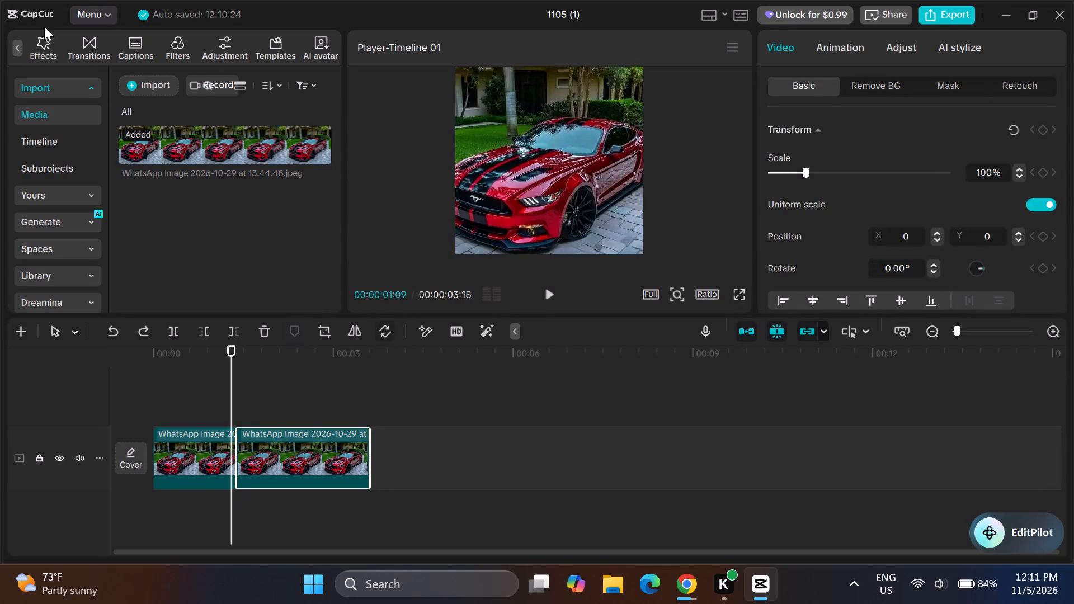
# Browse the AI avatar and Adjustment categories and the Yours and Generate sections of Media.
pyautogui.click(17, 45)
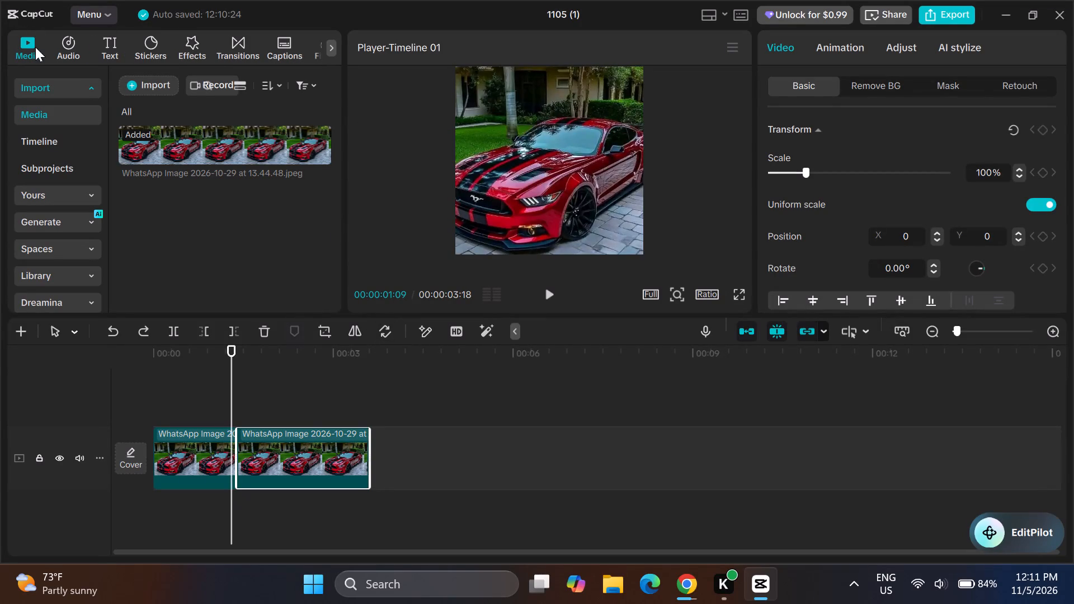
pyautogui.click(332, 45)
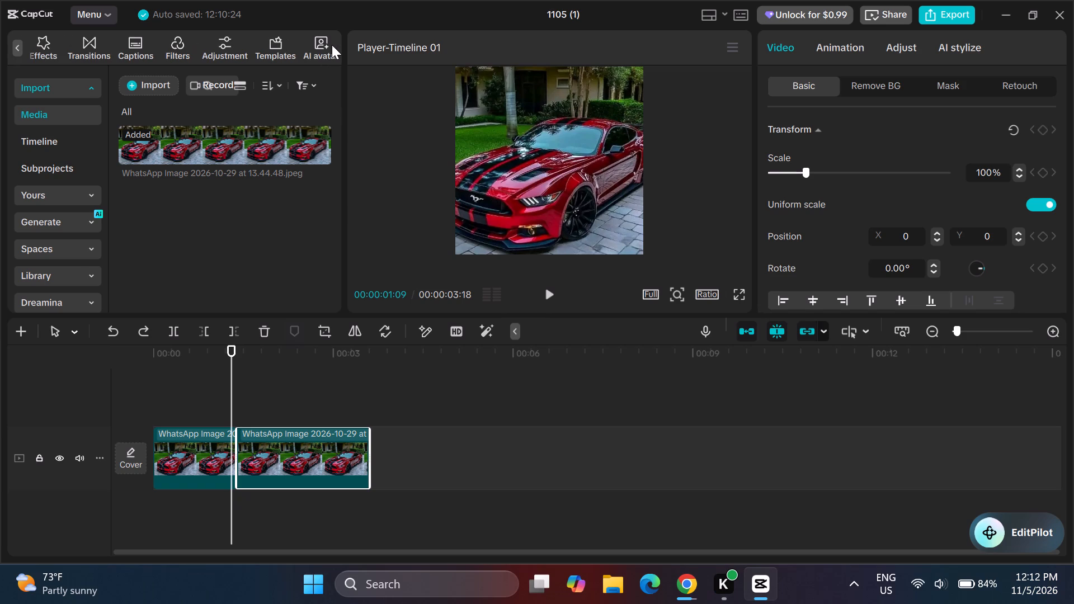
pyautogui.click(332, 45)
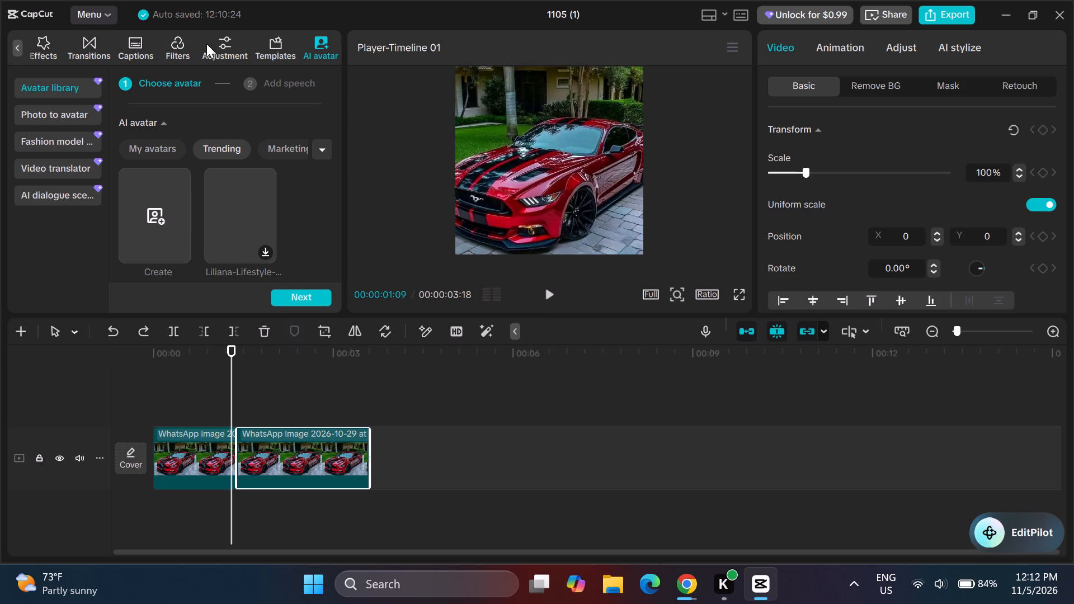
pyautogui.click(234, 50)
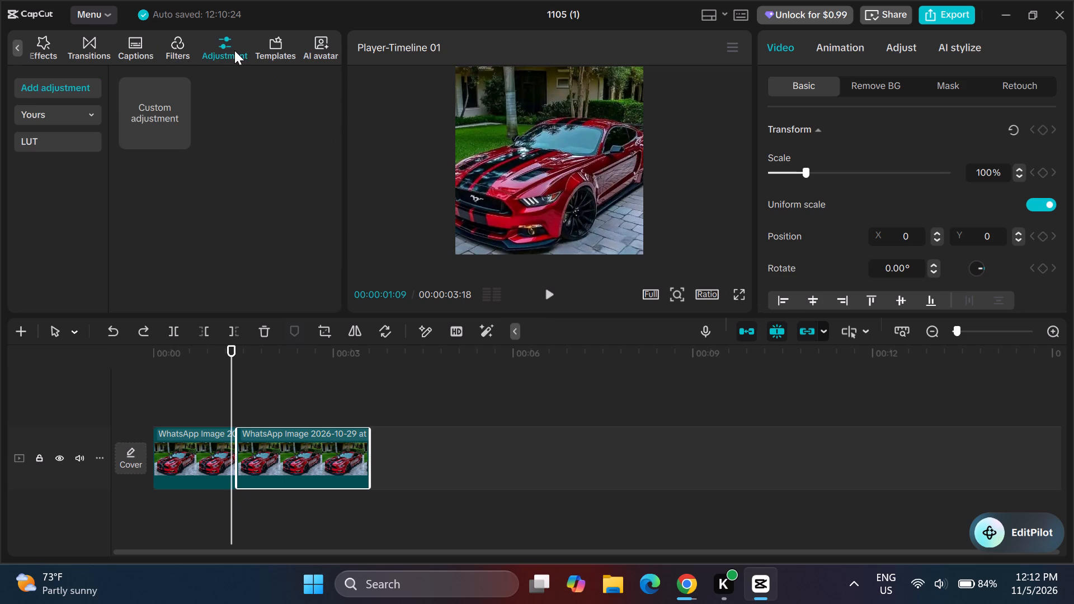
pyautogui.click(14, 46)
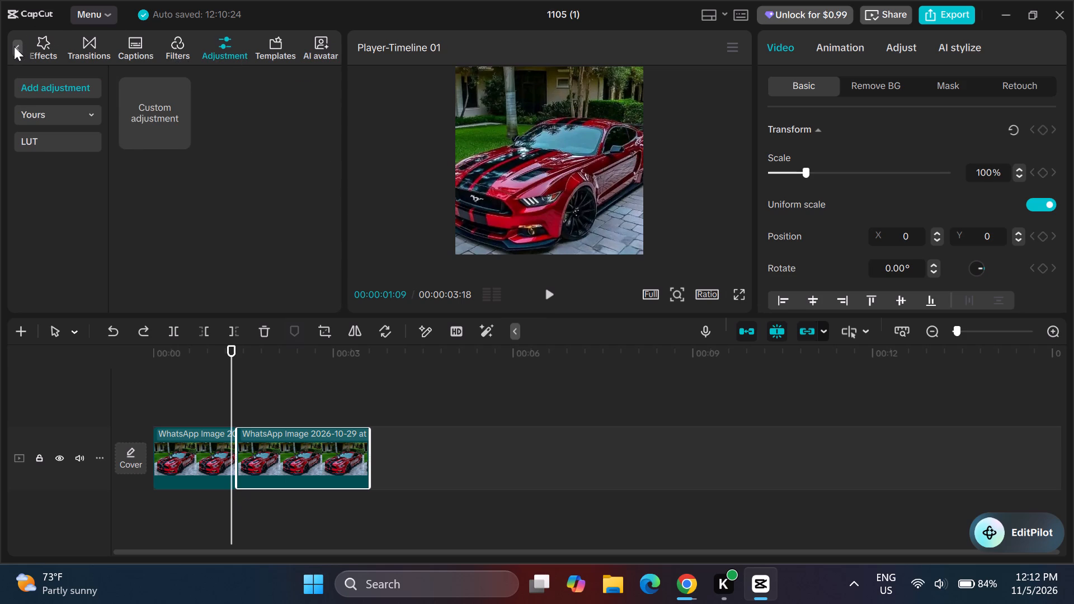
pyautogui.click(27, 45)
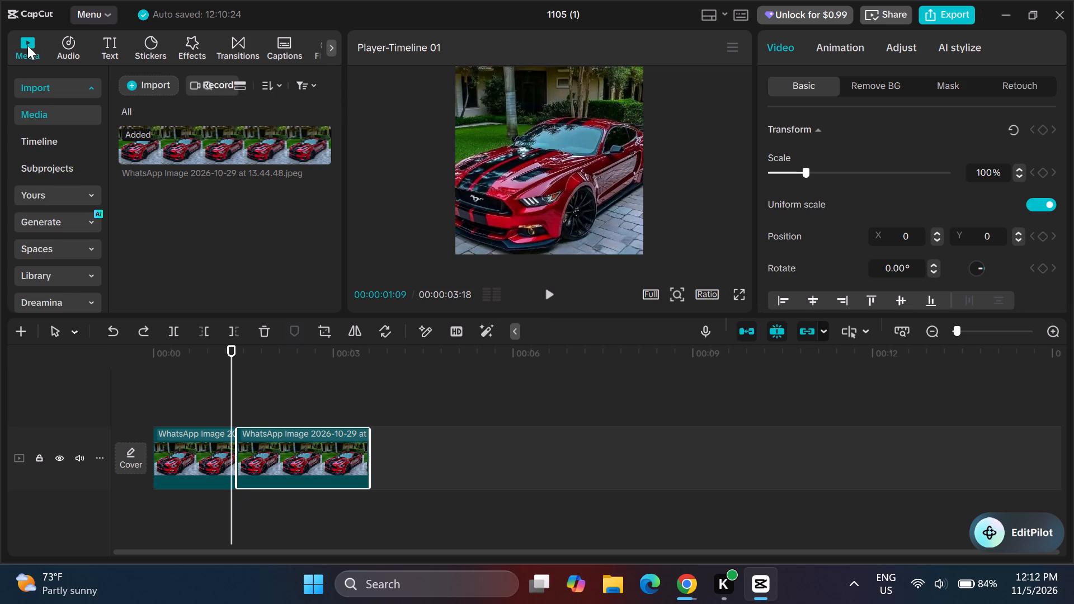
pyautogui.click(89, 196)
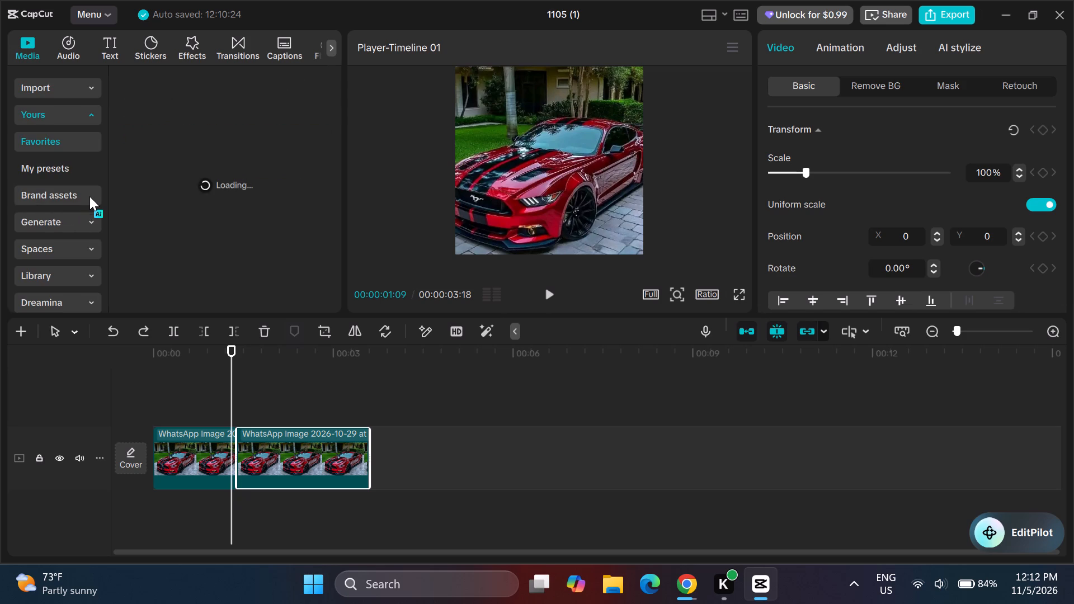
pyautogui.click(89, 111)
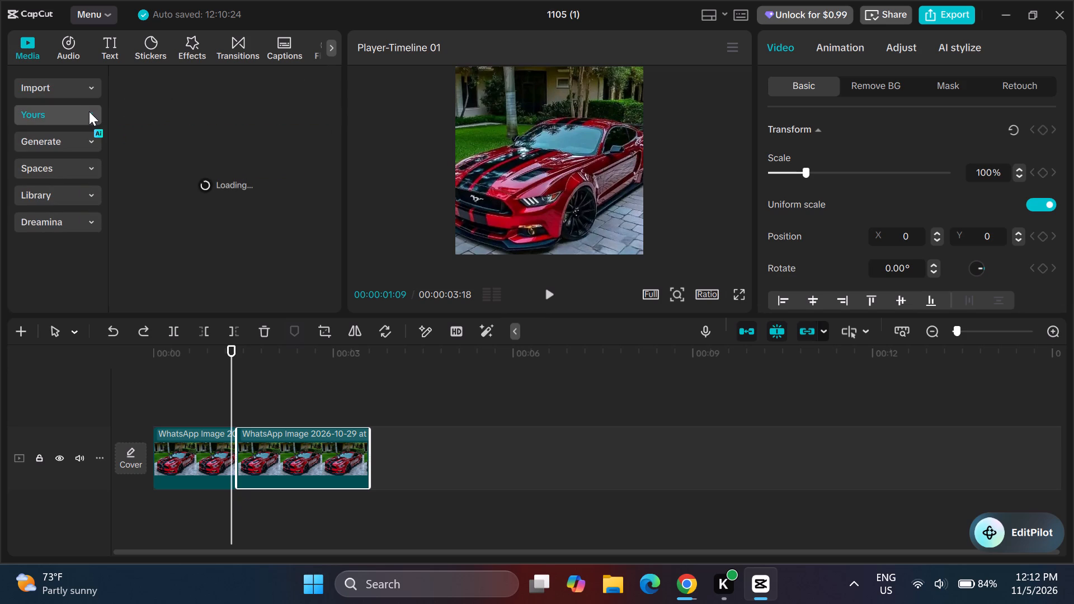
pyautogui.click(90, 140)
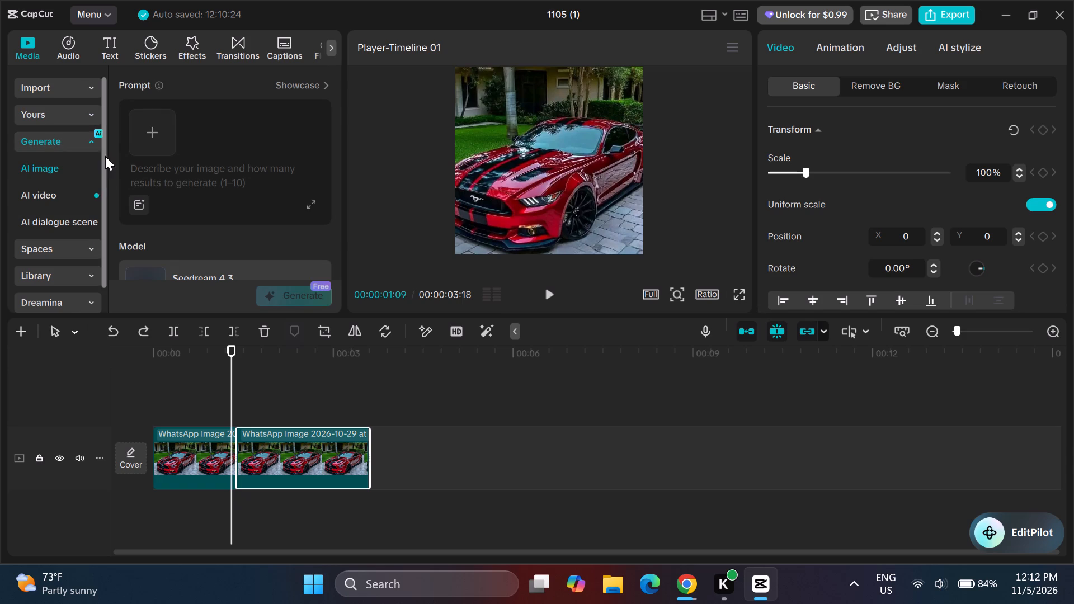
pyautogui.click(92, 141)
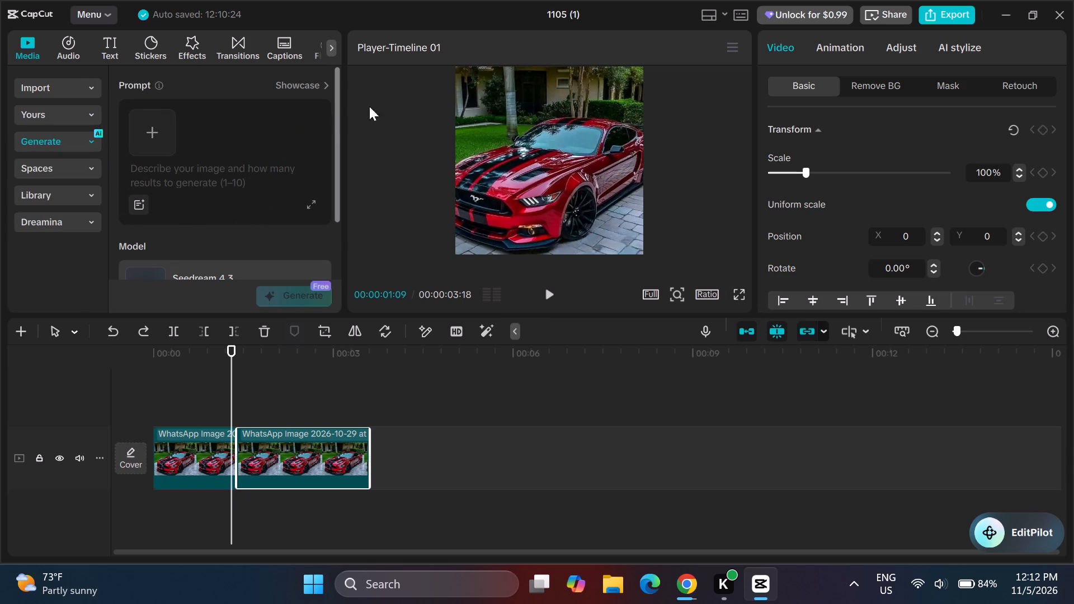
pyautogui.click(330, 50)
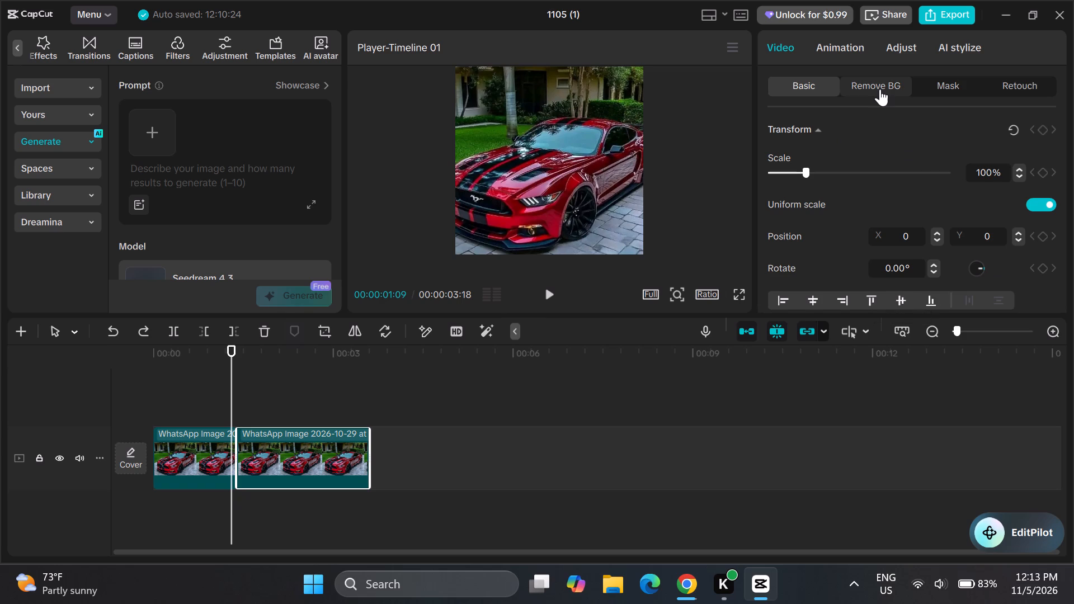
# Add a rectangle mask to the second car clip.
pyautogui.click(936, 83)
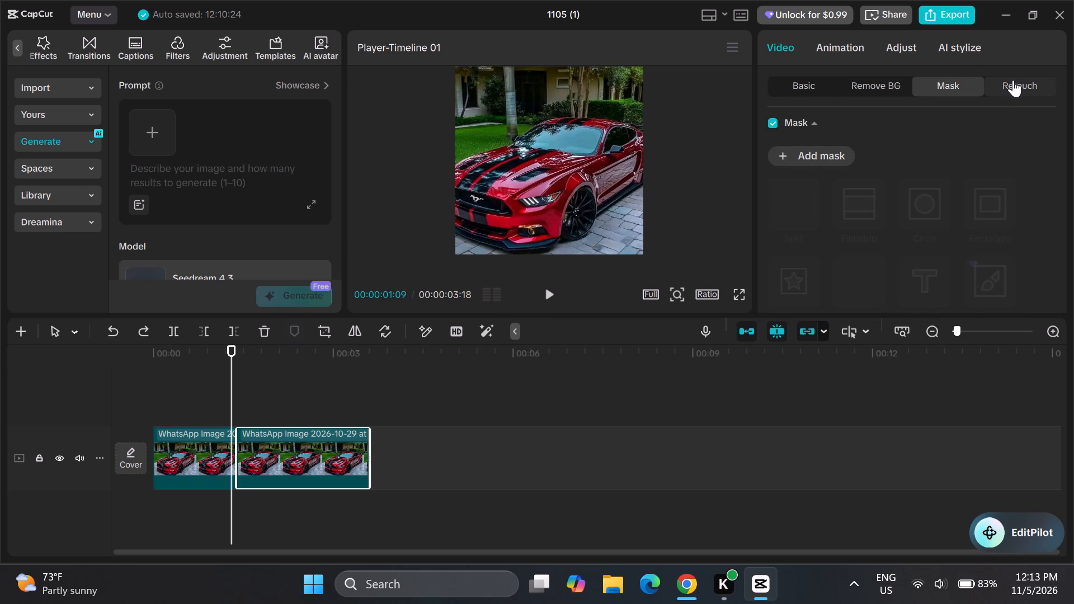
pyautogui.click(779, 154)
pyautogui.scroll(-3, 878, 278)
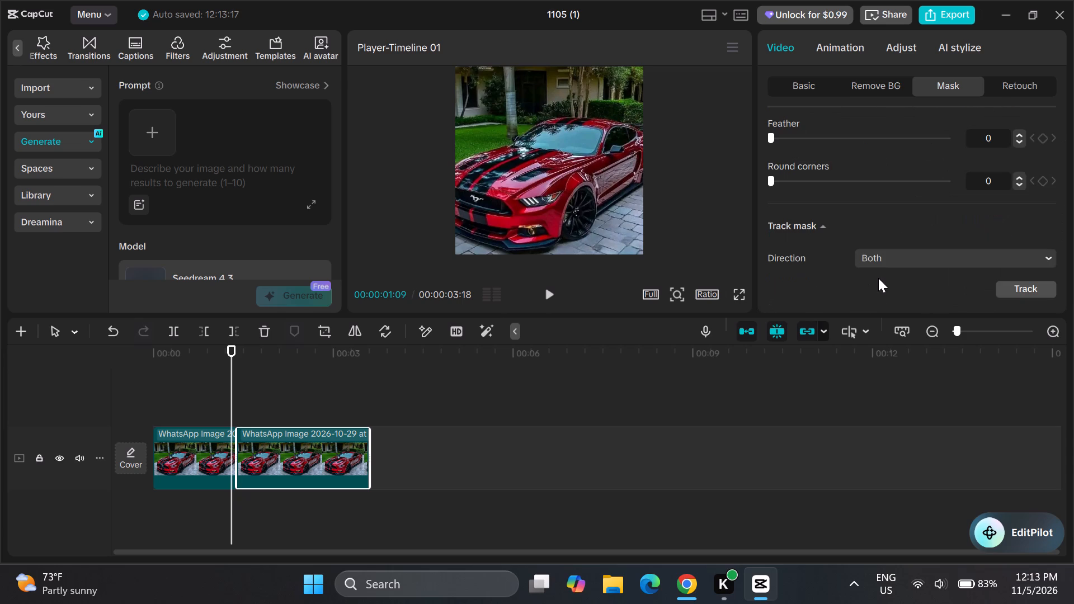
pyautogui.scroll(6, 878, 278)
pyautogui.scroll(20, 877, 77)
pyautogui.scroll(10, 877, 77)
# Place the playhead at 00:00:01:12 and change the second car clip's mask shape to Split.
pyautogui.click(877, 77)
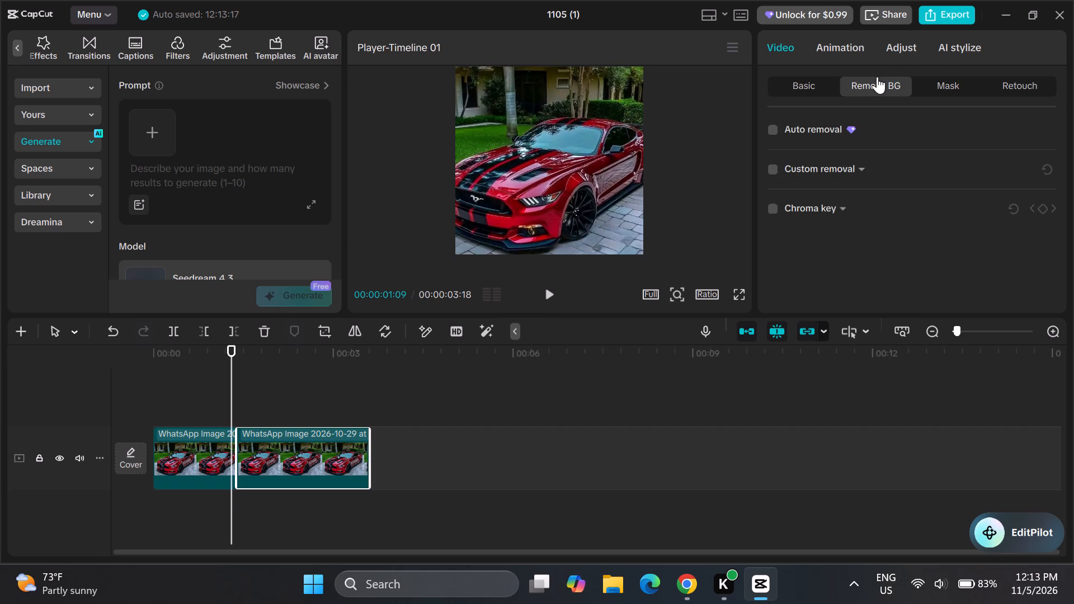
pyautogui.click(793, 79)
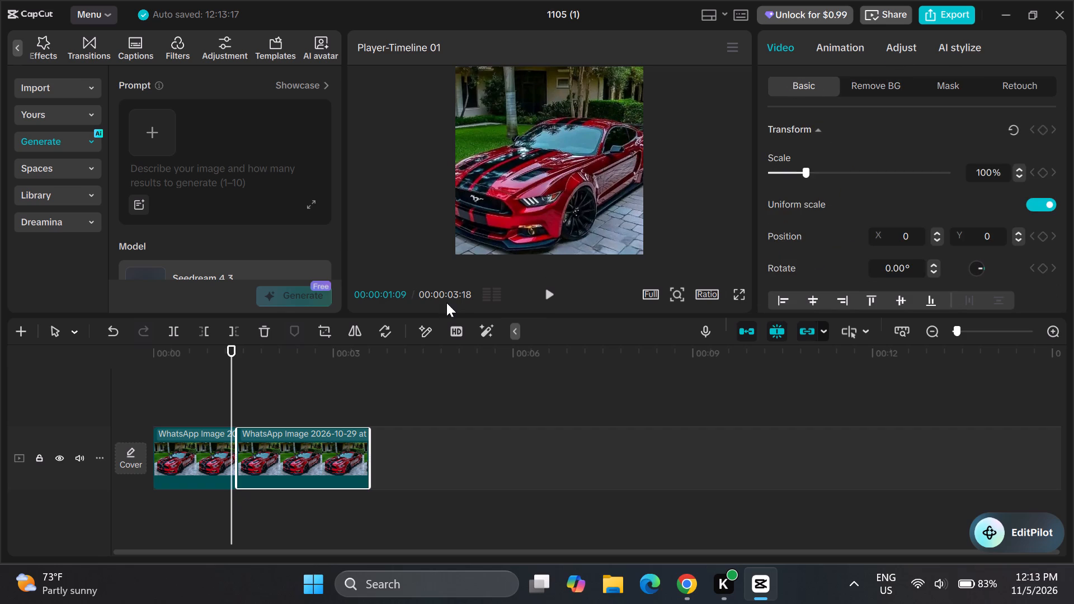
pyautogui.click(236, 350)
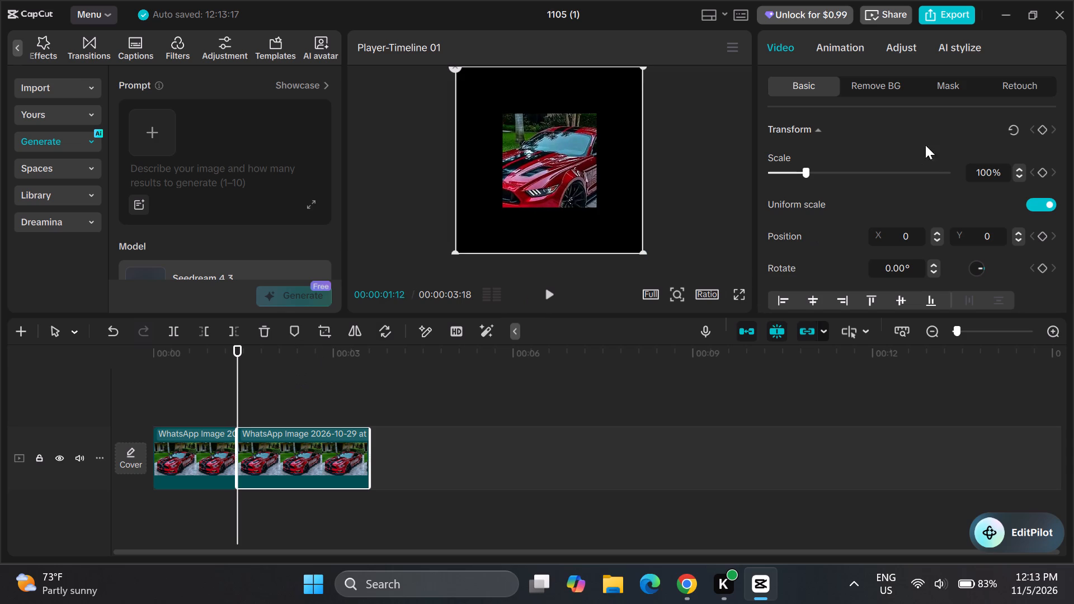
pyautogui.click(798, 81)
pyautogui.moveTo(798, 81); pyautogui.dragTo(889, 81)
pyautogui.moveTo(889, 81); pyautogui.dragTo(954, 79)
pyautogui.click(954, 79)
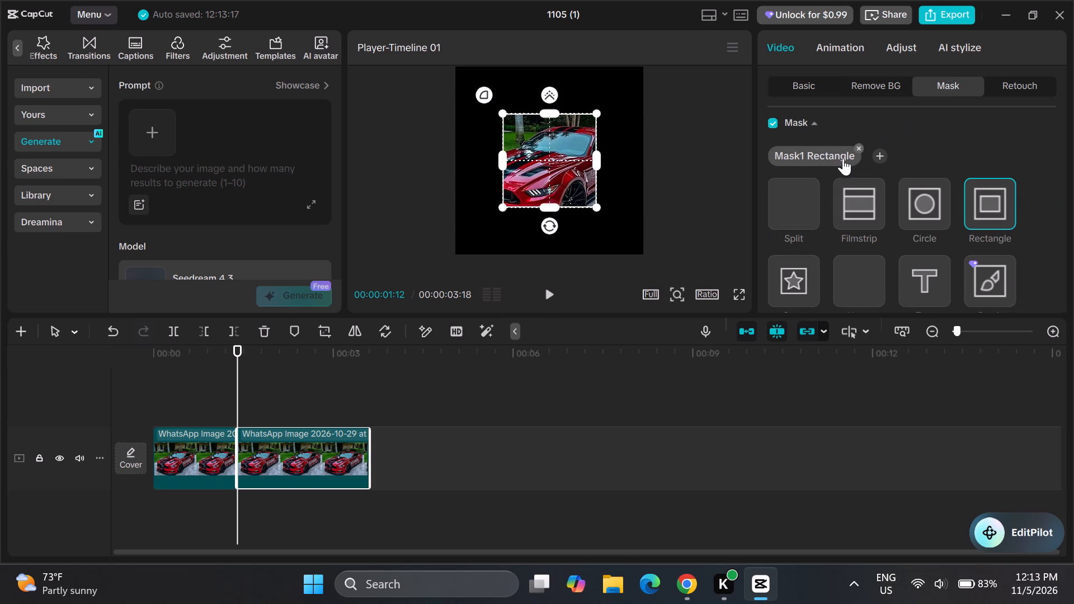
pyautogui.click(793, 208)
pyautogui.click(793, 208)
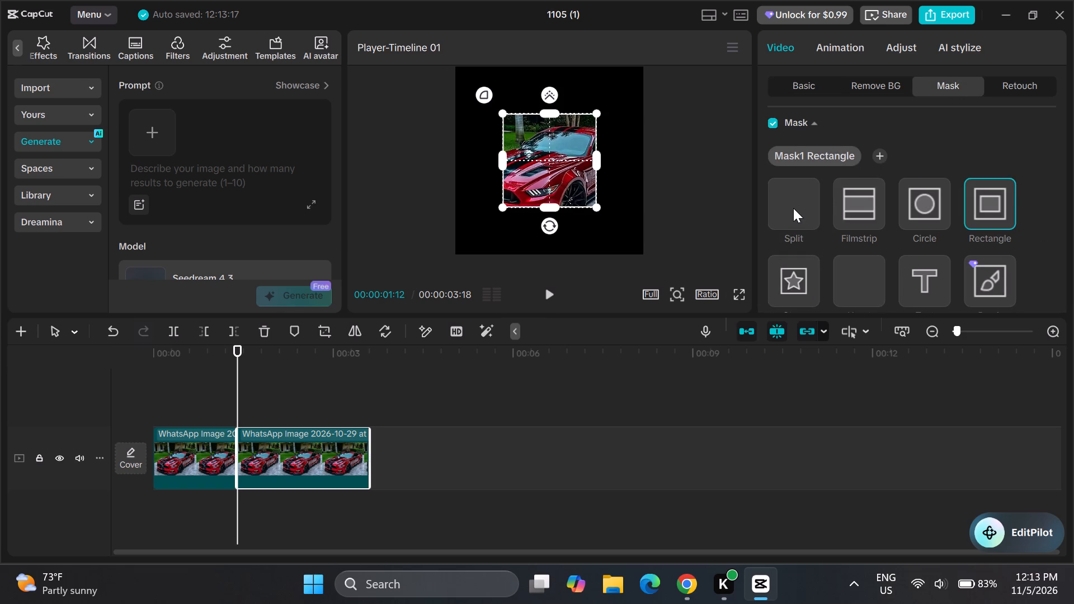
pyautogui.click(793, 208)
pyautogui.click(793, 208)
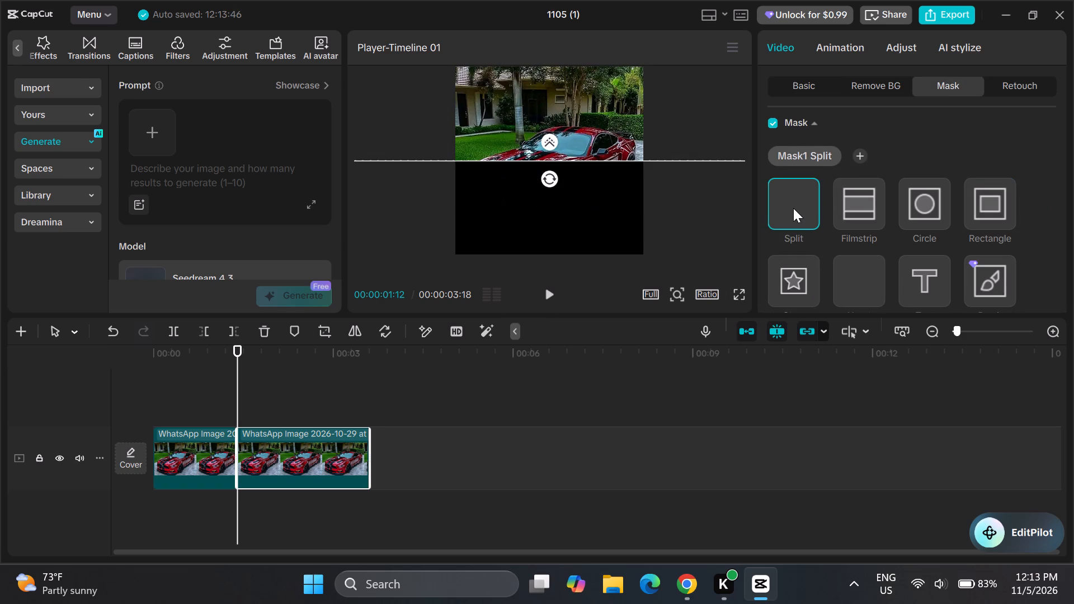
pyautogui.click(793, 208)
# Rotate the split mask in the preview to a steep diagonal that keeps the front-left part of the car and hides the rest.
pyautogui.moveTo(548, 180); pyautogui.dragTo(541, 179)
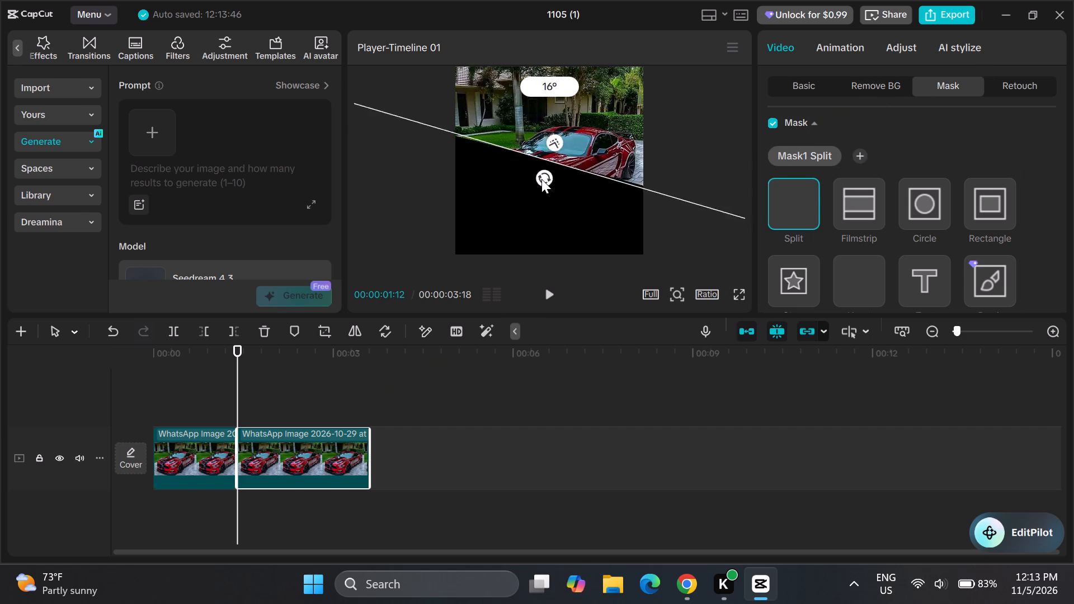
pyautogui.moveTo(541, 179); pyautogui.dragTo(515, 125)
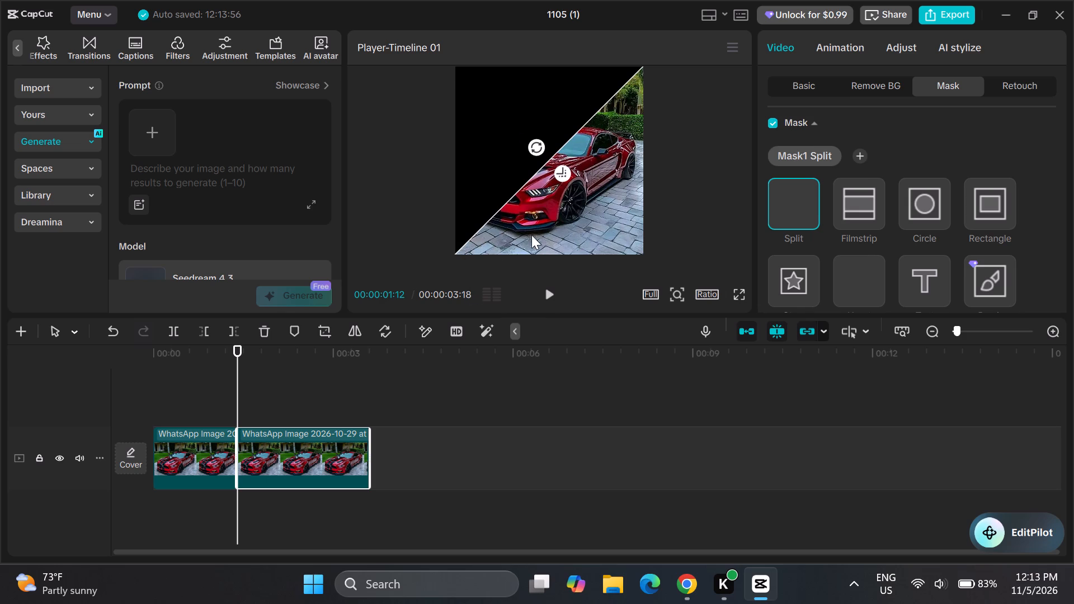
pyautogui.moveTo(536, 143); pyautogui.dragTo(545, 152)
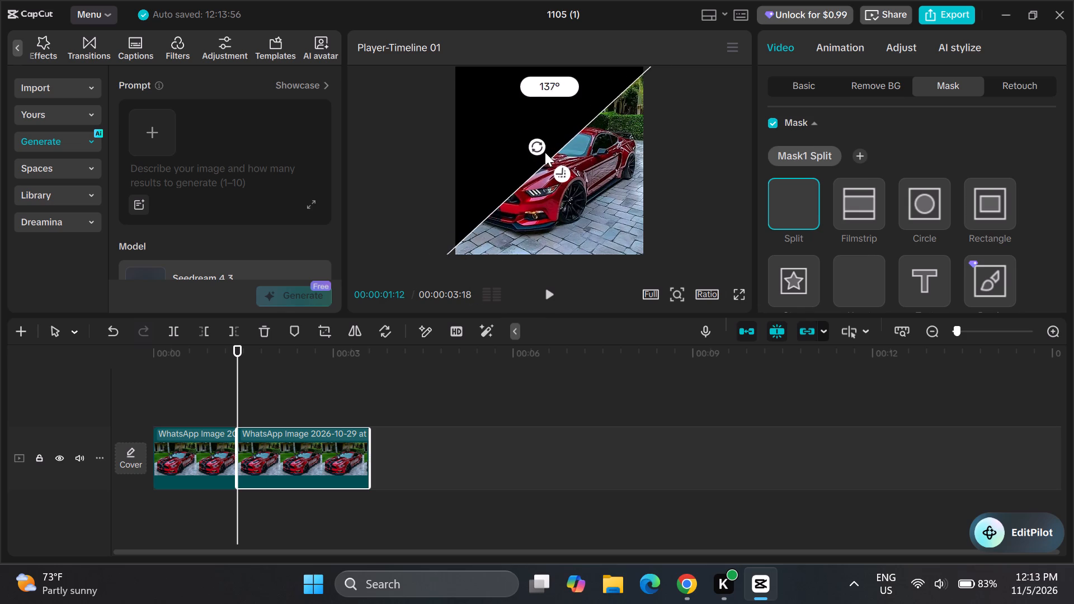
pyautogui.moveTo(545, 152); pyautogui.dragTo(488, 154)
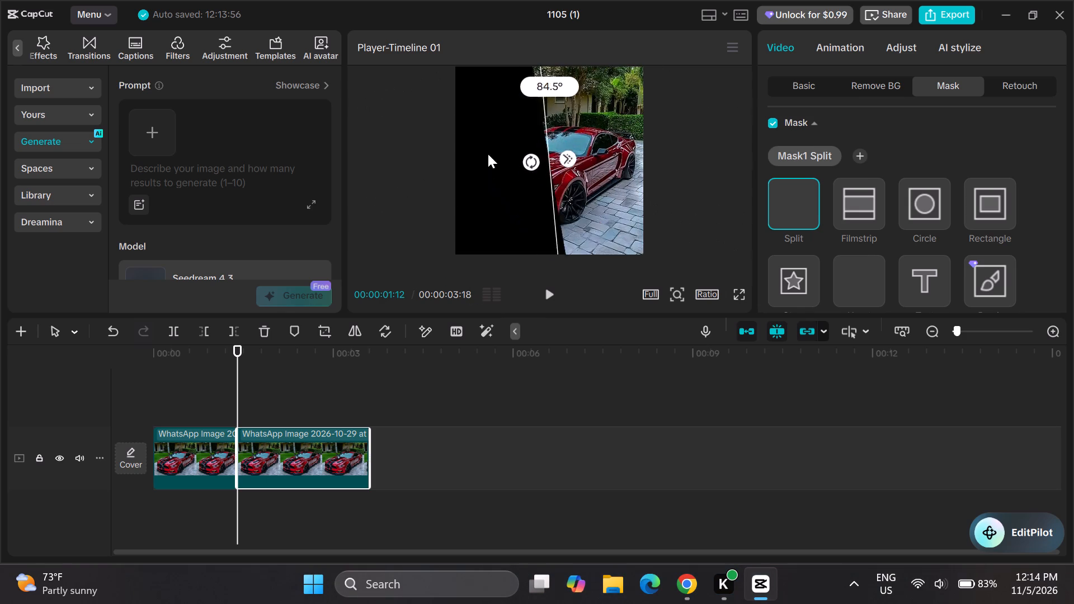
pyautogui.moveTo(488, 154); pyautogui.dragTo(525, 112)
pyautogui.doubleClick(559, 148)
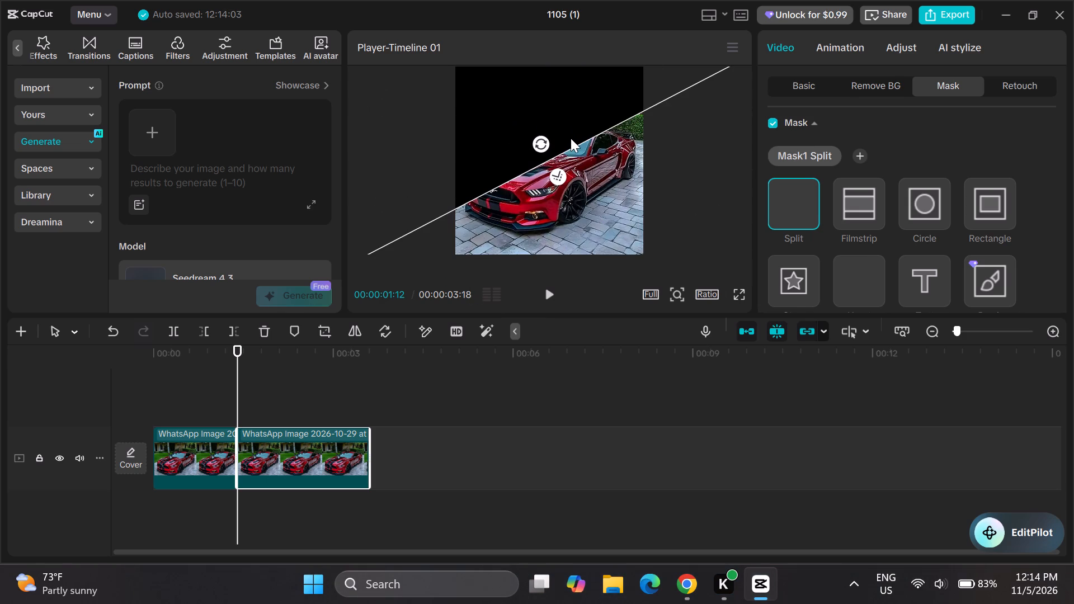
pyautogui.moveTo(542, 140); pyautogui.dragTo(529, 140)
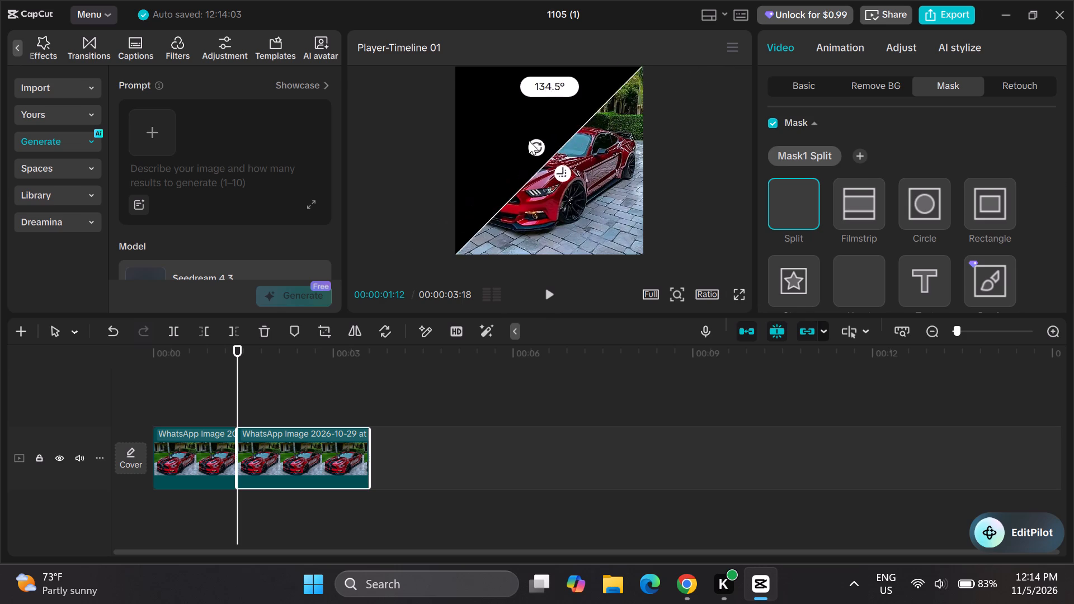
pyautogui.moveTo(529, 140); pyautogui.dragTo(560, 199)
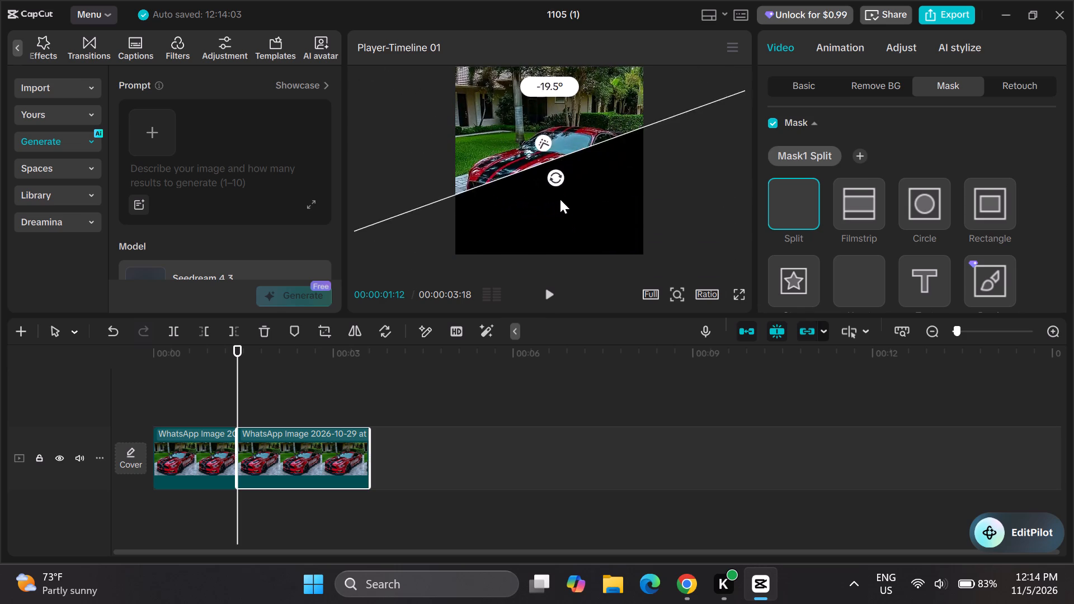
pyautogui.moveTo(560, 199); pyautogui.dragTo(583, 206)
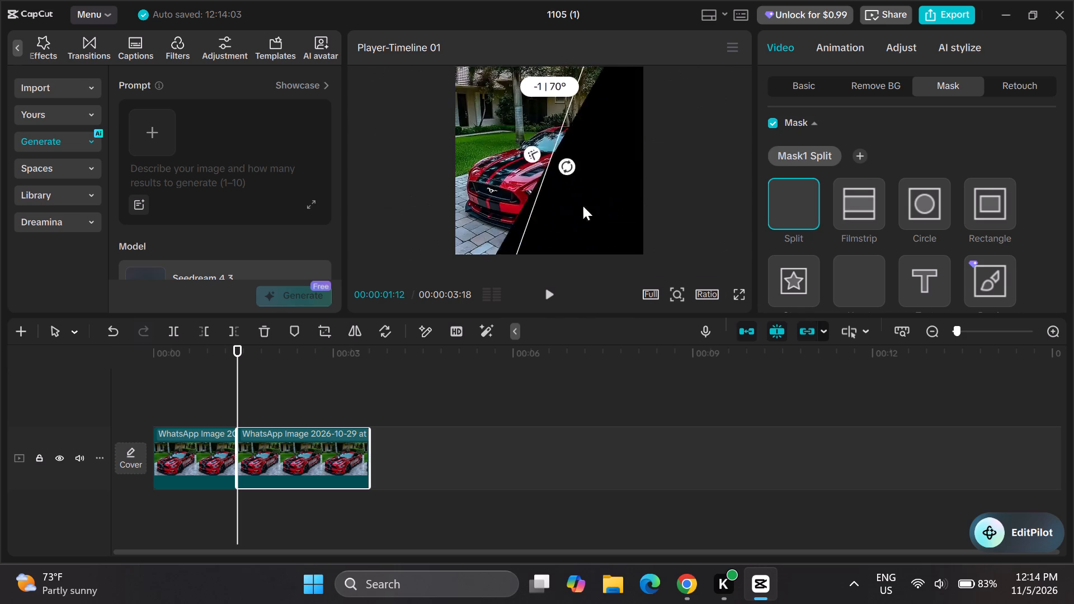
pyautogui.moveTo(583, 206); pyautogui.dragTo(620, 113)
pyautogui.moveTo(535, 128); pyautogui.dragTo(576, 204)
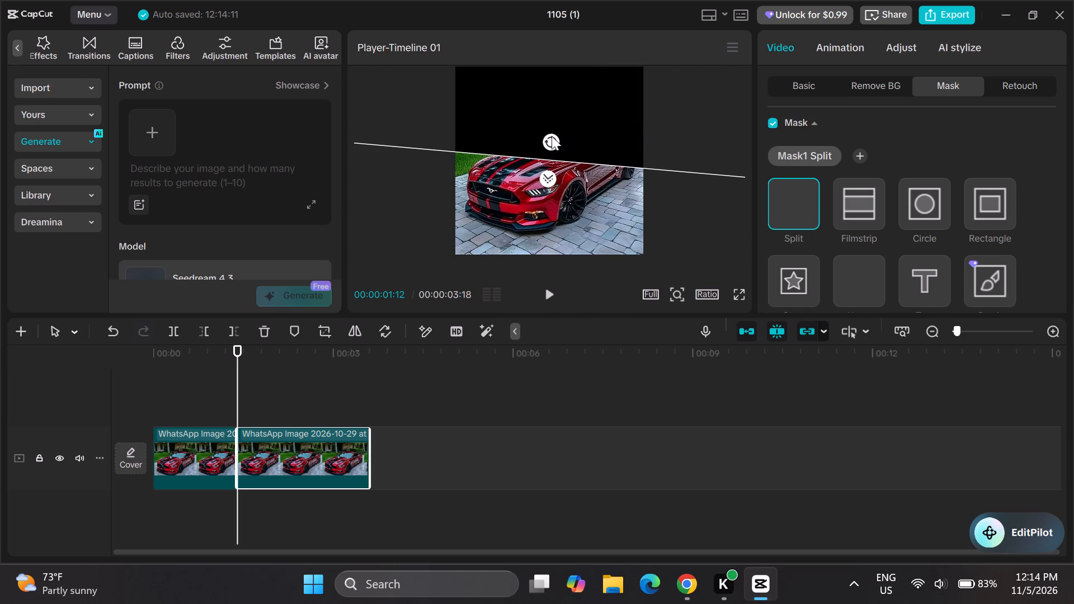
pyautogui.moveTo(552, 135); pyautogui.dragTo(562, 161)
pyautogui.moveTo(562, 161); pyautogui.dragTo(564, 147)
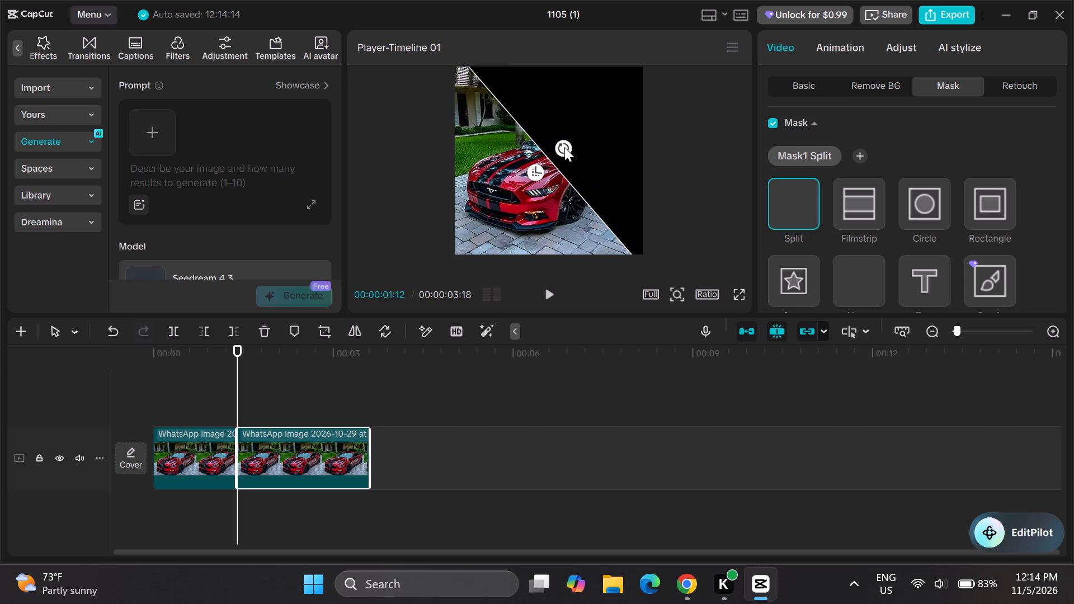
pyautogui.moveTo(564, 147); pyautogui.dragTo(584, 186)
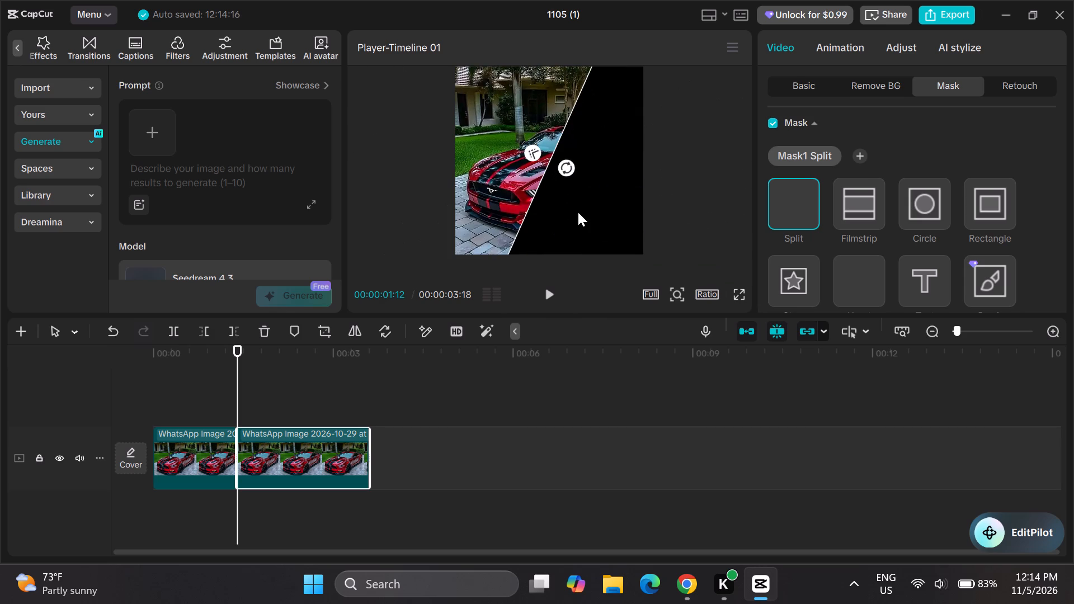
pyautogui.doubleClick(726, 180)
pyautogui.click(568, 213)
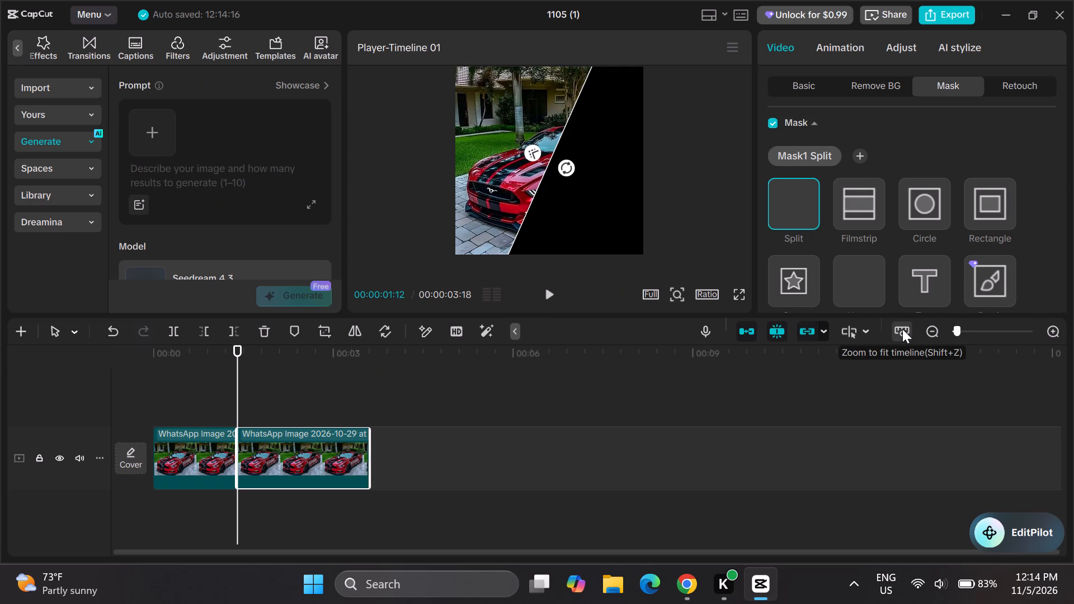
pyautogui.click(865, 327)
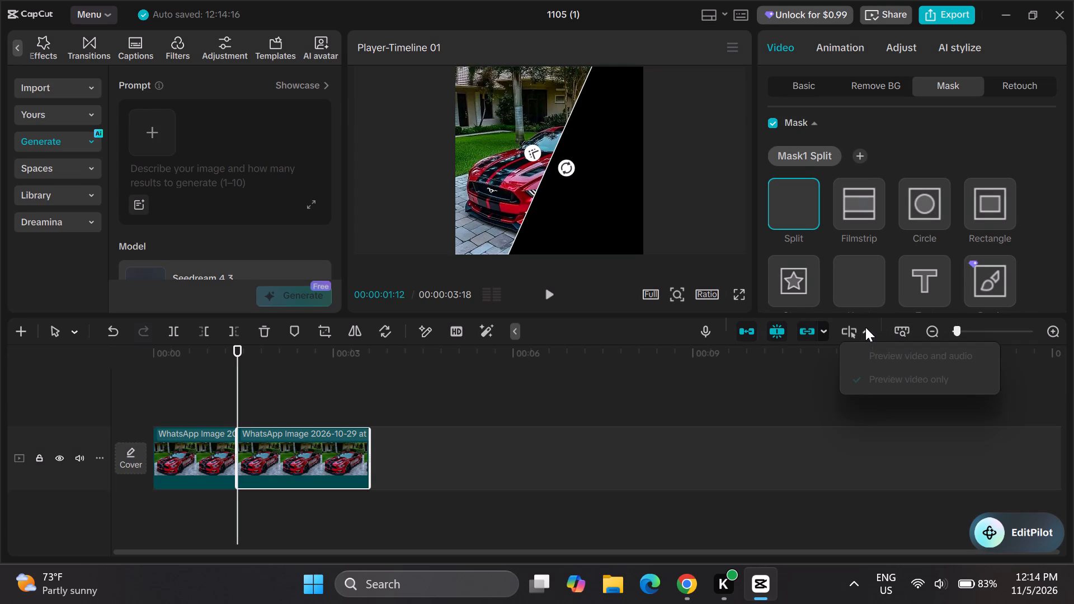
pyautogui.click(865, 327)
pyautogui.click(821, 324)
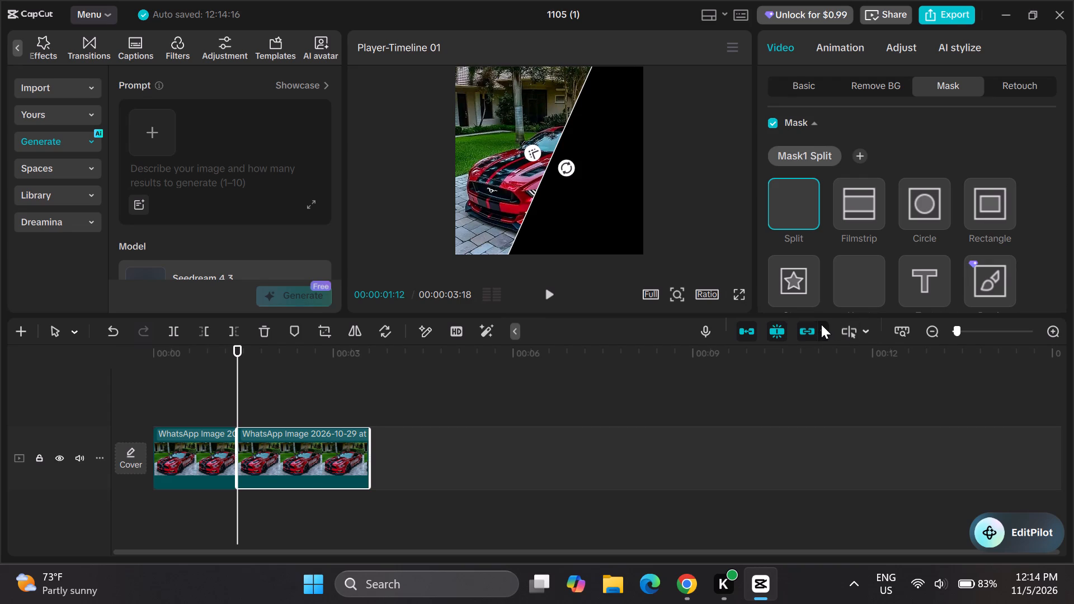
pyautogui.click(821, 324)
# Bring the first asset categories, such as Media, Audio and Text, back into view.
pyautogui.click(13, 43)
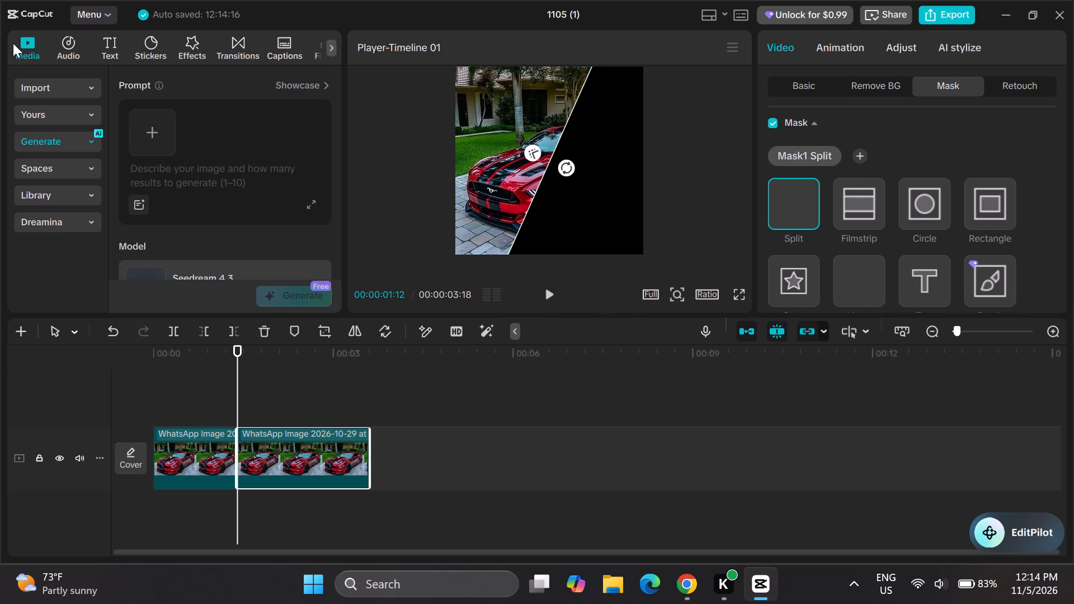
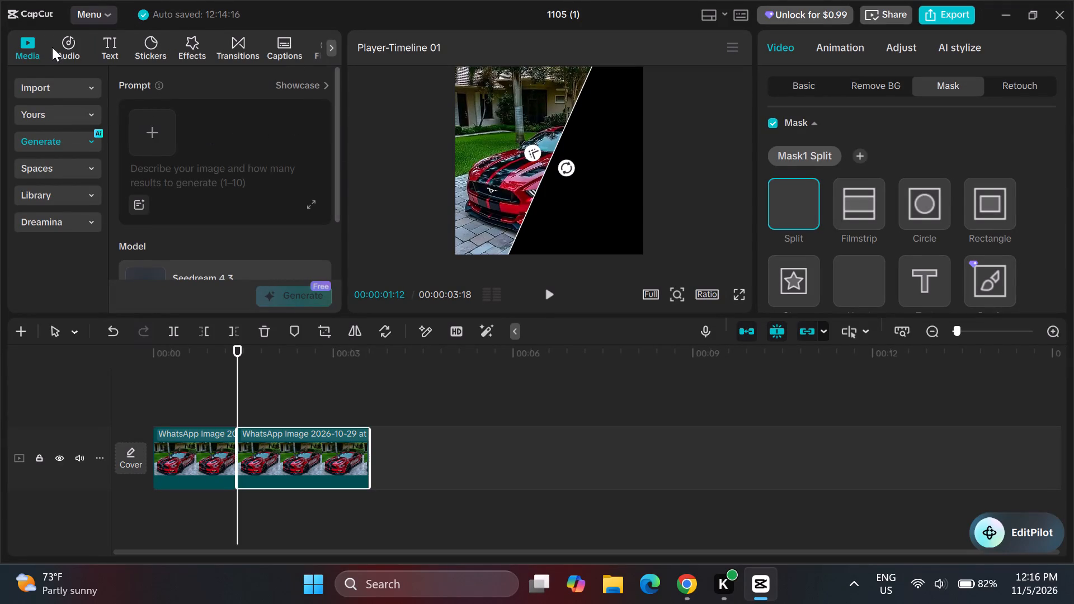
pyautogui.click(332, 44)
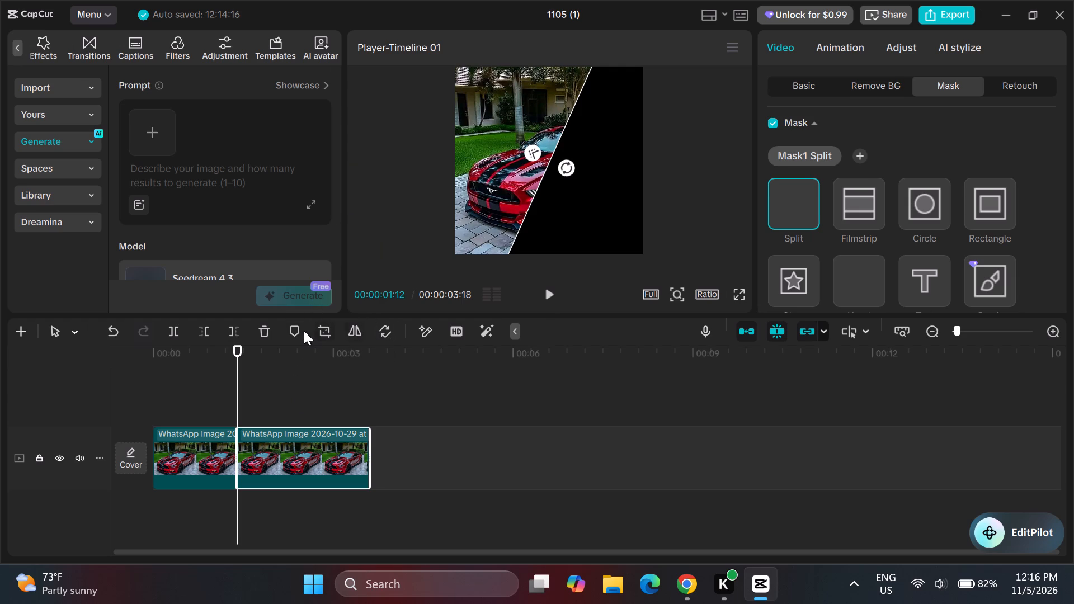
# Delete the second car clip, the one with the split mask, from the timeline.
pyautogui.click(265, 329)
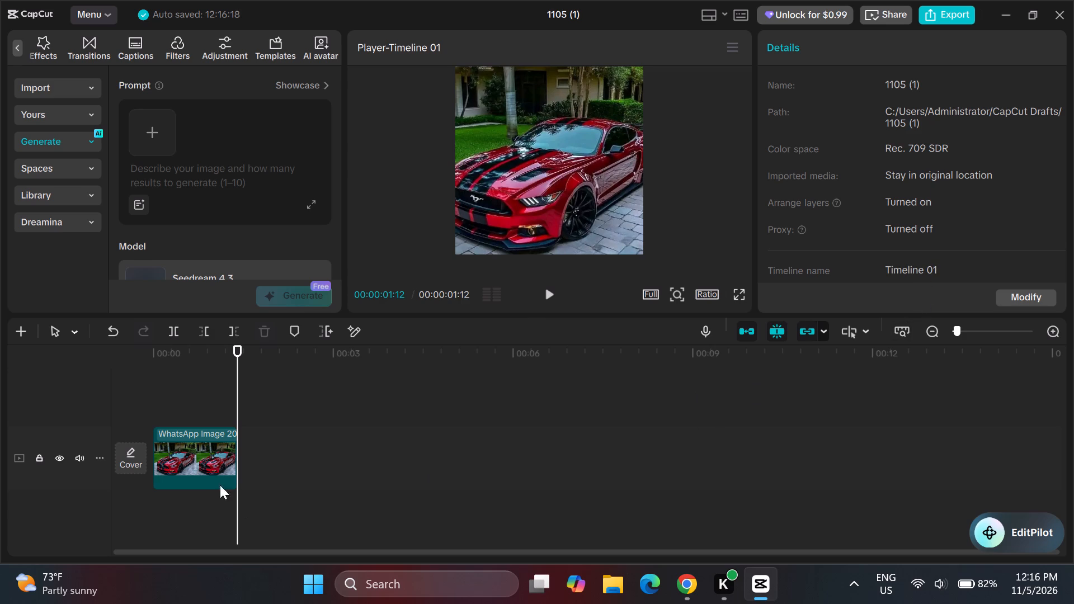
# Mirror the remaining car clip horizontally so the Mustang faces the opposite direction.
pyautogui.click(199, 473)
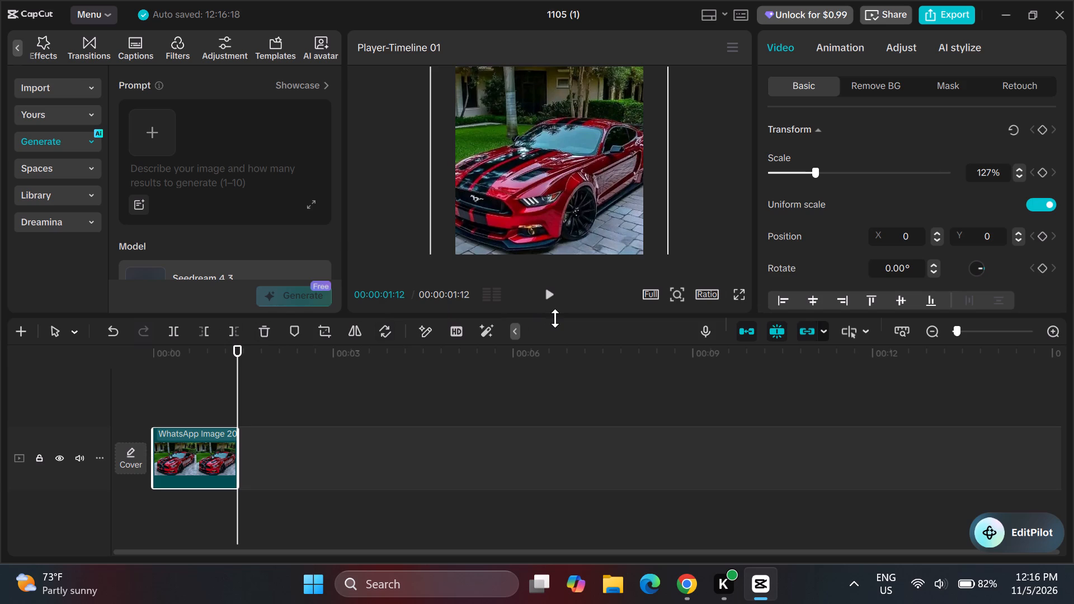
pyautogui.rightClick(357, 328)
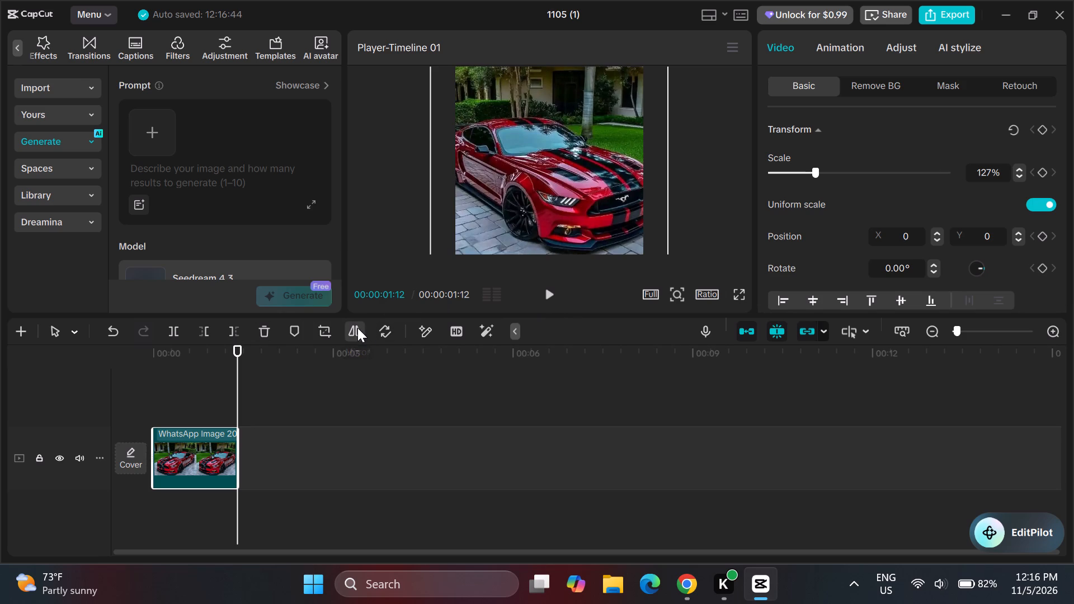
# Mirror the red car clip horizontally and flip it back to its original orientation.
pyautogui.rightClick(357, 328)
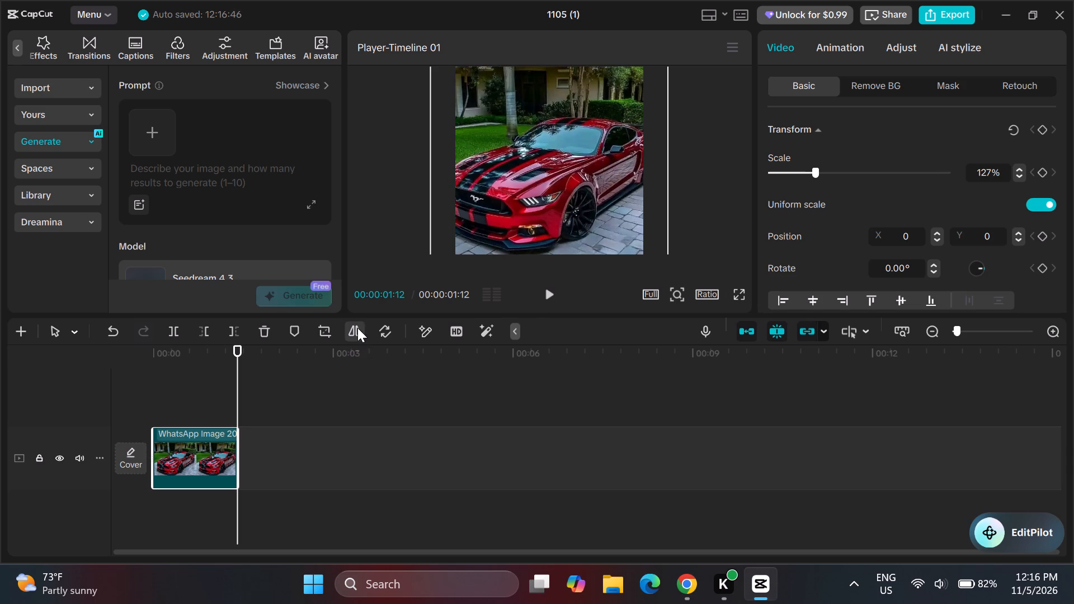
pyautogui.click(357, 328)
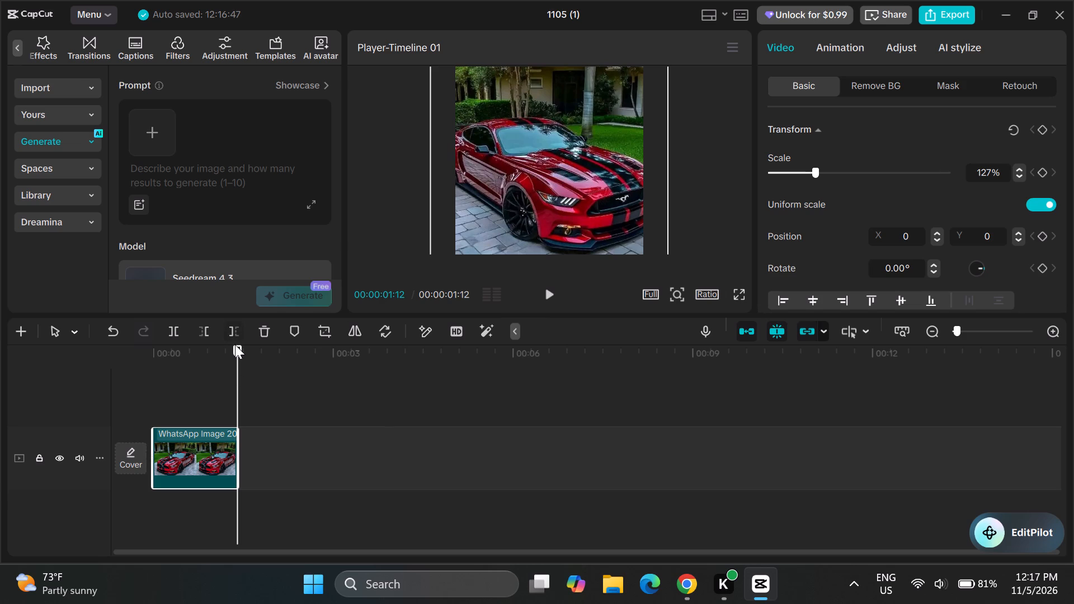
# Move the playhead back to 00:00:00:22 within the red car clip.
pyautogui.moveTo(235, 345); pyautogui.dragTo(200, 343)
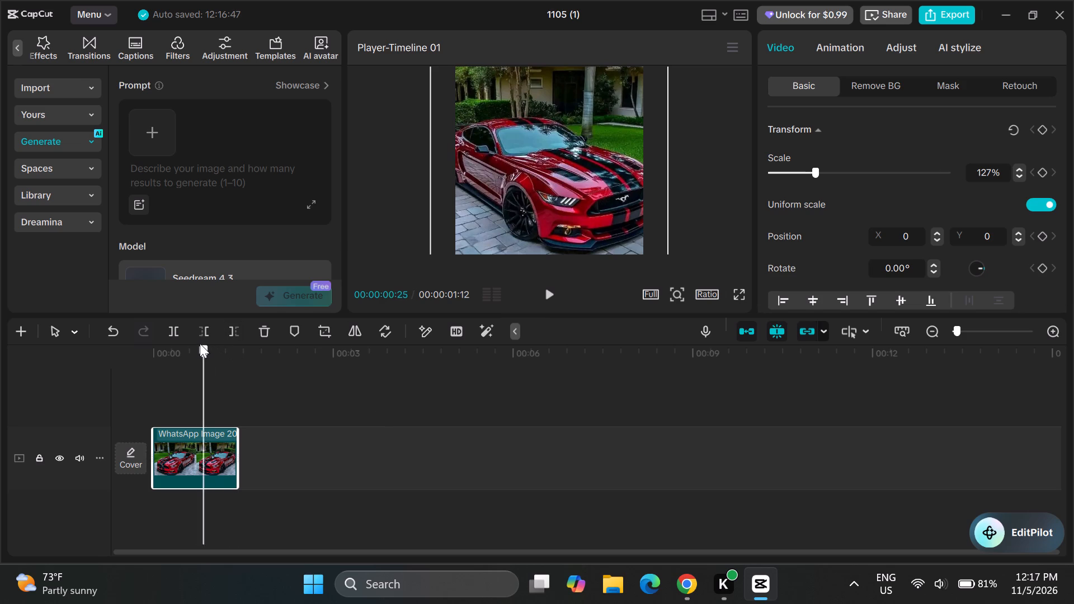
pyautogui.moveTo(200, 343); pyautogui.dragTo(198, 340)
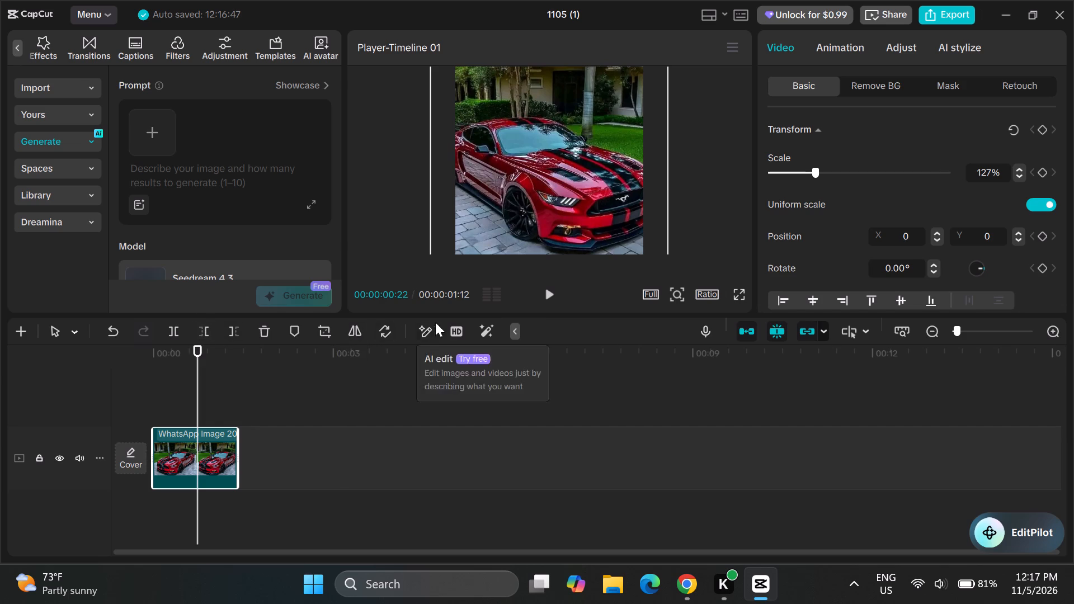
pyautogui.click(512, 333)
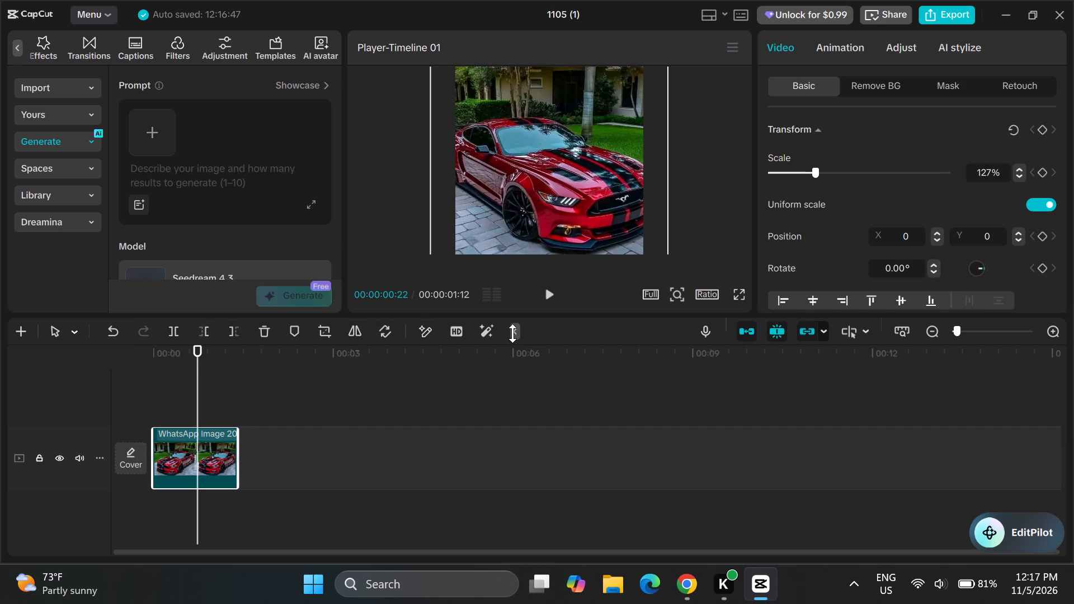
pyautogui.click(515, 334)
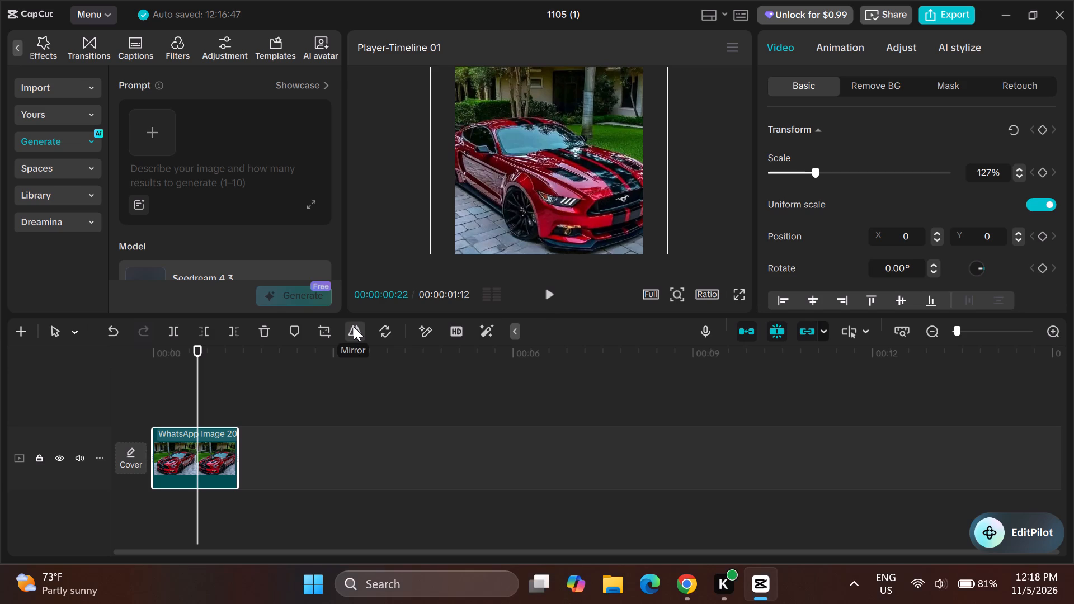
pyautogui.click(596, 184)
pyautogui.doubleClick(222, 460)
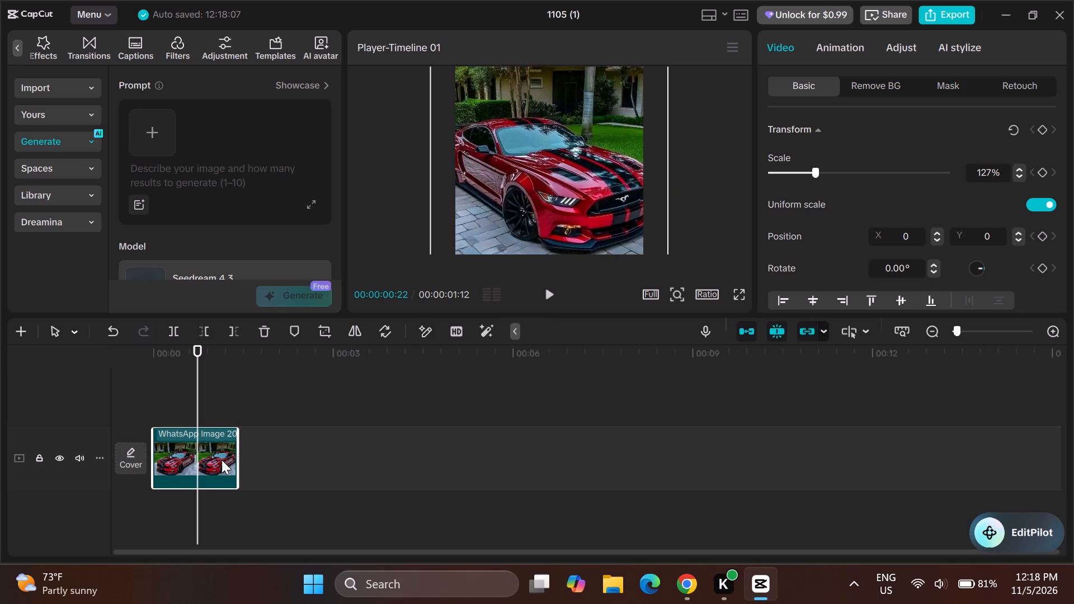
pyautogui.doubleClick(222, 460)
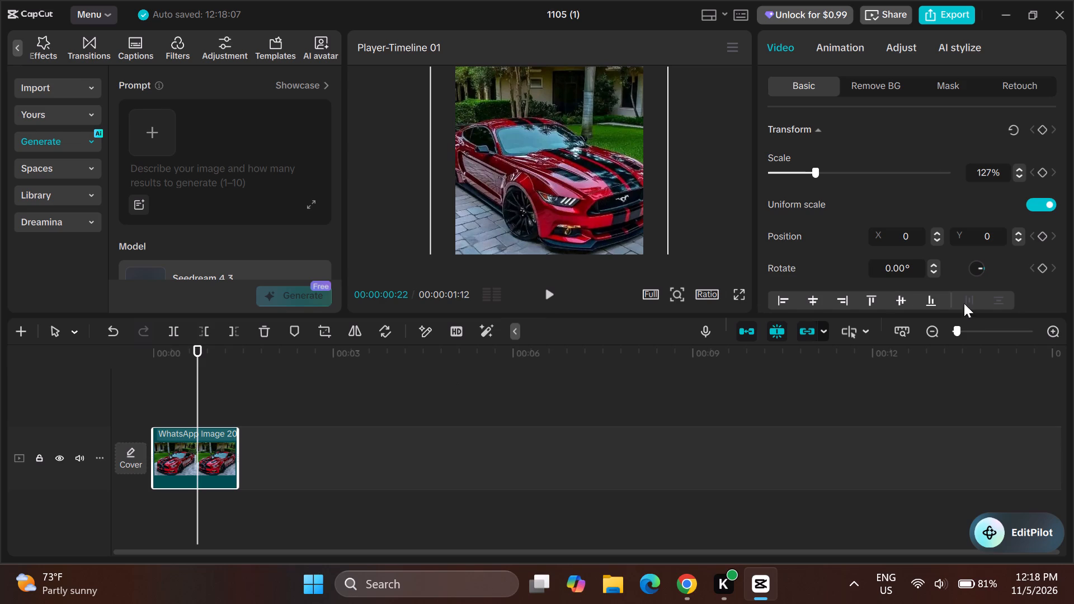
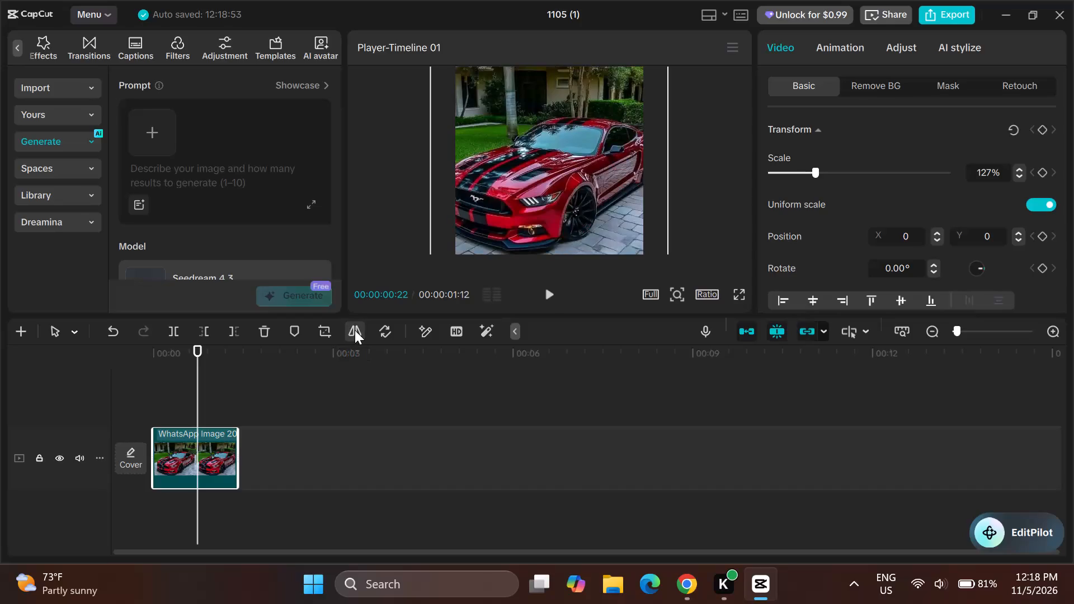
# Mirror the red car clip horizontally.
pyautogui.click(355, 330)
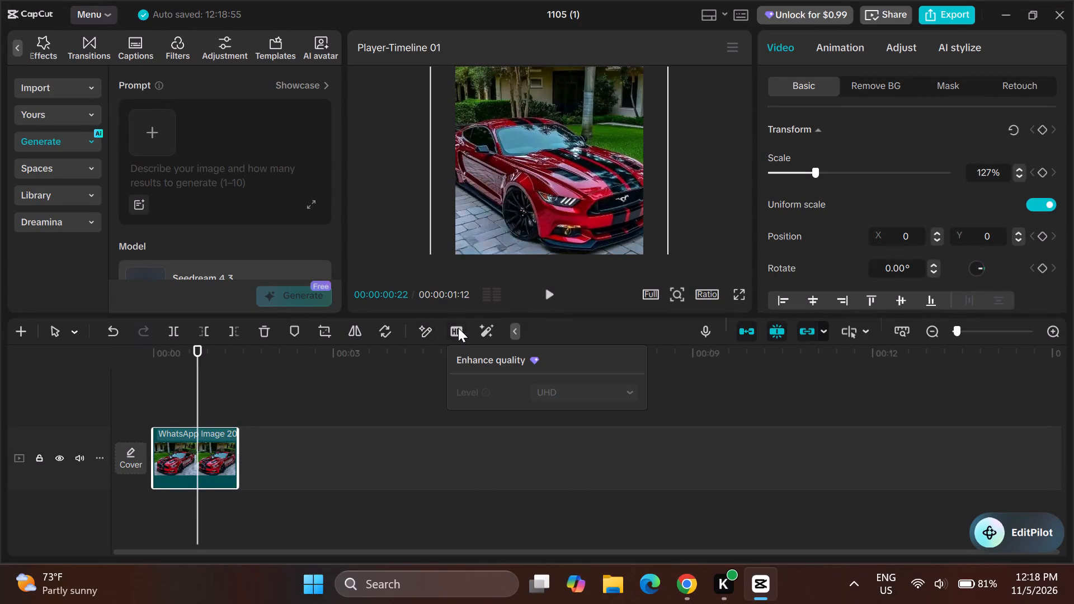
# Add a marker to the red car clip at 00:00:00:22.
pyautogui.click(512, 337)
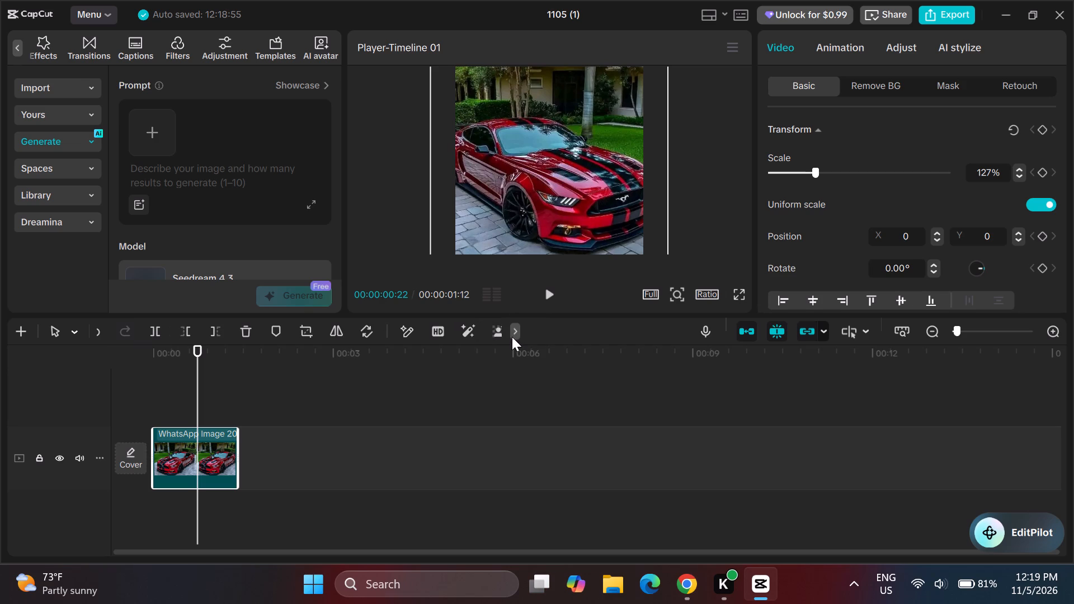
pyautogui.click(276, 327)
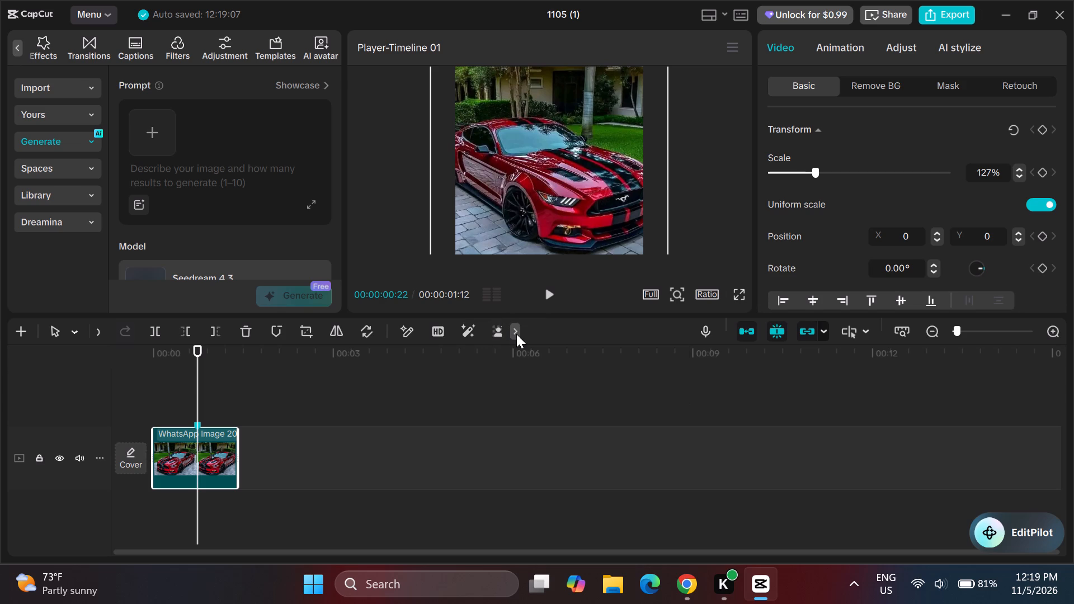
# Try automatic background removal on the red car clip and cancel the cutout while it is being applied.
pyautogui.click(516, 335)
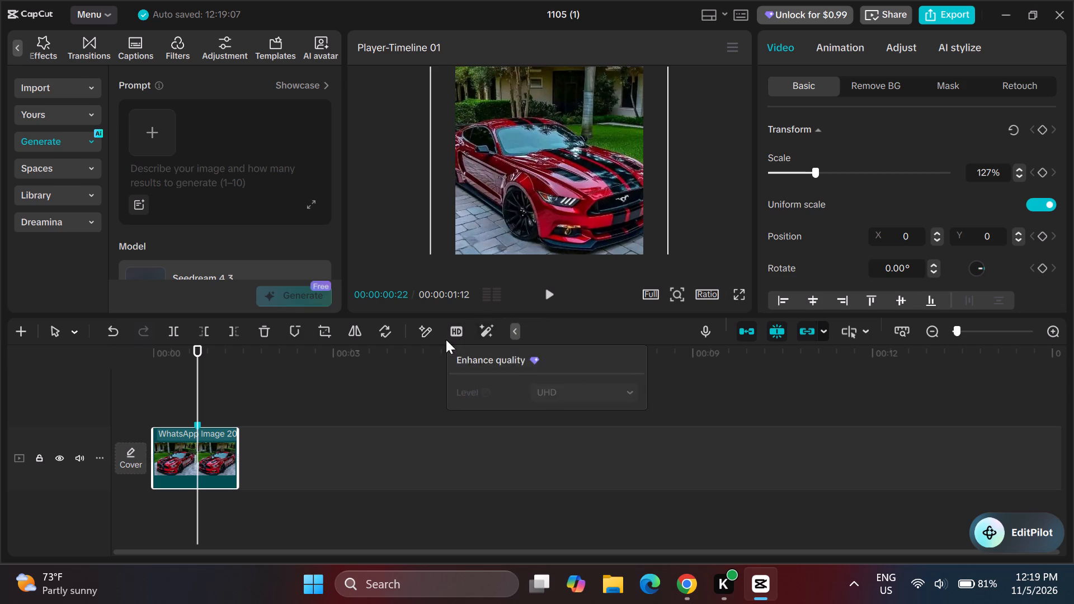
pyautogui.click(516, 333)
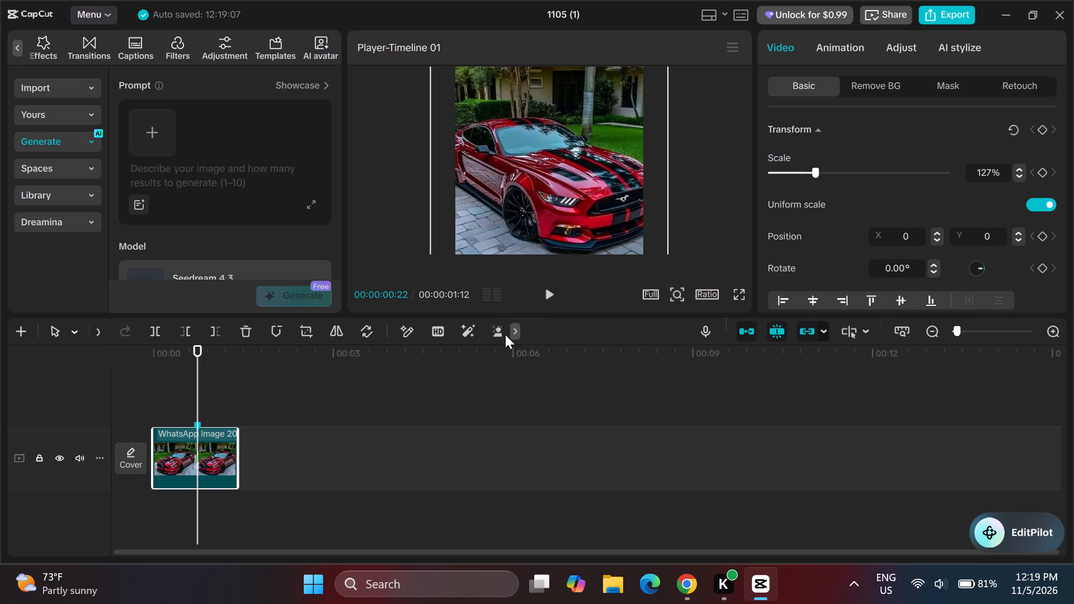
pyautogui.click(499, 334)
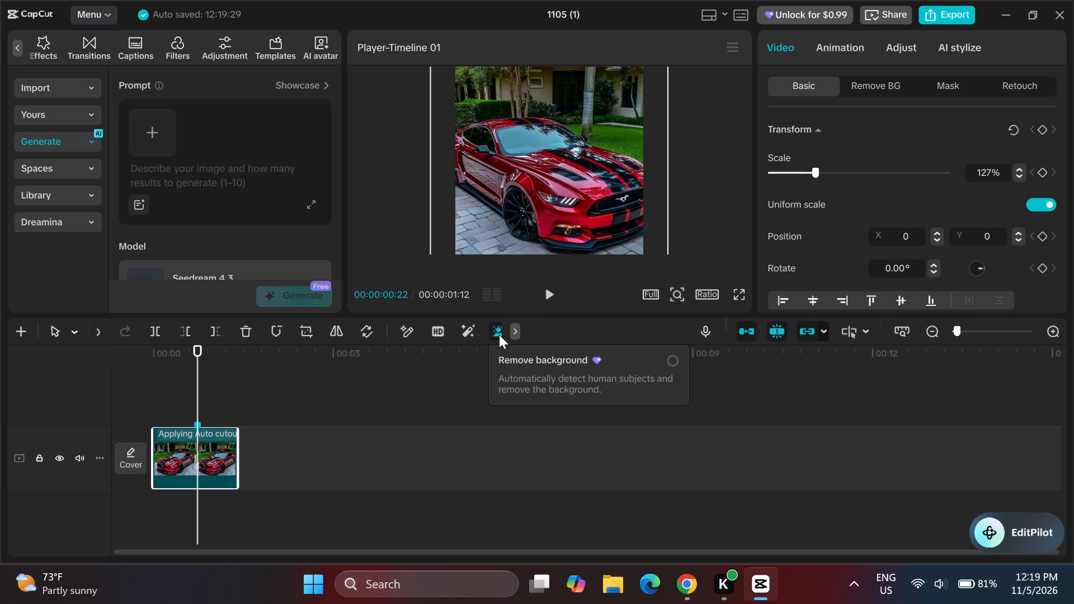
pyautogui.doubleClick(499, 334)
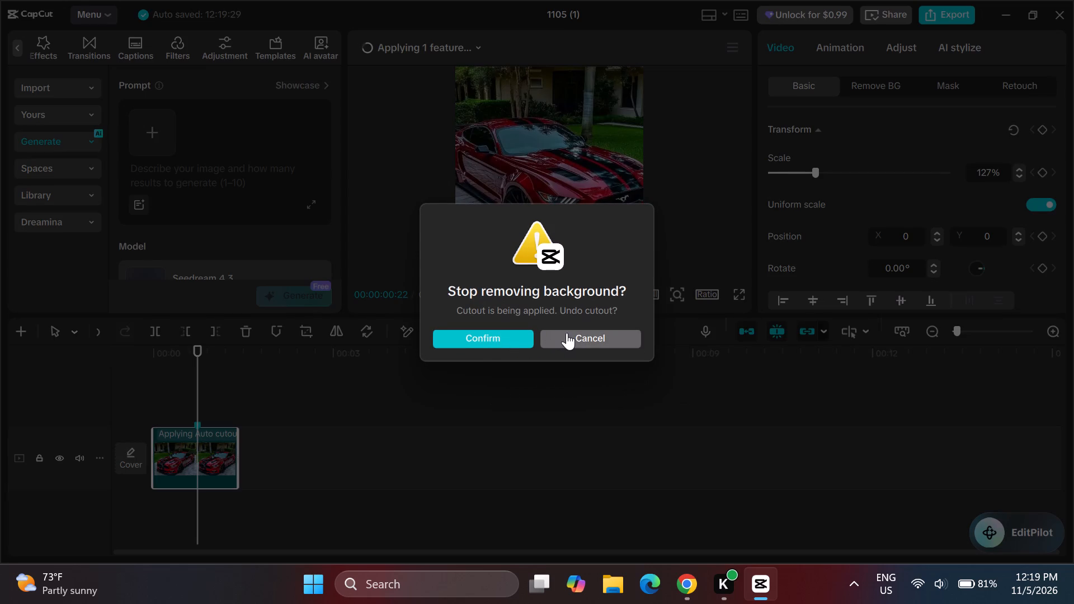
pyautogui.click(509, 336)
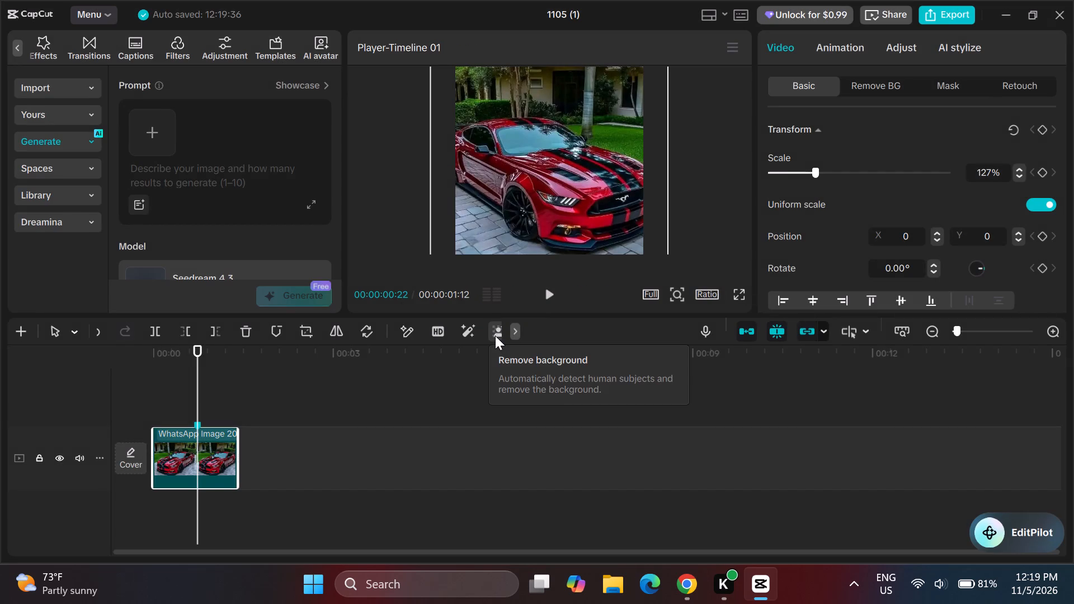
# Apply Auto adjust to the red car clip.
pyautogui.doubleClick(467, 332)
pyautogui.click(467, 332)
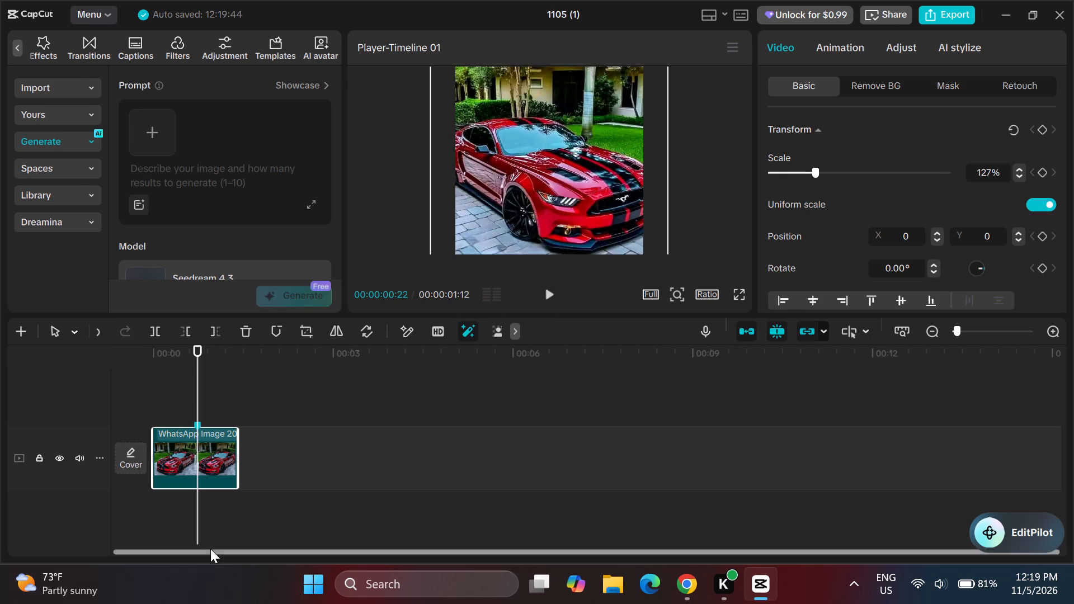
pyautogui.click(231, 460)
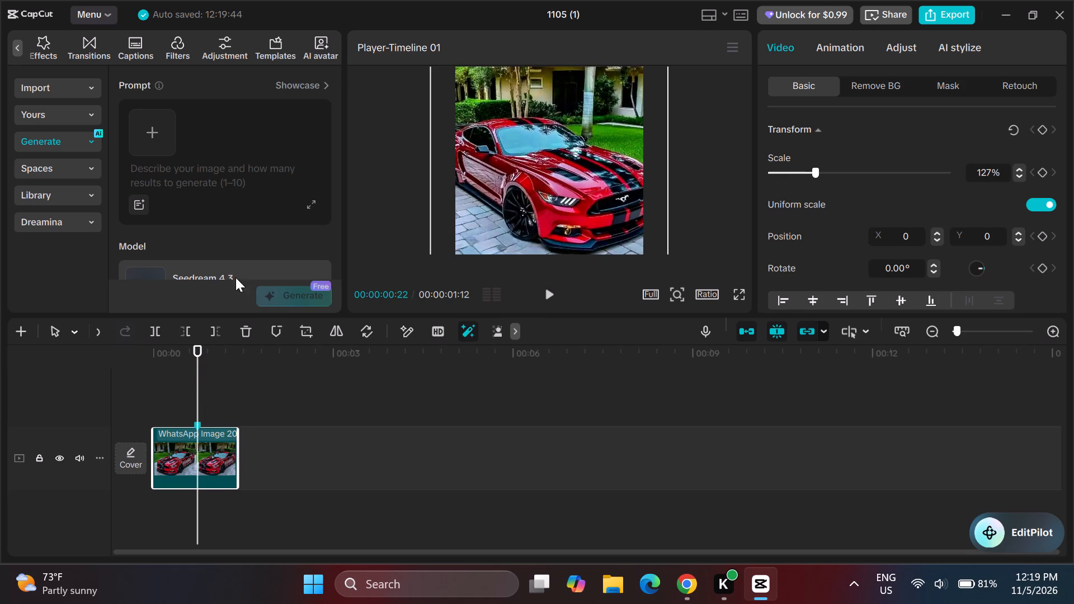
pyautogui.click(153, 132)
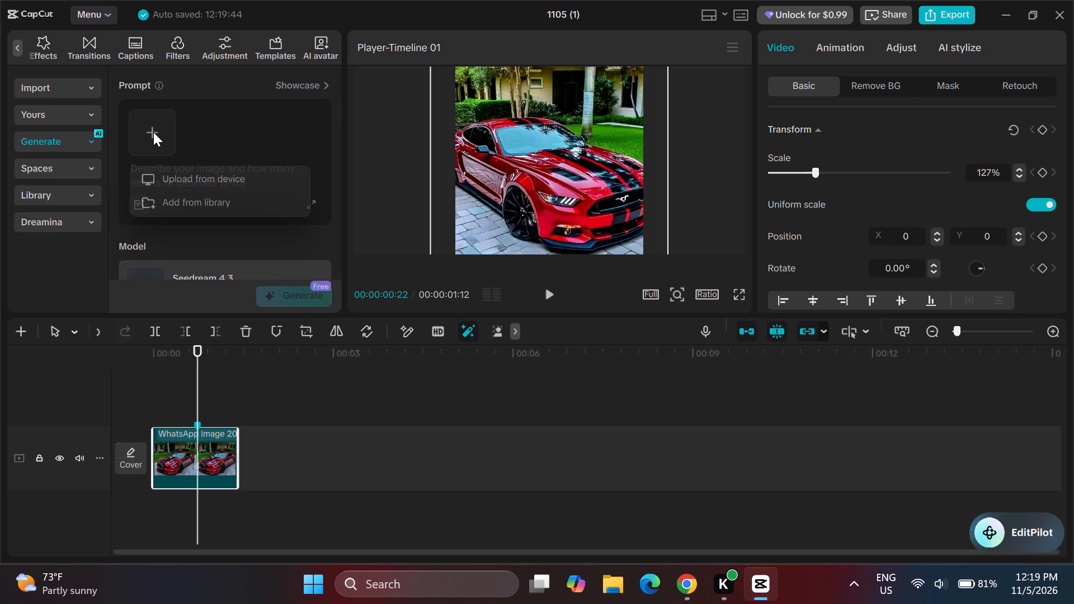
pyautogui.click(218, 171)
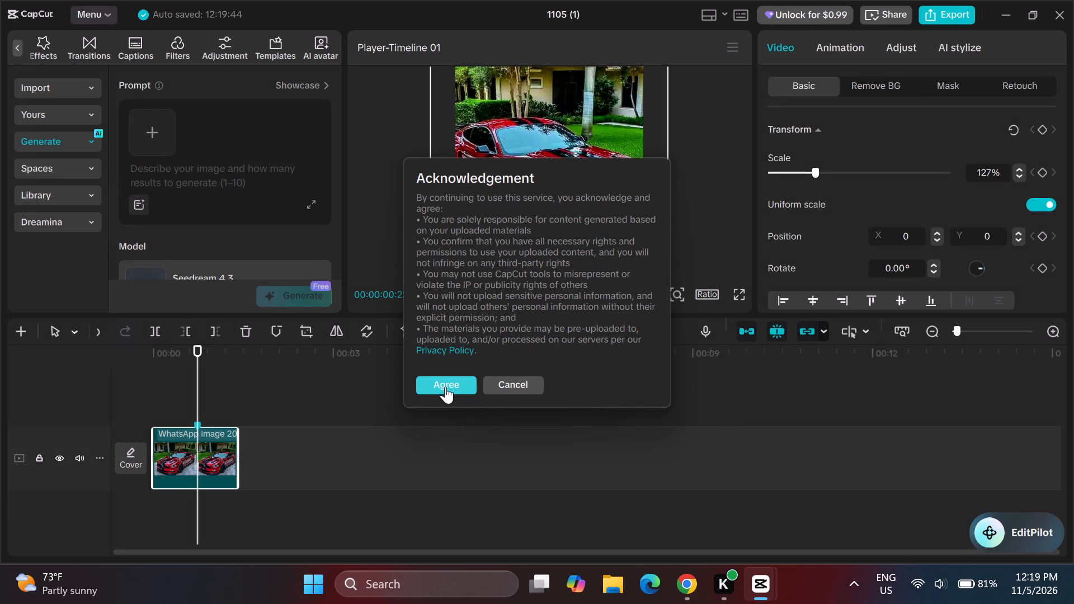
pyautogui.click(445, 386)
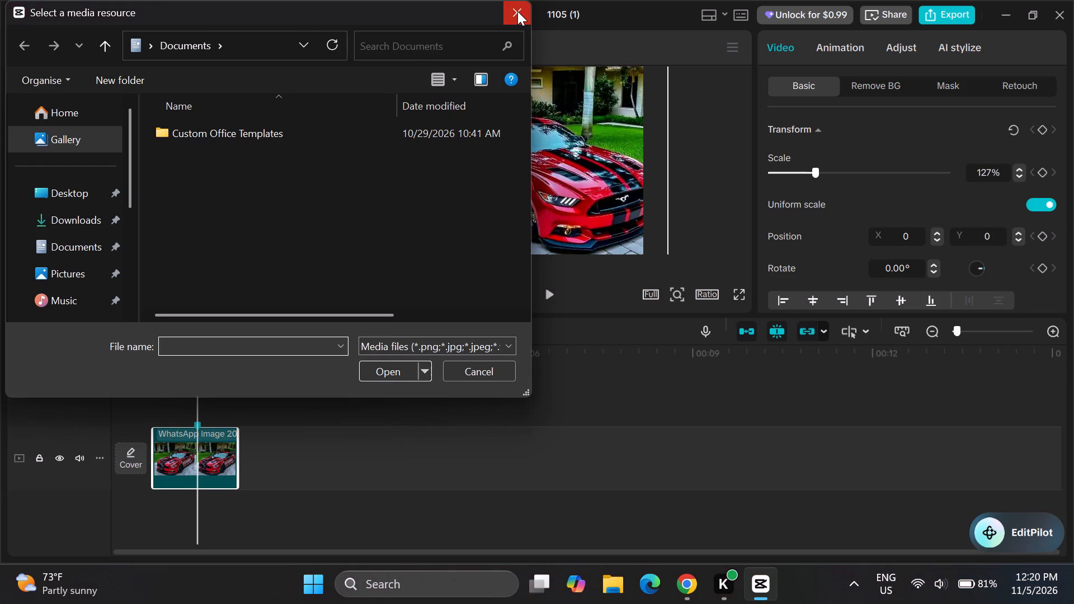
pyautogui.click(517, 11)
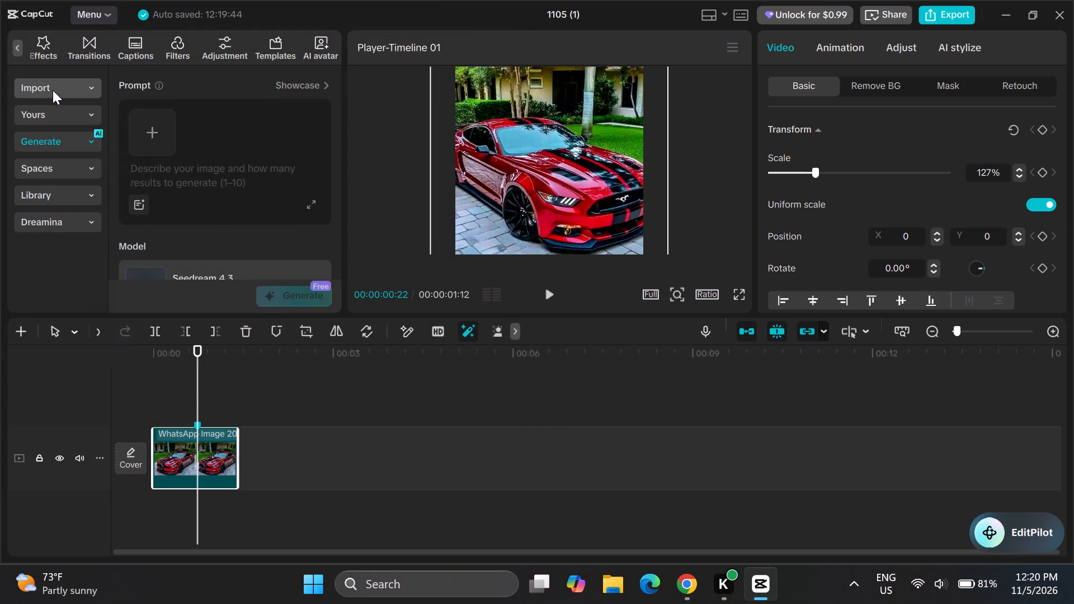
# Import the orange car photo ffu.jpeg from the device's Camera Roll folder into the project media.
pyautogui.click(53, 90)
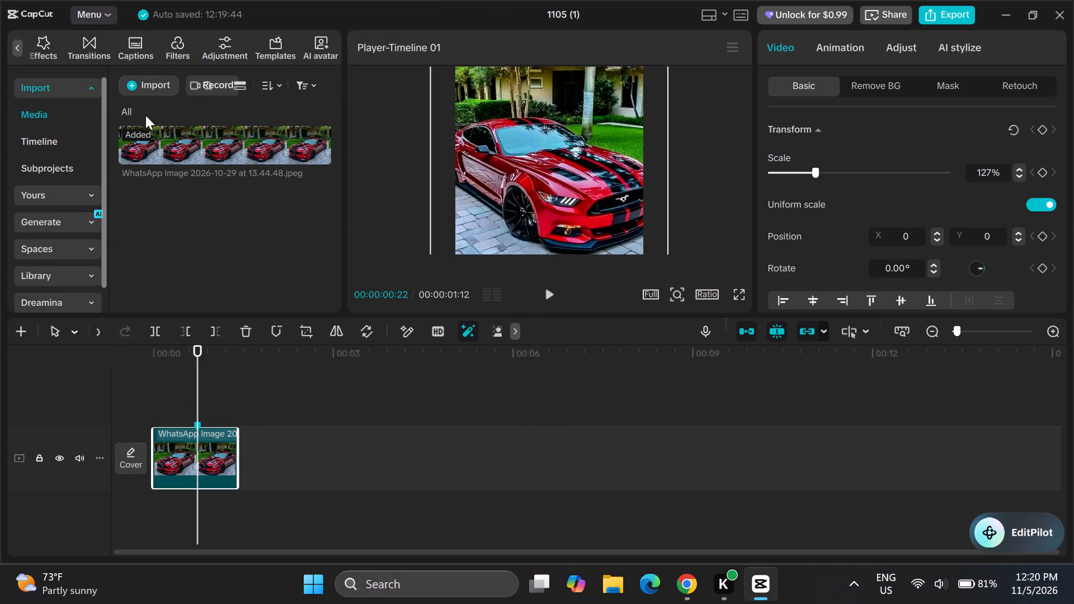
pyautogui.click(155, 79)
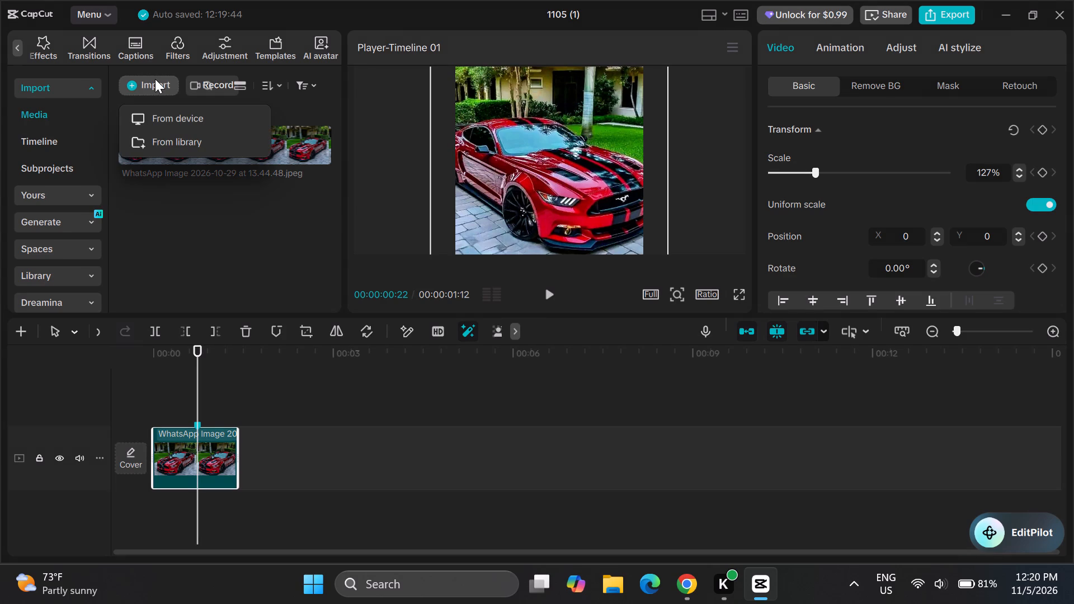
pyautogui.click(186, 120)
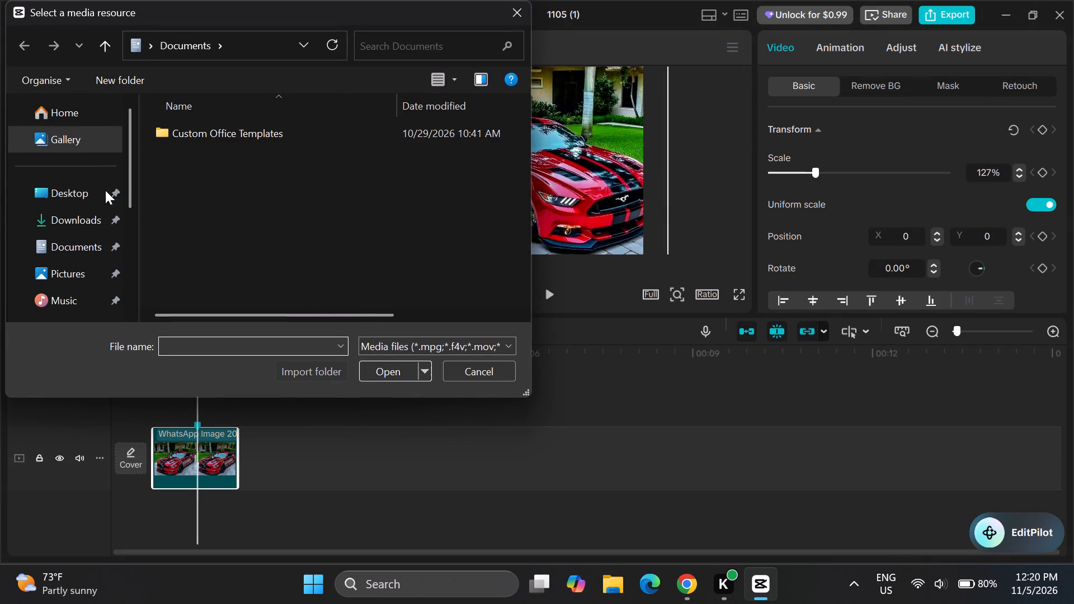
pyautogui.scroll(-1, 74, 229)
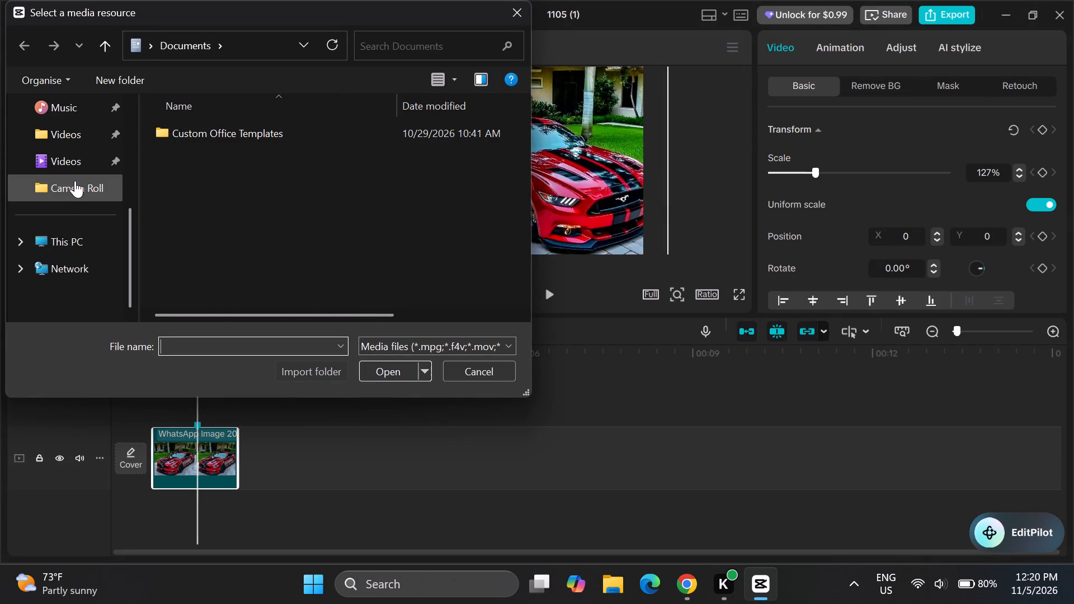
pyautogui.click(75, 181)
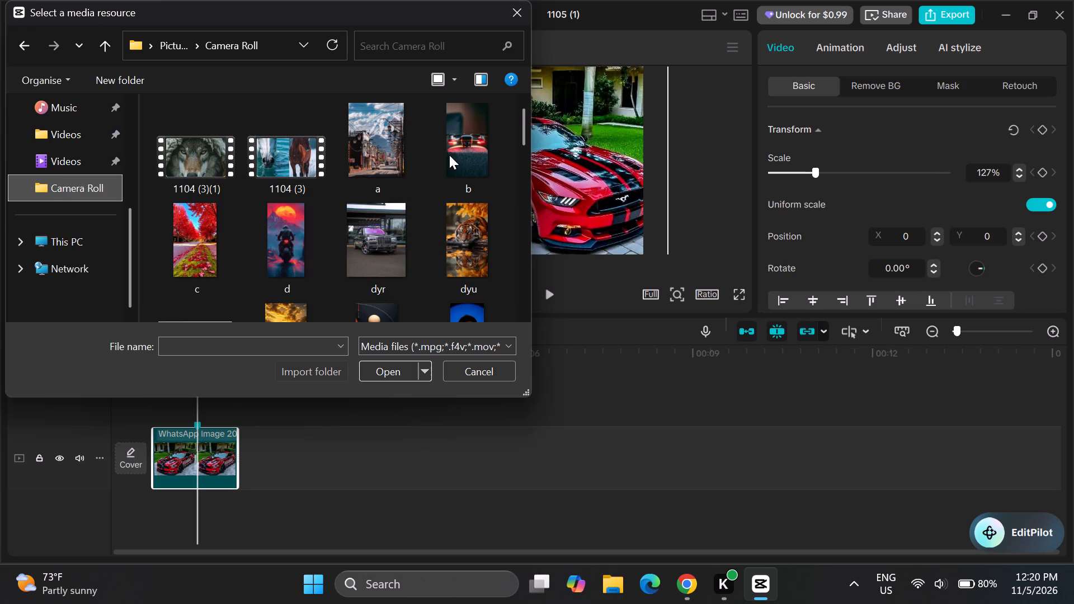
pyautogui.scroll(-1, 355, 262)
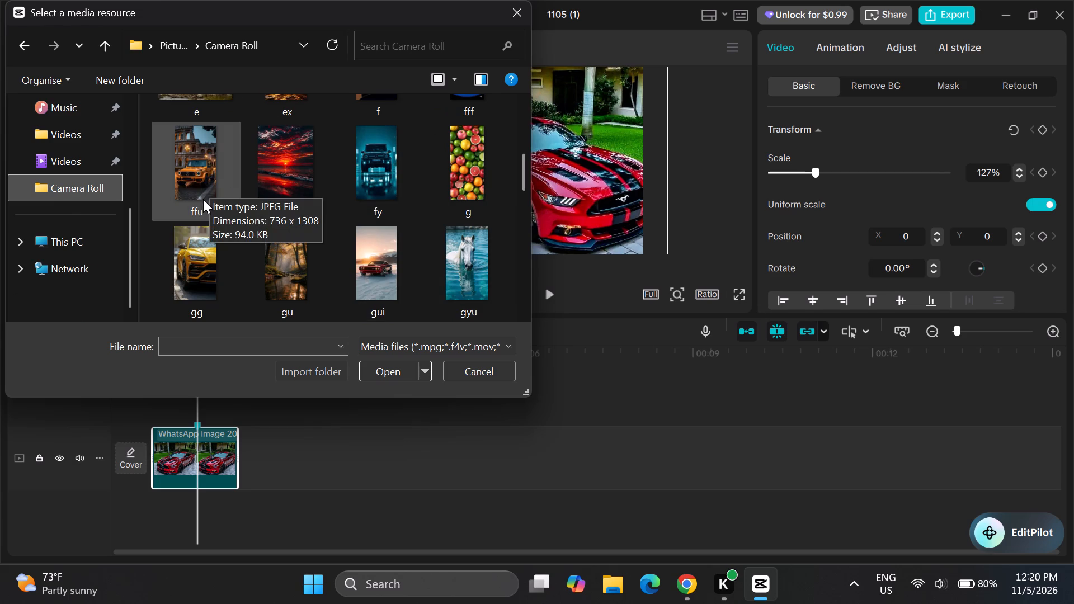
pyautogui.doubleClick(207, 168)
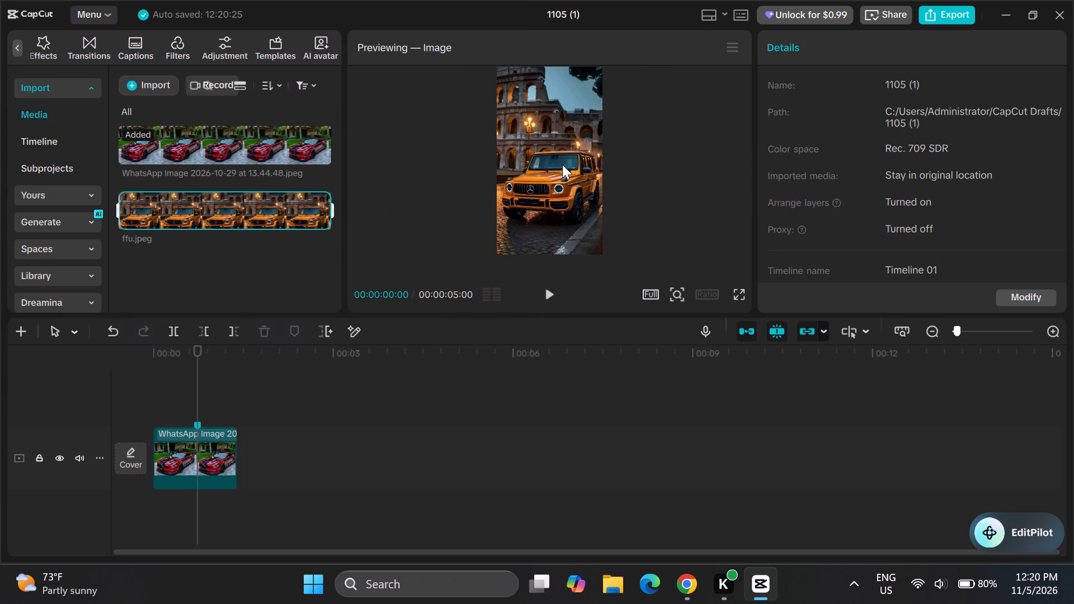
# Place ffu.jpeg on a new track above the red car clip, starting where the red car clip ends.
pyautogui.moveTo(187, 212); pyautogui.dragTo(205, 284)
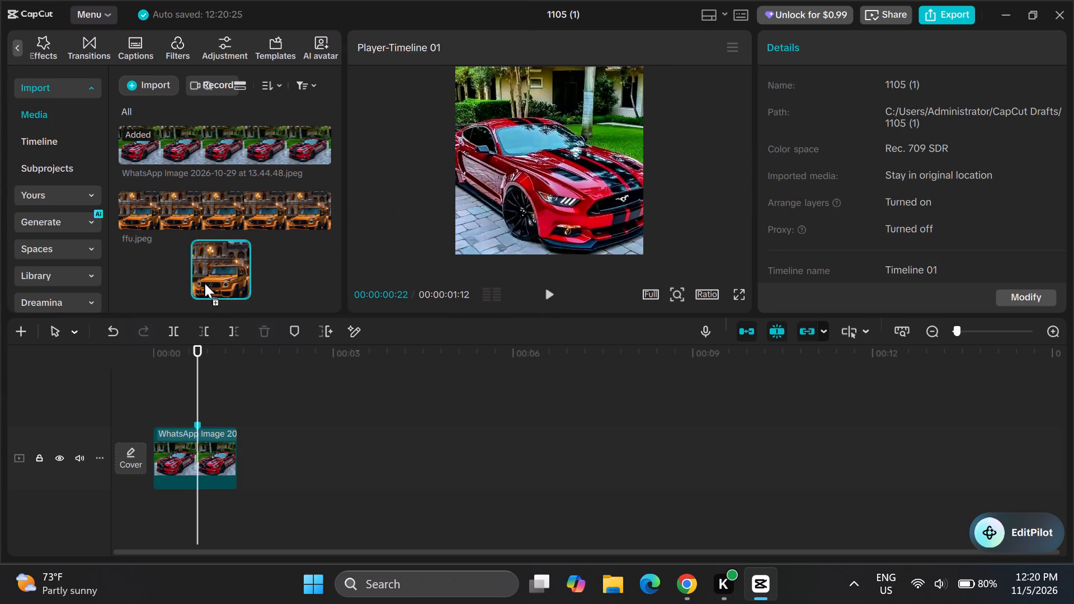
pyautogui.moveTo(205, 284); pyautogui.dragTo(198, 424)
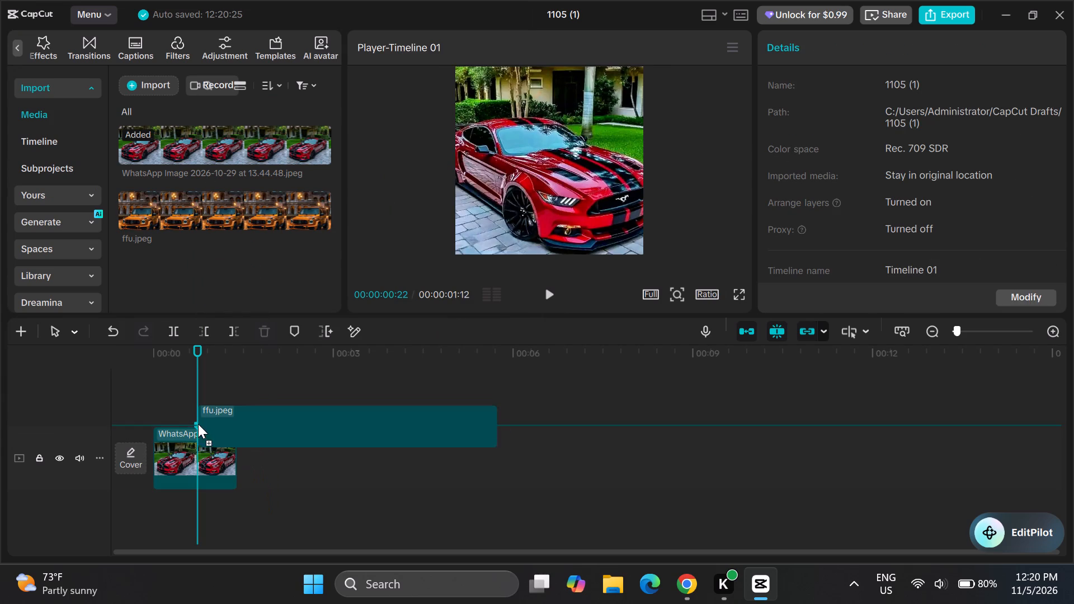
pyautogui.moveTo(198, 424); pyautogui.dragTo(197, 412)
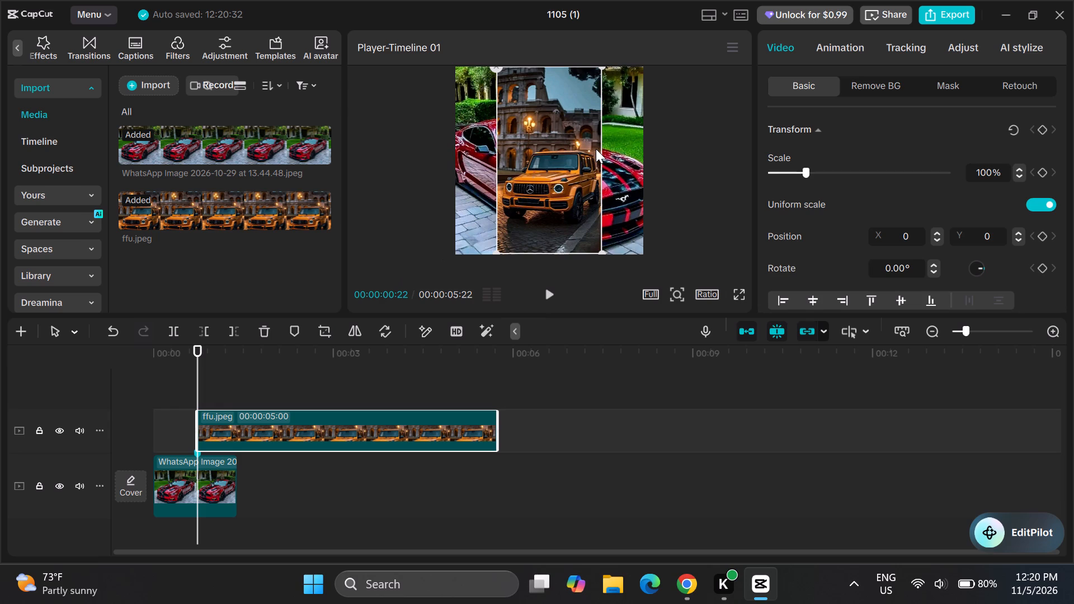
pyautogui.moveTo(315, 424); pyautogui.dragTo(333, 424)
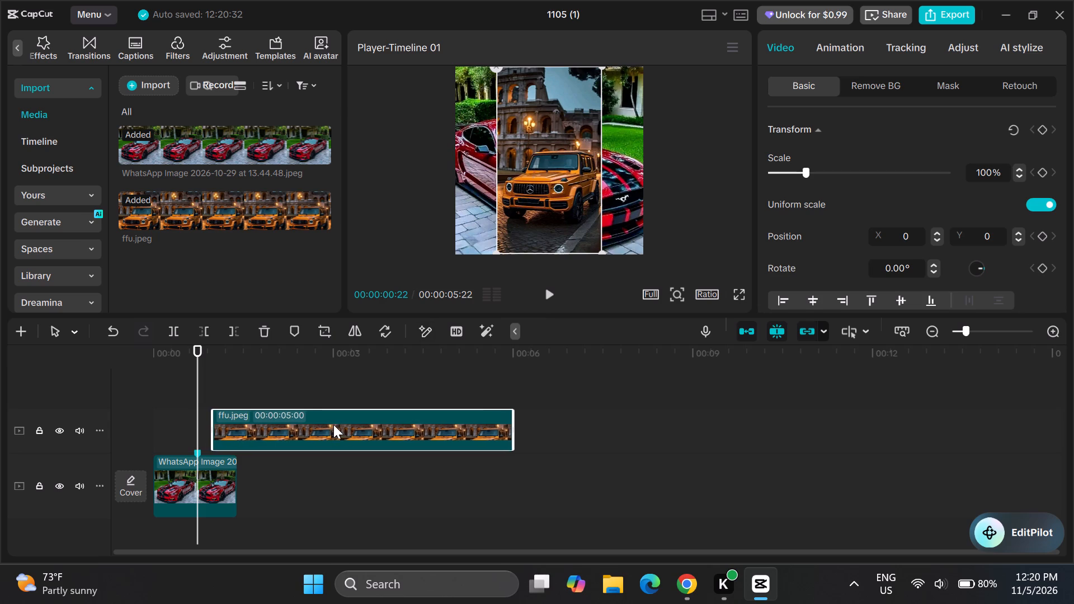
pyautogui.moveTo(333, 424); pyautogui.dragTo(360, 423)
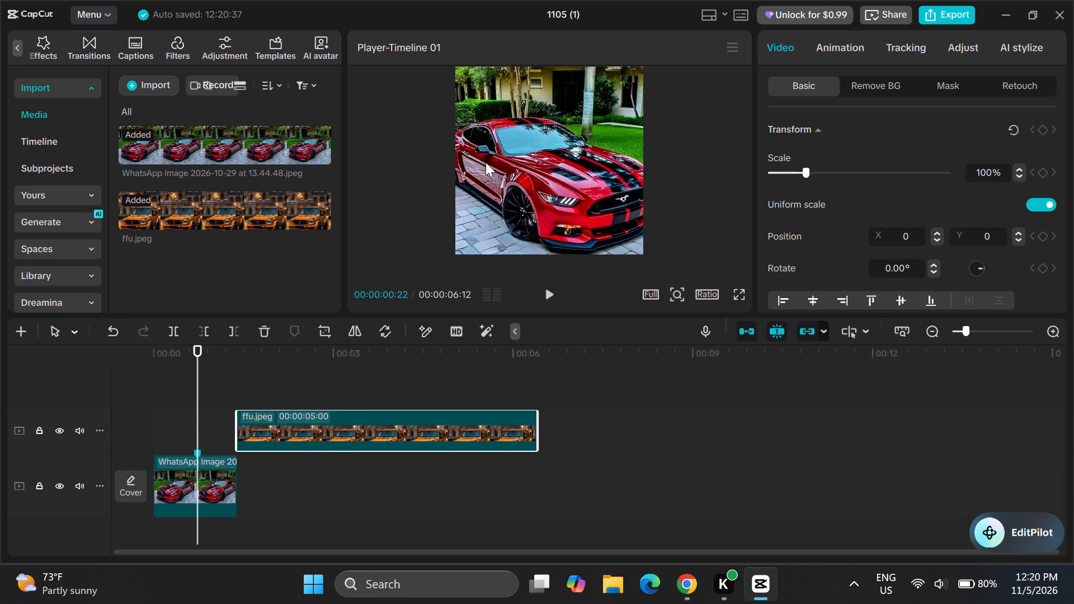
# With the playhead at 00:00:02:16, scale the ffu.jpeg clip to 195% and move it up to Y position 609 to fill the frame.
pyautogui.click(314, 426)
pyautogui.moveTo(195, 345); pyautogui.dragTo(306, 354)
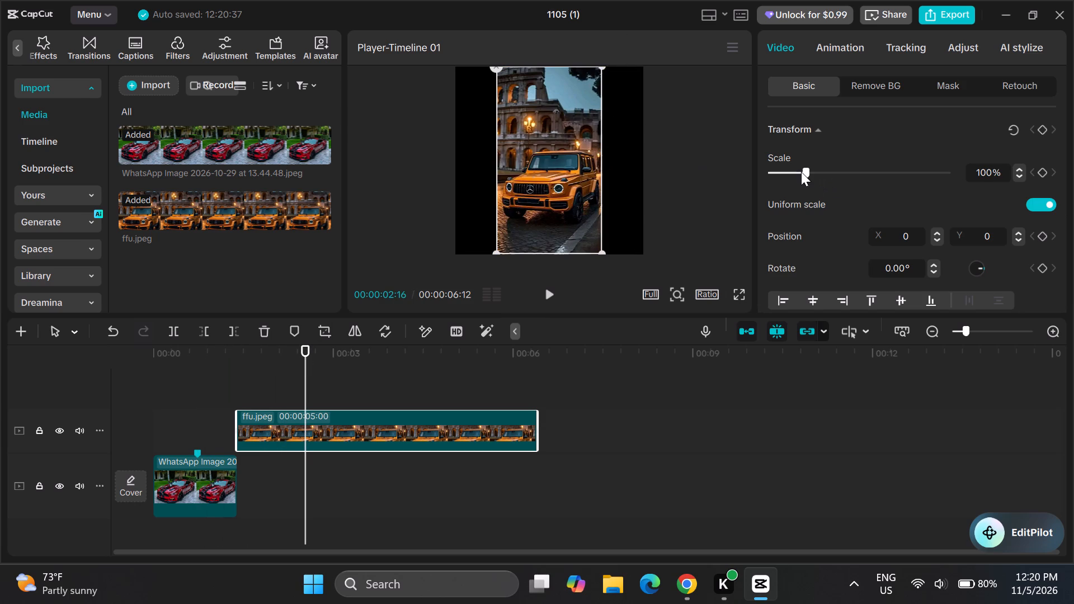
pyautogui.moveTo(801, 172); pyautogui.dragTo(823, 170)
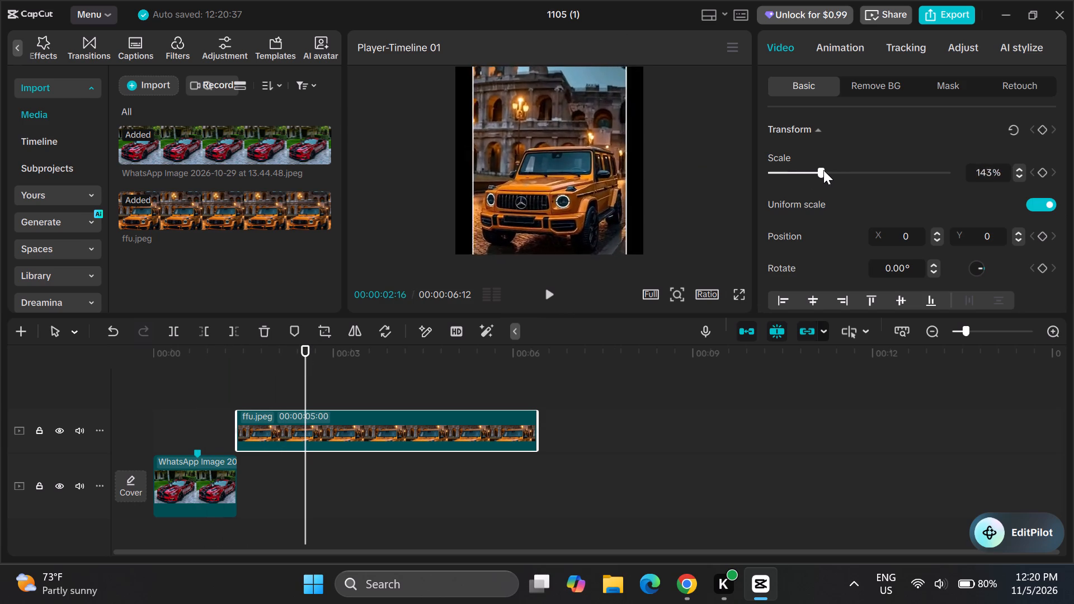
pyautogui.moveTo(823, 170); pyautogui.dragTo(832, 168)
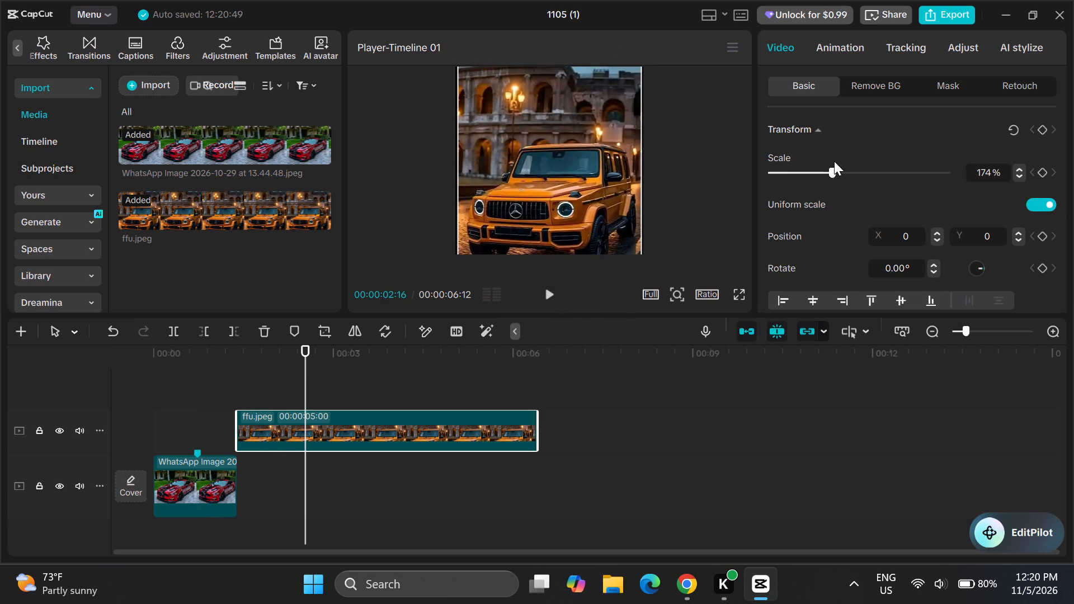
pyautogui.moveTo(577, 195); pyautogui.dragTo(575, 182)
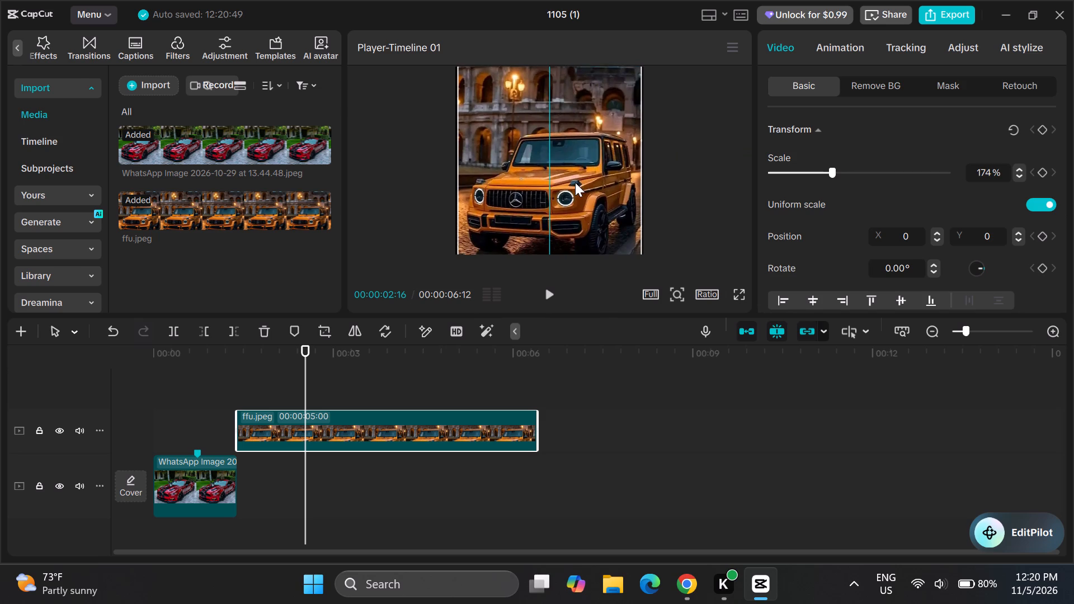
pyautogui.moveTo(575, 182); pyautogui.dragTo(573, 165)
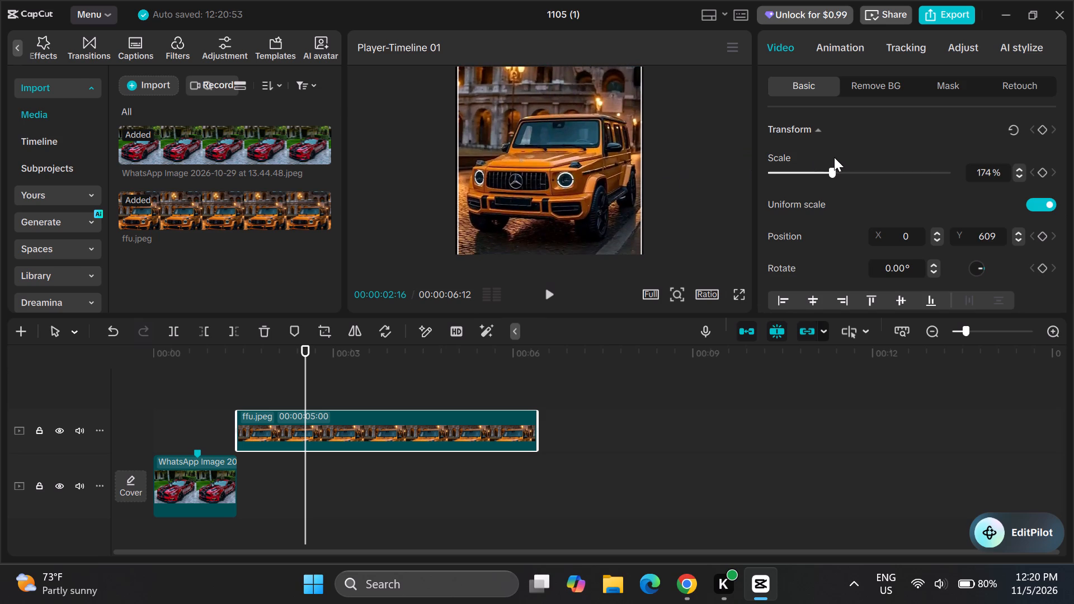
pyautogui.moveTo(832, 169); pyautogui.dragTo(832, 169)
pyautogui.moveTo(832, 169); pyautogui.dragTo(839, 168)
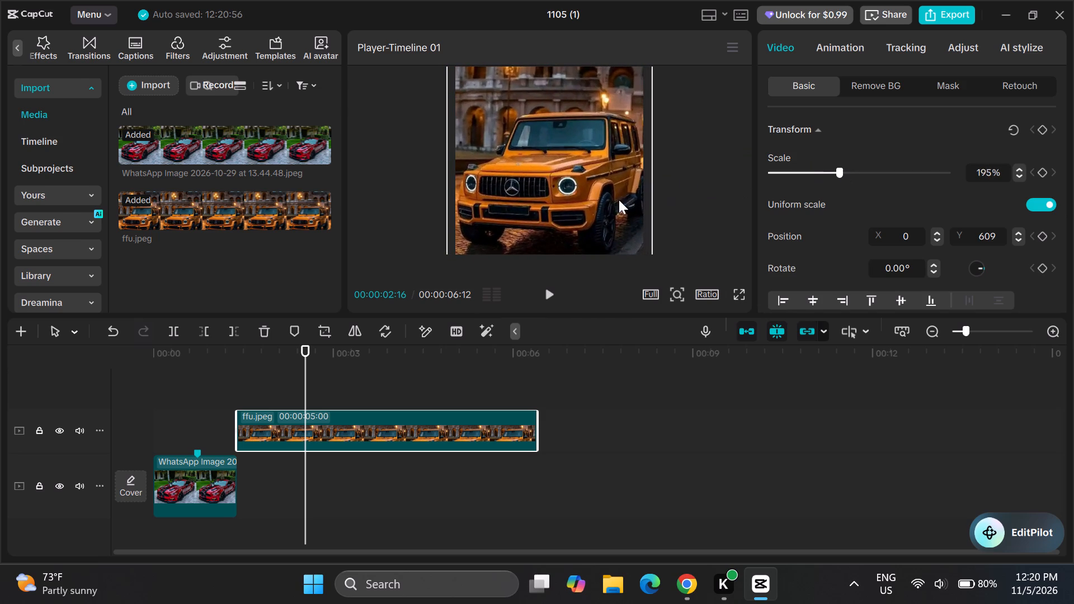
pyautogui.click(591, 446)
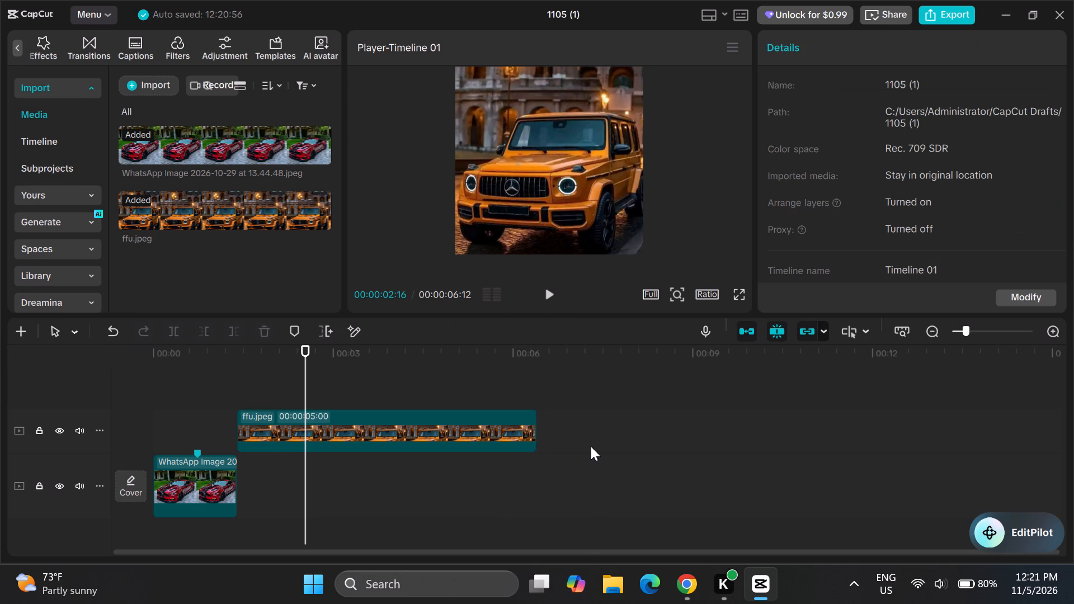
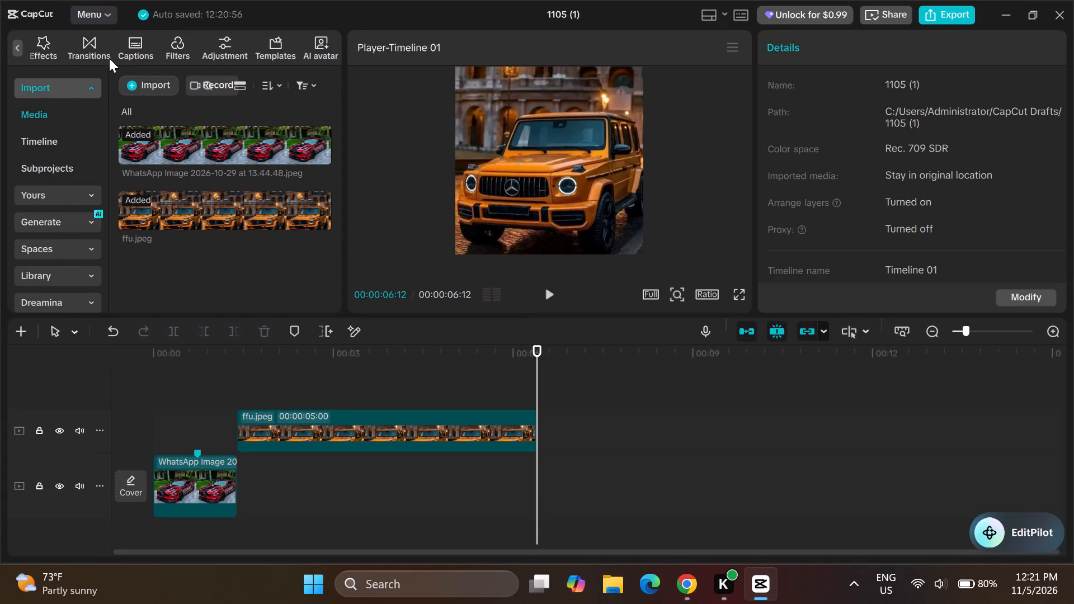
# Import the photo gui.jpeg, a red car on snow at sunset, from the device's Camera Roll folder into the project media.
pyautogui.click(142, 78)
pyautogui.click(162, 115)
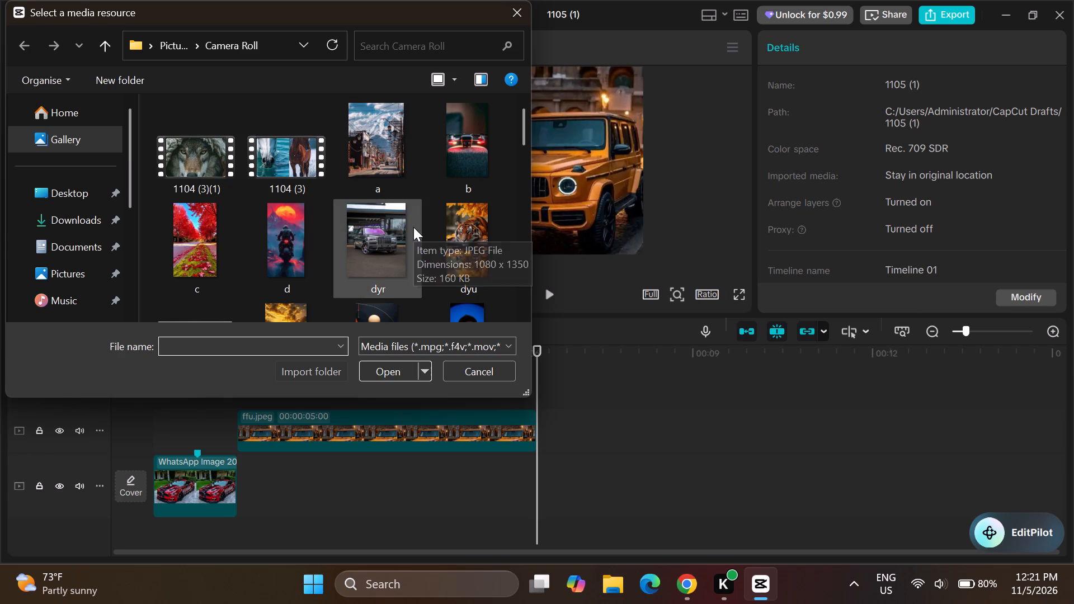
pyautogui.scroll(-1, 413, 227)
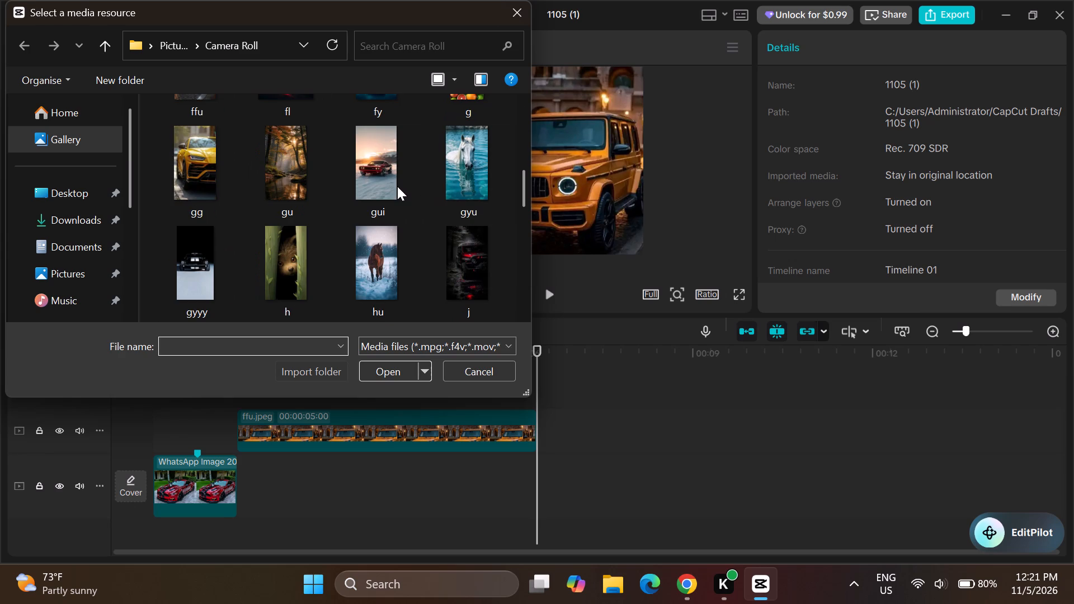
pyautogui.doubleClick(394, 184)
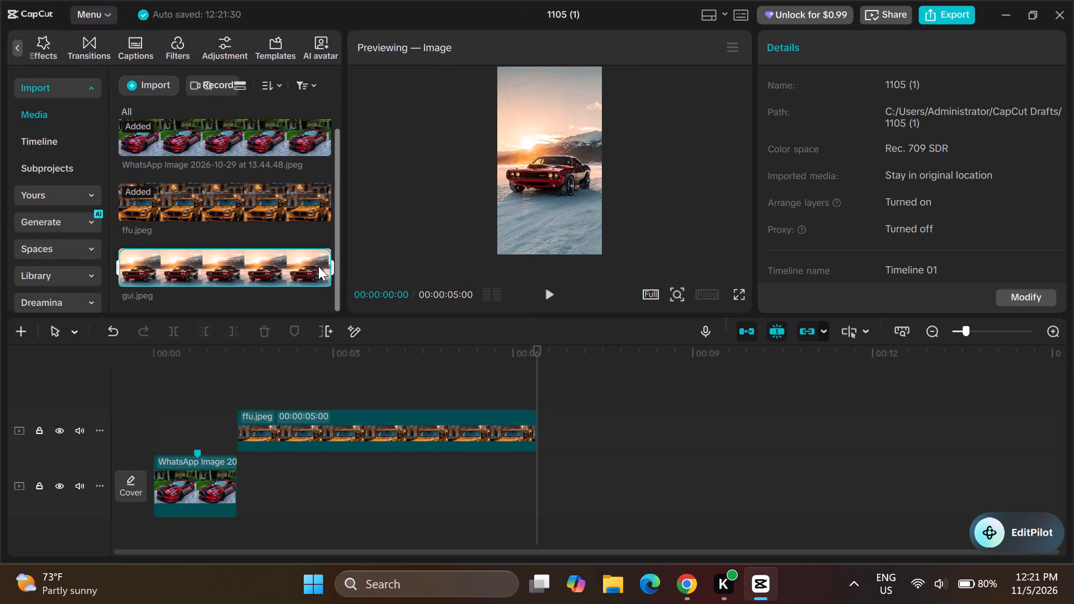
# Place gui.jpeg on a new track above the ffu.jpeg clip, starting where ffu.jpeg ends.
pyautogui.moveTo(301, 268); pyautogui.dragTo(472, 362)
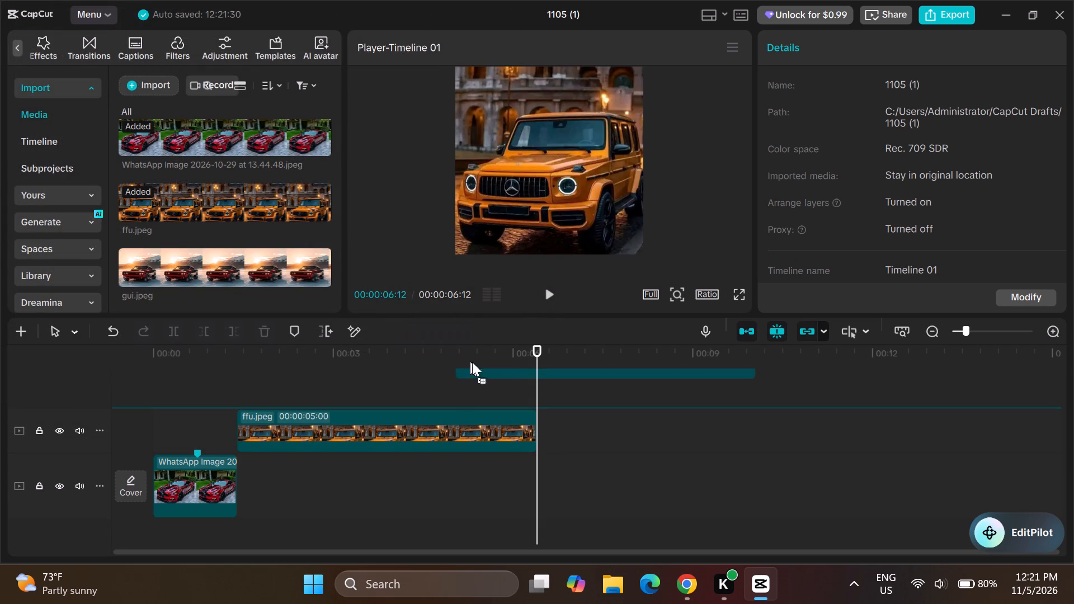
pyautogui.moveTo(472, 362); pyautogui.dragTo(533, 374)
pyautogui.click(533, 374)
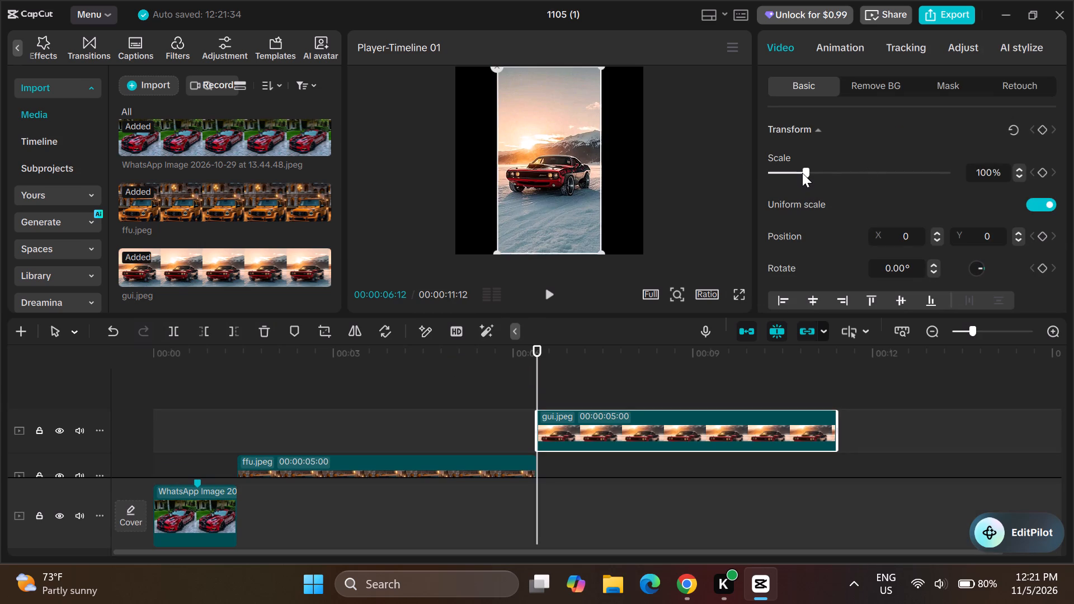
# Scale the gui.jpeg clip to 216% so that it fills the frame.
pyautogui.moveTo(802, 173); pyautogui.dragTo(846, 171)
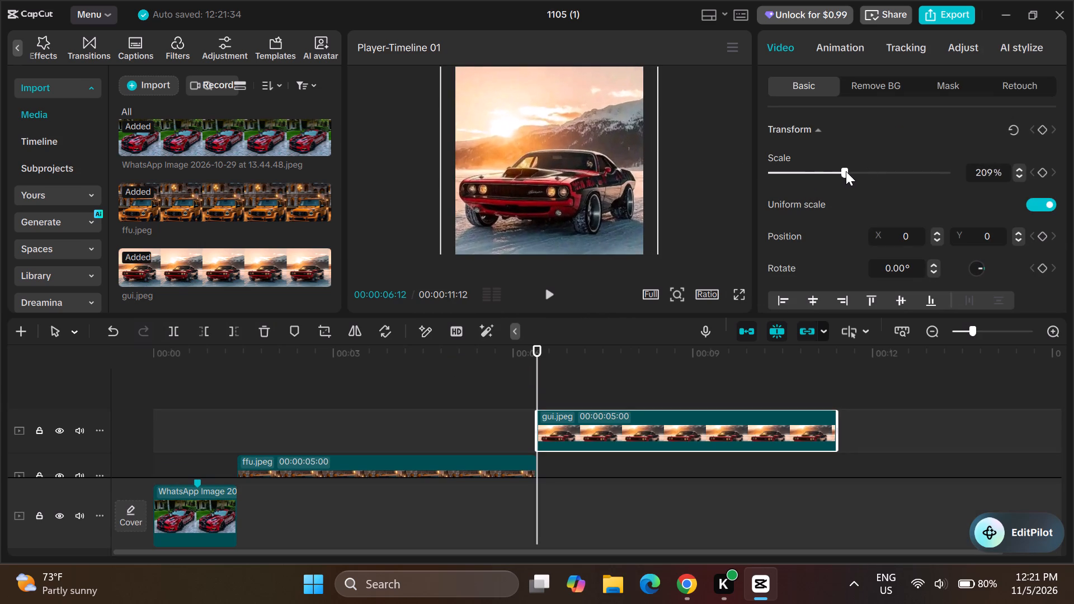
pyautogui.moveTo(846, 171); pyautogui.dragTo(847, 171)
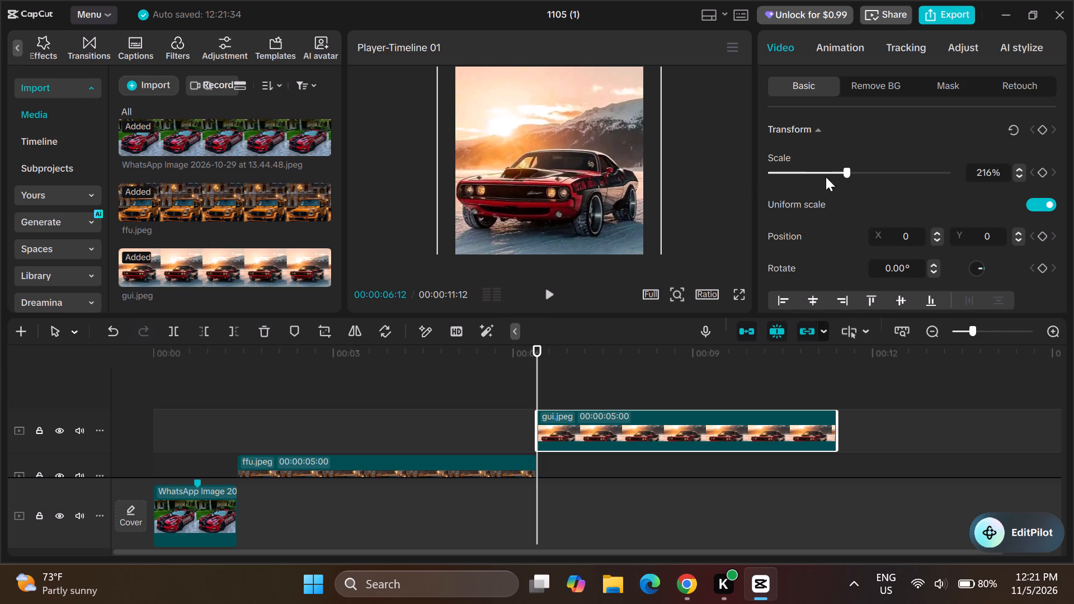
pyautogui.click(557, 177)
# Scrub through the timeline to review the cut between ffu.jpeg and gui.jpeg and the framing of the clips.
pyautogui.click(494, 466)
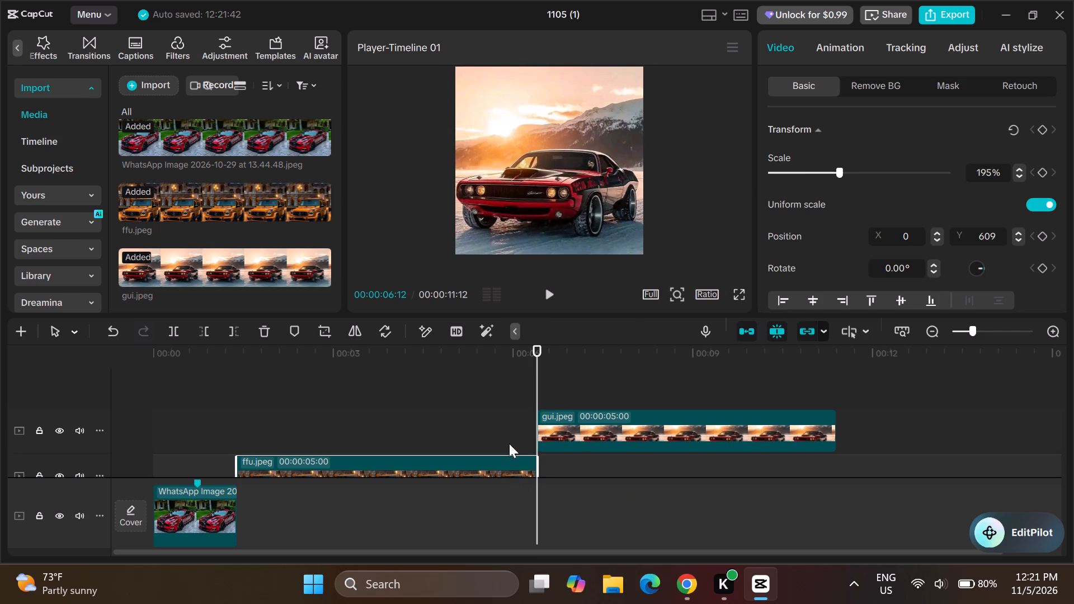
pyautogui.click(593, 424)
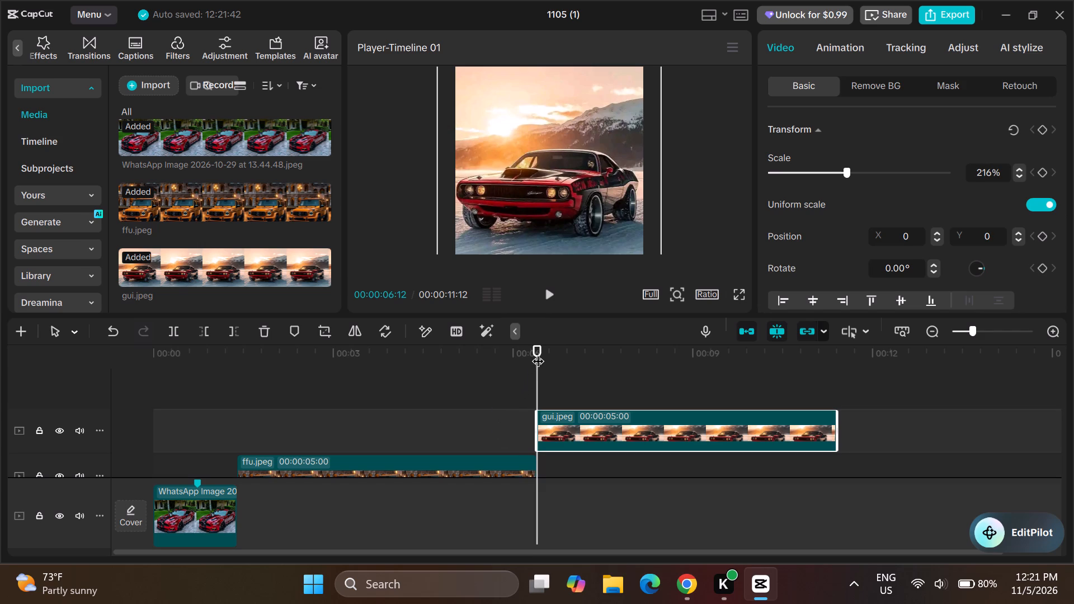
pyautogui.moveTo(539, 347); pyautogui.dragTo(484, 364)
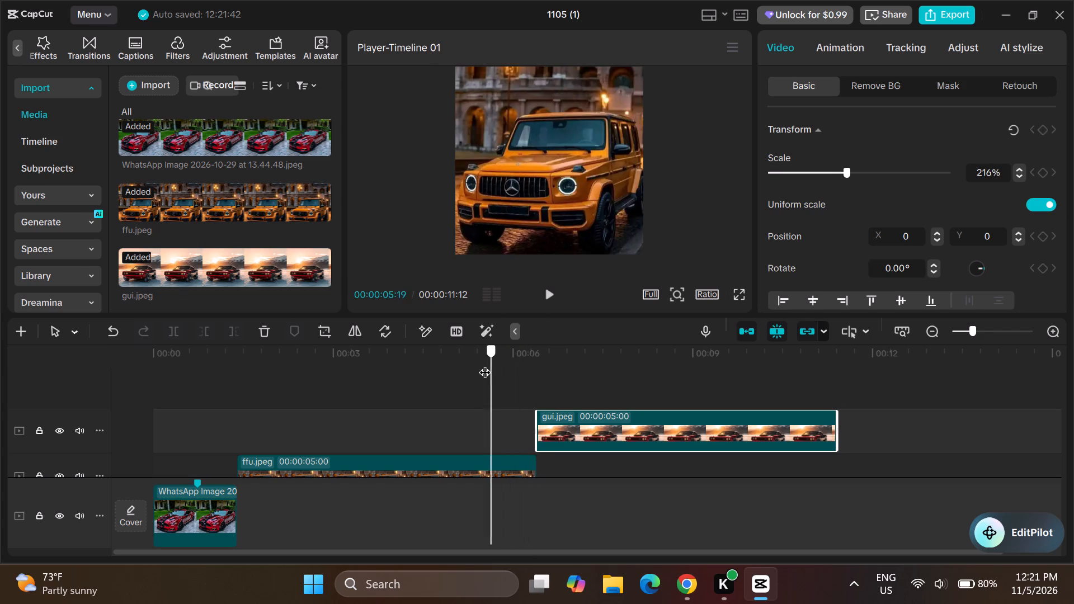
pyautogui.moveTo(484, 364); pyautogui.dragTo(546, 355)
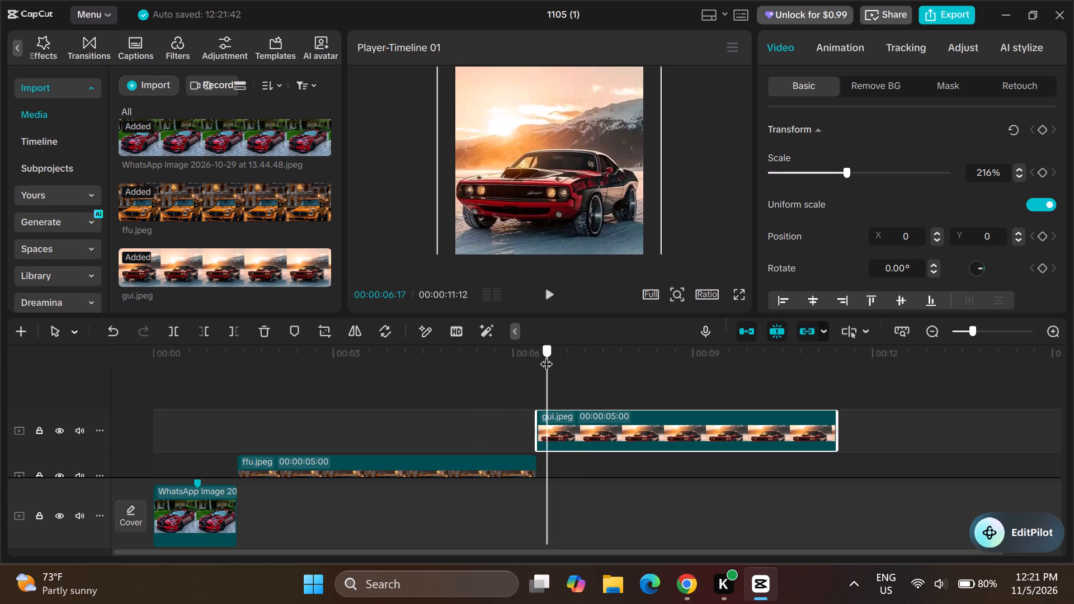
pyautogui.moveTo(546, 355); pyautogui.dragTo(536, 357)
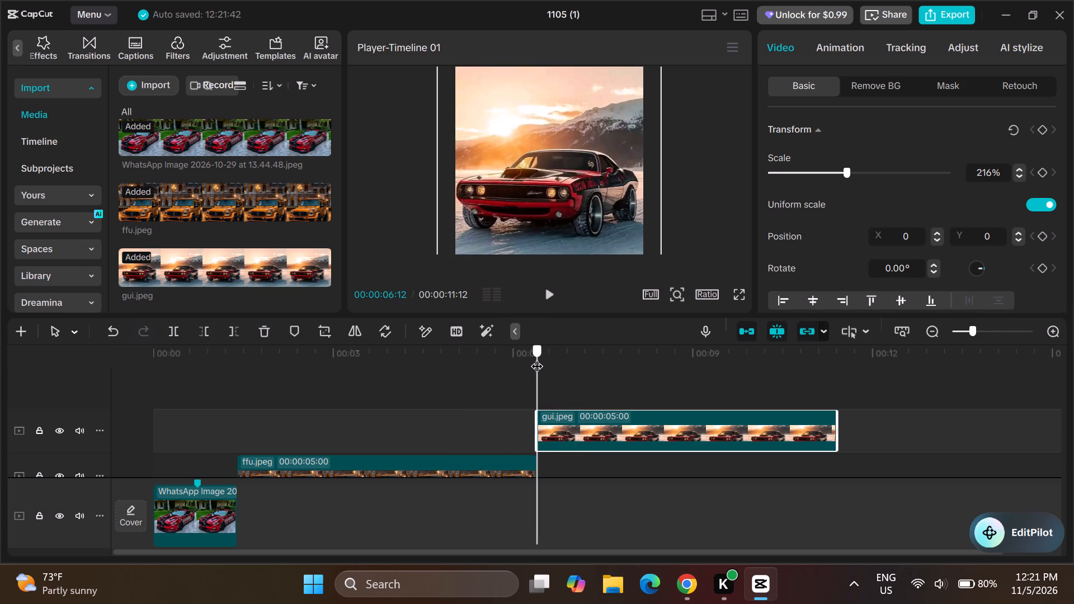
pyautogui.moveTo(536, 357); pyautogui.dragTo(557, 351)
pyautogui.moveTo(557, 351); pyautogui.dragTo(585, 349)
pyautogui.moveTo(579, 351); pyautogui.dragTo(573, 353)
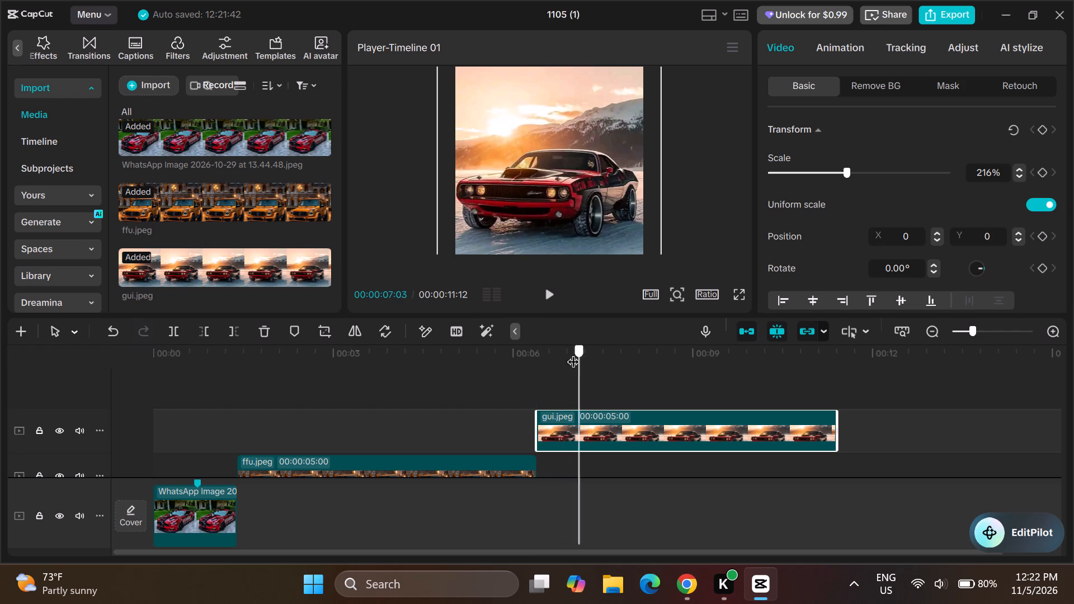
pyautogui.moveTo(573, 353); pyautogui.dragTo(517, 355)
pyautogui.moveTo(541, 354); pyautogui.dragTo(544, 354)
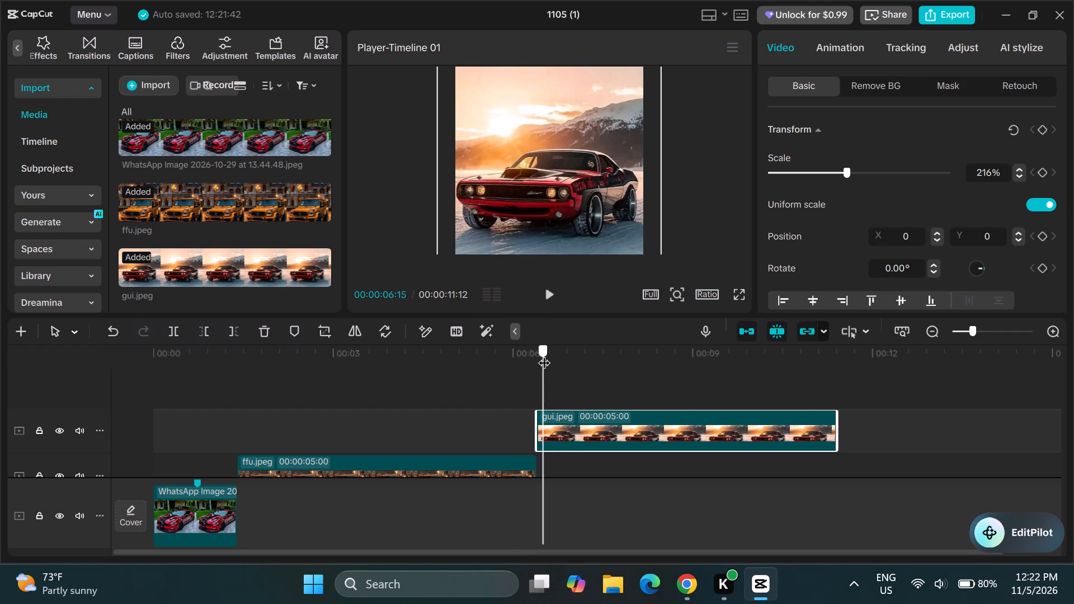
pyautogui.moveTo(544, 354); pyautogui.dragTo(227, 404)
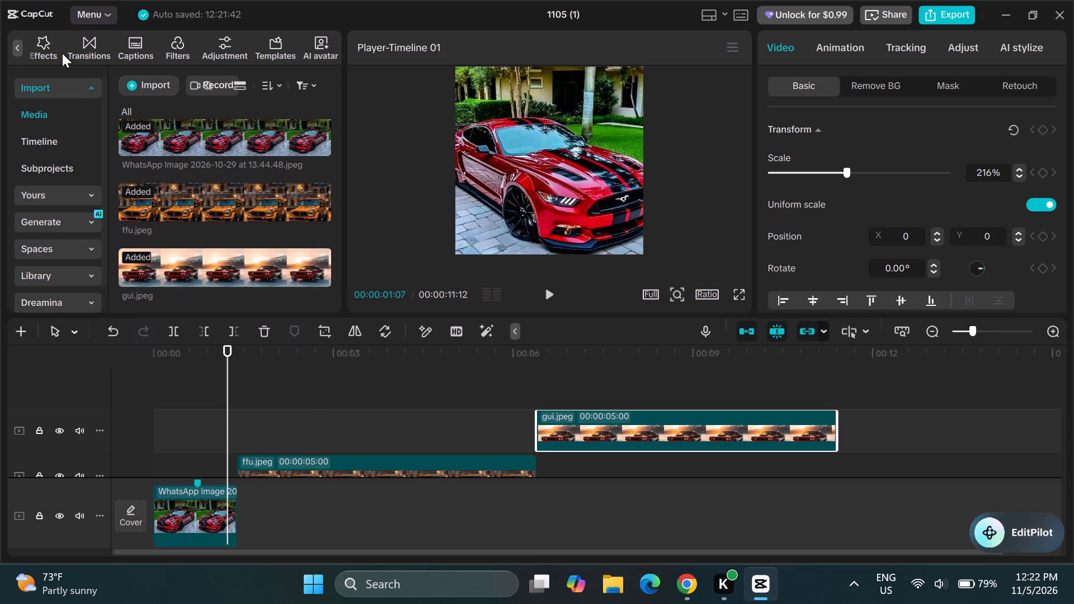
# Browse the device's Camera Roll folder for another photo to import, and close the file picker without choosing one.
pyautogui.click(143, 86)
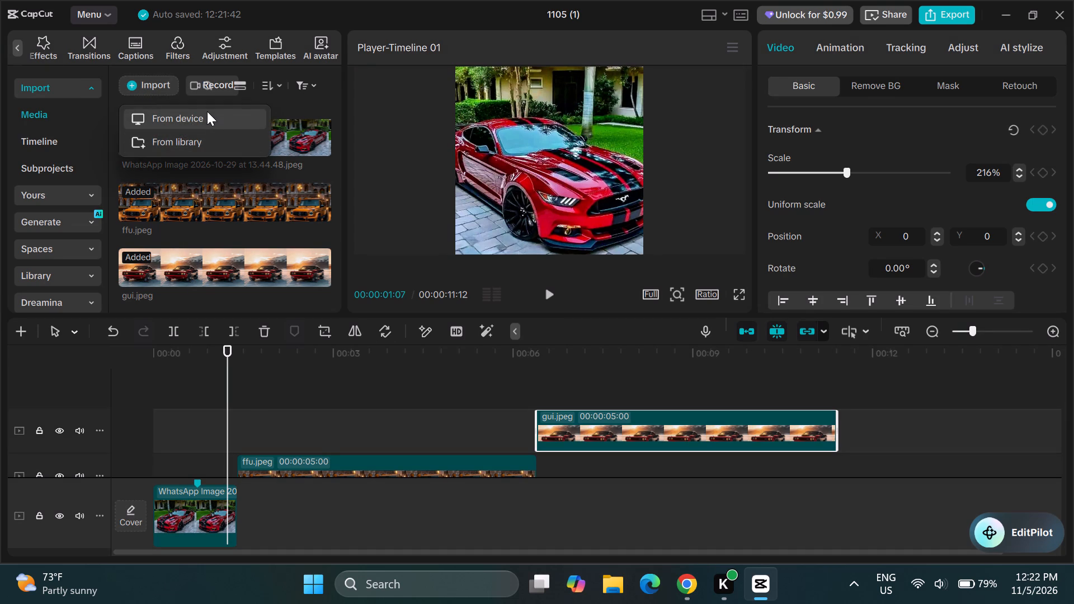
pyautogui.click(207, 111)
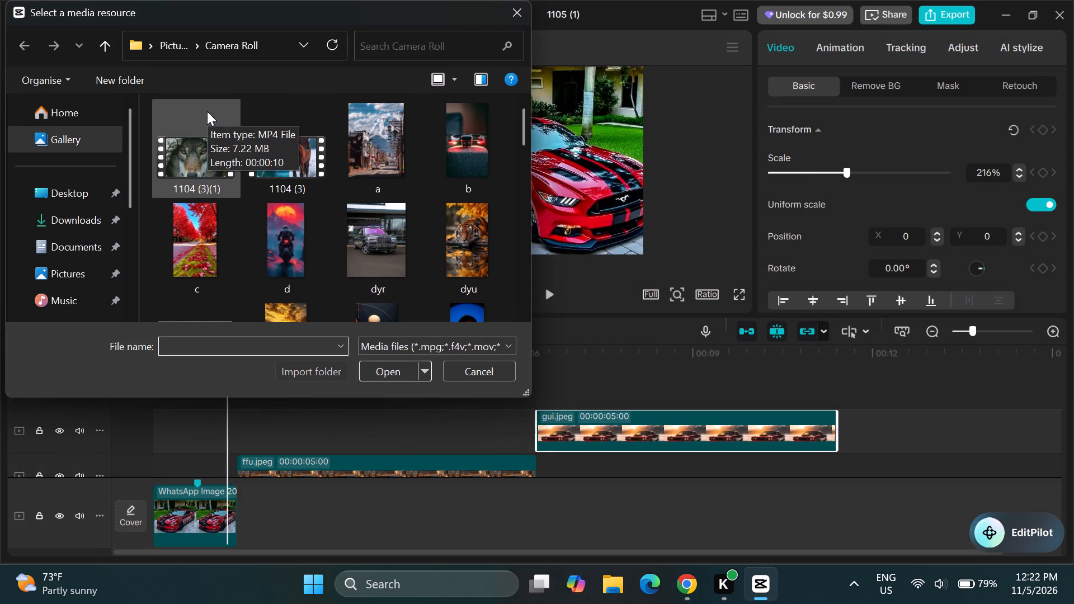
pyautogui.scroll(-2, 263, 223)
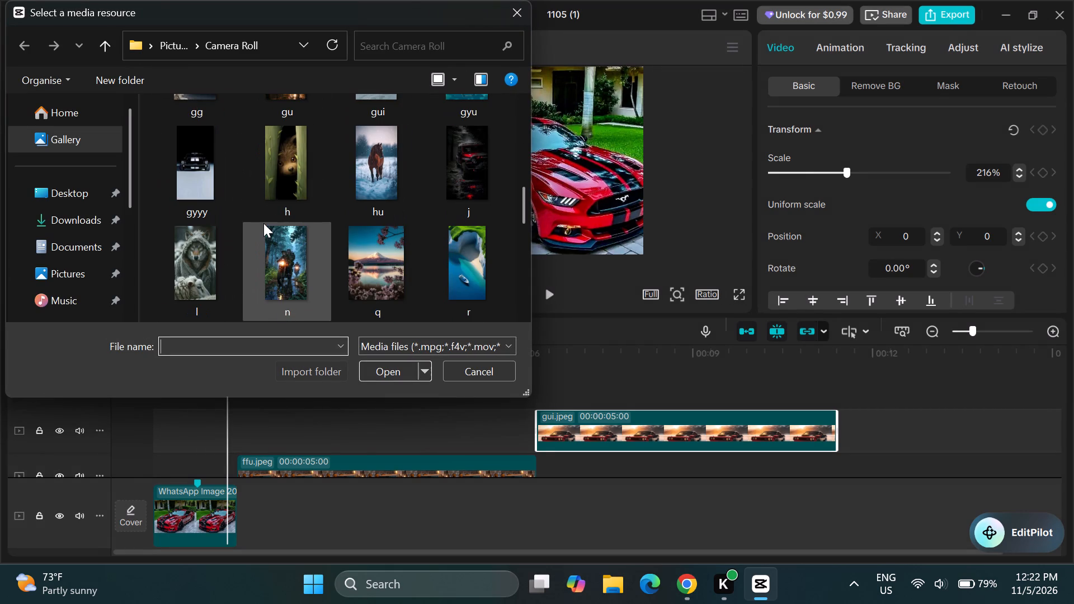
pyautogui.scroll(-1, 263, 223)
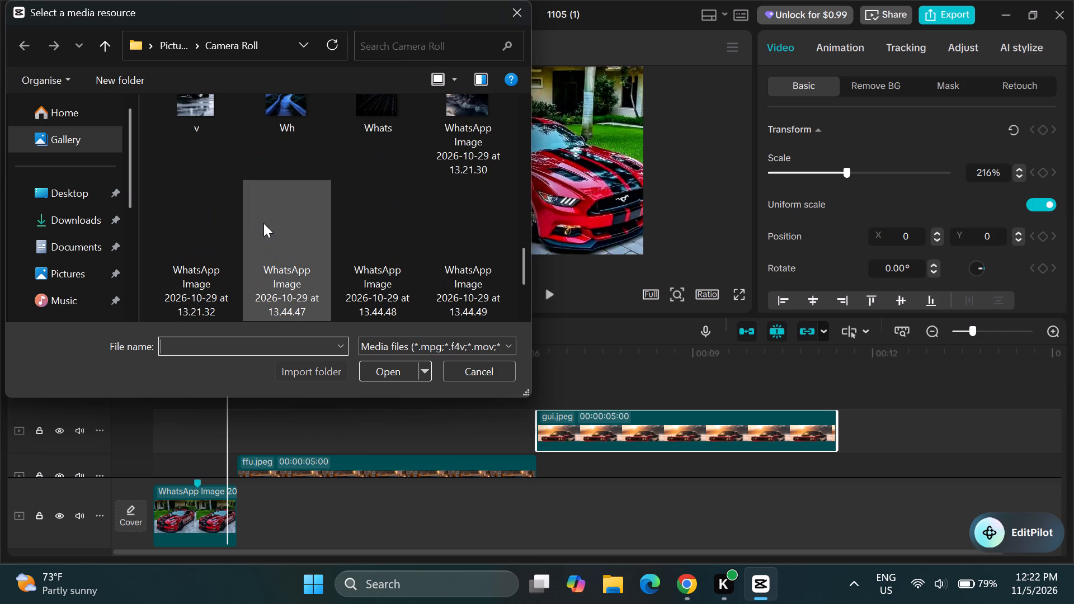
pyautogui.scroll(1, 263, 223)
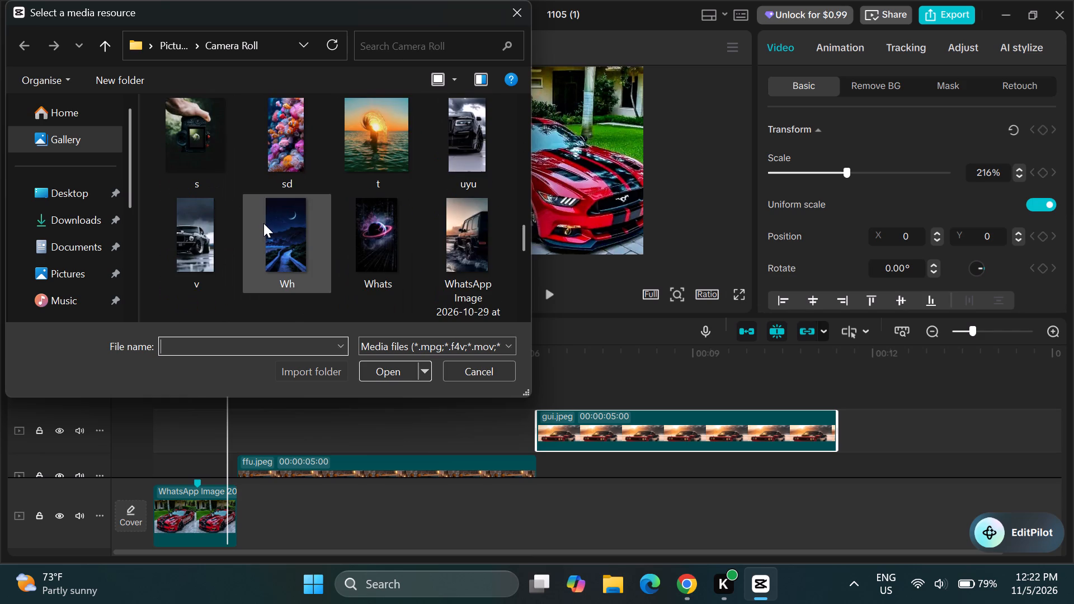
pyautogui.scroll(-1, 263, 223)
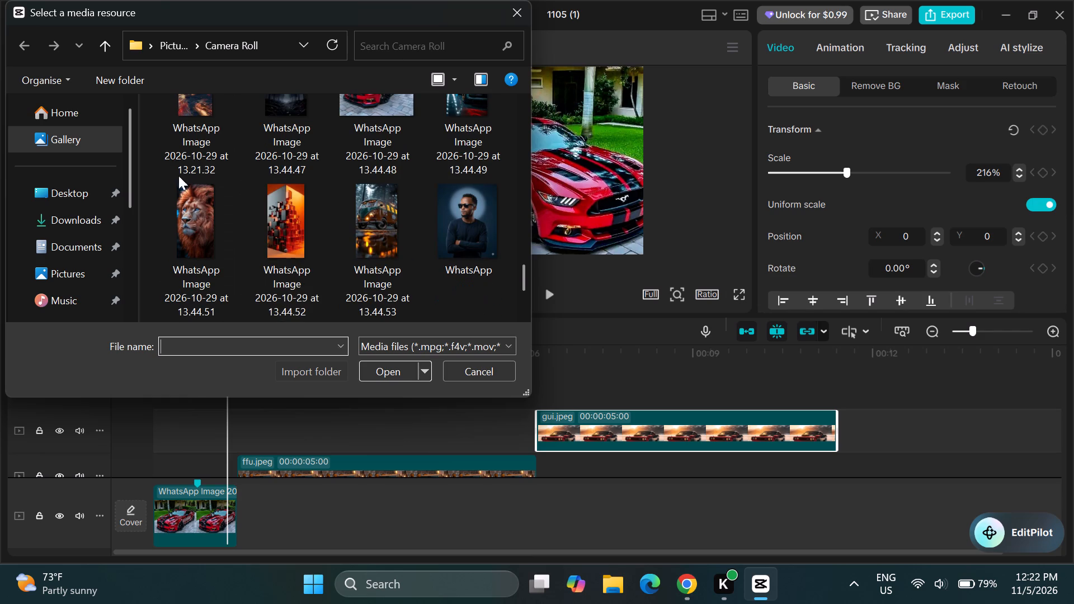
pyautogui.scroll(1, 211, 133)
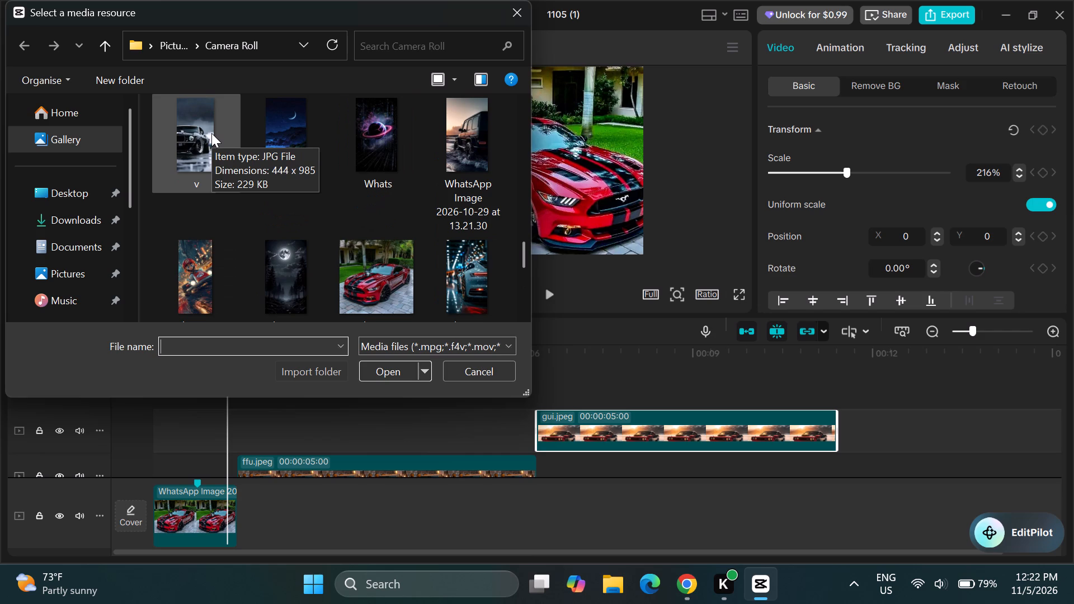
pyautogui.scroll(-1, 211, 133)
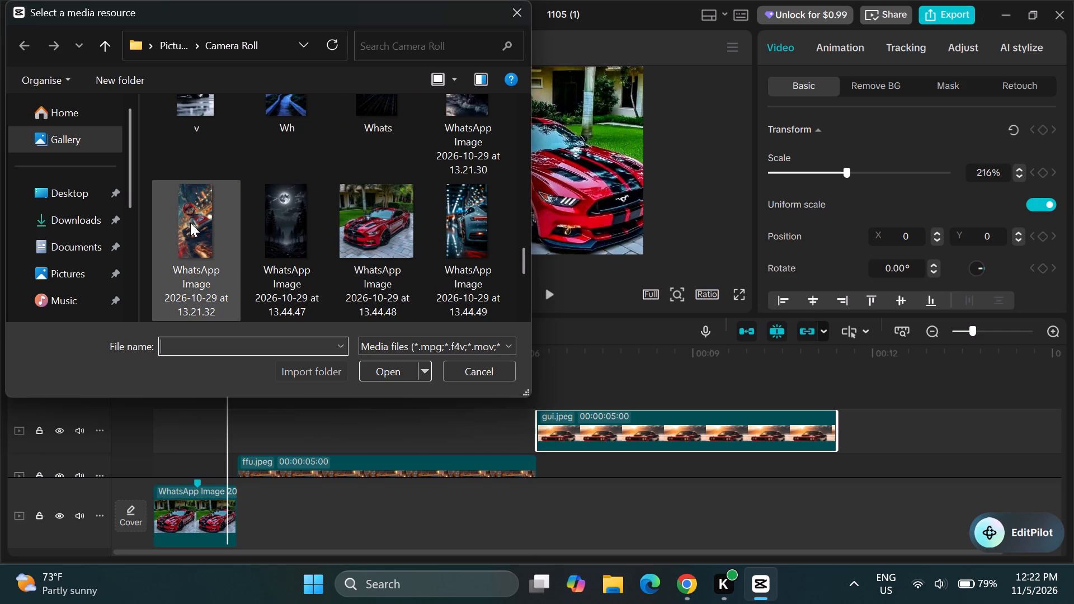
pyautogui.scroll(-1, 190, 223)
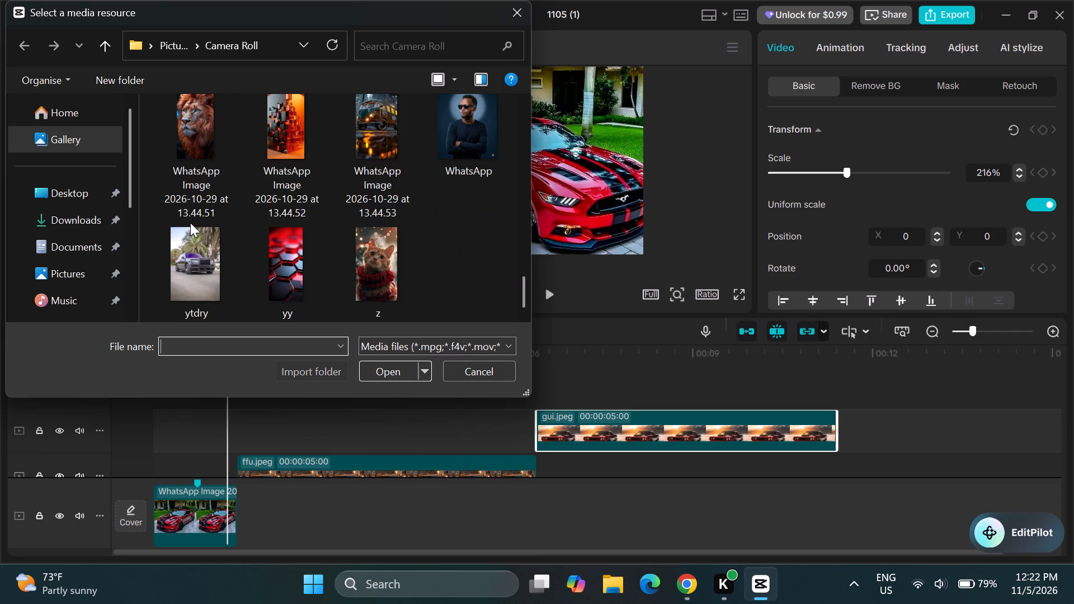
pyautogui.scroll(-1, 190, 223)
pyautogui.scroll(9, 372, 193)
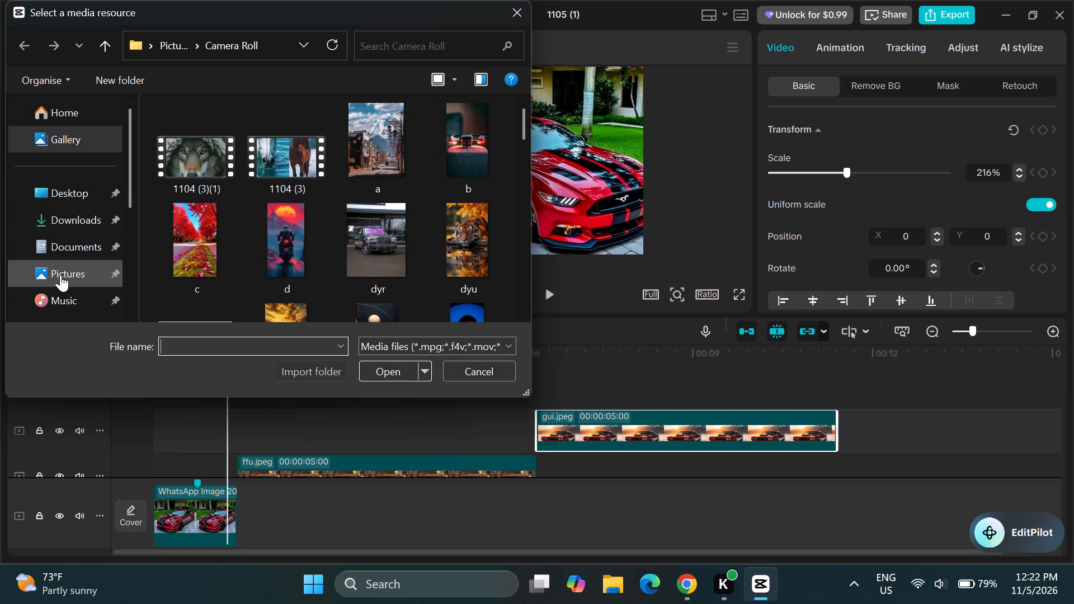
pyautogui.scroll(-1, 60, 275)
pyautogui.doubleClick(73, 190)
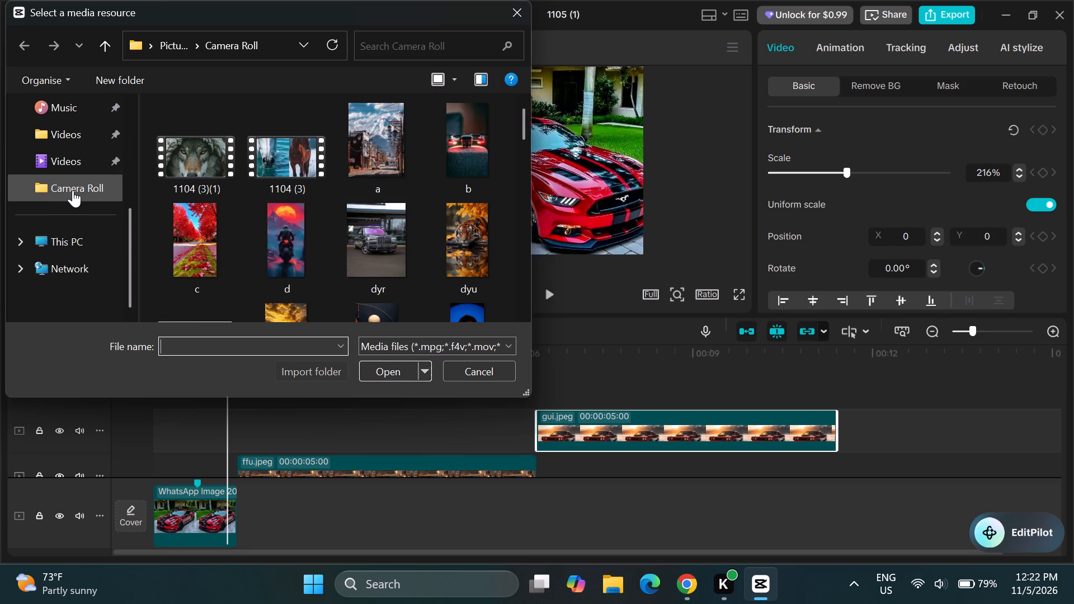
pyautogui.doubleClick(73, 190)
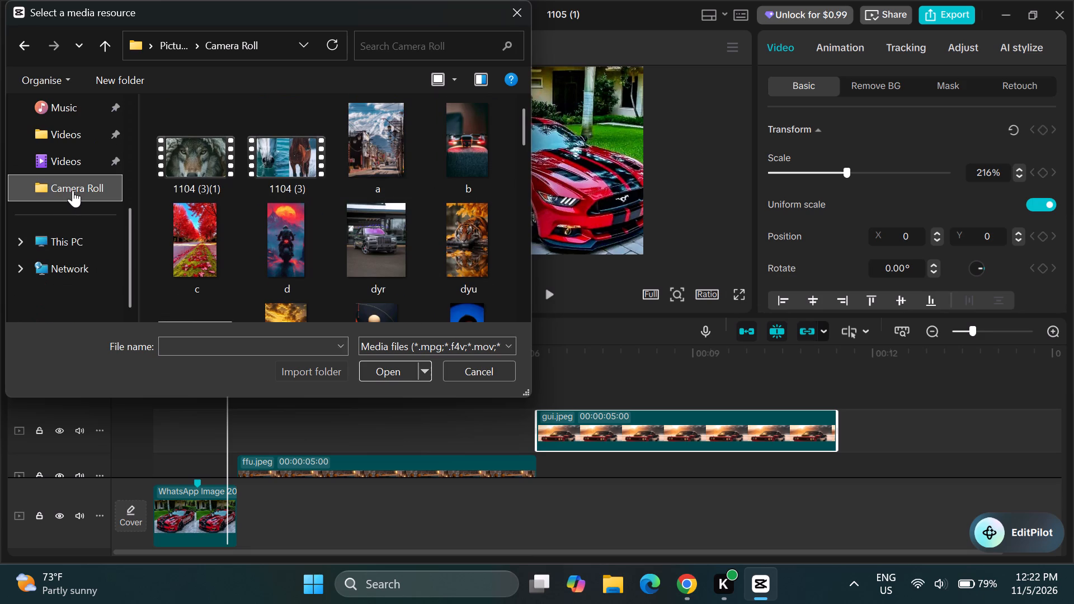
pyautogui.click(73, 190)
pyautogui.click(73, 190)
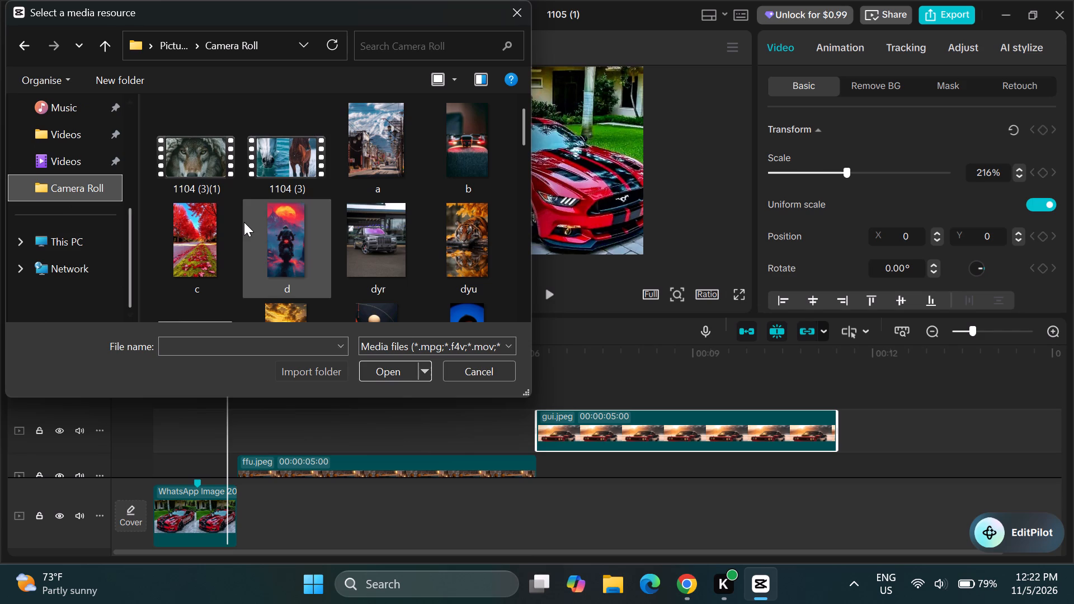
pyautogui.scroll(-5, 244, 222)
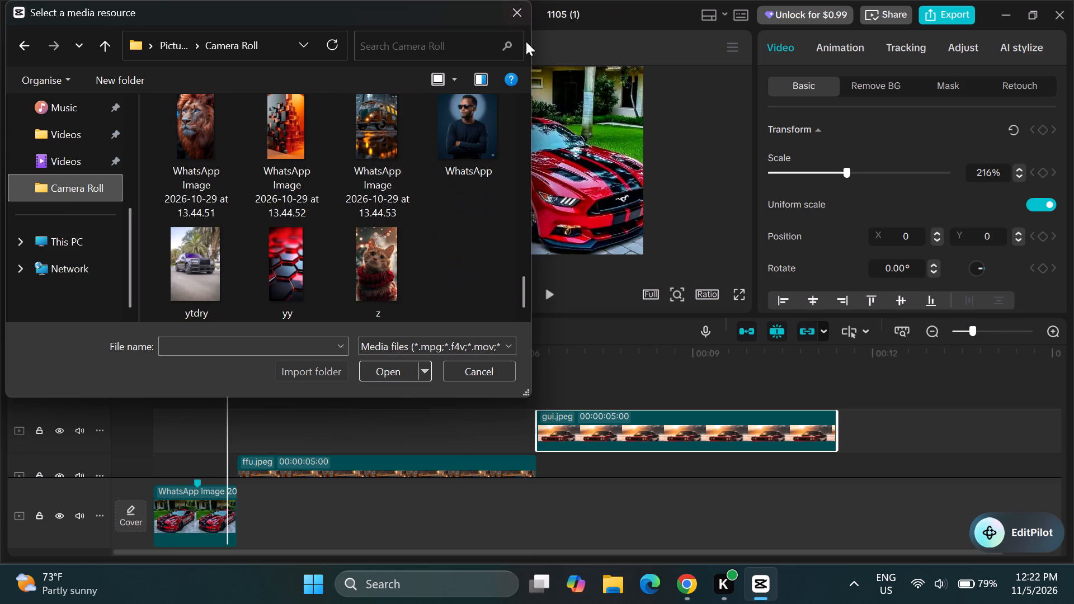
pyautogui.click(519, 15)
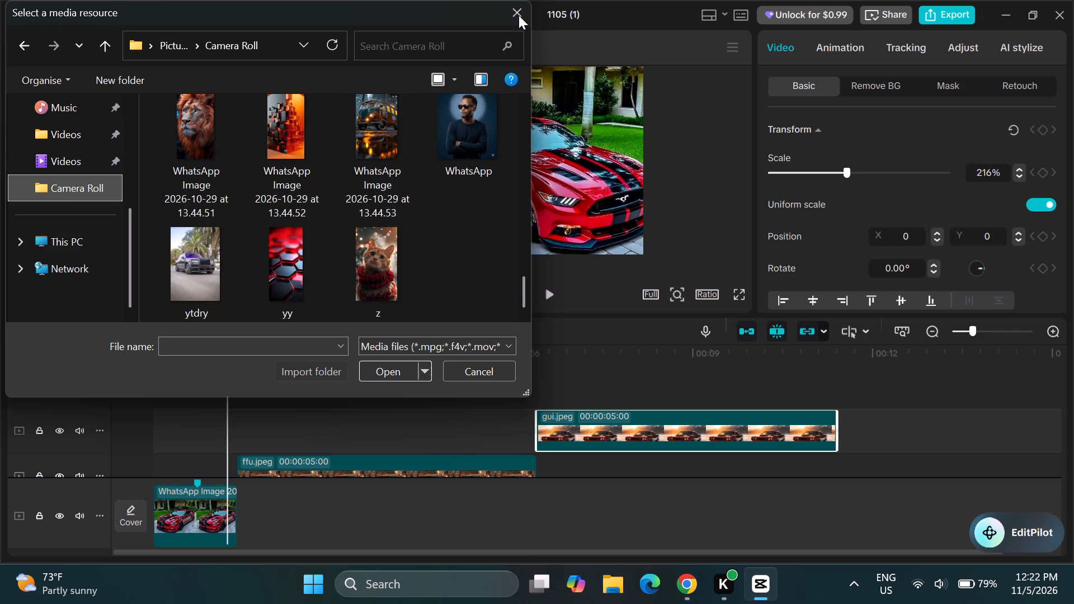
# Trim the end of the ffu.jpeg clip so that it lasts about 00:00:01:13.
pyautogui.scroll(-1, 470, 445)
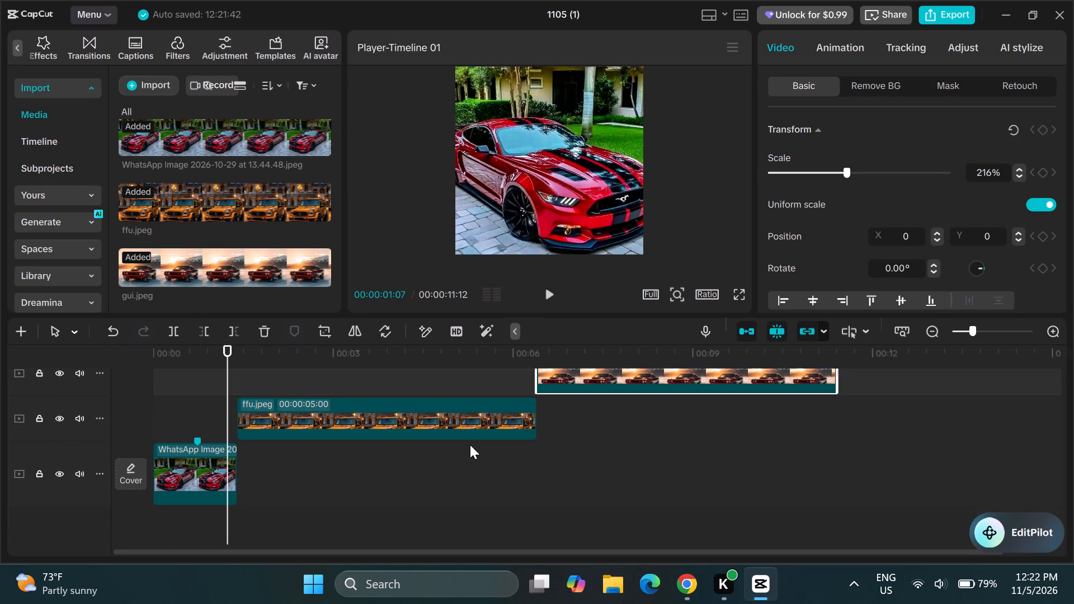
pyautogui.scroll(-1, 470, 445)
pyautogui.click(499, 413)
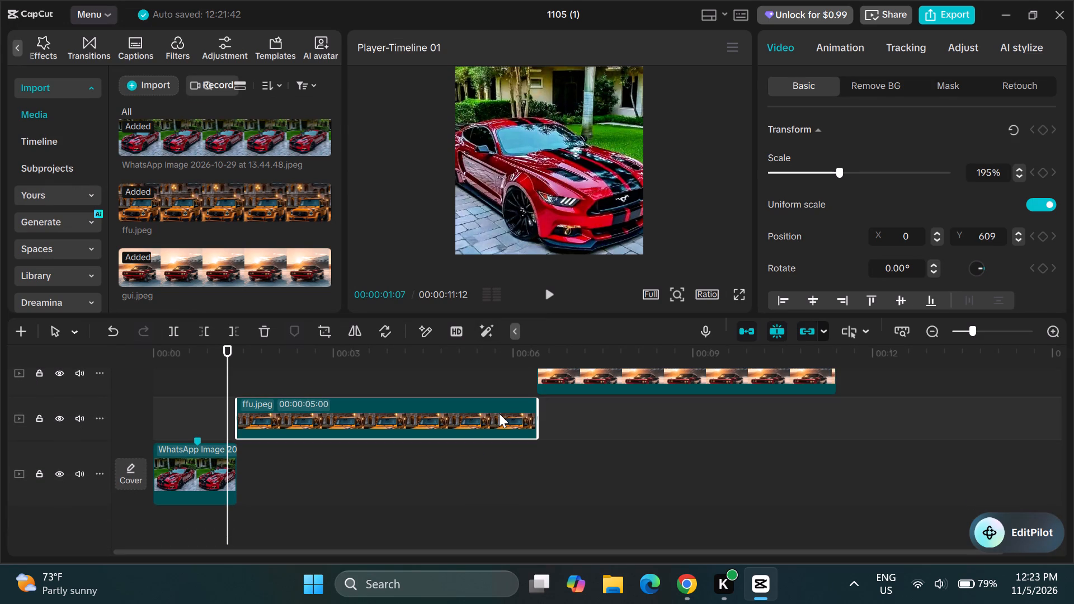
pyautogui.click(499, 413)
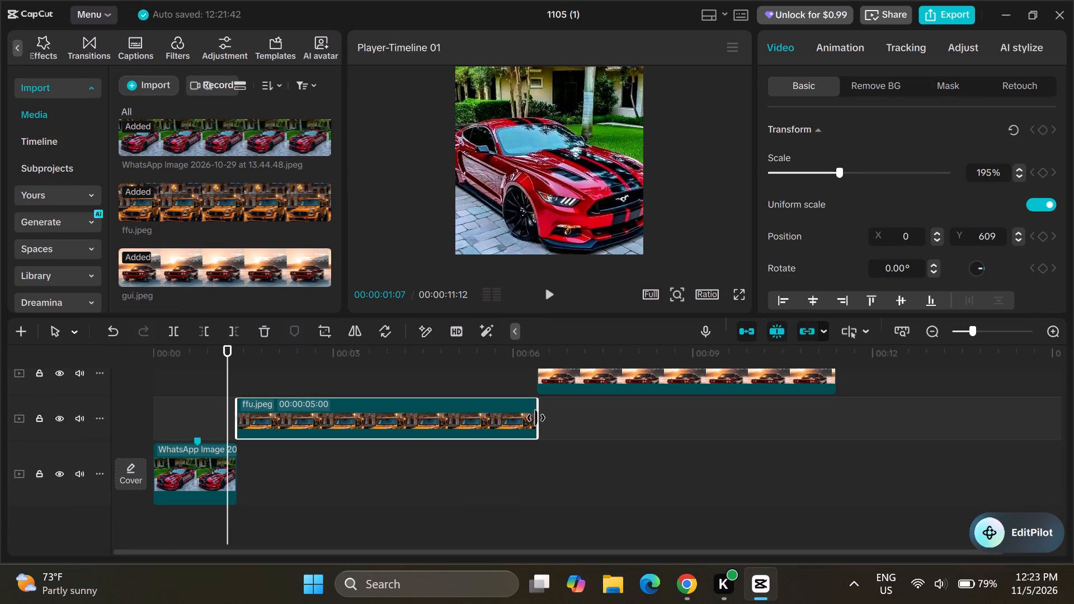
pyautogui.moveTo(537, 418); pyautogui.dragTo(406, 414)
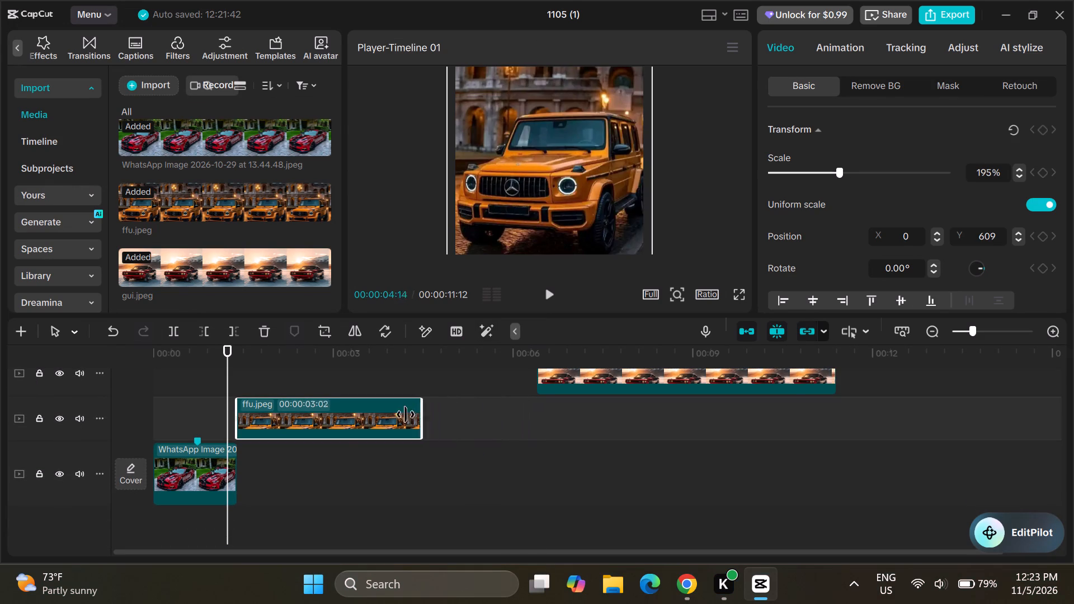
pyautogui.moveTo(406, 414); pyautogui.dragTo(319, 418)
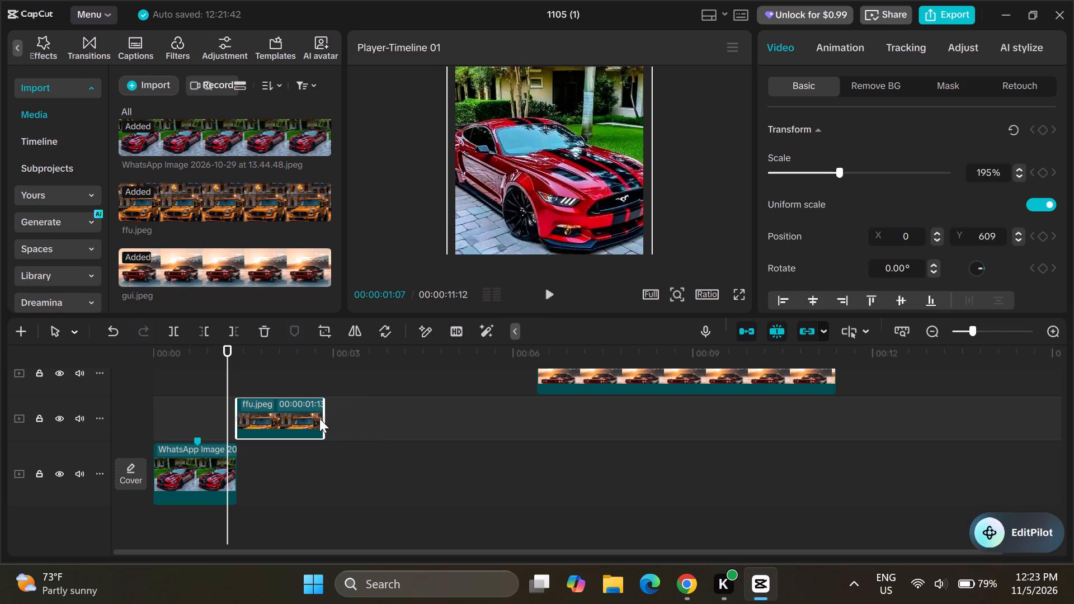
# Move the gui.jpeg clip earlier on its track so that it starts where the shortened ffu.jpeg clip ends.
pyautogui.scroll(1, 640, 374)
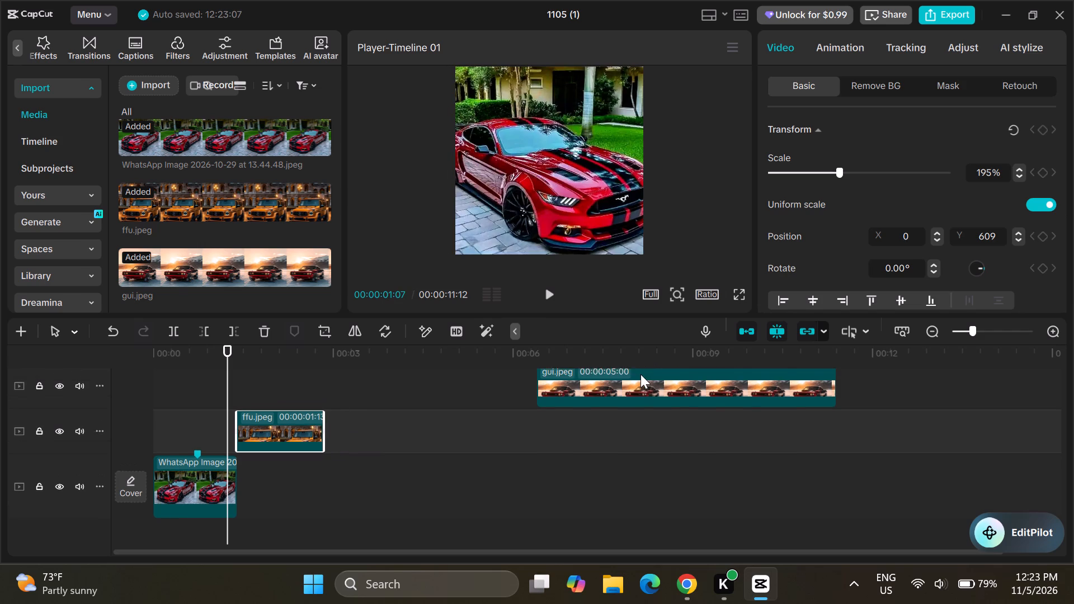
pyautogui.scroll(1, 640, 374)
pyautogui.moveTo(628, 388); pyautogui.dragTo(500, 389)
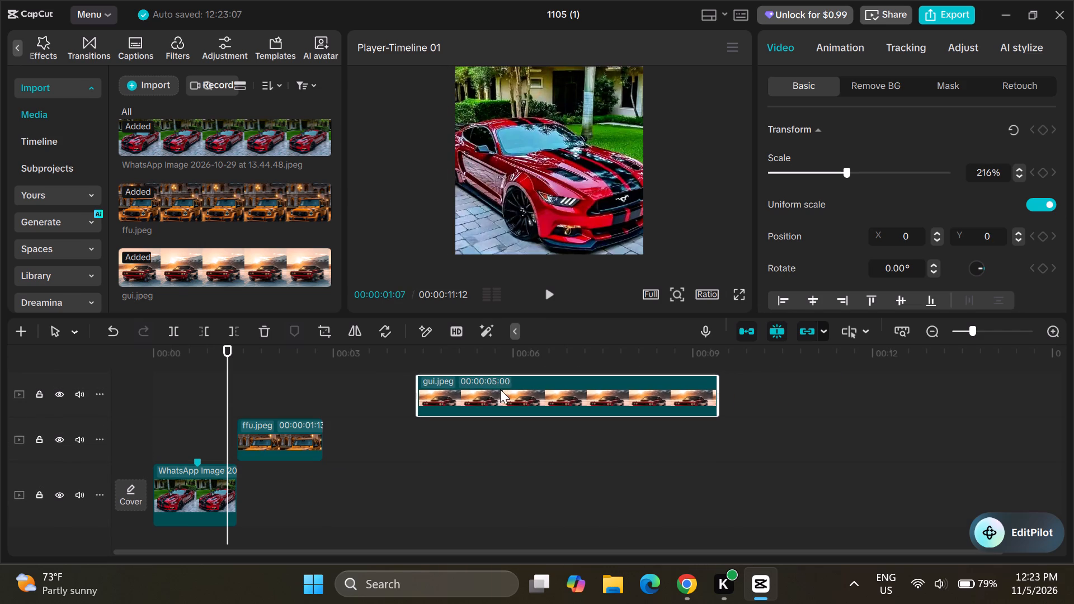
pyautogui.moveTo(500, 389); pyautogui.dragTo(417, 388)
# Trim the end of the gui.jpeg clip to about 00:00:01:13, ending at 00:00:04:08.
pyautogui.moveTo(625, 393); pyautogui.dragTo(618, 394)
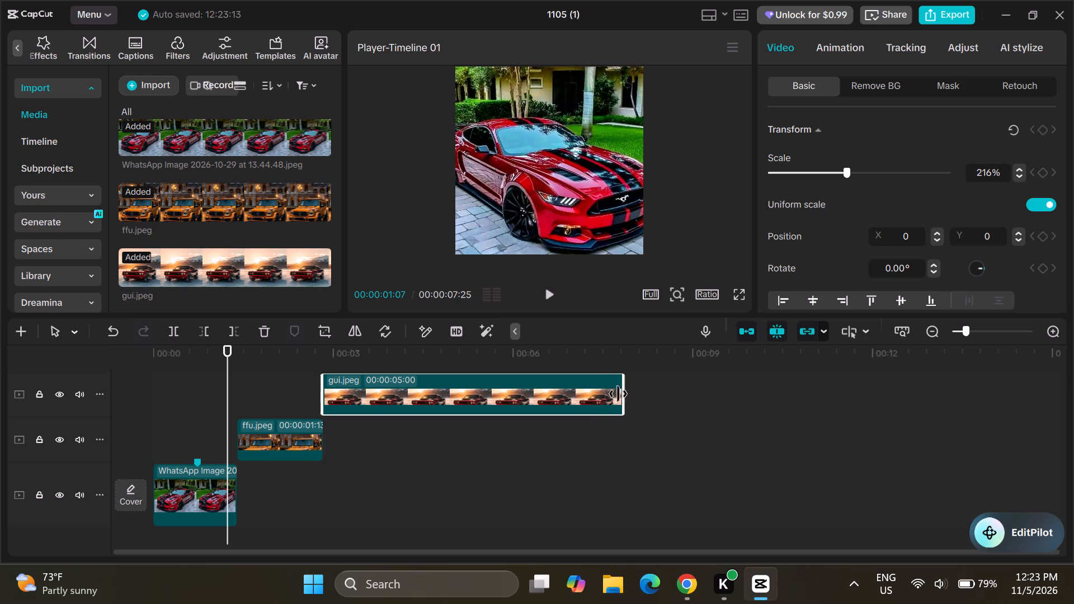
pyautogui.moveTo(618, 394); pyautogui.dragTo(411, 414)
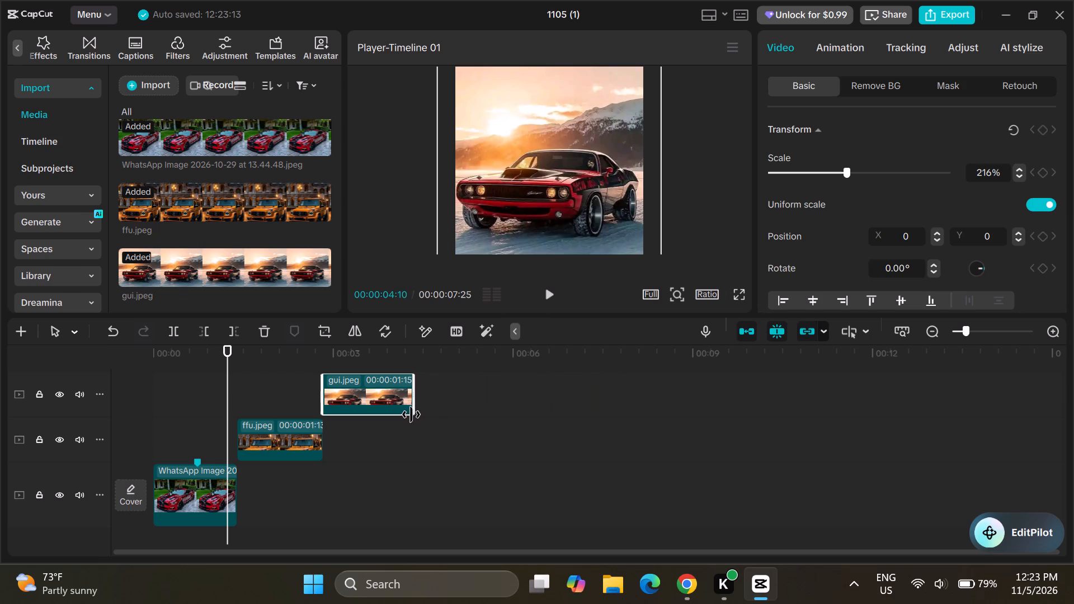
pyautogui.moveTo(411, 414); pyautogui.dragTo(408, 415)
# Scrub through the timeline to the end of gui.jpeg to review the three shortened clips.
pyautogui.scroll(-1, 355, 495)
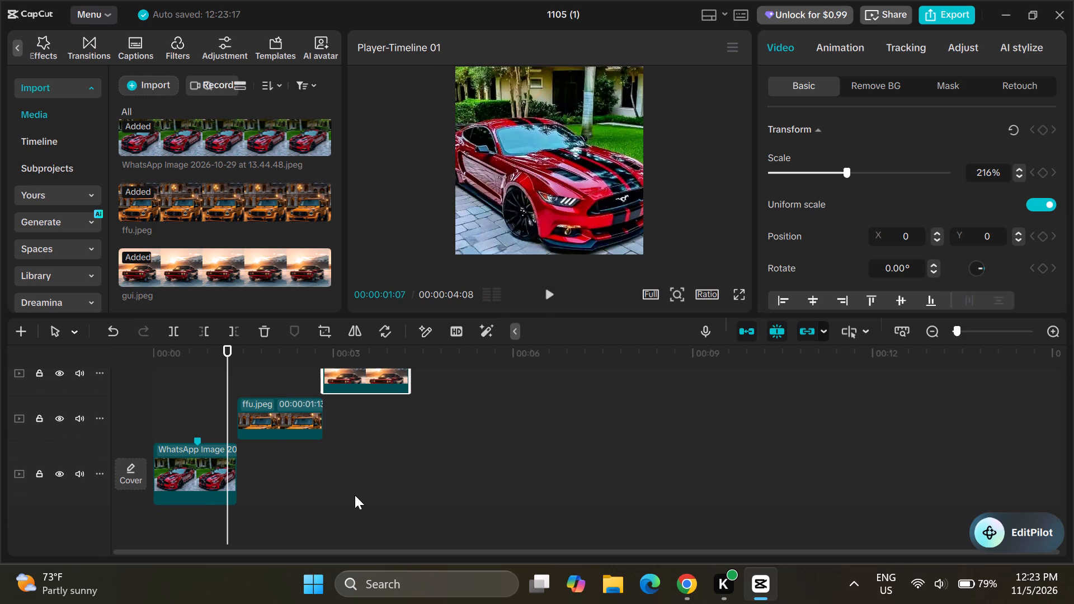
pyautogui.moveTo(225, 347); pyautogui.dragTo(255, 347)
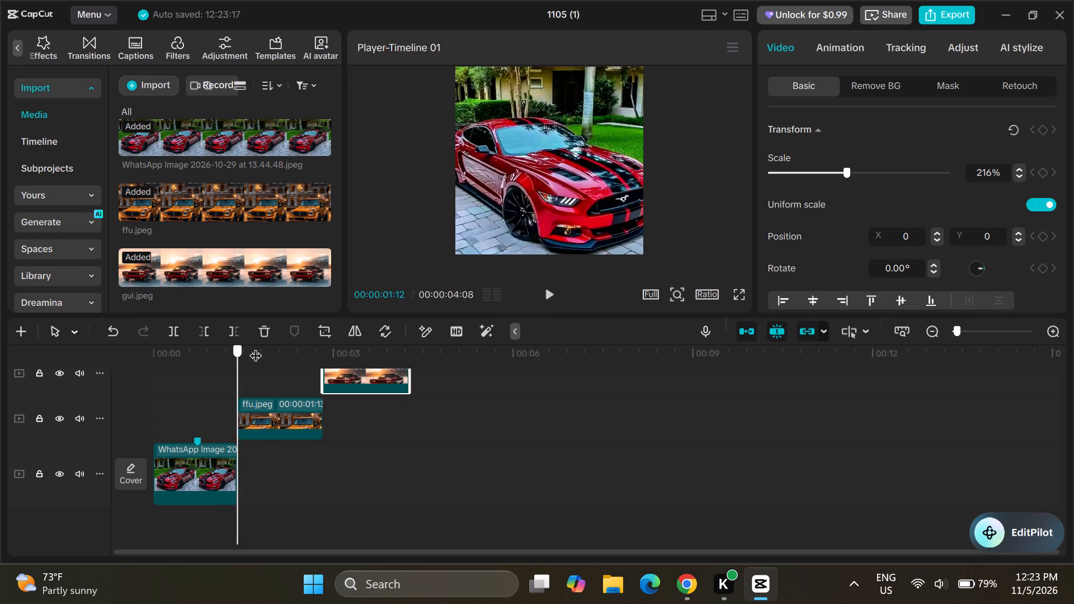
pyautogui.moveTo(255, 347); pyautogui.dragTo(353, 345)
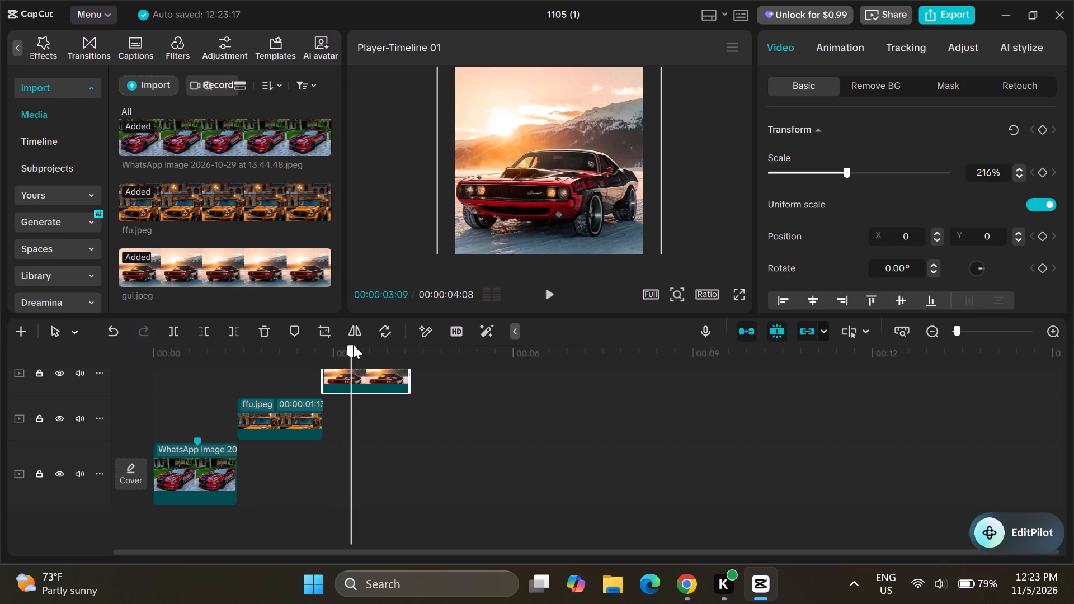
pyautogui.moveTo(353, 345); pyautogui.dragTo(419, 345)
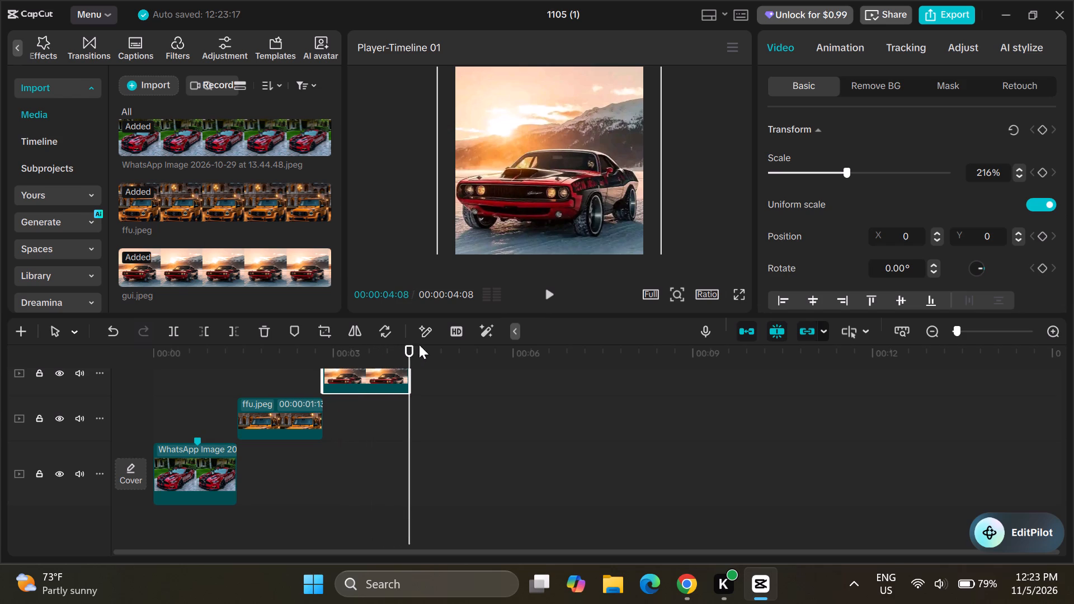
pyautogui.scroll(1, 440, 417)
pyautogui.scroll(-1, 440, 417)
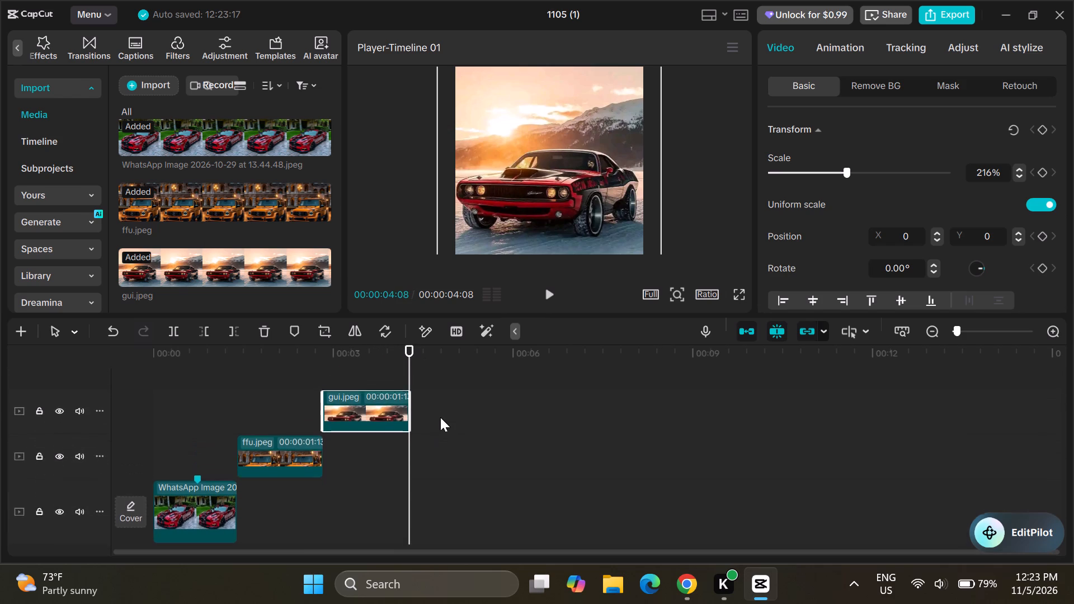
pyautogui.scroll(-1, 440, 417)
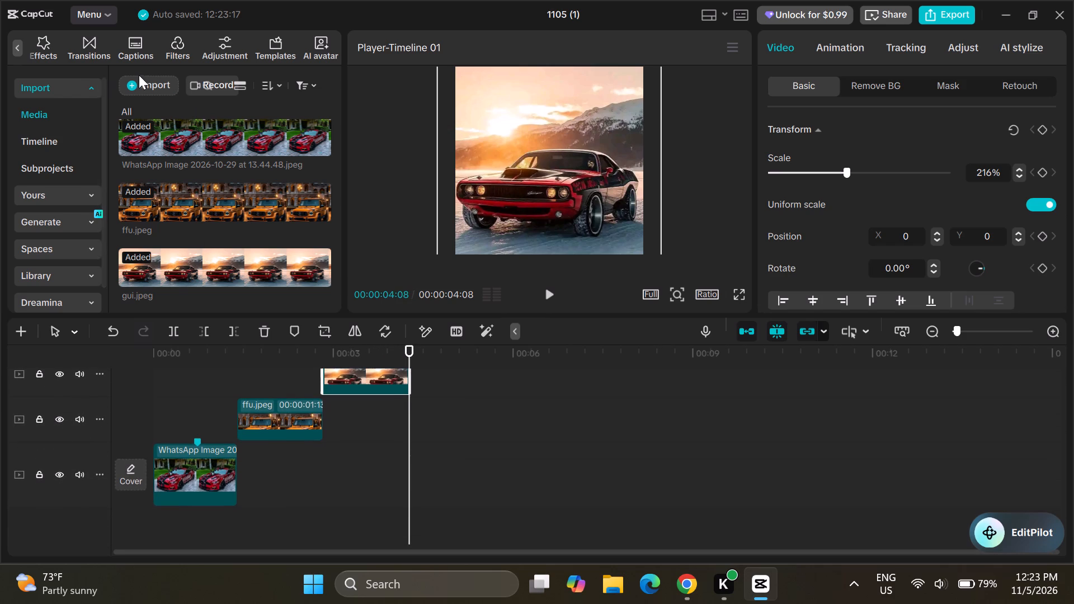
# Import the black car photo dyr from the device's Camera Roll folder into the project media.
pyautogui.click(139, 78)
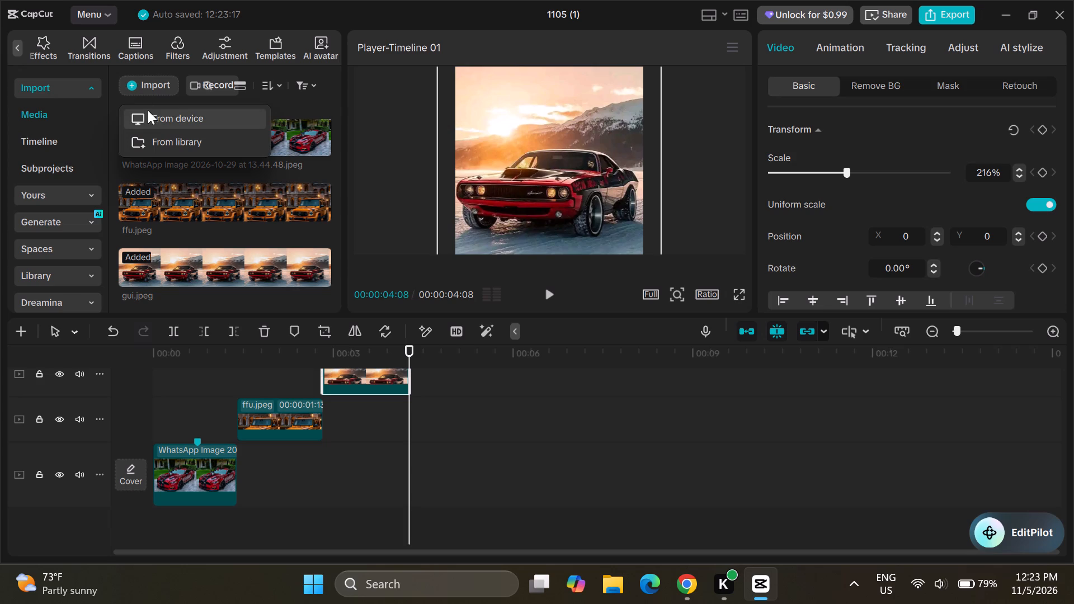
pyautogui.click(150, 114)
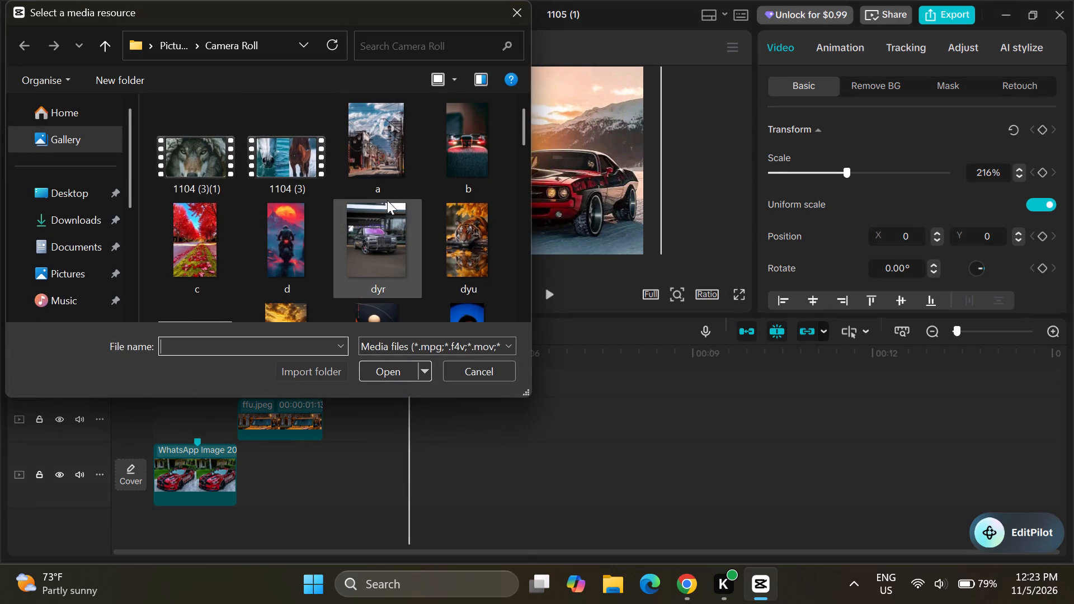
pyautogui.click(377, 230)
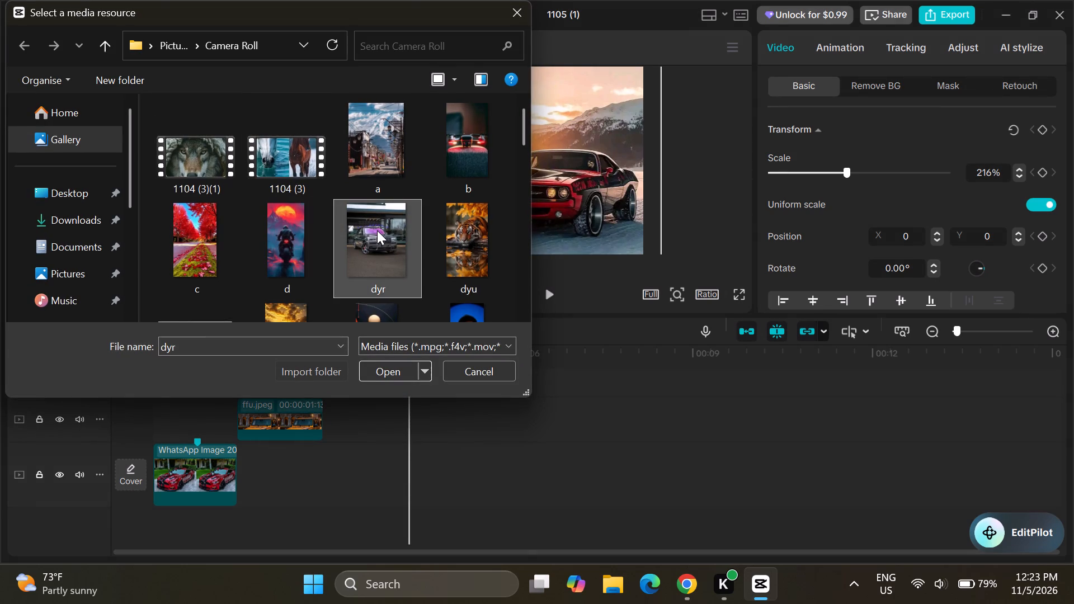
pyautogui.doubleClick(377, 230)
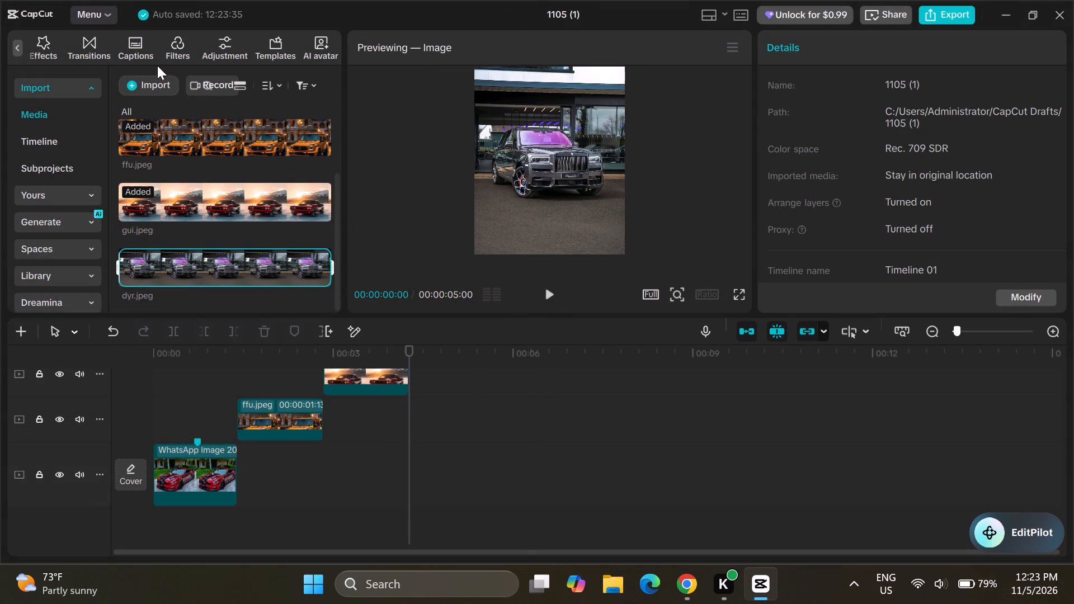
# Import the photo b, showing a drone with red lights, from the device's Camera Roll folder.
pyautogui.click(143, 86)
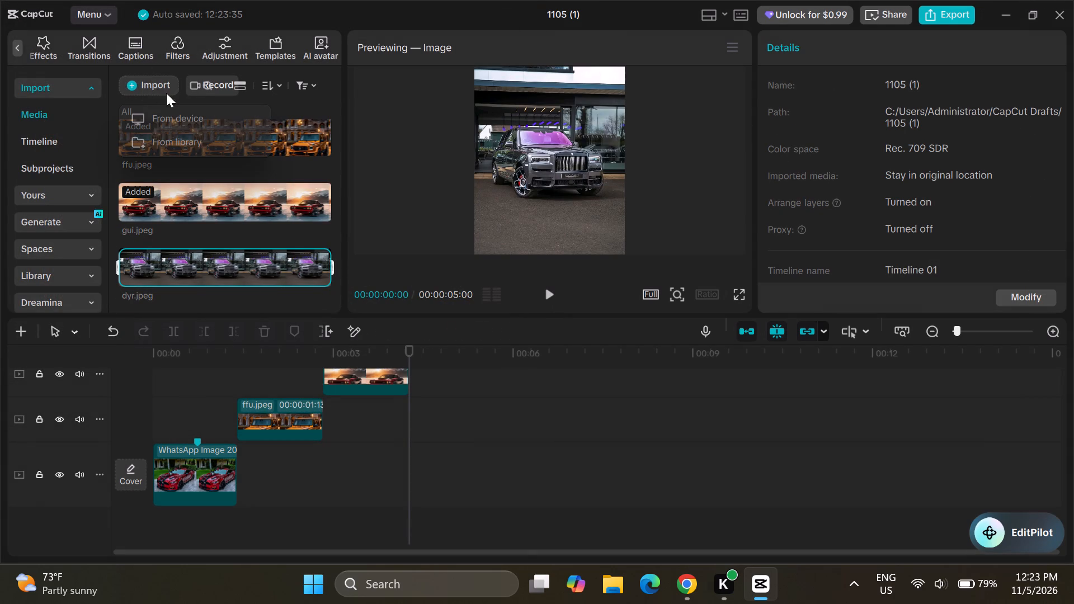
pyautogui.scroll(-1, 230, 253)
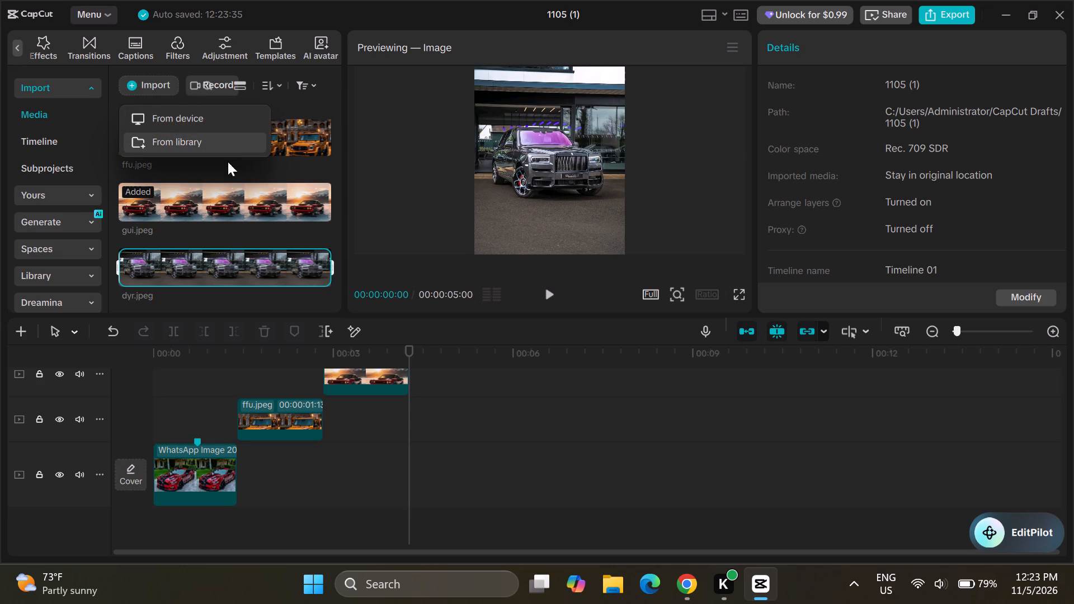
pyautogui.click(225, 118)
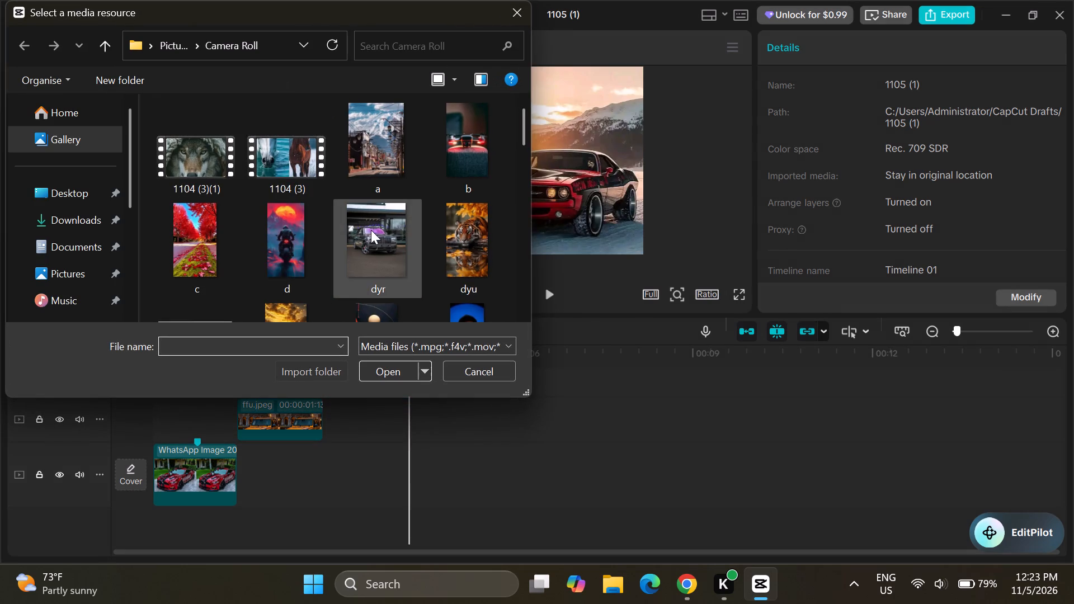
pyautogui.click(461, 152)
pyautogui.doubleClick(461, 152)
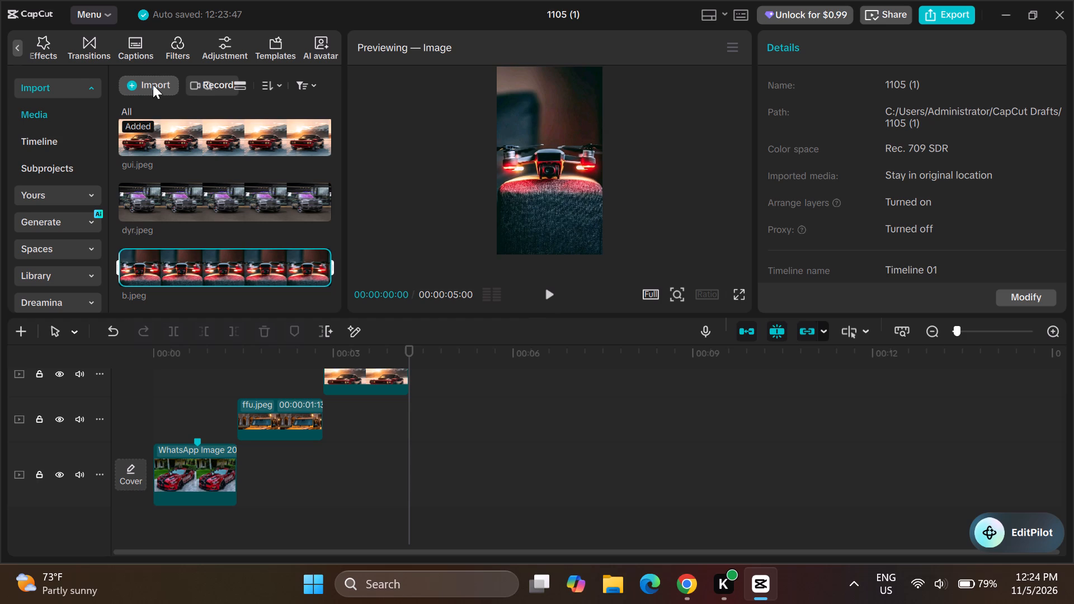
# Import the teal-lit car photo fy from the device's Camera Roll folder into the project media.
pyautogui.click(153, 84)
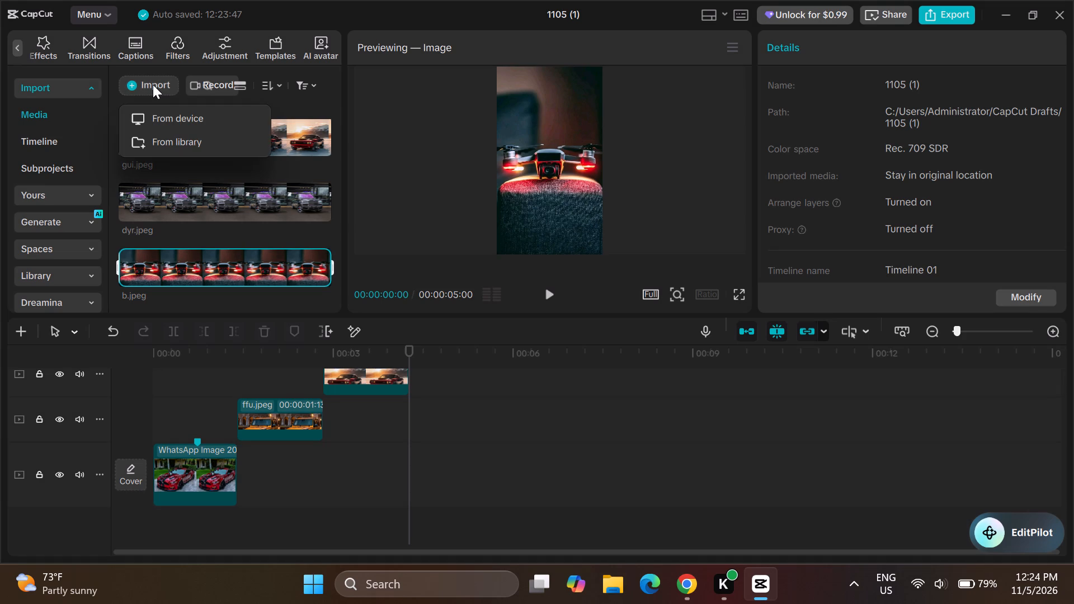
pyautogui.click(178, 121)
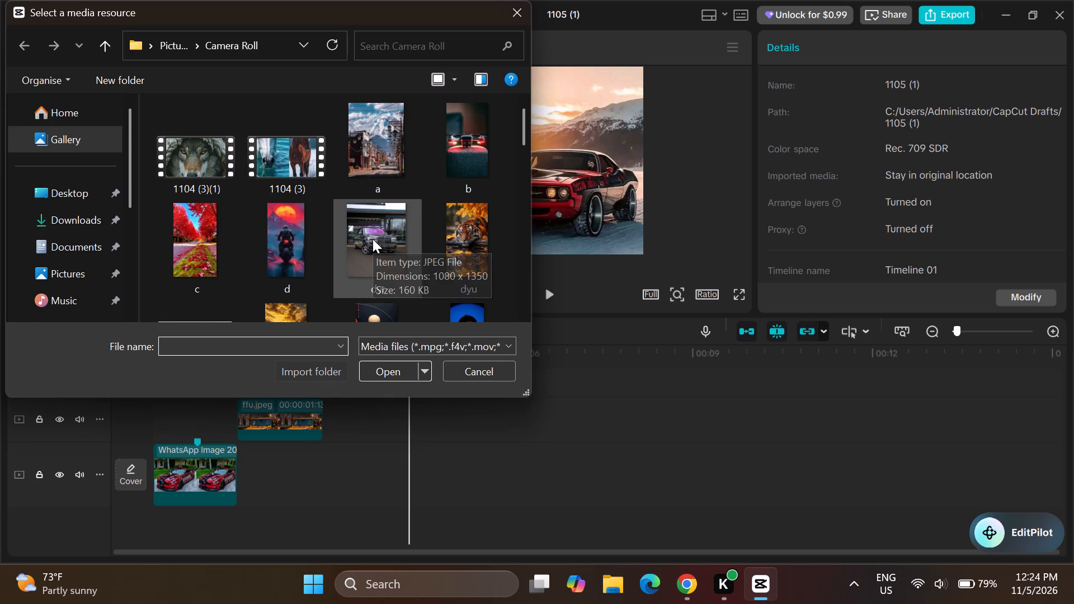
pyautogui.scroll(-1, 461, 252)
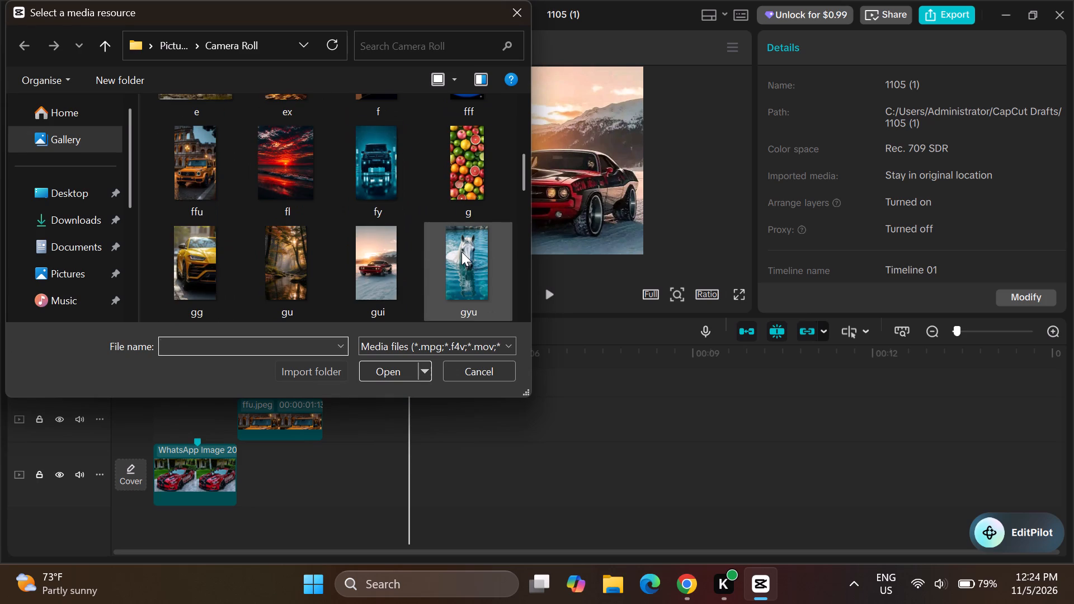
pyautogui.scroll(-1, 461, 252)
pyautogui.doubleClick(384, 194)
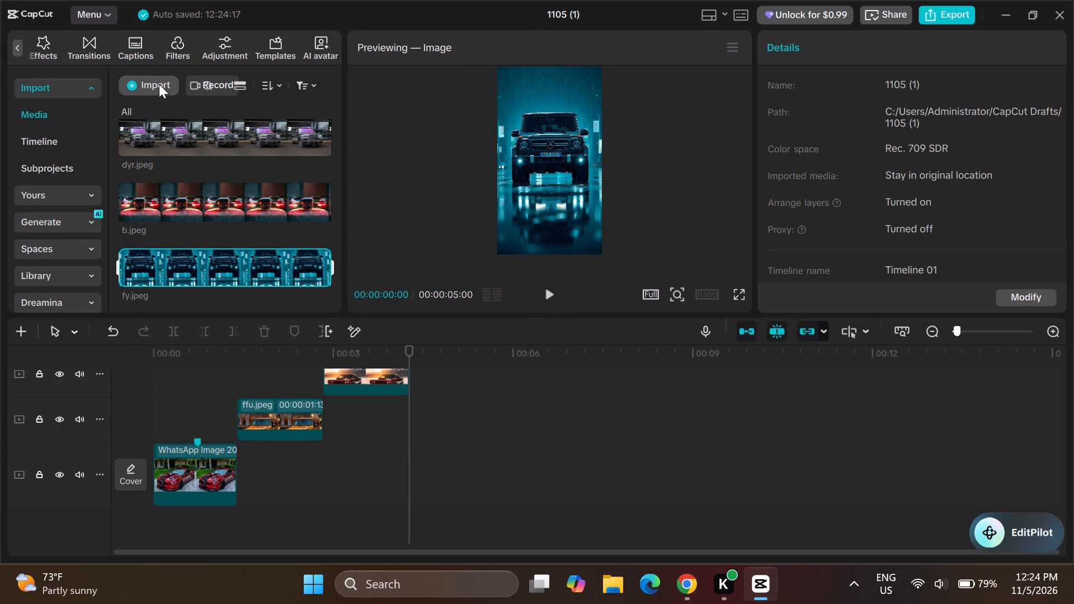
# Place dyr.jpeg on a new track above the gui.jpeg clip, starting where gui.jpeg ends at 00:00:04:08.
pyautogui.scroll(1, 223, 200)
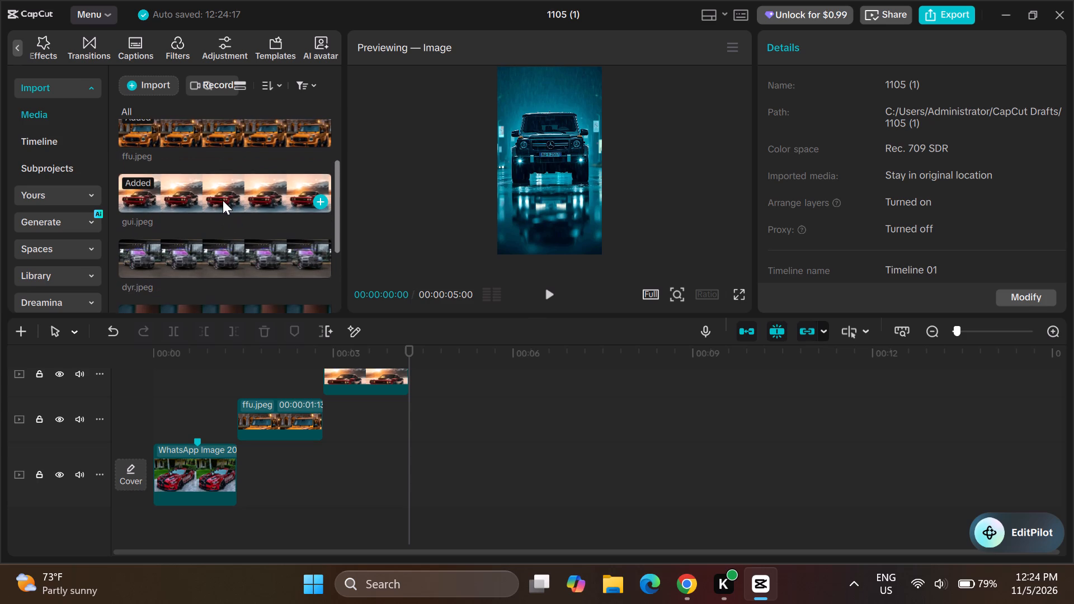
pyautogui.moveTo(216, 240); pyautogui.dragTo(430, 365)
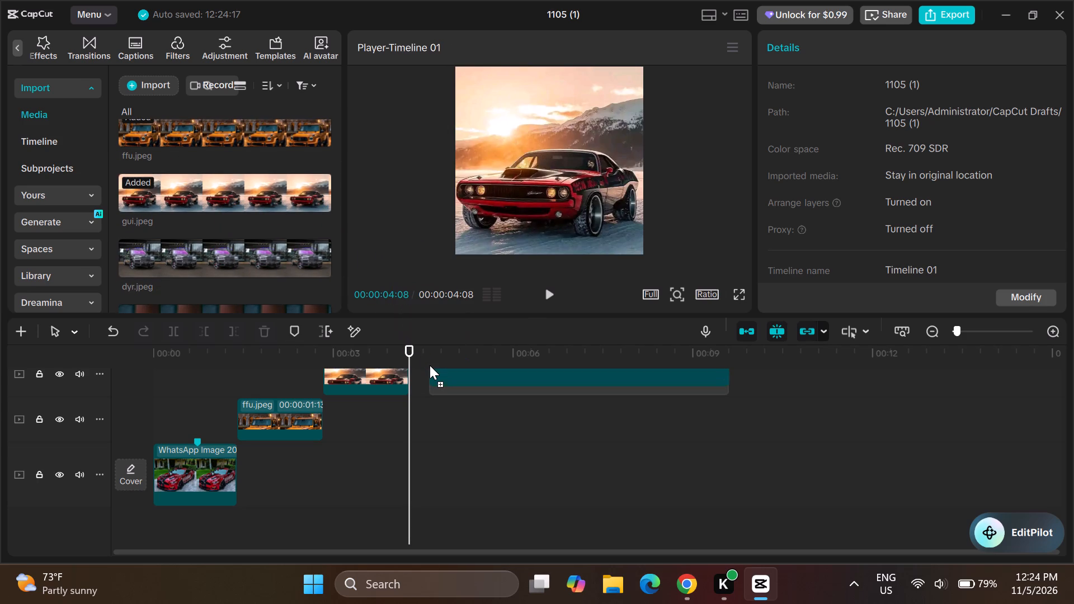
pyautogui.moveTo(430, 365); pyautogui.dragTo(420, 372)
pyautogui.moveTo(420, 372); pyautogui.dragTo(419, 367)
pyautogui.scroll(1, 423, 409)
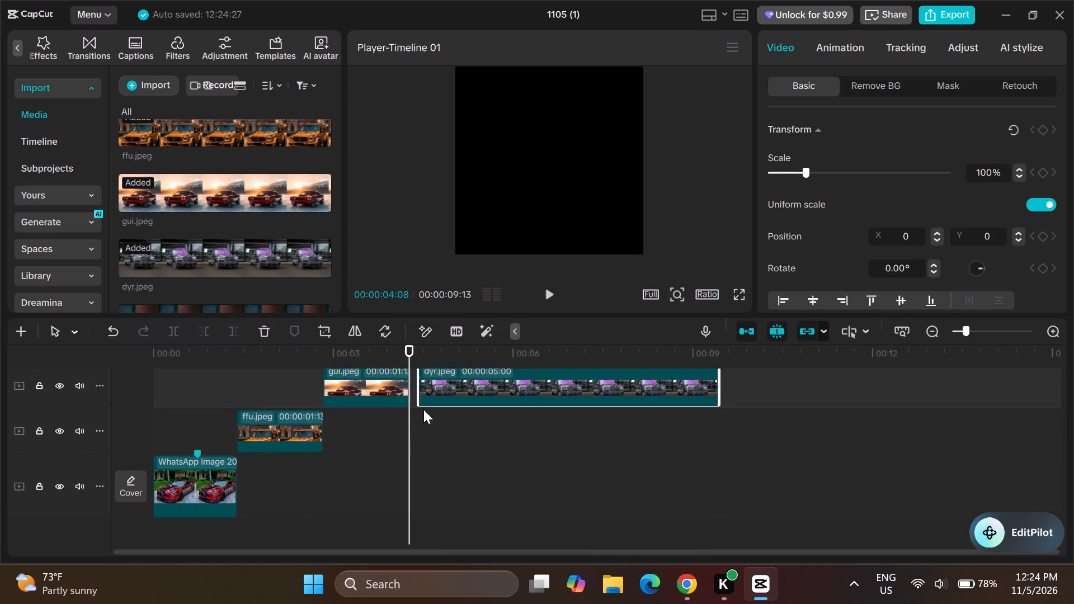
pyautogui.scroll(1, 423, 409)
pyautogui.moveTo(454, 406); pyautogui.dragTo(443, 385)
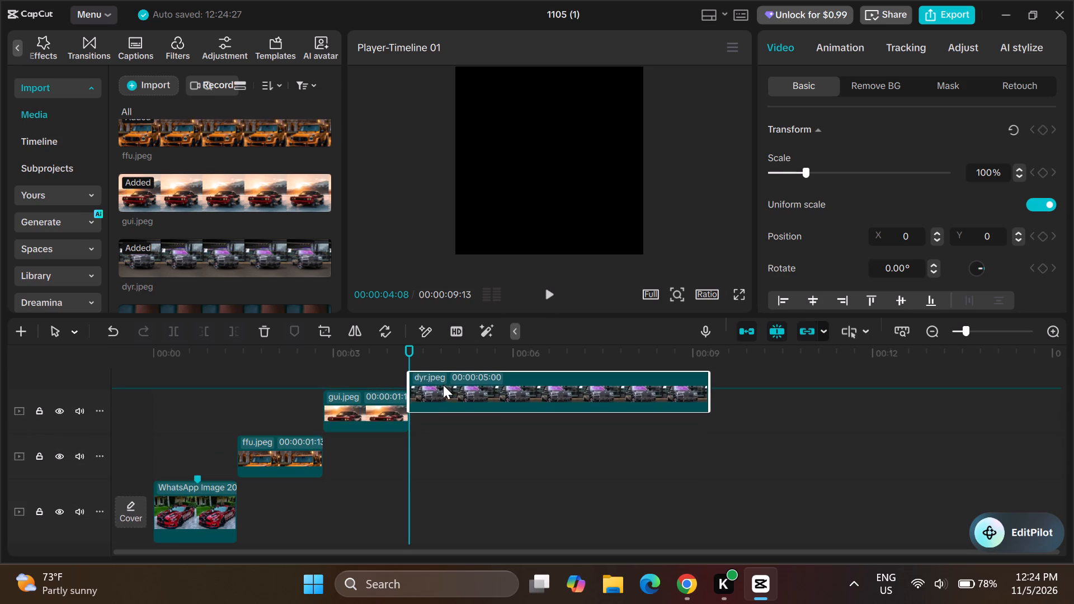
pyautogui.moveTo(443, 385); pyautogui.dragTo(441, 370)
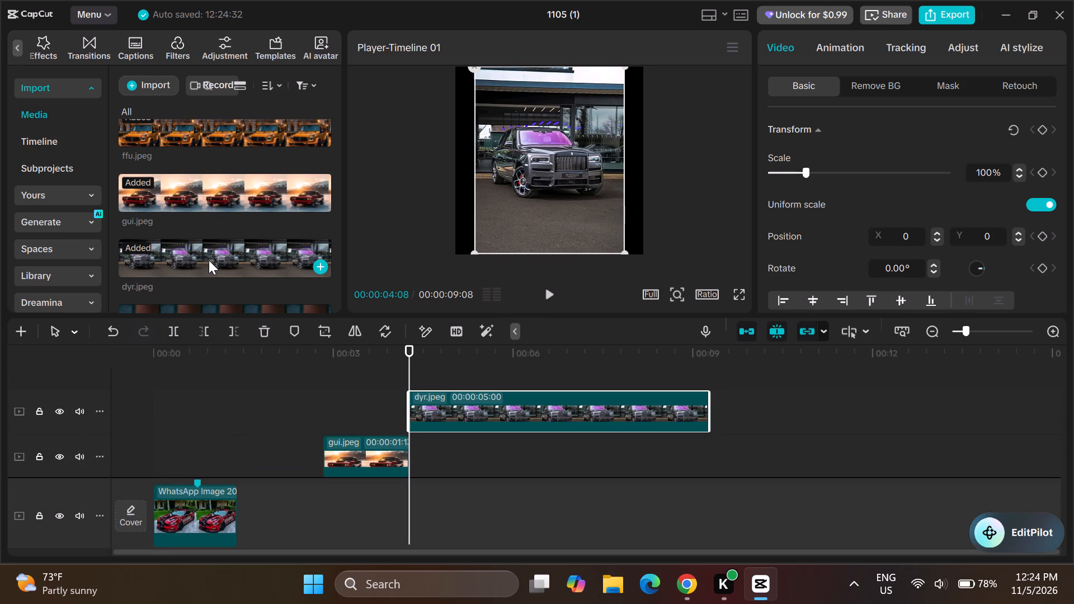
# Place fy.jpeg on the same track as the gui.jpeg clip, starting where dyr.jpeg ends.
pyautogui.scroll(-1, 235, 256)
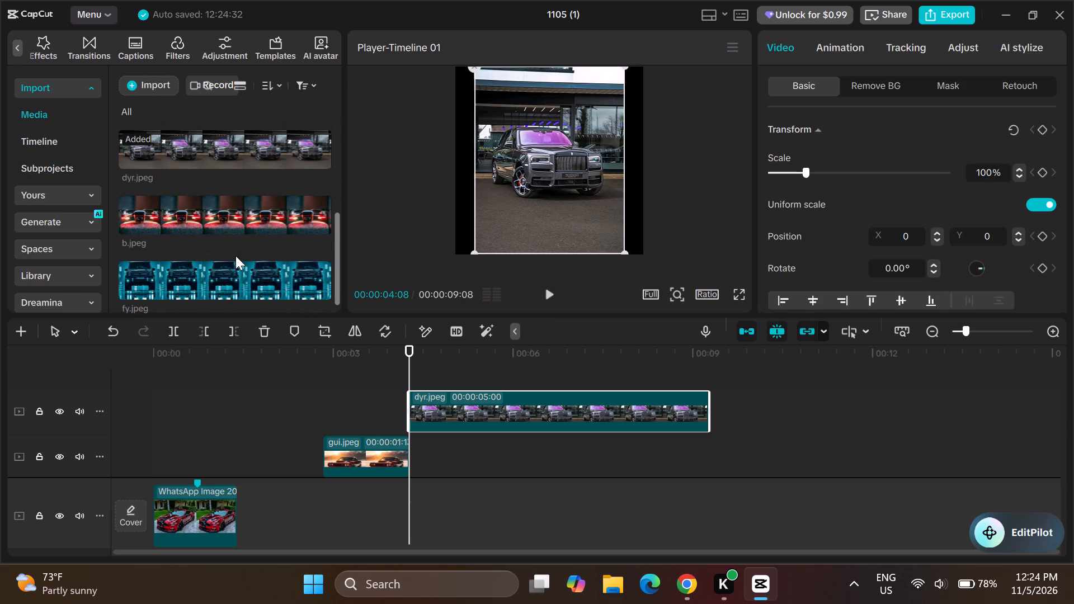
pyautogui.scroll(-1, 235, 256)
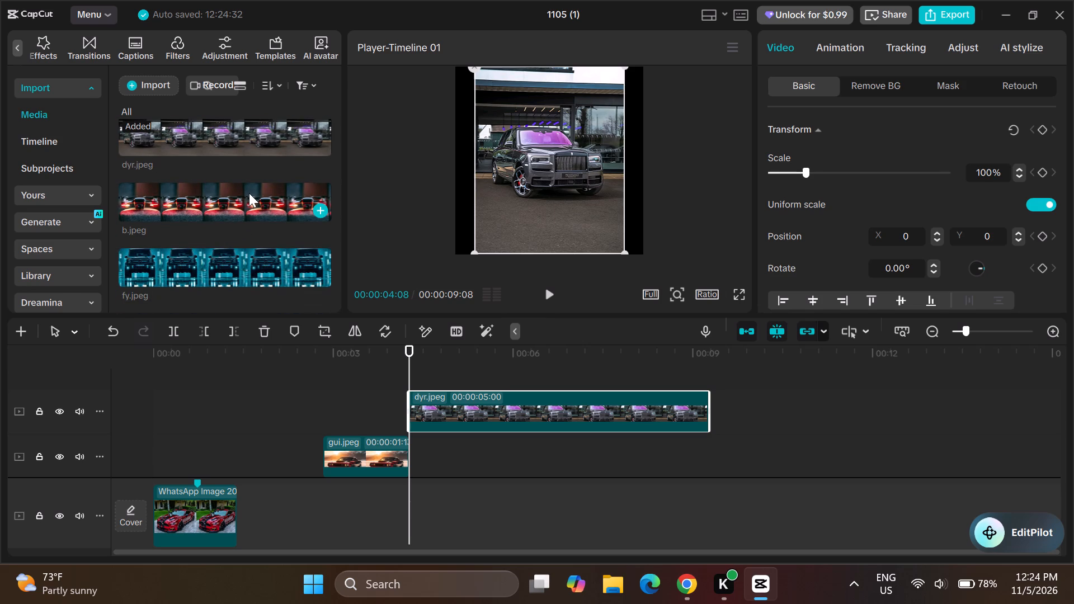
pyautogui.click(249, 194)
pyautogui.moveTo(260, 263); pyautogui.dragTo(394, 310)
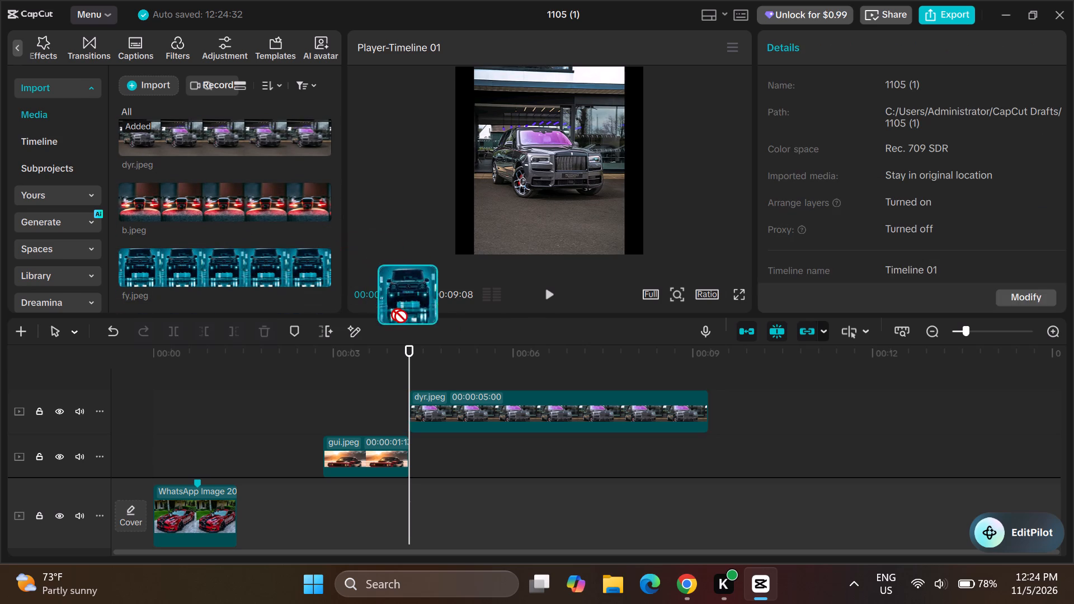
pyautogui.moveTo(394, 310); pyautogui.dragTo(696, 467)
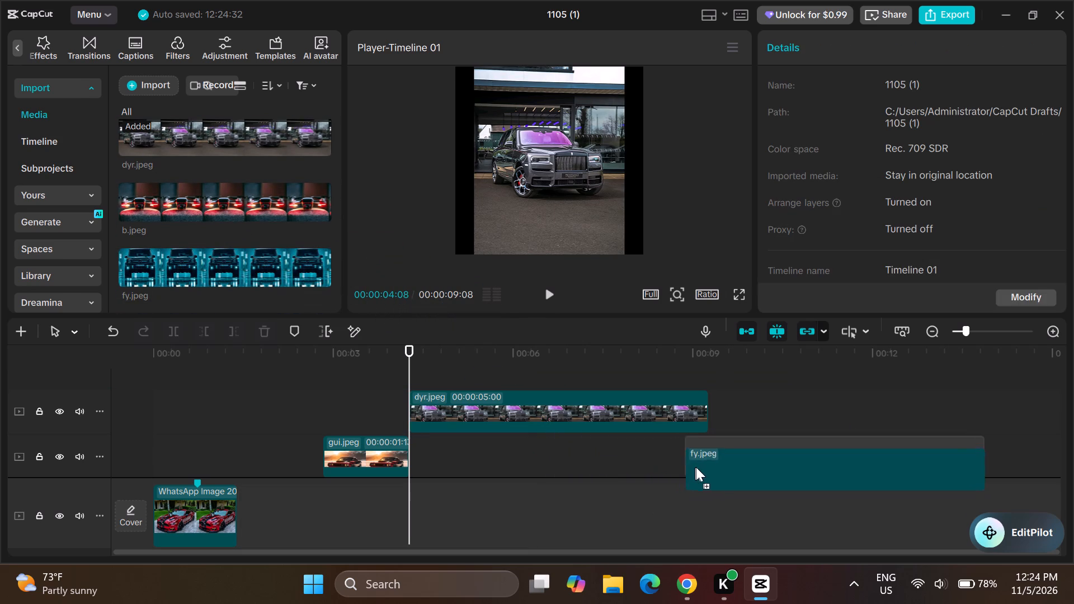
pyautogui.moveTo(696, 467); pyautogui.dragTo(708, 454)
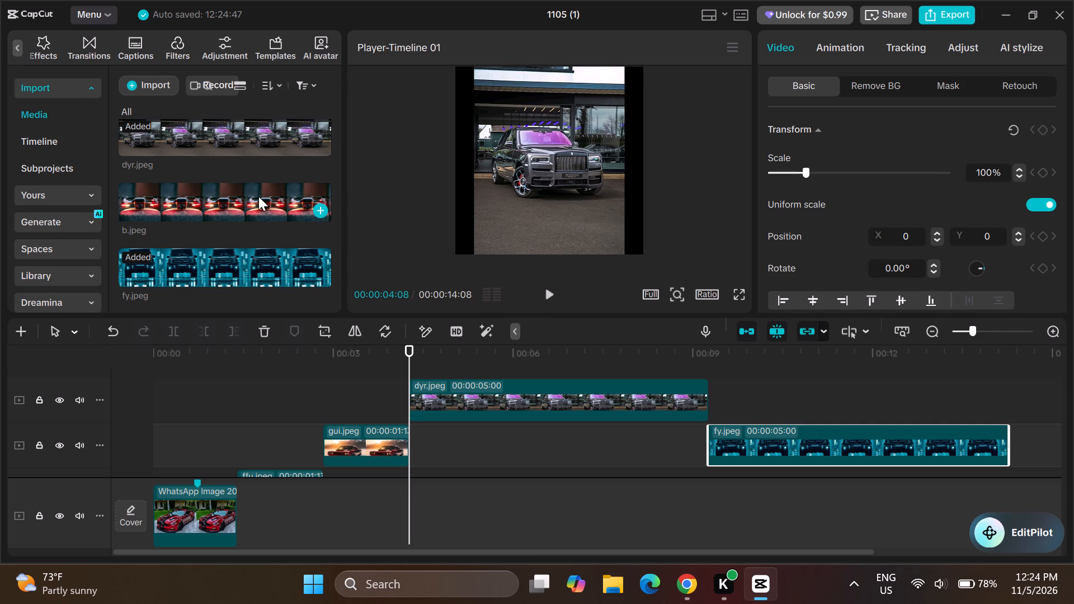
# Add b.jpeg to the timeline and put it on a new track above the dyr.jpeg clip.
pyautogui.moveTo(255, 196); pyautogui.dragTo(519, 548)
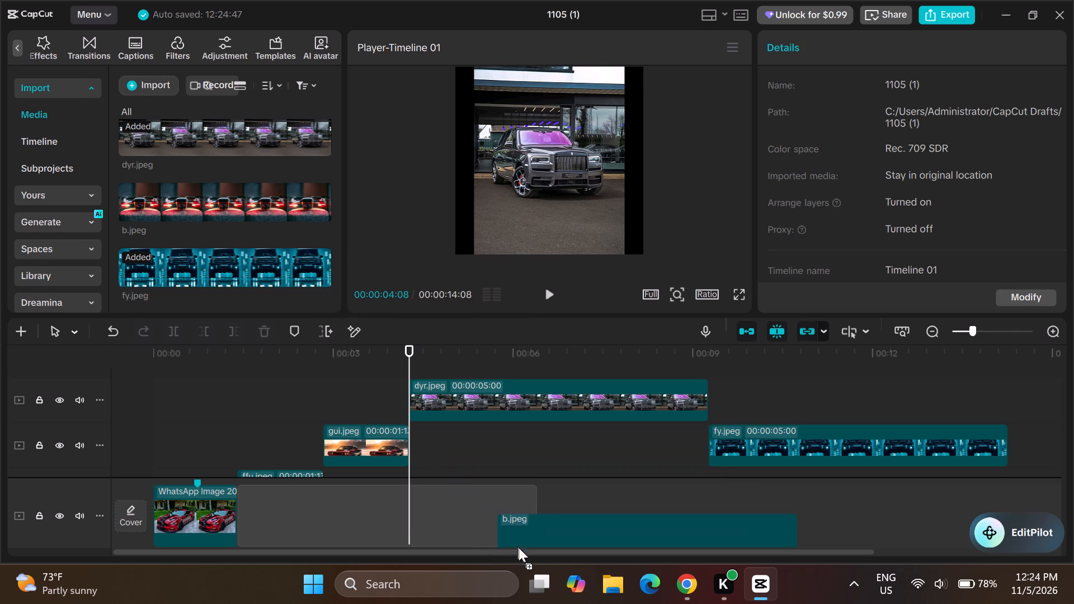
pyautogui.moveTo(519, 548); pyautogui.dragTo(837, 495)
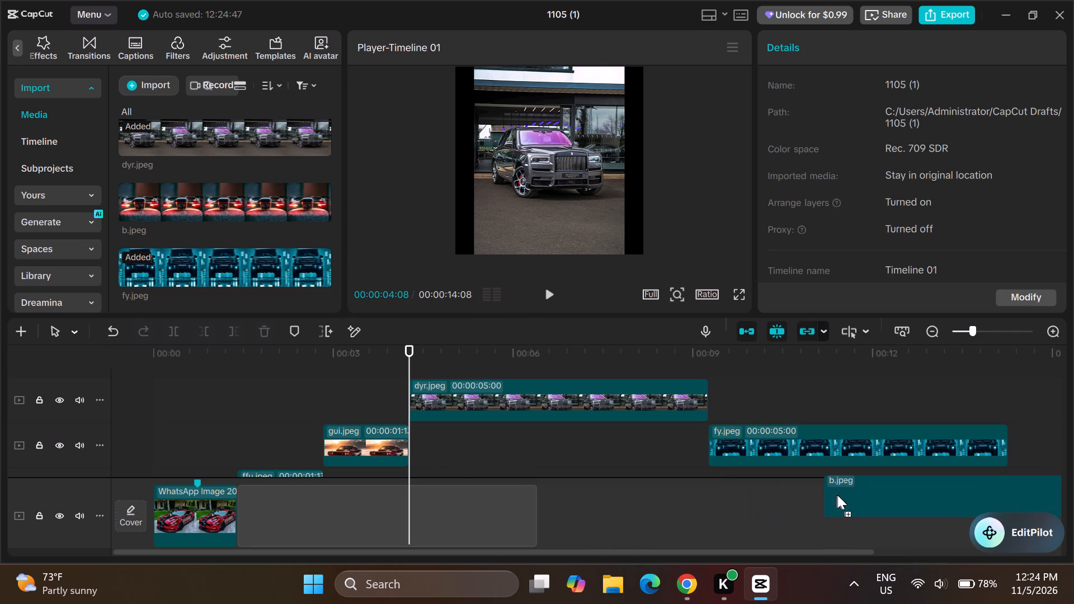
pyautogui.moveTo(837, 495); pyautogui.dragTo(854, 490)
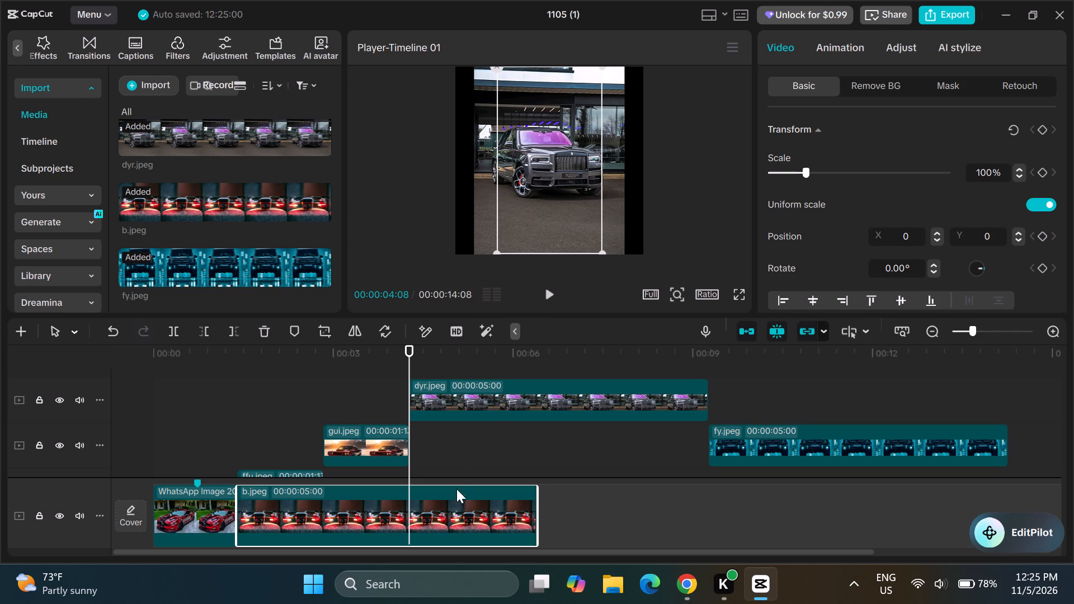
pyautogui.scroll(-2, 577, 443)
pyautogui.scroll(1, 577, 443)
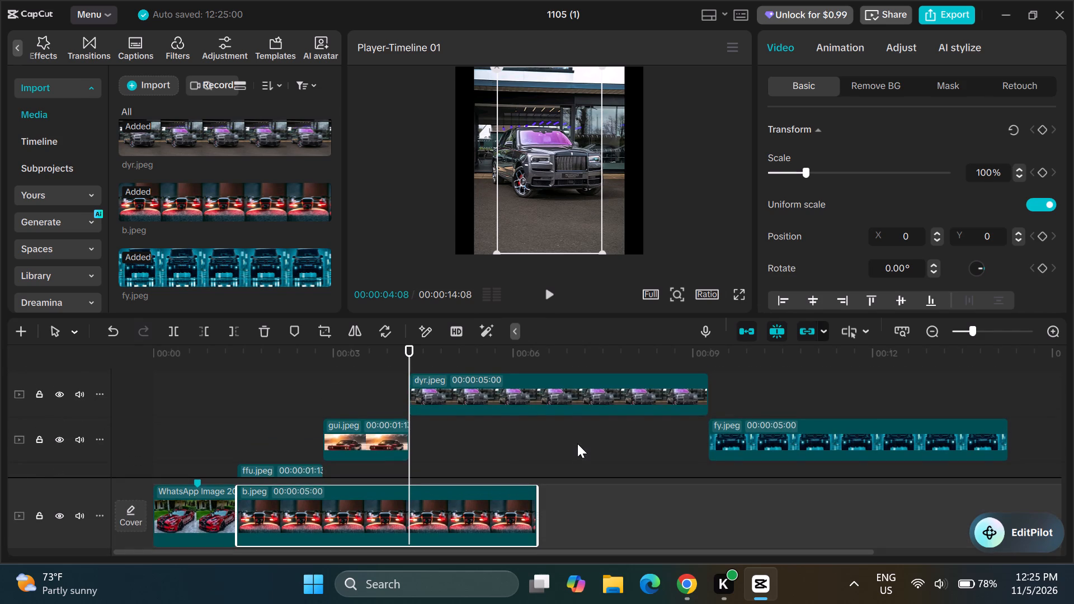
pyautogui.moveTo(454, 523); pyautogui.dragTo(772, 393)
pyautogui.click(772, 393)
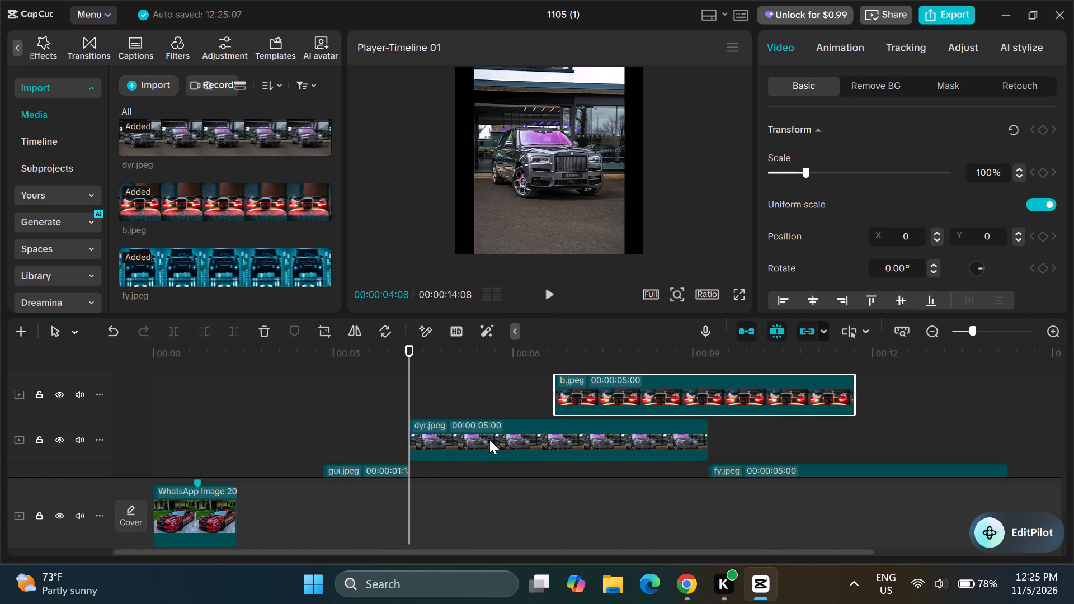
# Trim the end of the dyr.jpeg clip so it lasts about 1.4 seconds.
pyautogui.scroll(-1, 475, 431)
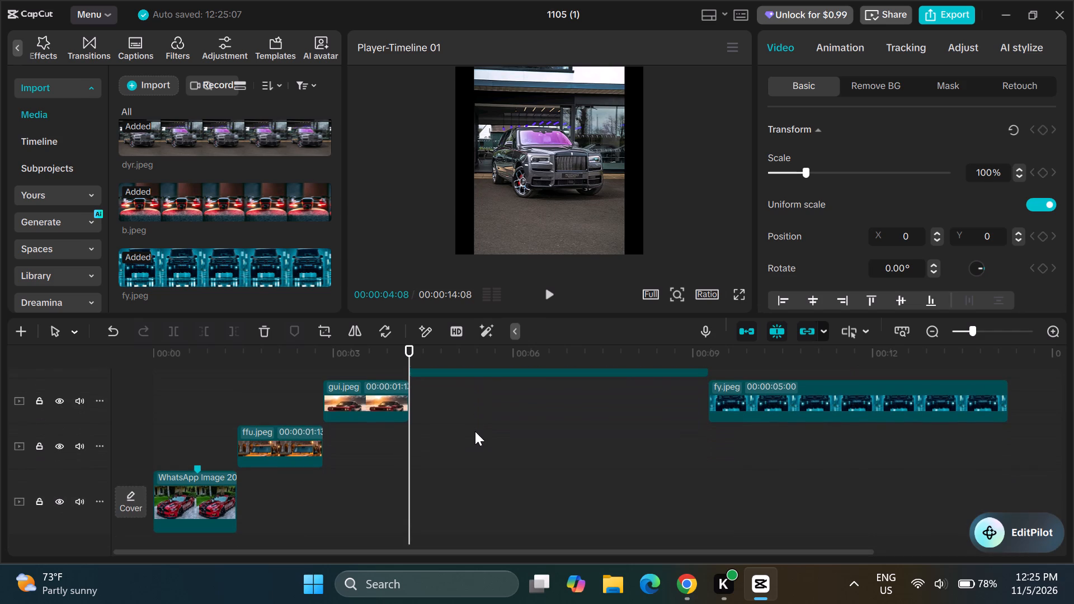
pyautogui.scroll(2, 520, 447)
pyautogui.click(520, 447)
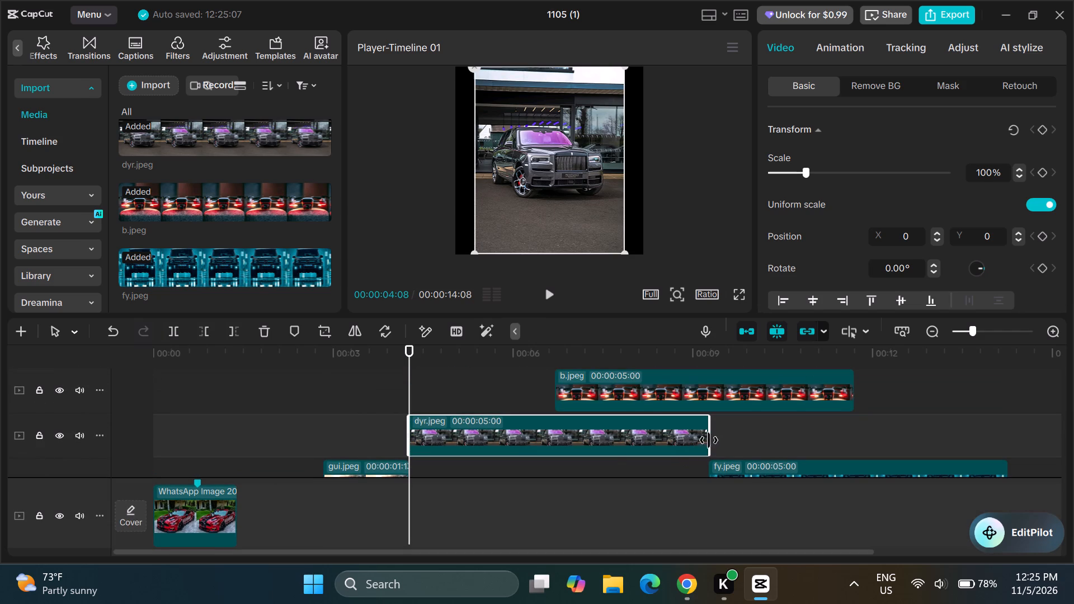
pyautogui.moveTo(709, 436); pyautogui.dragTo(652, 443)
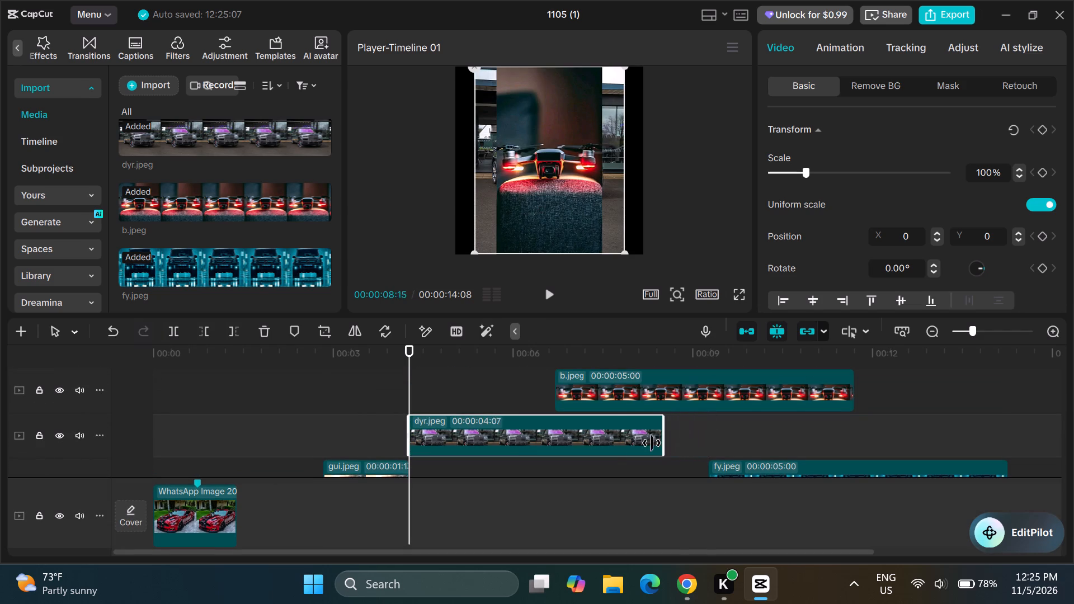
pyautogui.moveTo(652, 443); pyautogui.dragTo(543, 463)
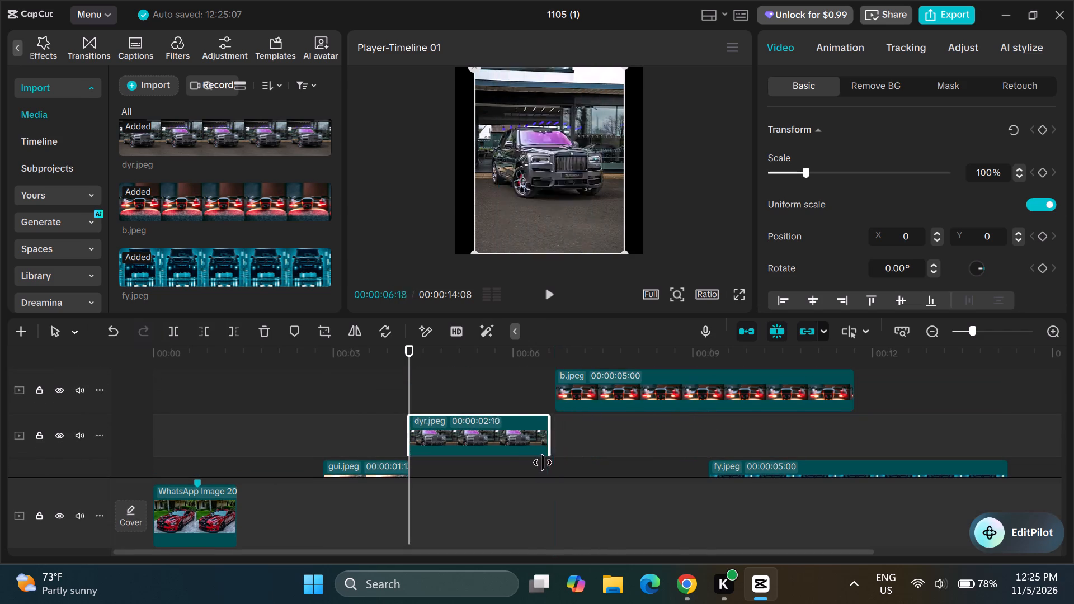
pyautogui.moveTo(543, 463); pyautogui.dragTo(491, 469)
# Move the b.jpeg clip to start where dyr.jpeg ends and trim its duration to 00:00:01:13.
pyautogui.click(609, 381)
pyautogui.click(605, 381)
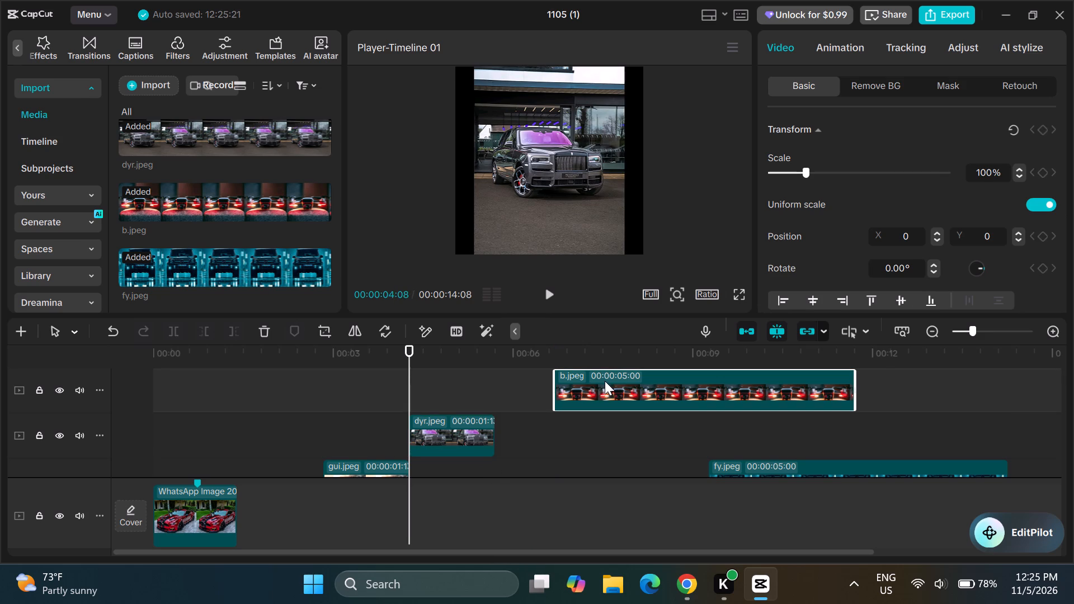
pyautogui.moveTo(605, 381); pyautogui.dragTo(544, 382)
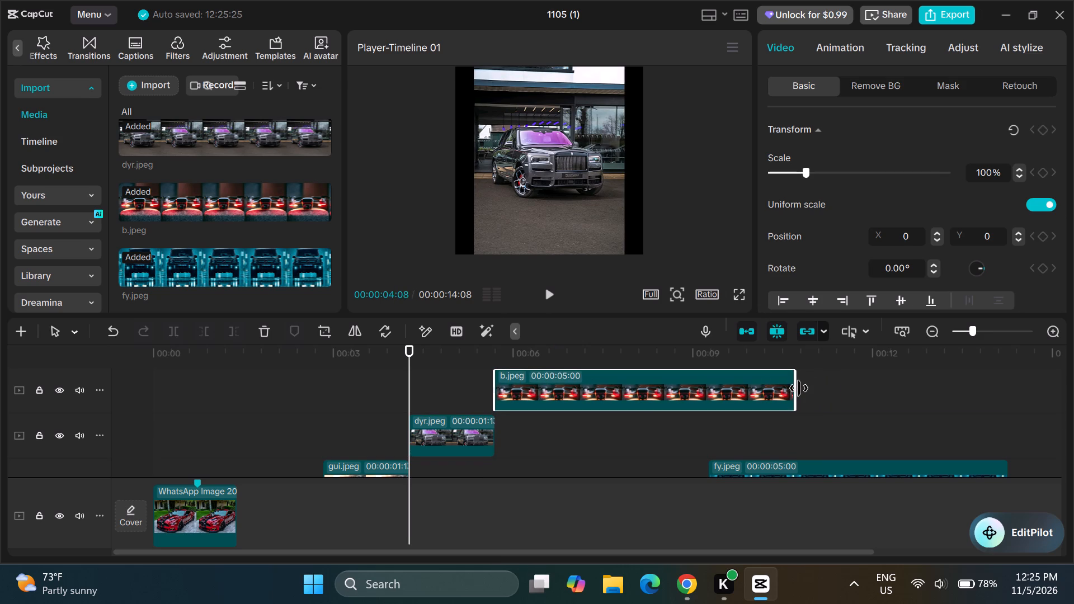
pyautogui.moveTo(799, 388); pyautogui.dragTo(602, 402)
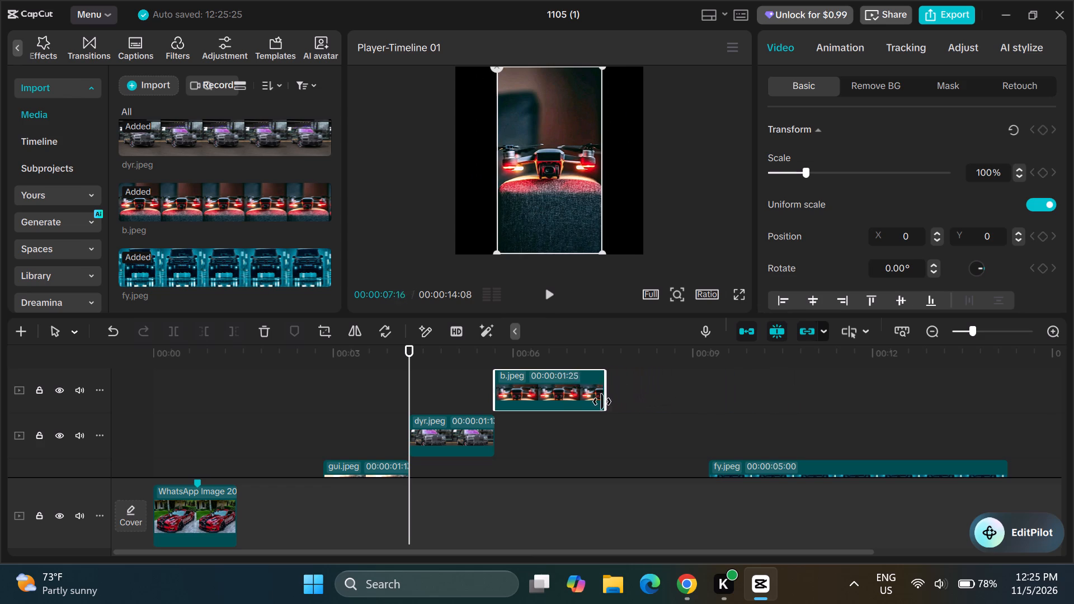
pyautogui.moveTo(602, 402); pyautogui.dragTo(580, 404)
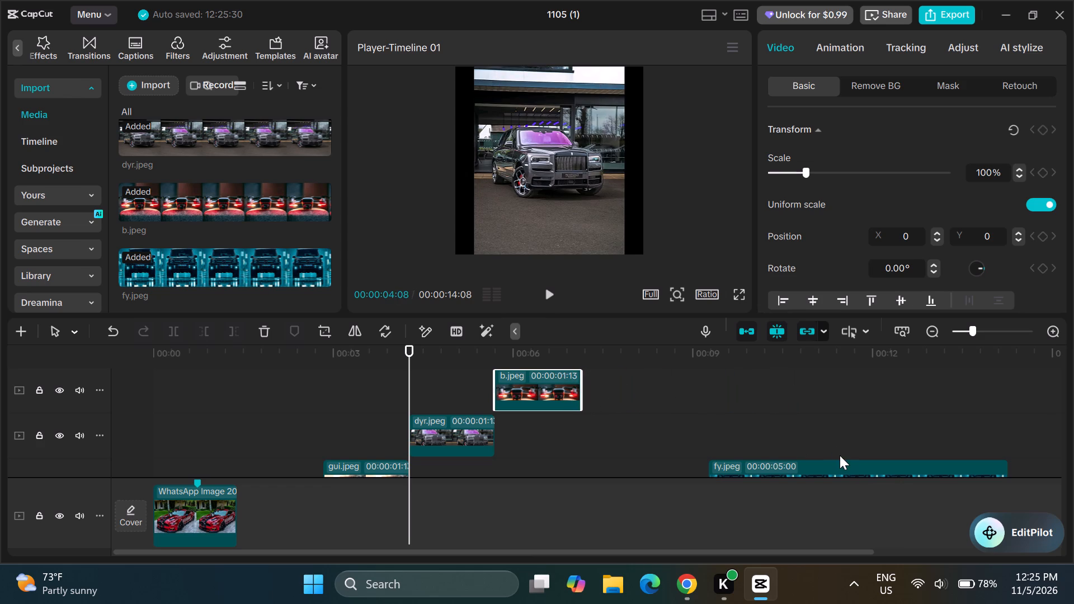
# Move the fy.jpeg clip to start where b.jpeg ends and trim its duration to 00:00:01:13.
pyautogui.moveTo(832, 465); pyautogui.dragTo(823, 466)
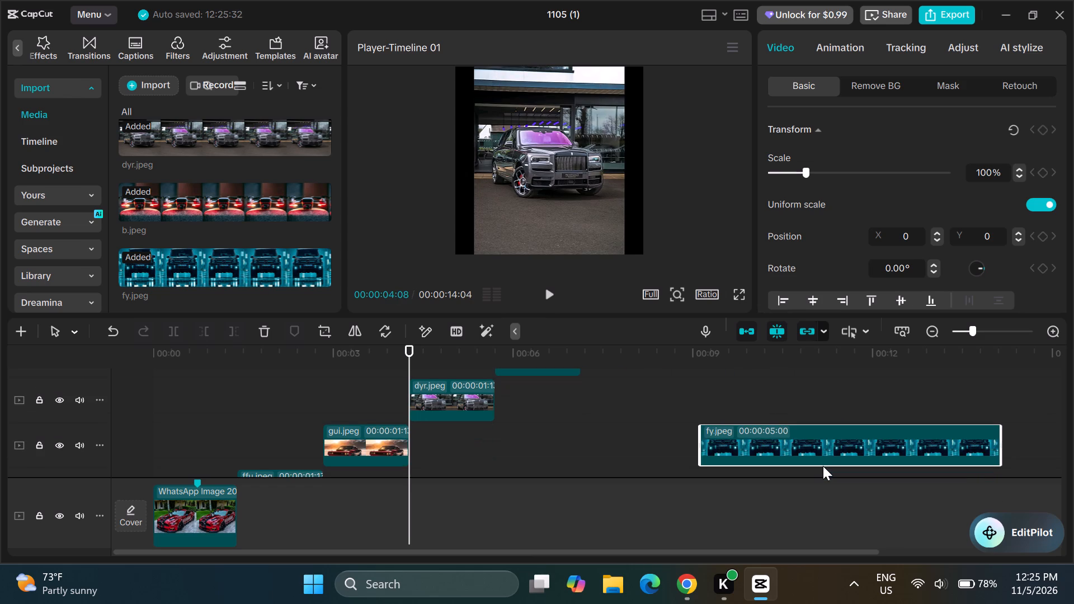
pyautogui.moveTo(810, 443); pyautogui.dragTo(728, 450)
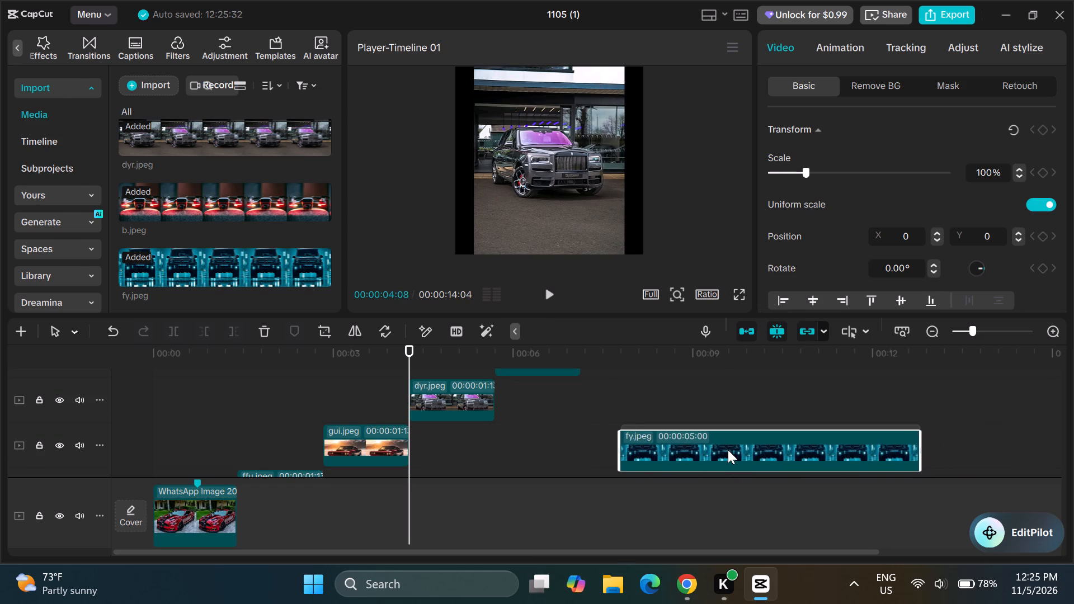
pyautogui.moveTo(728, 450); pyautogui.dragTo(694, 446)
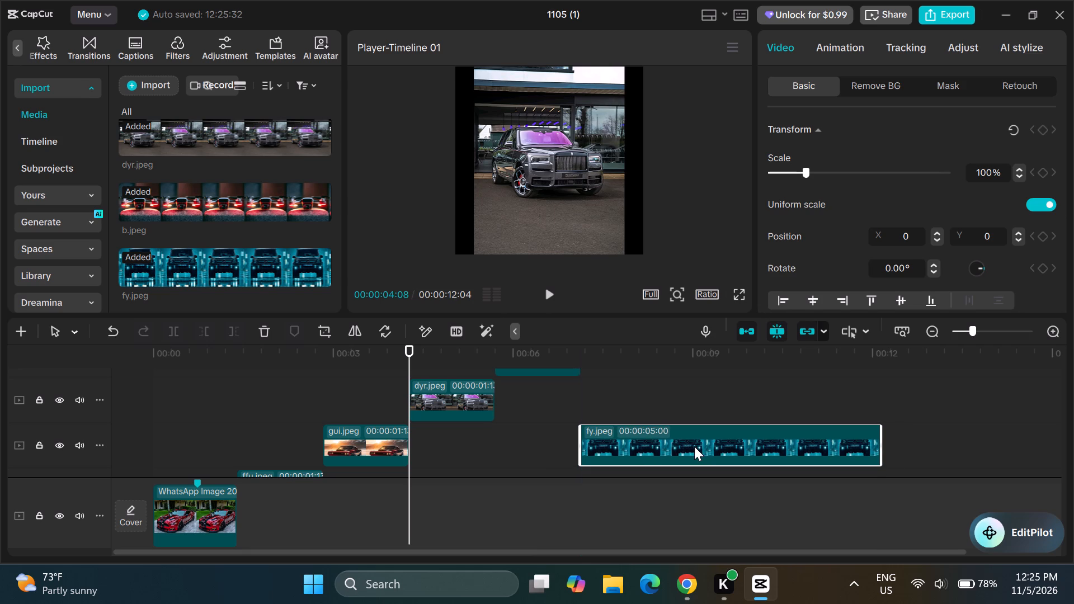
pyautogui.moveTo(703, 452); pyautogui.dragTo(704, 446)
pyautogui.moveTo(882, 441); pyautogui.dragTo(774, 462)
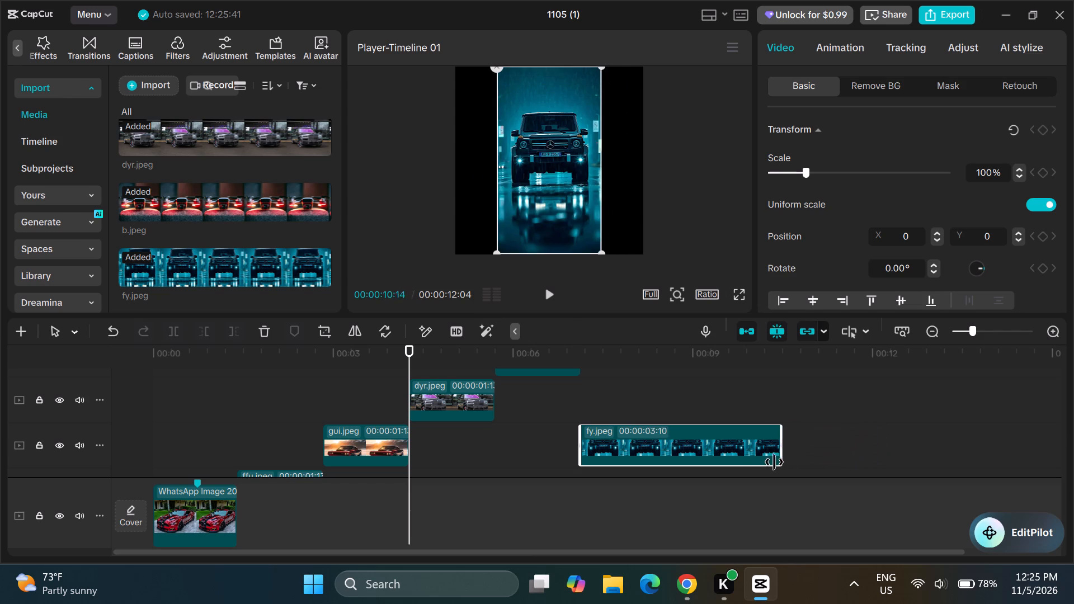
pyautogui.moveTo(774, 462); pyautogui.dragTo(665, 483)
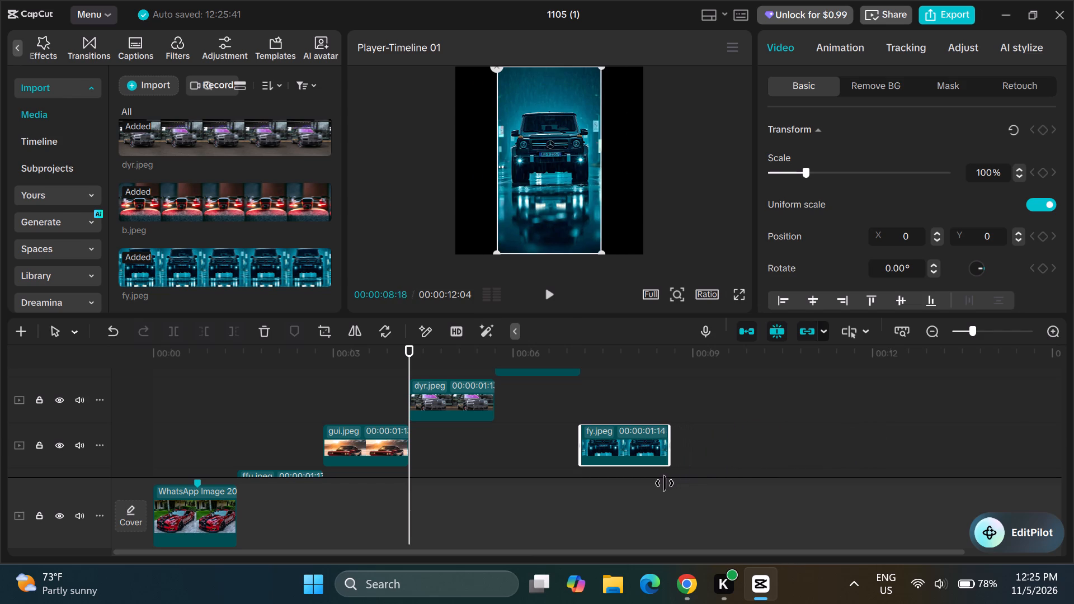
pyautogui.moveTo(665, 483); pyautogui.dragTo(663, 483)
# Play the timeline from 00:00:00:00 to review the whole photo sequence.
pyautogui.scroll(2, 467, 466)
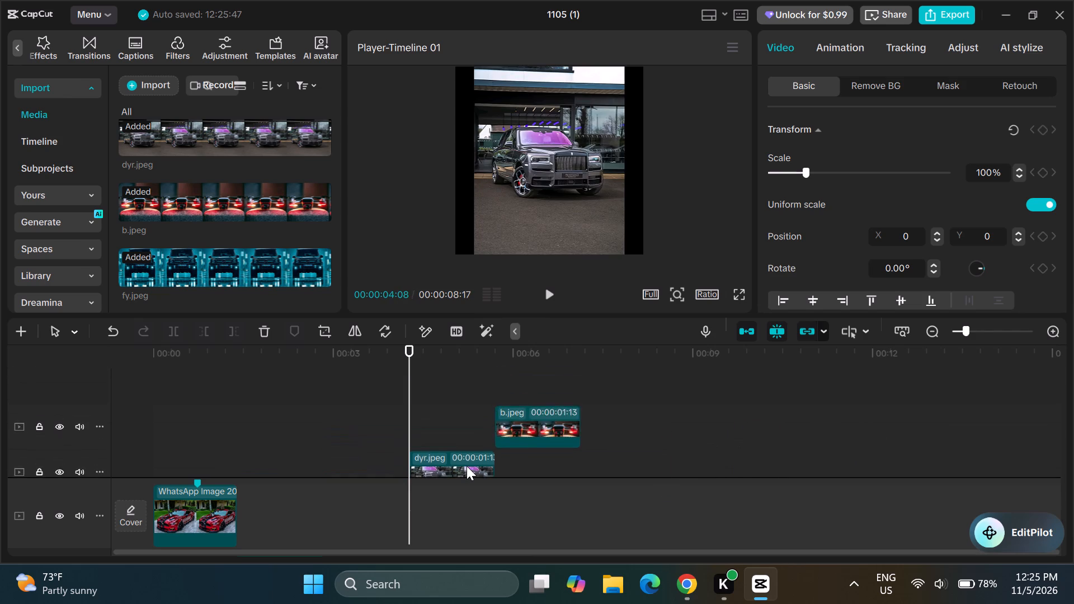
pyautogui.scroll(-4, 467, 466)
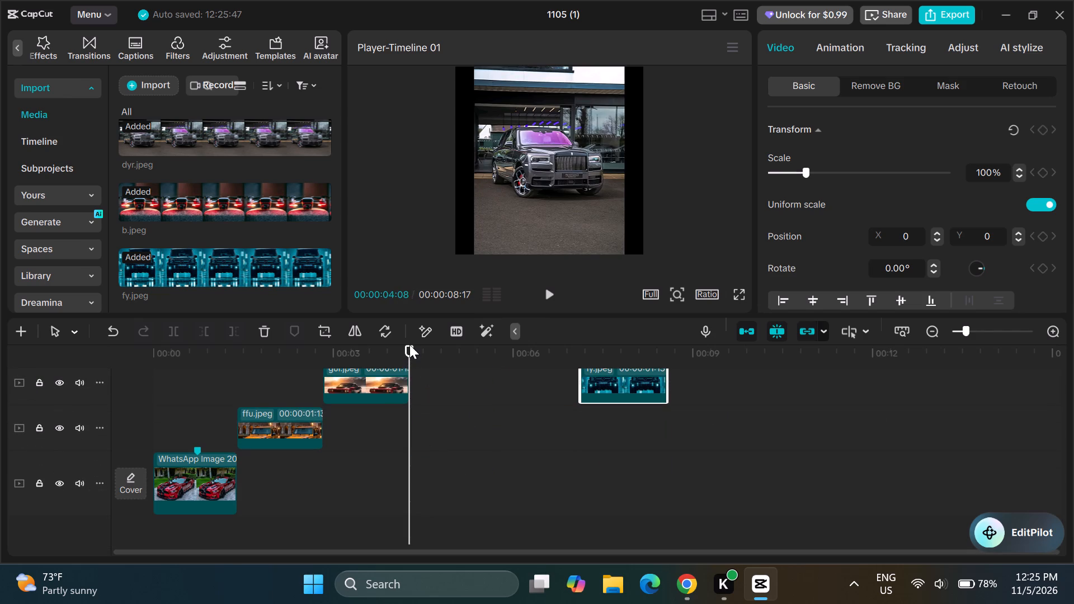
pyautogui.moveTo(409, 344); pyautogui.dragTo(139, 380)
pyautogui.click(139, 380)
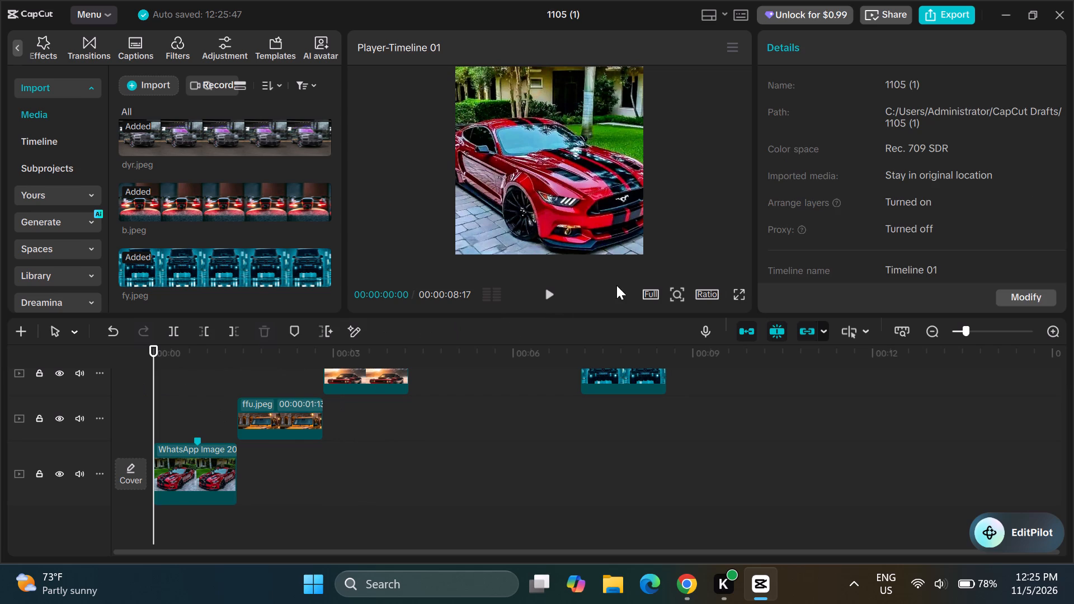
pyautogui.click(546, 292)
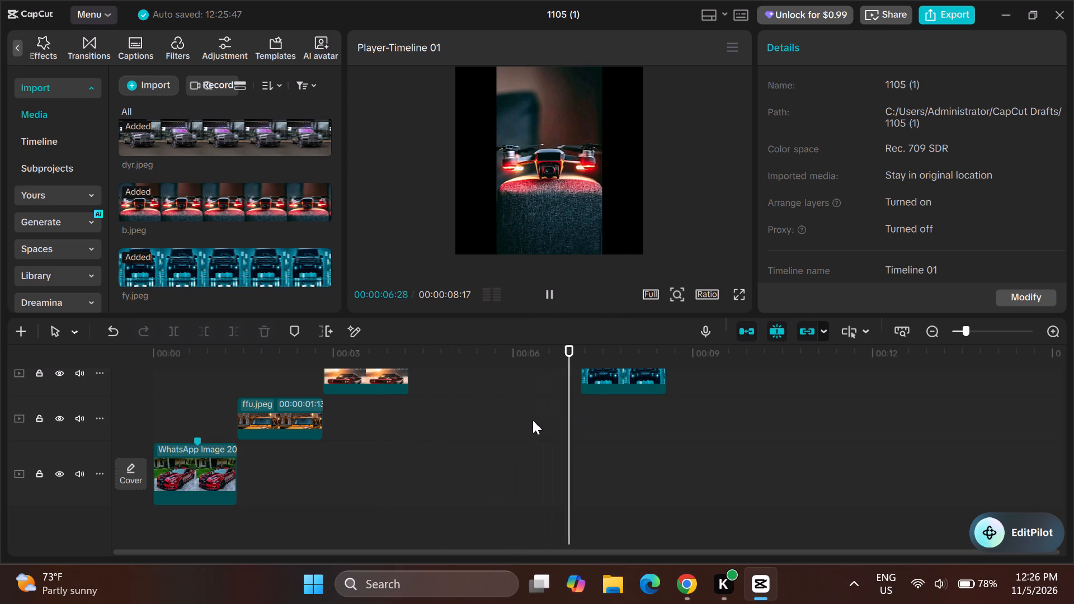
pyautogui.scroll(1, 529, 421)
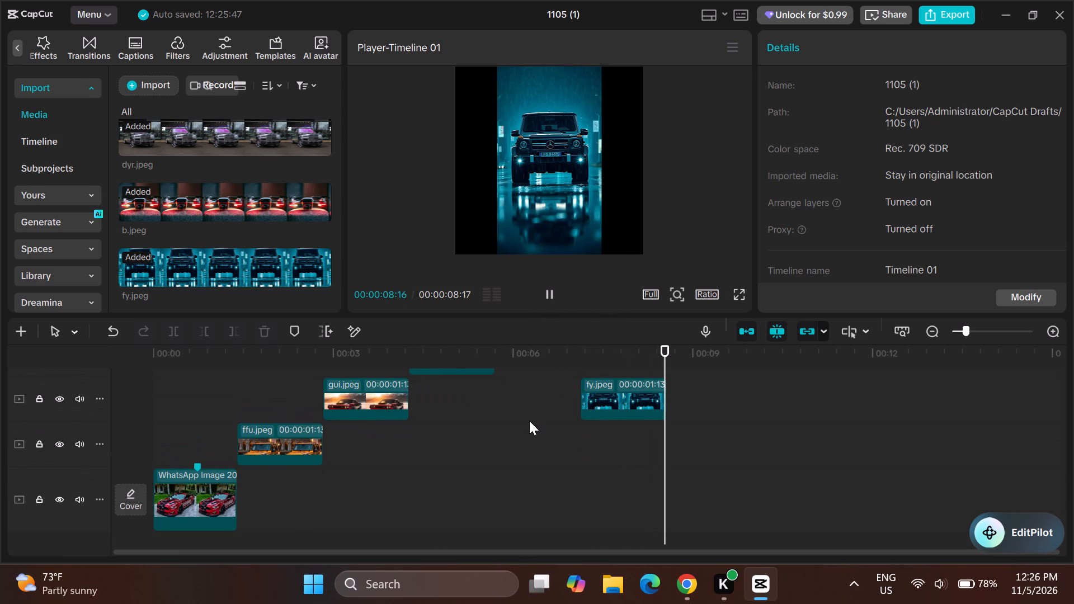
# Preview the b.jpeg clip at about 00:00:06:28 and scale it up uniformly to 176% to fill the frame width.
pyautogui.scroll(1, 529, 421)
pyautogui.click(443, 441)
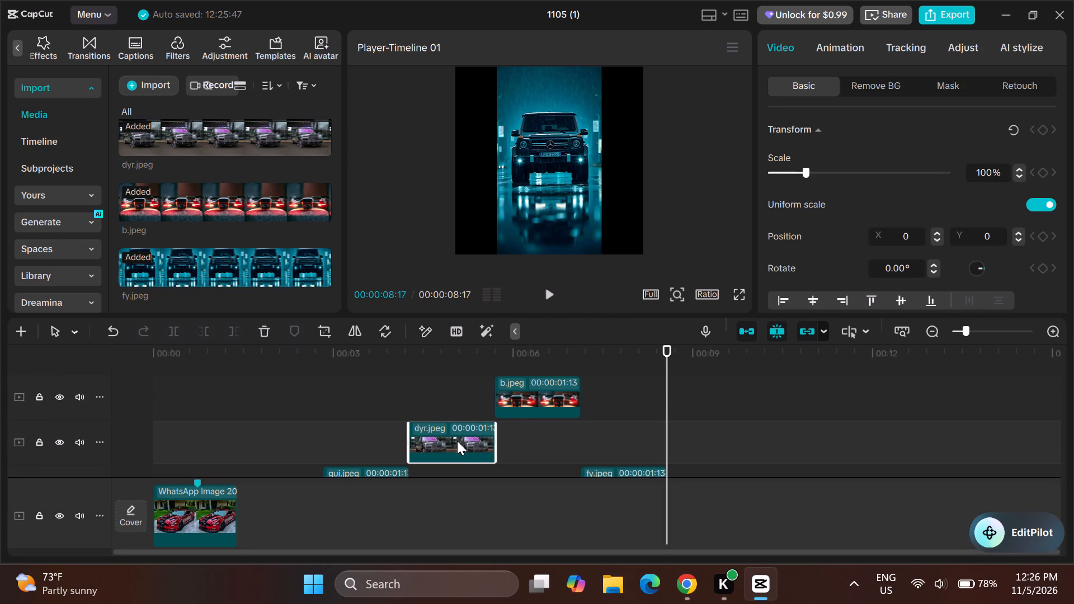
pyautogui.moveTo(668, 343); pyautogui.dragTo(568, 367)
pyautogui.click(568, 367)
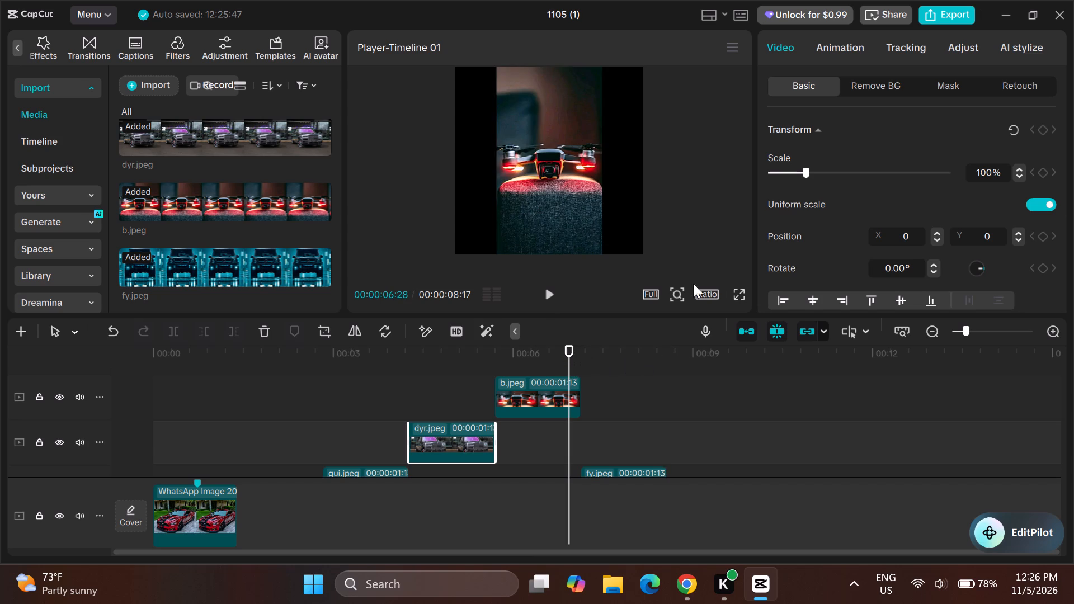
pyautogui.click(533, 403)
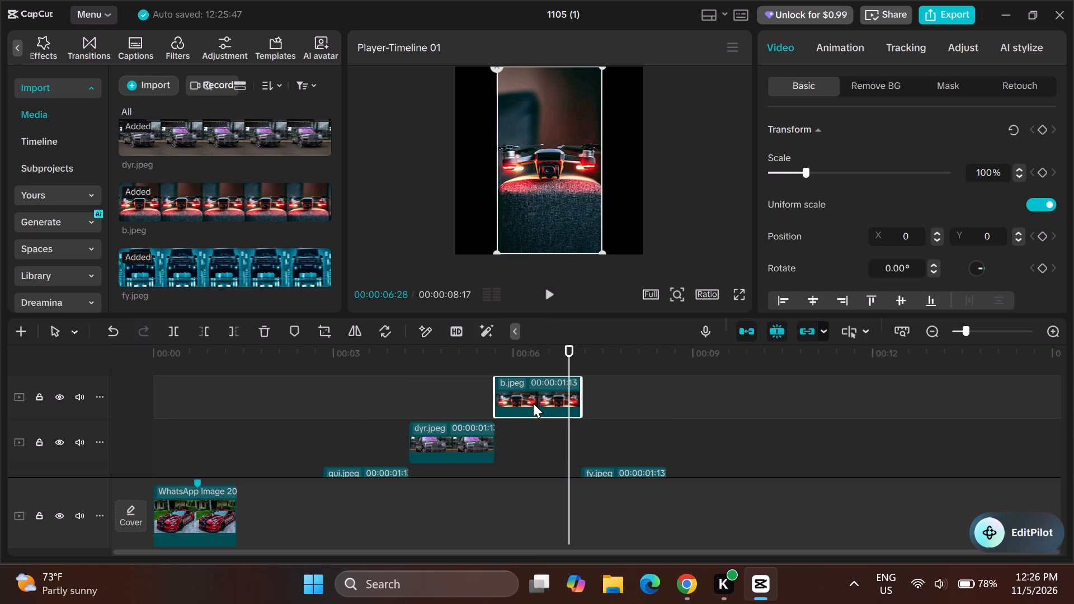
pyautogui.moveTo(804, 168); pyautogui.dragTo(810, 167)
pyautogui.moveTo(810, 167); pyautogui.dragTo(825, 164)
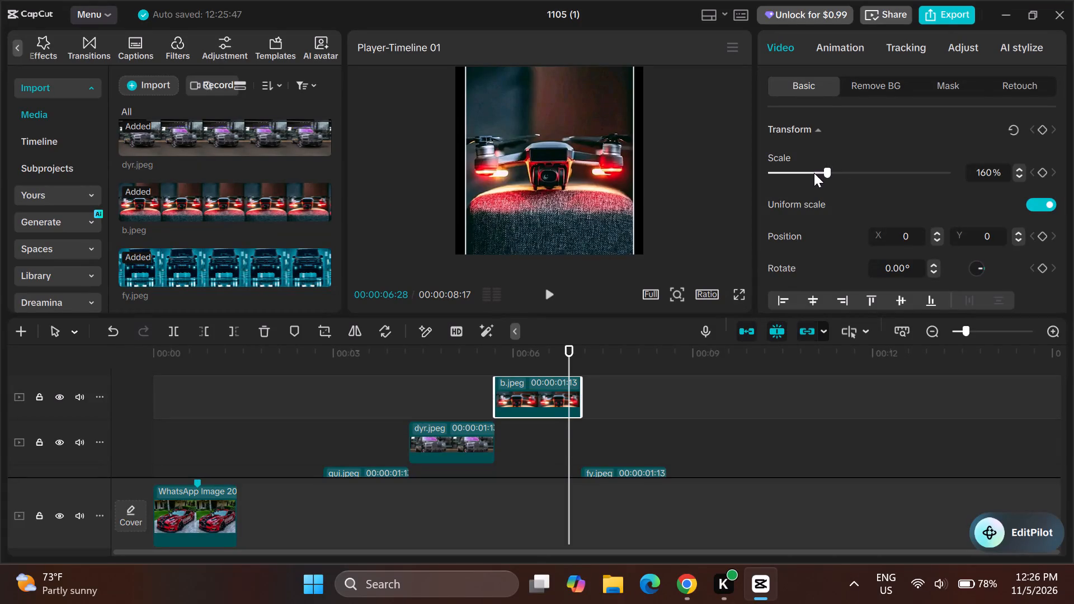
pyautogui.moveTo(827, 168); pyautogui.dragTo(833, 167)
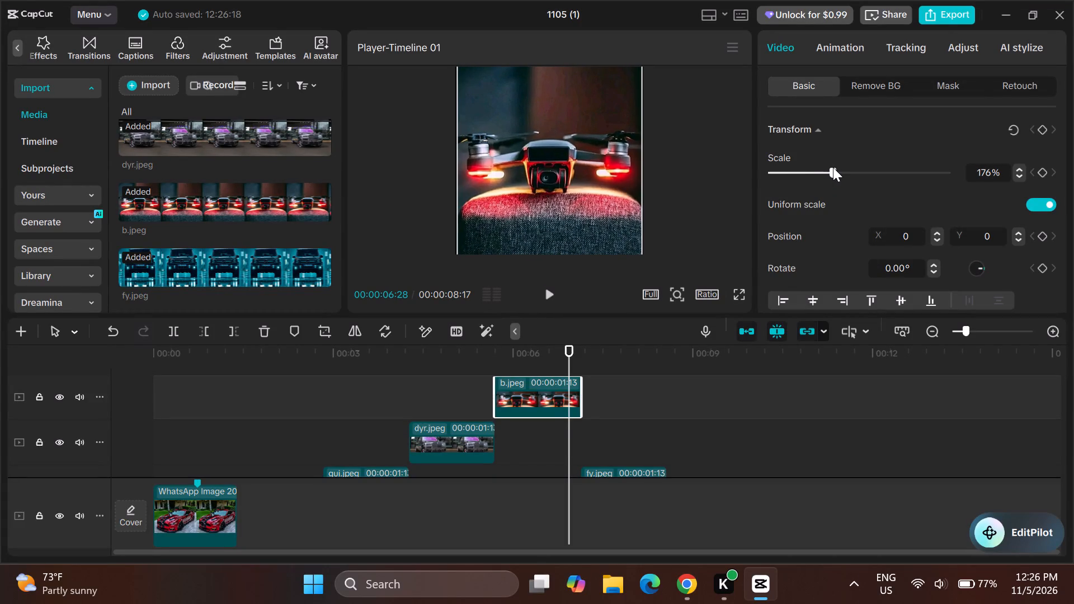
# Scale the b.jpeg clip up uniformly to 219%.
pyautogui.moveTo(833, 167); pyautogui.dragTo(840, 167)
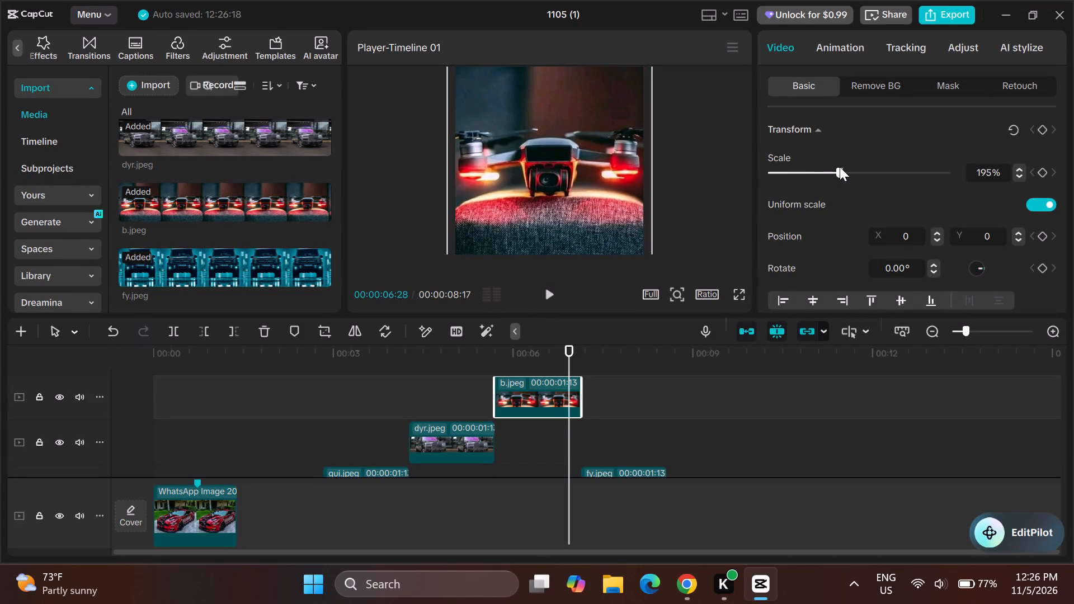
pyautogui.moveTo(840, 167); pyautogui.dragTo(841, 167)
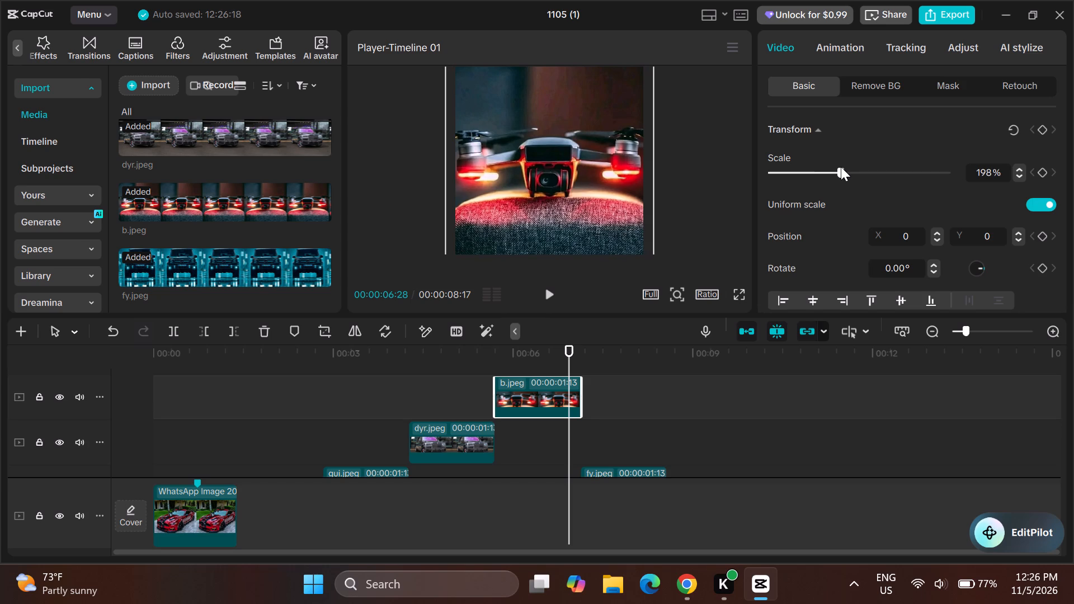
pyautogui.click(848, 165)
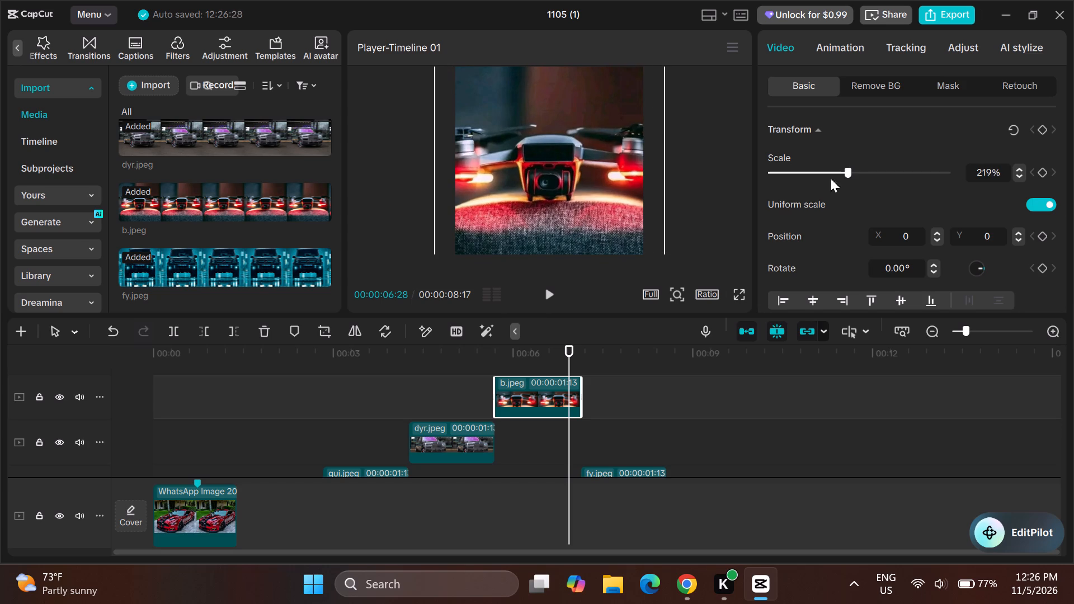
# Preview the dyr.jpeg clip at about 00:00:04:17 and scale it up uniformly to 159% to fill the frame.
pyautogui.click(433, 451)
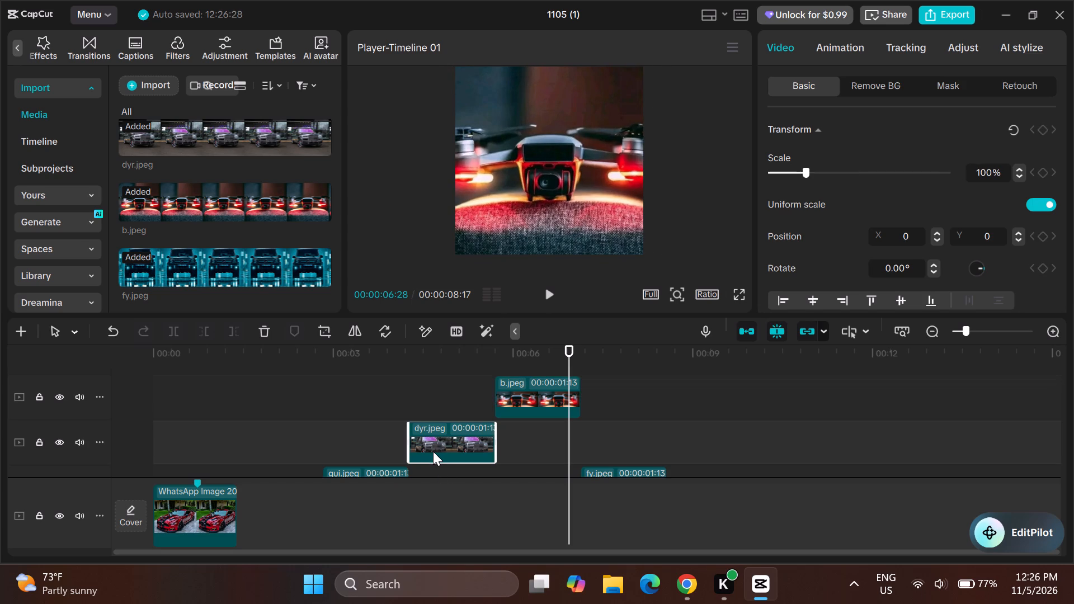
pyautogui.moveTo(569, 342); pyautogui.dragTo(531, 357)
pyautogui.moveTo(571, 347); pyautogui.dragTo(427, 387)
pyautogui.moveTo(802, 168); pyautogui.dragTo(827, 165)
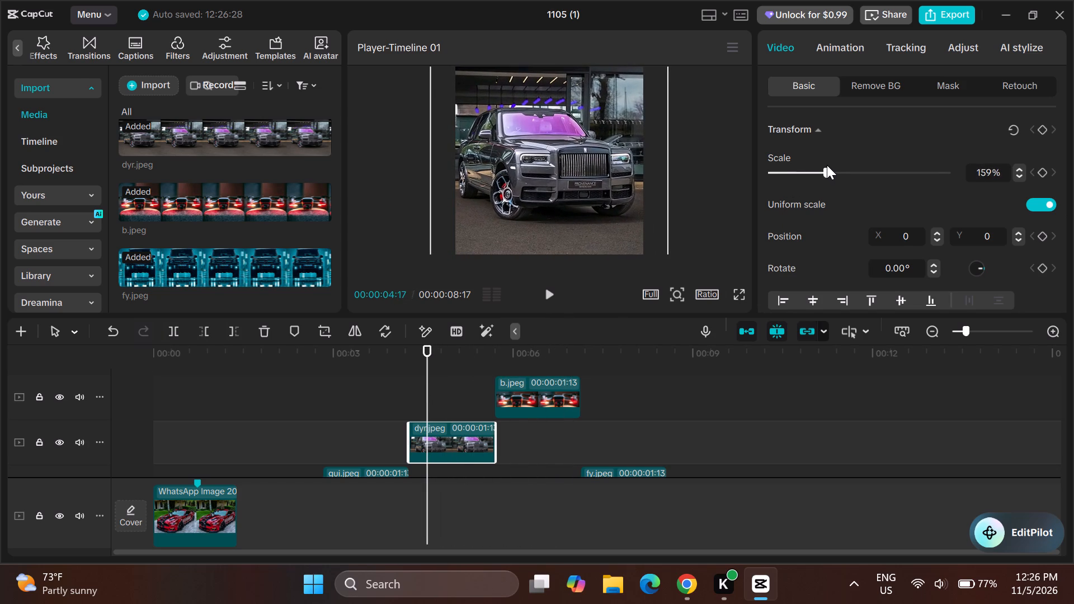
pyautogui.hscroll(2, 436, 442)
pyautogui.moveTo(426, 346); pyautogui.dragTo(390, 354)
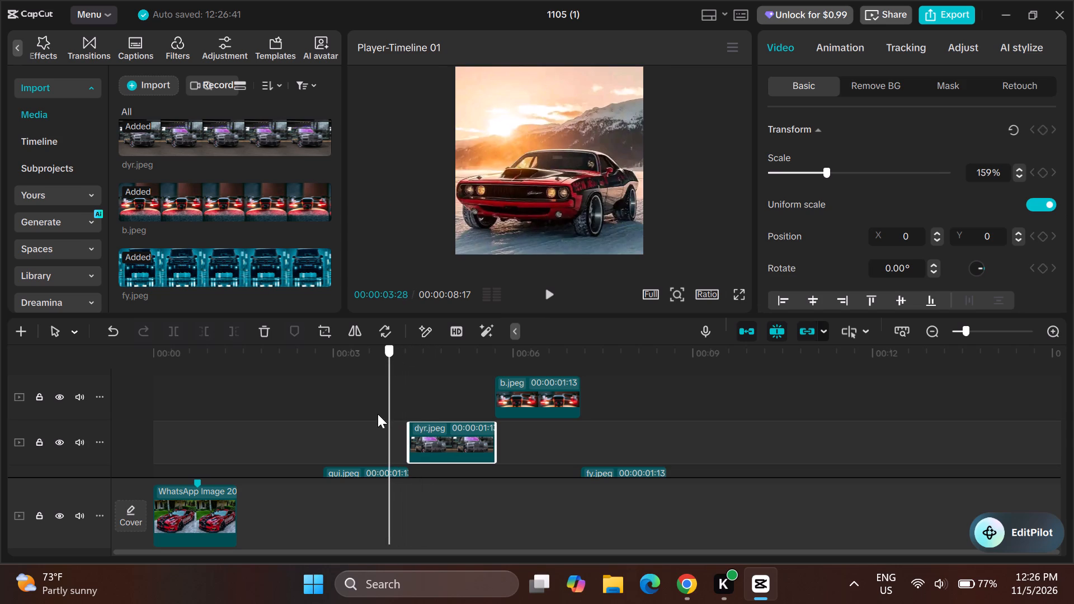
pyautogui.moveTo(386, 344); pyautogui.dragTo(464, 358)
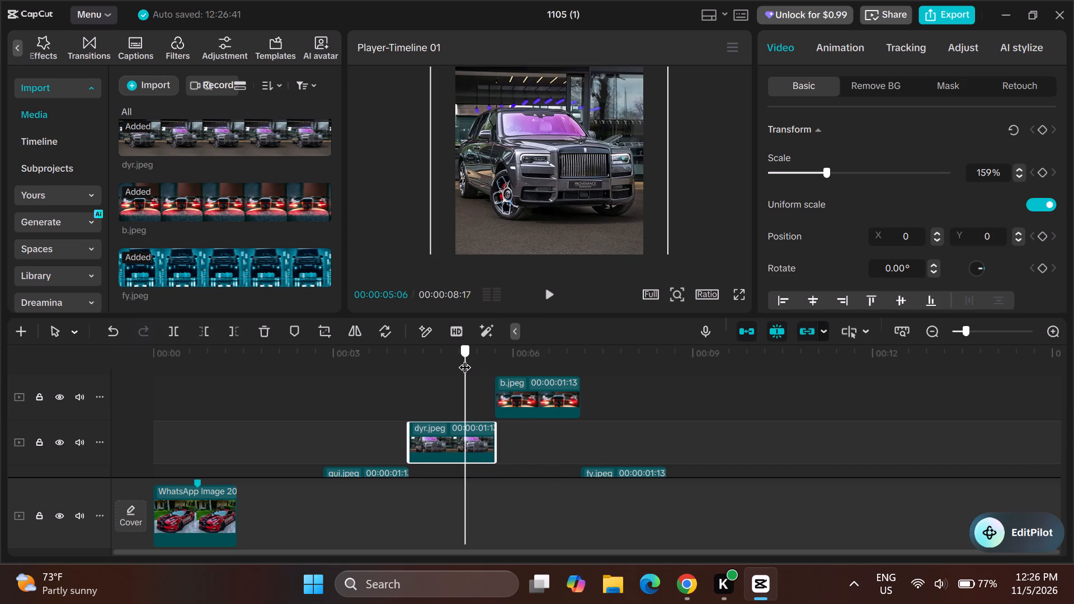
# Preview the fy.jpeg clip at 00:00:07:04 and scale it up uniformly to 186% to fill the frame width.
pyautogui.moveTo(464, 358); pyautogui.dragTo(586, 370)
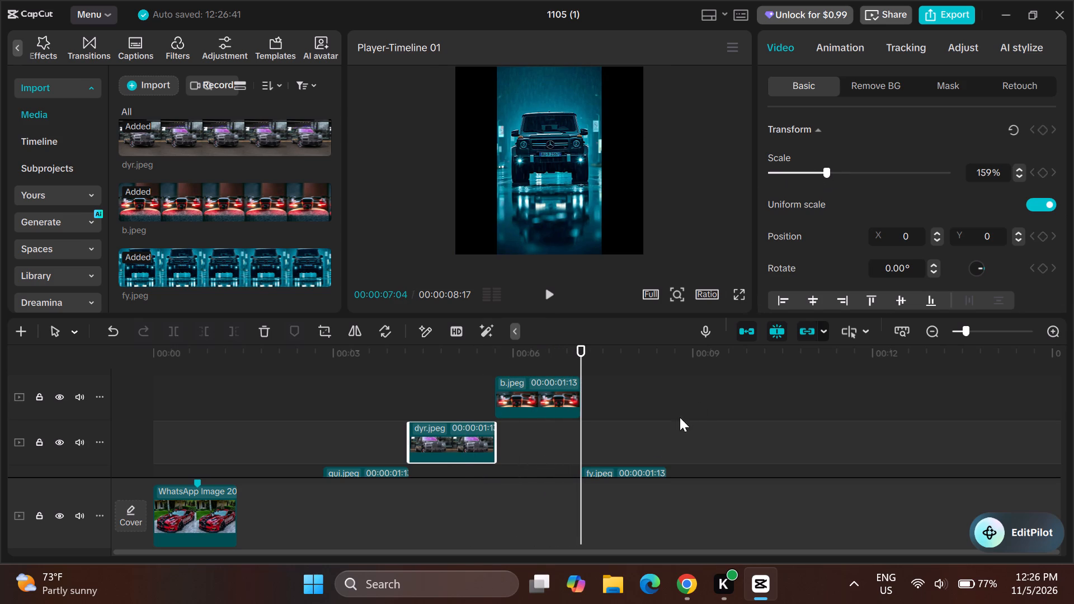
pyautogui.click(637, 476)
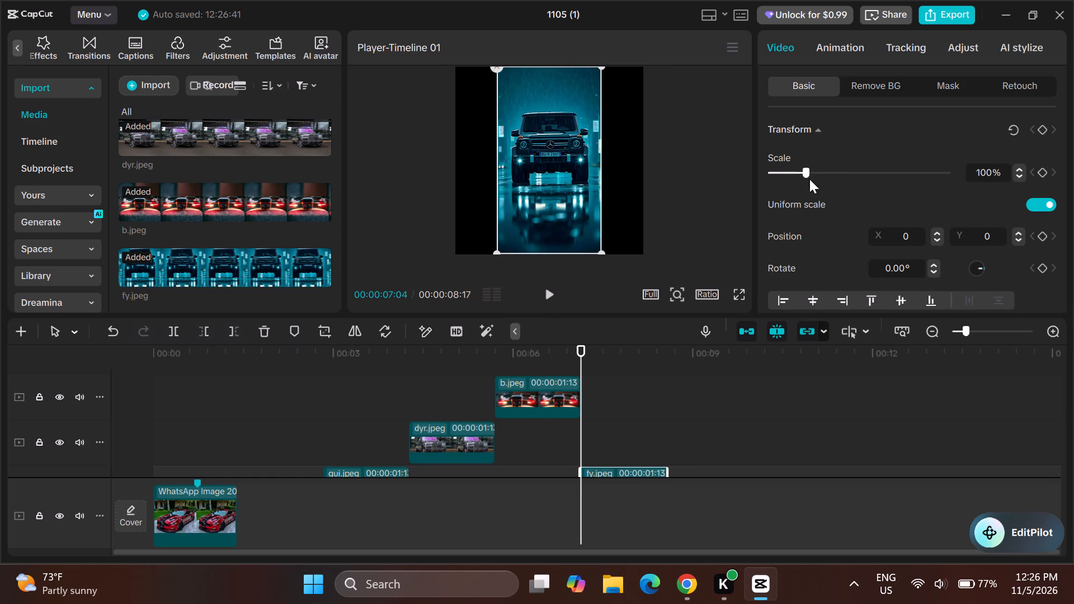
pyautogui.moveTo(808, 168); pyautogui.dragTo(826, 168)
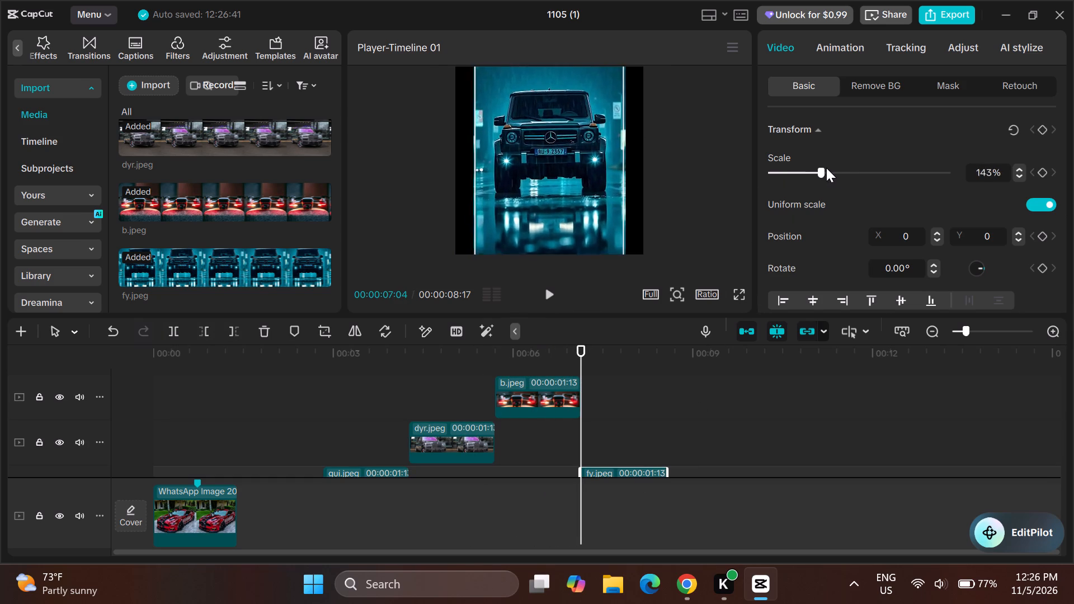
pyautogui.moveTo(826, 168); pyautogui.dragTo(842, 168)
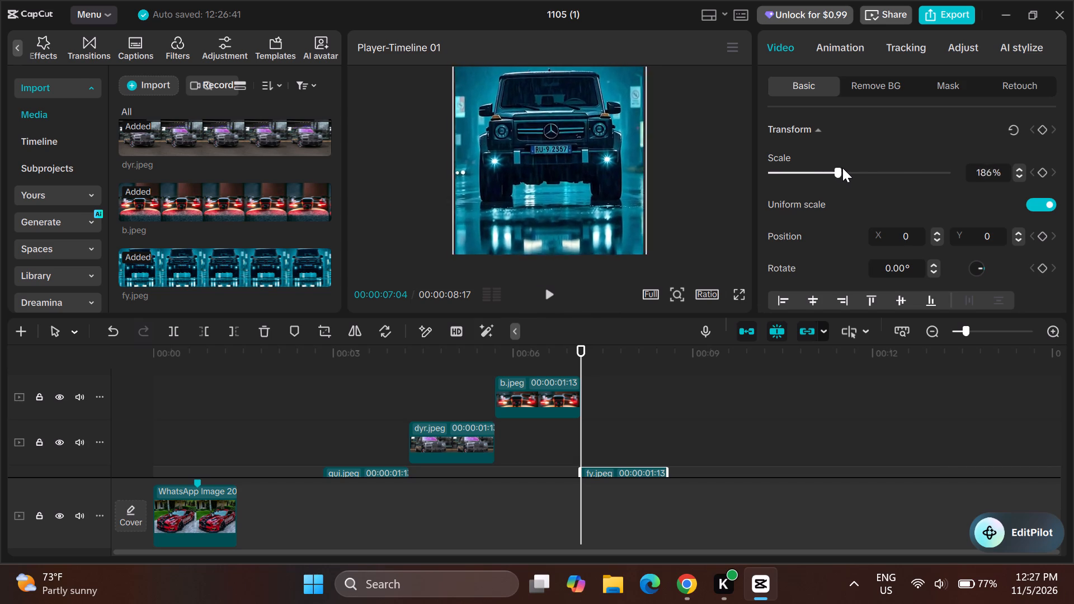
pyautogui.moveTo(842, 168); pyautogui.dragTo(906, 174)
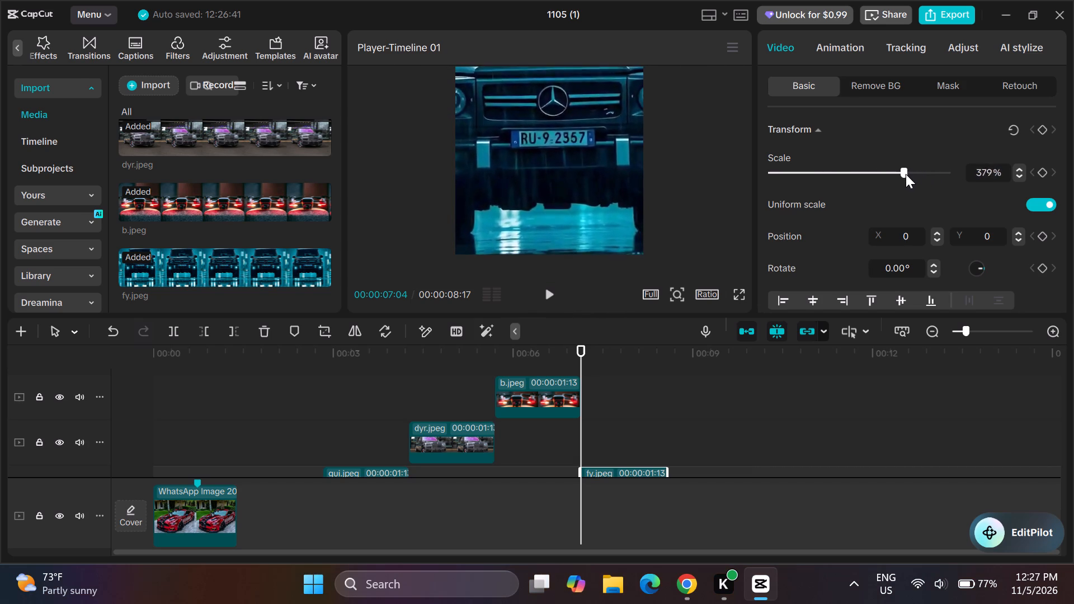
pyautogui.moveTo(906, 174); pyautogui.dragTo(872, 182)
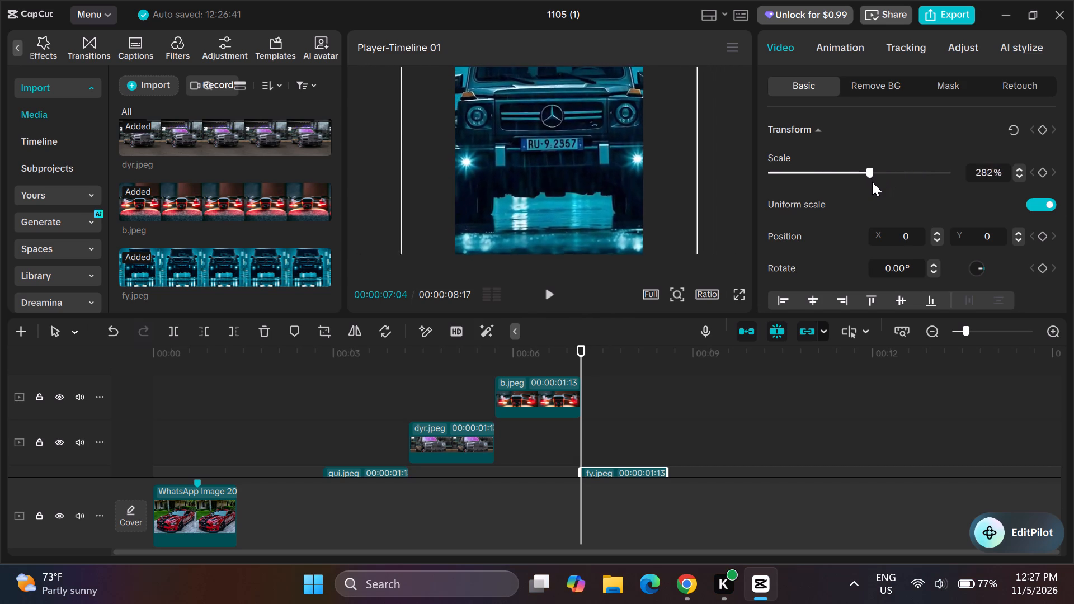
pyautogui.moveTo(872, 182); pyautogui.dragTo(863, 184)
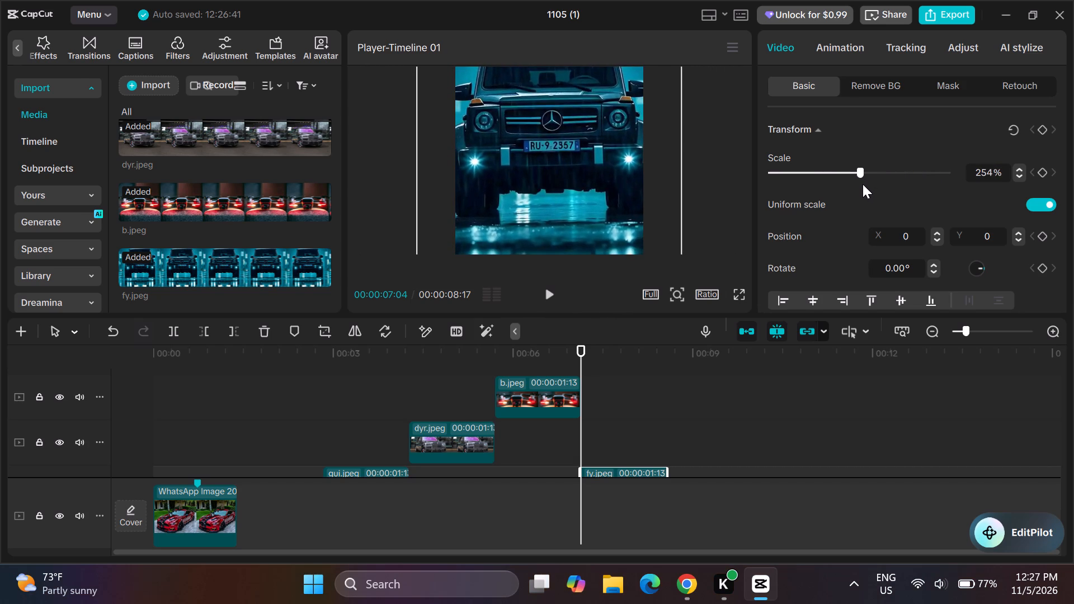
pyautogui.moveTo(863, 184); pyautogui.dragTo(859, 184)
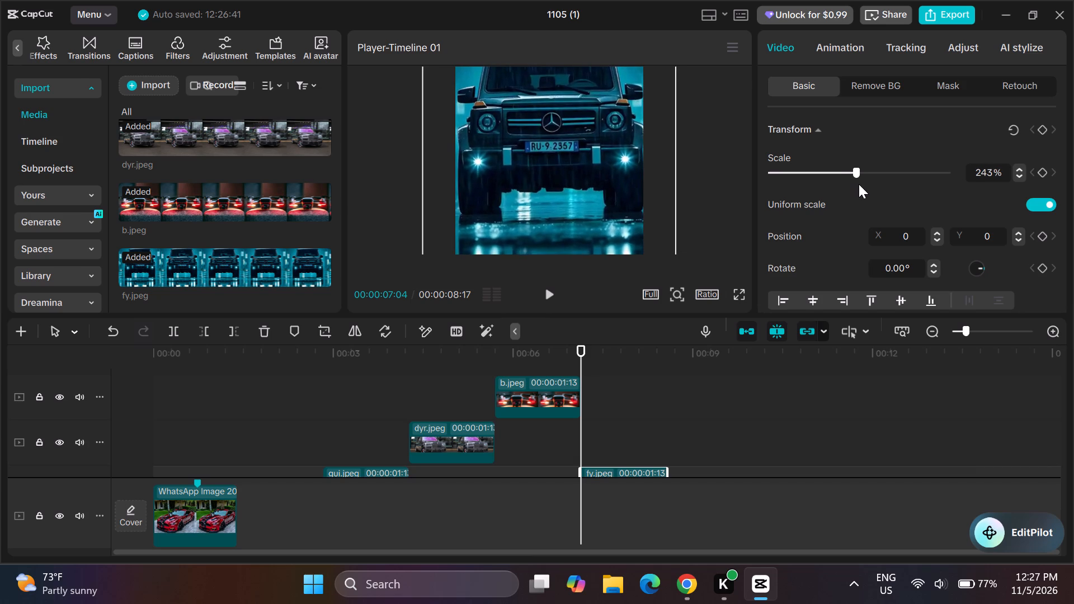
pyautogui.moveTo(859, 184); pyautogui.dragTo(860, 184)
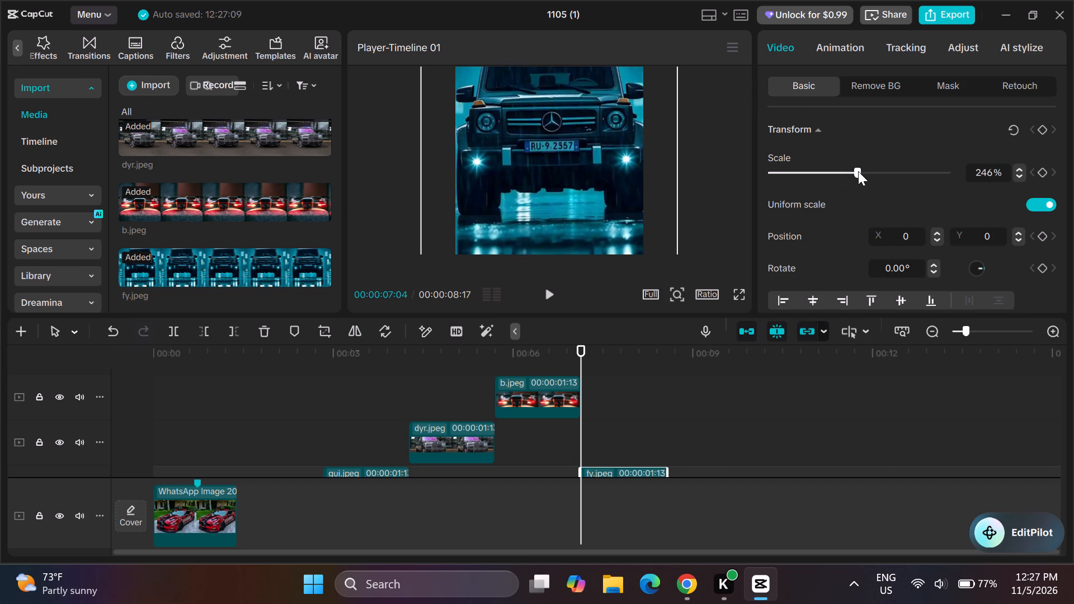
pyautogui.moveTo(857, 170); pyautogui.dragTo(831, 177)
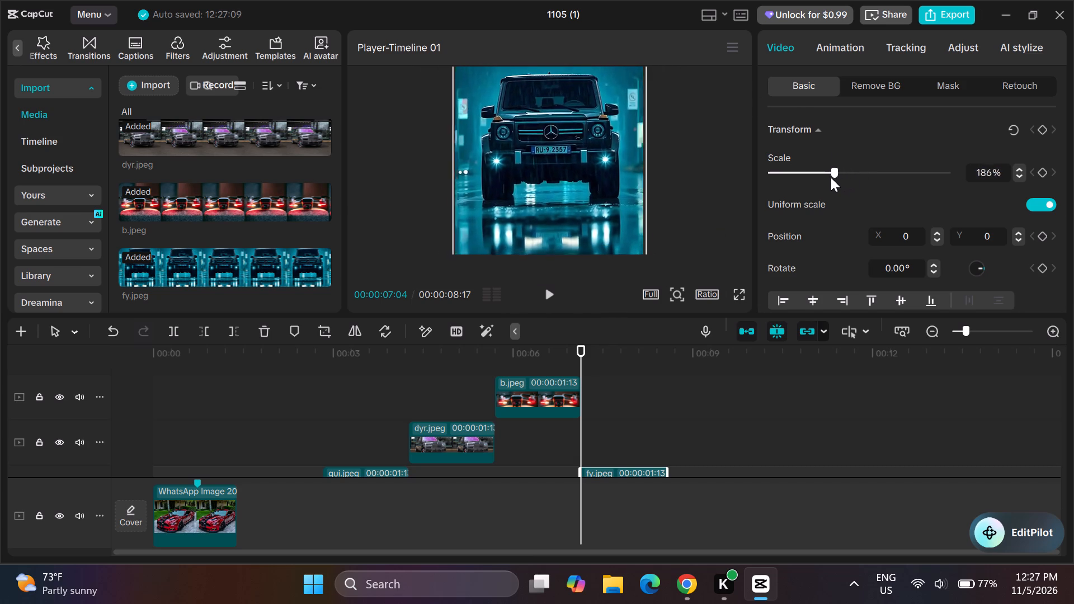
pyautogui.moveTo(831, 177); pyautogui.dragTo(836, 177)
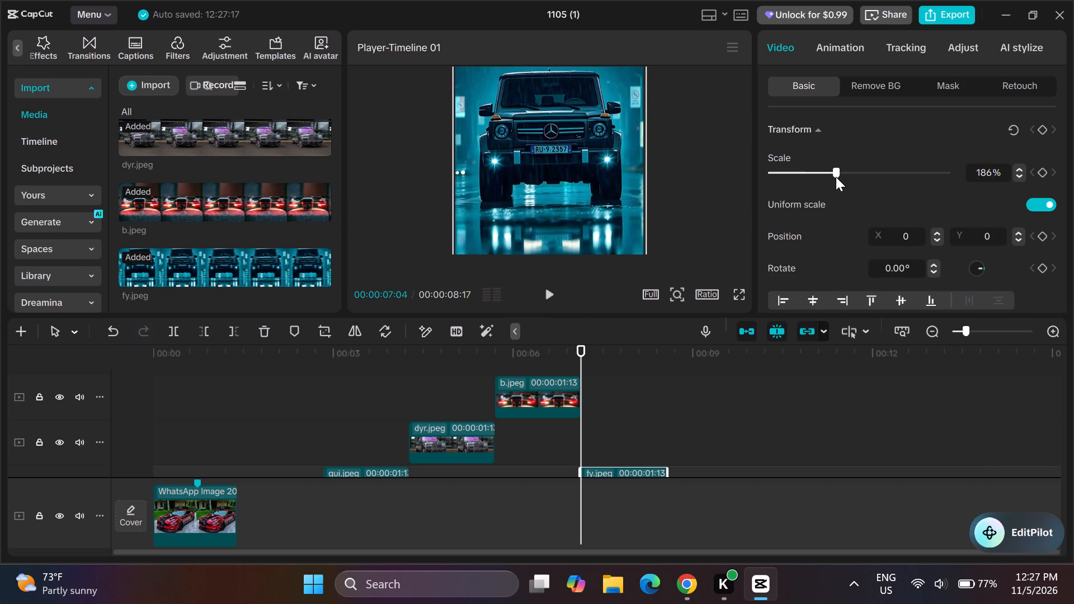
# Preview the WhatsApp Image clip of the red car at 00:00:00:00 and shift its picture horizontally to about X -129.
pyautogui.scroll(-2, 569, 393)
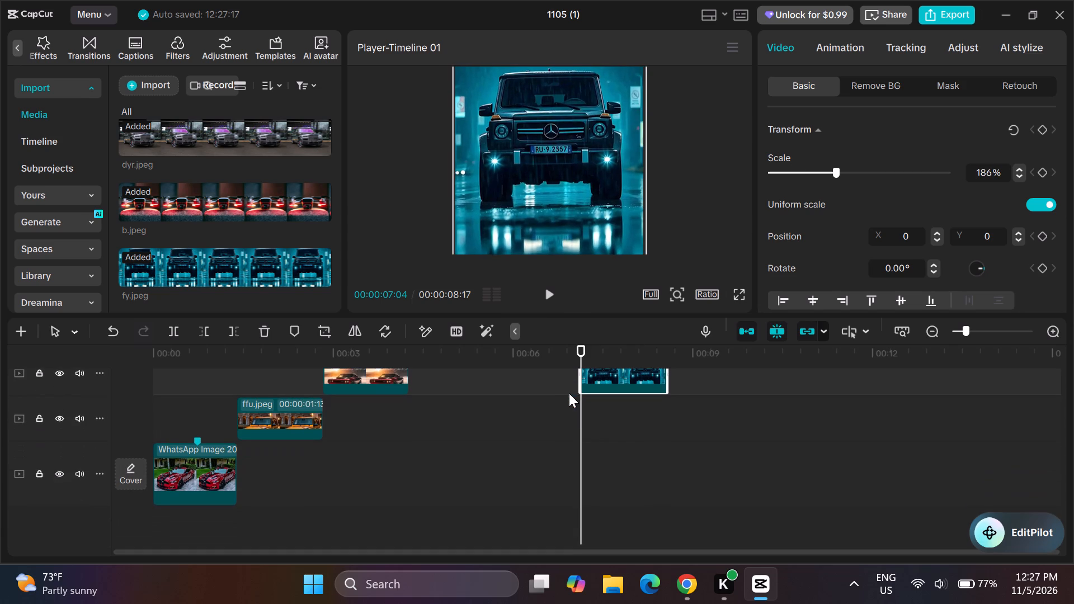
pyautogui.click(190, 480)
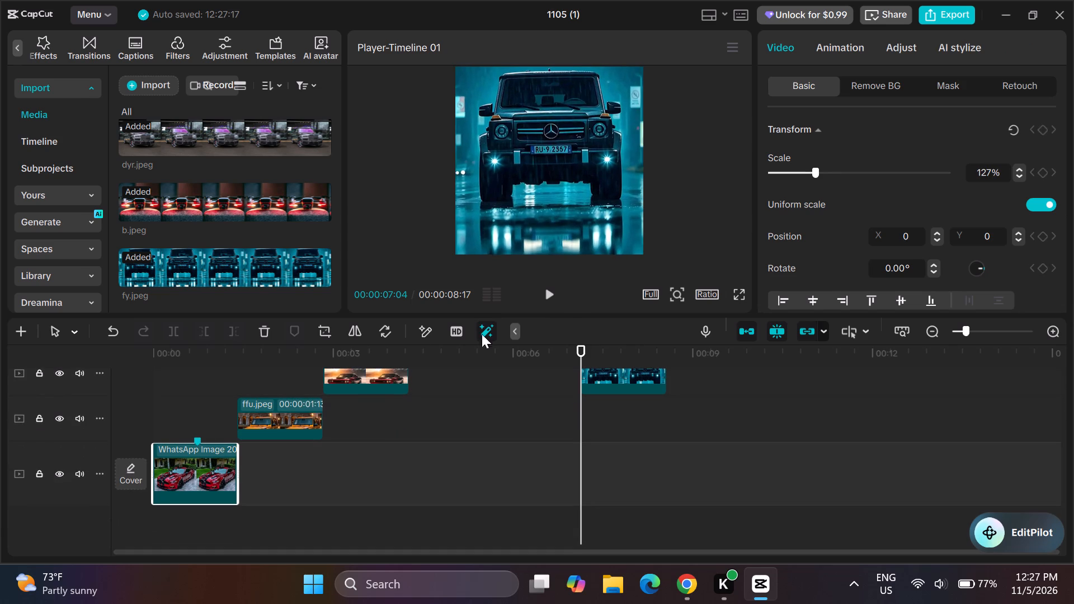
pyautogui.moveTo(578, 344); pyautogui.dragTo(156, 387)
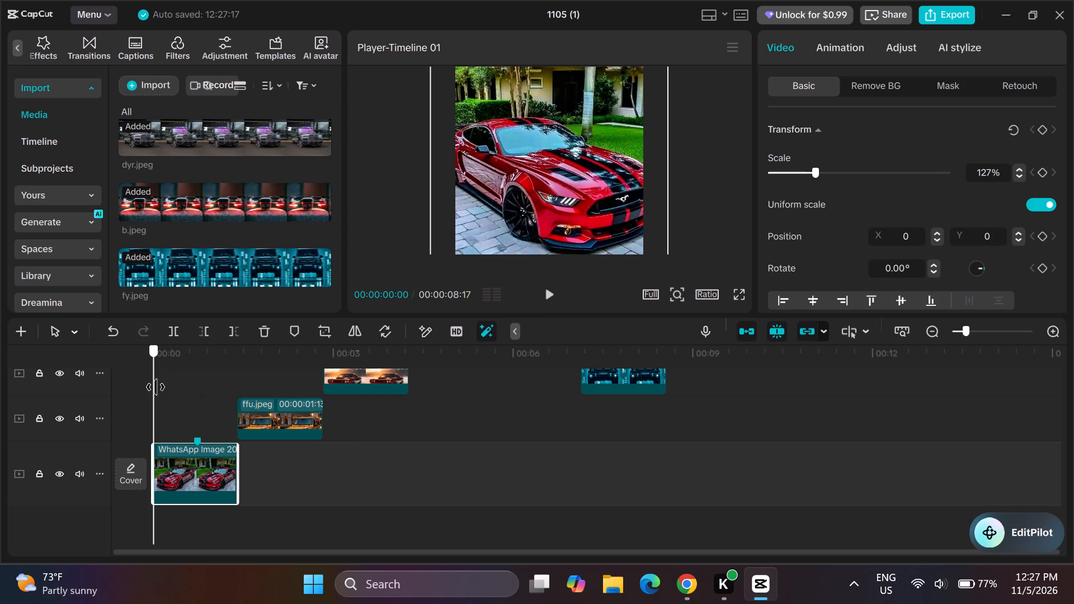
pyautogui.moveTo(156, 387); pyautogui.dragTo(155, 387)
pyautogui.moveTo(587, 185); pyautogui.dragTo(580, 186)
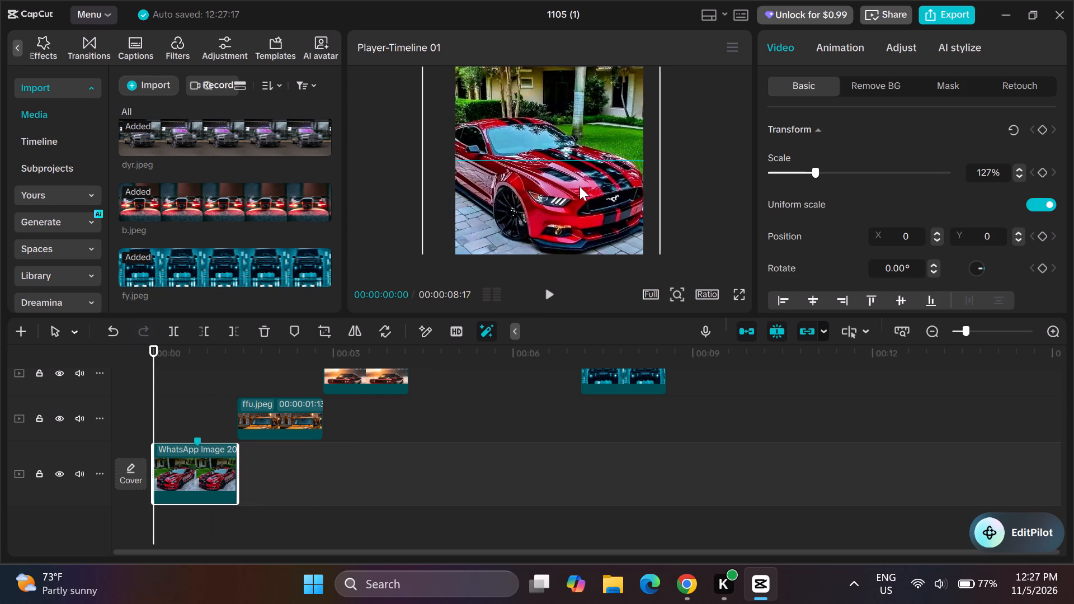
pyautogui.moveTo(580, 186); pyautogui.dragTo(581, 186)
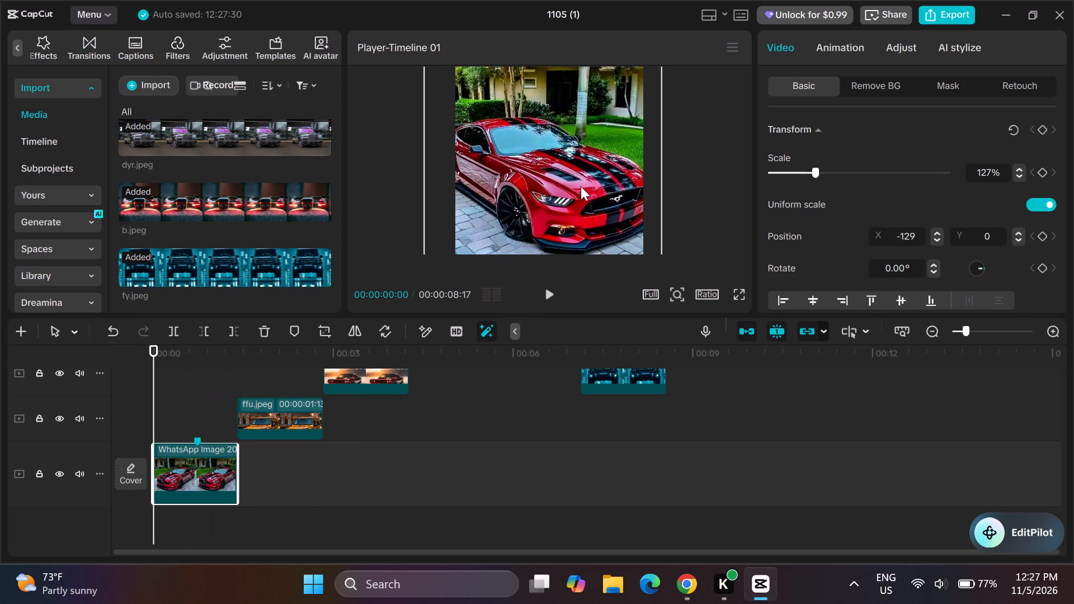
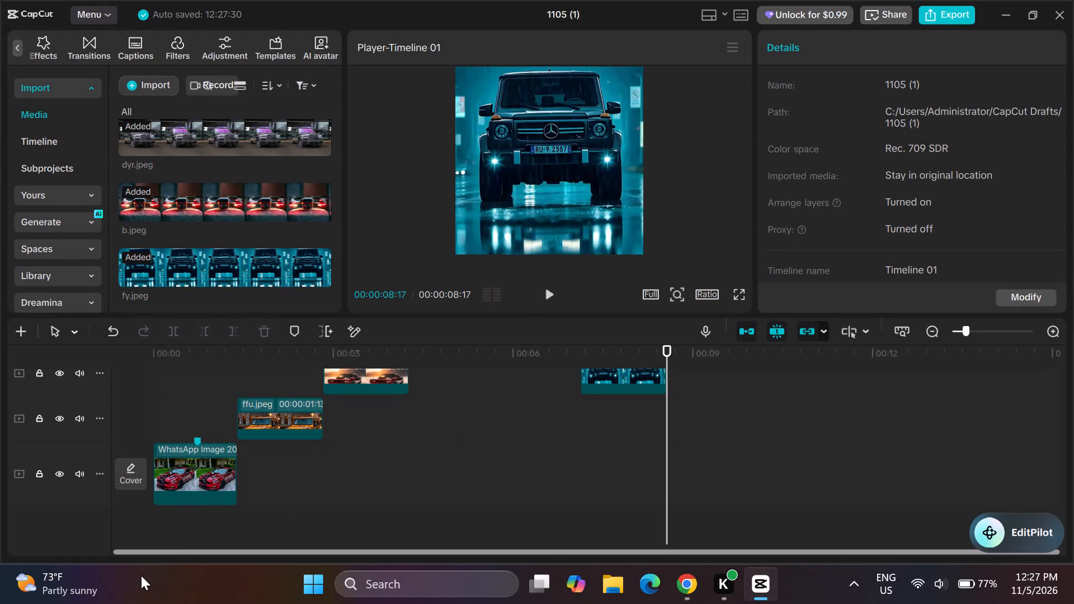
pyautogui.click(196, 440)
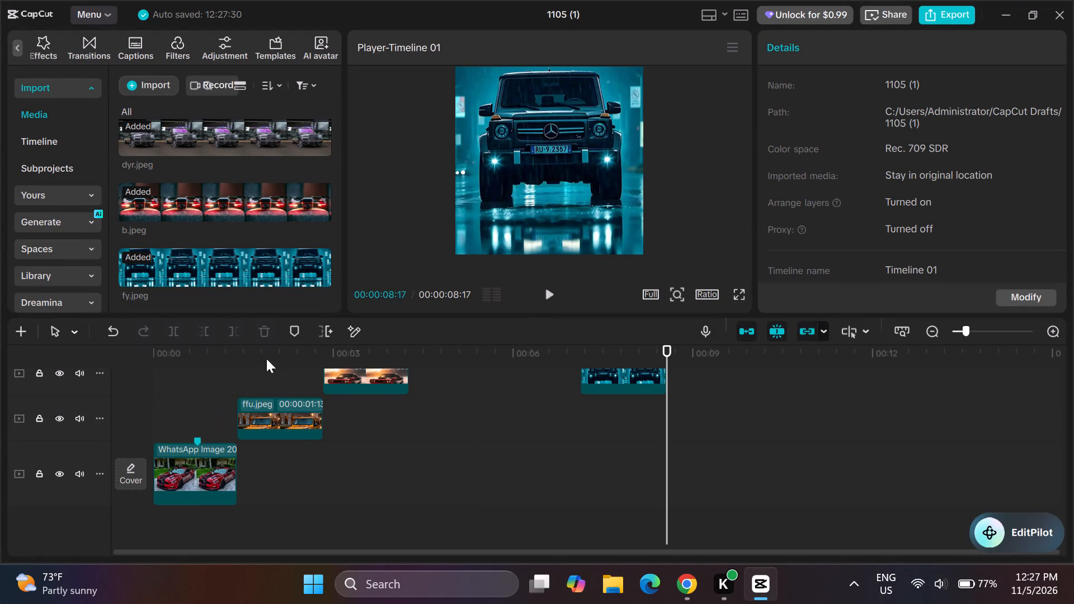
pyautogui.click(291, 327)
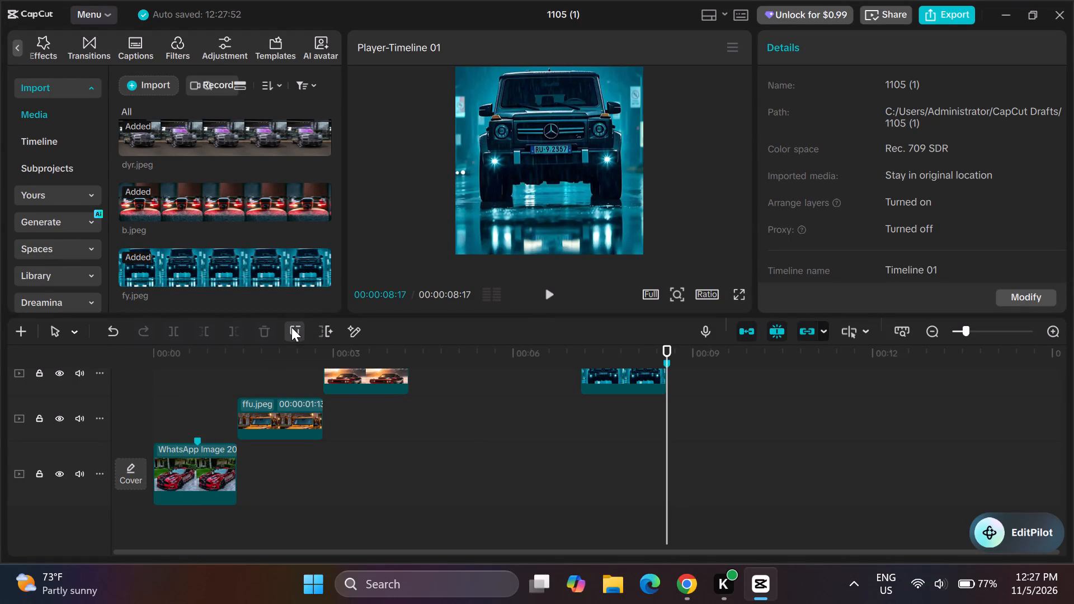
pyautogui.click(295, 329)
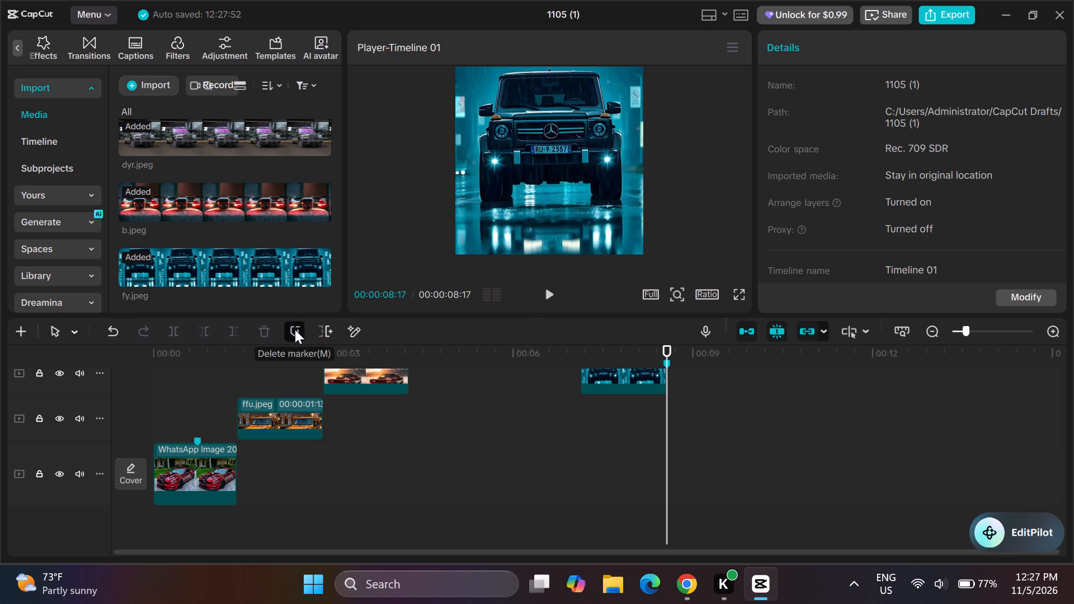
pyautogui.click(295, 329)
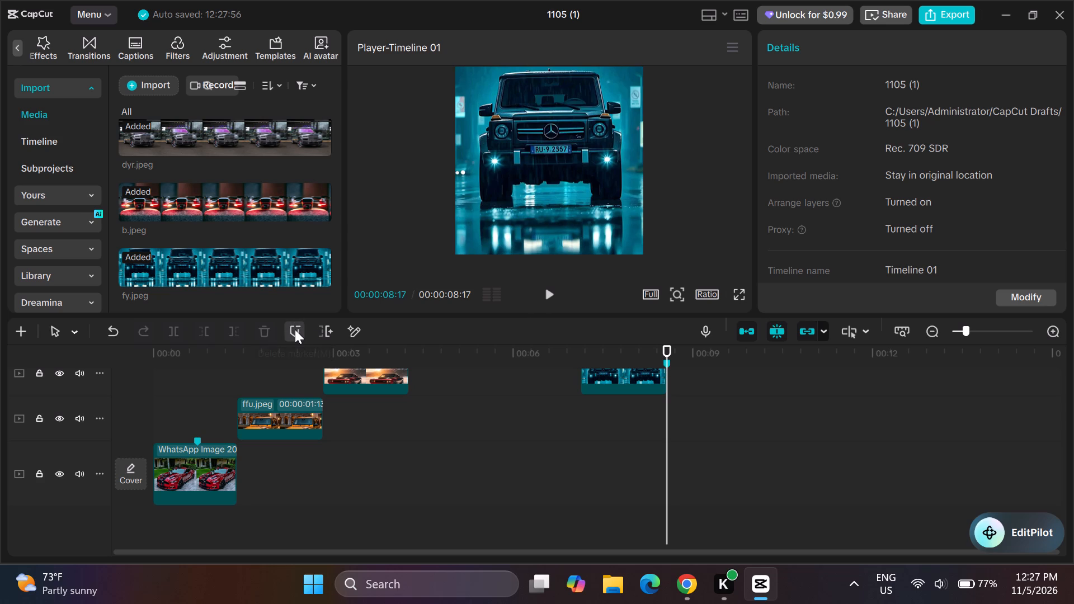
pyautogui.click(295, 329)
# Remove the timeline marker above the red car's WhatsApp Image clip at 00:00:00:22.
pyautogui.moveTo(669, 344); pyautogui.dragTo(183, 408)
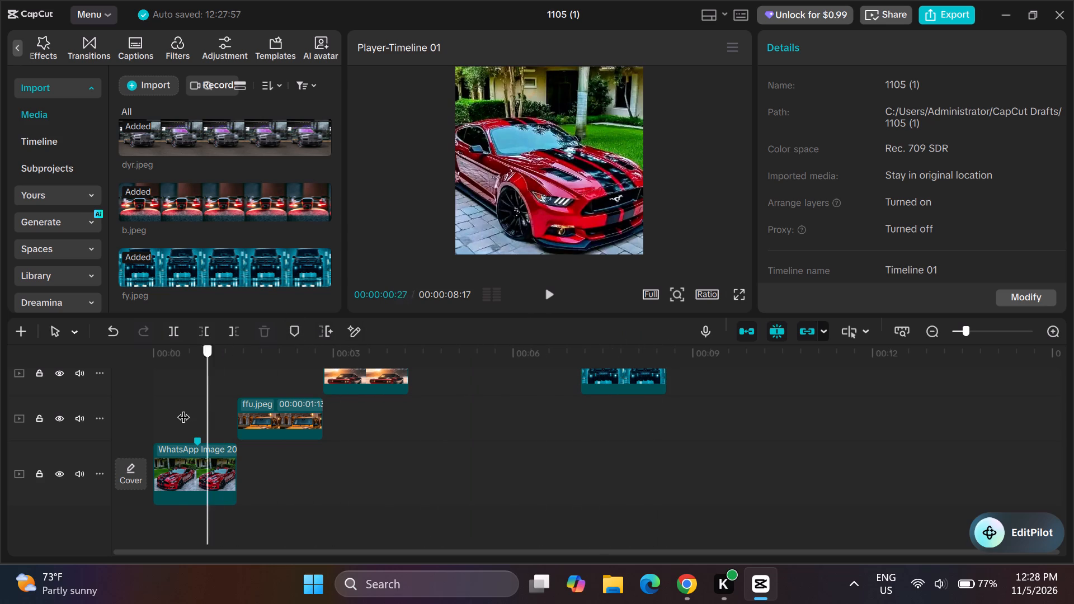
pyautogui.moveTo(183, 408); pyautogui.dragTo(191, 410)
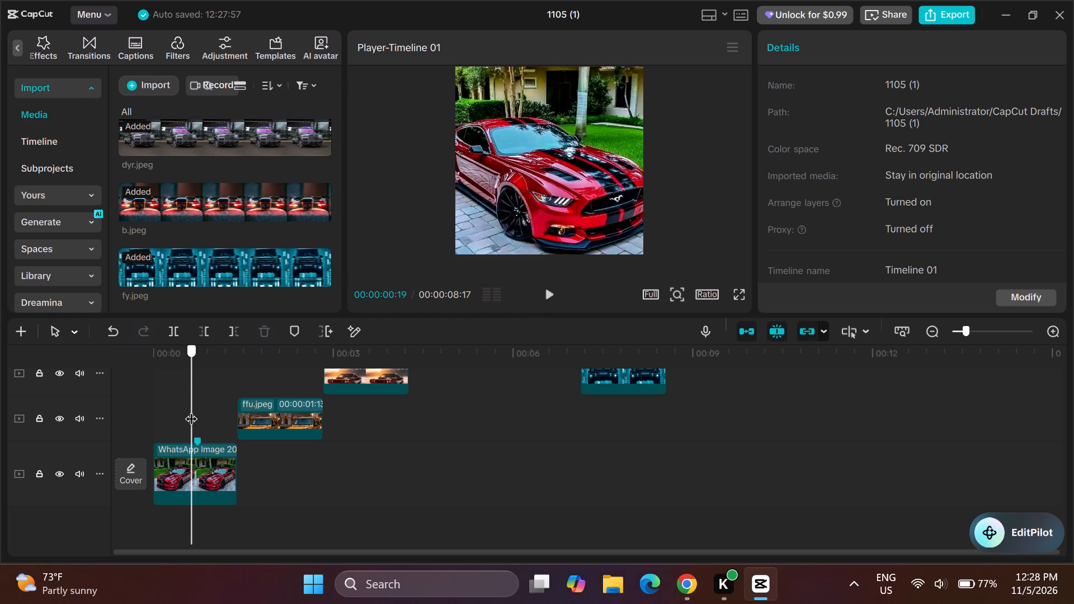
pyautogui.moveTo(191, 410); pyautogui.dragTo(194, 410)
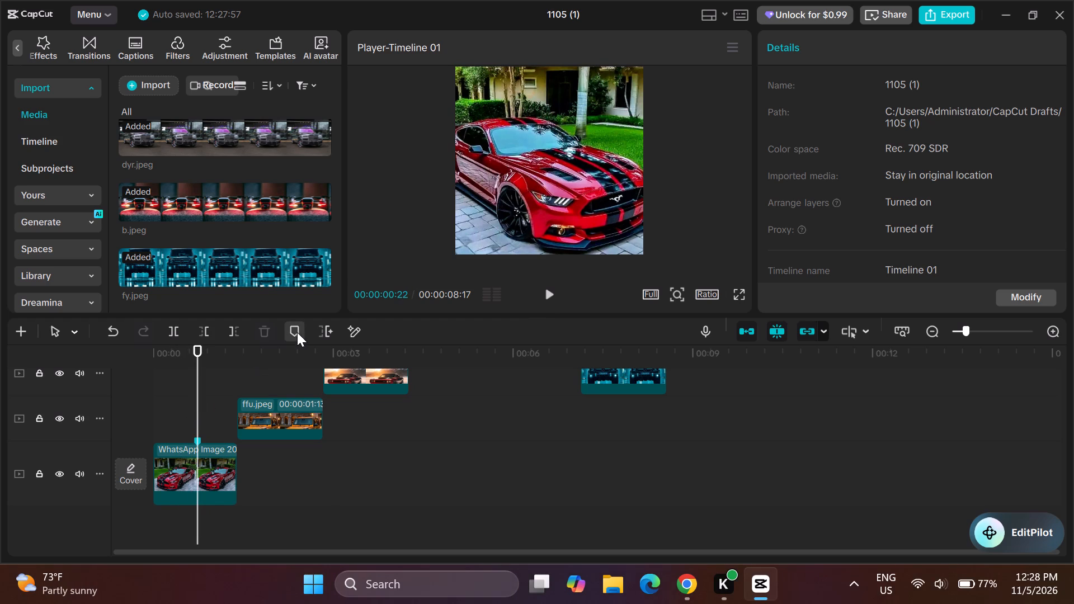
pyautogui.click(293, 331)
pyautogui.click(293, 331)
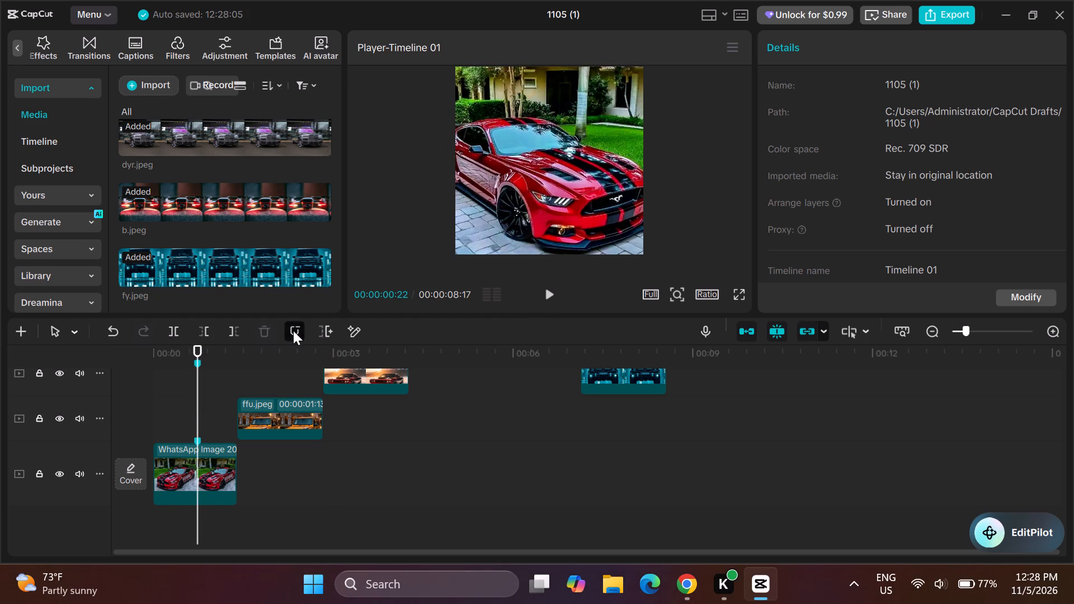
# Remove the marker on the timeline ruler at 00:00:00:22.
pyautogui.click(293, 331)
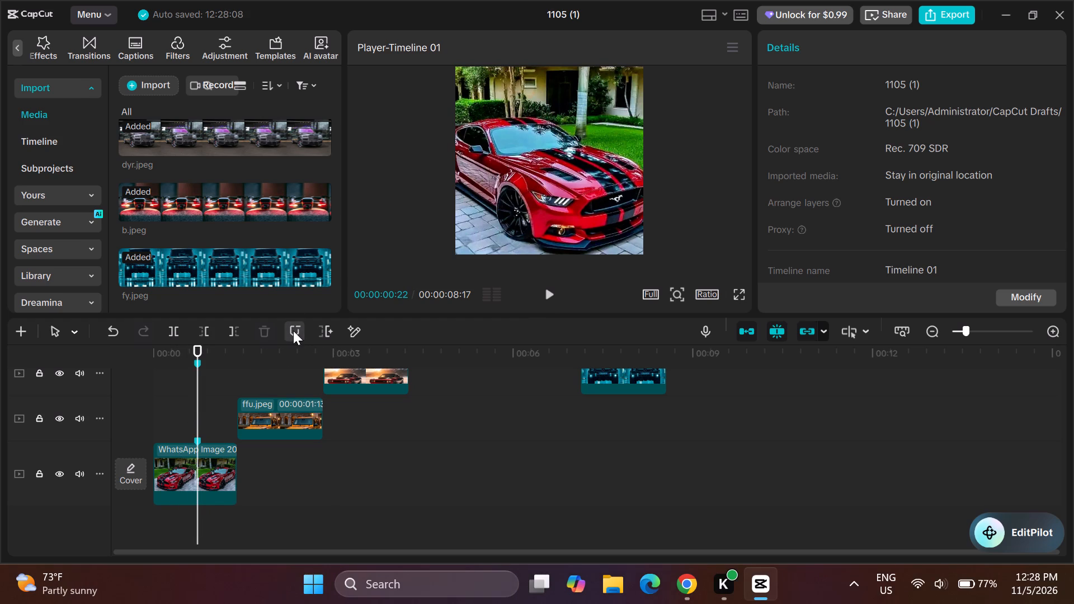
pyautogui.click(293, 331)
pyautogui.click(196, 440)
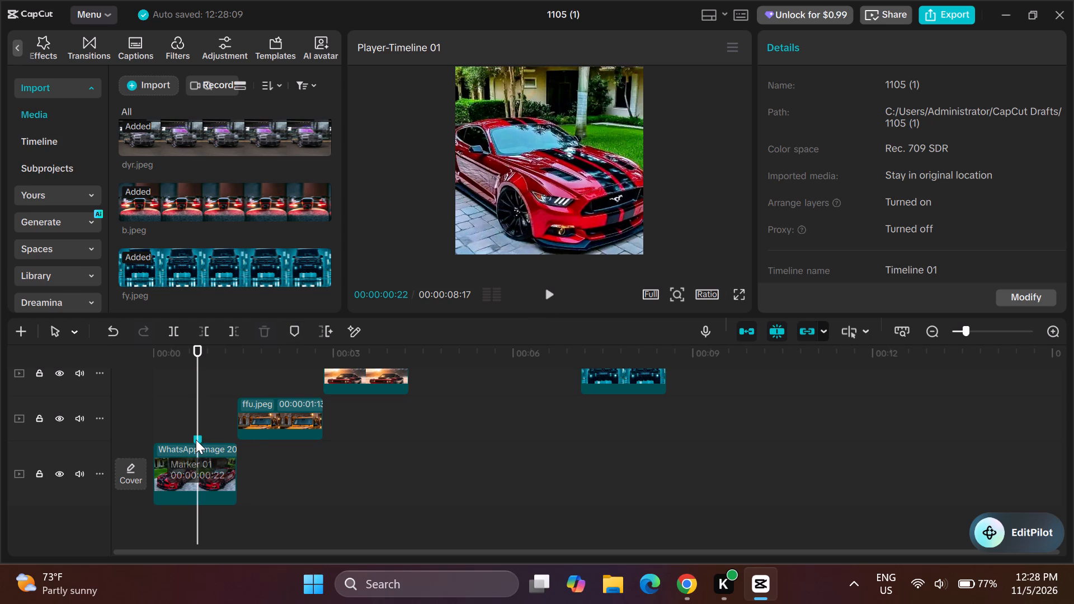
pyautogui.click(293, 328)
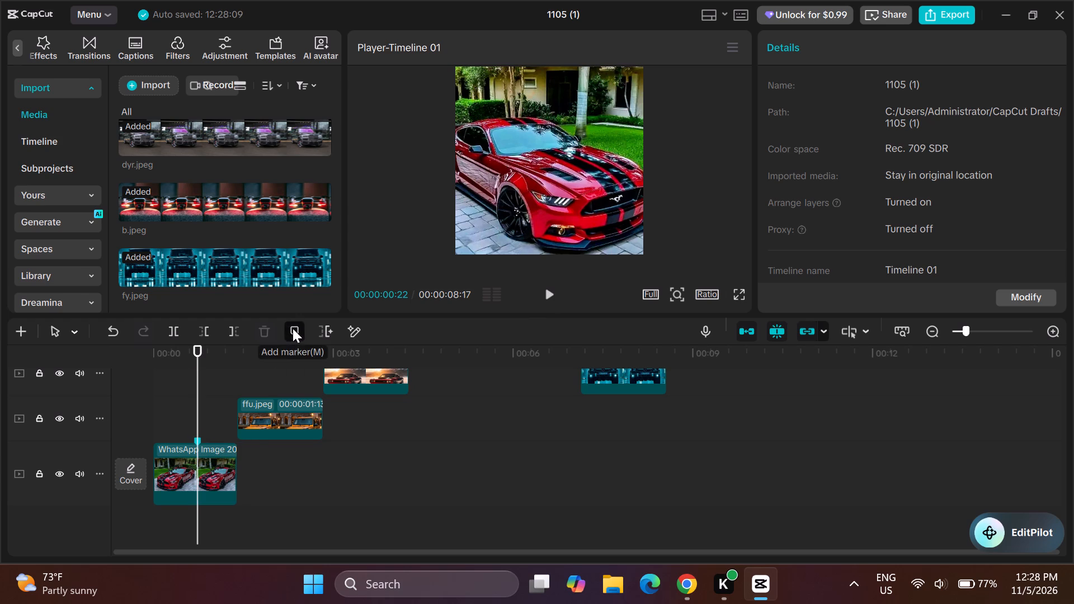
pyautogui.click(293, 328)
# Remove the marker attached to the red car's WhatsApp Image clip at 00:00:00:22 and deselect the clip.
pyautogui.scroll(1, 300, 369)
pyautogui.click(210, 470)
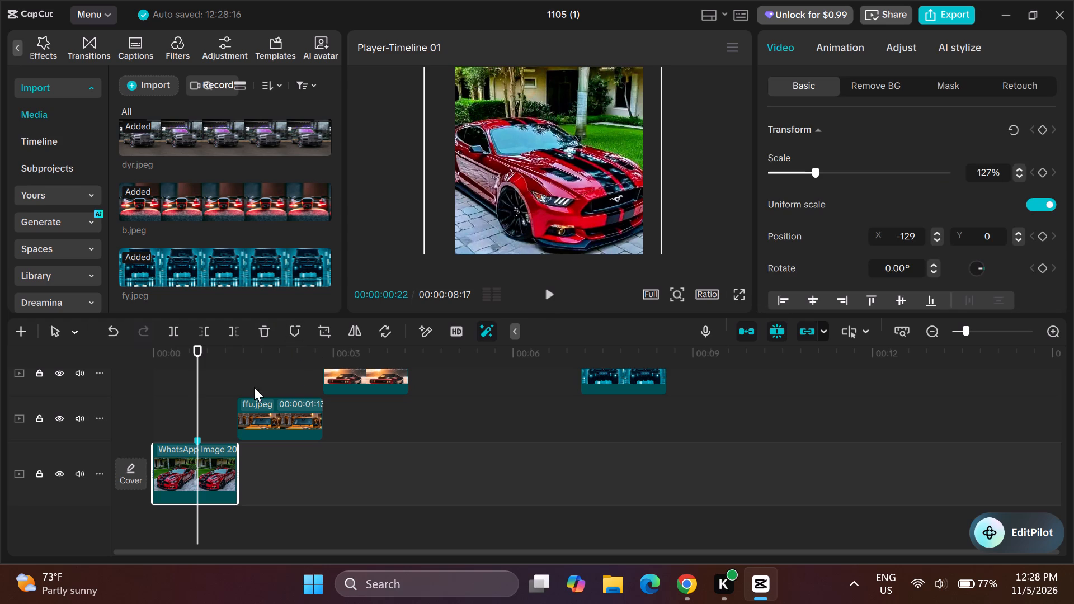
pyautogui.click(289, 333)
pyautogui.click(214, 410)
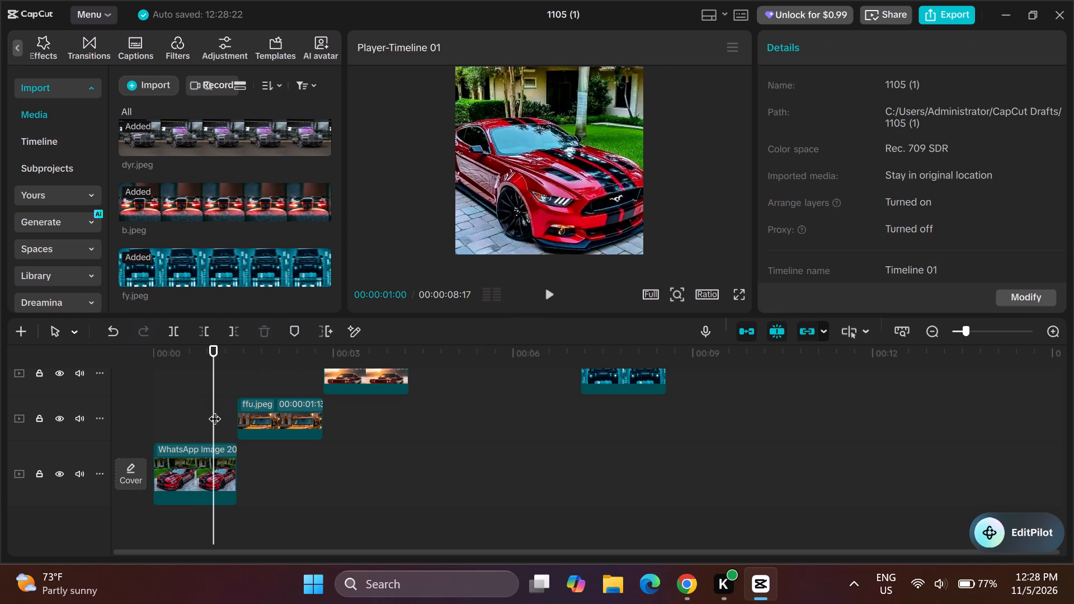
# Move the playhead to 00:00:00:21 and select the red car's WhatsApp Image clip.
pyautogui.hscroll(3, 214, 410)
pyautogui.moveTo(214, 347); pyautogui.dragTo(196, 348)
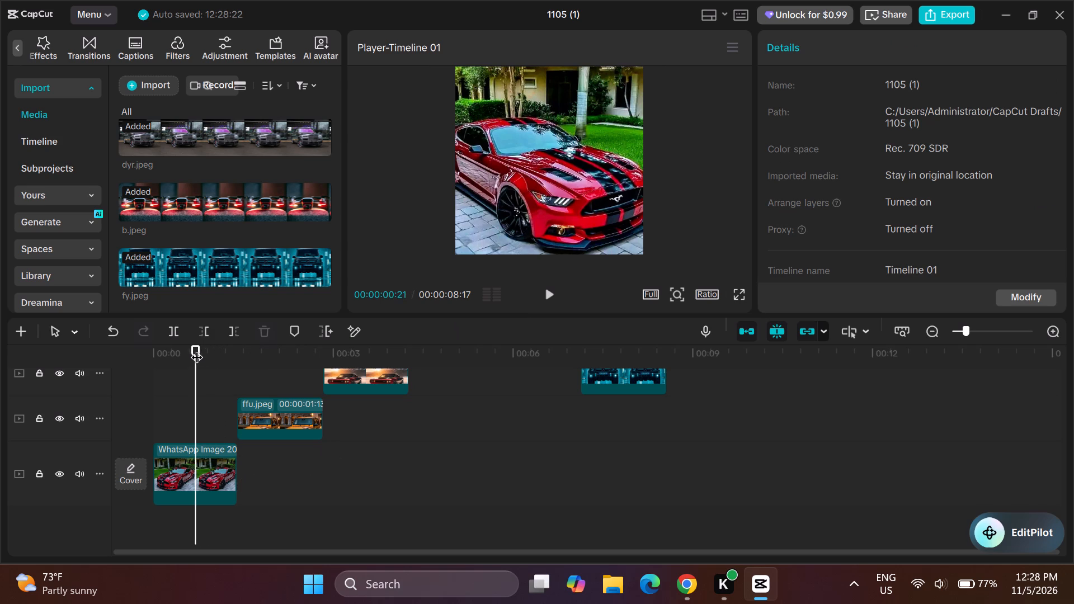
pyautogui.click(199, 478)
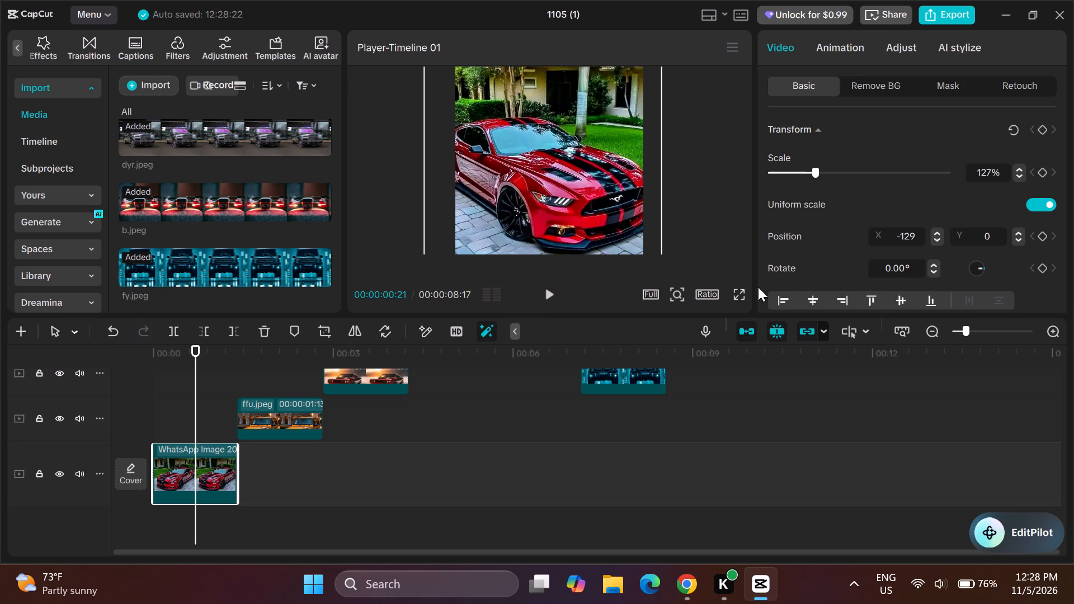
# Add a transform keyframe to the WhatsApp Image clip at 00:00:00:00 with its scale reduced to 1%.
pyautogui.moveTo(195, 346); pyautogui.dragTo(154, 350)
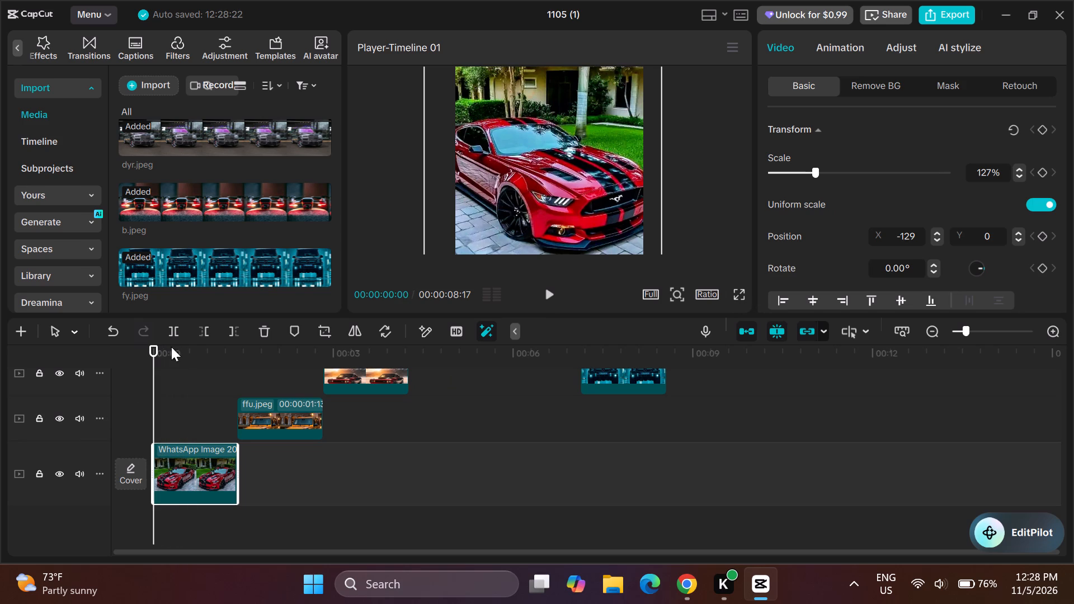
pyautogui.click(1041, 129)
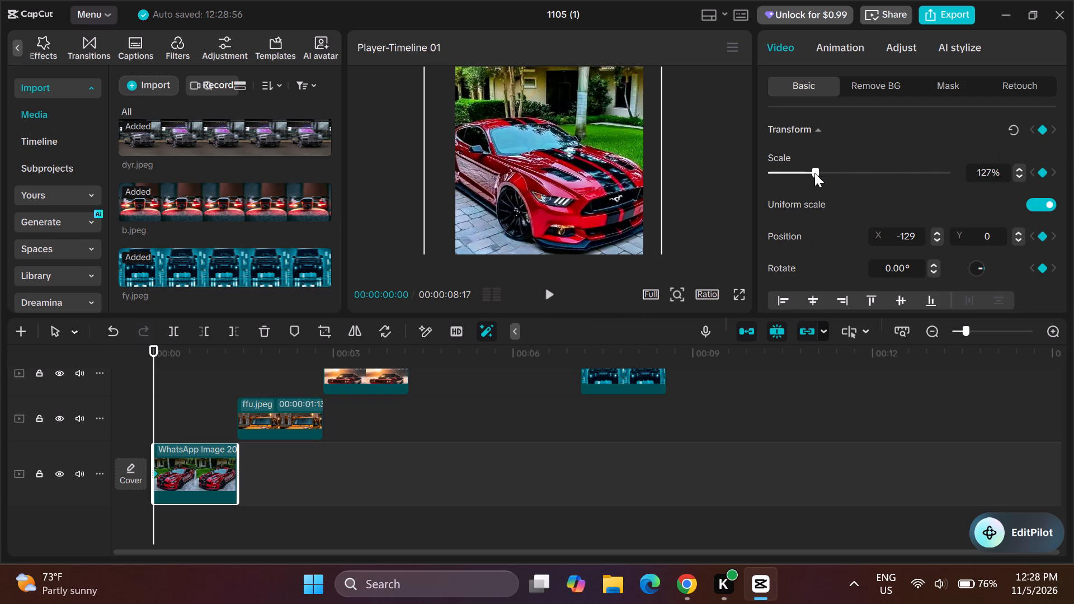
pyautogui.moveTo(814, 172); pyautogui.dragTo(740, 184)
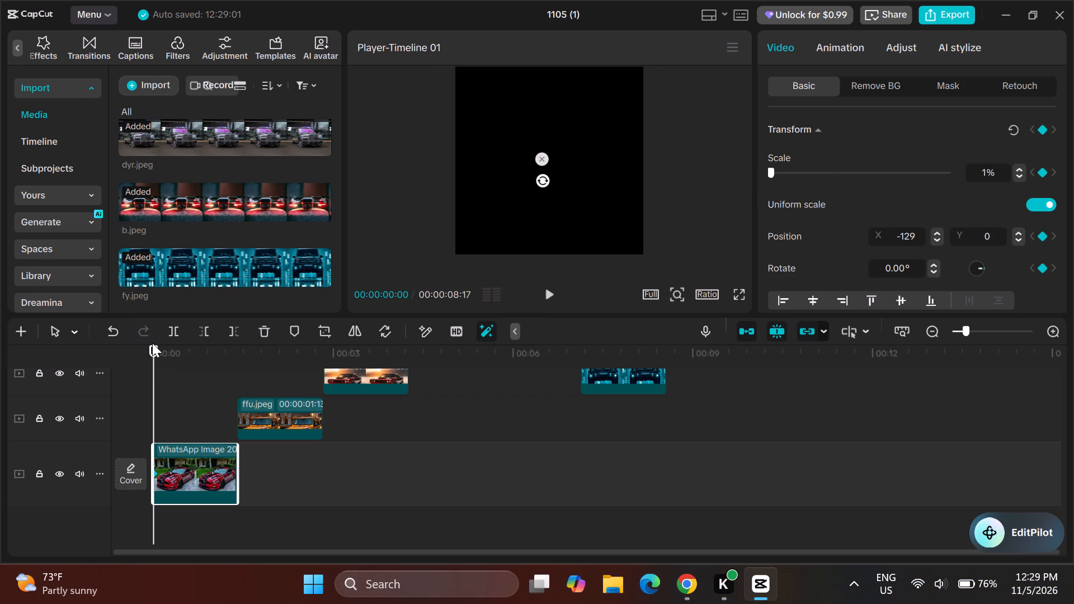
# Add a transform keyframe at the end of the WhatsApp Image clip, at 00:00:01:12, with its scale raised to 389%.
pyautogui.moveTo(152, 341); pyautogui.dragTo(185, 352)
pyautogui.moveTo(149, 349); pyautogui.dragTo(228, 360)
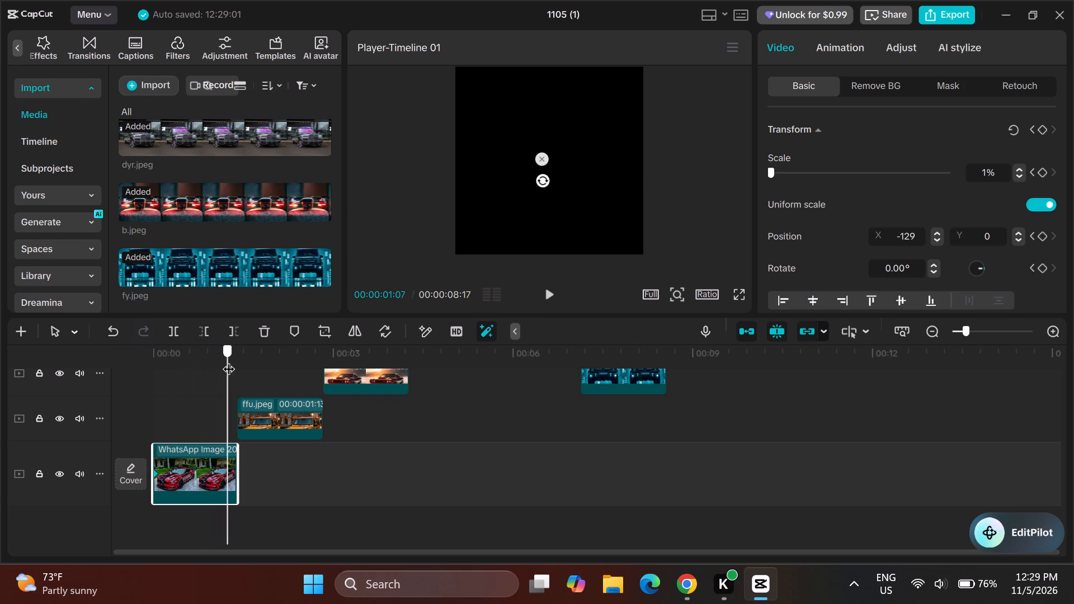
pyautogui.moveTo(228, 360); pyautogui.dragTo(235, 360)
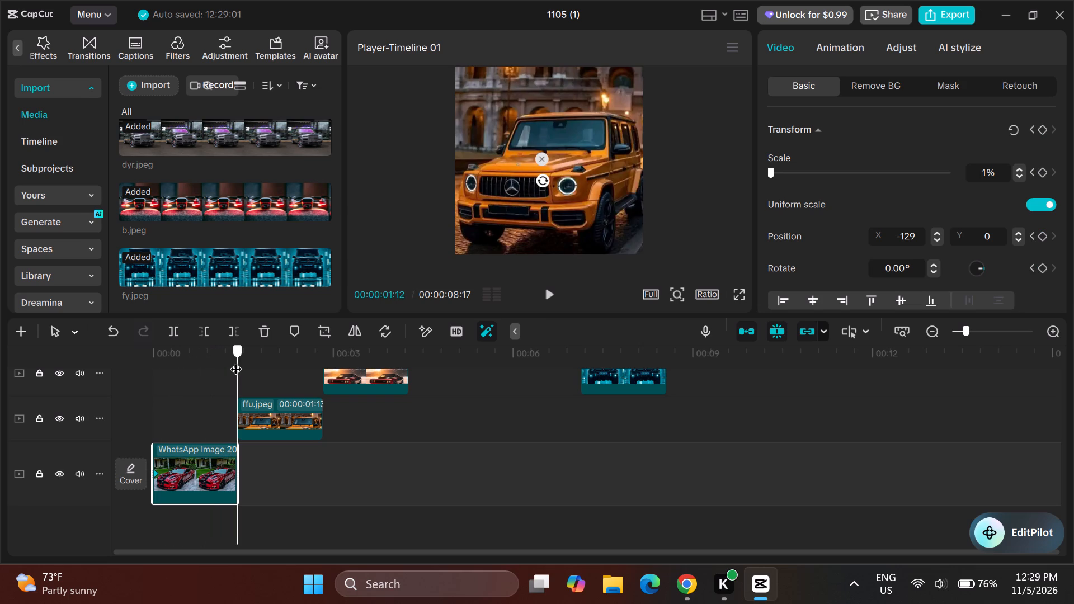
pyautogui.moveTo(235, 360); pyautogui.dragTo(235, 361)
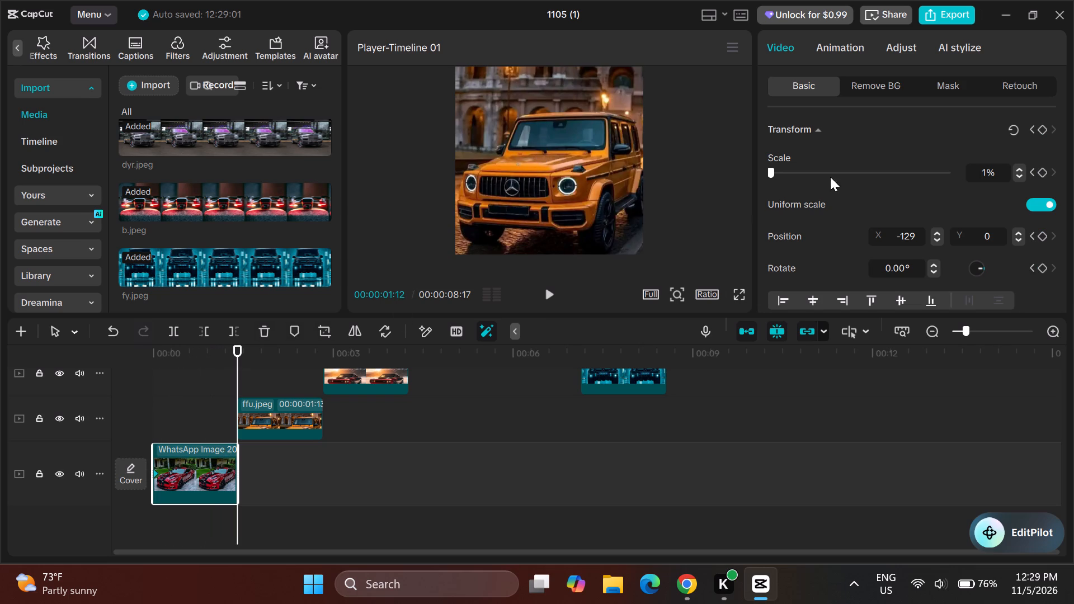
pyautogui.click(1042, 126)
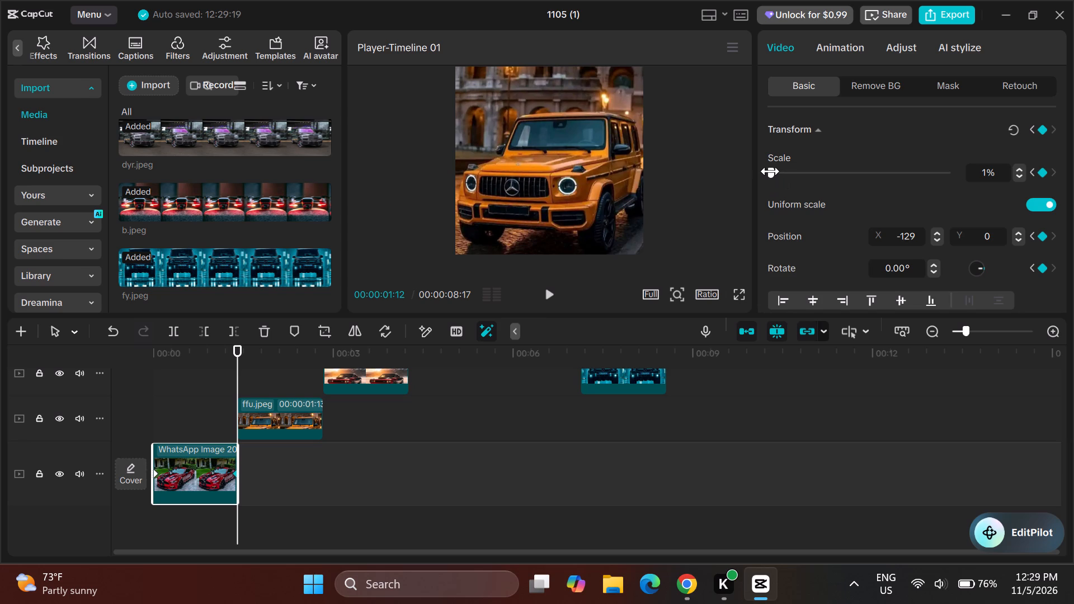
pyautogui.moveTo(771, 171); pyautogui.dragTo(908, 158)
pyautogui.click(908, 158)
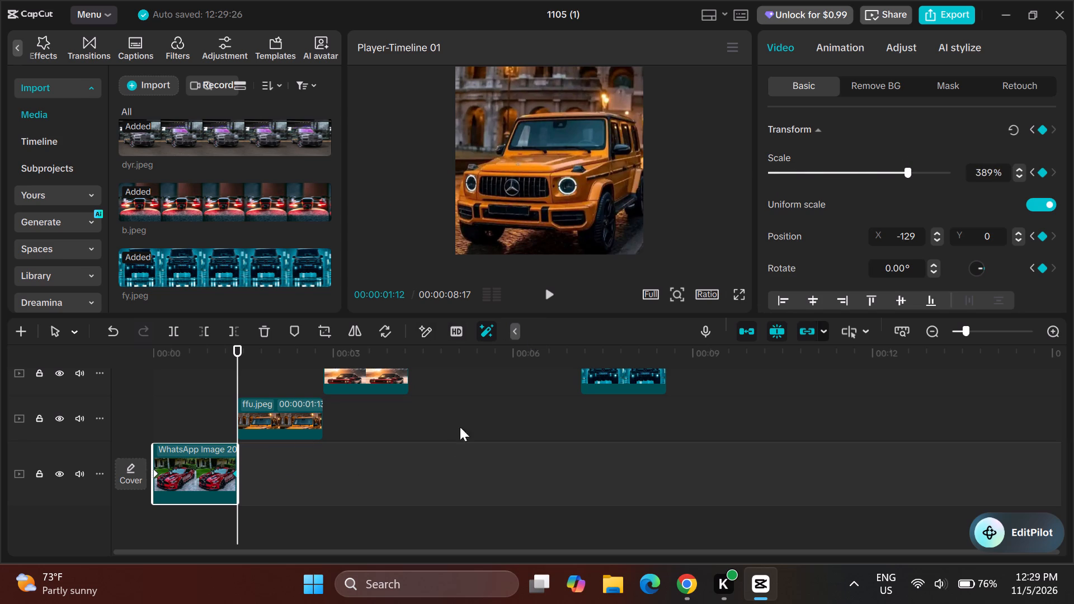
# Play the timeline from the start and scrub through the WhatsApp Image clip to examine its zoom animation.
pyautogui.hscroll(2, 333, 480)
pyautogui.moveTo(237, 344); pyautogui.dragTo(145, 375)
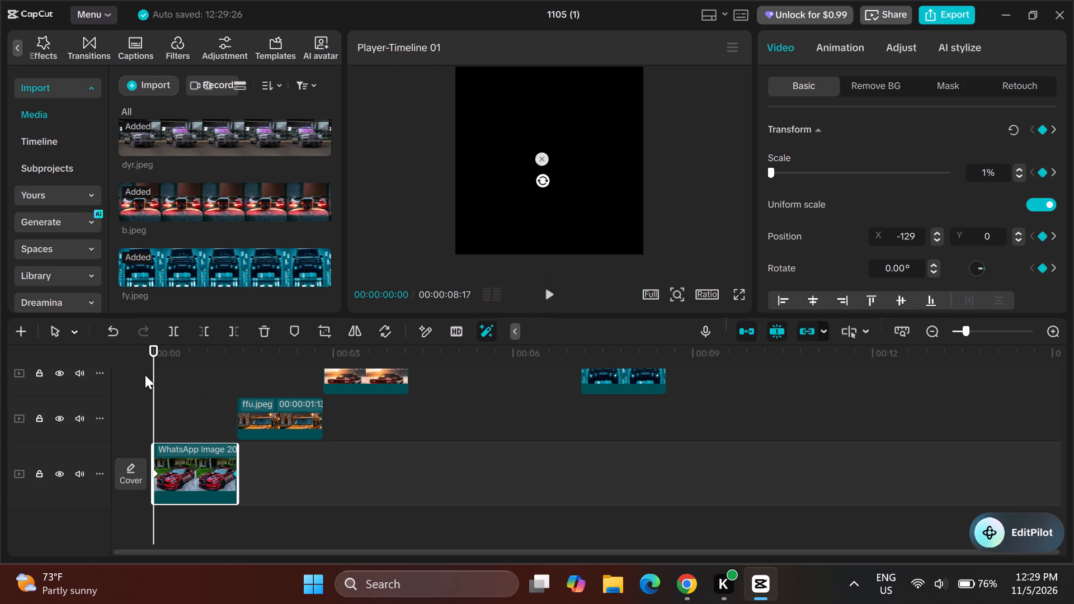
pyautogui.click(545, 289)
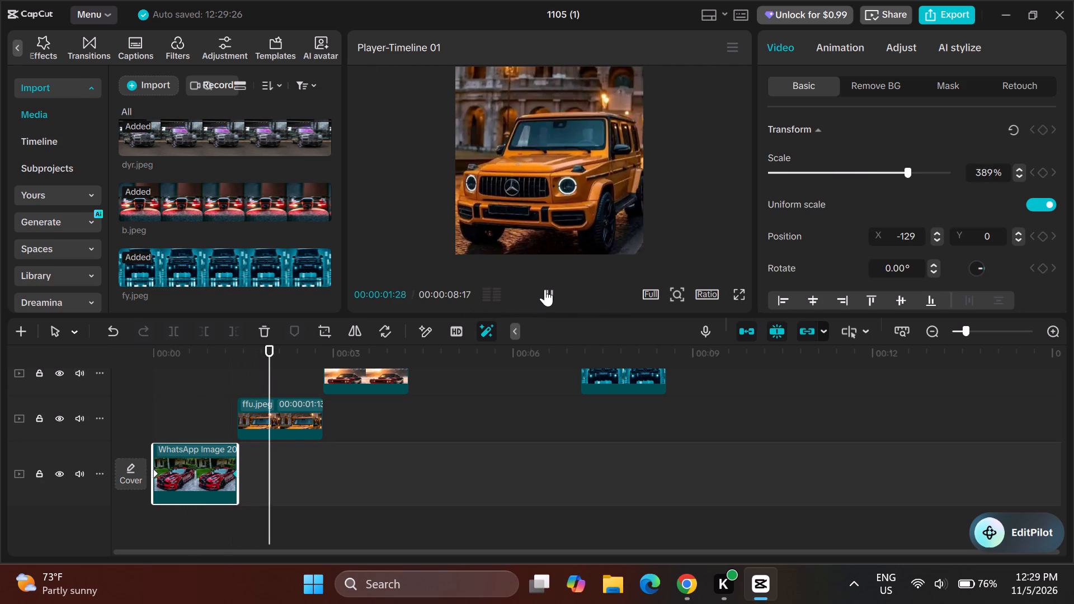
pyautogui.click(376, 343)
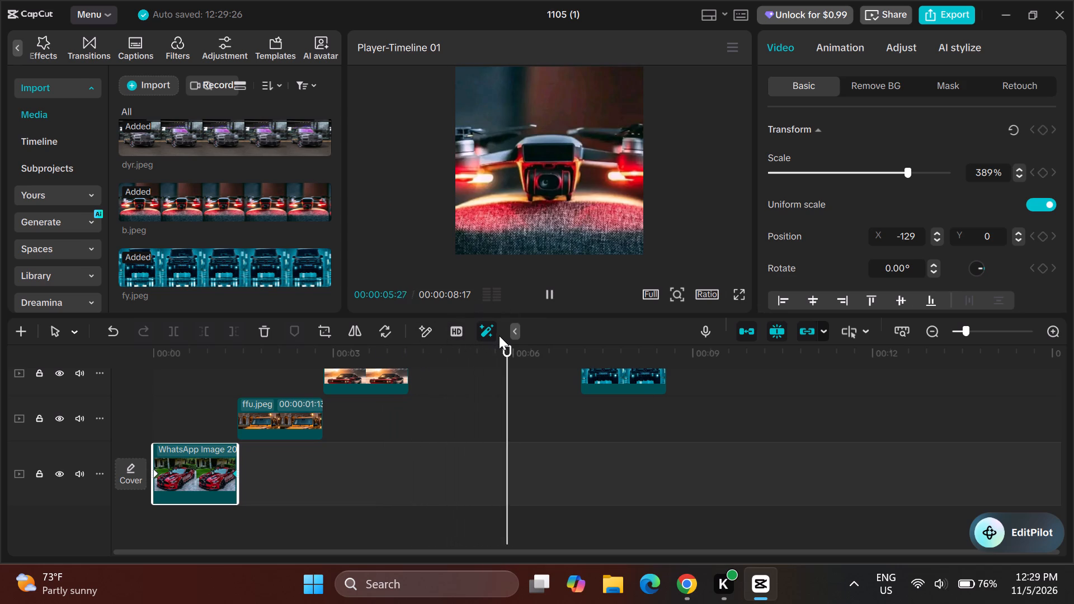
pyautogui.click(547, 297)
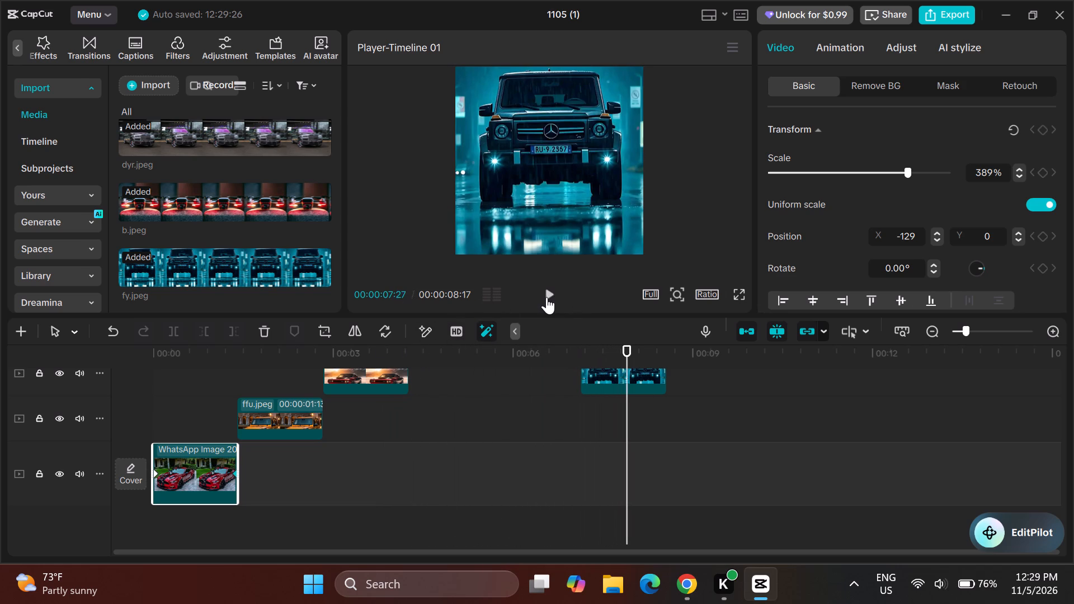
pyautogui.moveTo(634, 345); pyautogui.dragTo(159, 431)
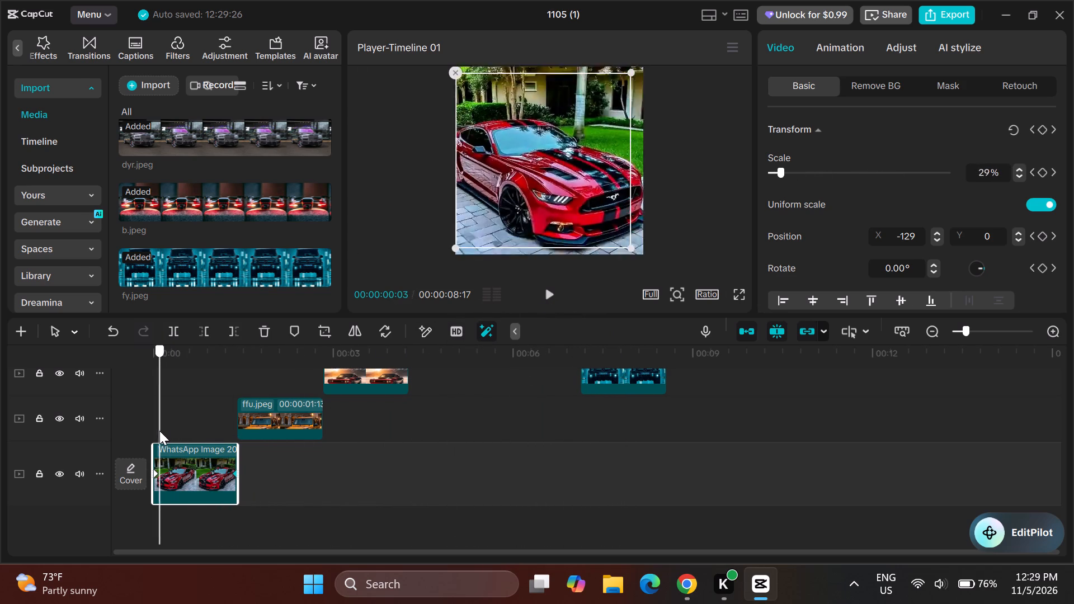
pyautogui.moveTo(159, 431); pyautogui.dragTo(181, 430)
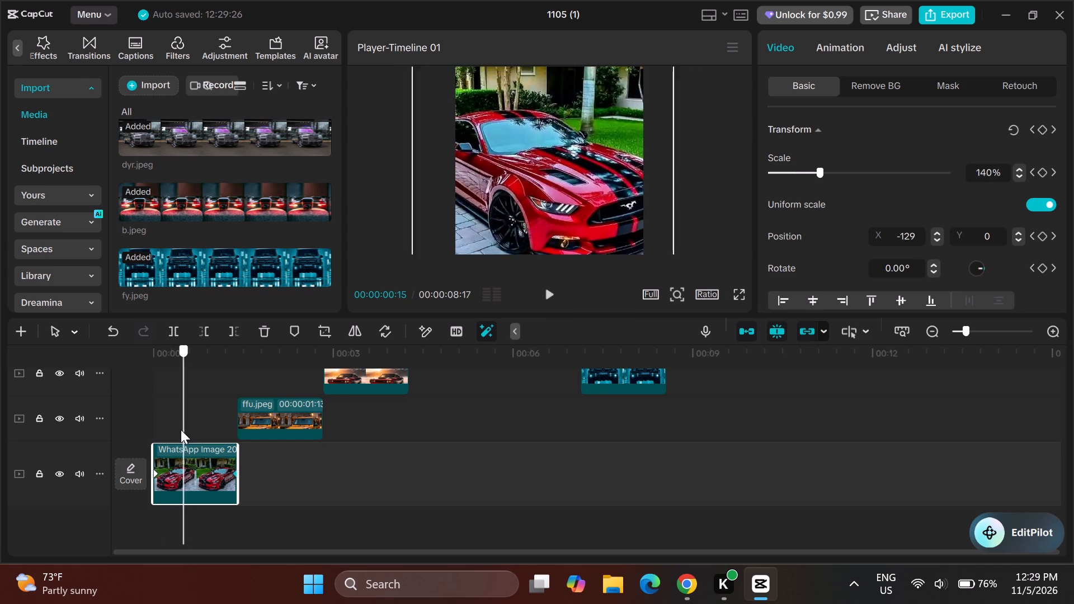
pyautogui.moveTo(181, 430); pyautogui.dragTo(176, 431)
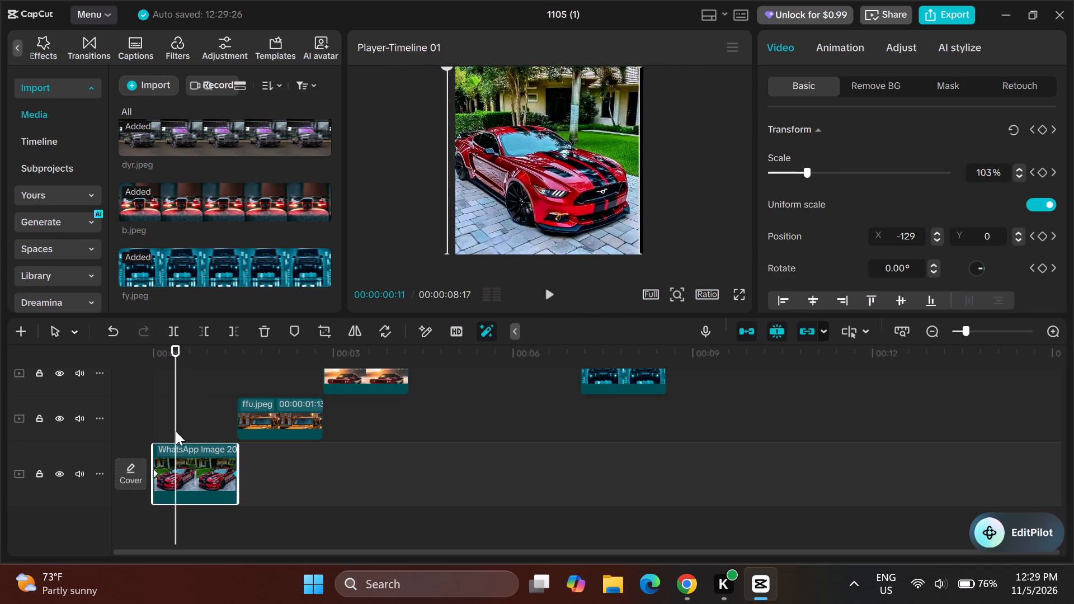
pyautogui.moveTo(176, 431); pyautogui.dragTo(201, 430)
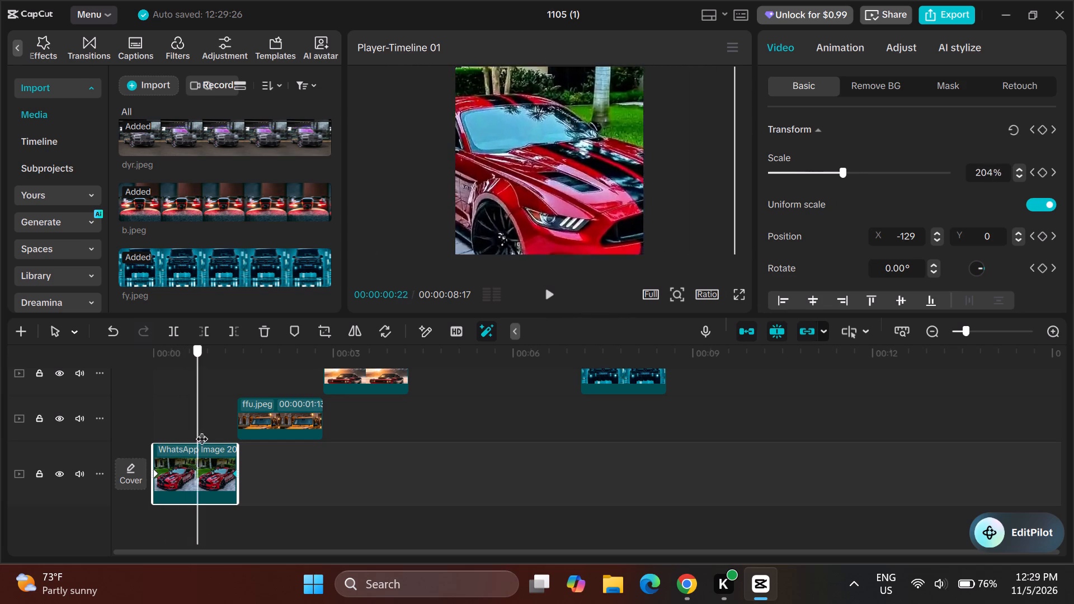
# Remove the transform keyframe at the end of the red car's WhatsApp Image clip, at 00:00:01:12.
pyautogui.moveTo(201, 430); pyautogui.dragTo(237, 428)
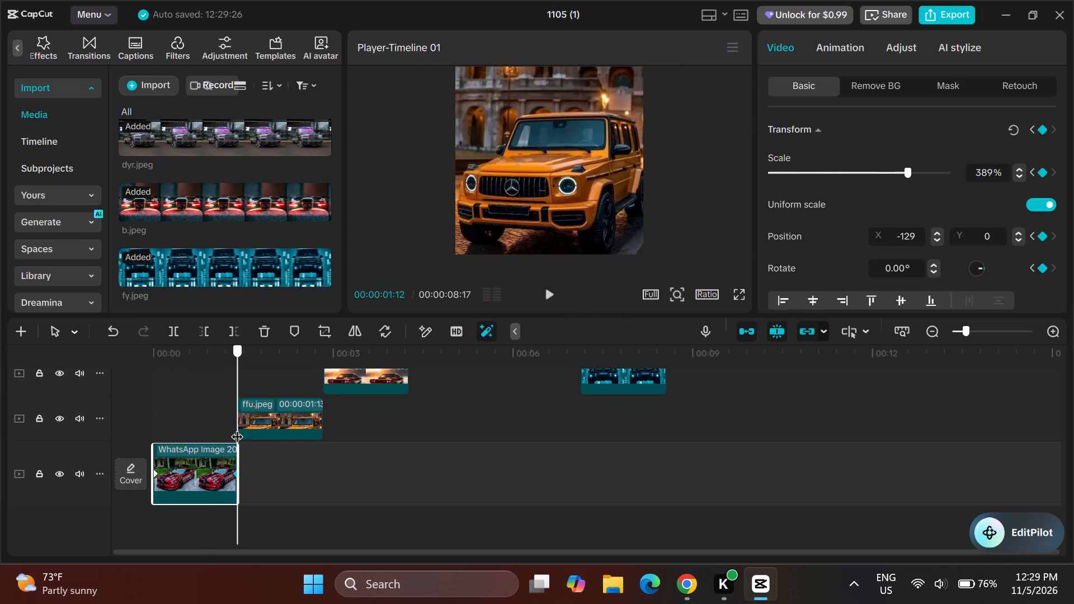
pyautogui.moveTo(237, 428); pyautogui.dragTo(213, 431)
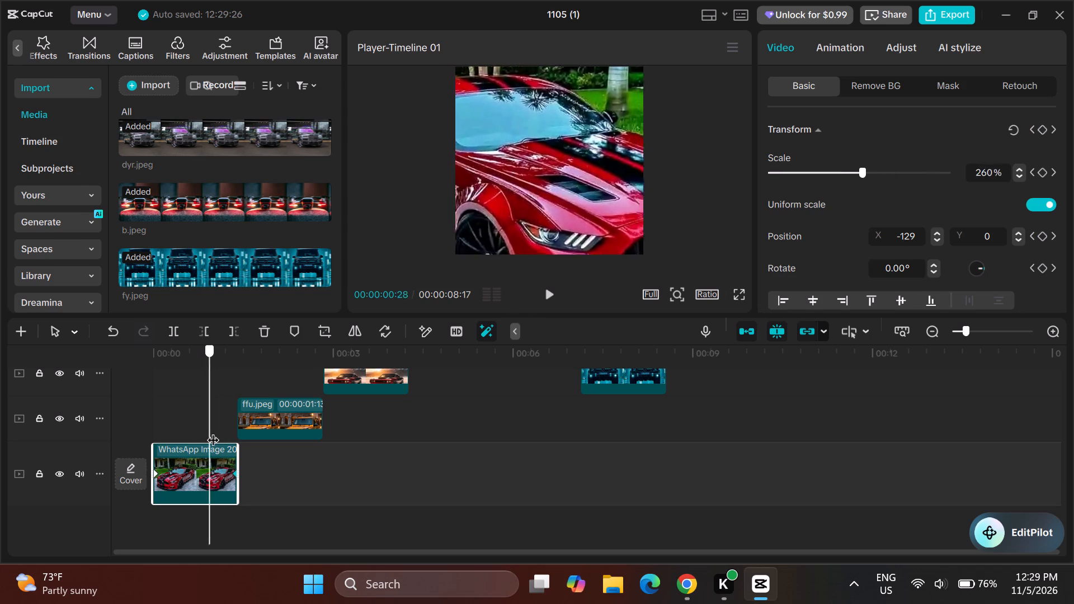
pyautogui.moveTo(213, 431); pyautogui.dragTo(231, 434)
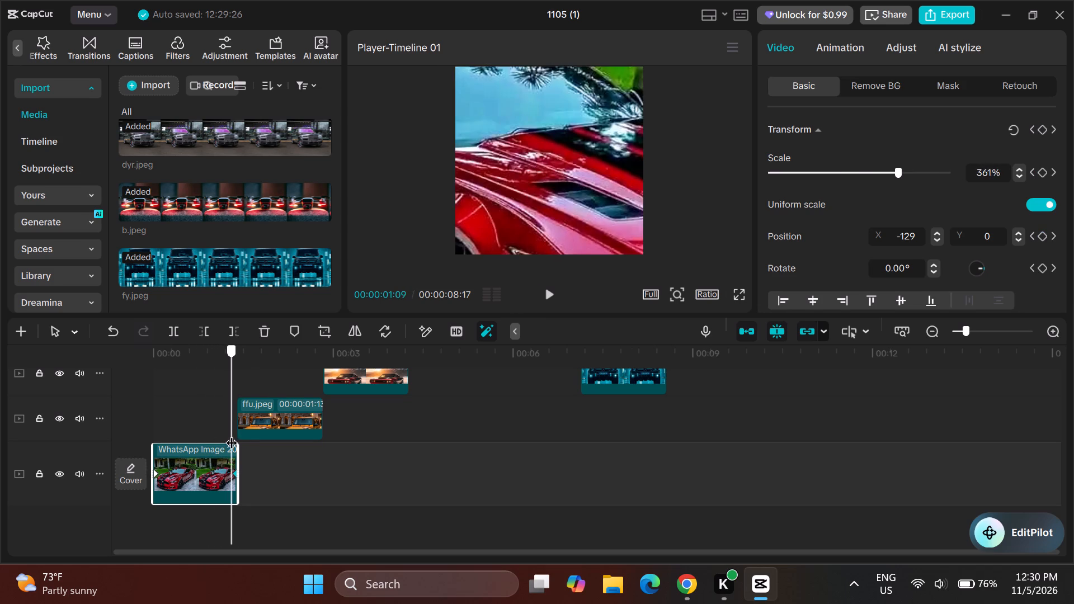
pyautogui.moveTo(231, 434); pyautogui.dragTo(235, 434)
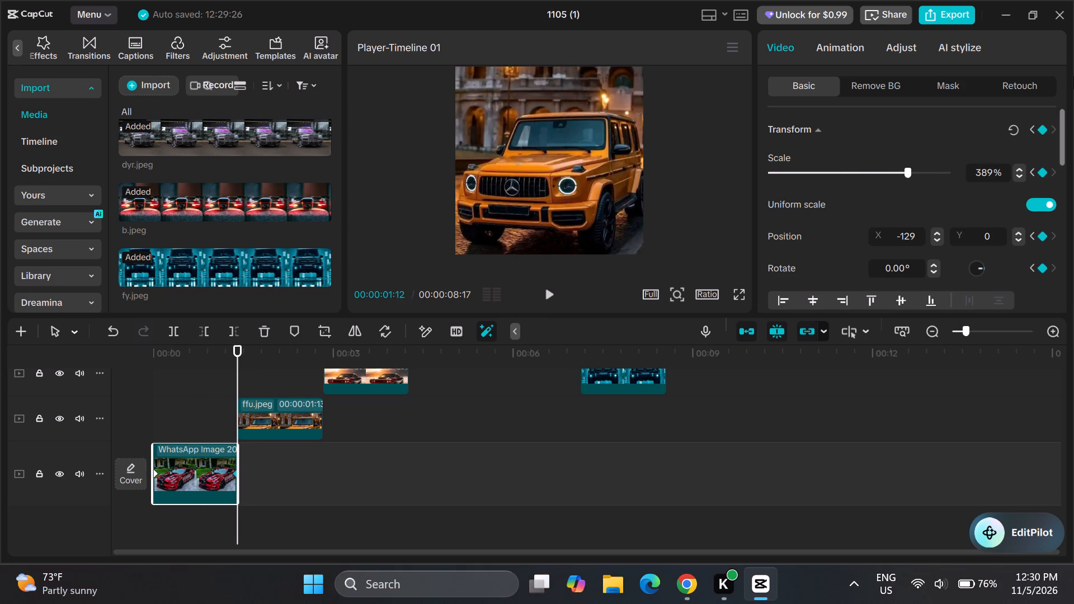
pyautogui.click(1045, 126)
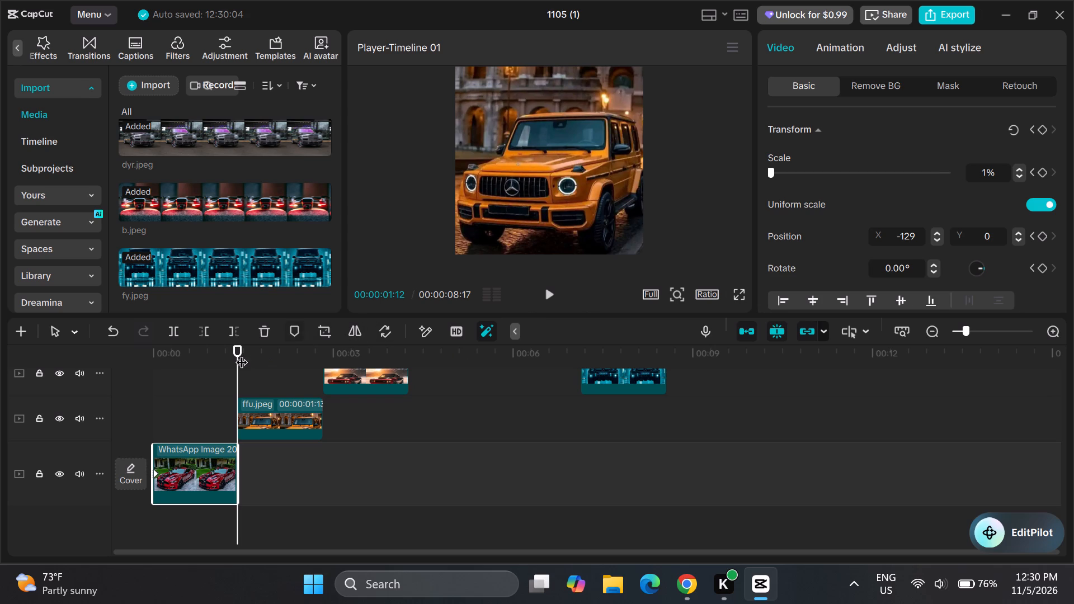
# With the WhatsApp Image clip selected, position the playhead at 00:00:01:09, just before the clip's end.
pyautogui.moveTo(238, 349); pyautogui.dragTo(109, 365)
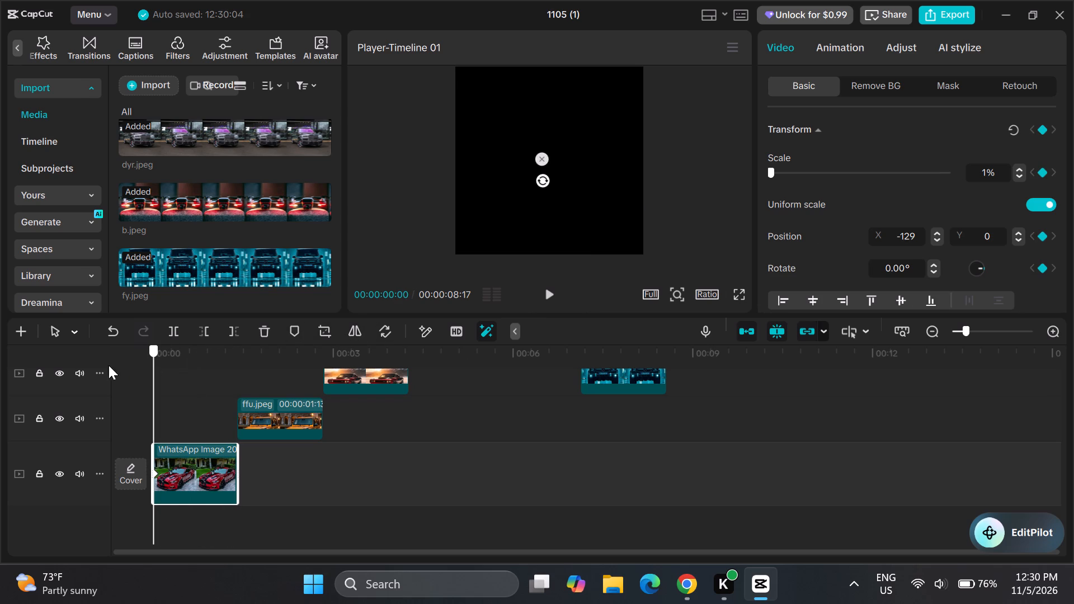
pyautogui.moveTo(109, 365); pyautogui.dragTo(86, 365)
pyautogui.moveTo(540, 169); pyautogui.dragTo(552, 174)
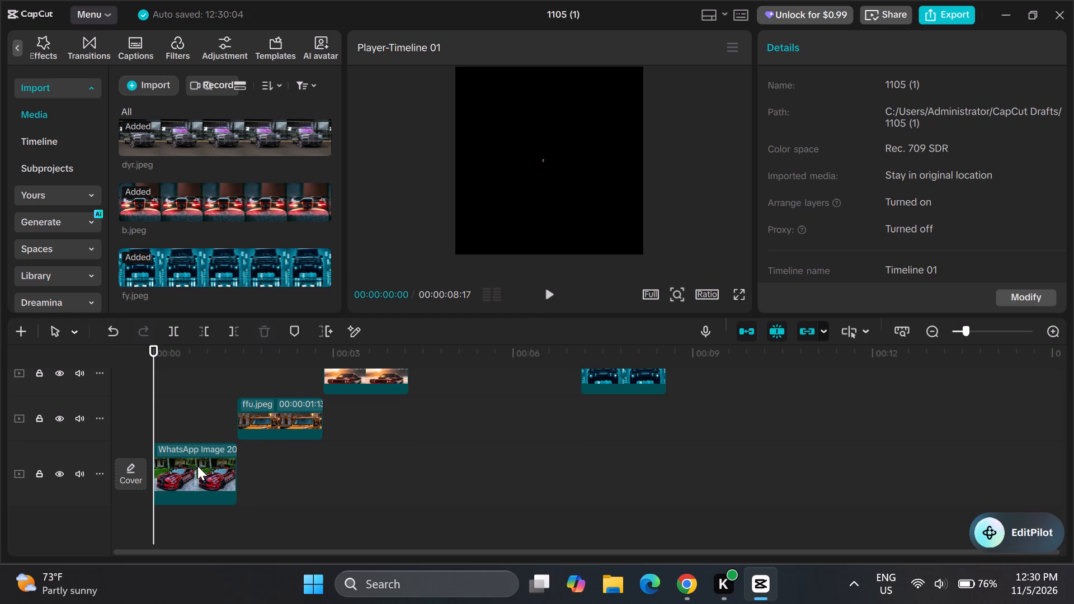
pyautogui.click(197, 466)
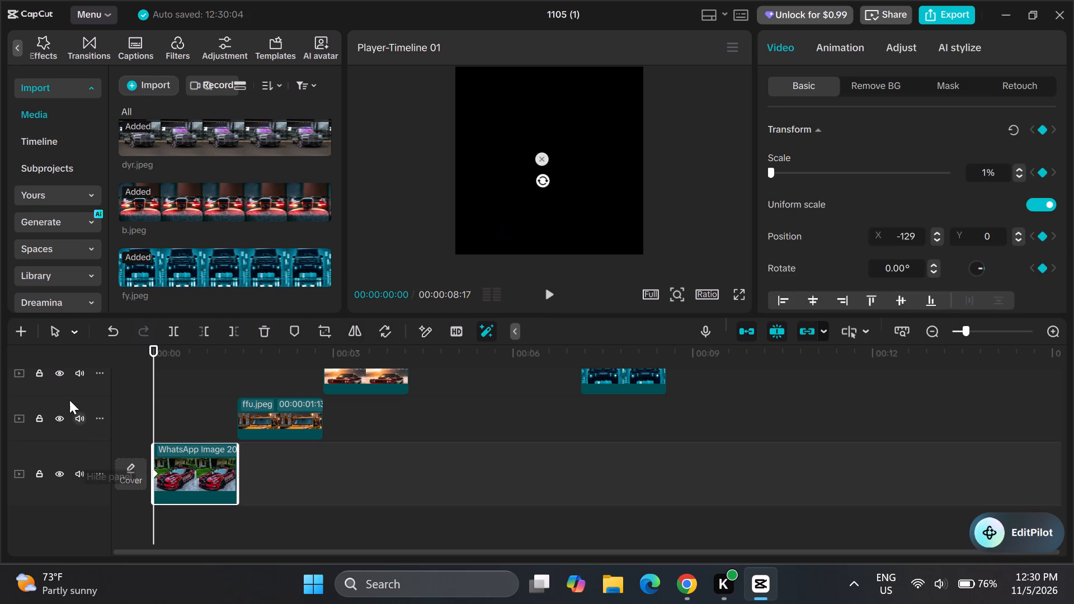
pyautogui.moveTo(151, 345); pyautogui.dragTo(185, 356)
pyautogui.moveTo(152, 345); pyautogui.dragTo(182, 356)
pyautogui.click(152, 345)
pyautogui.moveTo(152, 348); pyautogui.dragTo(227, 352)
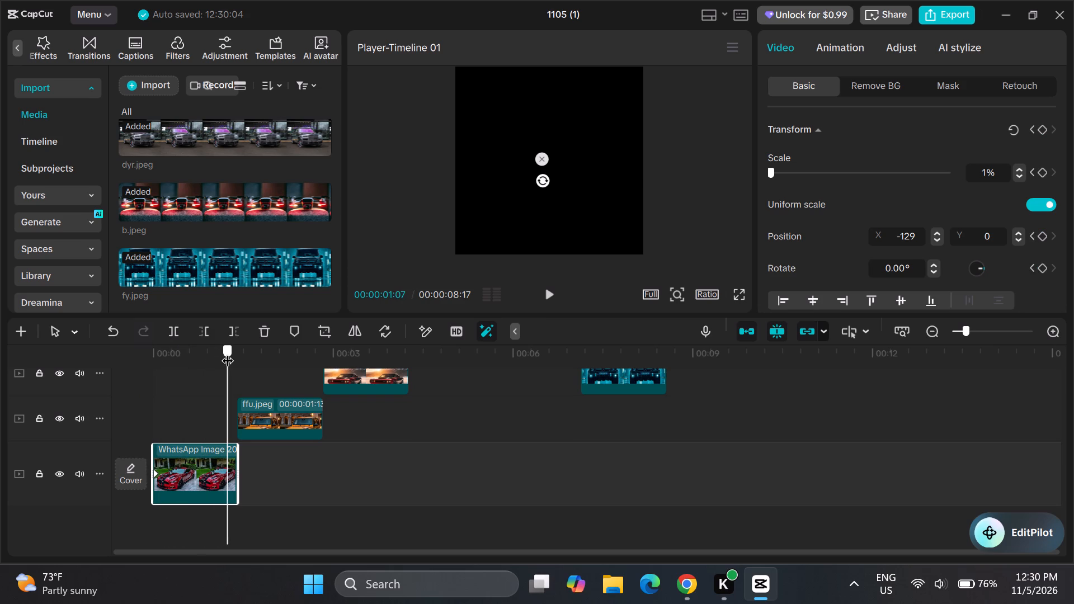
pyautogui.moveTo(227, 352); pyautogui.dragTo(234, 354)
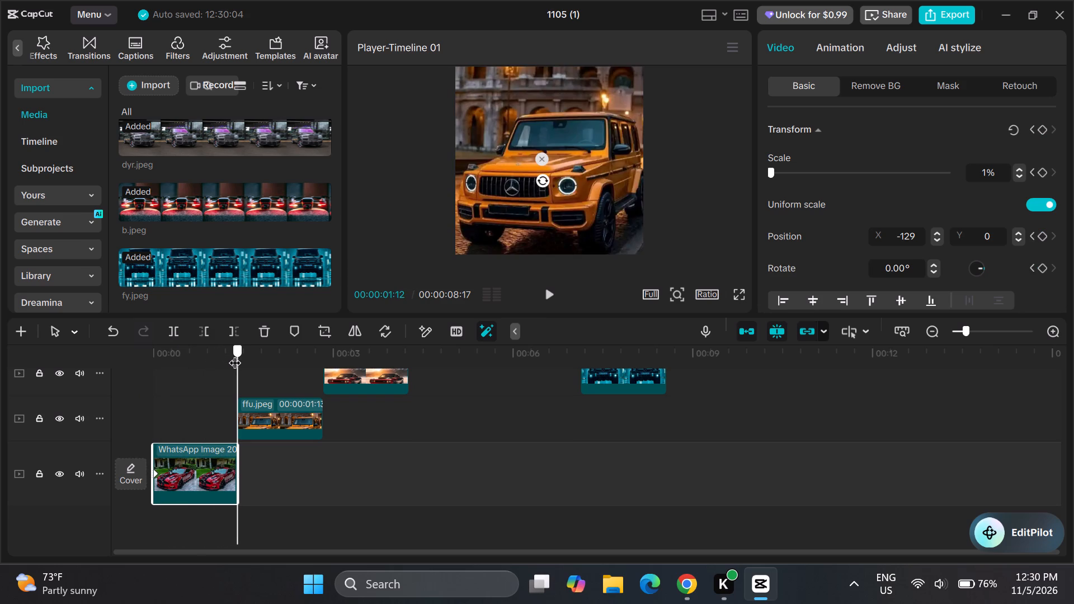
pyautogui.moveTo(234, 354); pyautogui.dragTo(232, 357)
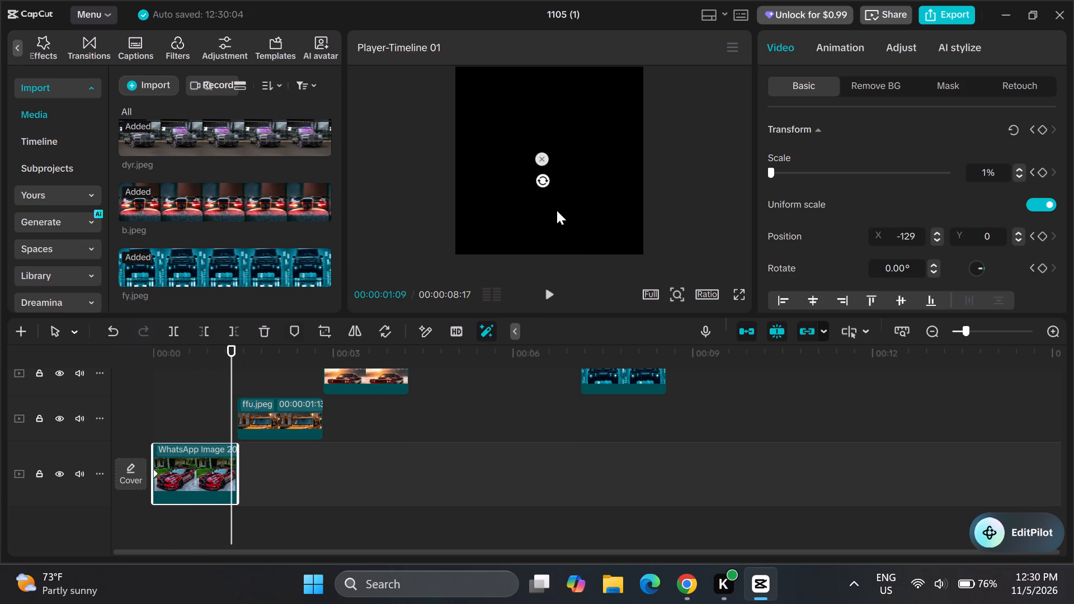
# Add a transform keyframe to the WhatsApp Image clip at 00:00:01:09 and set its scale to 117%.
pyautogui.click(1044, 129)
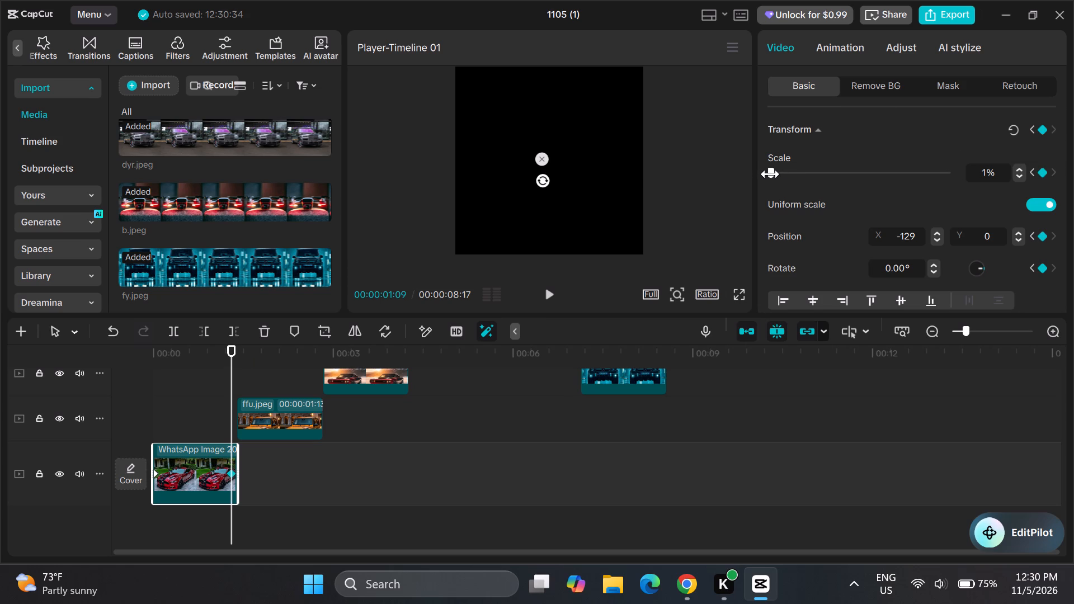
pyautogui.moveTo(770, 174); pyautogui.dragTo(803, 167)
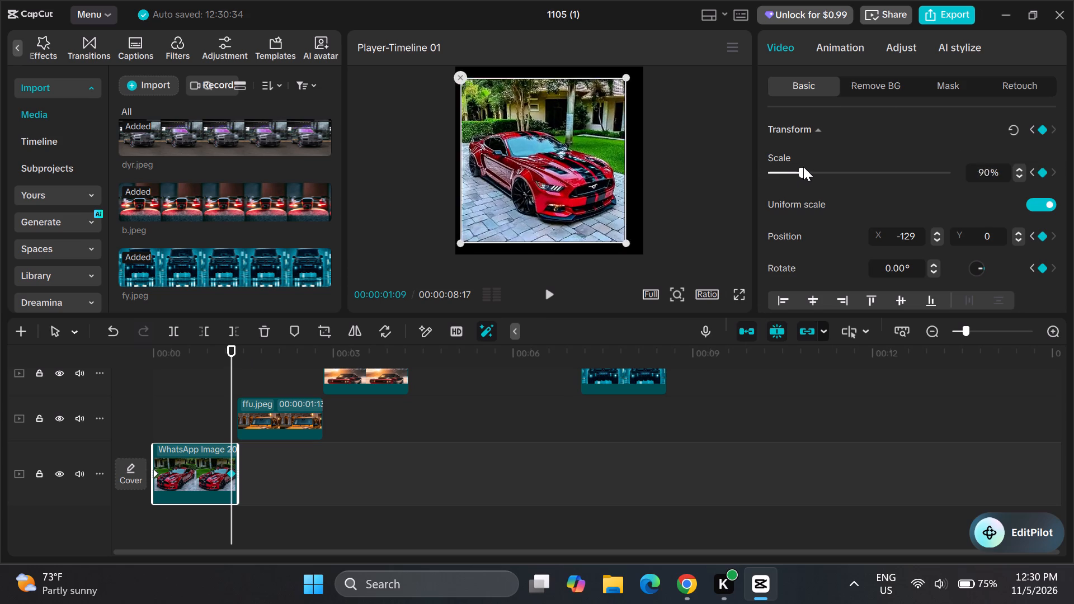
pyautogui.moveTo(803, 167); pyautogui.dragTo(808, 163)
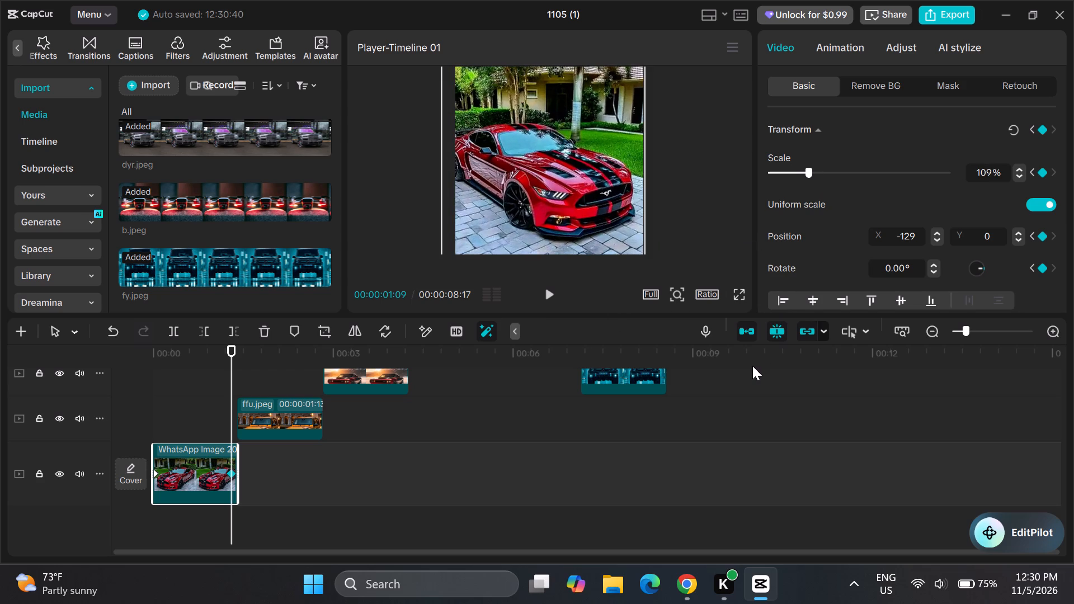
pyautogui.click(811, 173)
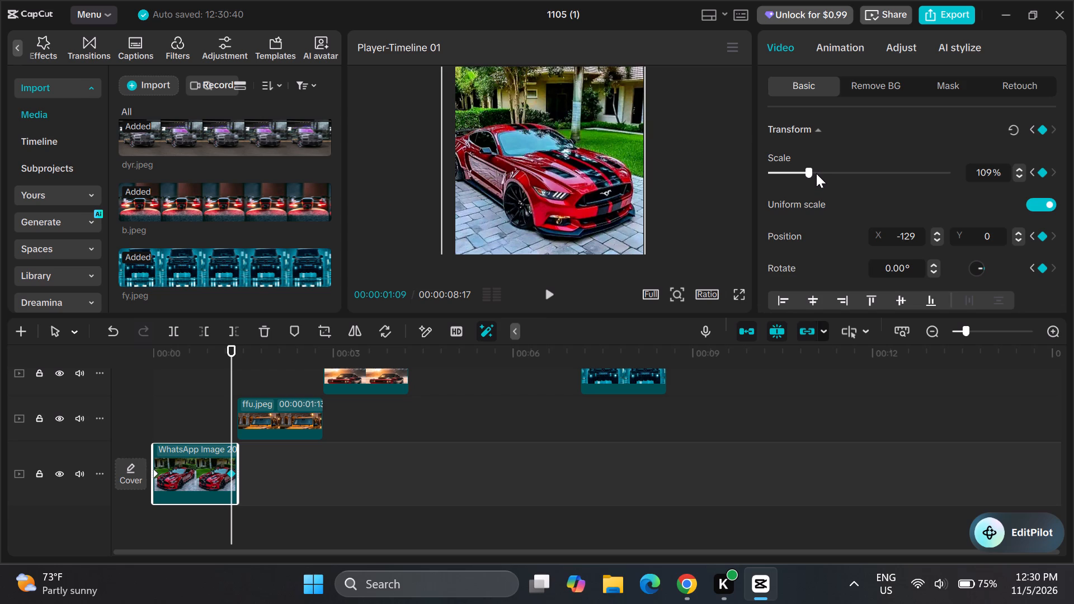
pyautogui.click(808, 168)
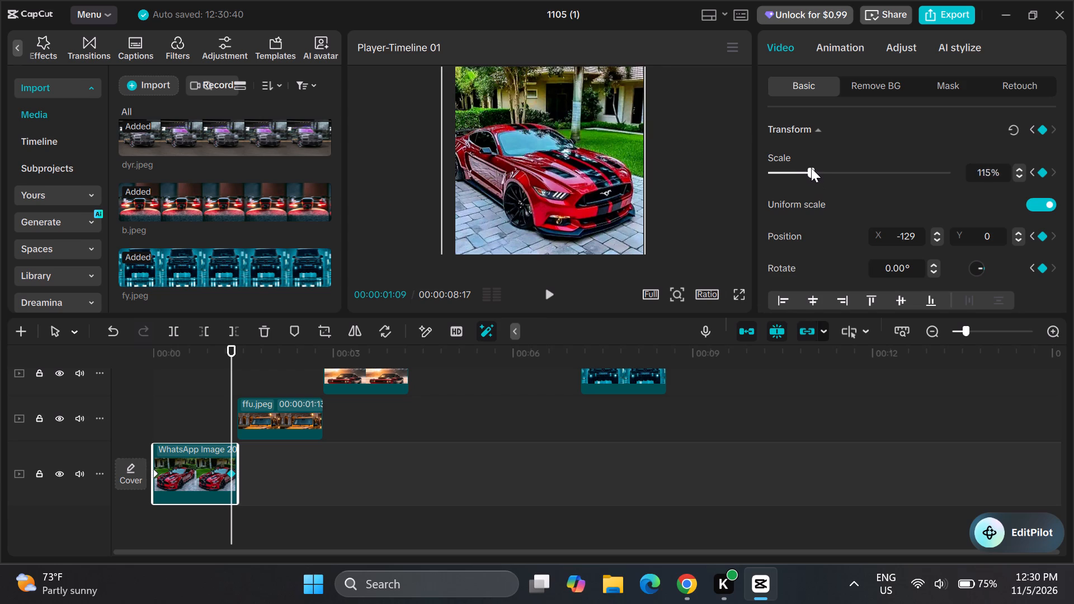
pyautogui.click(811, 169)
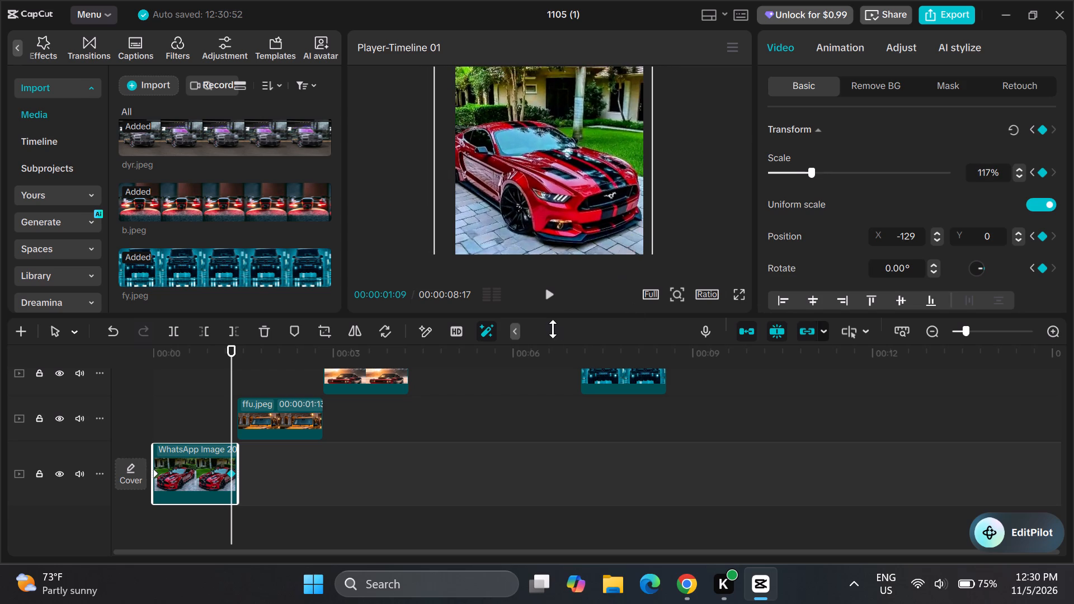
# Play back the timeline to review the red car clip's revised zoom animation.
pyautogui.click(549, 292)
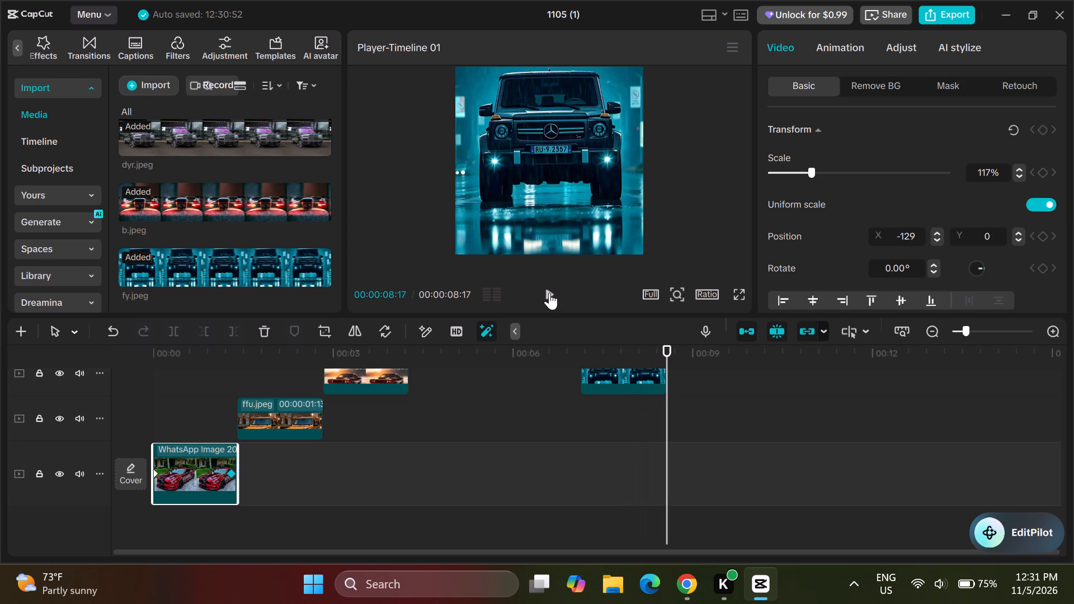
pyautogui.click(549, 292)
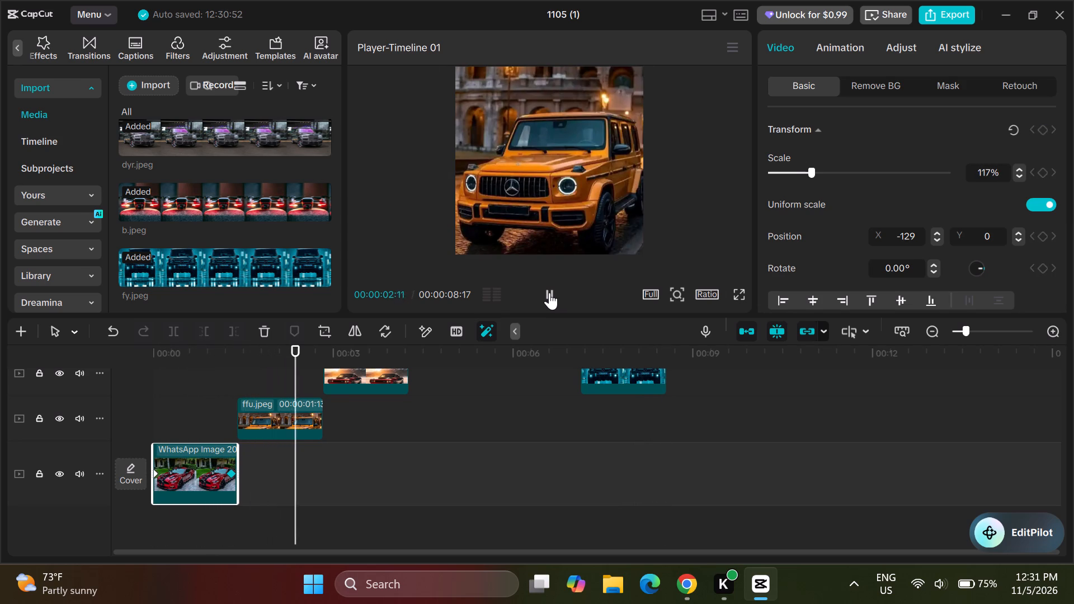
pyautogui.click(549, 292)
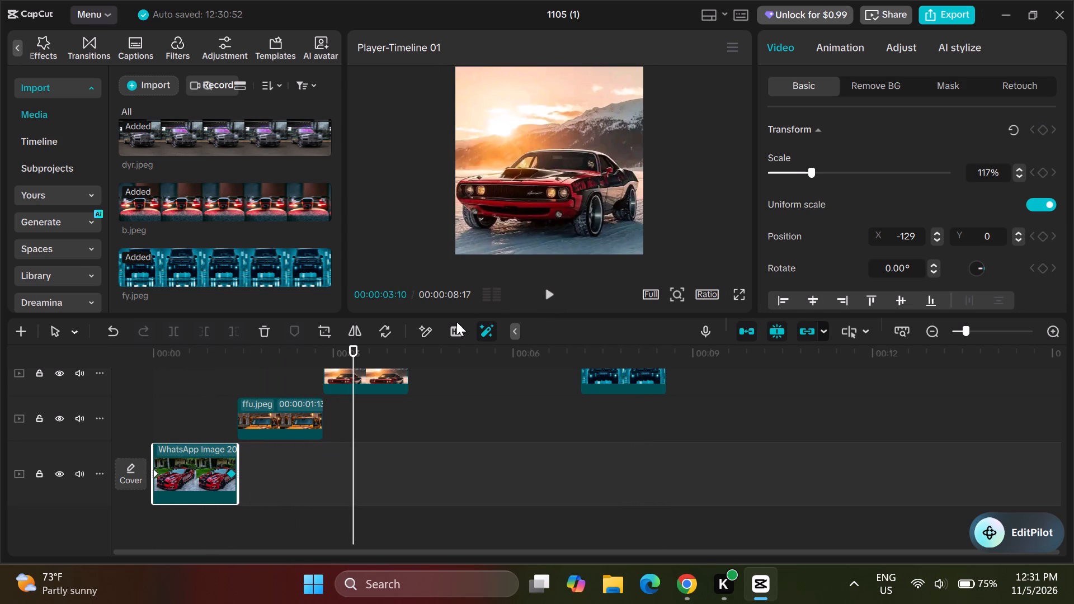
# Select the ffu.jpeg clip and move the playhead to its start at 00:00:01:12.
pyautogui.click(266, 418)
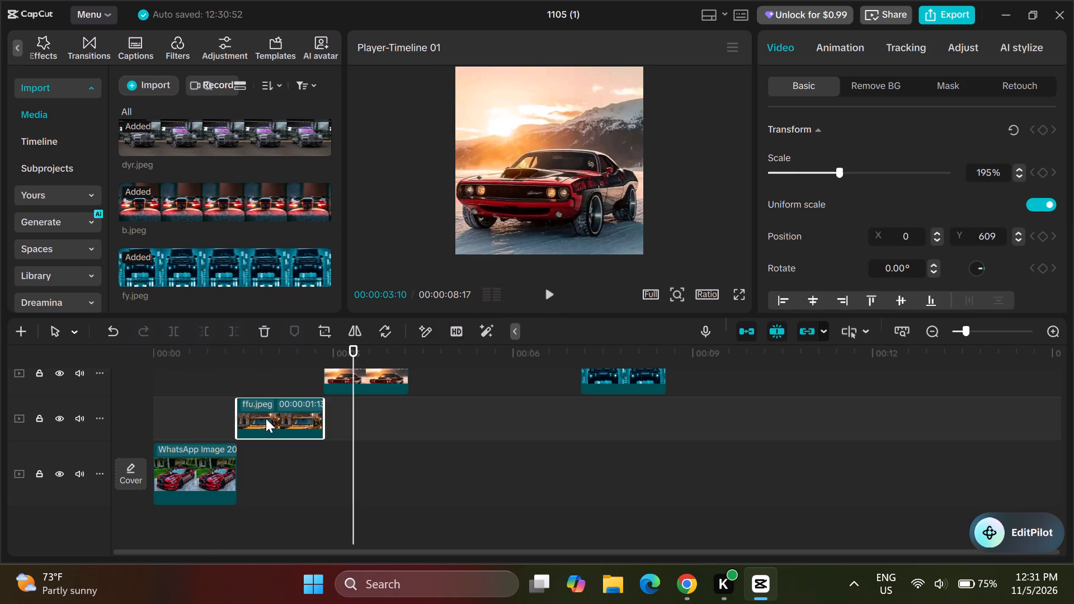
pyautogui.moveTo(353, 345); pyautogui.dragTo(232, 366)
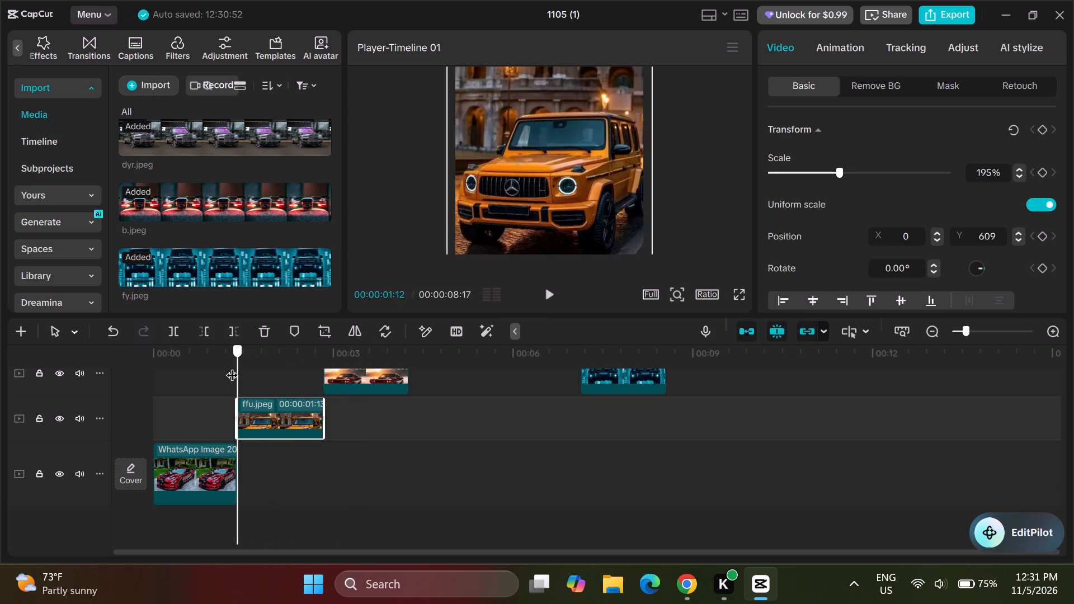
pyautogui.moveTo(232, 366); pyautogui.dragTo(237, 368)
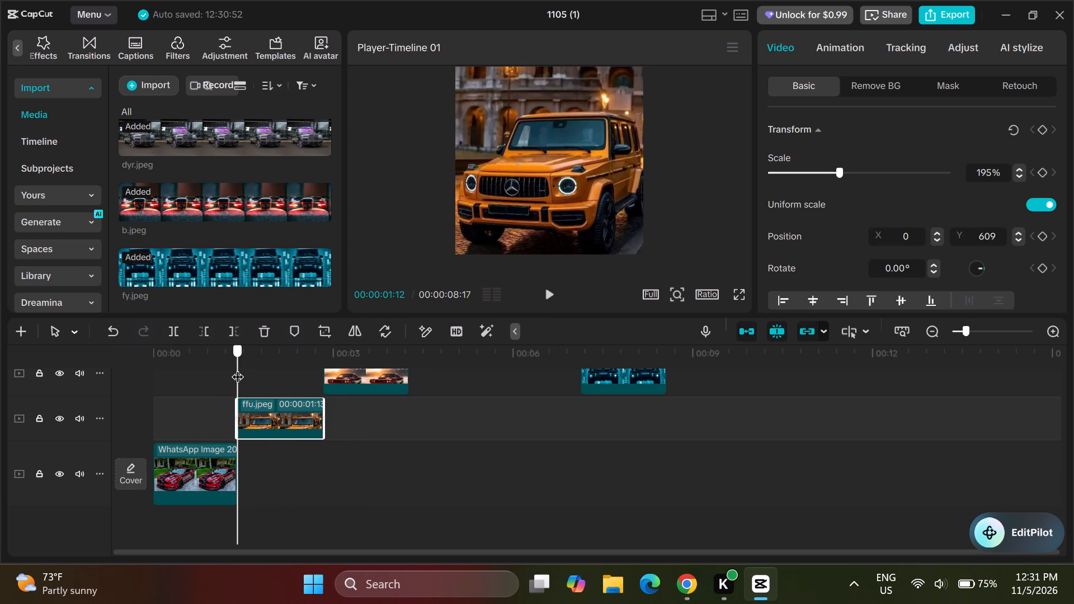
pyautogui.moveTo(237, 368); pyautogui.dragTo(233, 367)
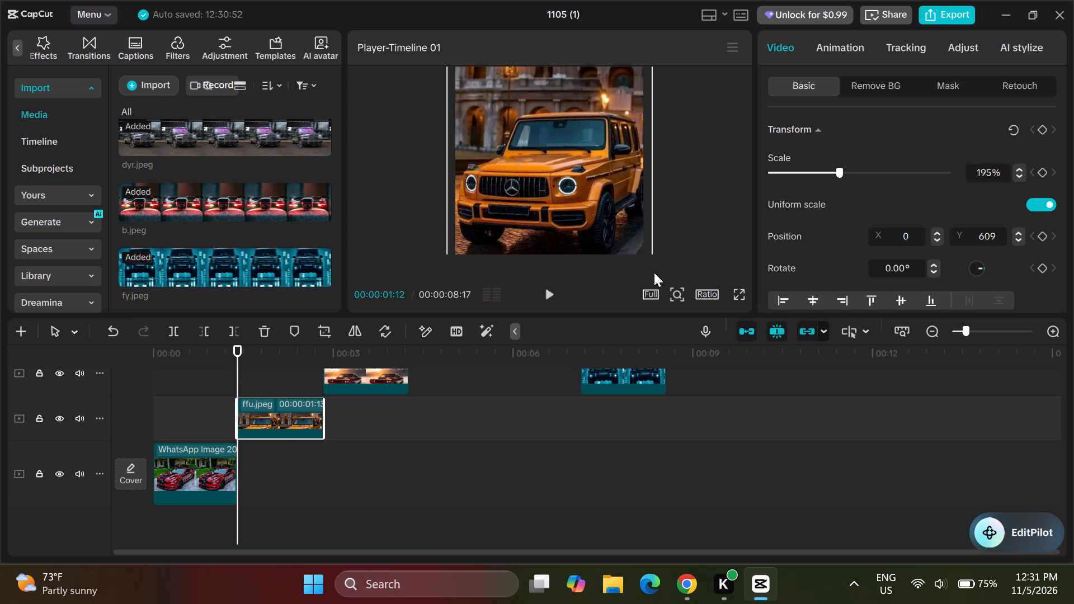
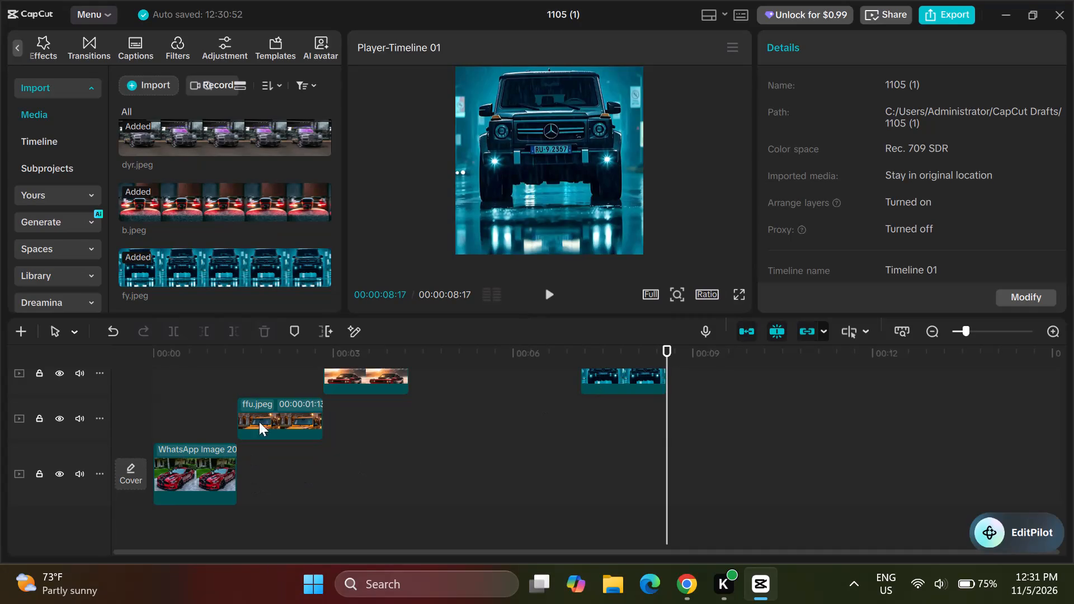
# Select the ffu.jpeg clip, place the playhead at its start at 00:00:01:12, and set its scale to 214%.
pyautogui.click(267, 408)
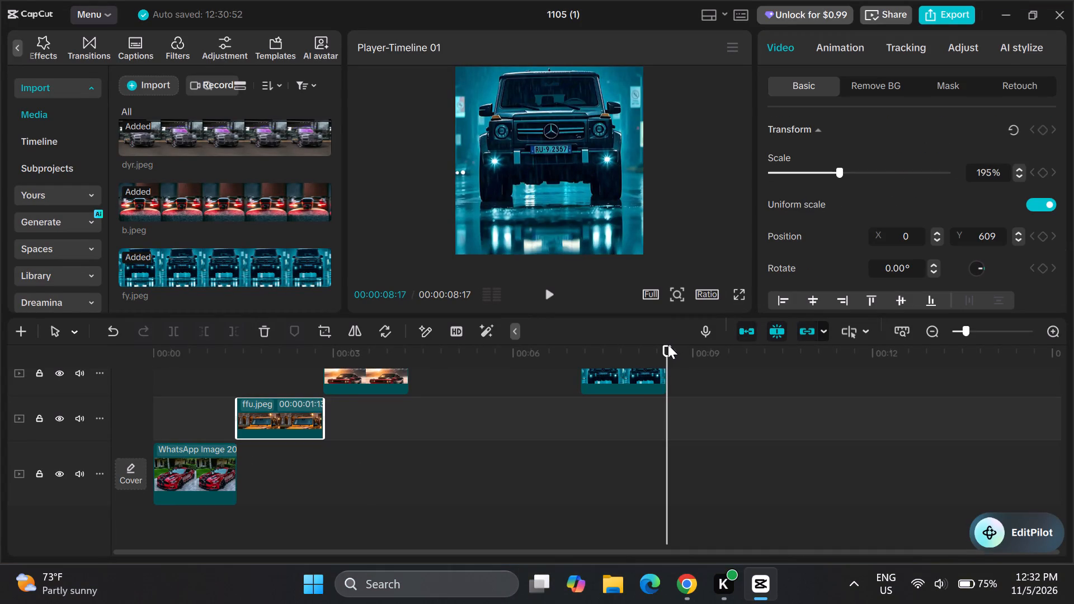
pyautogui.moveTo(668, 345); pyautogui.dragTo(255, 405)
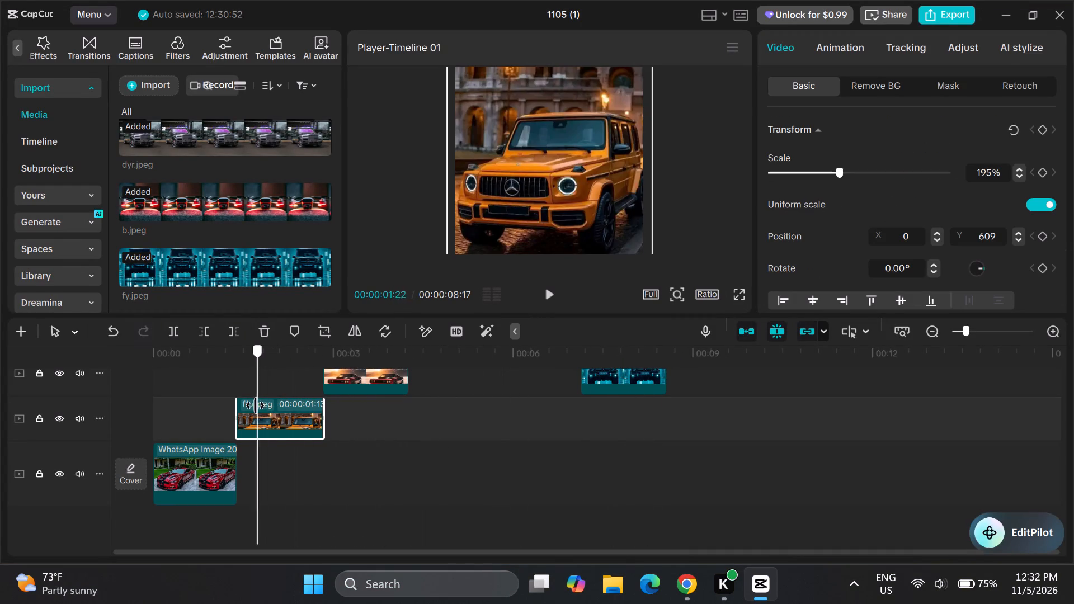
pyautogui.moveTo(255, 405); pyautogui.dragTo(238, 407)
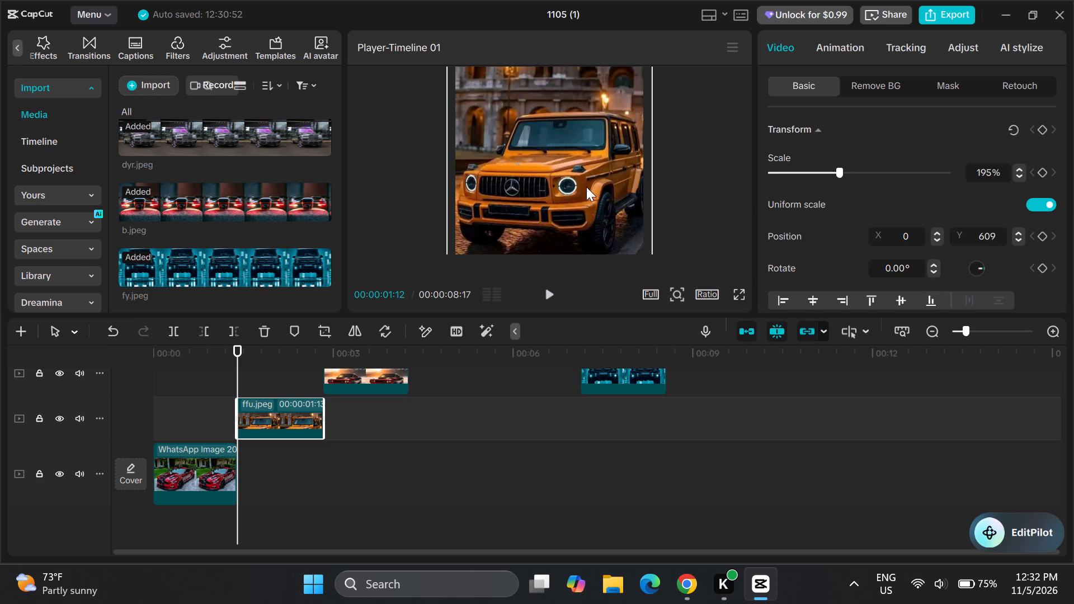
pyautogui.doubleClick(846, 171)
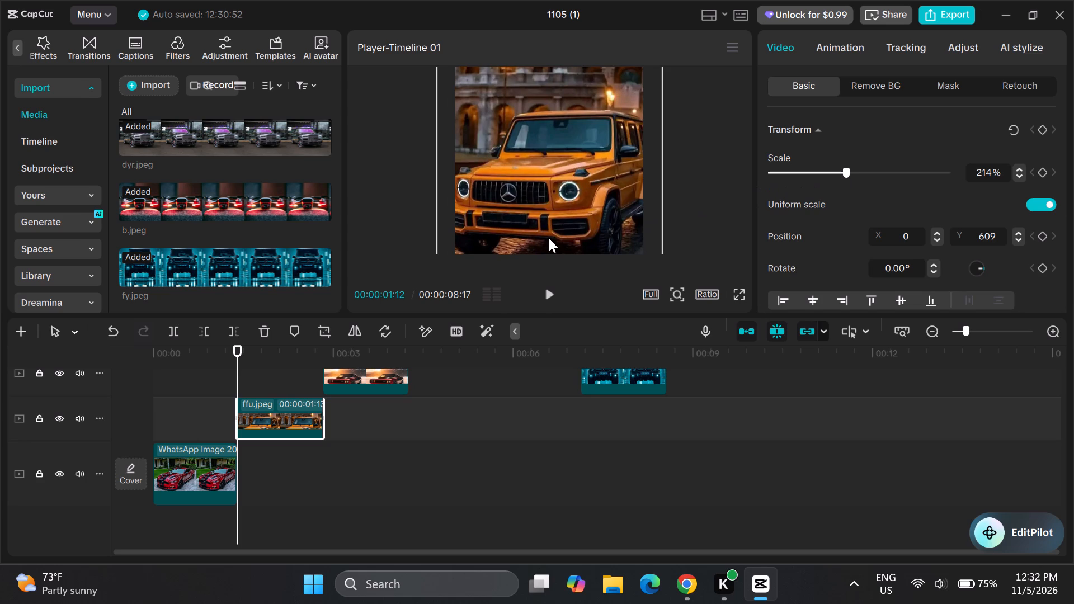
# Scrub through the WhatsApp Image clip to examine its zoom and the cut to the ffu.jpeg clip at 00:00:01:12.
pyautogui.moveTo(236, 346); pyautogui.dragTo(165, 365)
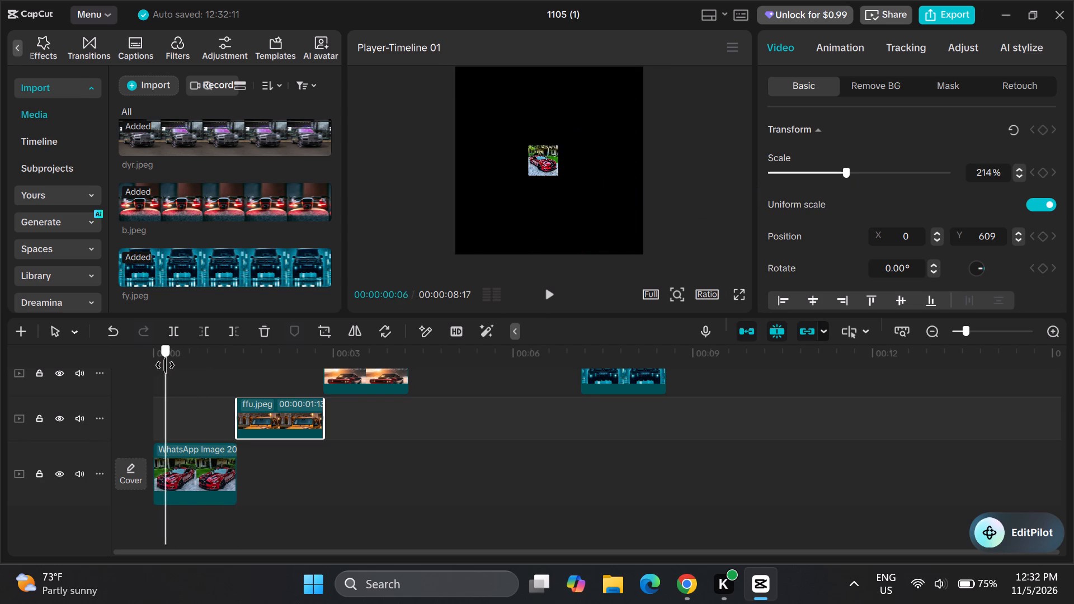
pyautogui.moveTo(165, 365); pyautogui.dragTo(208, 365)
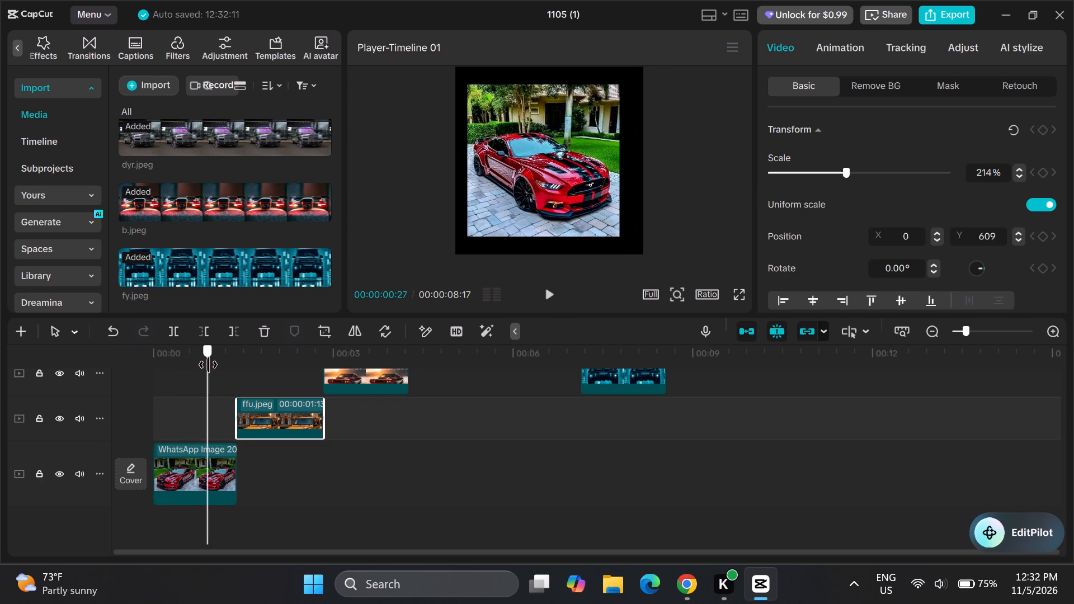
pyautogui.moveTo(208, 365); pyautogui.dragTo(227, 362)
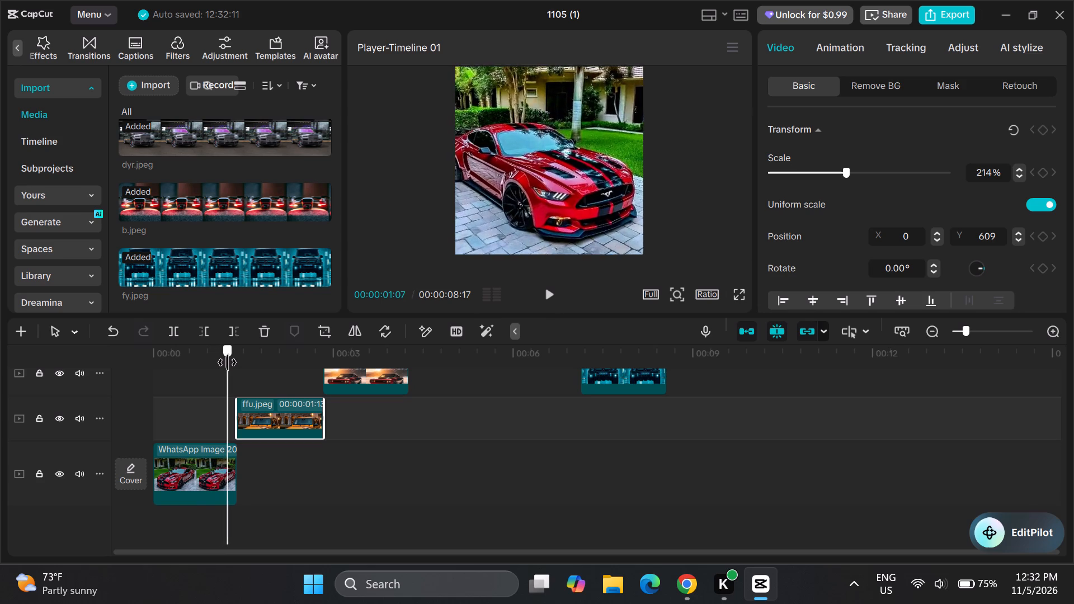
pyautogui.moveTo(227, 362); pyautogui.dragTo(231, 362)
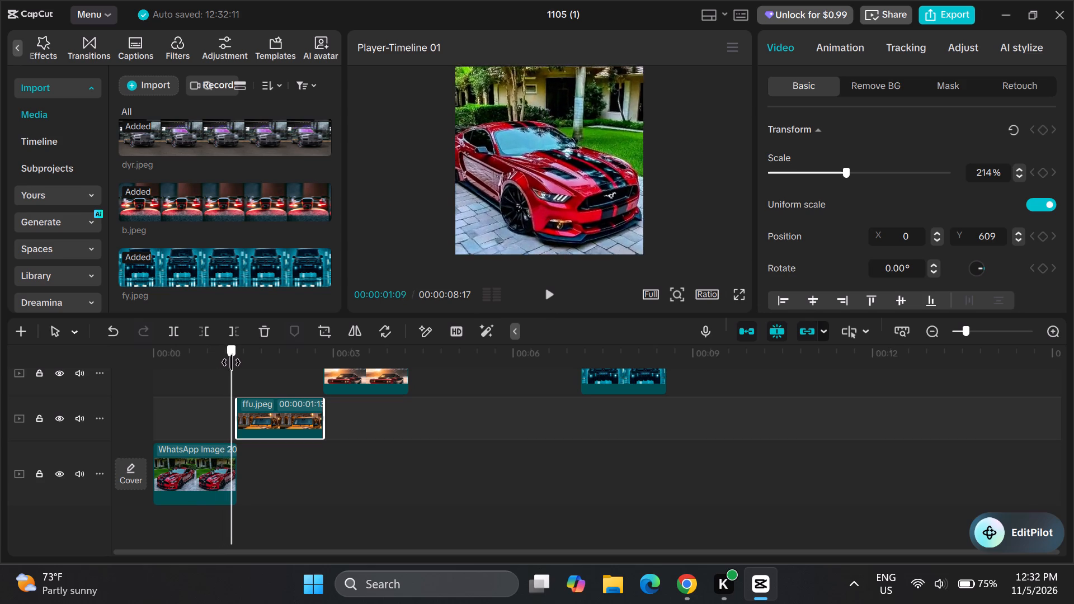
pyautogui.moveTo(231, 362); pyautogui.dragTo(233, 362)
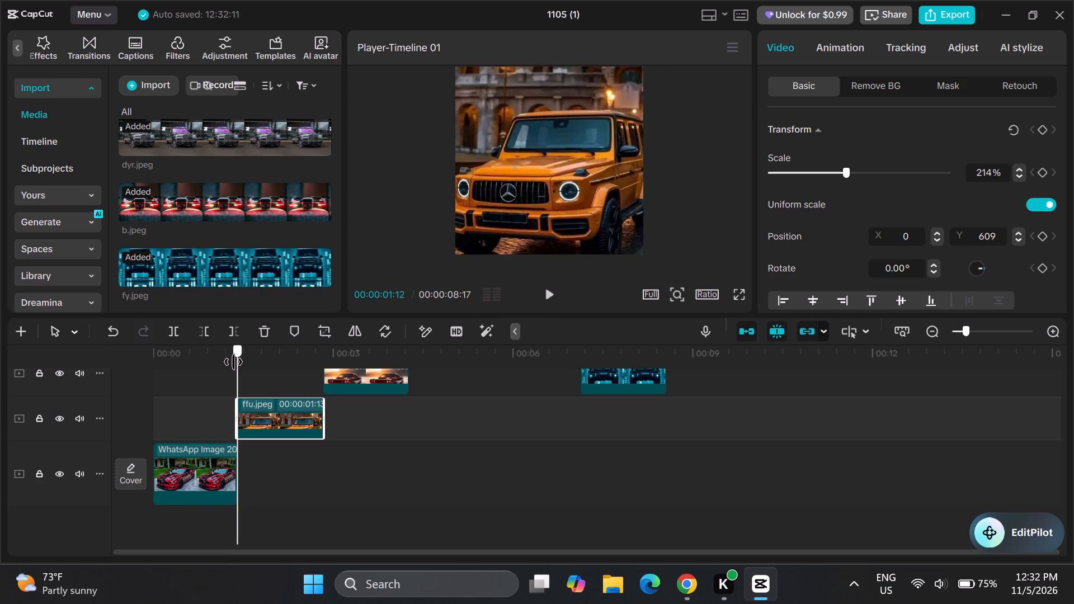
pyautogui.moveTo(233, 362); pyautogui.dragTo(231, 362)
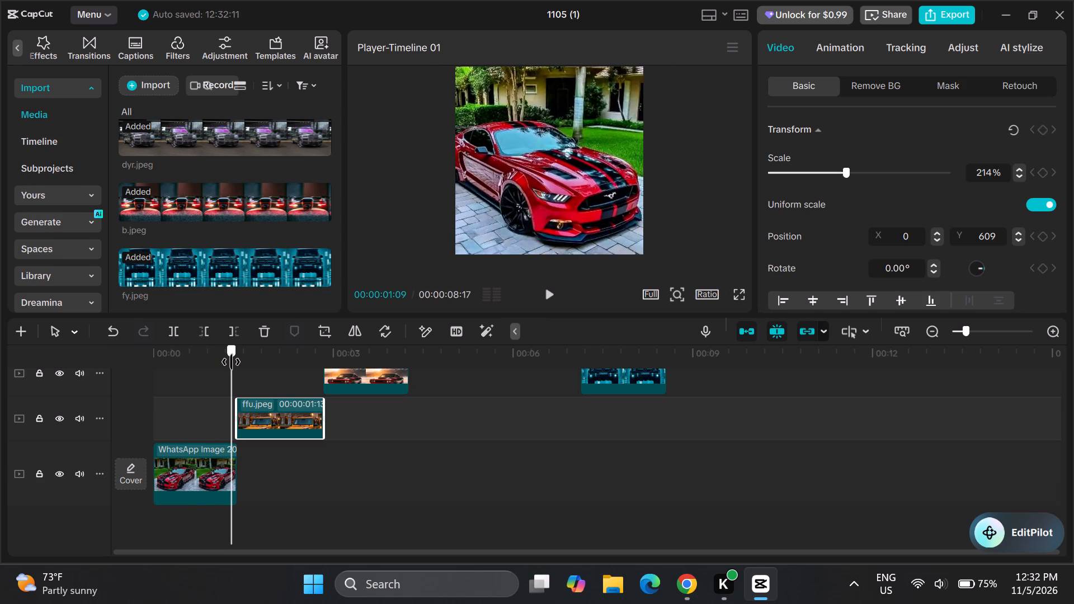
pyautogui.moveTo(231, 362); pyautogui.dragTo(233, 362)
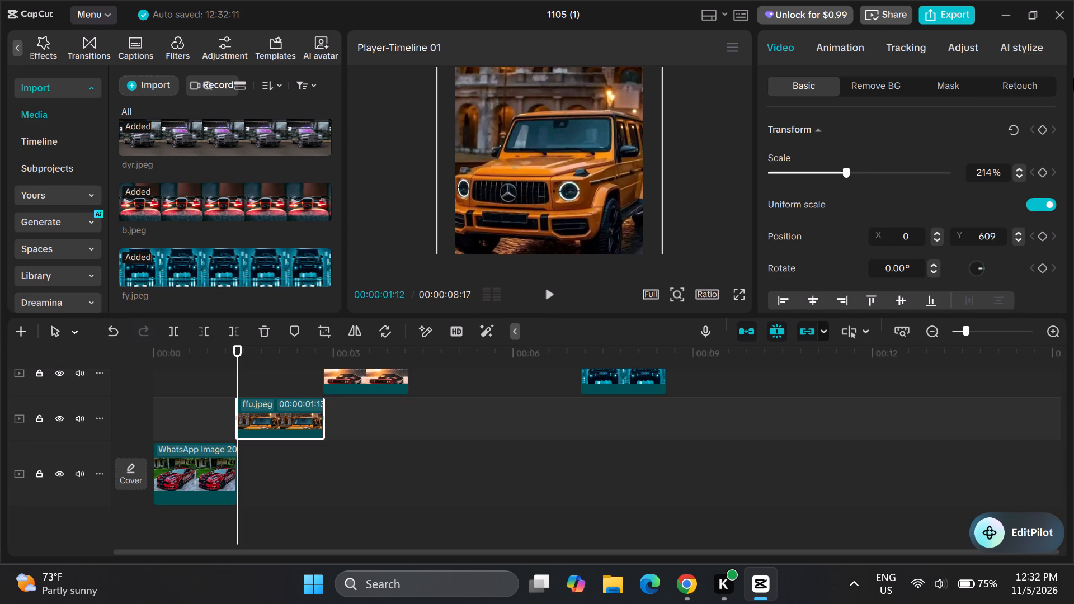
# Add a transform keyframe to the ffu.jpeg clip at 00:00:01:12 and set its scale to 500%.
pyautogui.click(1044, 125)
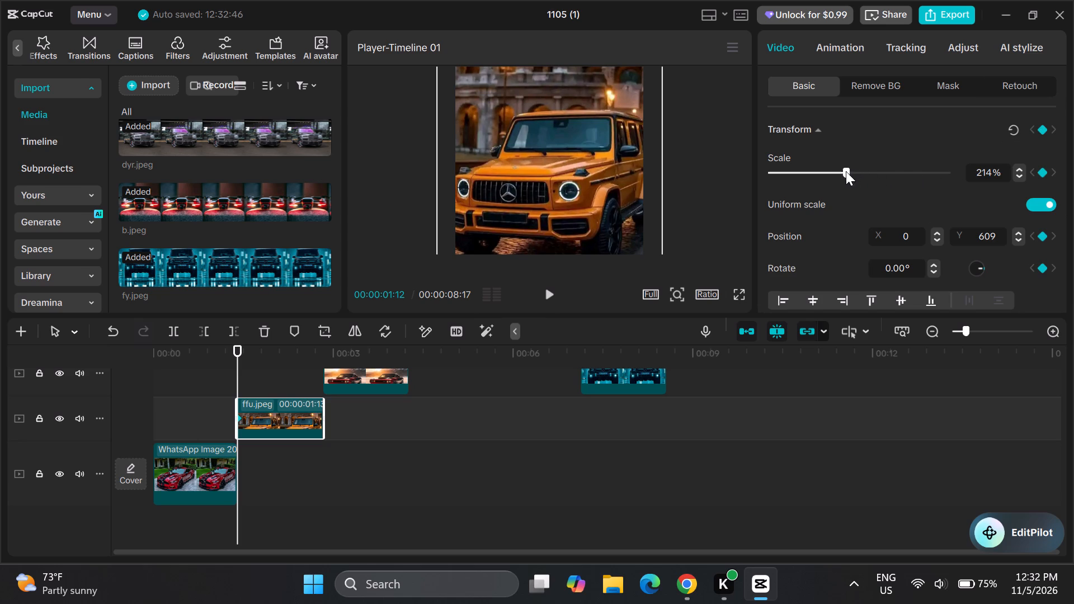
pyautogui.moveTo(849, 171); pyautogui.dragTo(870, 168)
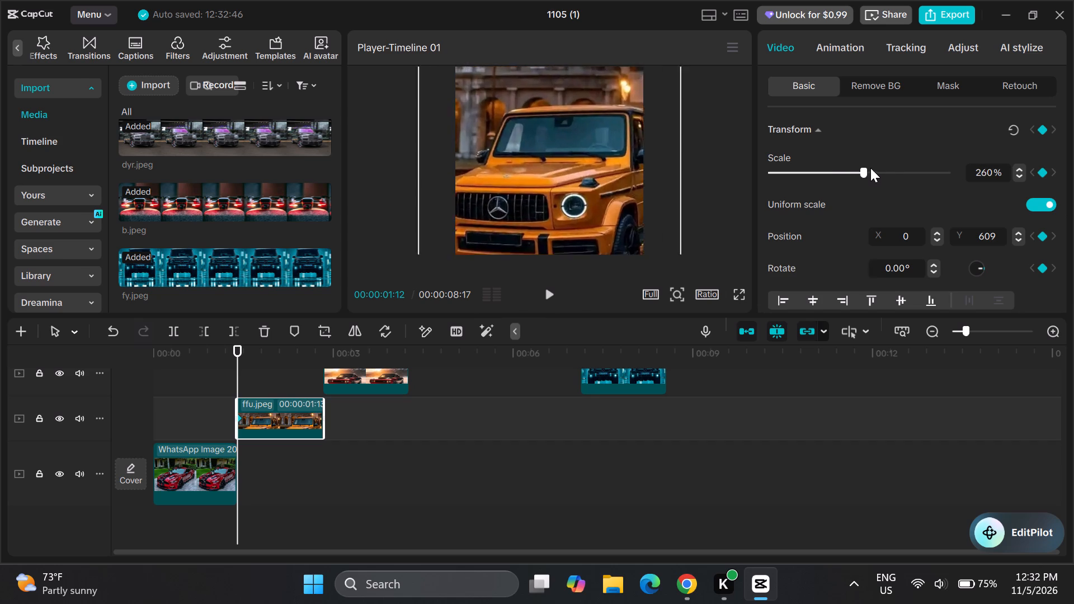
pyautogui.moveTo(870, 168); pyautogui.dragTo(887, 167)
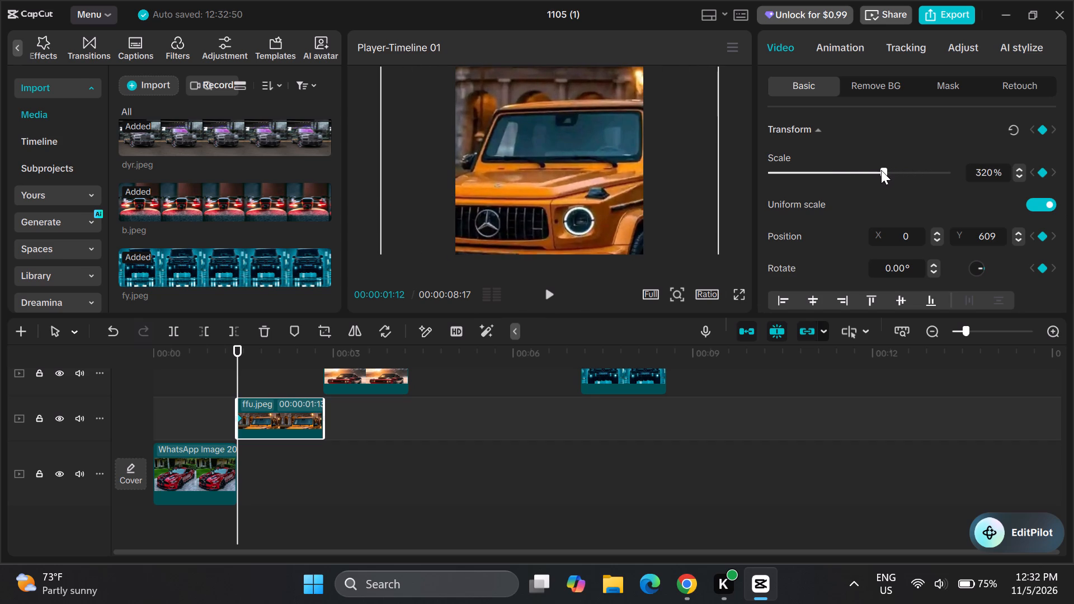
pyautogui.moveTo(881, 169); pyautogui.dragTo(935, 171)
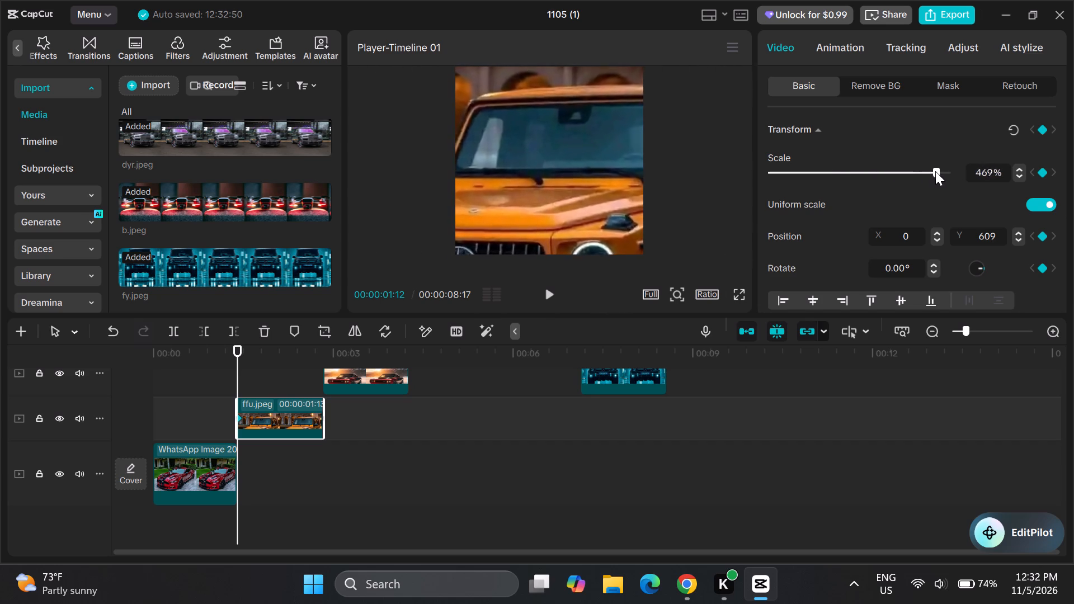
pyautogui.moveTo(935, 171); pyautogui.dragTo(949, 172)
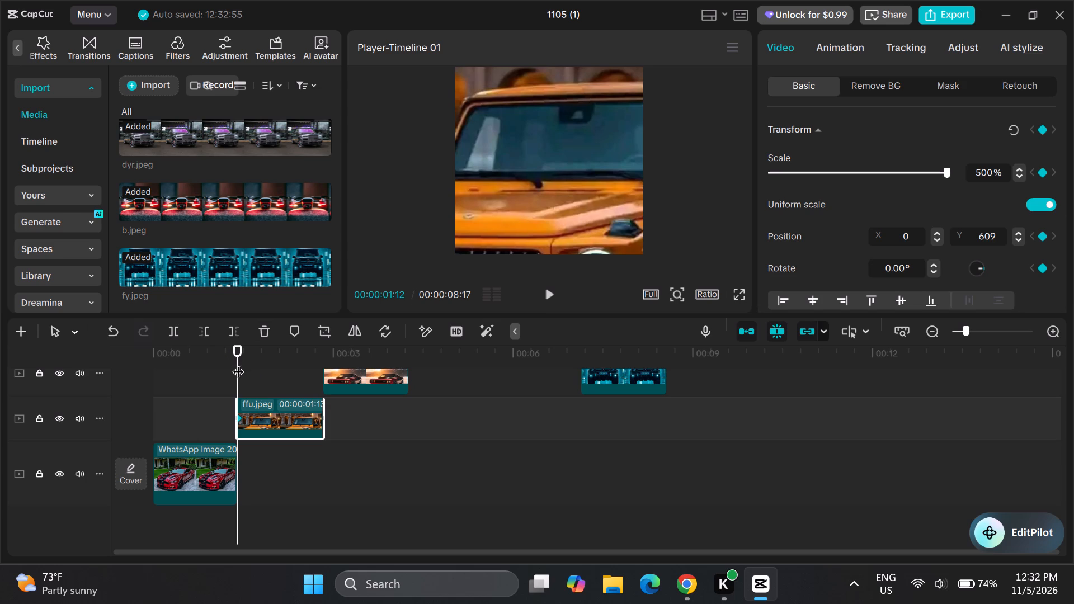
# Add a second transform keyframe to the ffu.jpeg clip at 00:00:02:22 and set its scale to 209%.
pyautogui.moveTo(235, 360); pyautogui.dragTo(310, 361)
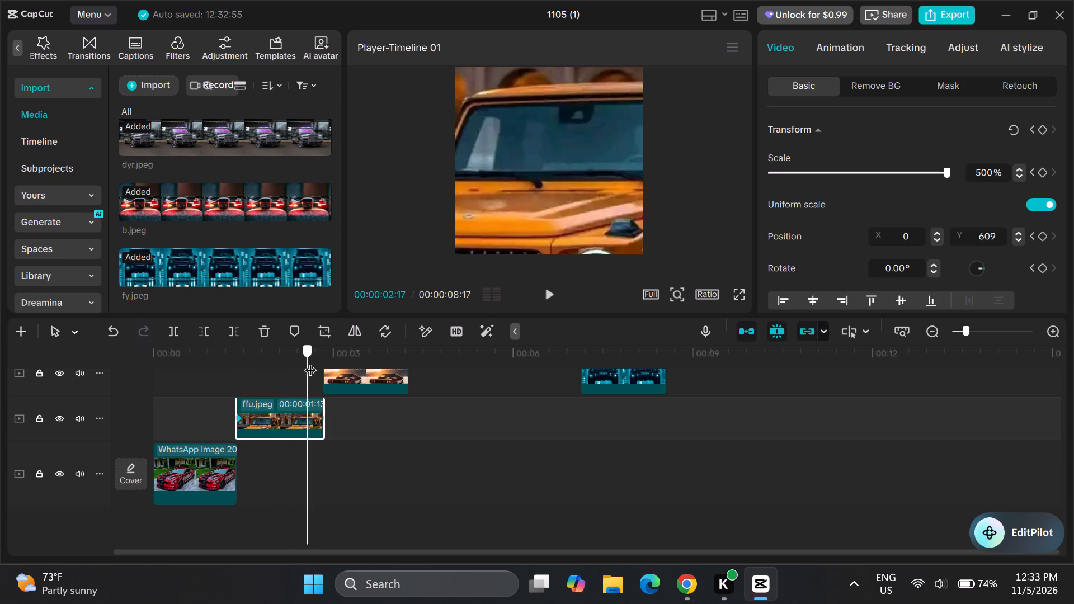
pyautogui.moveTo(310, 361); pyautogui.dragTo(322, 361)
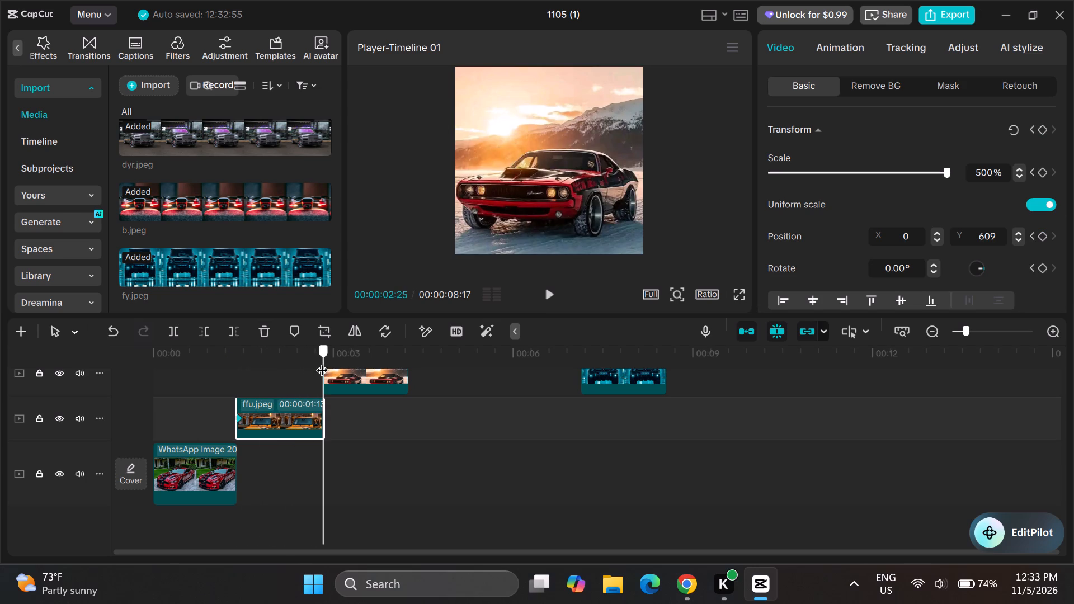
pyautogui.moveTo(322, 361); pyautogui.dragTo(315, 361)
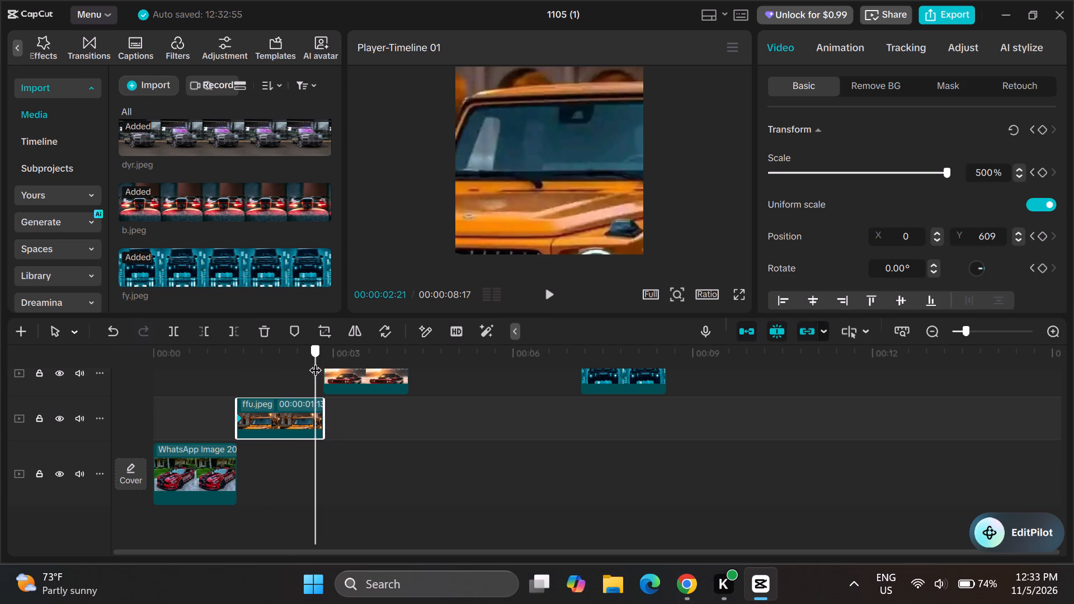
pyautogui.moveTo(315, 361); pyautogui.dragTo(317, 361)
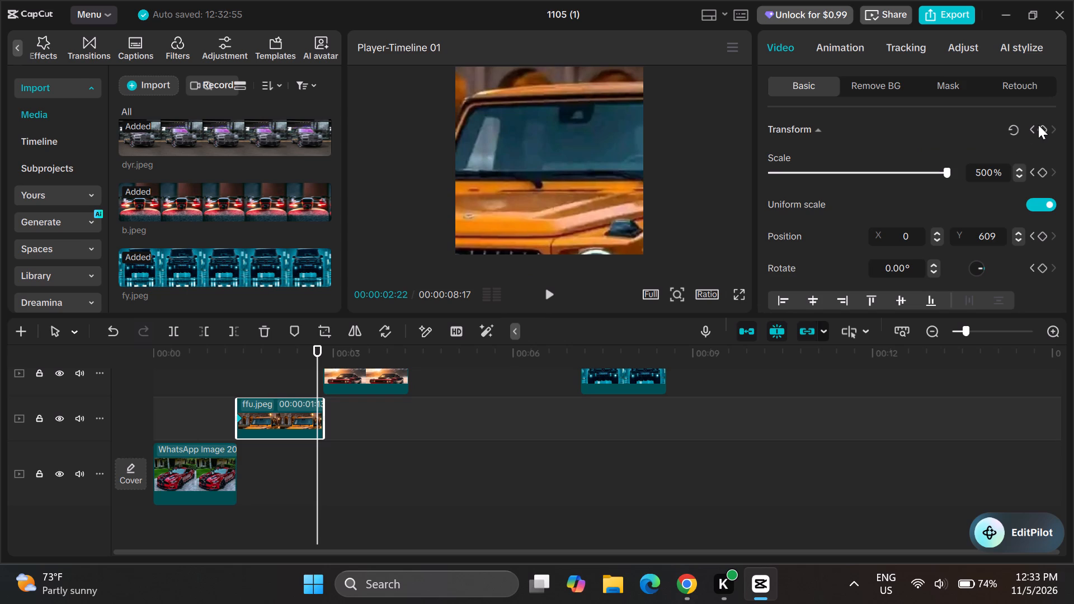
pyautogui.click(1038, 125)
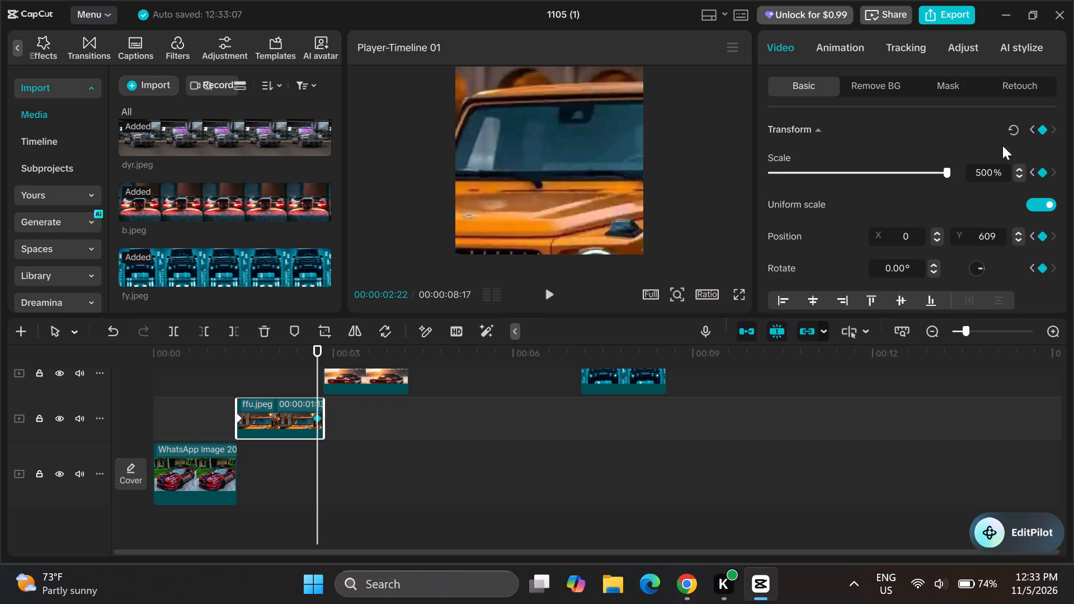
pyautogui.moveTo(942, 171); pyautogui.dragTo(904, 178)
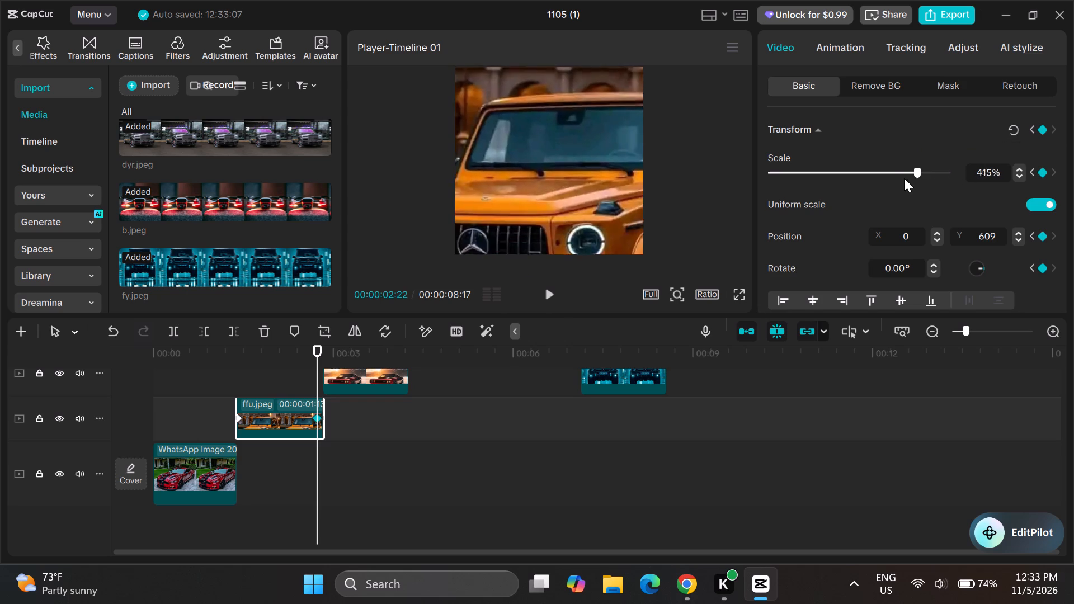
pyautogui.moveTo(904, 178); pyautogui.dragTo(849, 190)
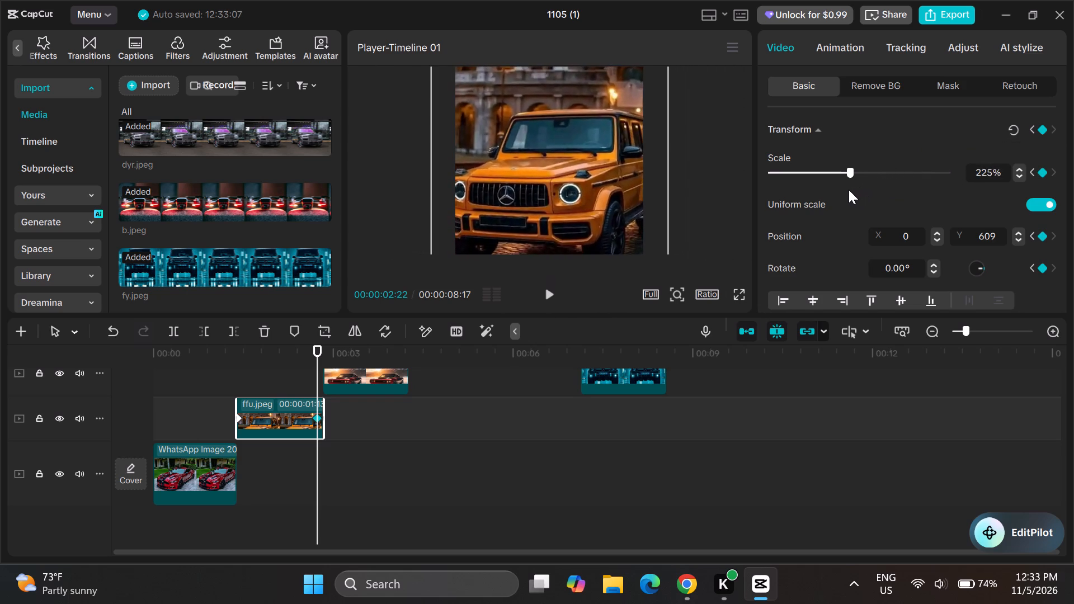
pyautogui.moveTo(849, 190); pyautogui.dragTo(845, 191)
pyautogui.click(845, 171)
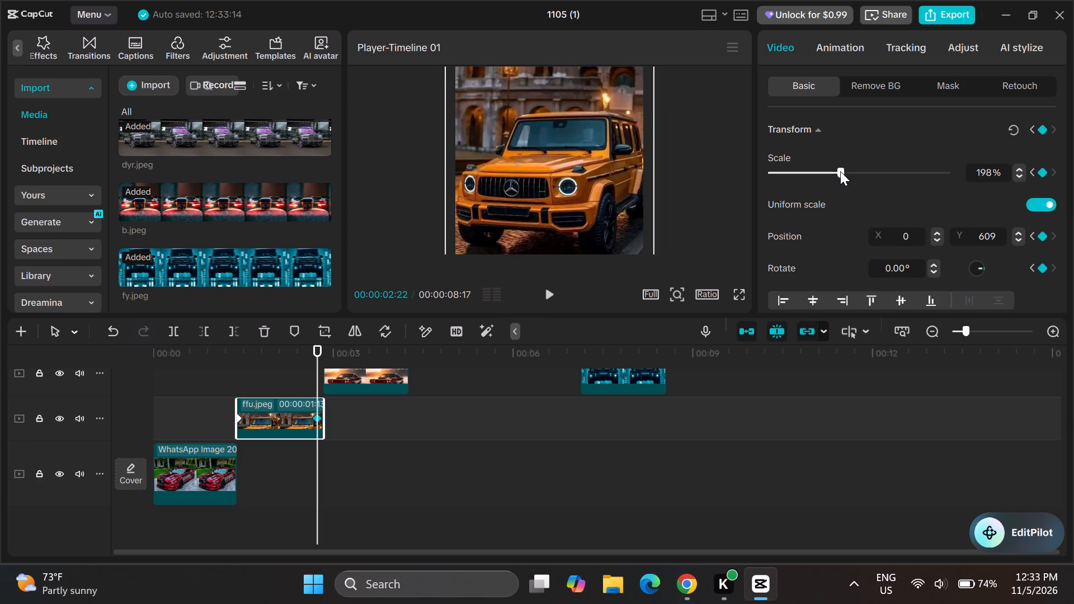
pyautogui.click(847, 171)
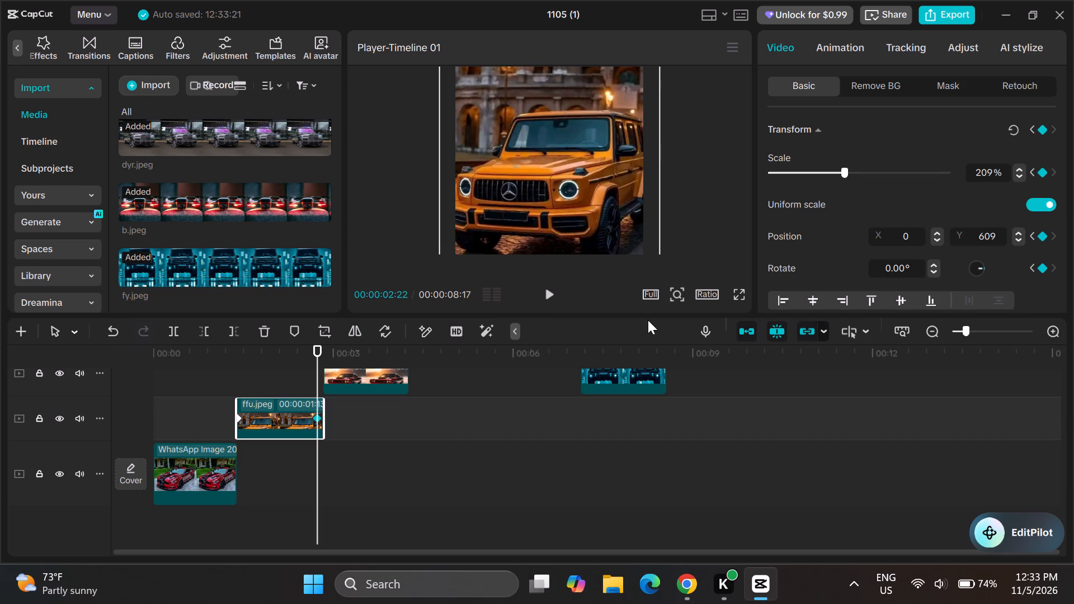
# Play the timeline from the start, pausing within the ffu.jpeg clip to review its new zoom animation.
pyautogui.hscroll(4, 420, 439)
pyautogui.moveTo(315, 371); pyautogui.dragTo(138, 408)
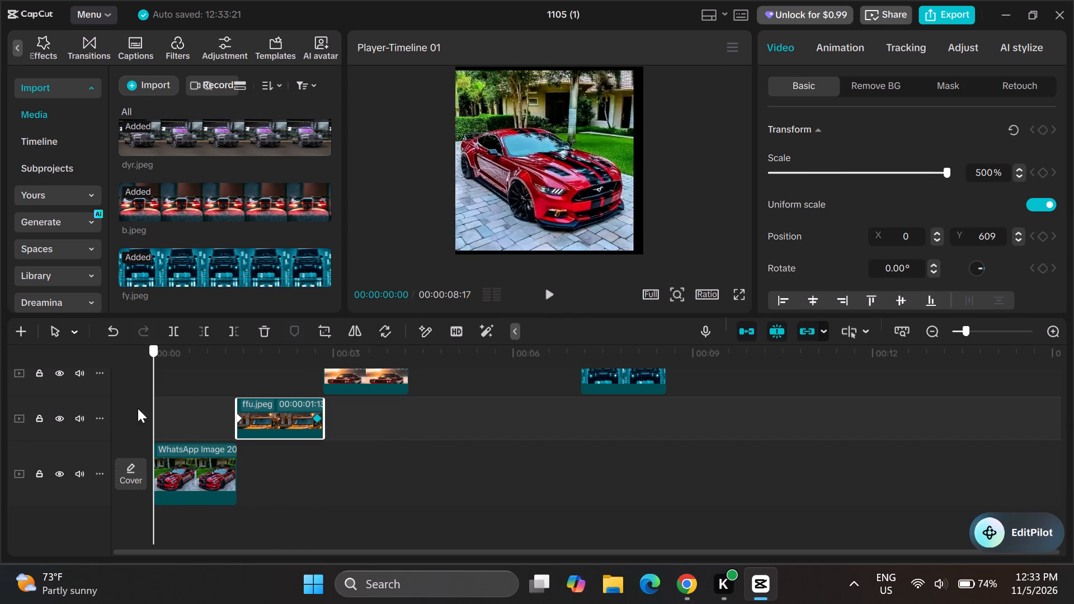
pyautogui.moveTo(138, 408); pyautogui.dragTo(124, 409)
pyautogui.click(548, 291)
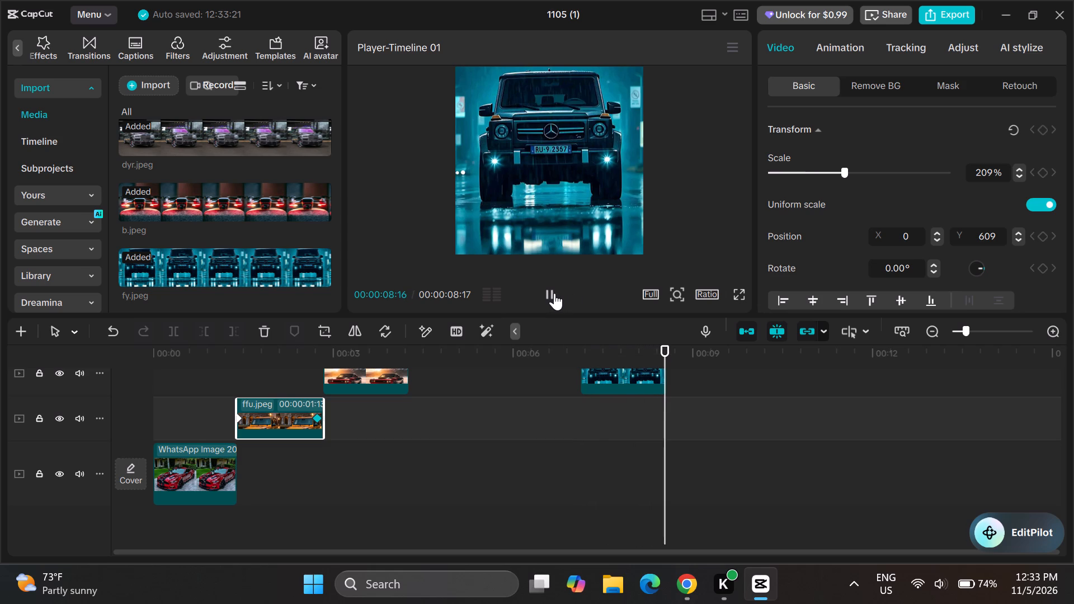
pyautogui.click(550, 293)
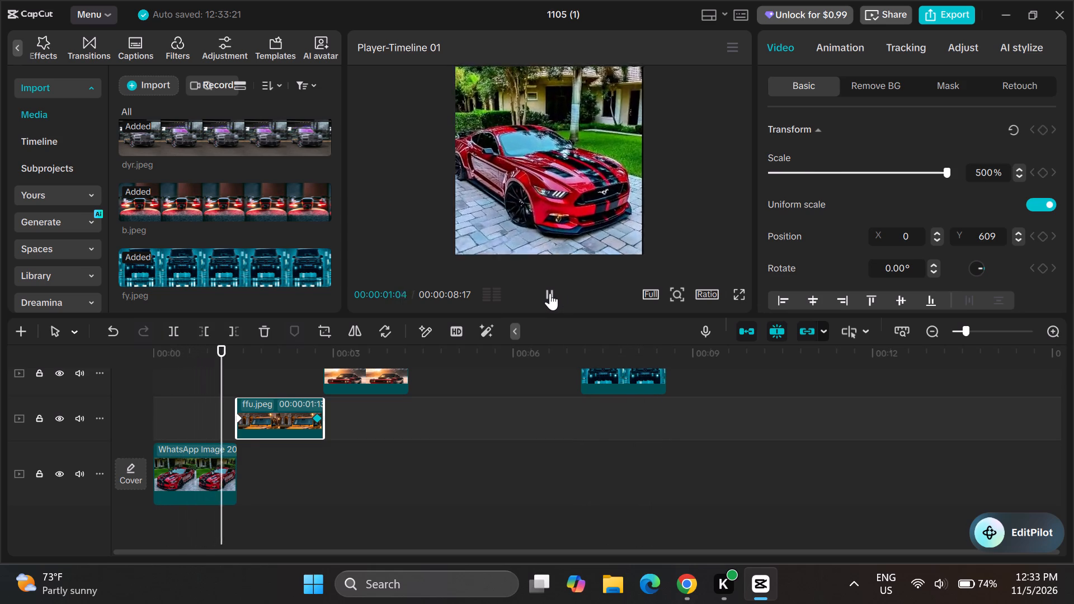
pyautogui.click(550, 293)
pyautogui.click(550, 293)
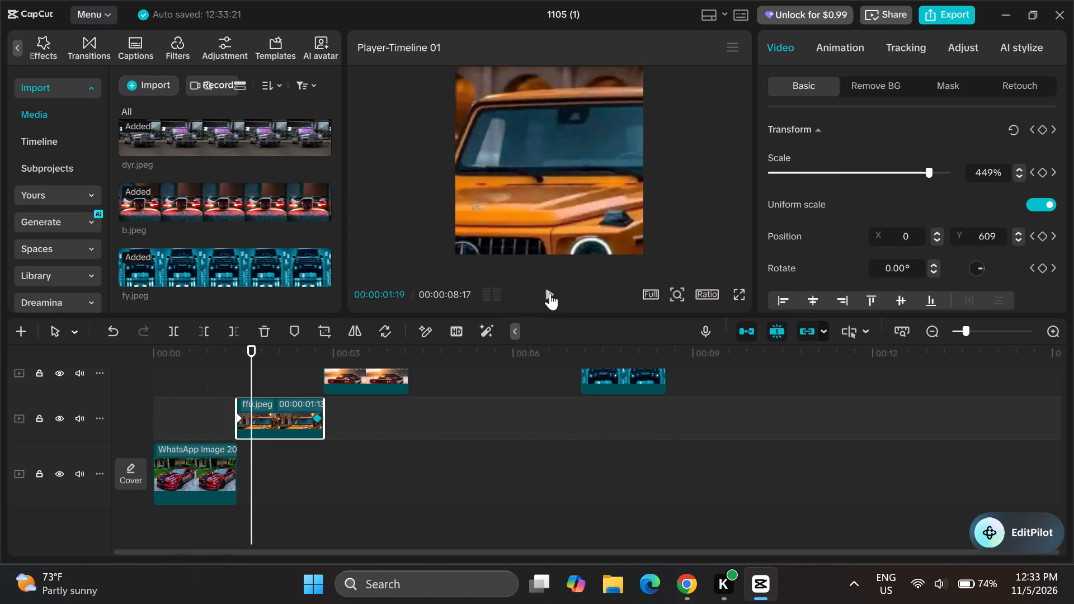
pyautogui.click(550, 293)
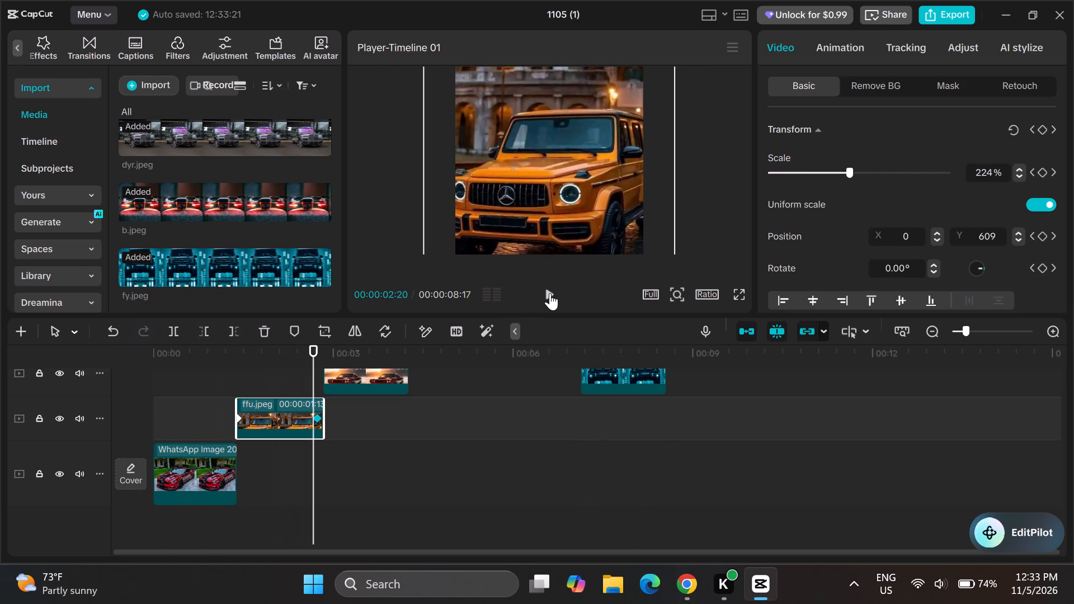
pyautogui.click(550, 293)
pyautogui.click(550, 293)
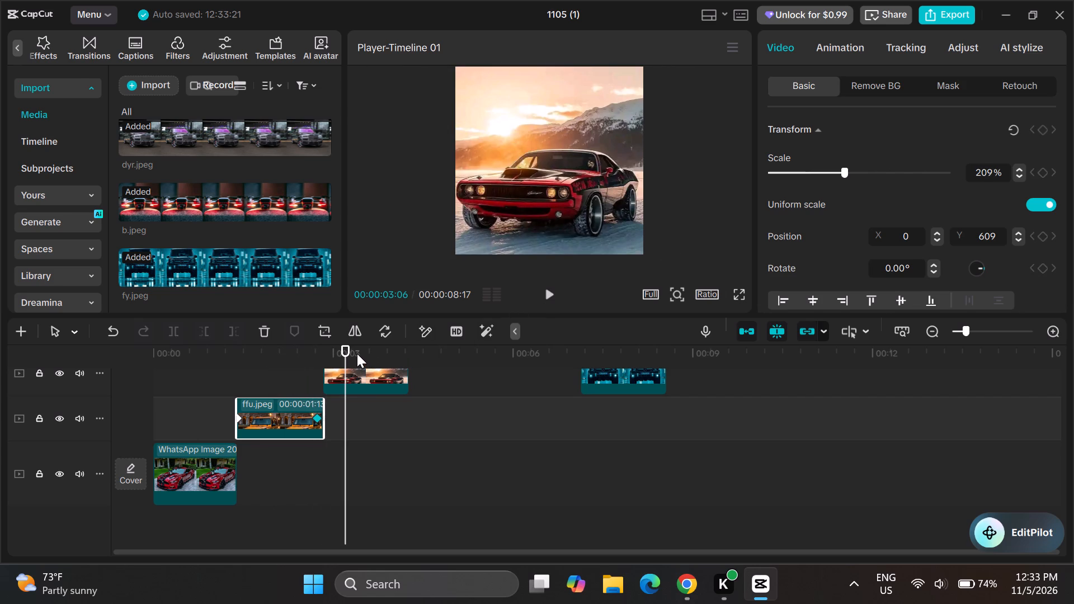
# Add a mask to the gui.jpeg clip with the playhead at the clip's start, 00:00:02:25.
pyautogui.moveTo(347, 350); pyautogui.dragTo(325, 355)
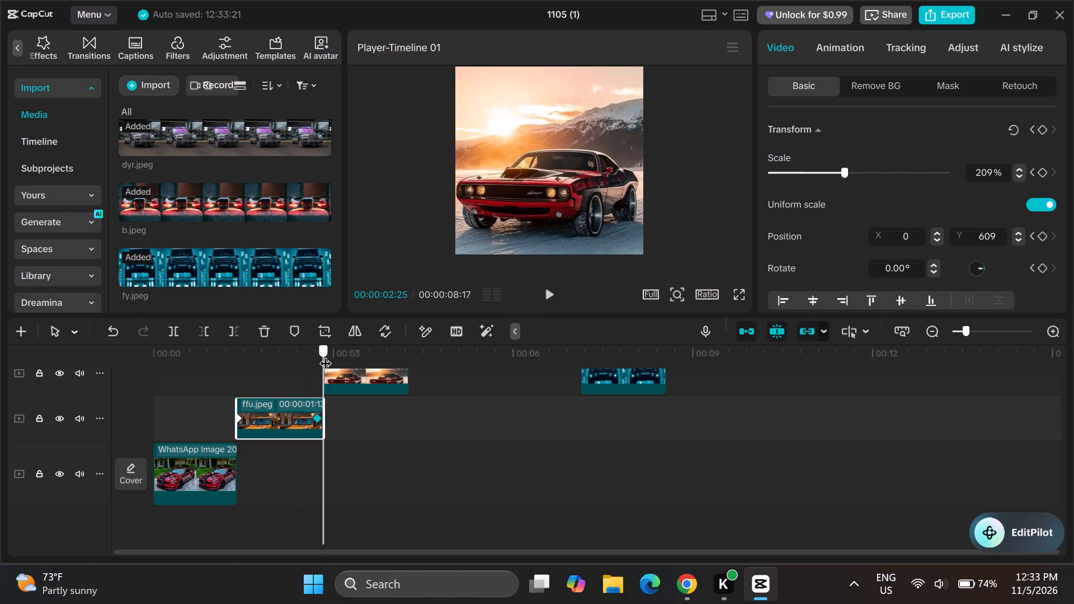
pyautogui.moveTo(325, 355); pyautogui.dragTo(326, 357)
pyautogui.click(360, 379)
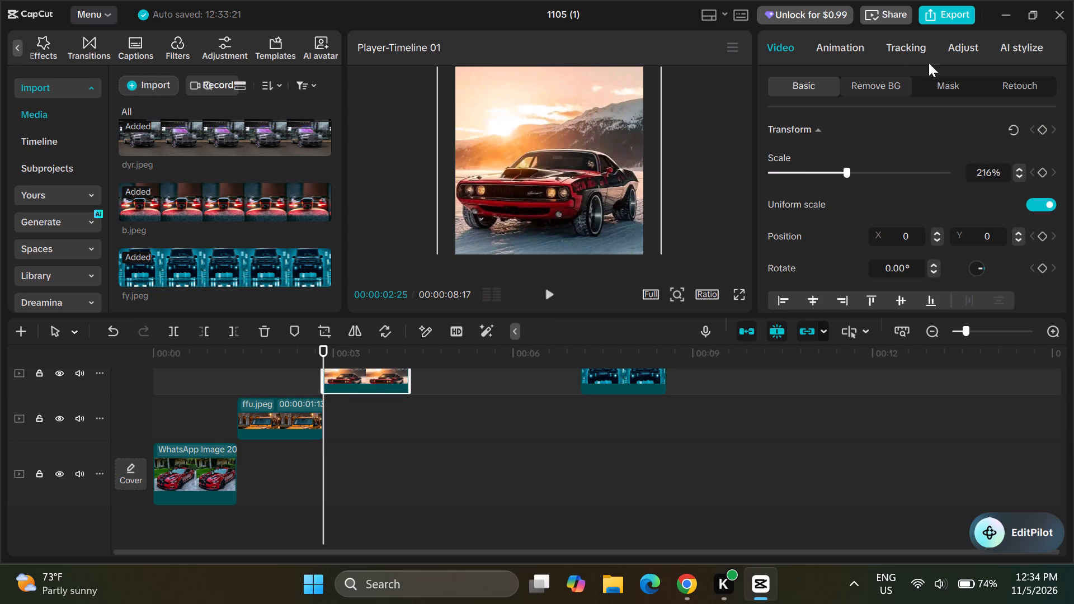
pyautogui.click(951, 79)
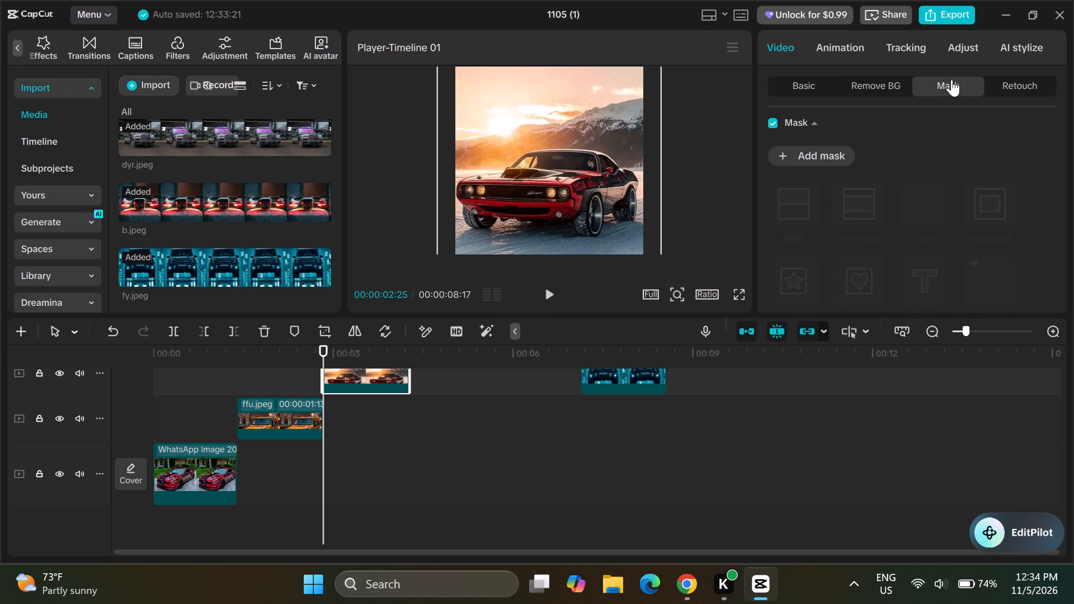
pyautogui.click(781, 155)
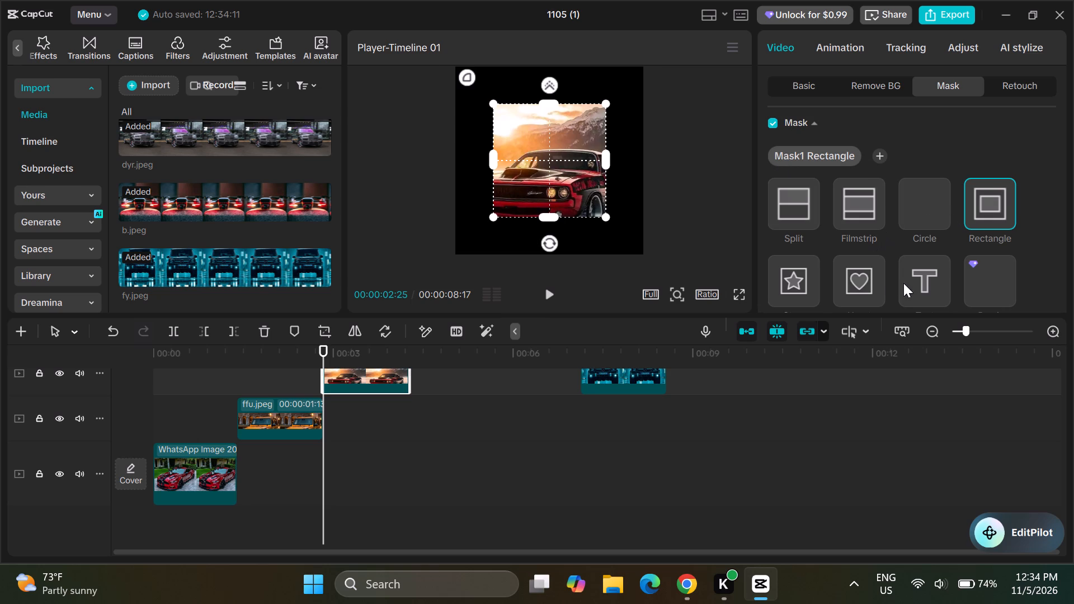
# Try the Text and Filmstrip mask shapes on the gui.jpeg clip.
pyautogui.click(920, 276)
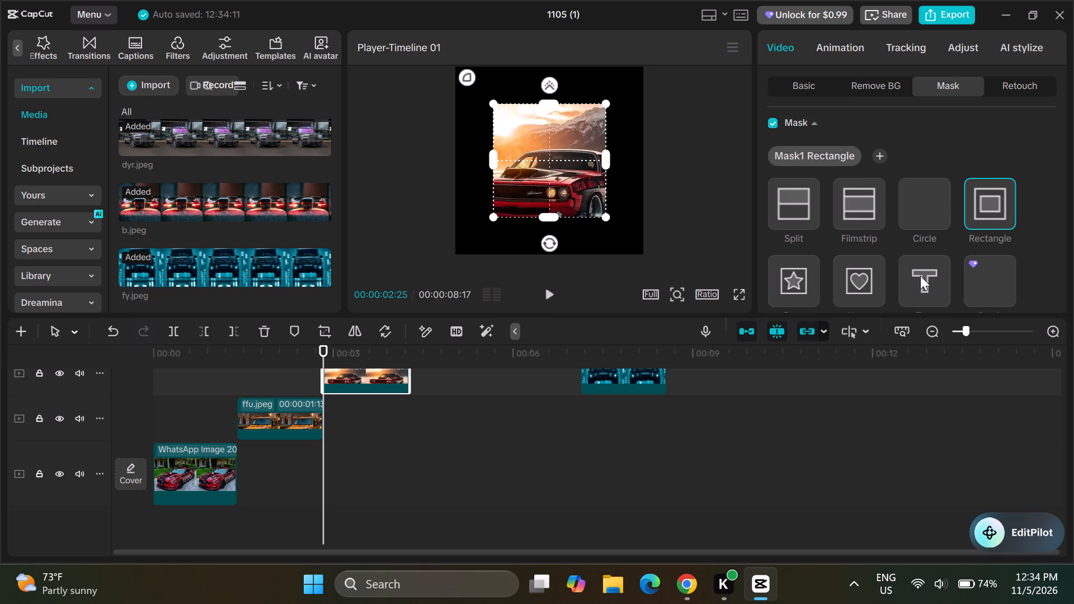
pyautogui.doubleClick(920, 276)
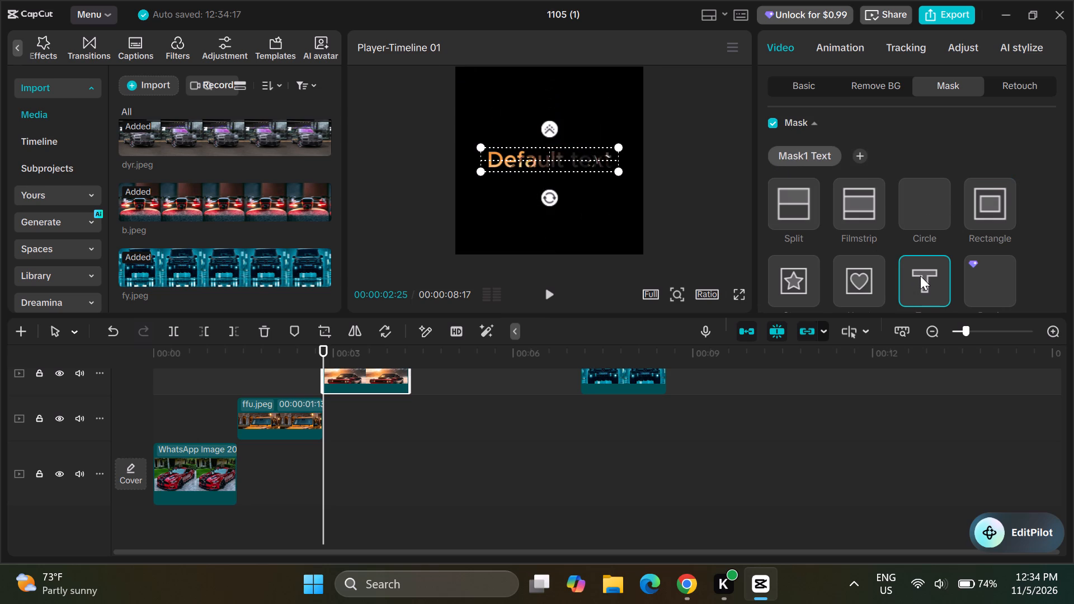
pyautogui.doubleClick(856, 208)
# Apply a Split mask to the gui.jpeg clip, feathered to 100 and rotated to 148°.
pyautogui.doubleClick(792, 207)
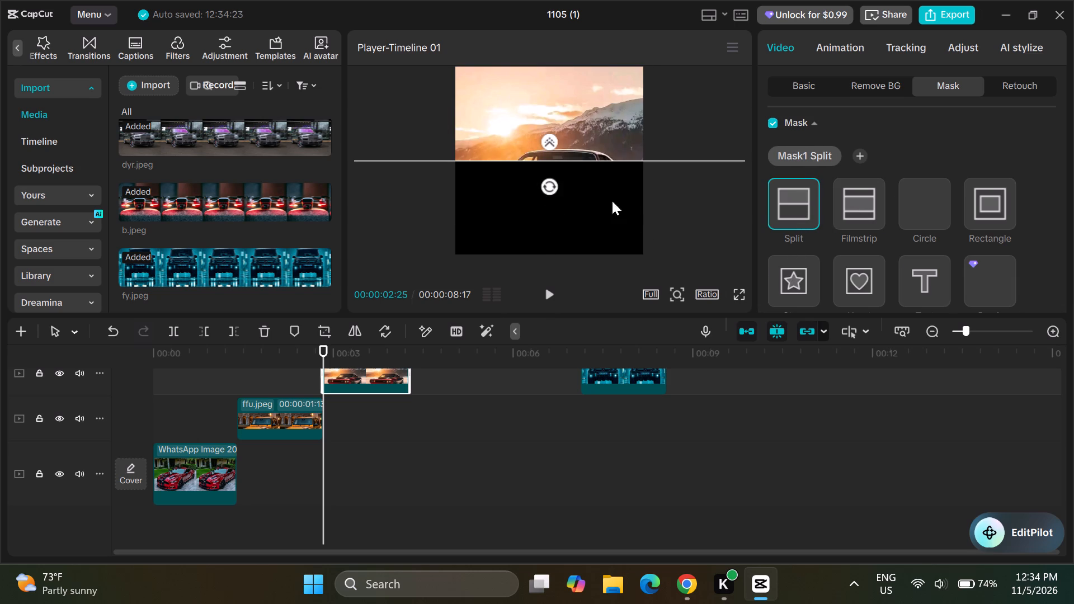
pyautogui.moveTo(546, 139); pyautogui.dragTo(542, 115)
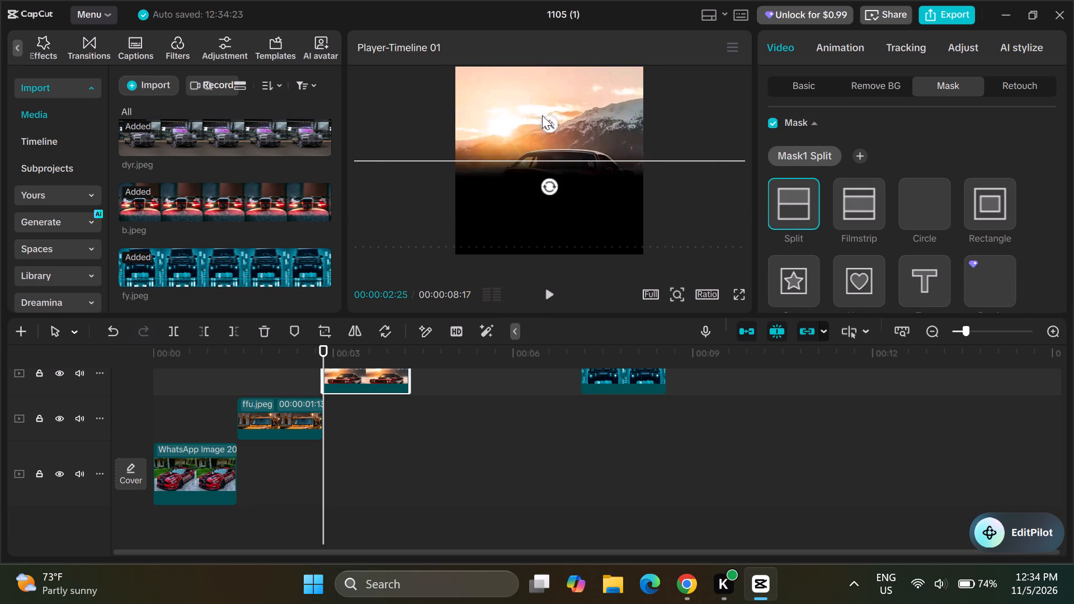
pyautogui.moveTo(542, 115); pyautogui.dragTo(539, 89)
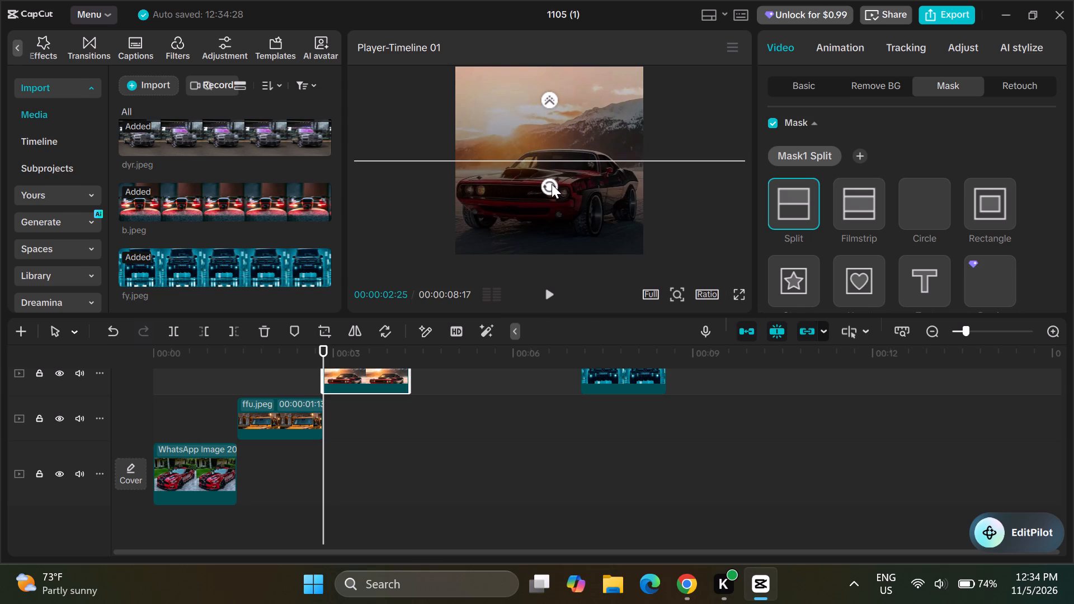
pyautogui.moveTo(552, 184); pyautogui.dragTo(496, 162)
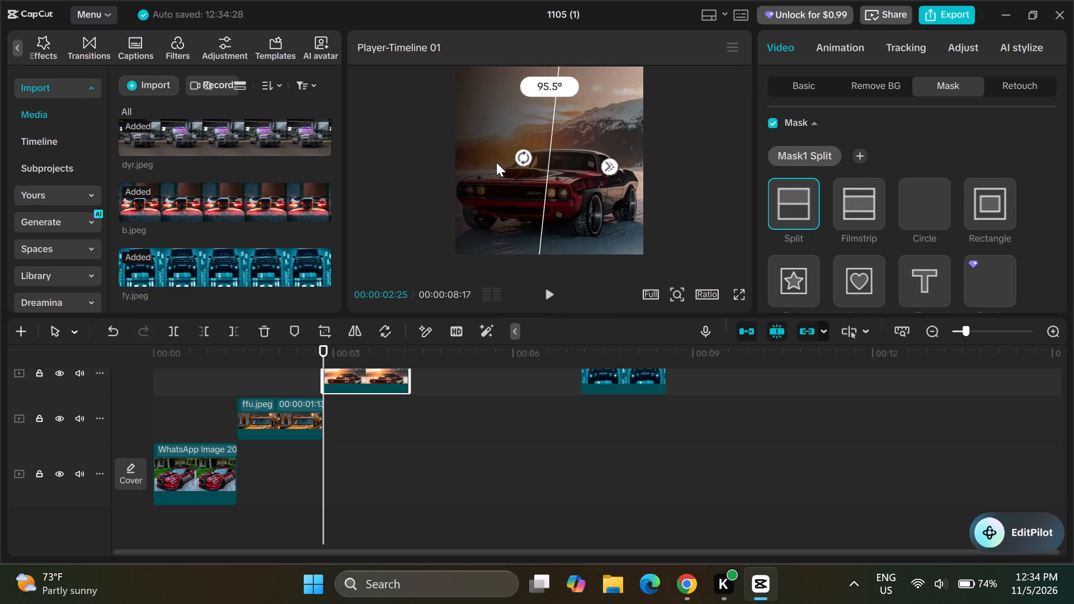
pyautogui.moveTo(496, 162); pyautogui.dragTo(508, 114)
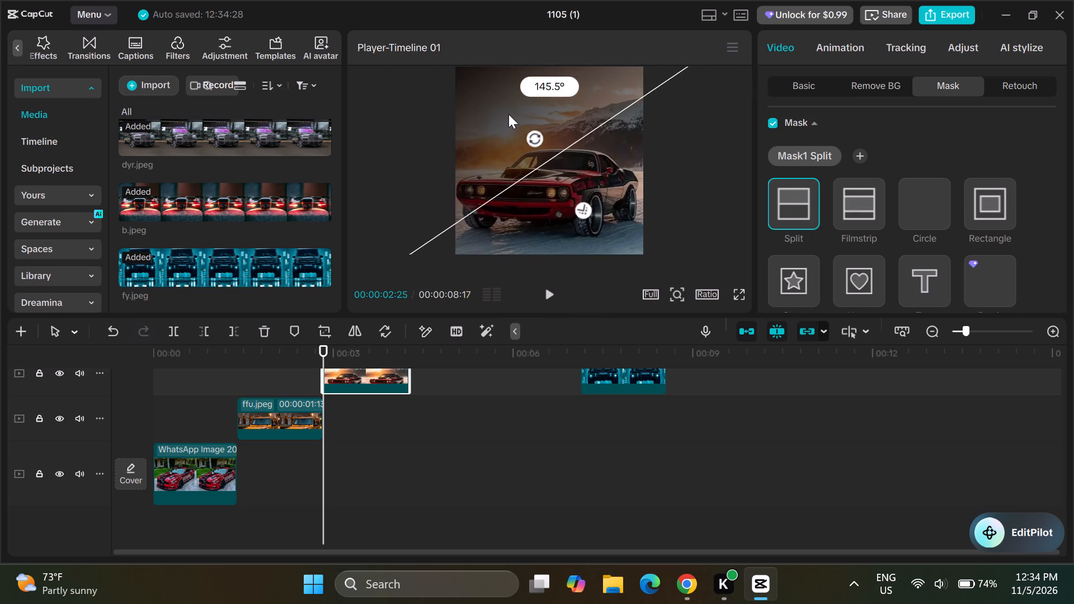
pyautogui.moveTo(508, 114); pyautogui.dragTo(510, 113)
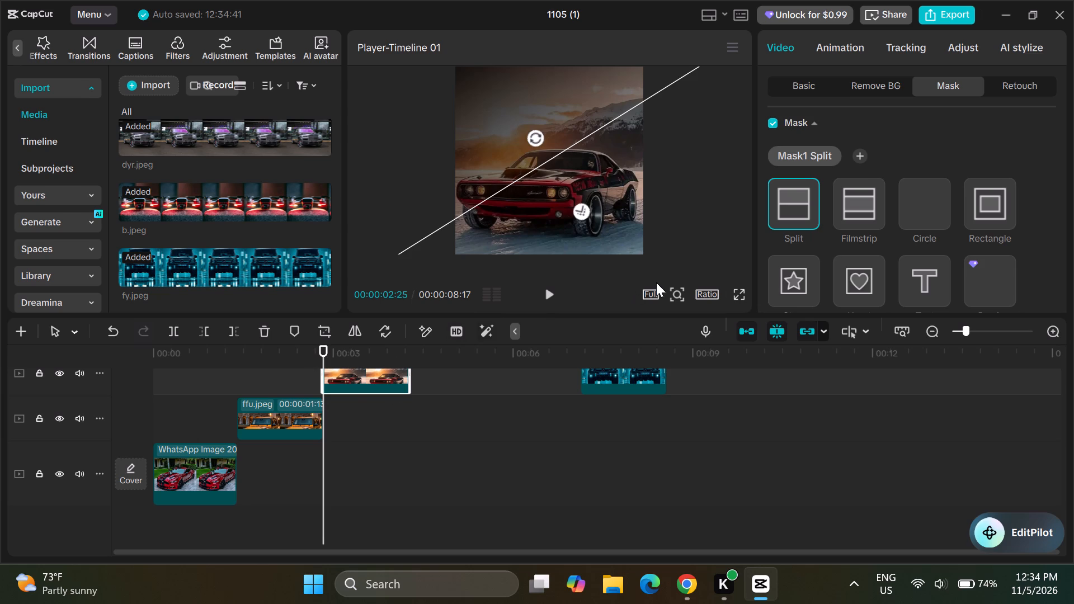
# Add a keyframe for all mask settings to the gui.jpeg clip at 00:00:02:25.
pyautogui.click(812, 79)
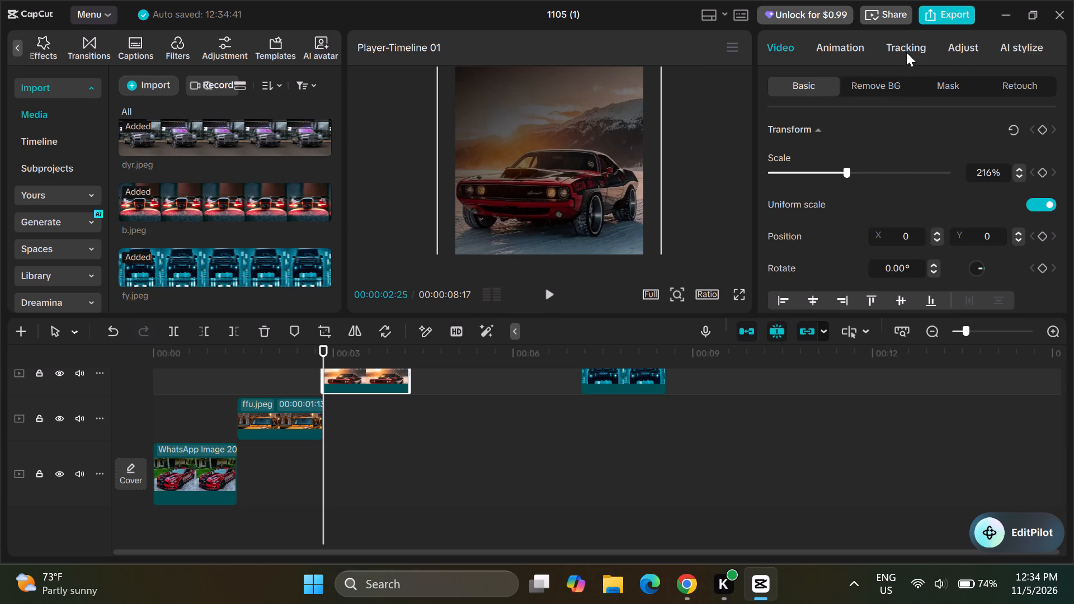
pyautogui.click(950, 89)
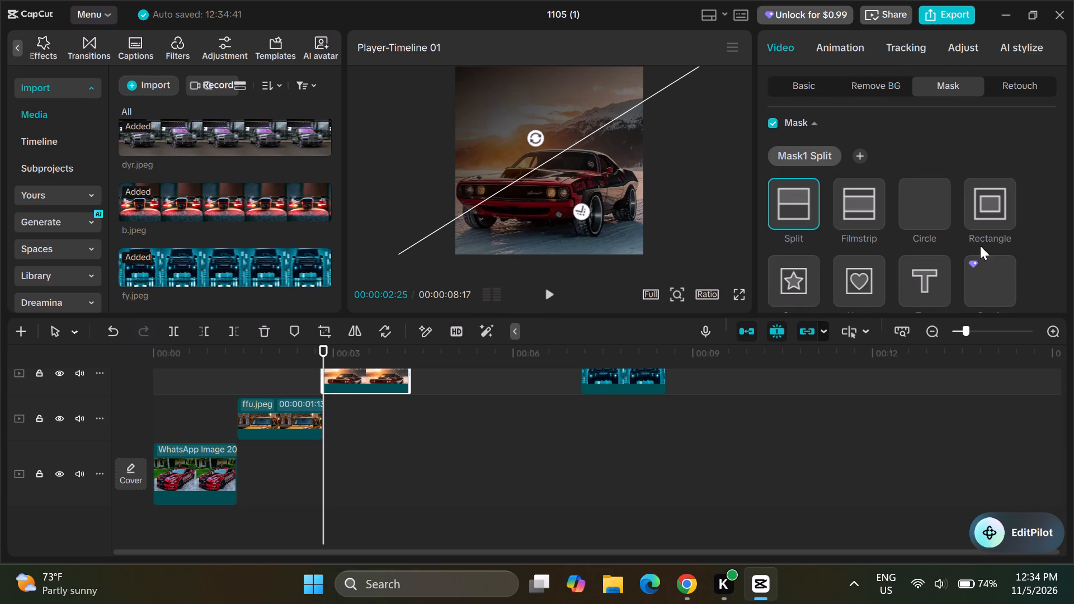
pyautogui.scroll(-1, 933, 290)
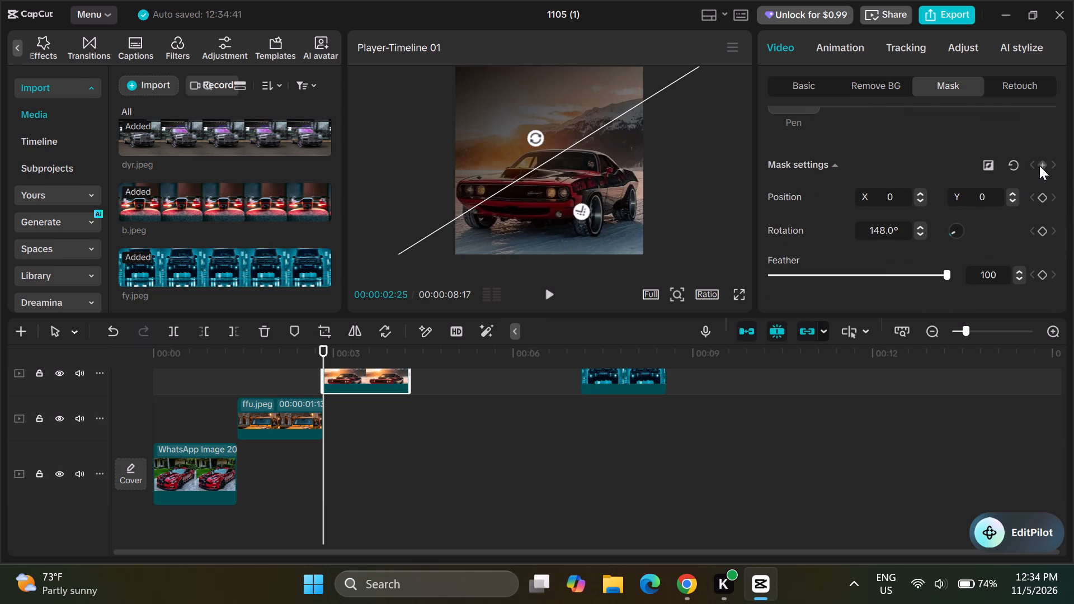
pyautogui.click(1042, 167)
# Move the playhead to the end of the gui.jpeg clip, at about 00:00:04:08.
pyautogui.scroll(1, 677, 458)
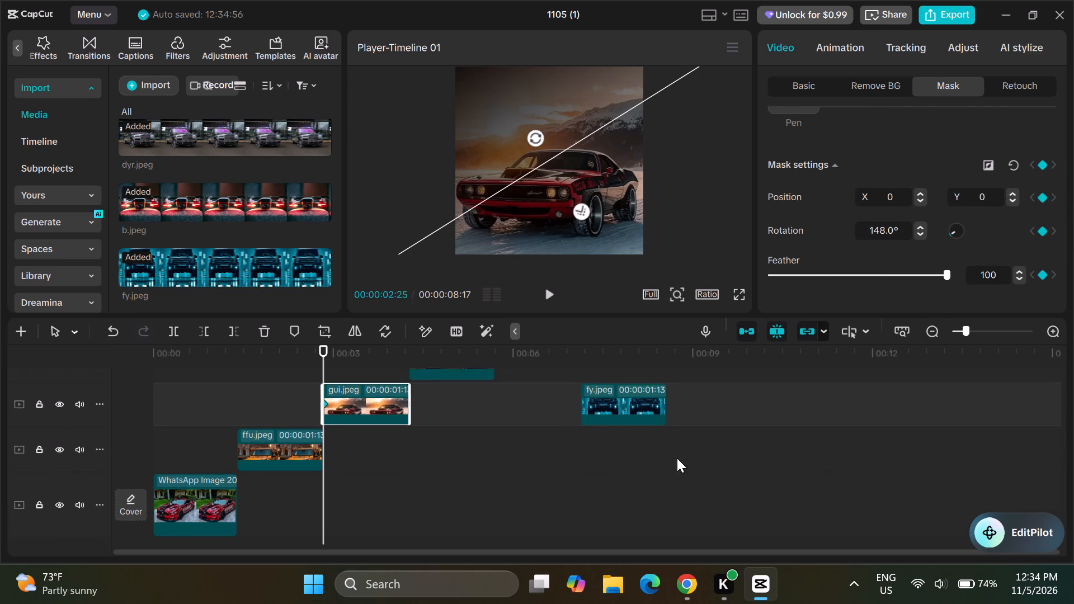
pyautogui.scroll(1, 677, 458)
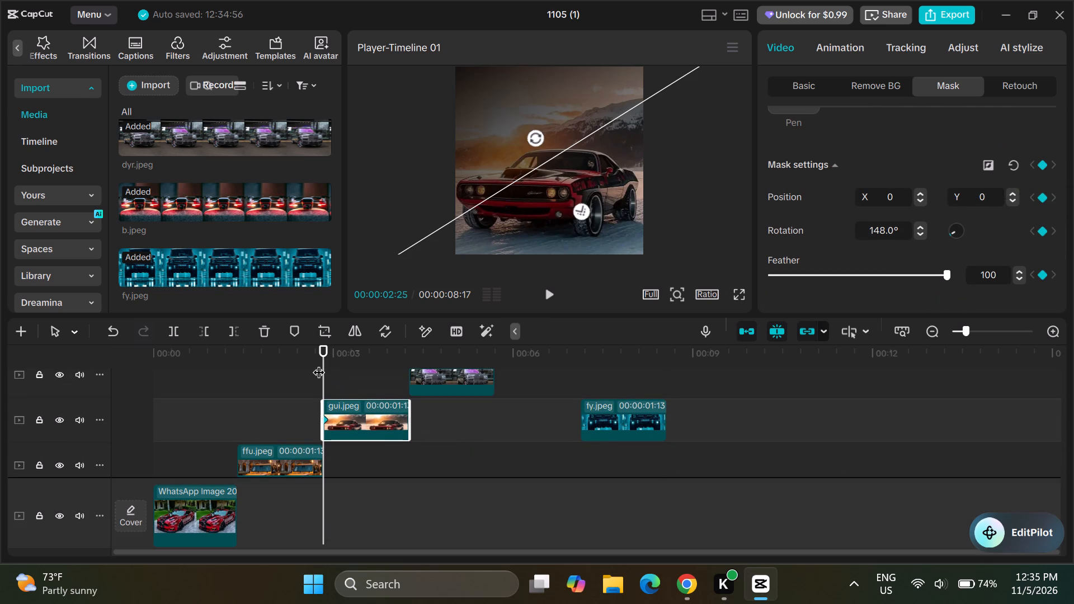
pyautogui.moveTo(323, 365); pyautogui.dragTo(362, 369)
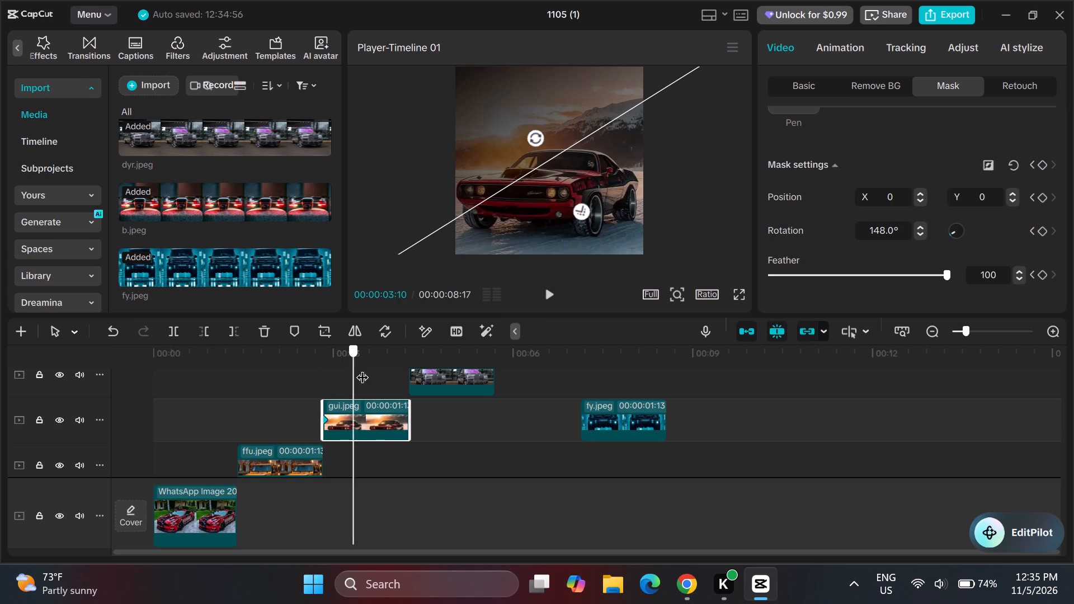
pyautogui.moveTo(362, 369); pyautogui.dragTo(401, 368)
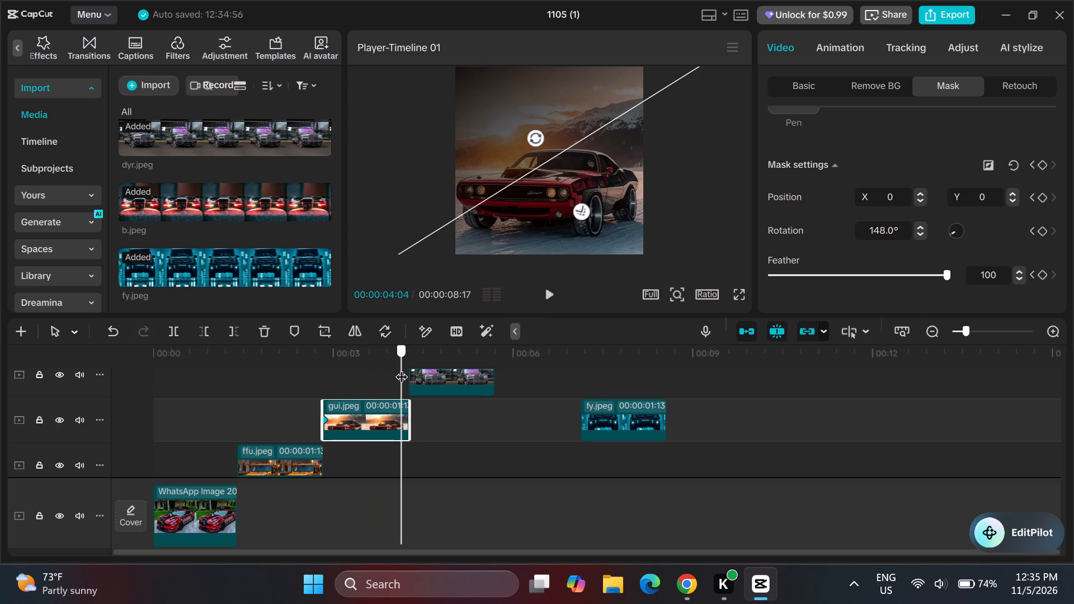
pyautogui.moveTo(401, 368); pyautogui.dragTo(404, 368)
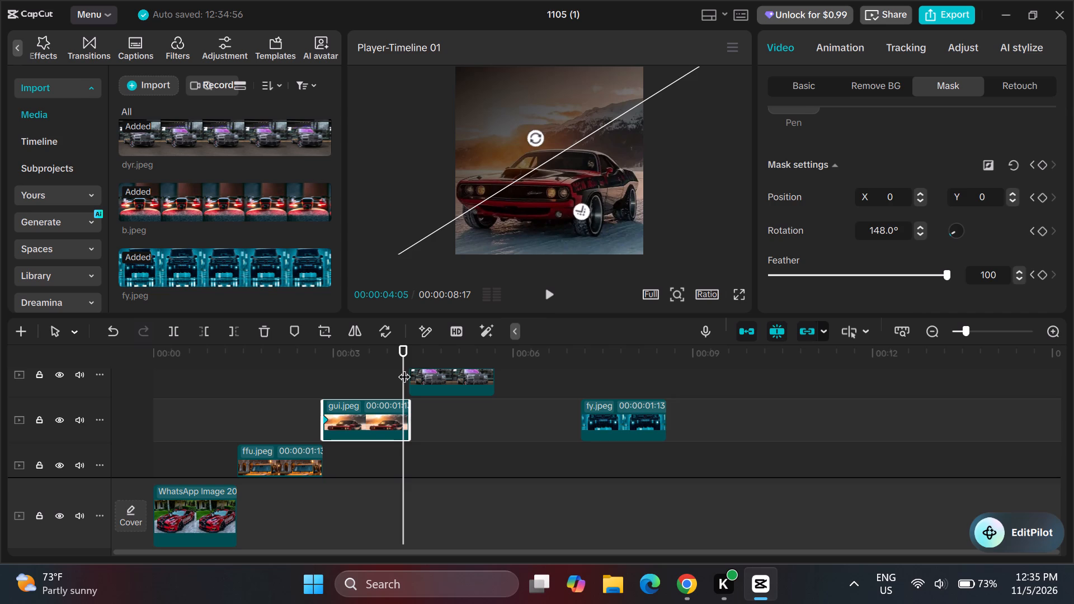
pyautogui.click(417, 367)
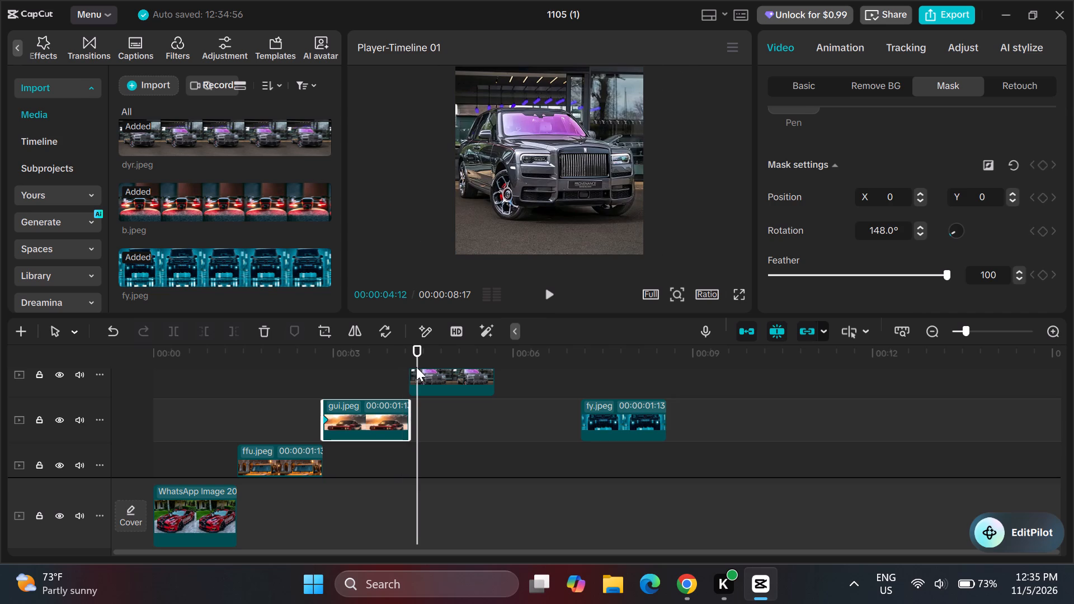
pyautogui.click(406, 367)
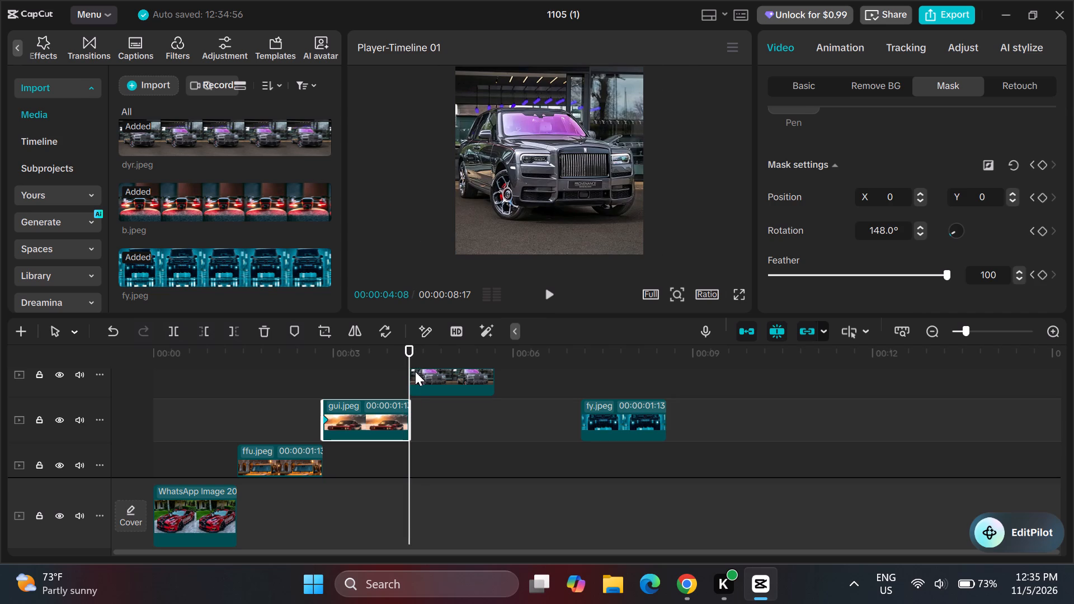
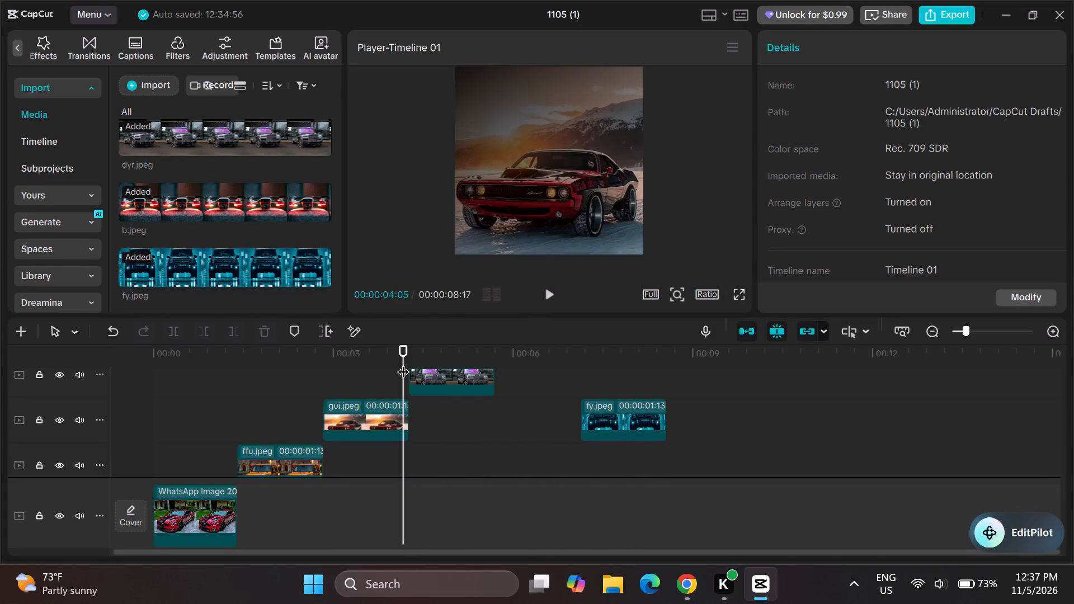
# Add a keyframe for all mask settings to the gui.jpeg clip at its end, 00:00:04:08.
pyautogui.click(388, 431)
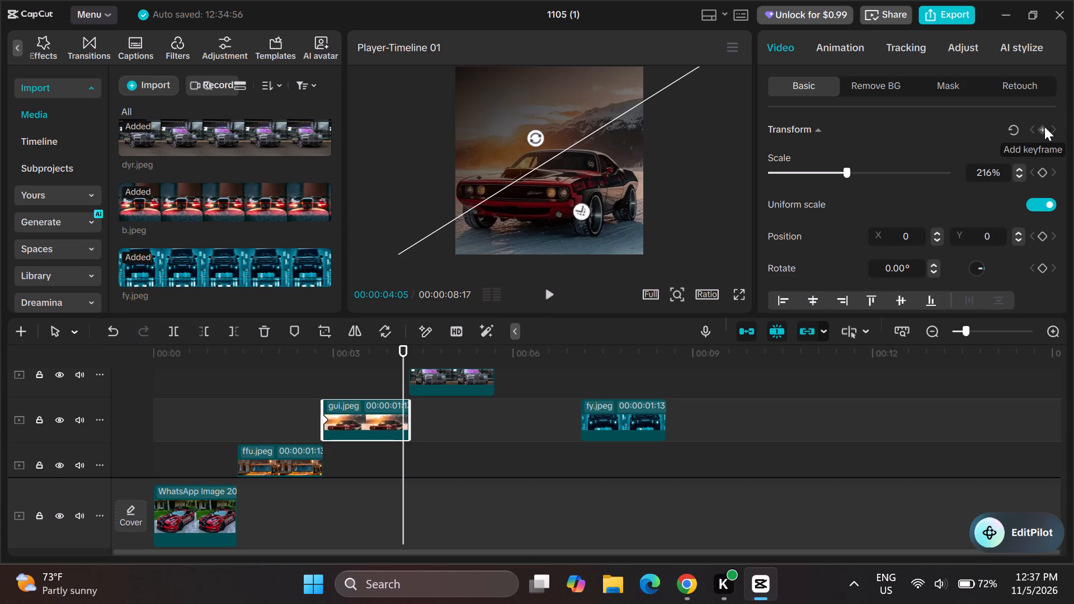
pyautogui.click(947, 79)
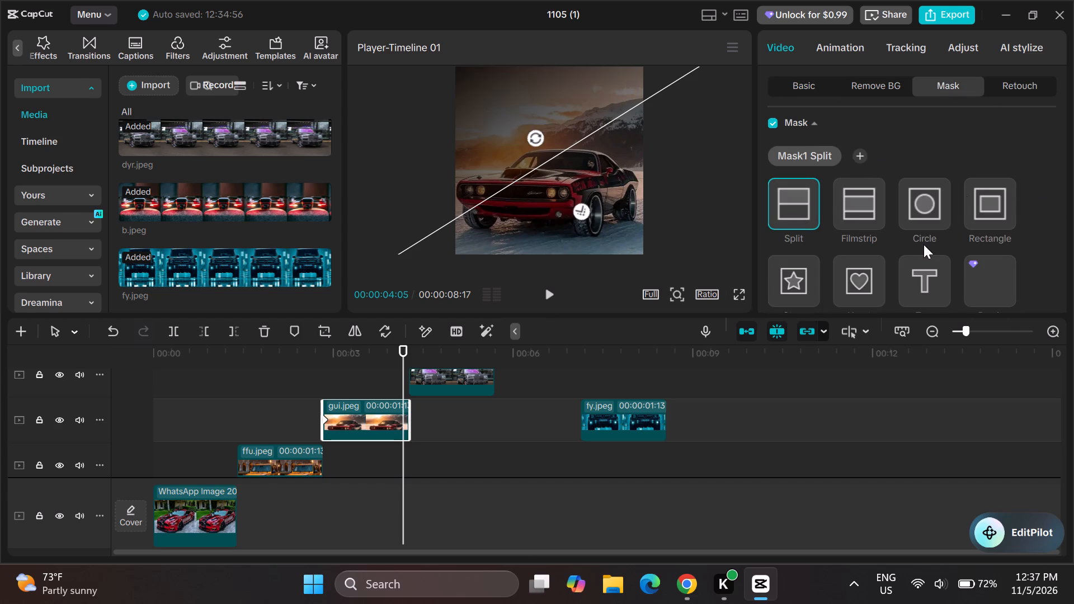
pyautogui.scroll(-1, 914, 247)
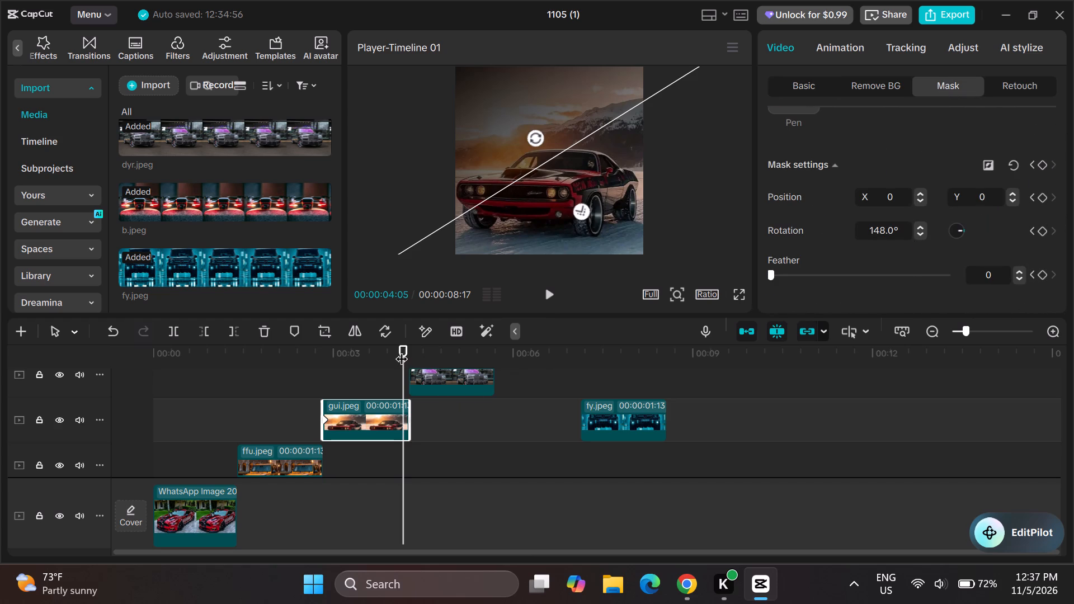
pyautogui.moveTo(401, 342); pyautogui.dragTo(409, 352)
pyautogui.moveTo(403, 352); pyautogui.dragTo(404, 352)
pyautogui.moveTo(404, 352); pyautogui.dragTo(408, 353)
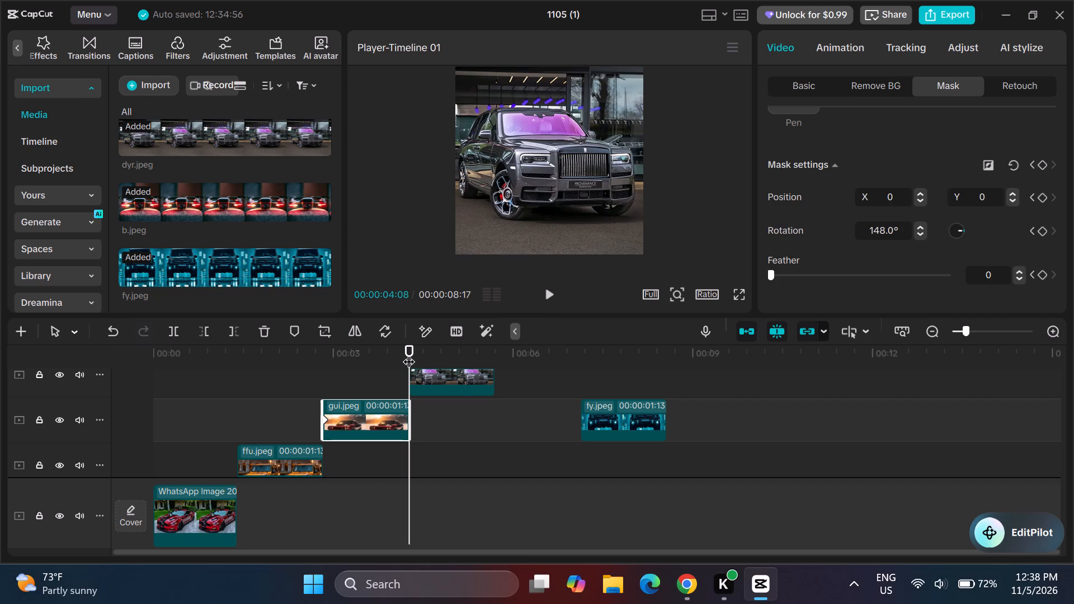
pyautogui.click(1042, 163)
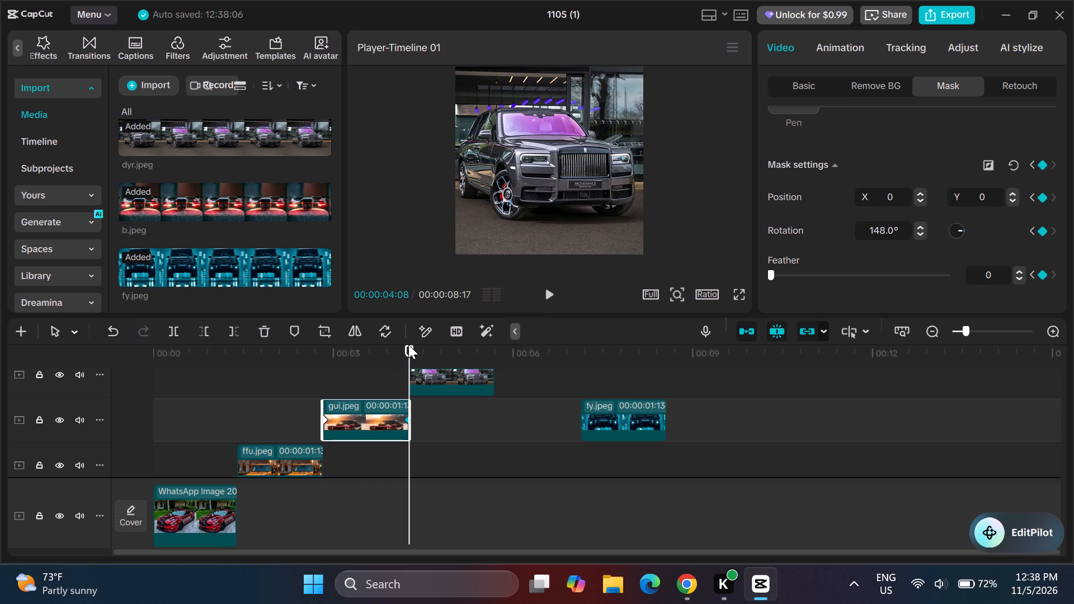
# Rotate the gui.jpeg clip's Split mask to 446° at 00:00:04:04, keyframing the rotation there.
pyautogui.moveTo(408, 345); pyautogui.dragTo(381, 351)
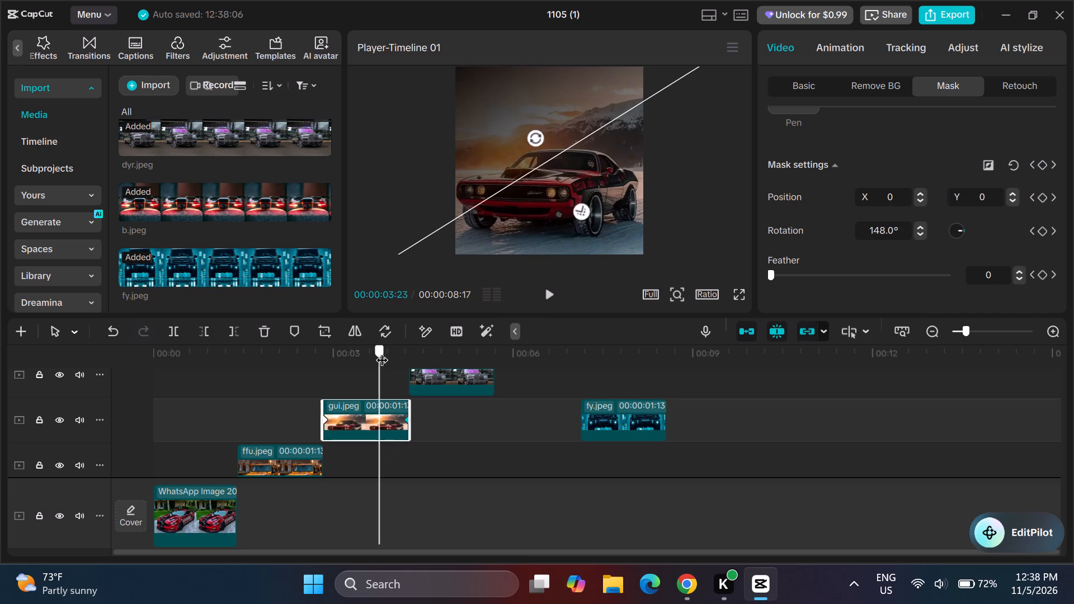
pyautogui.moveTo(381, 351); pyautogui.dragTo(399, 348)
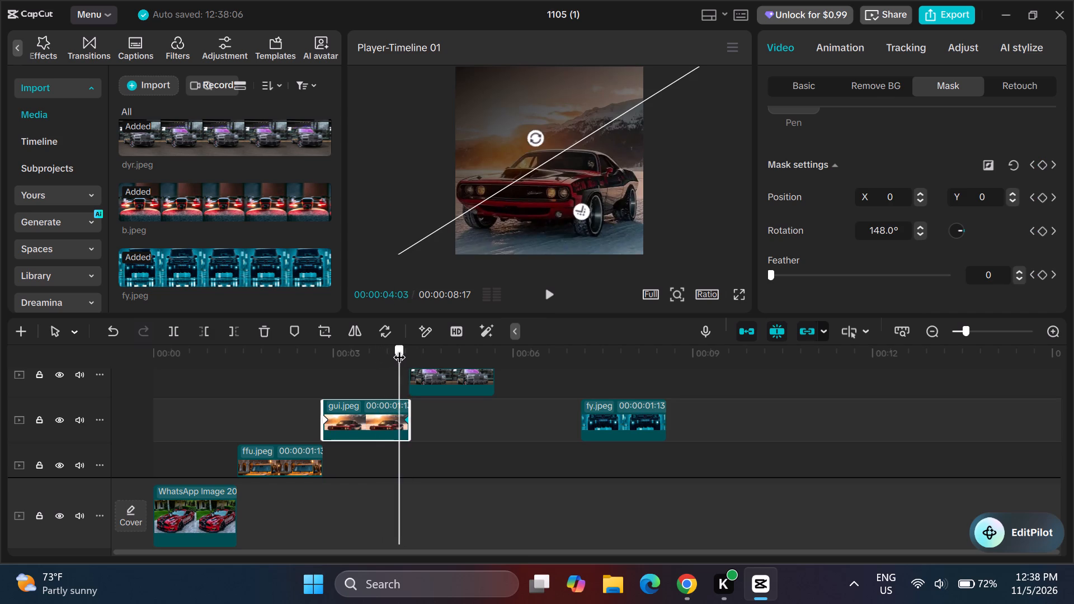
pyautogui.moveTo(399, 348); pyautogui.dragTo(402, 347)
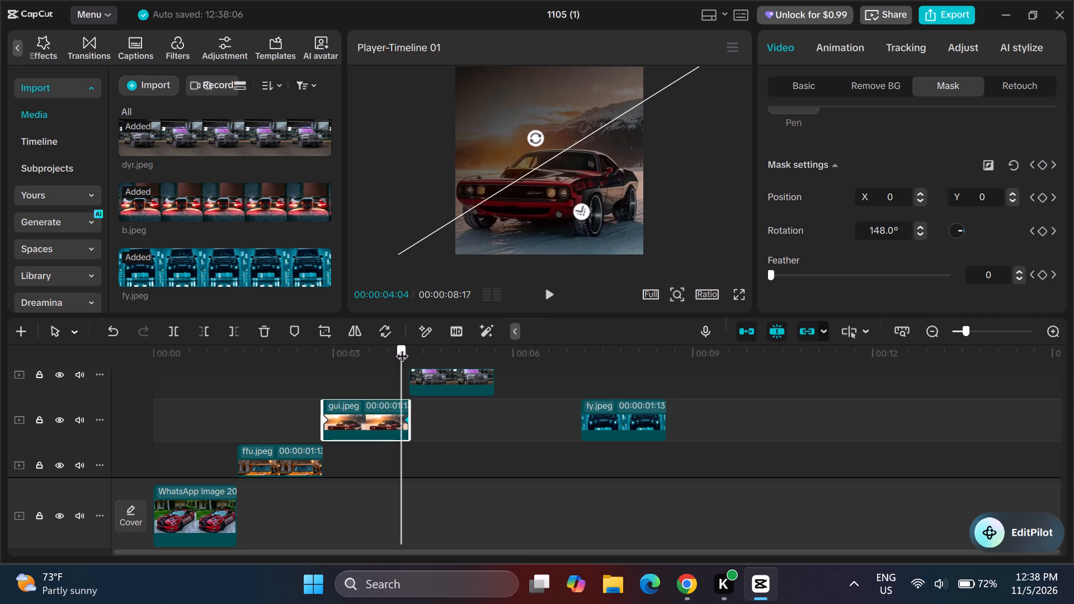
pyautogui.moveTo(402, 347); pyautogui.dragTo(402, 347)
pyautogui.moveTo(535, 135); pyautogui.dragTo(549, 156)
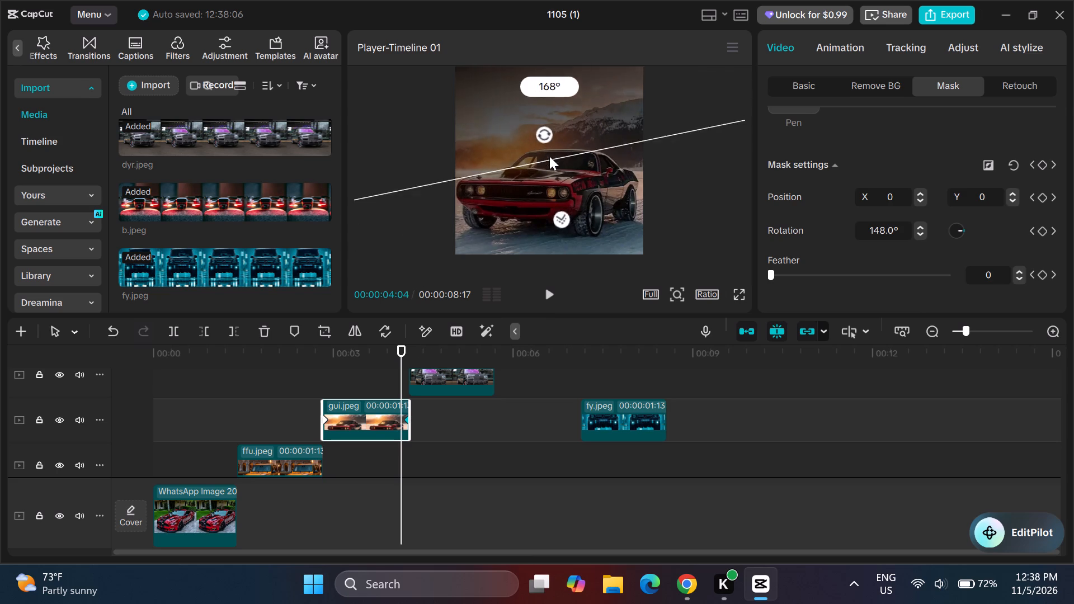
pyautogui.moveTo(549, 156); pyautogui.dragTo(530, 179)
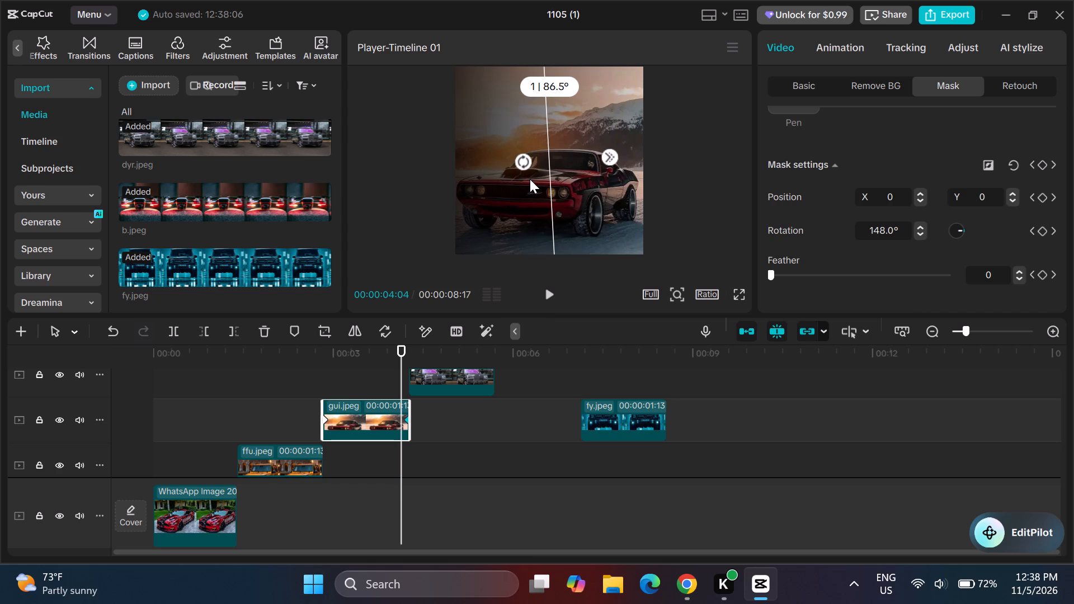
pyautogui.moveTo(530, 179); pyautogui.dragTo(529, 180)
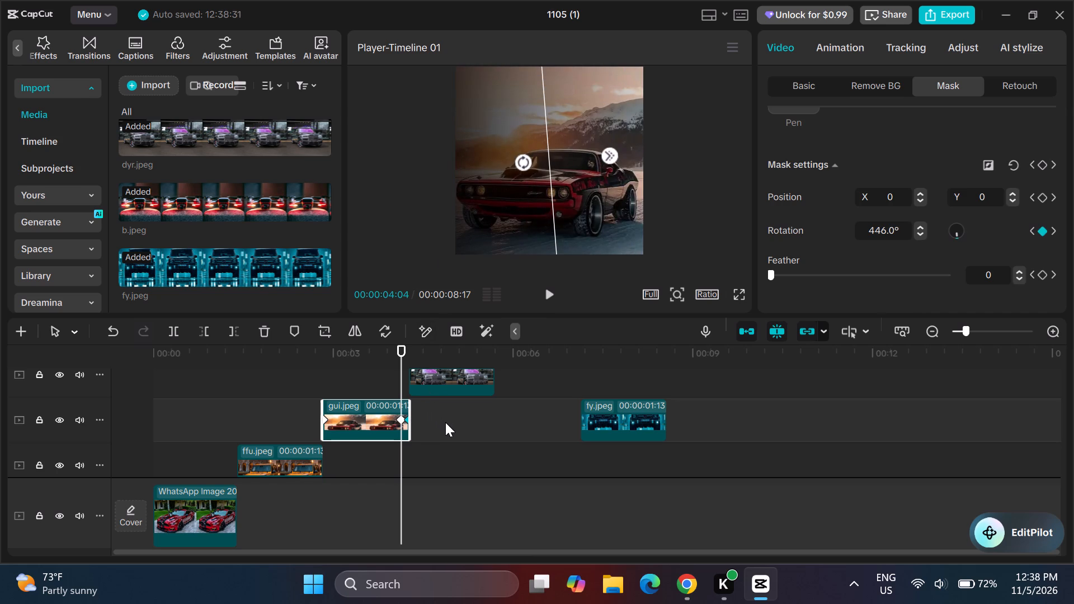
pyautogui.moveTo(450, 421); pyautogui.dragTo(430, 419, button='right')
# Apply a Split mask to the dyr.jpeg clip at its start, 00:00:04:08.
pyautogui.moveTo(399, 348); pyautogui.dragTo(405, 348)
pyautogui.doubleClick(405, 348)
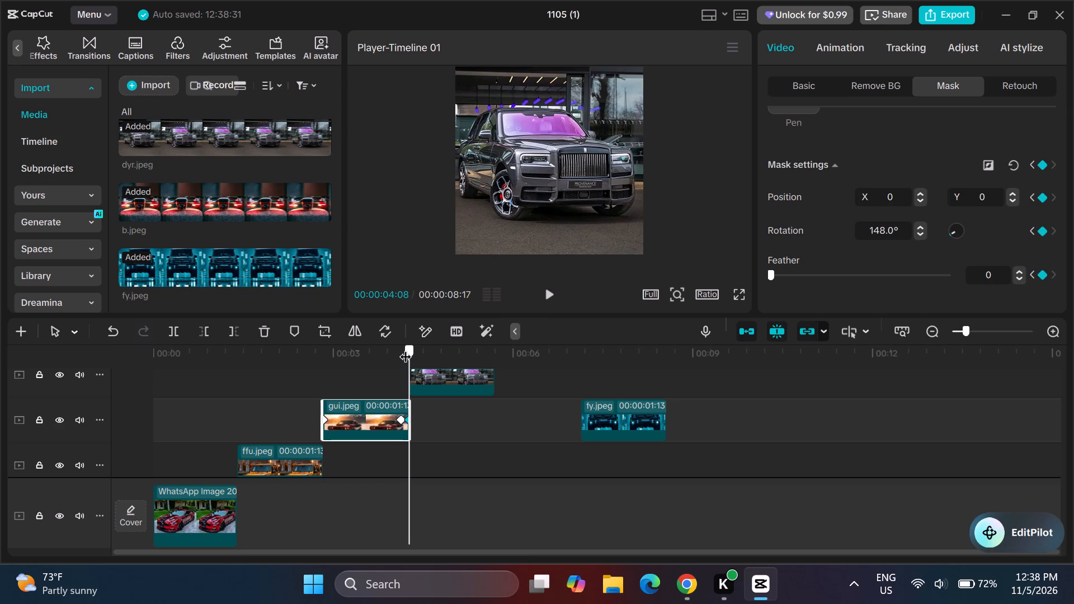
pyautogui.click(416, 369)
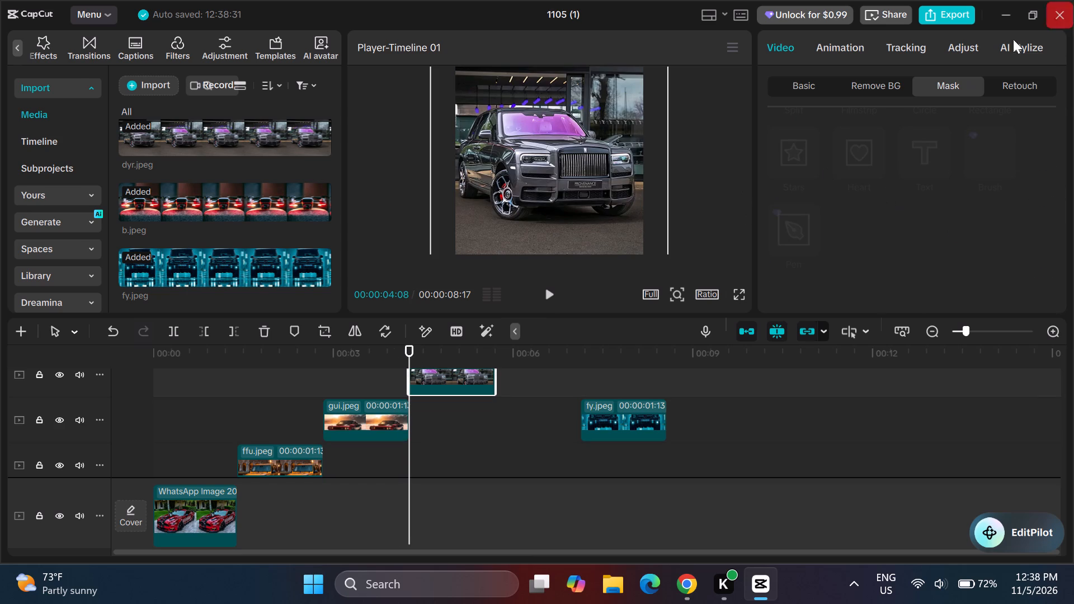
pyautogui.scroll(2, 856, 172)
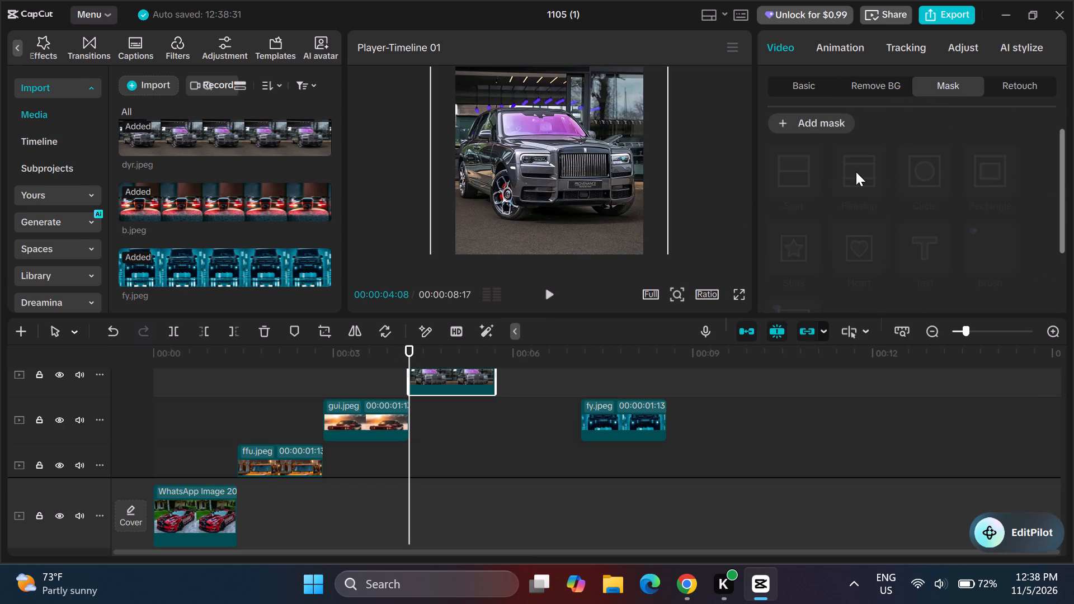
pyautogui.click(778, 156)
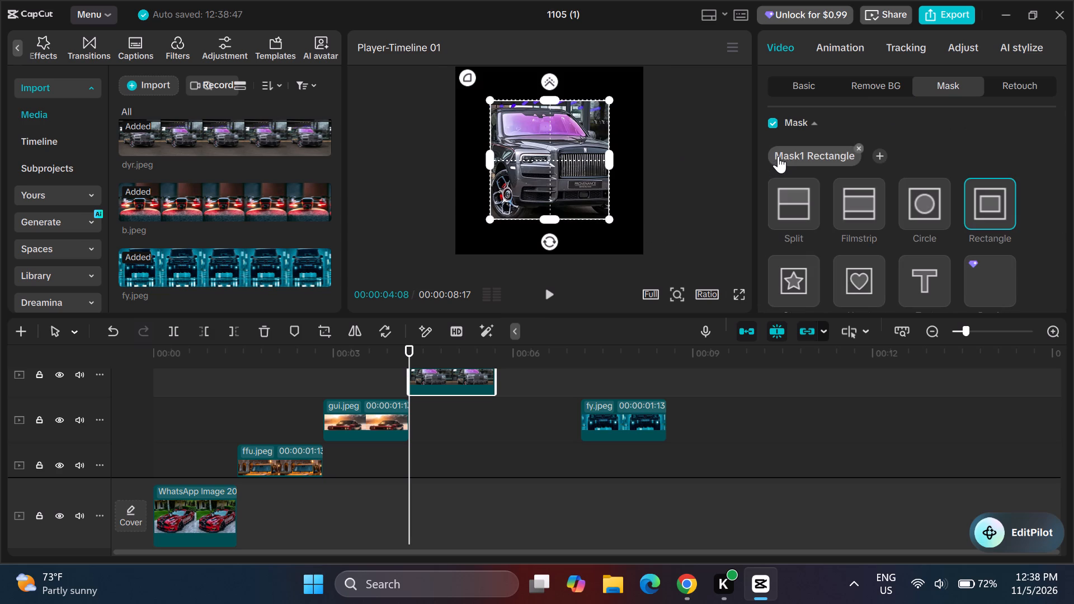
pyautogui.click(798, 204)
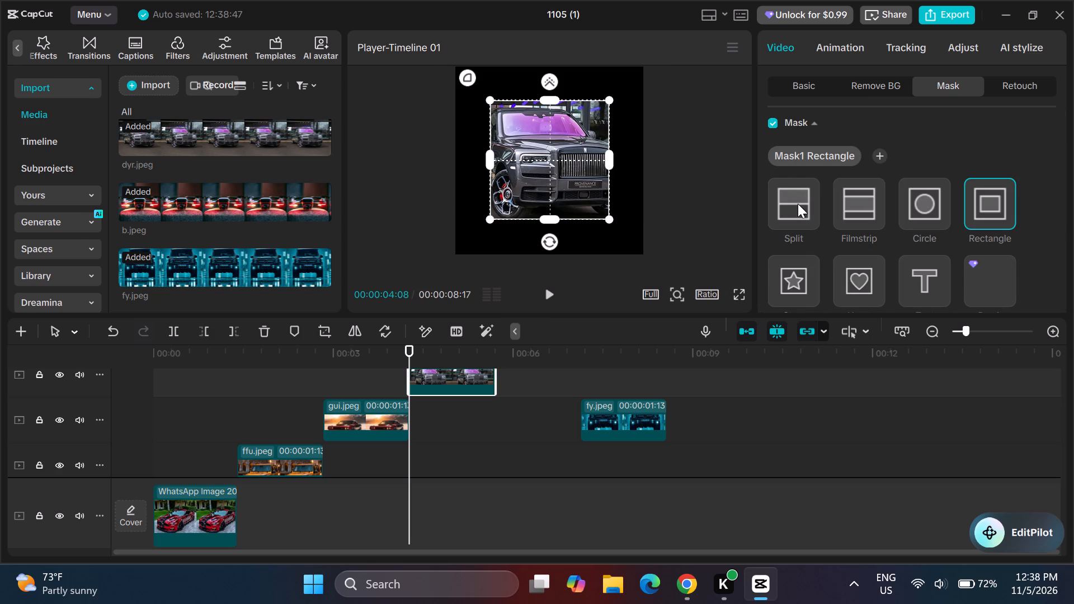
pyautogui.click(798, 204)
pyautogui.doubleClick(798, 204)
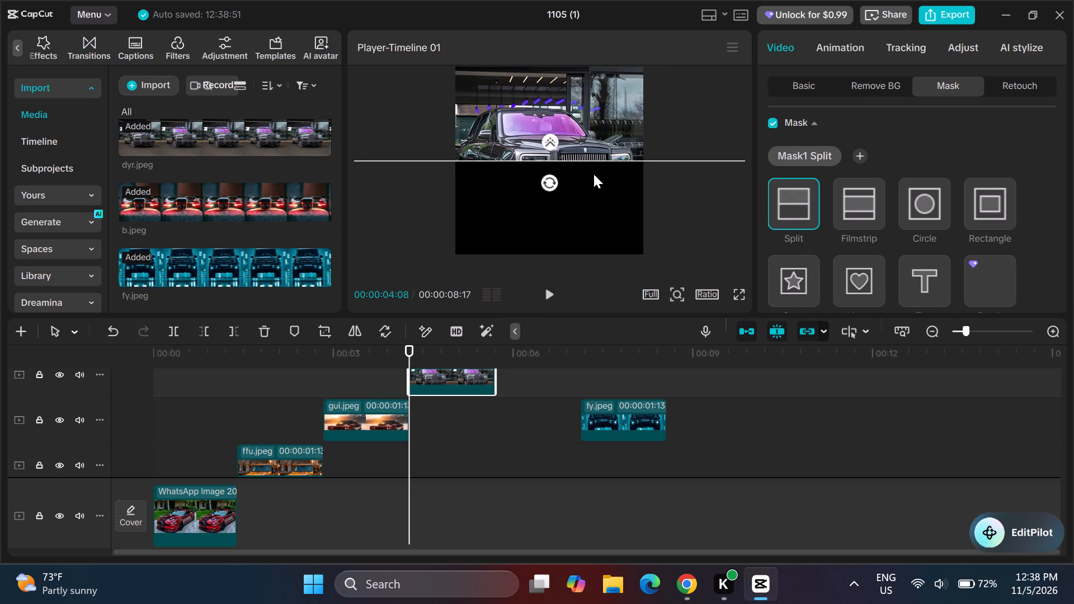
# Set the dyr.jpeg clip's Split mask to feather 100, rotation -540° and position X -3, Y 630.
pyautogui.moveTo(546, 142); pyautogui.dragTo(546, 102)
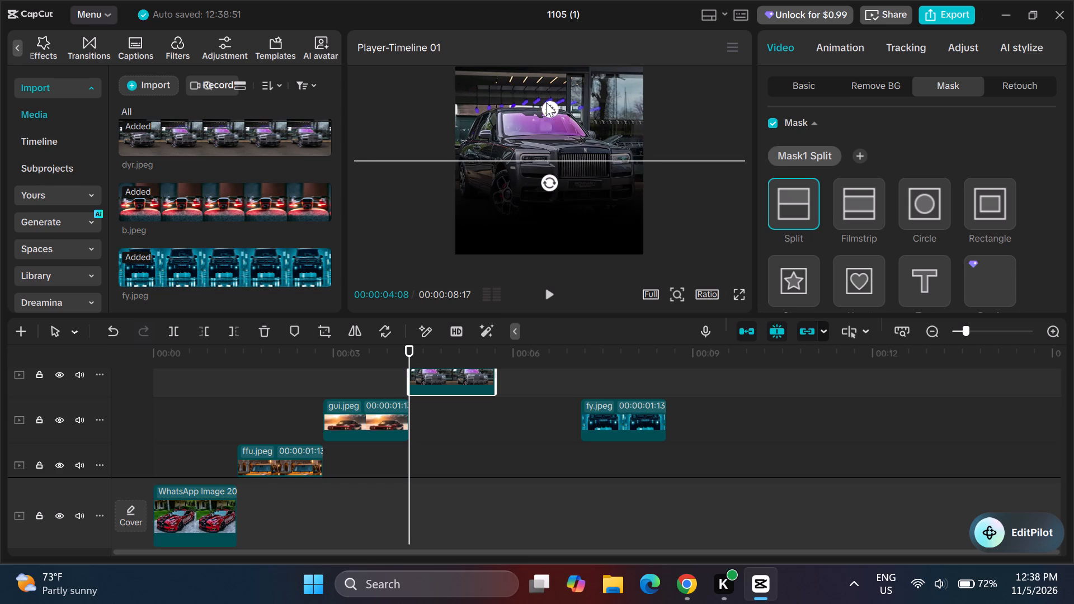
pyautogui.moveTo(546, 102); pyautogui.dragTo(546, 67)
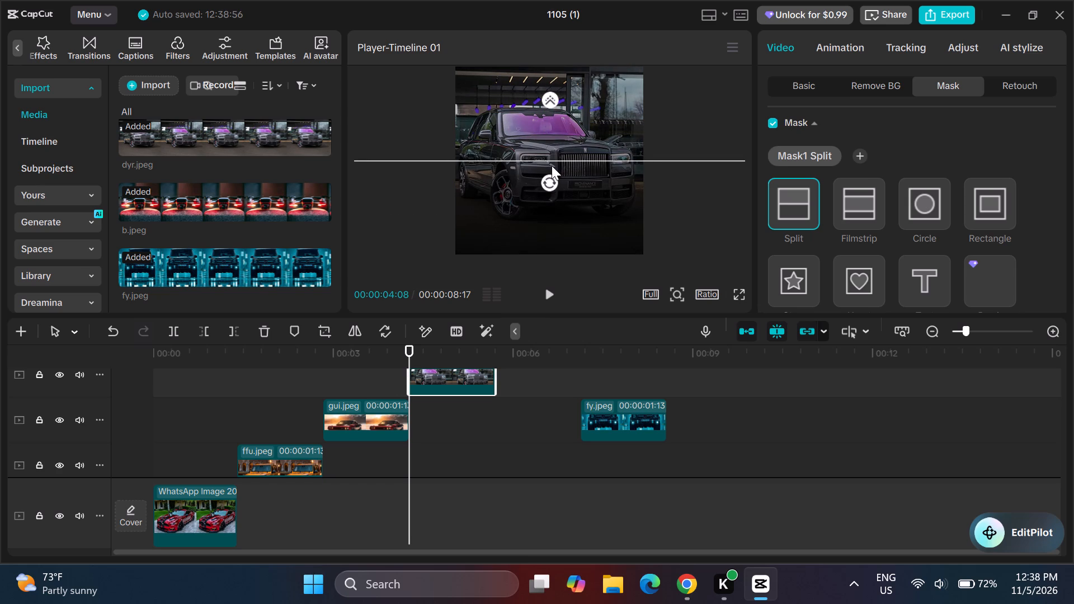
pyautogui.moveTo(545, 177); pyautogui.dragTo(587, 85)
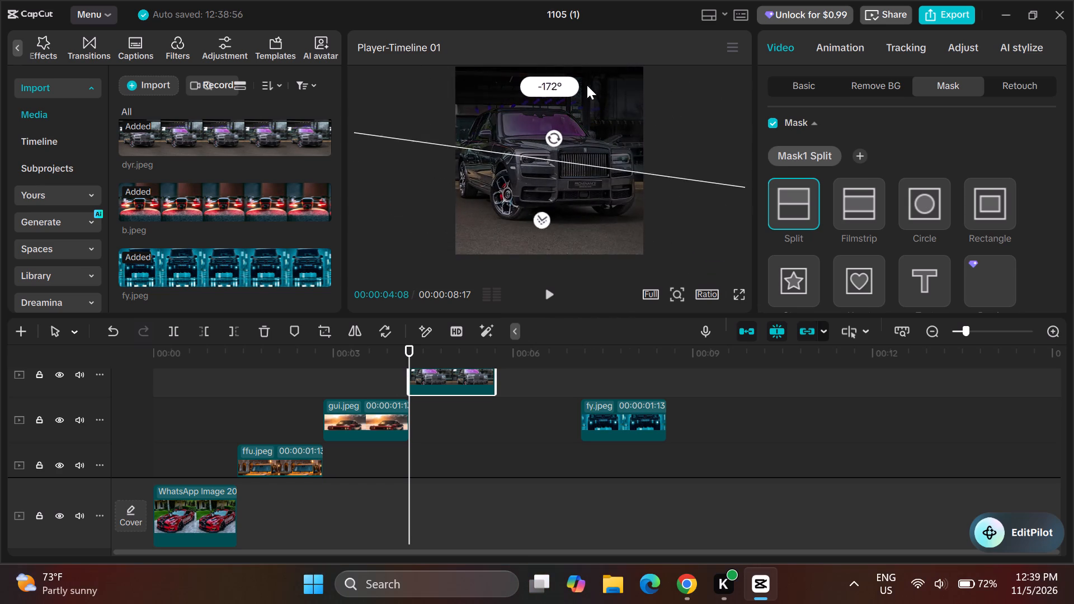
pyautogui.moveTo(587, 85); pyautogui.dragTo(602, 103)
pyautogui.moveTo(496, 103); pyautogui.dragTo(496, 122)
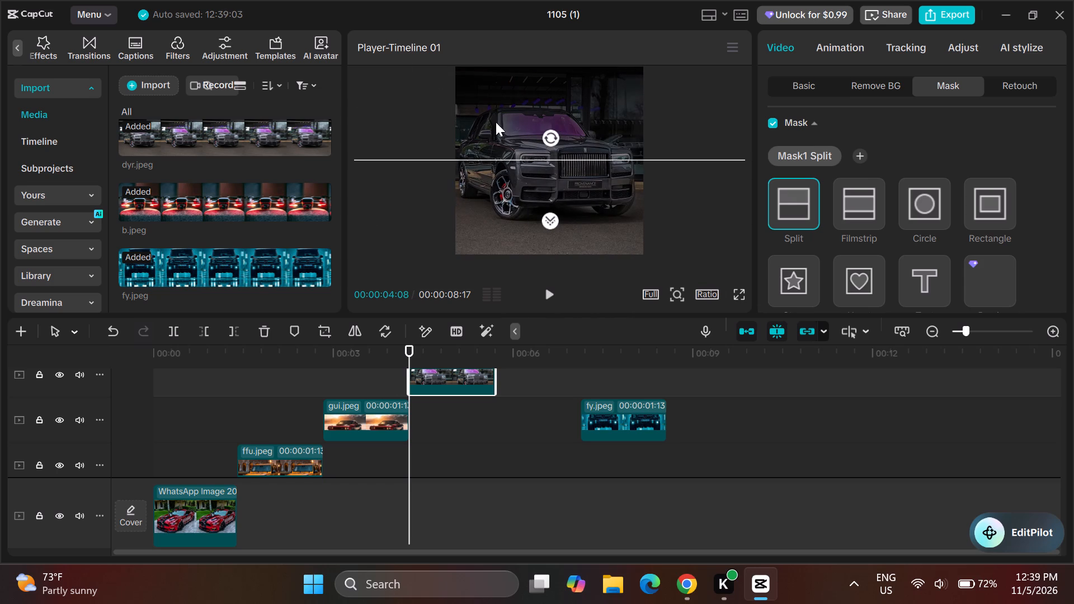
pyautogui.moveTo(496, 122); pyautogui.dragTo(569, 270)
pyautogui.moveTo(557, 156); pyautogui.dragTo(555, 17)
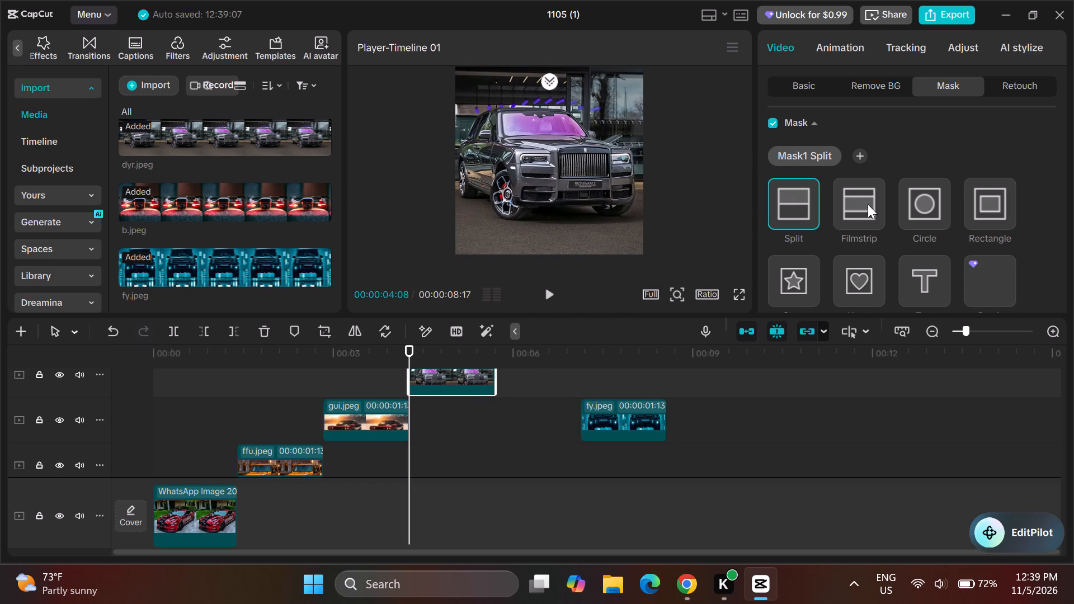
# Add a keyframe for all mask settings to the dyr.jpeg clip at 00:00:04:08.
pyautogui.scroll(-1, 954, 232)
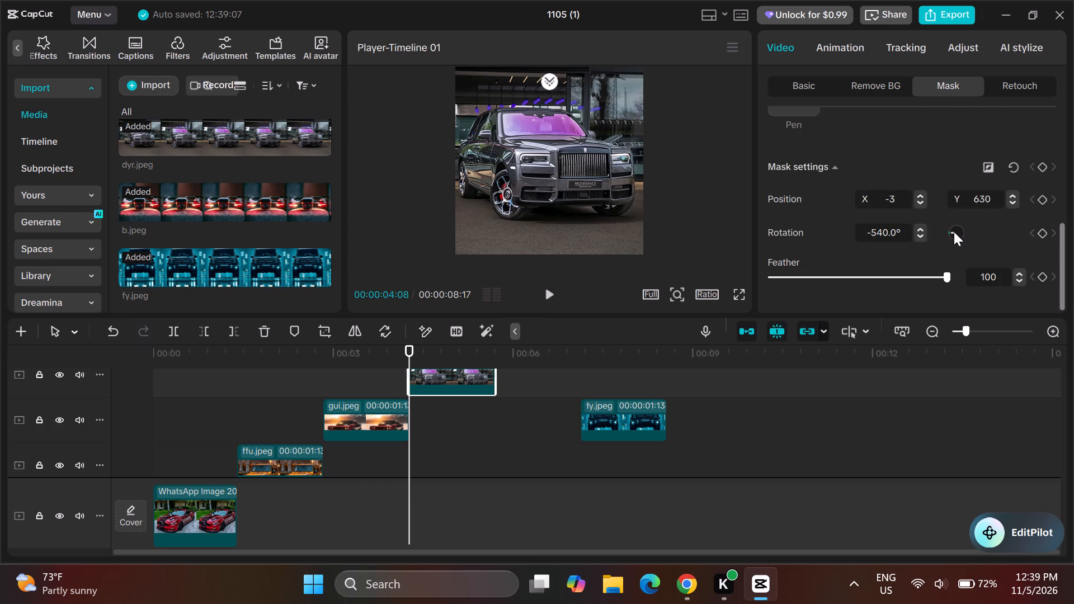
pyautogui.click(1047, 166)
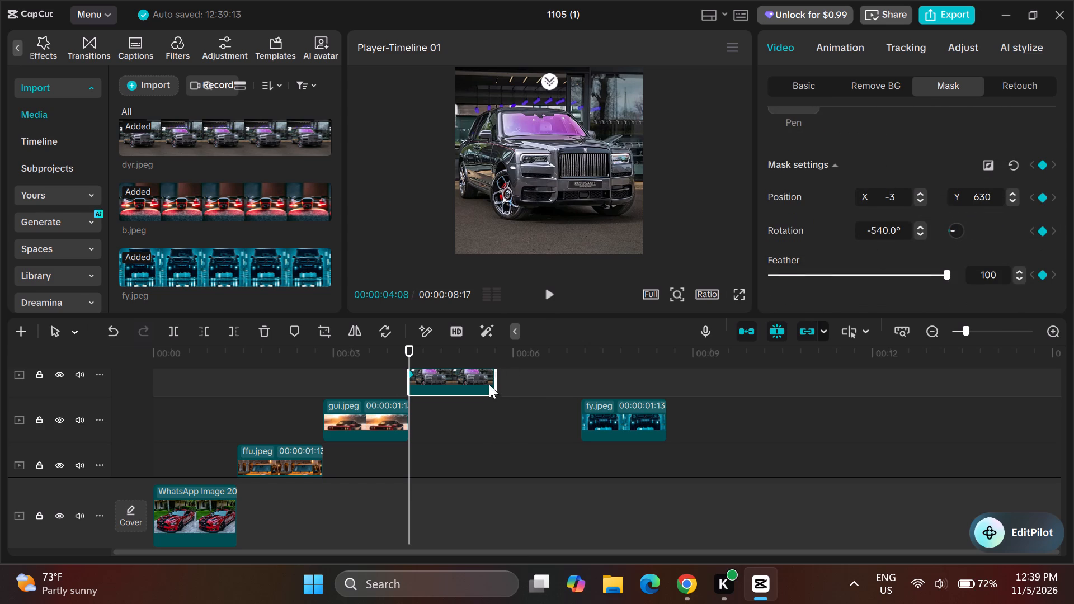
# Keyframe the dyr.jpeg clip's Split mask feather at 100 near the clip's end, at 00:00:05:18.
pyautogui.moveTo(409, 350); pyautogui.dragTo(436, 355)
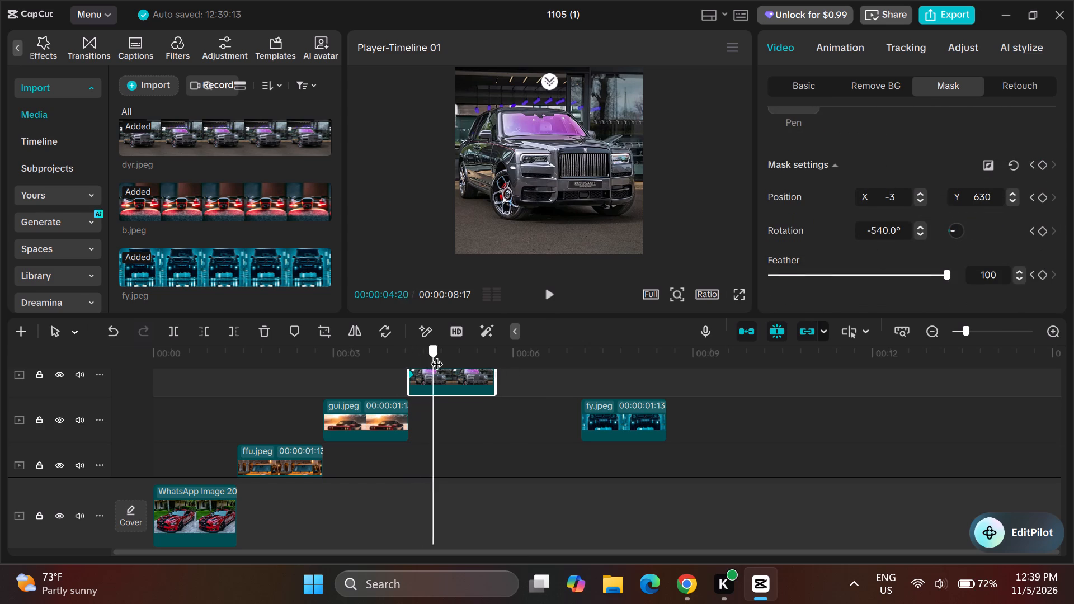
pyautogui.moveTo(436, 355); pyautogui.dragTo(492, 360)
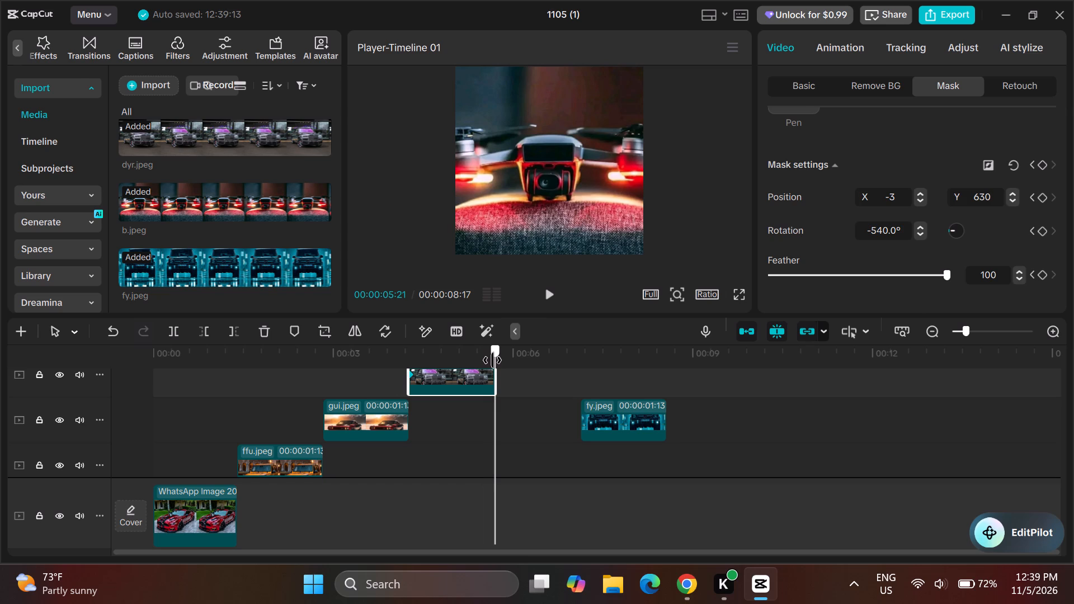
pyautogui.moveTo(492, 360); pyautogui.dragTo(490, 359)
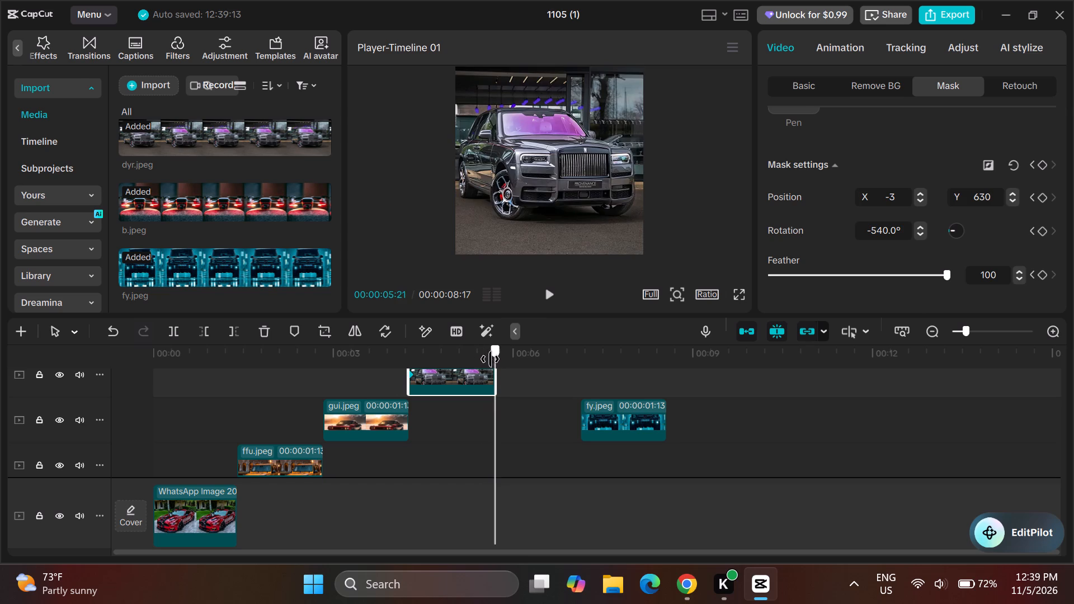
pyautogui.moveTo(490, 359); pyautogui.dragTo(489, 358)
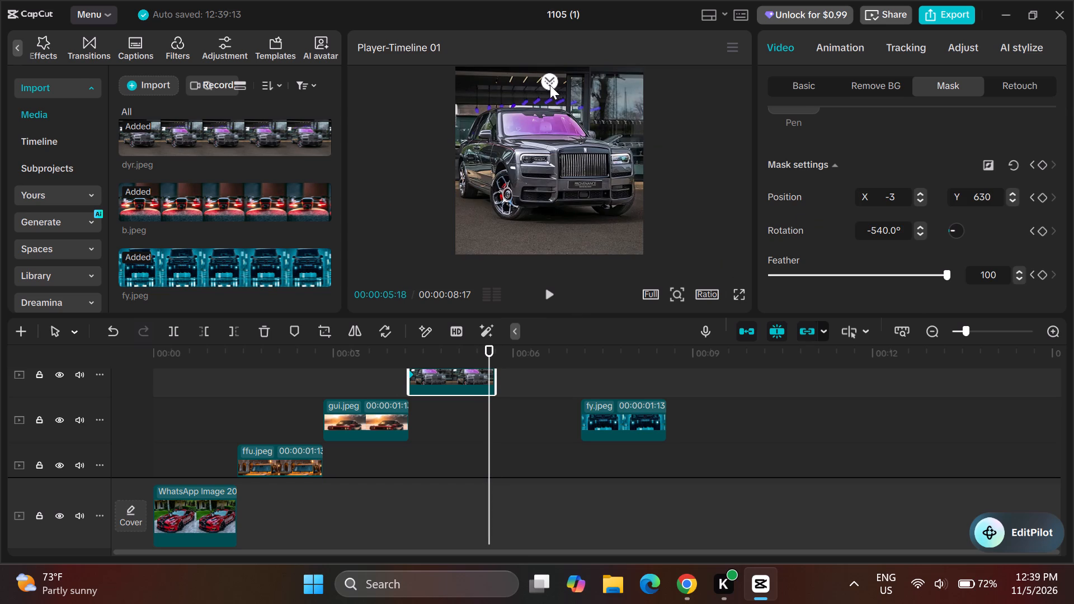
pyautogui.moveTo(550, 85); pyautogui.dragTo(558, 134)
pyautogui.moveTo(548, 75); pyautogui.dragTo(550, 103)
pyautogui.moveTo(549, 79); pyautogui.dragTo(538, 64)
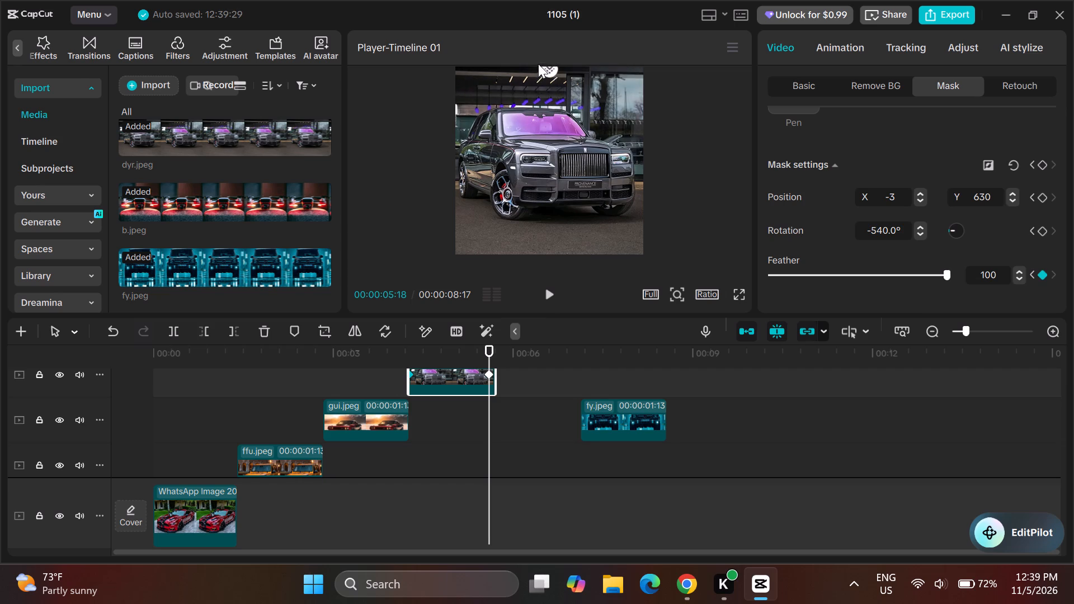
pyautogui.moveTo(538, 64); pyautogui.dragTo(548, 117)
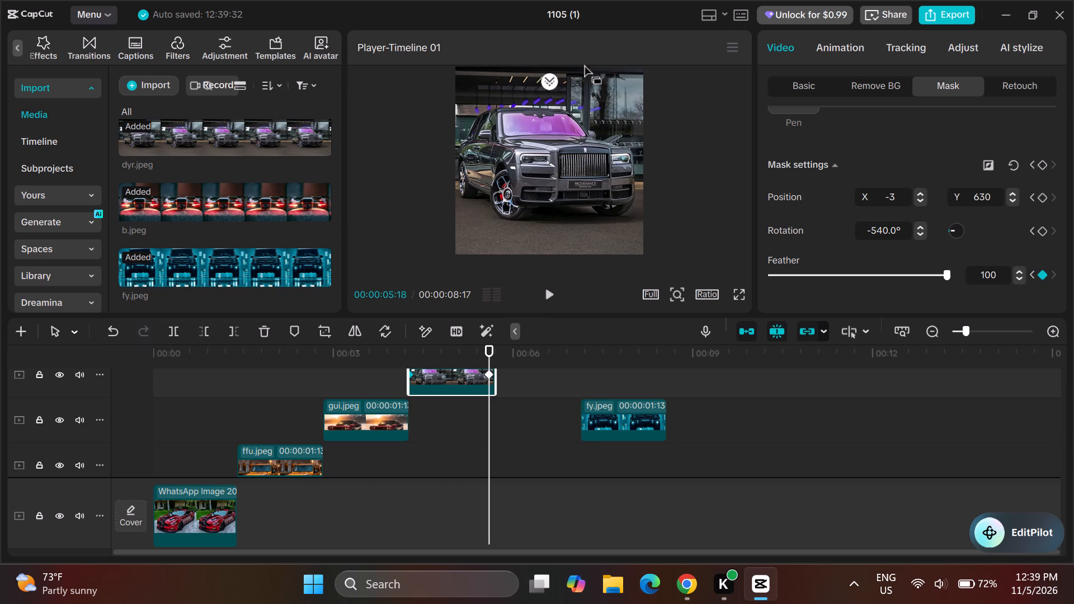
pyautogui.moveTo(583, 71); pyautogui.dragTo(585, 92)
pyautogui.moveTo(585, 92); pyautogui.dragTo(581, 115)
pyautogui.moveTo(560, 202); pyautogui.dragTo(559, 183)
pyautogui.moveTo(559, 183); pyautogui.dragTo(544, 95)
pyautogui.moveTo(548, 73); pyautogui.dragTo(513, 67)
pyautogui.moveTo(513, 68); pyautogui.dragTo(522, 115)
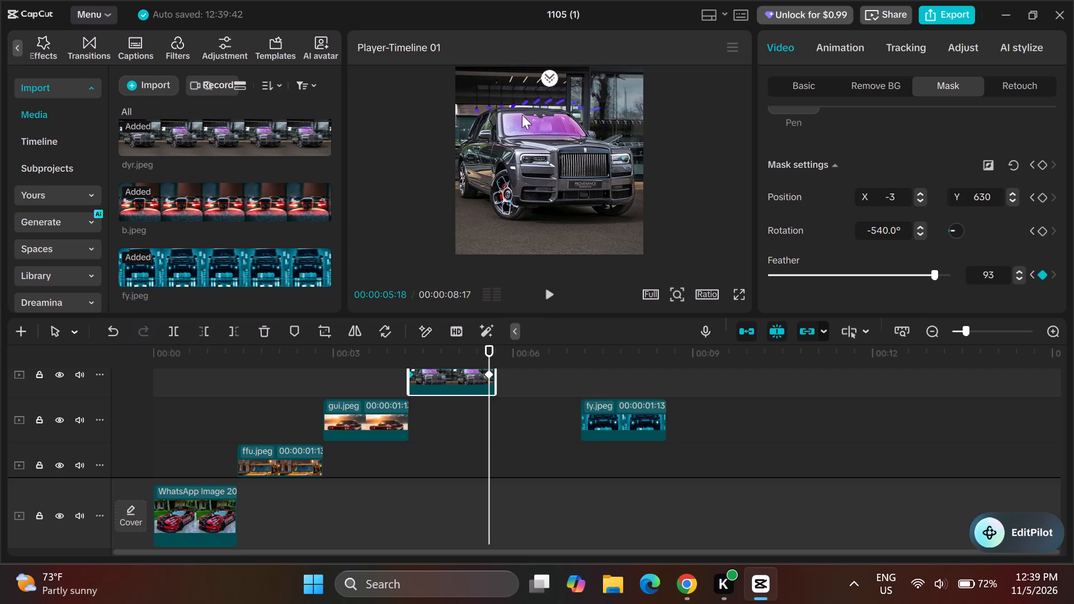
pyautogui.moveTo(522, 115); pyautogui.dragTo(524, 115)
pyautogui.moveTo(935, 269); pyautogui.dragTo(950, 269)
pyautogui.moveTo(950, 269); pyautogui.dragTo(952, 268)
pyautogui.moveTo(952, 268); pyautogui.dragTo(959, 265)
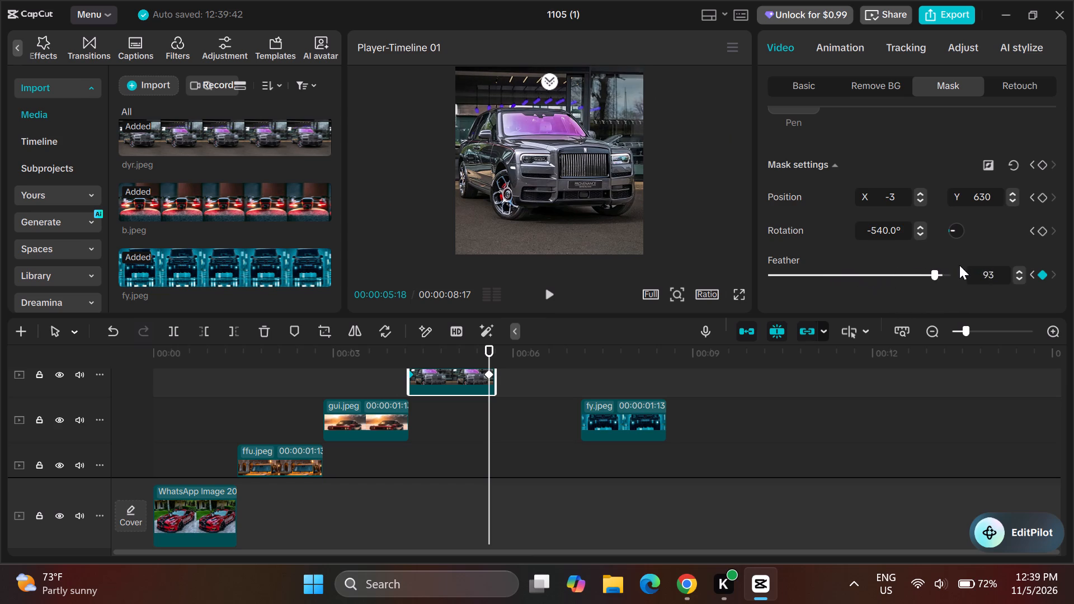
pyautogui.moveTo(959, 265); pyautogui.dragTo(982, 266)
# Play back the timeline to review how the masked dyr.jpeg clip appears between its neighbouring clips.
pyautogui.moveTo(634, 66); pyautogui.dragTo(572, 254)
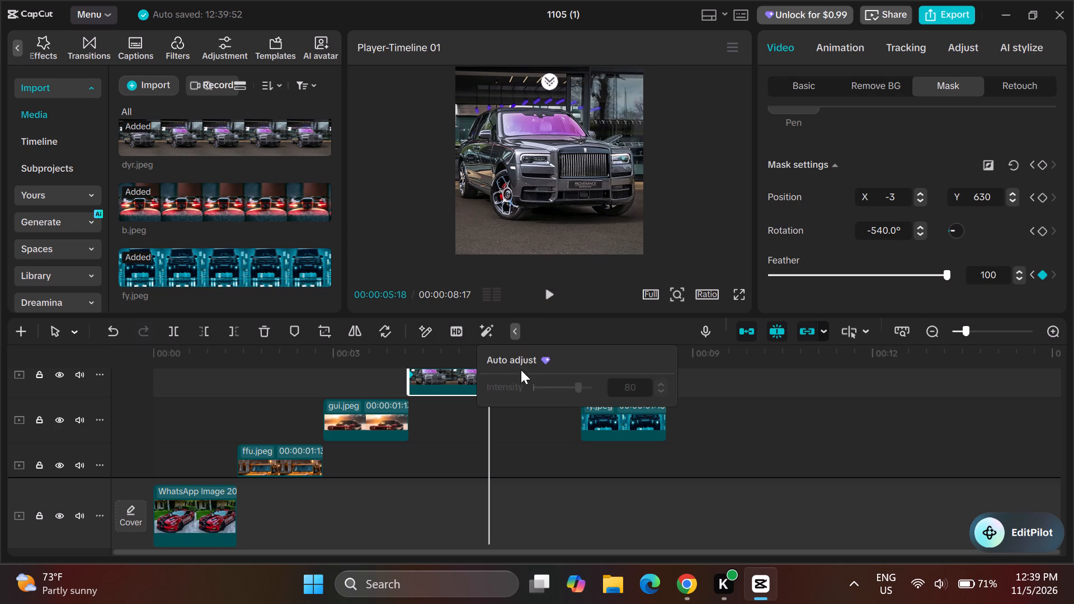
pyautogui.click(549, 295)
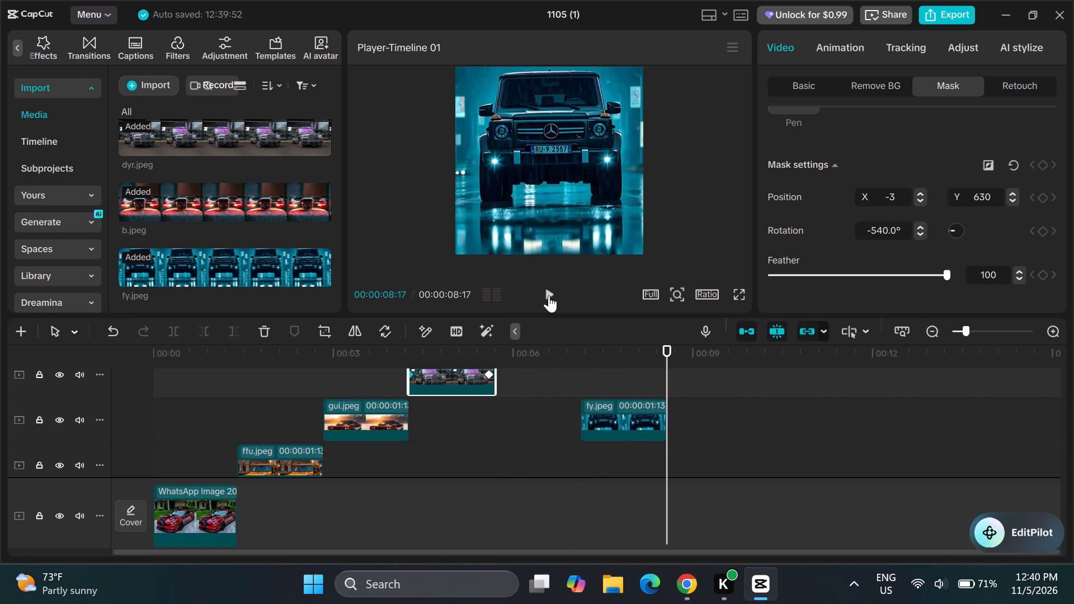
pyautogui.click(549, 295)
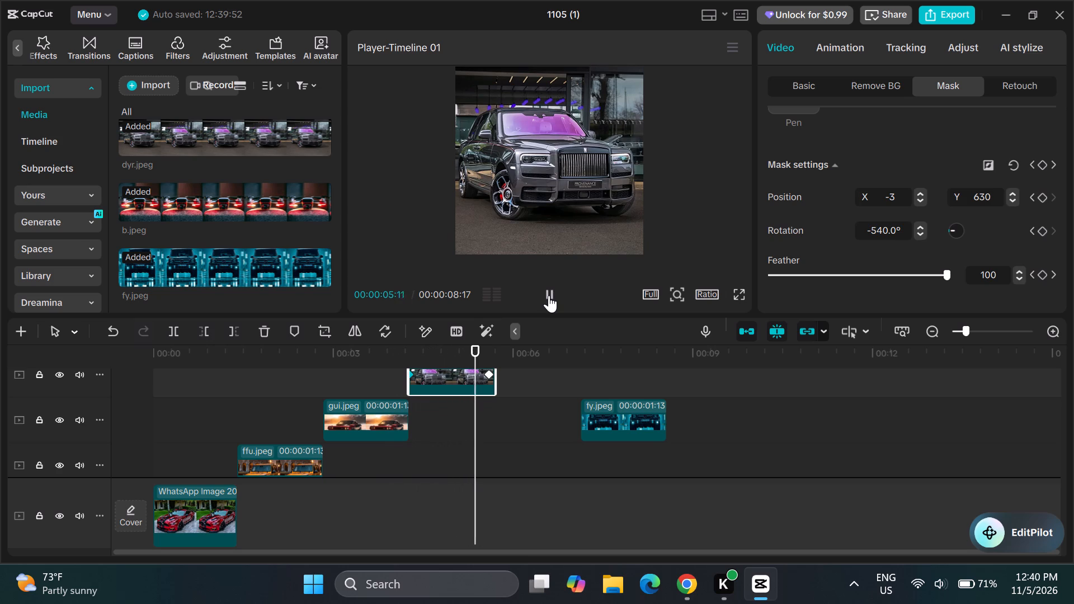
pyautogui.click(549, 295)
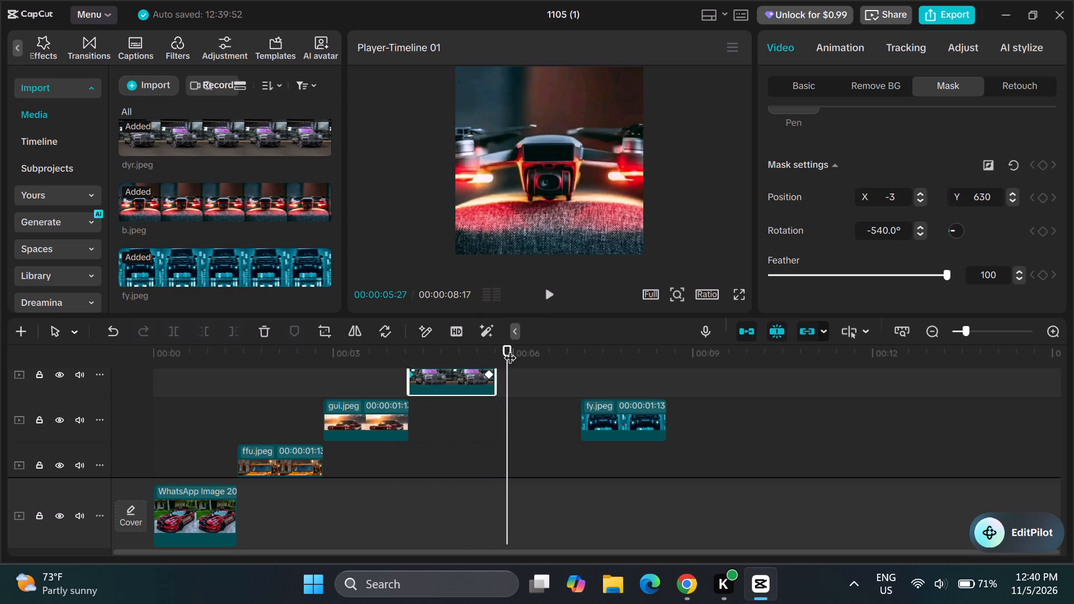
# Move the dyr.jpeg clip earlier to start at 00:00:03:23, on the track above gui.jpeg so the two clips overlap.
pyautogui.moveTo(509, 349); pyautogui.dragTo(394, 381)
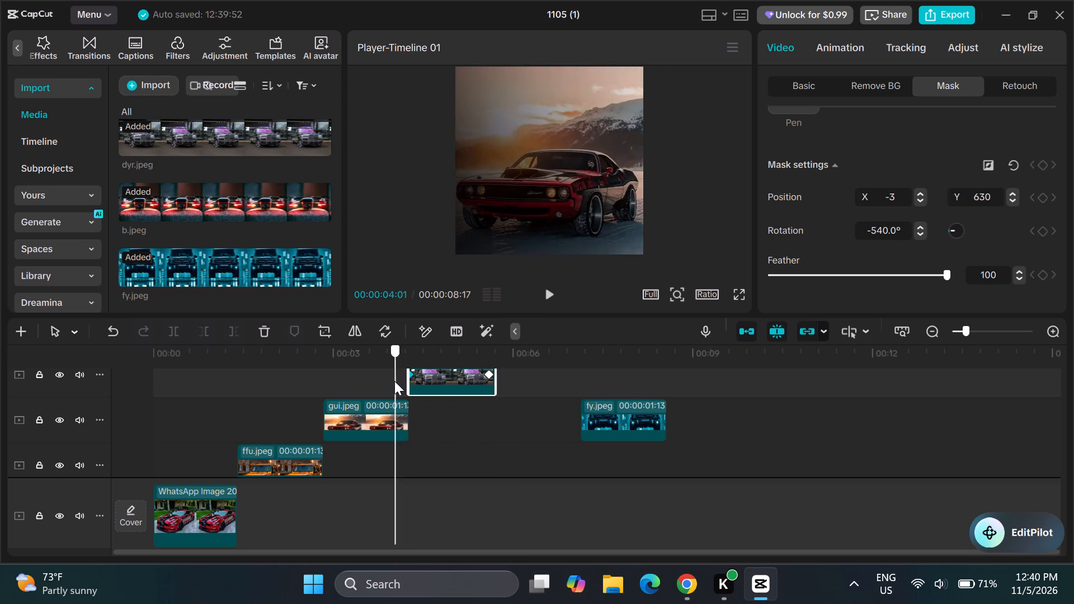
pyautogui.moveTo(394, 381); pyautogui.dragTo(380, 381)
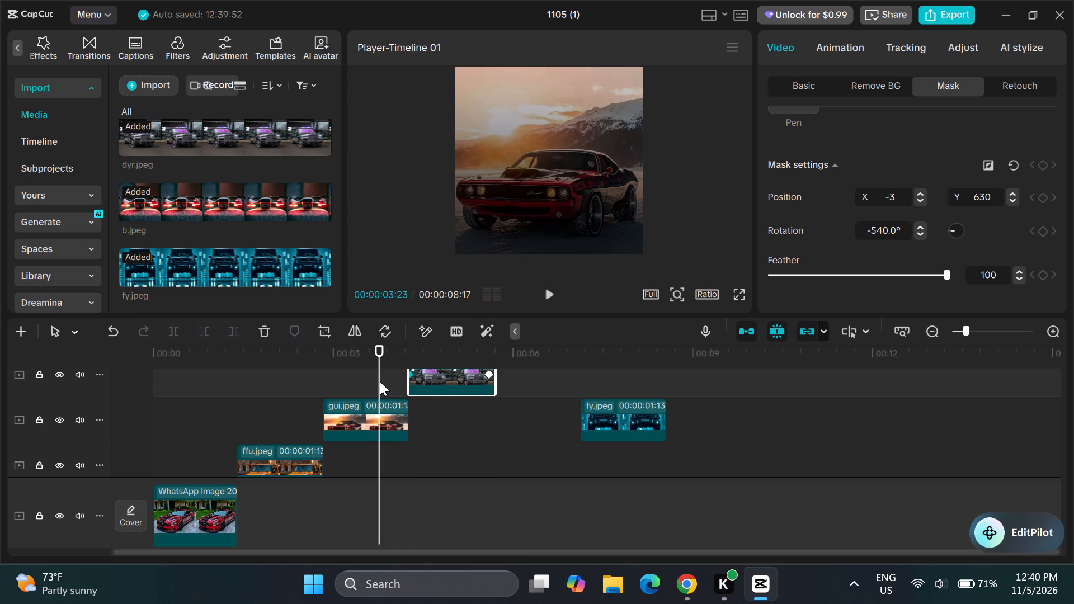
pyautogui.click(377, 423)
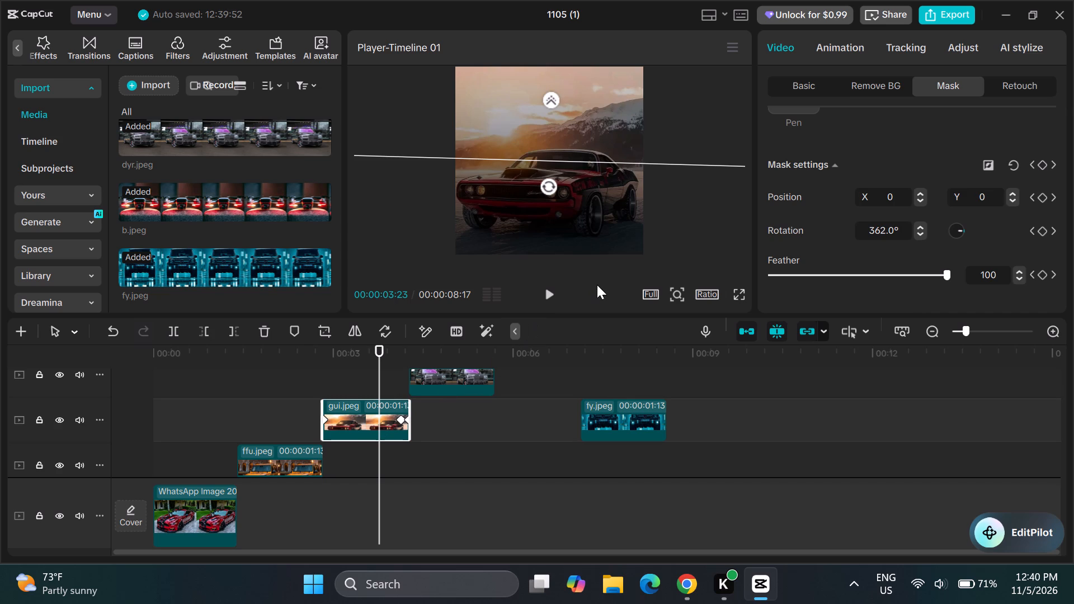
pyautogui.moveTo(464, 374); pyautogui.dragTo(432, 379)
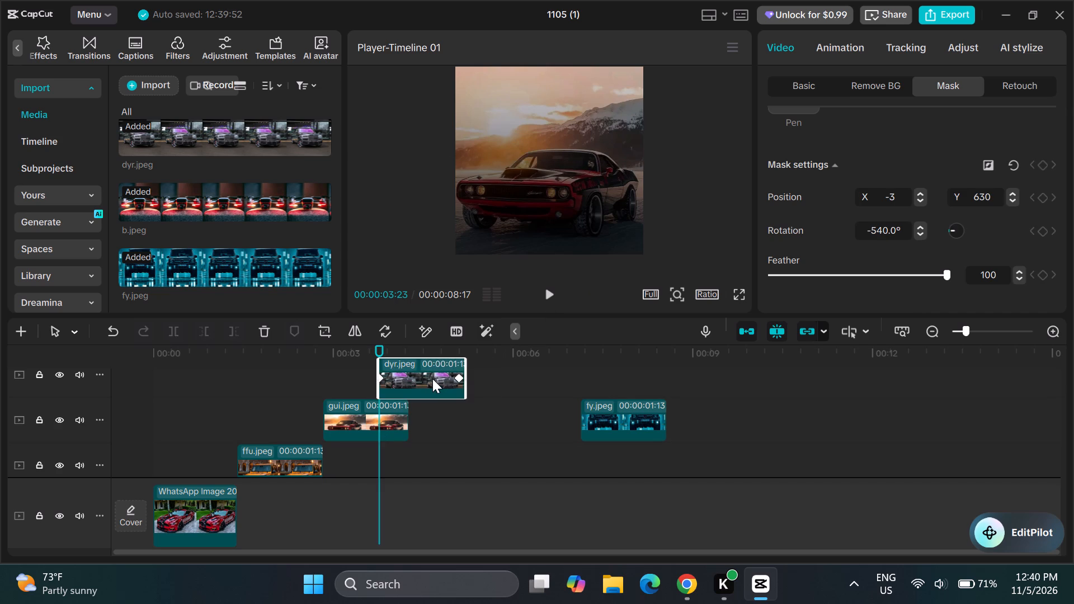
pyautogui.moveTo(432, 379); pyautogui.dragTo(445, 391)
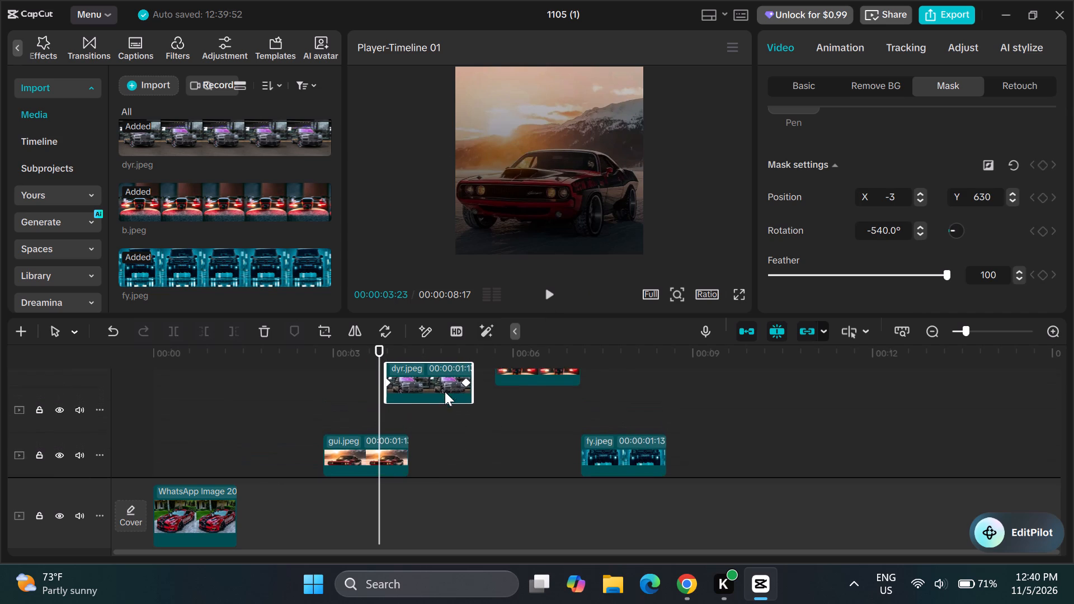
pyautogui.moveTo(445, 391); pyautogui.dragTo(438, 414)
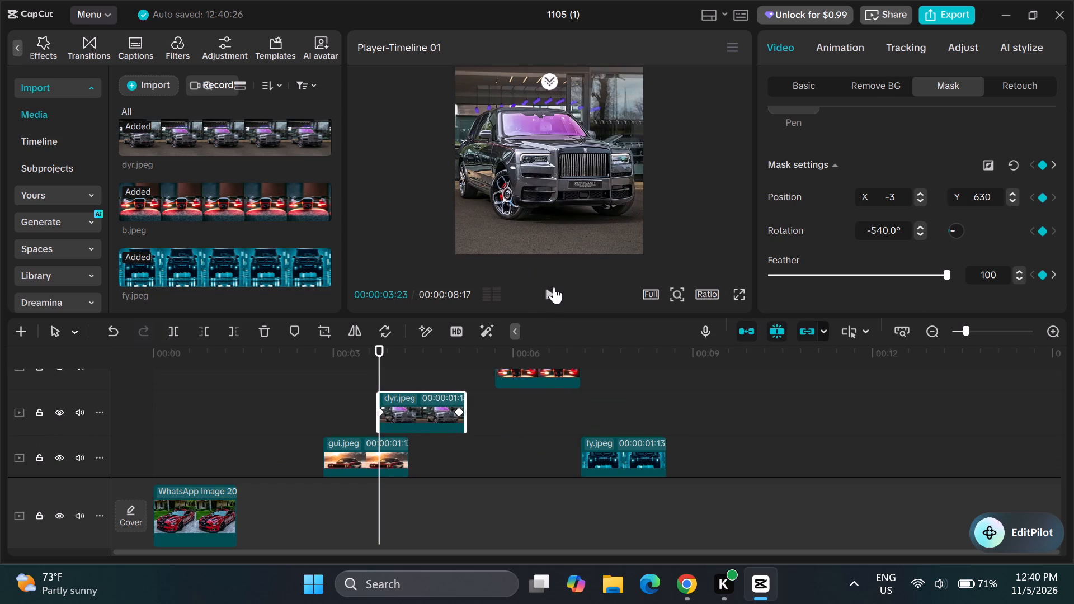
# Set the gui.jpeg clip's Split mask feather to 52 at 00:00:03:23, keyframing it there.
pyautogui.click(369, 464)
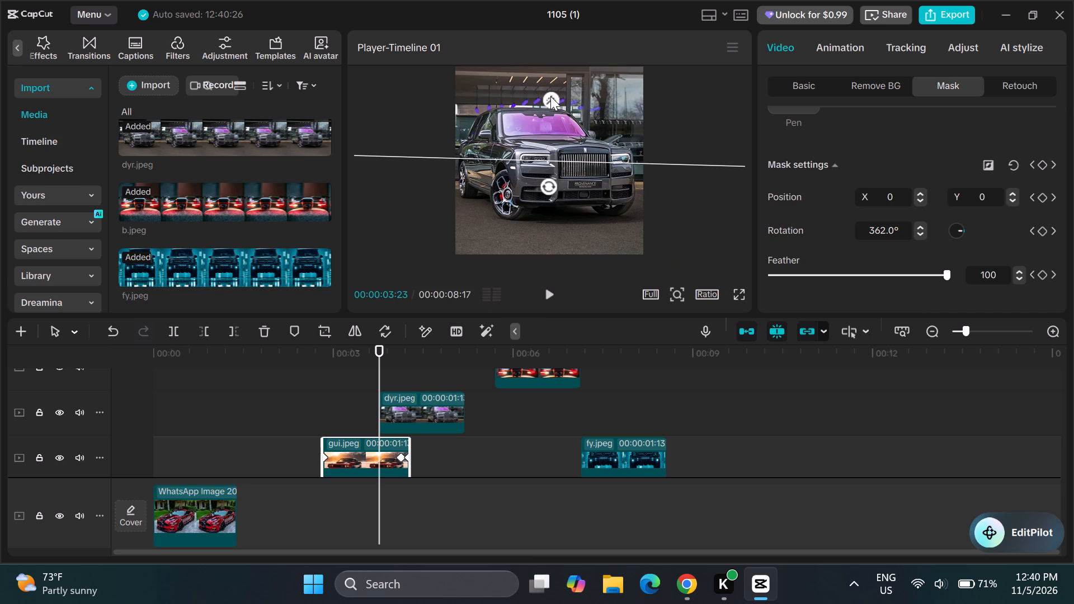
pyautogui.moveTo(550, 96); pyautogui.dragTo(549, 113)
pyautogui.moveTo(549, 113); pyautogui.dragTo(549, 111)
# Shift the gui.jpeg clip's Split mask line down the frame and back to X 0, Y 0, keyframing its position at 00:00:03:23.
pyautogui.moveTo(557, 167); pyautogui.dragTo(553, 191)
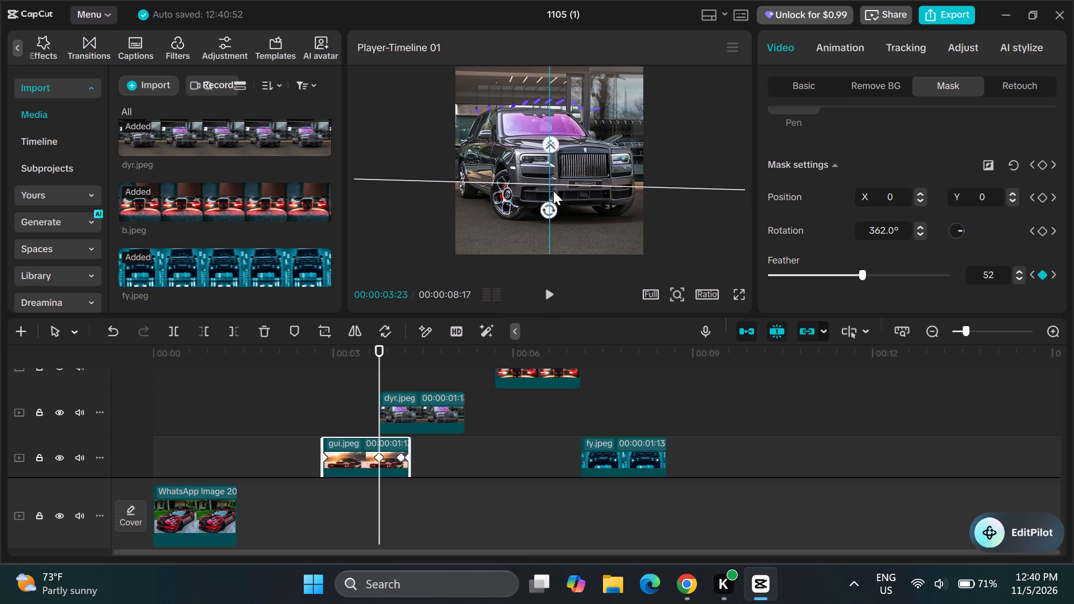
pyautogui.moveTo(553, 191); pyautogui.dragTo(559, 259)
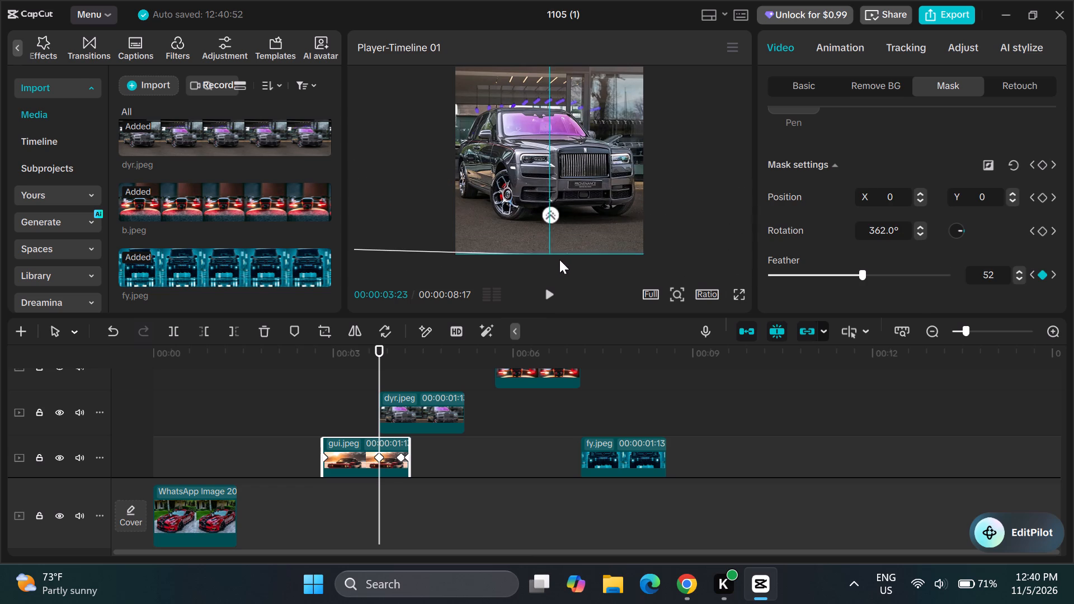
pyautogui.moveTo(559, 259); pyautogui.dragTo(548, 107)
pyautogui.moveTo(548, 107); pyautogui.dragTo(559, 164)
# Set the gui.jpeg clip's Split mask feather to 0 at the 00:00:03:23 keyframe.
pyautogui.moveTo(861, 272); pyautogui.dragTo(933, 272)
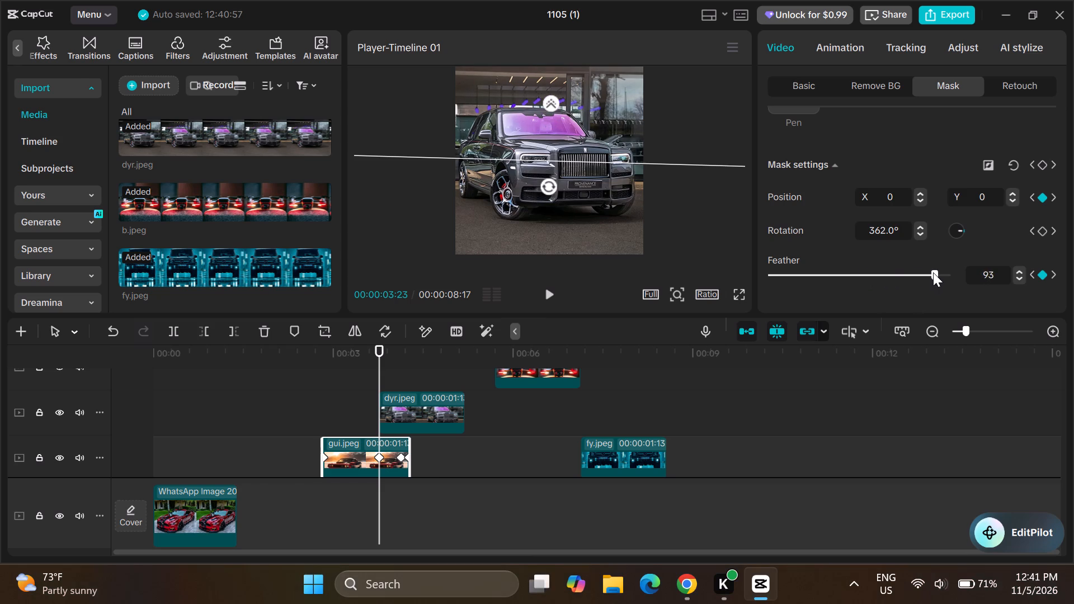
pyautogui.moveTo(933, 272); pyautogui.dragTo(897, 270)
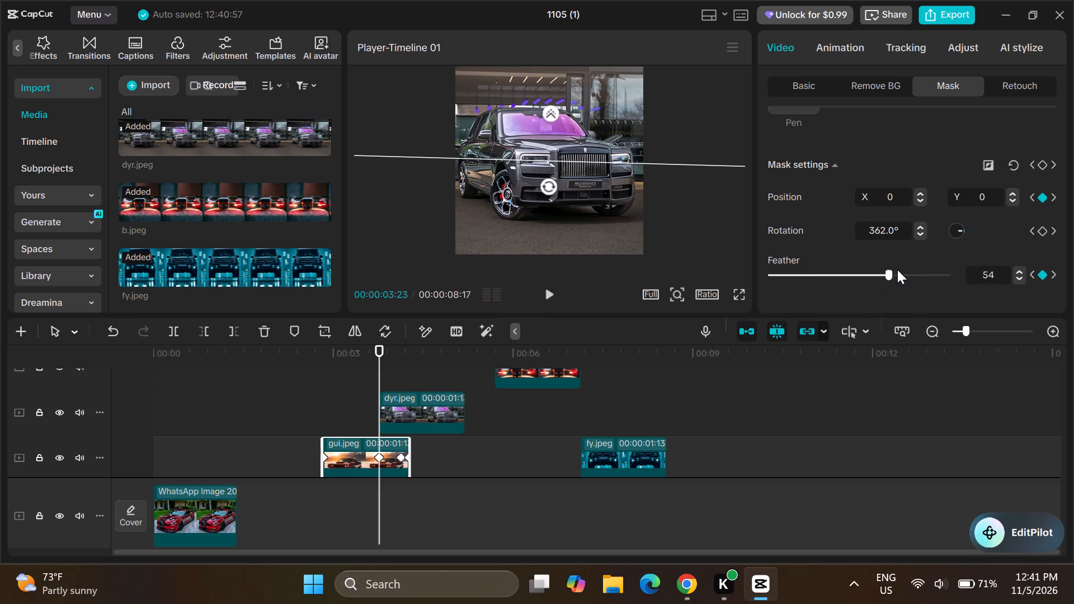
pyautogui.moveTo(897, 270); pyautogui.dragTo(778, 285)
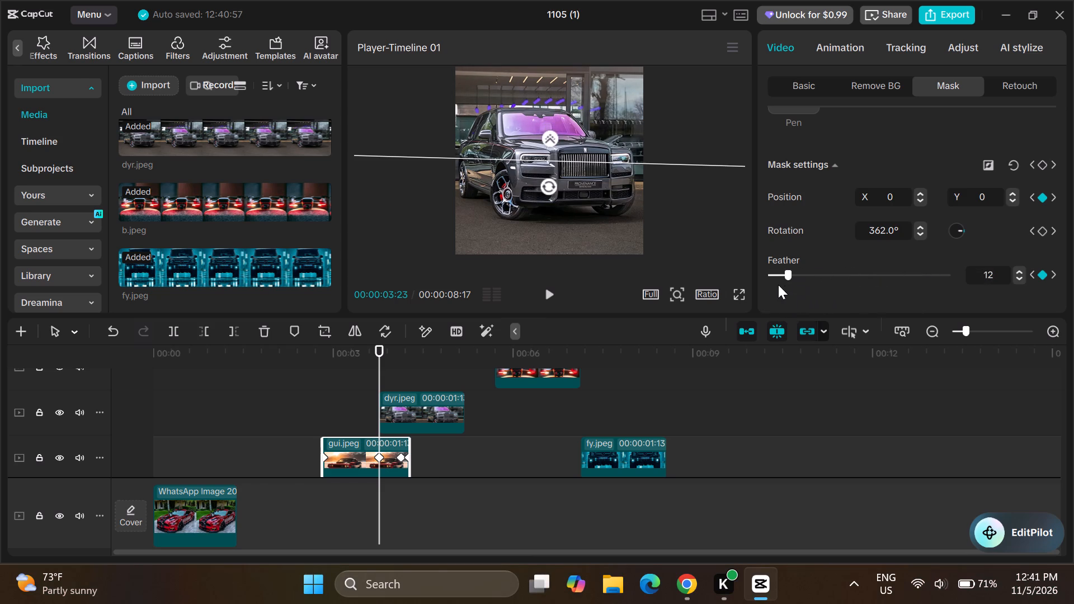
pyautogui.moveTo(778, 285); pyautogui.dragTo(756, 287)
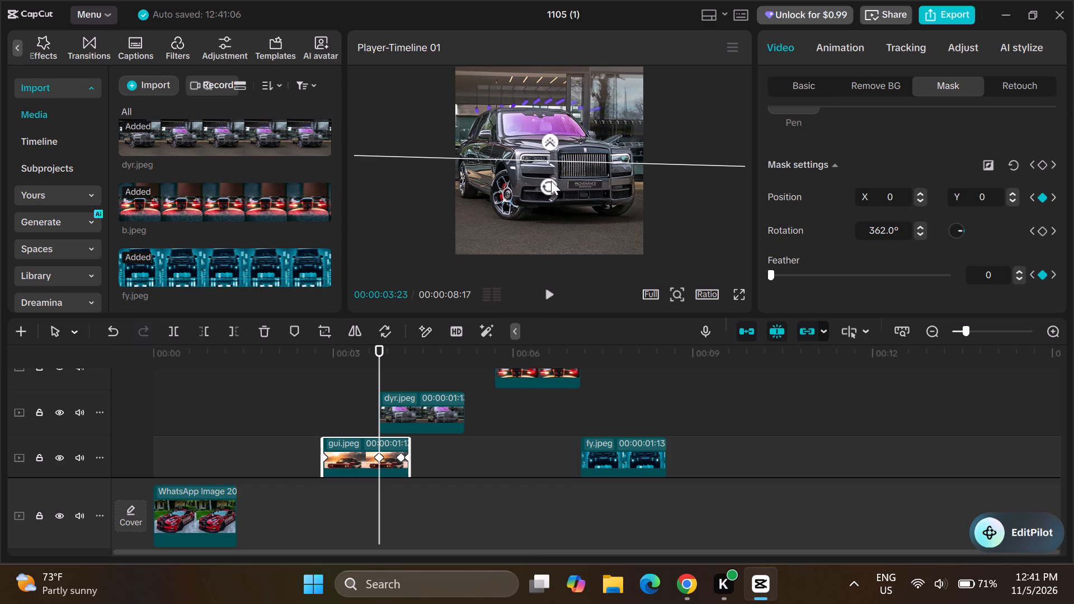
# Rotate the gui.jpeg clip's Split mask line to 637° at the 00:00:03:23 keyframe.
pyautogui.moveTo(548, 181); pyautogui.dragTo(518, 150)
pyautogui.moveTo(520, 145); pyautogui.dragTo(574, 158)
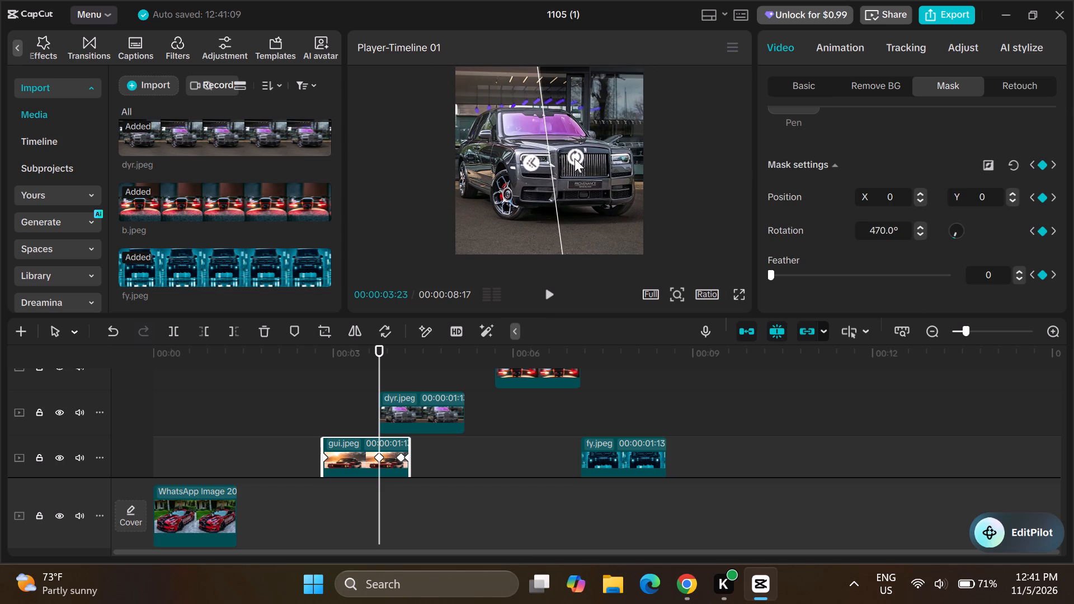
pyautogui.moveTo(574, 158); pyautogui.dragTo(577, 164)
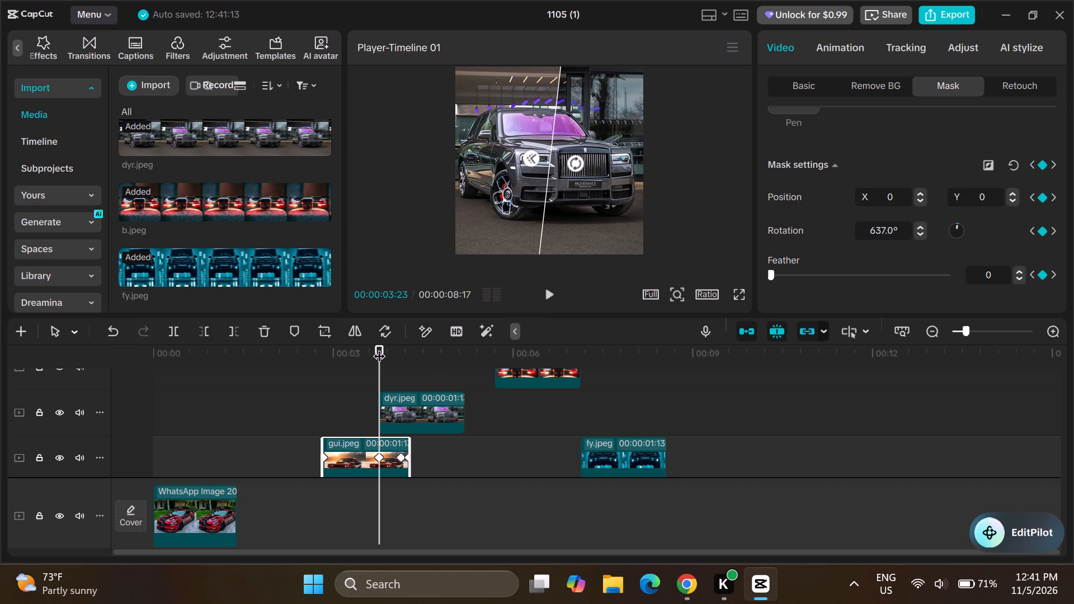
# Review the gui.jpeg clip's rotating mask animation between 00:00:03:02 and 00:00:03:19, before the dyr.jpeg clip starts.
pyautogui.moveTo(379, 346); pyautogui.dragTo(345, 362)
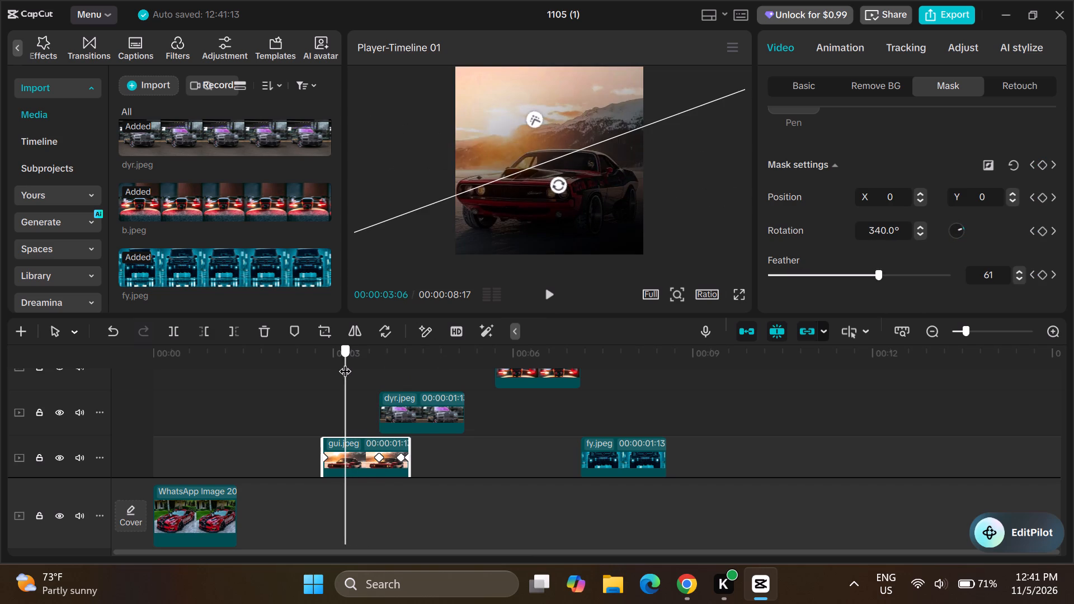
pyautogui.moveTo(345, 362); pyautogui.dragTo(338, 364)
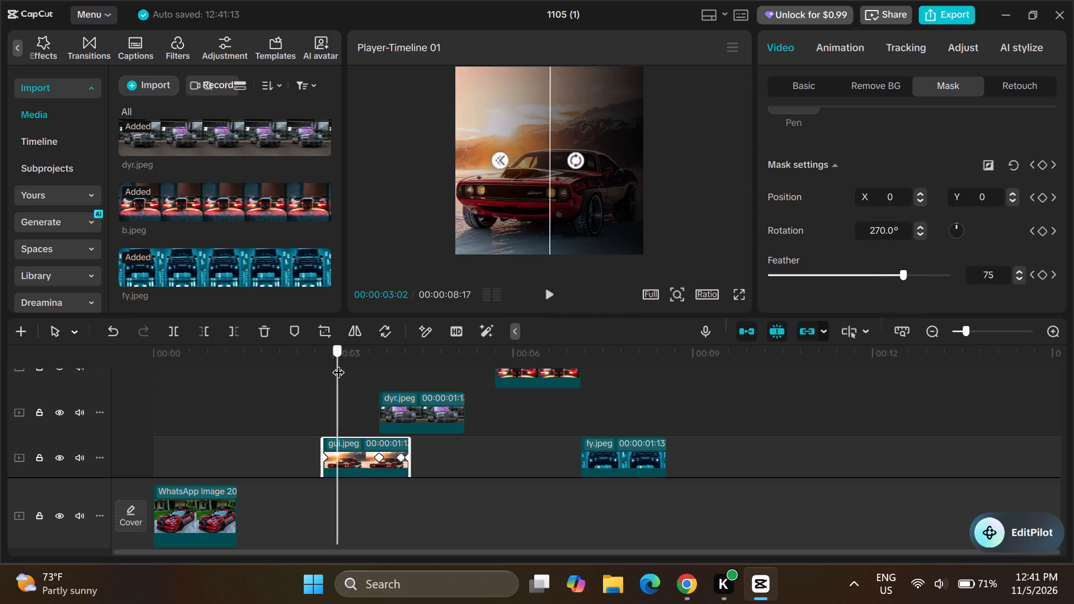
pyautogui.moveTo(338, 364); pyautogui.dragTo(347, 363)
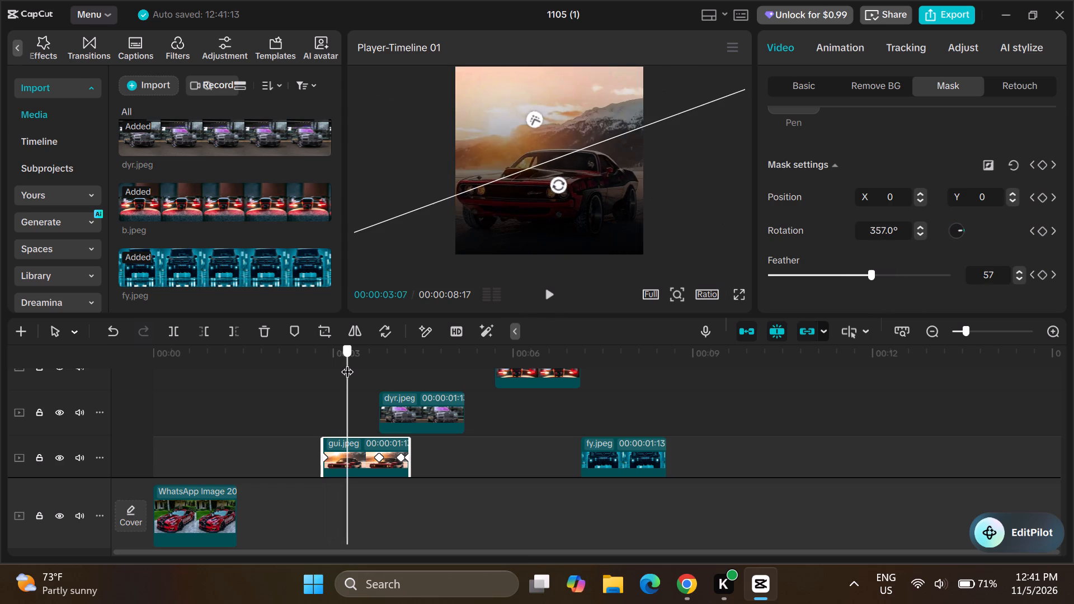
pyautogui.moveTo(347, 363); pyautogui.dragTo(359, 363)
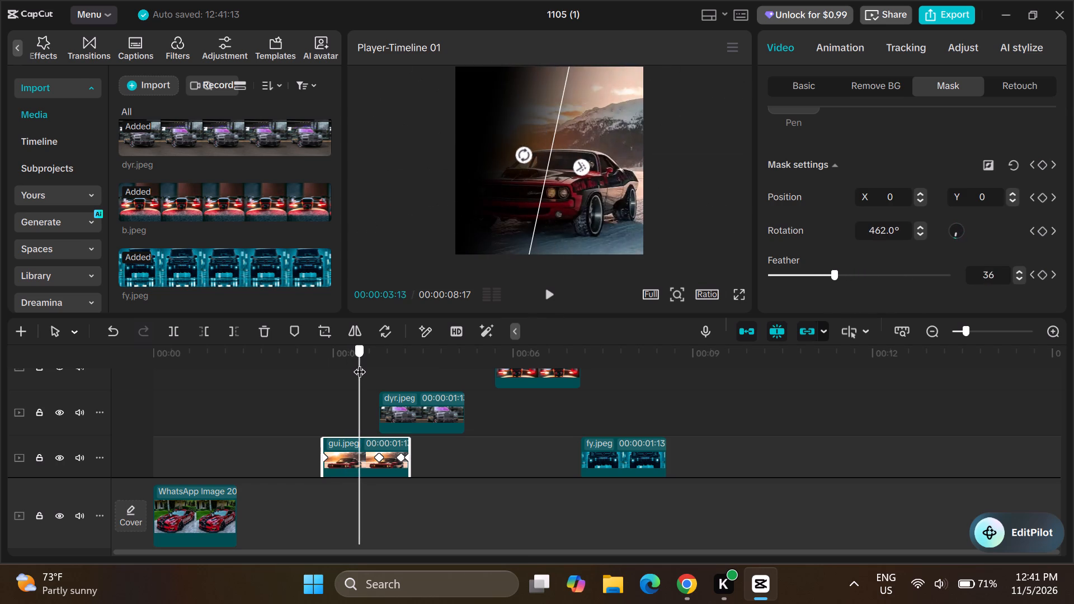
pyautogui.moveTo(359, 363); pyautogui.dragTo(371, 363)
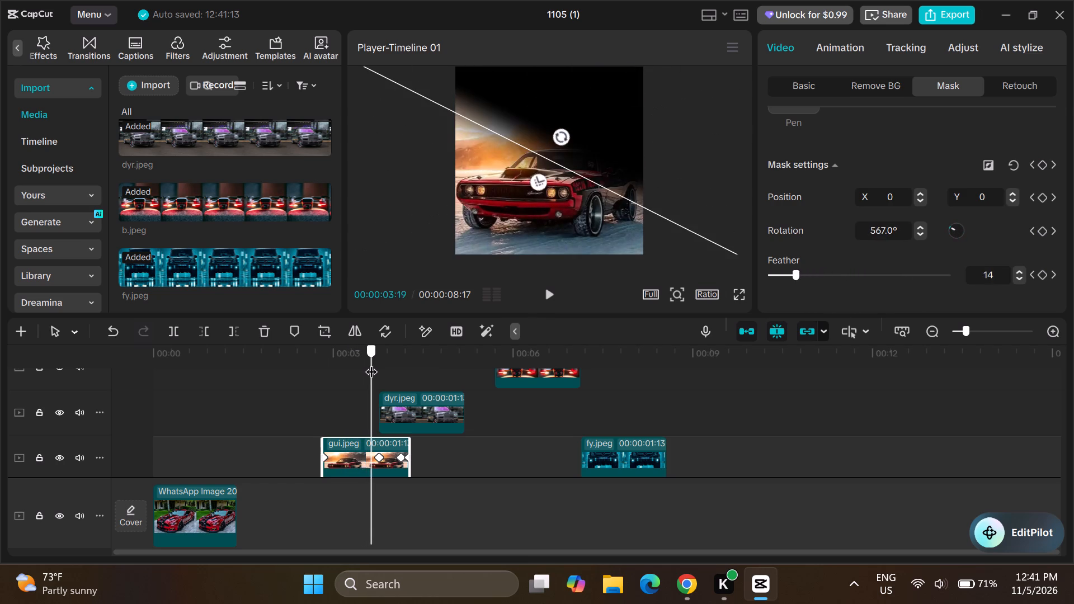
pyautogui.moveTo(371, 363); pyautogui.dragTo(370, 363)
pyautogui.moveTo(370, 363); pyautogui.dragTo(370, 362)
# Move the gui.jpeg clip's mask keyframe from 00:00:03:23 earlier to 00:00:03:20.
pyautogui.moveTo(381, 456); pyautogui.dragTo(375, 456)
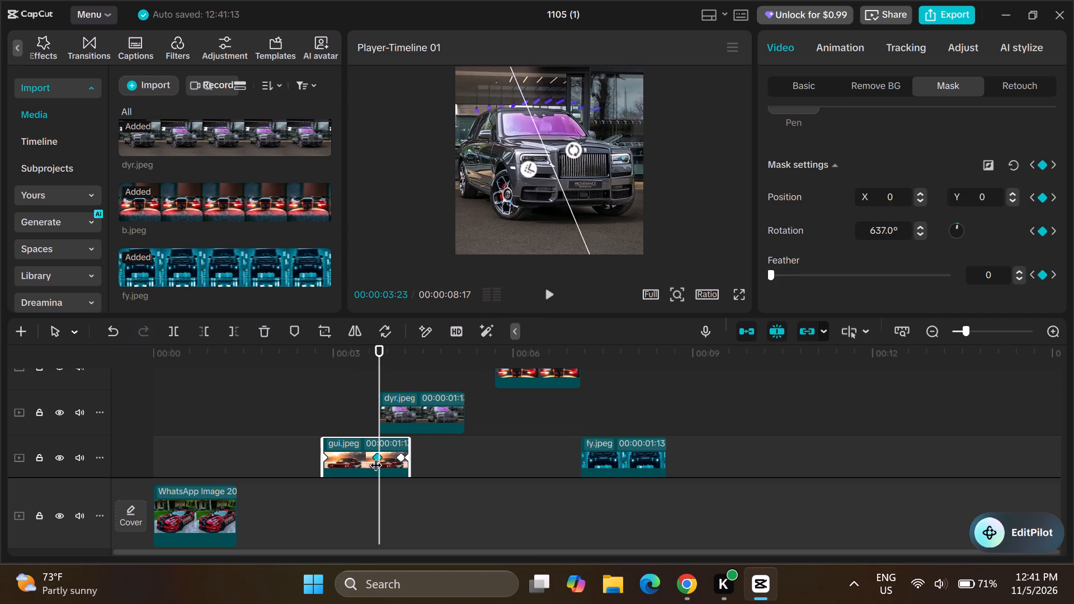
pyautogui.moveTo(375, 456); pyautogui.dragTo(375, 457)
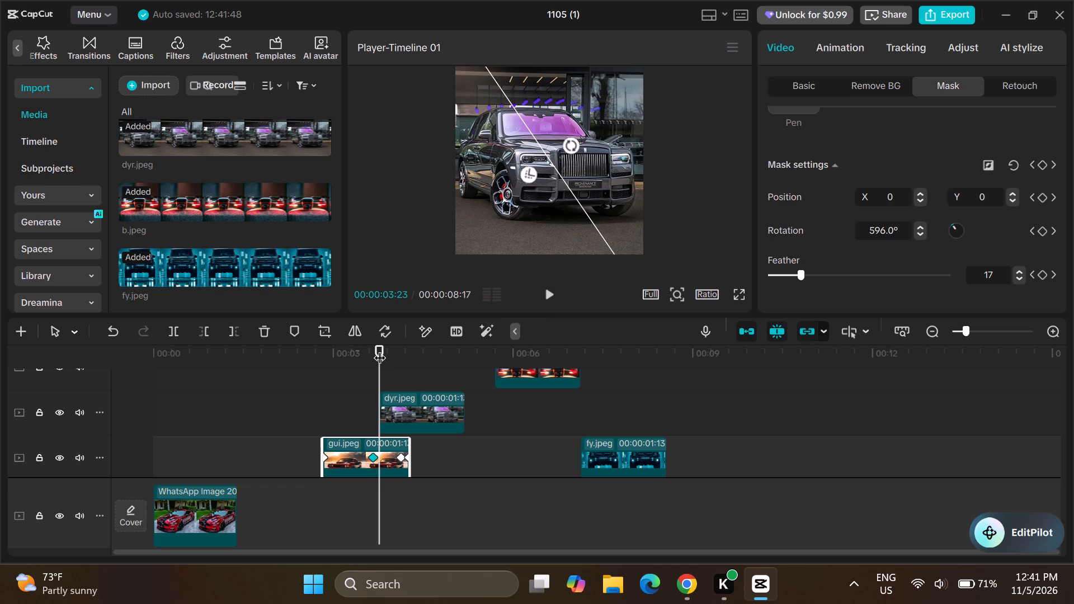
# Set the gui.jpeg clip's Split mask feather to 69 at the 00:00:03:20 keyframe.
pyautogui.click(379, 348)
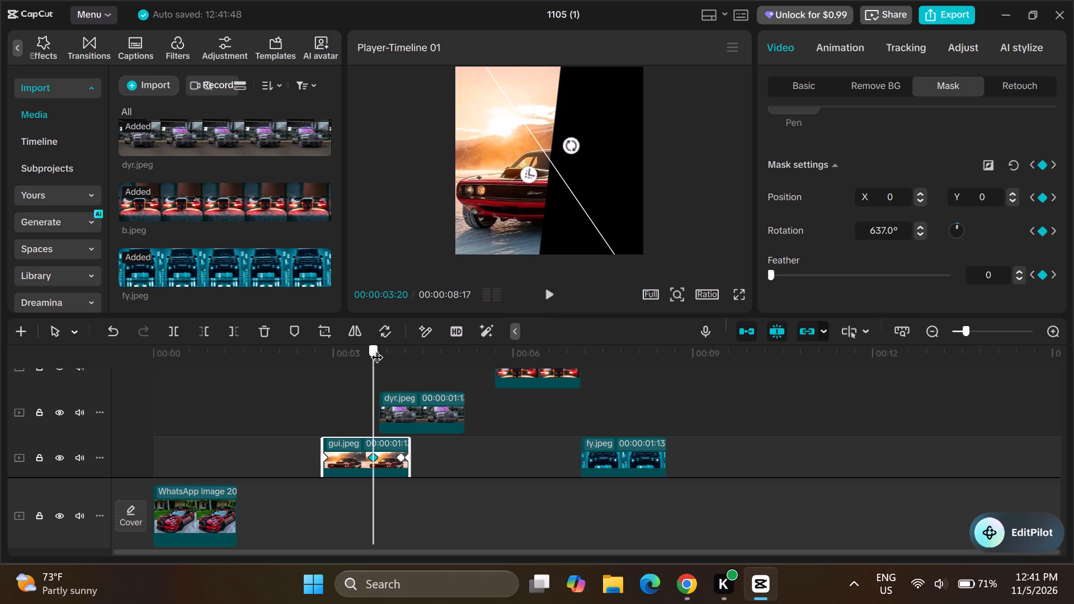
pyautogui.click(379, 348)
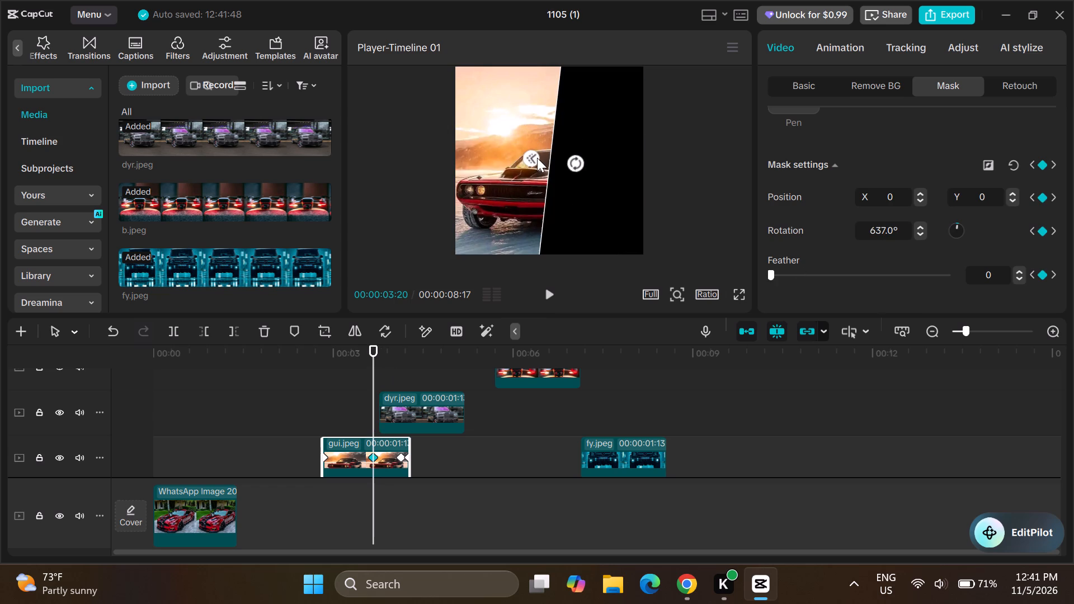
pyautogui.moveTo(526, 158); pyautogui.dragTo(486, 150)
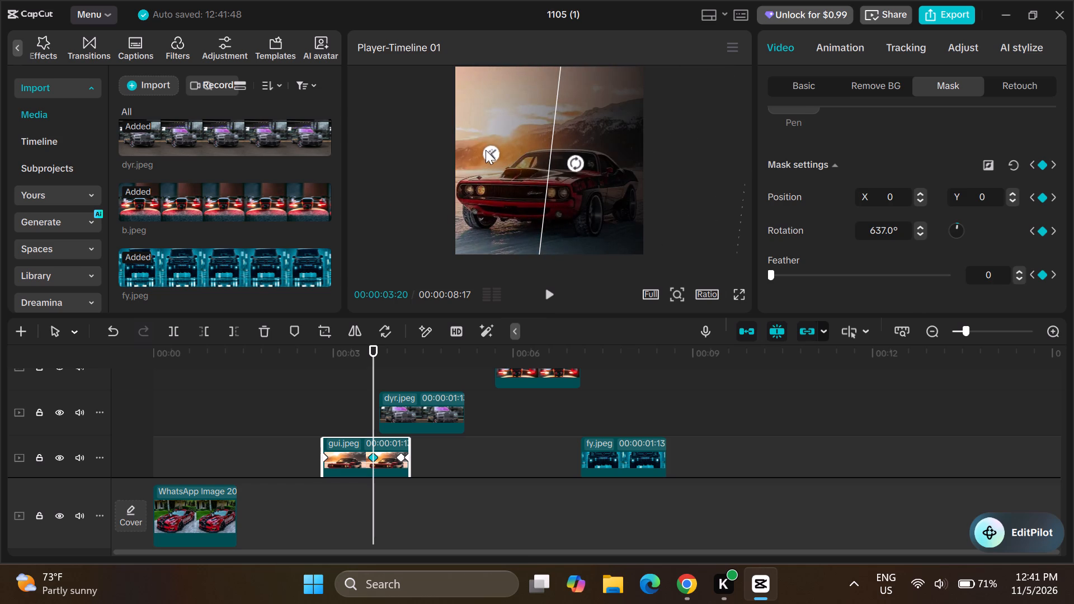
pyautogui.moveTo(486, 150); pyautogui.dragTo(500, 152)
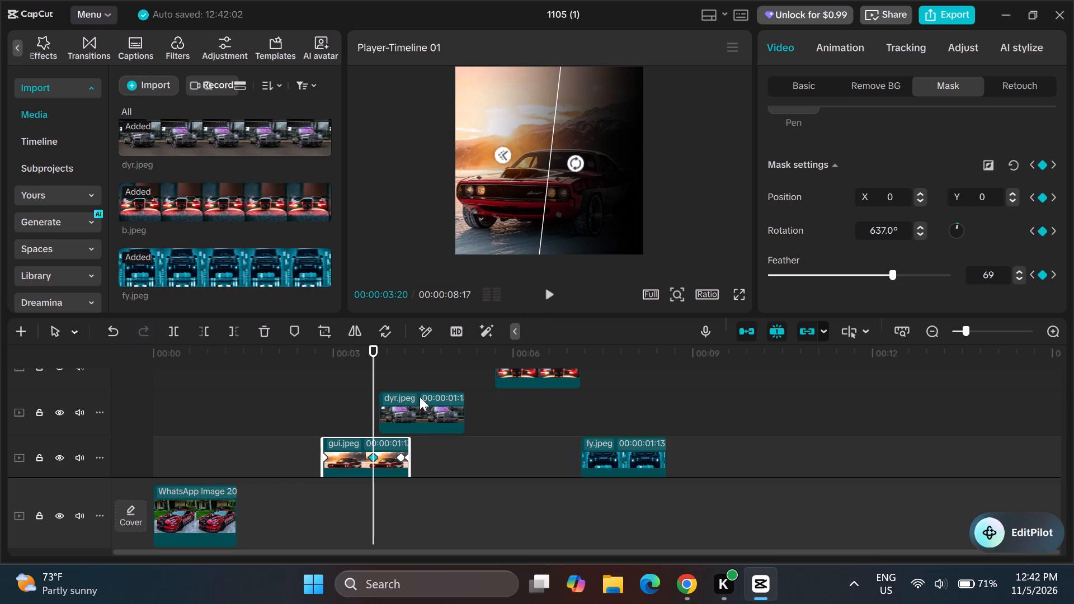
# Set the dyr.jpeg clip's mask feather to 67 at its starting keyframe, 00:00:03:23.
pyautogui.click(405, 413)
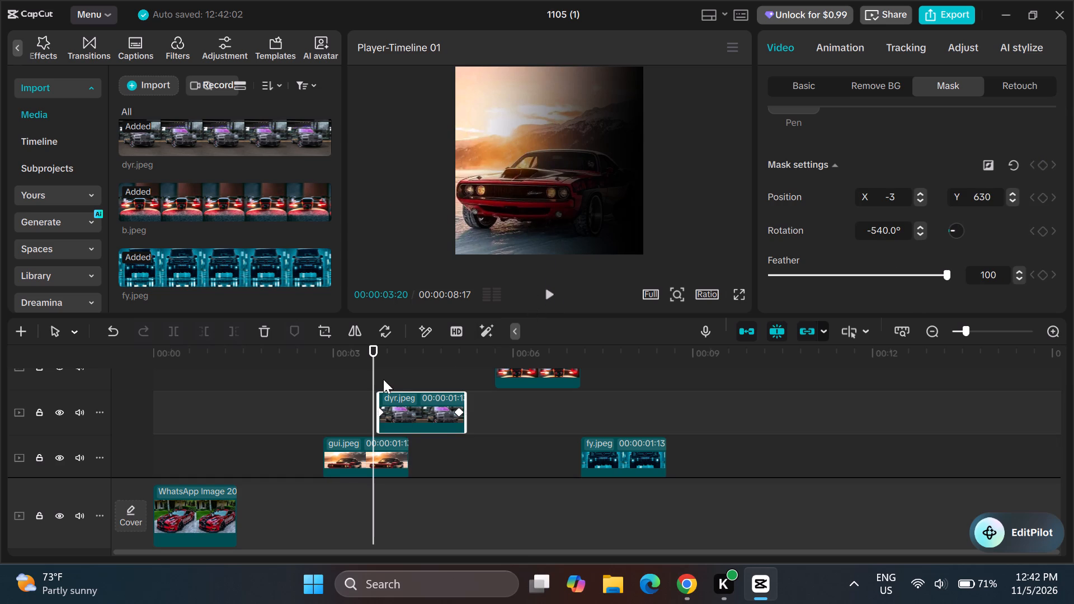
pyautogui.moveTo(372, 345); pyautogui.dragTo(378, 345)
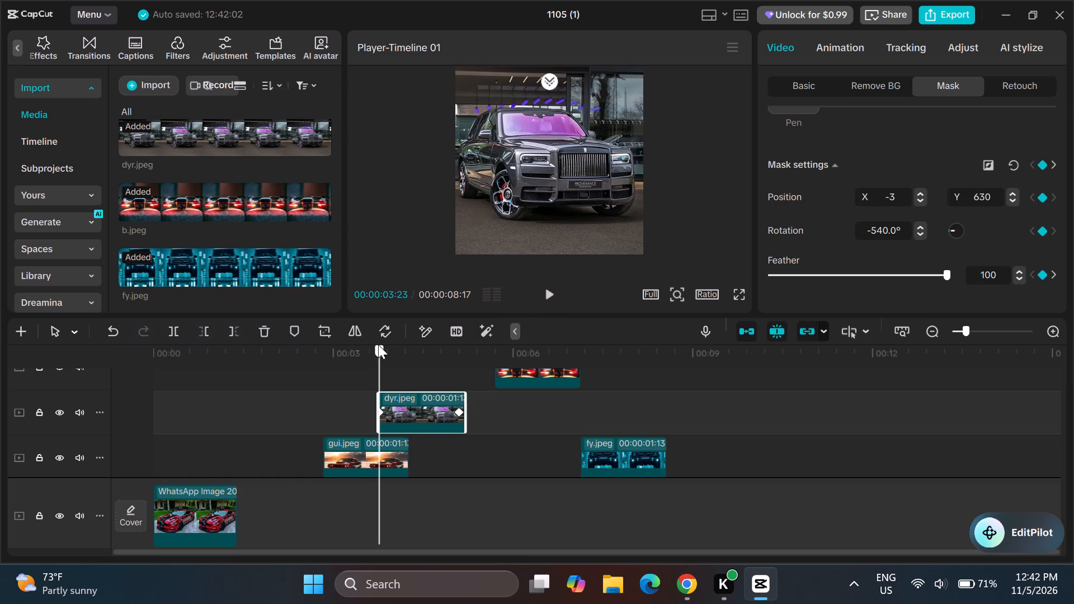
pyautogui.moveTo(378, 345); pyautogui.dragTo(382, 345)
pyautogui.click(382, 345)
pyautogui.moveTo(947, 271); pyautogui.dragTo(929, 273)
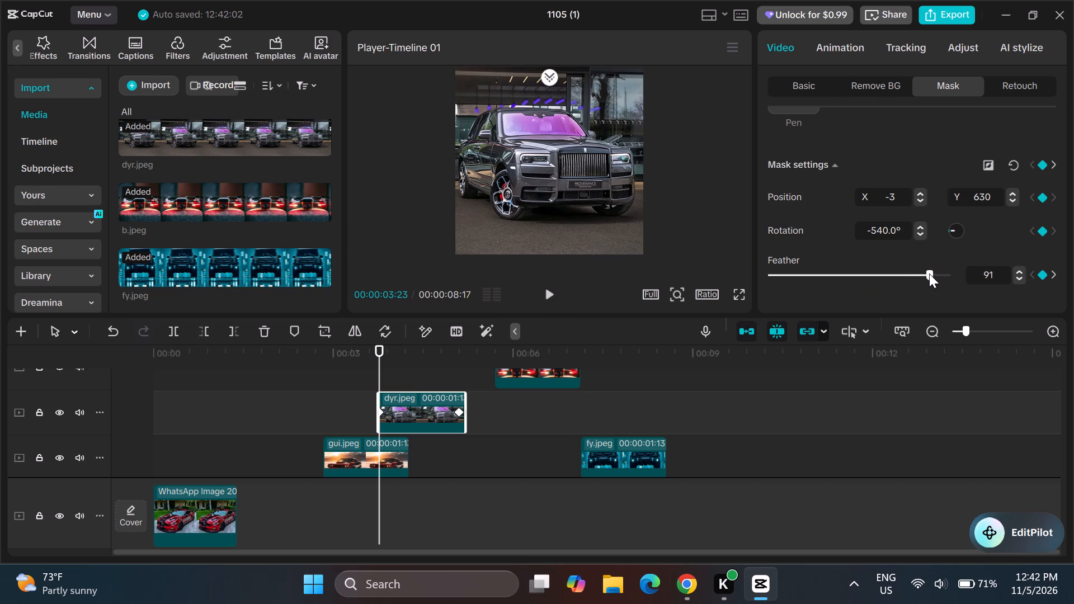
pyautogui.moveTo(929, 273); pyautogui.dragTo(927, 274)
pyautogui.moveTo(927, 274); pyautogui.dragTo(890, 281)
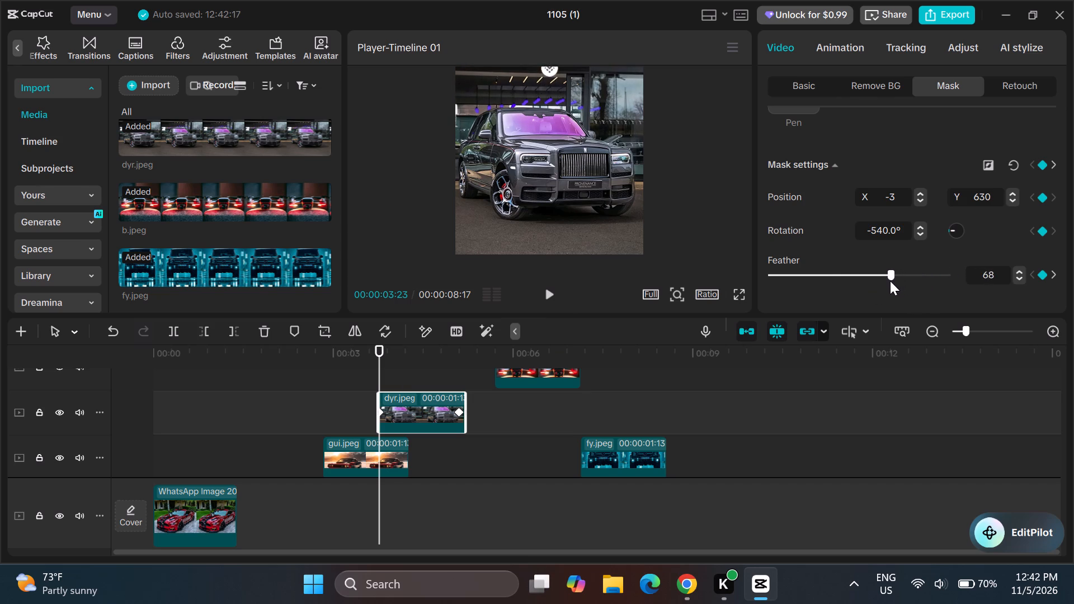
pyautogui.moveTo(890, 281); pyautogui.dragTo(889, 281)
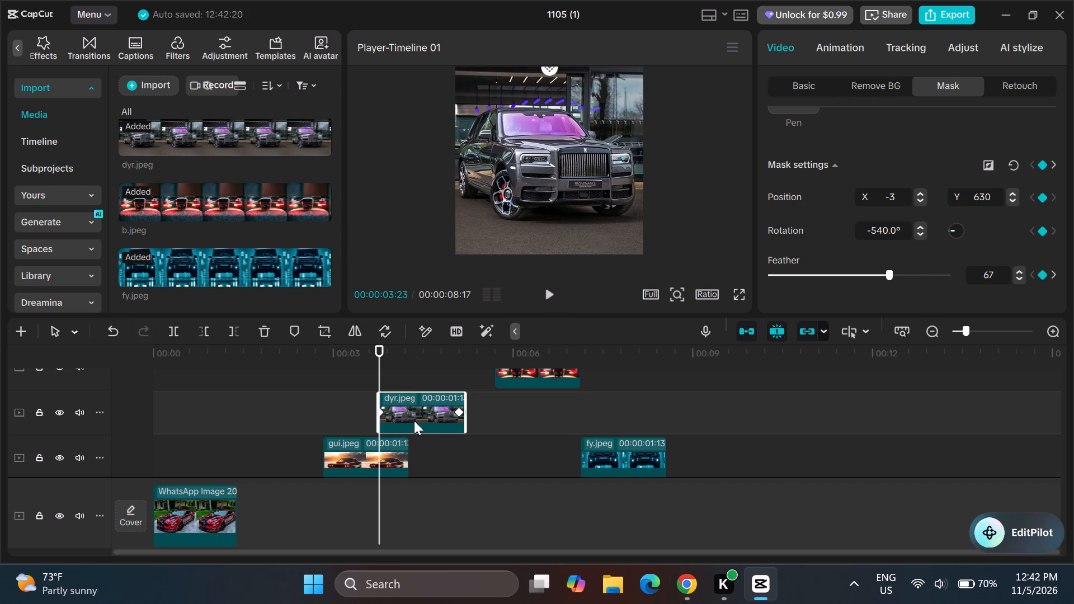
# Delete the dyr.jpeg clip from the timeline.
pyautogui.click(414, 421)
pyautogui.click(261, 330)
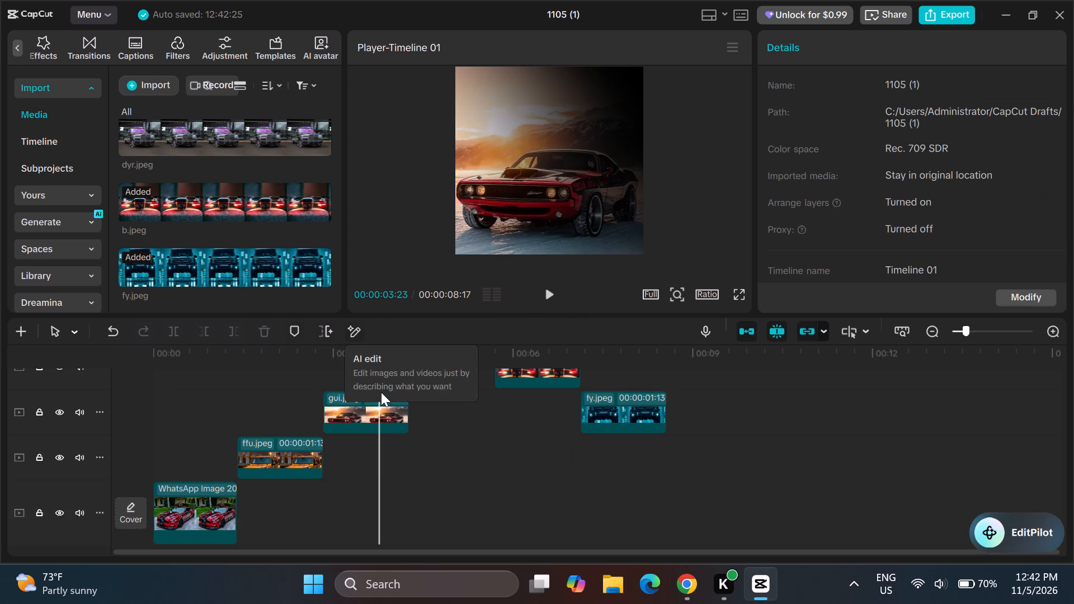
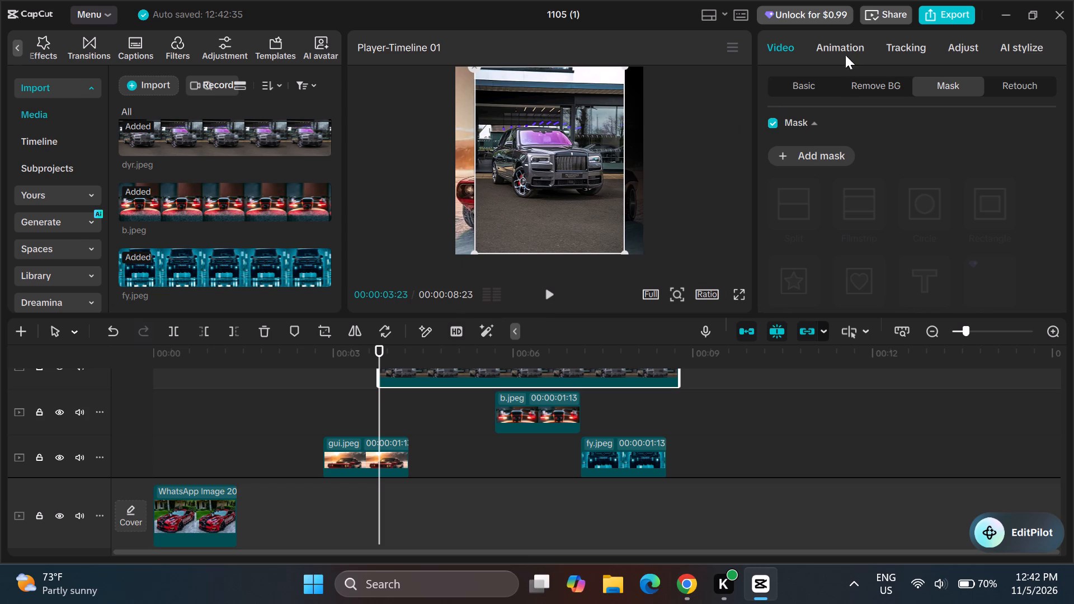
# Scale the newly added dyr.jpeg clip up to 163% so it fills the frame.
pyautogui.click(806, 86)
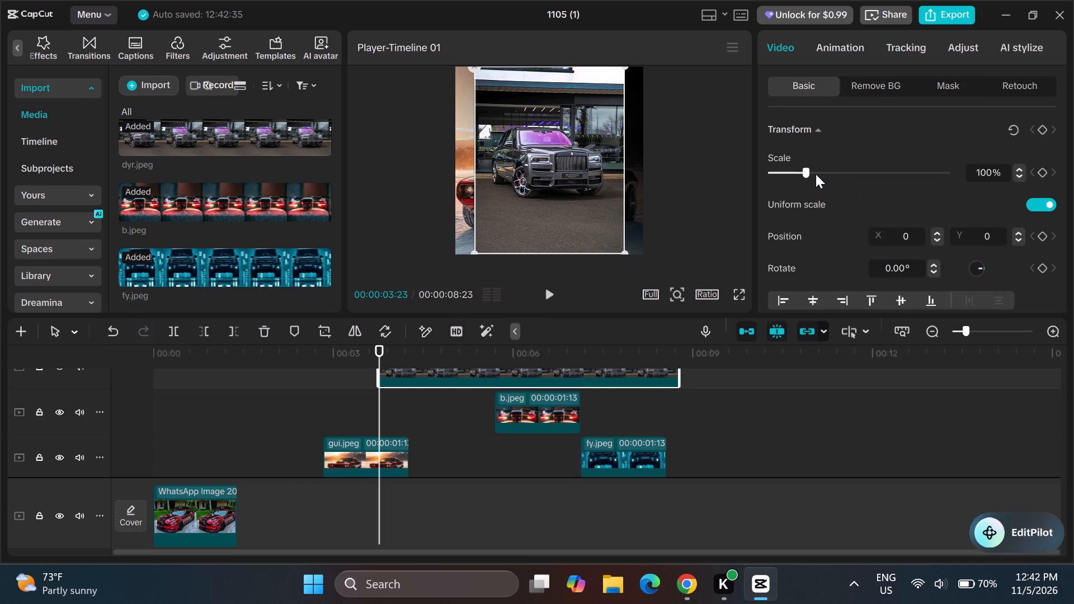
pyautogui.moveTo(803, 169); pyautogui.dragTo(815, 168)
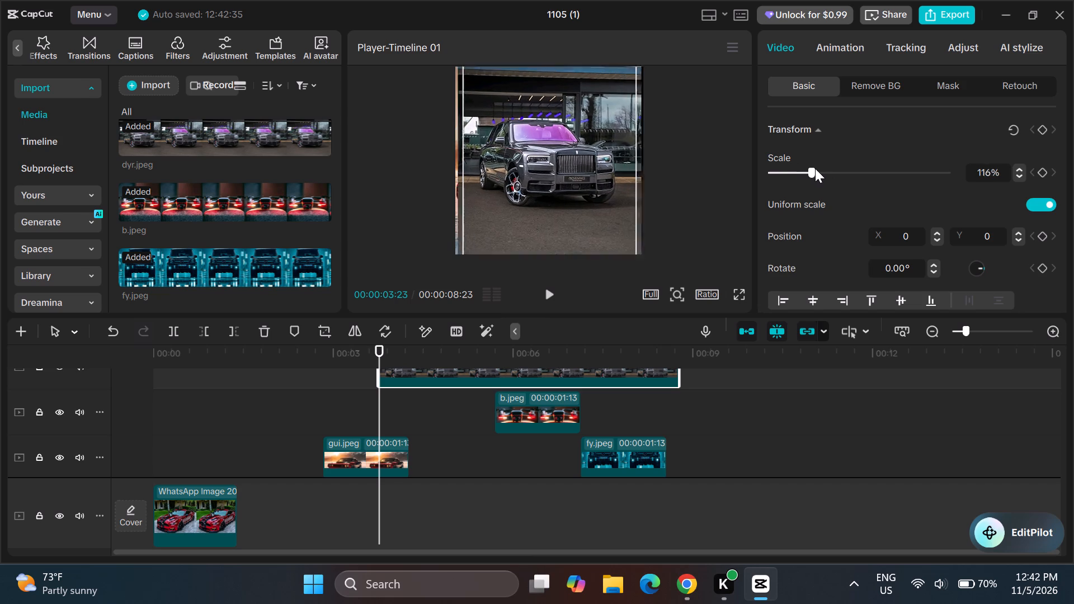
pyautogui.moveTo(815, 168); pyautogui.dragTo(820, 168)
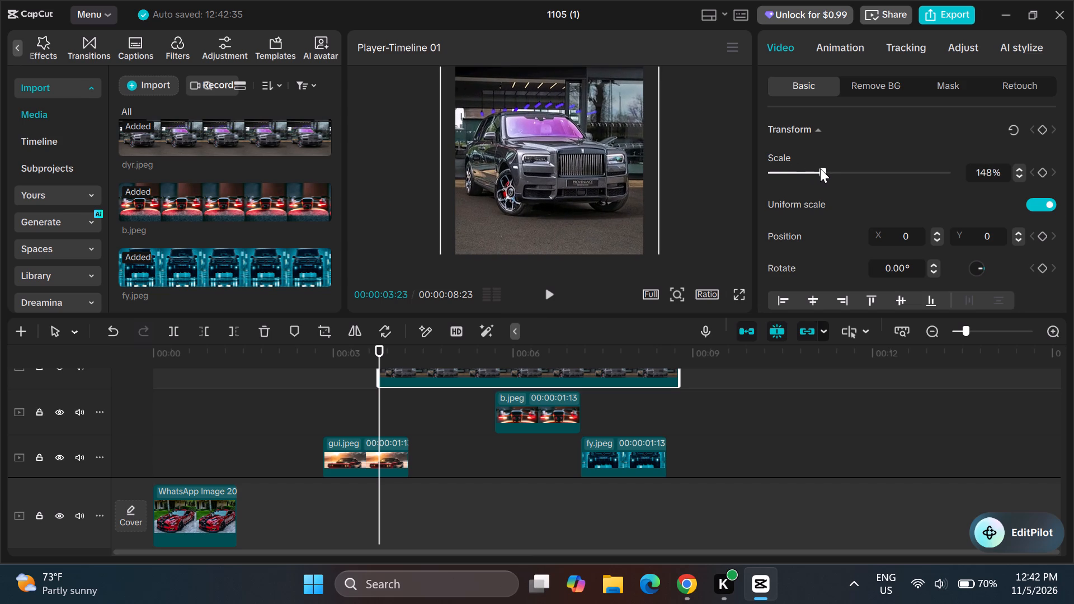
pyautogui.moveTo(820, 168); pyautogui.dragTo(826, 168)
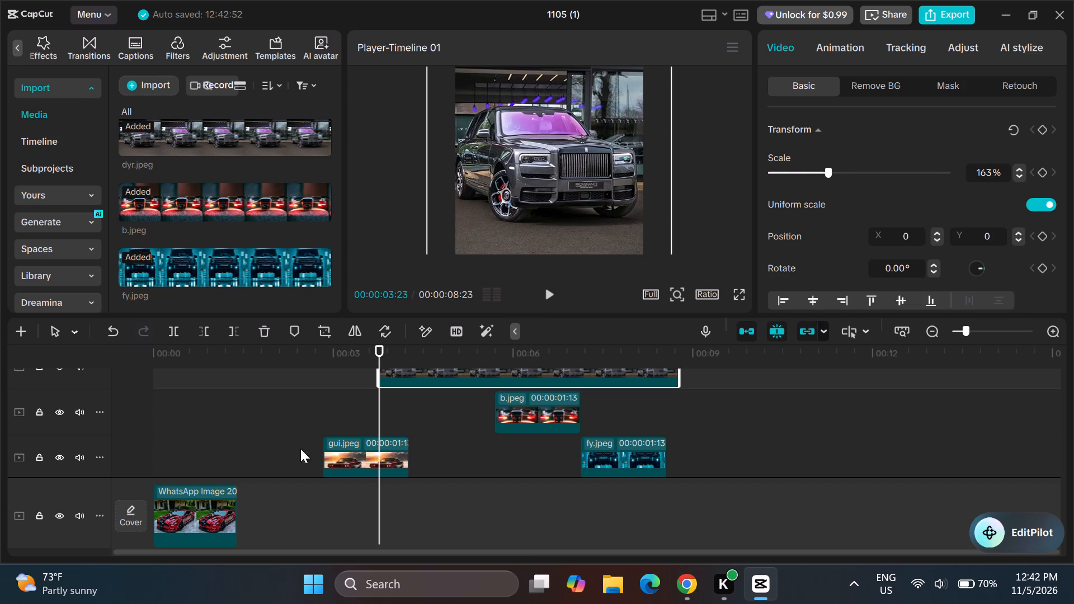
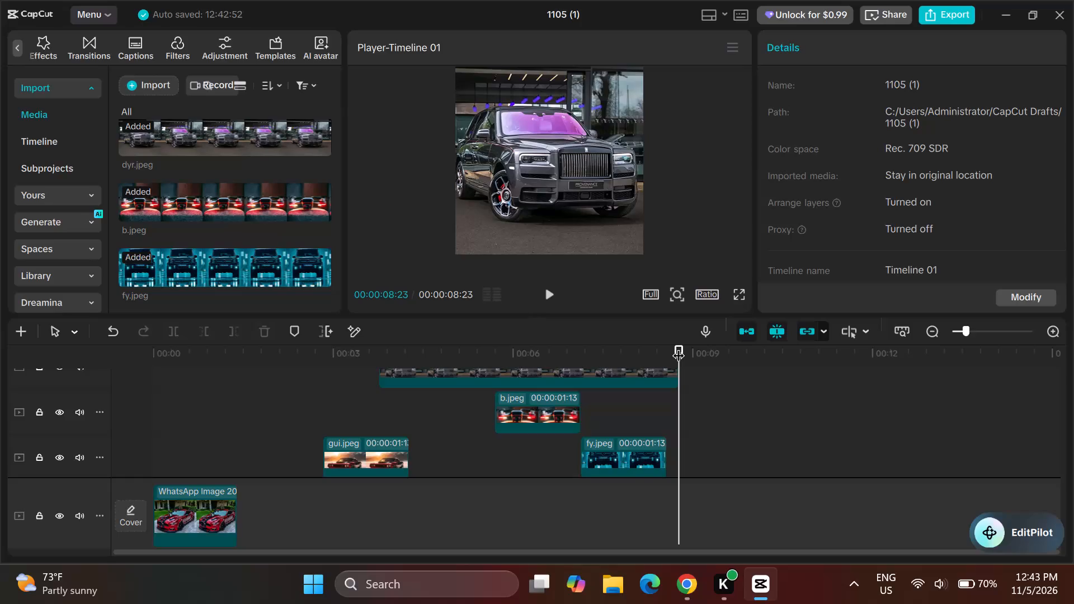
# Shift the dyr.jpeg clip slightly earlier on the timeline so it starts at 00:00:03:19, overlapping the end of gui.jpeg.
pyautogui.moveTo(678, 347); pyautogui.dragTo(389, 376)
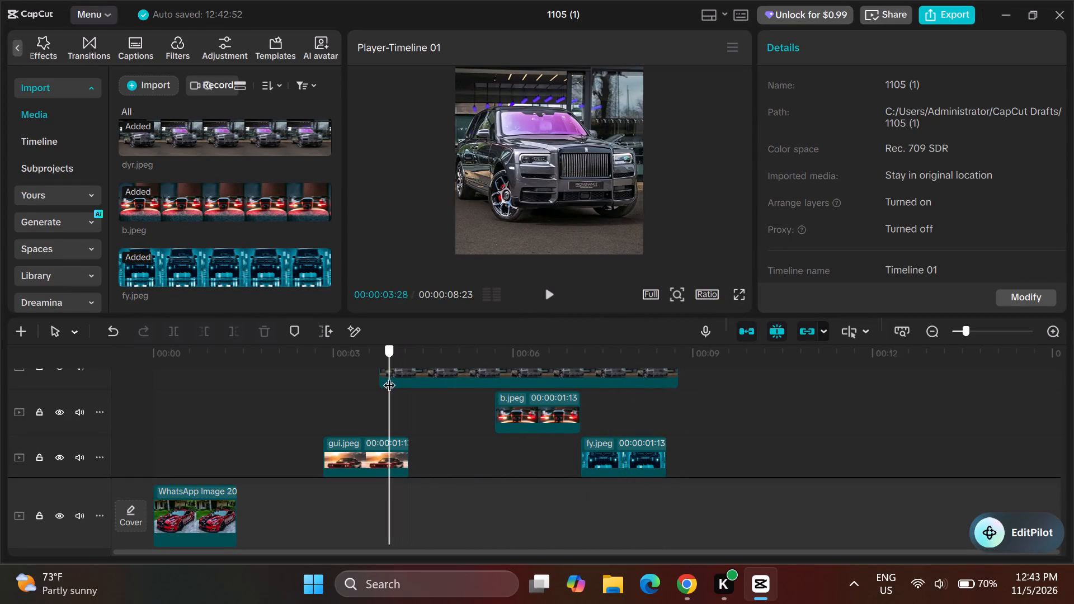
pyautogui.moveTo(389, 376); pyautogui.dragTo(378, 372)
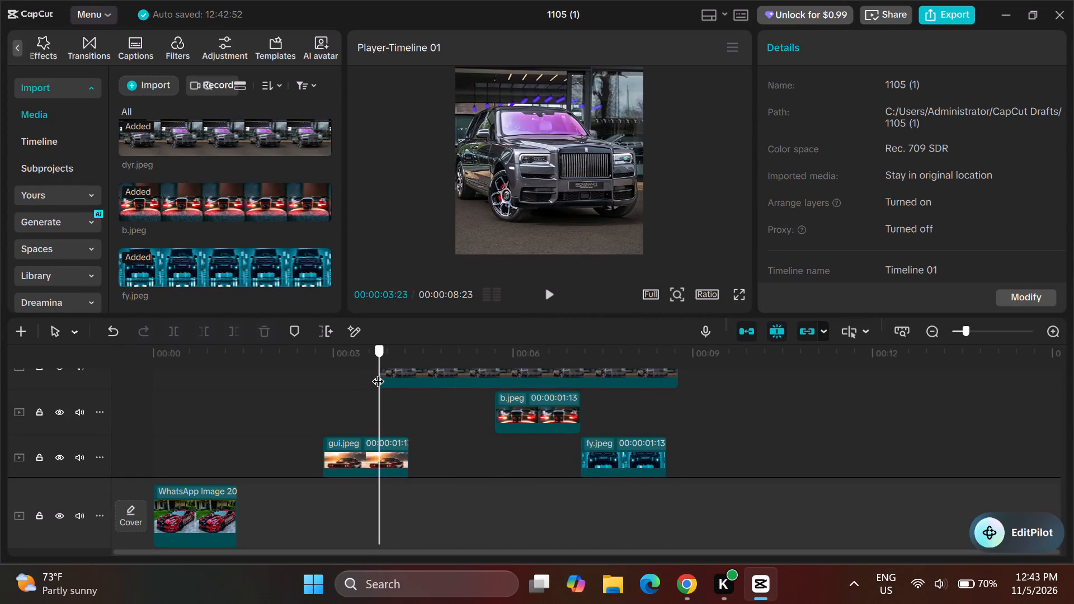
pyautogui.moveTo(378, 372); pyautogui.dragTo(371, 375)
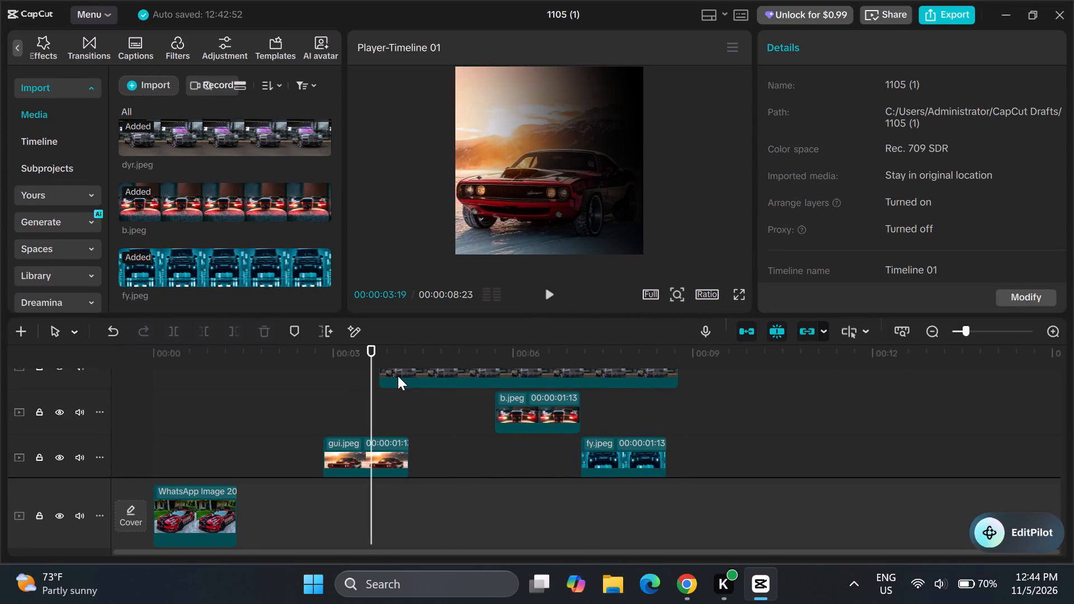
pyautogui.click(404, 369)
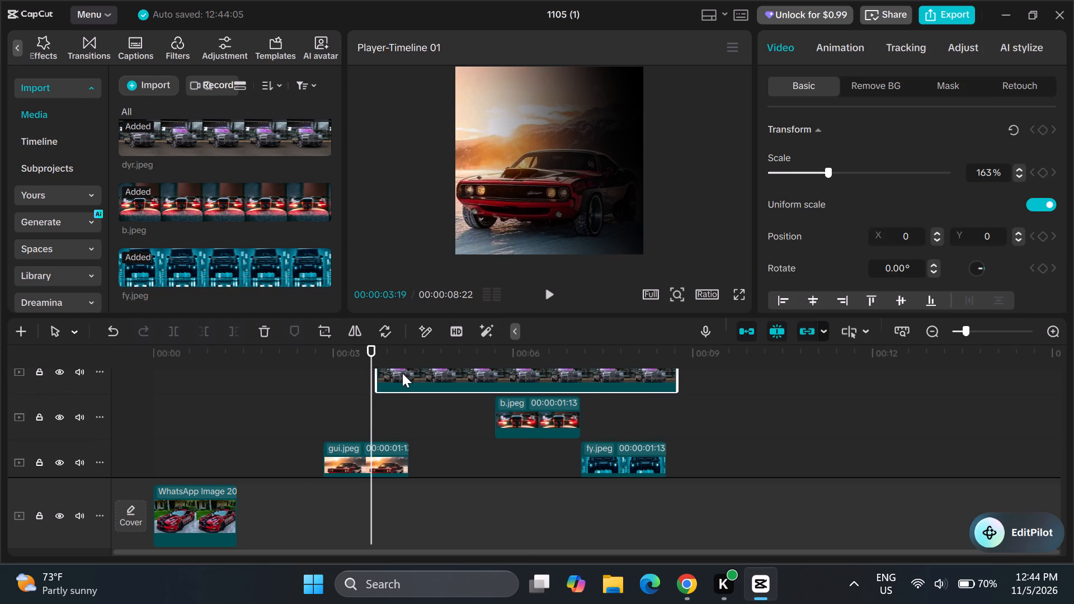
pyautogui.moveTo(402, 373); pyautogui.dragTo(394, 376)
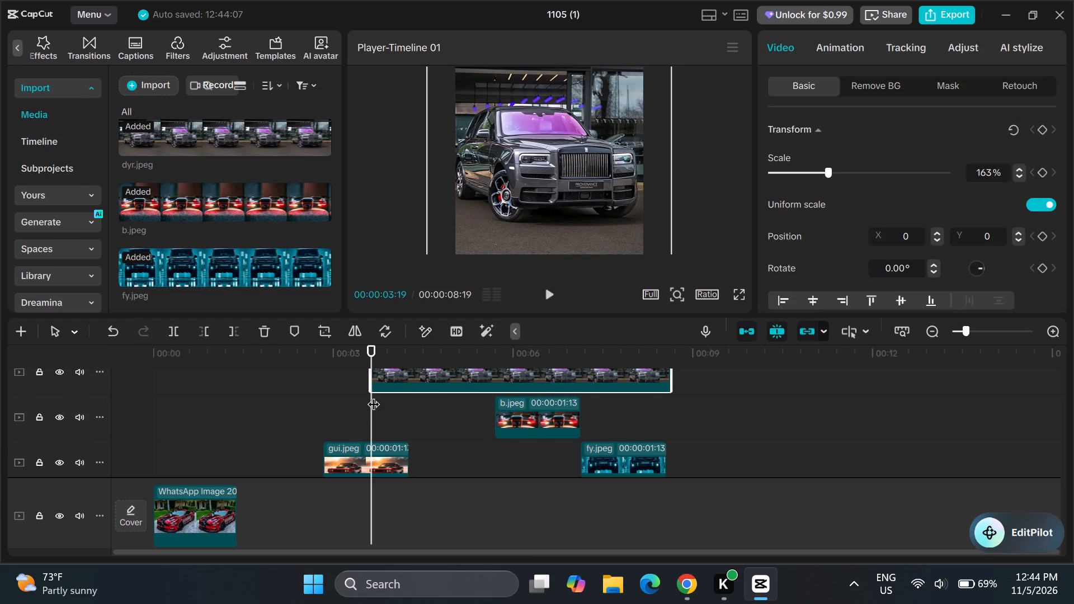
# Remove the Split mask keyframe at the start of the gui.jpeg clip, at 00:00:02:25.
pyautogui.moveTo(371, 356); pyautogui.dragTo(332, 365)
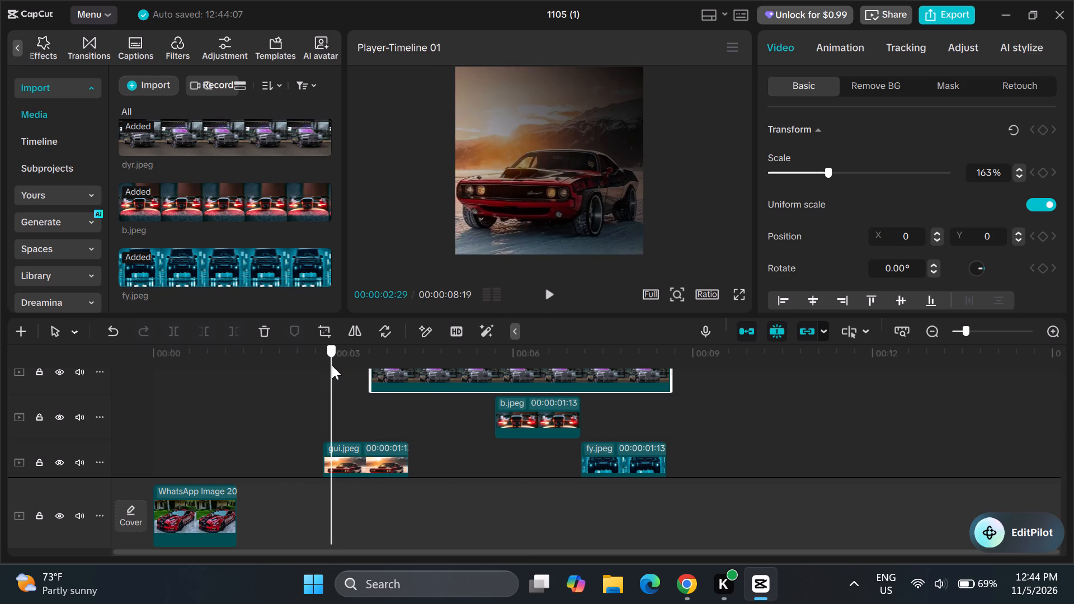
pyautogui.moveTo(332, 365); pyautogui.dragTo(328, 366)
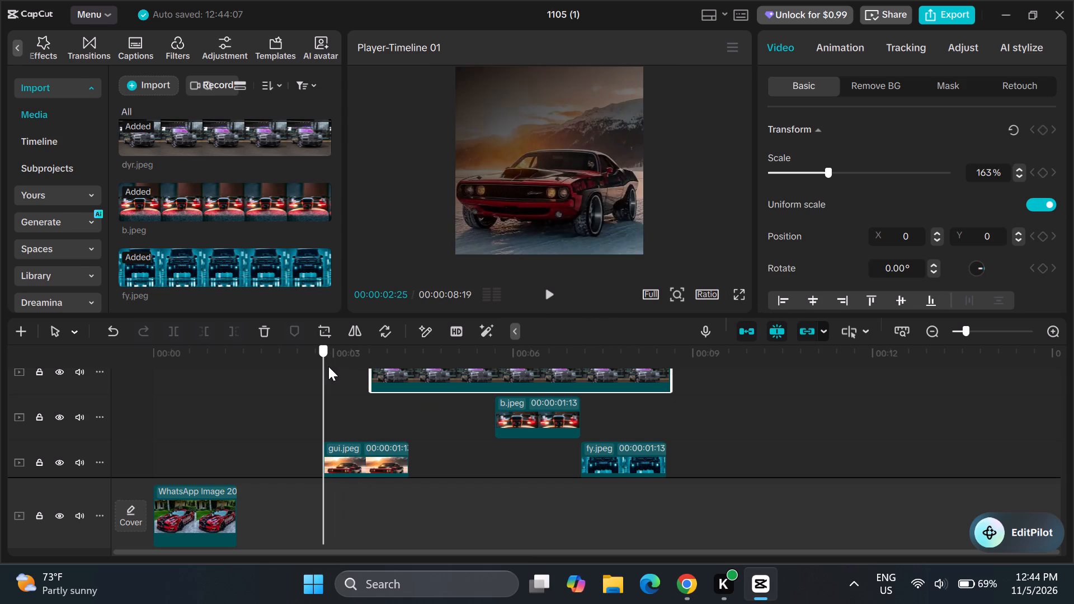
pyautogui.moveTo(328, 366); pyautogui.dragTo(328, 366)
pyautogui.moveTo(328, 366); pyautogui.dragTo(329, 367)
pyautogui.click(351, 454)
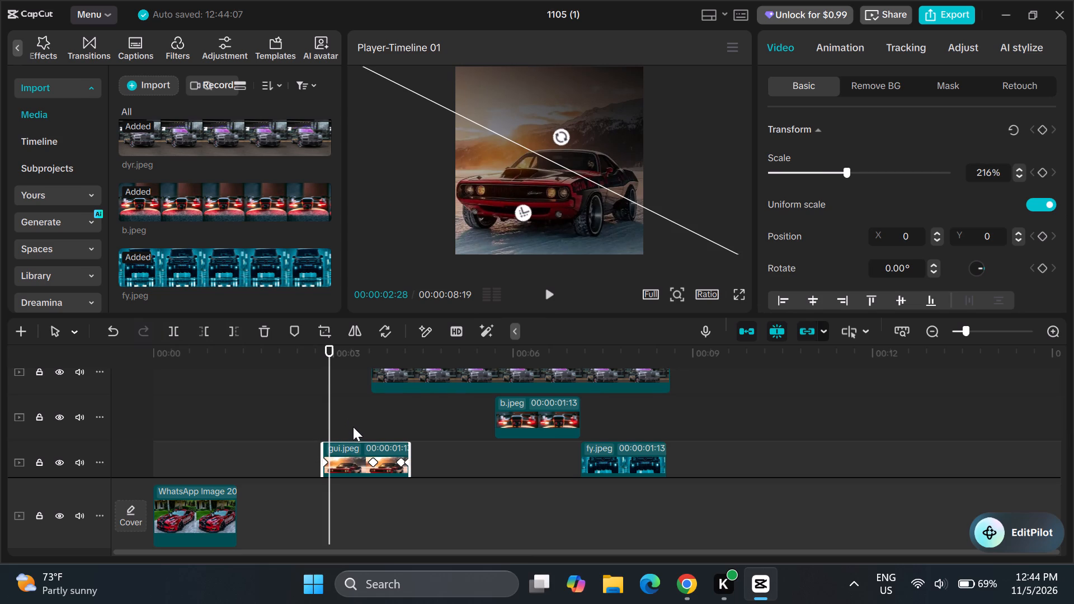
pyautogui.click(327, 463)
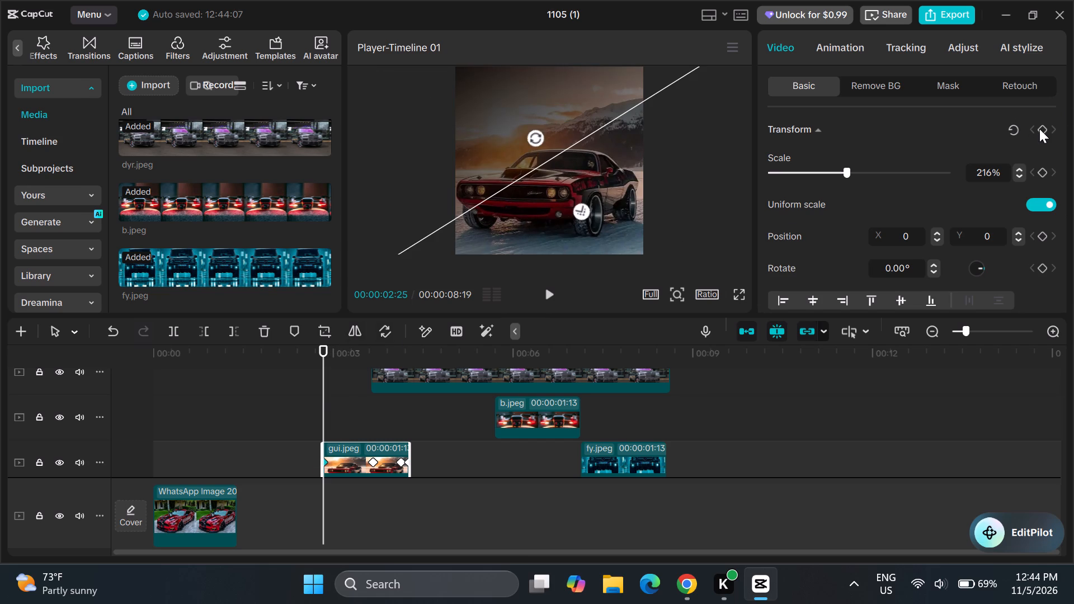
pyautogui.click(941, 77)
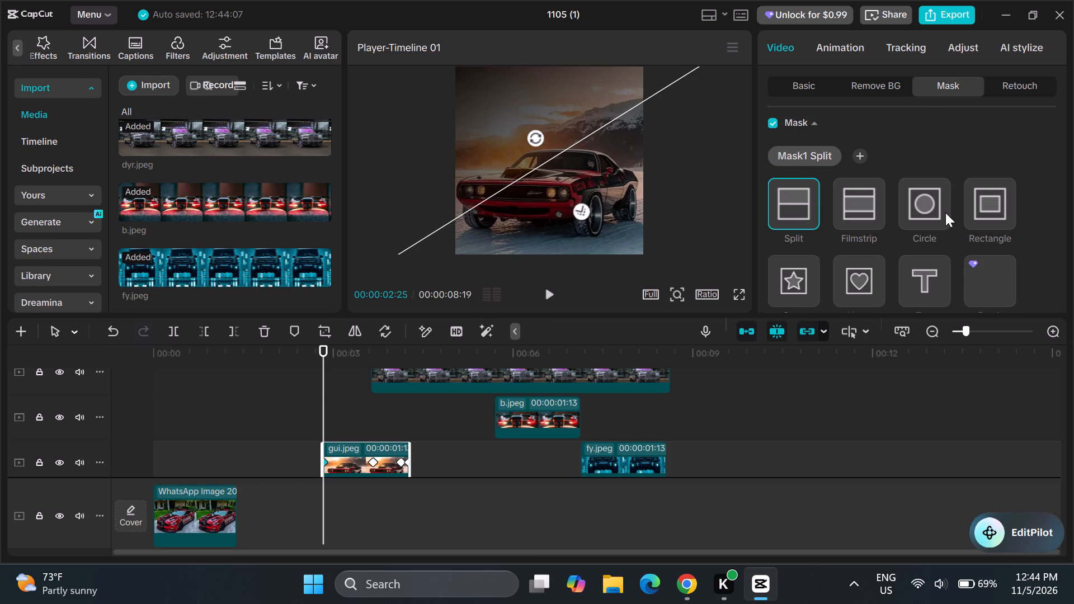
pyautogui.scroll(-2, 945, 213)
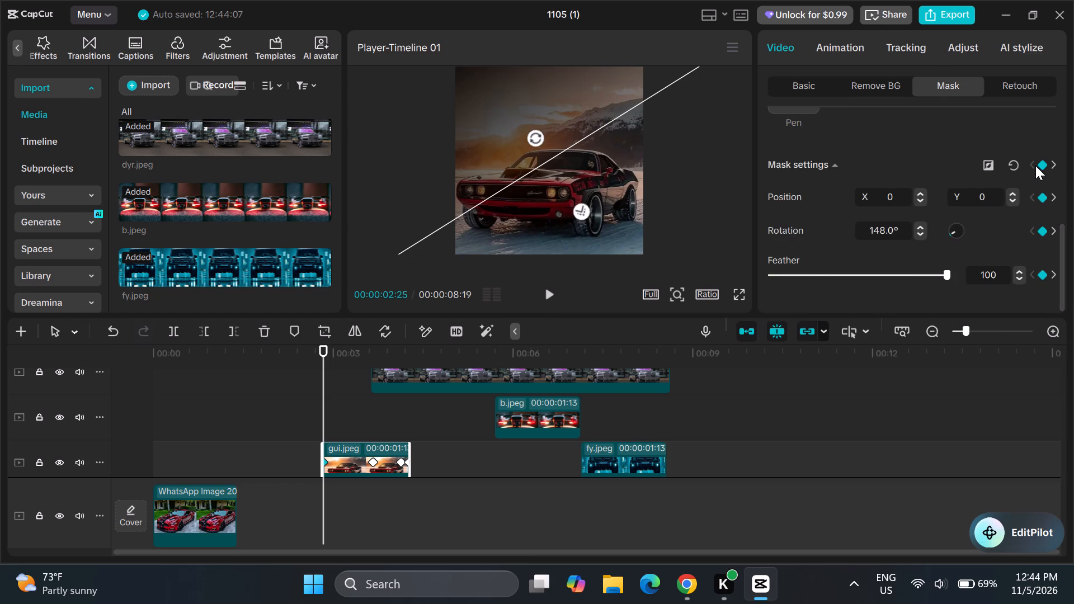
pyautogui.click(1035, 166)
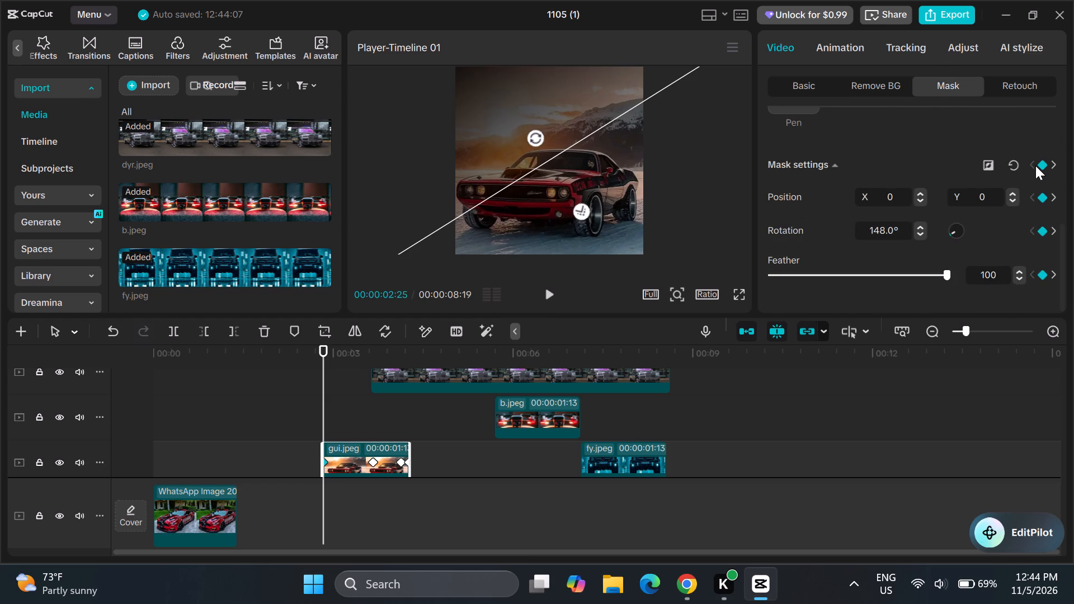
pyautogui.click(1042, 163)
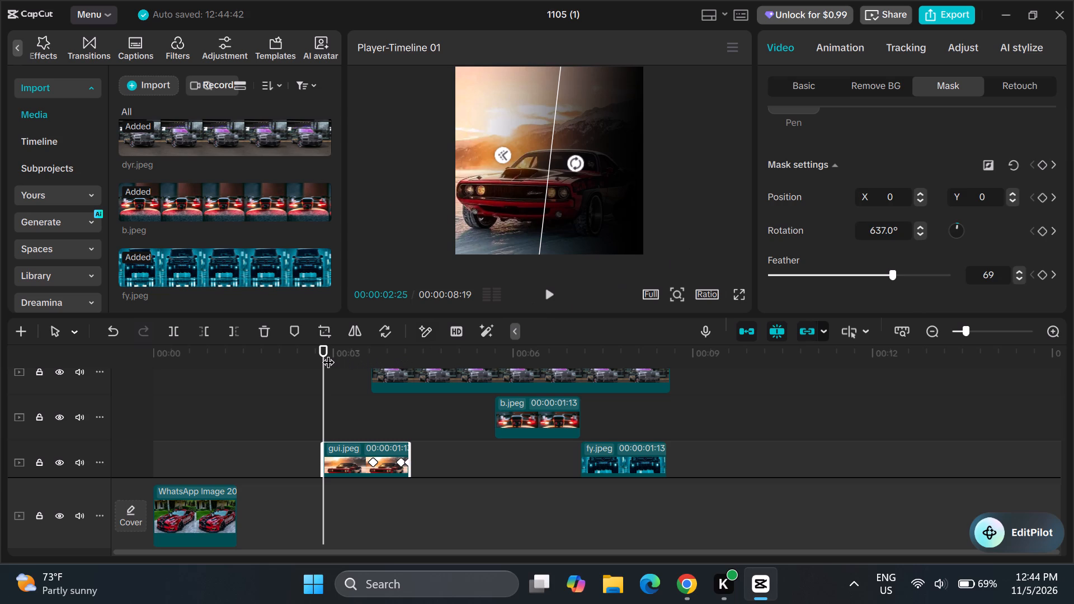
# At 00:00:03:19, set the feather of gui.jpeg's Split mask to 28.
pyautogui.moveTo(321, 348); pyautogui.dragTo(357, 348)
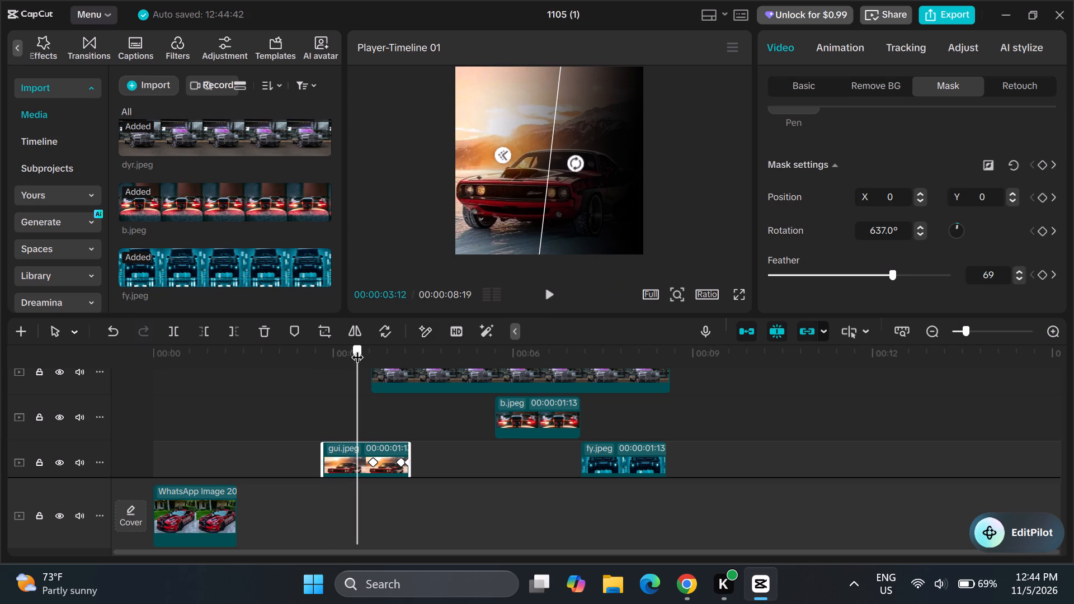
pyautogui.moveTo(357, 348); pyautogui.dragTo(368, 348)
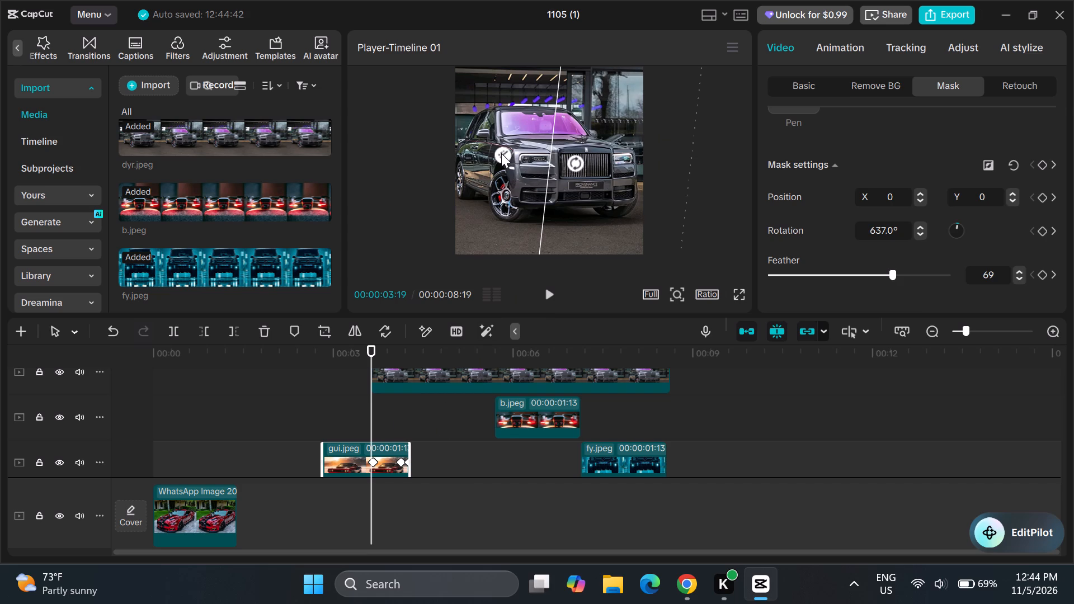
pyautogui.moveTo(500, 153); pyautogui.dragTo(543, 156)
pyautogui.moveTo(543, 156); pyautogui.dragTo(535, 156)
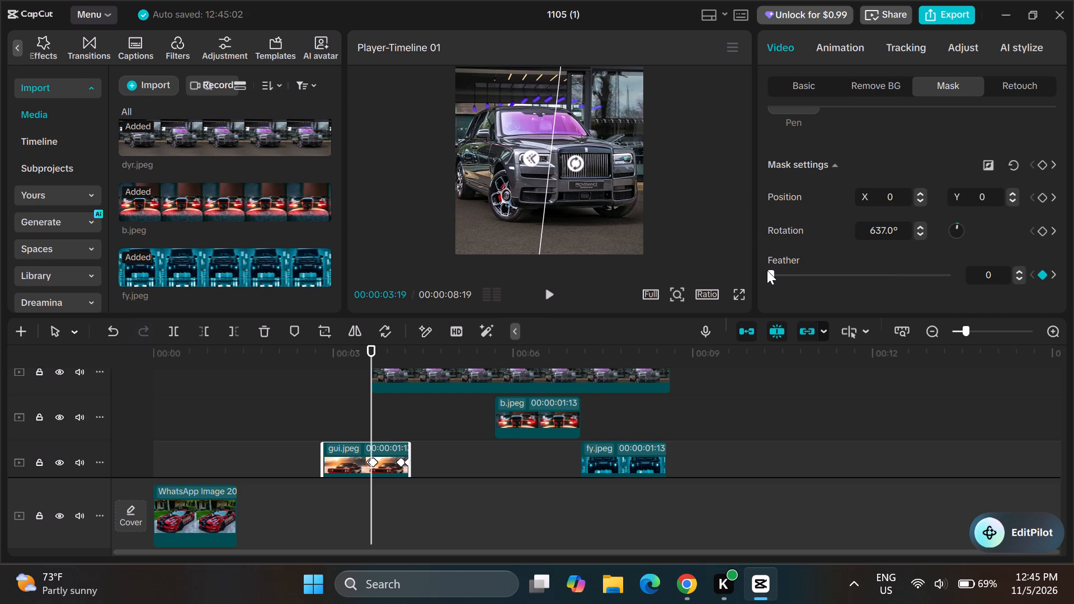
pyautogui.moveTo(767, 270); pyautogui.dragTo(800, 269)
pyautogui.moveTo(771, 270); pyautogui.dragTo(818, 272)
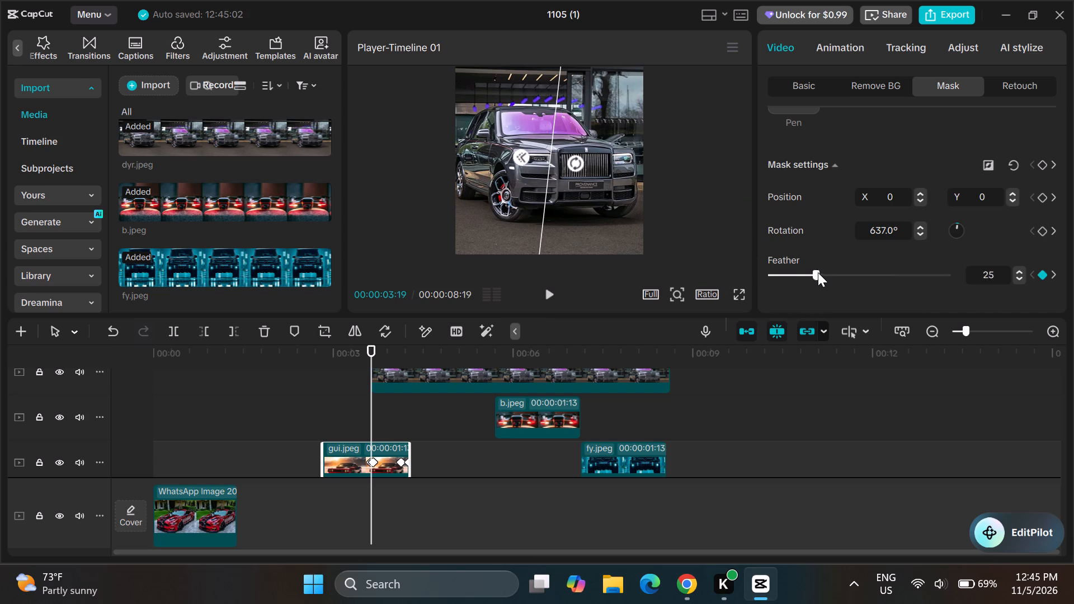
pyautogui.moveTo(818, 272); pyautogui.dragTo(821, 272)
# Rotate gui.jpeg's Split mask line to about 255° at 00:00:03:19.
pyautogui.moveTo(576, 159); pyautogui.dragTo(553, 209)
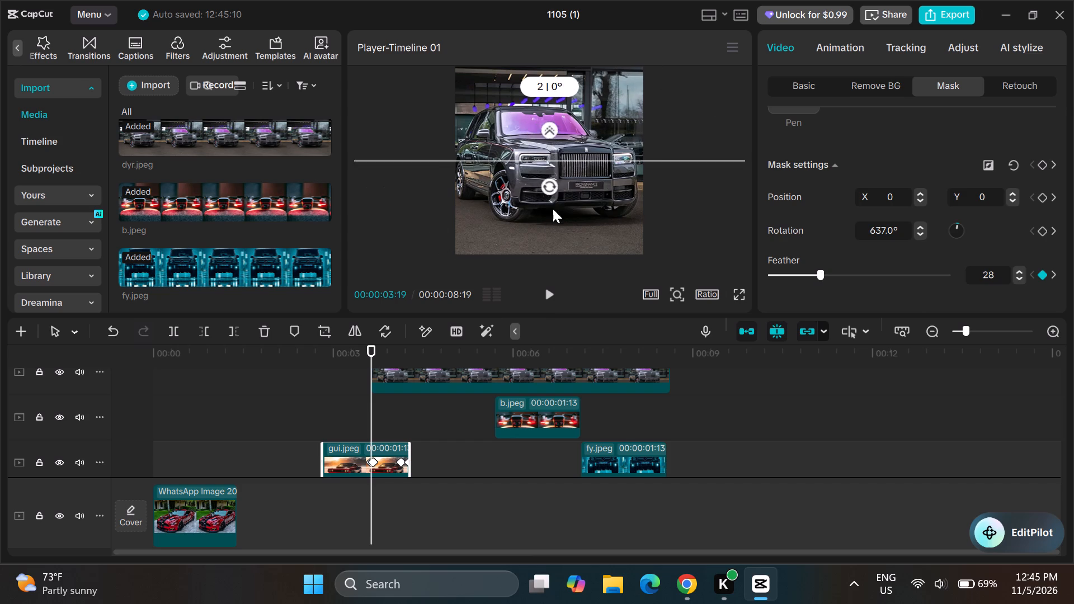
pyautogui.moveTo(553, 209); pyautogui.dragTo(577, 168)
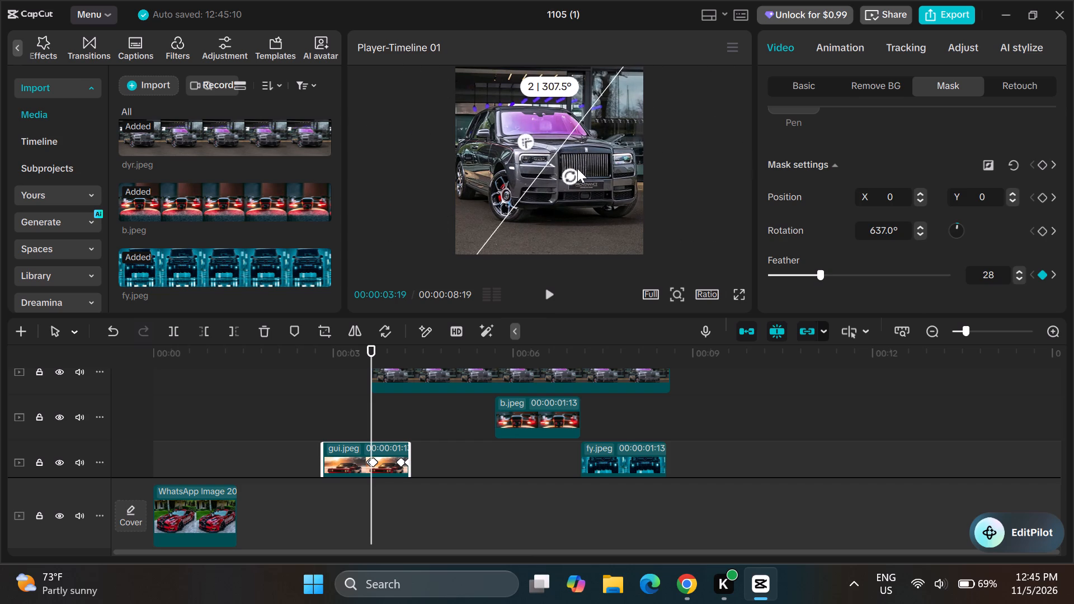
pyautogui.moveTo(577, 168); pyautogui.dragTo(578, 139)
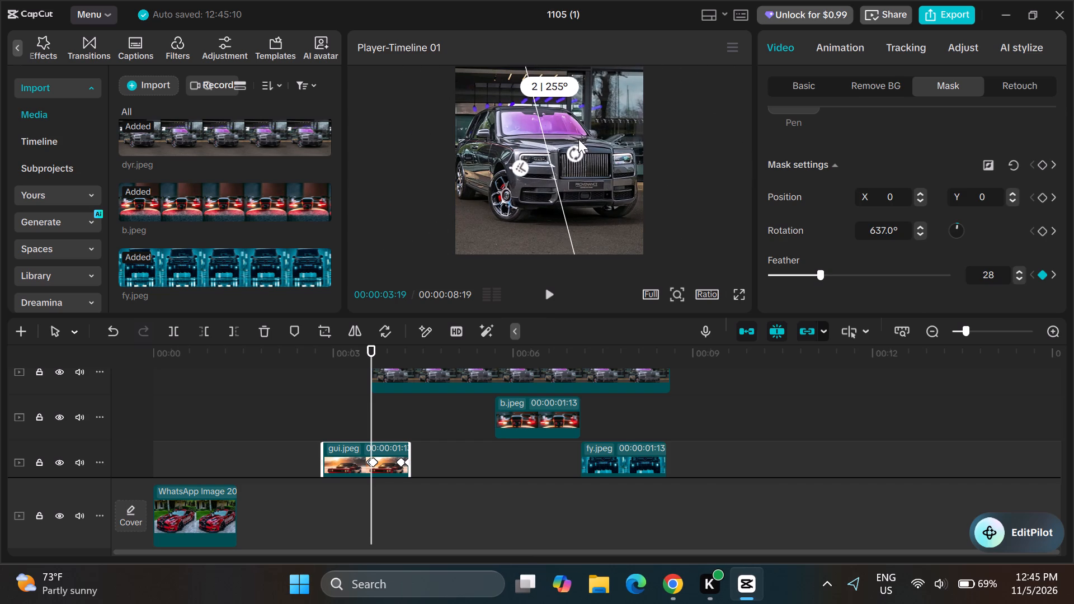
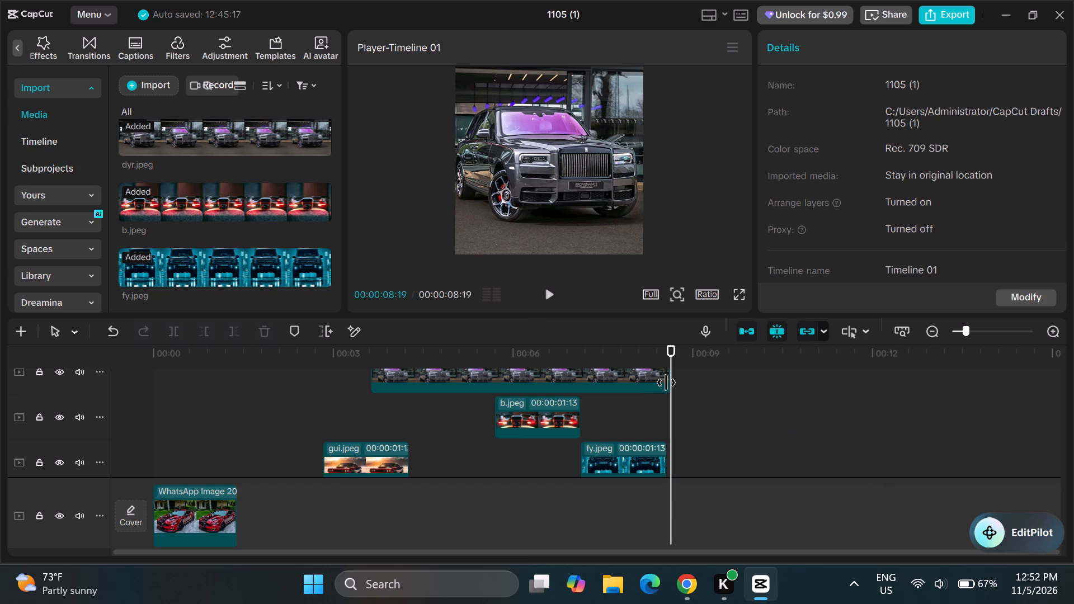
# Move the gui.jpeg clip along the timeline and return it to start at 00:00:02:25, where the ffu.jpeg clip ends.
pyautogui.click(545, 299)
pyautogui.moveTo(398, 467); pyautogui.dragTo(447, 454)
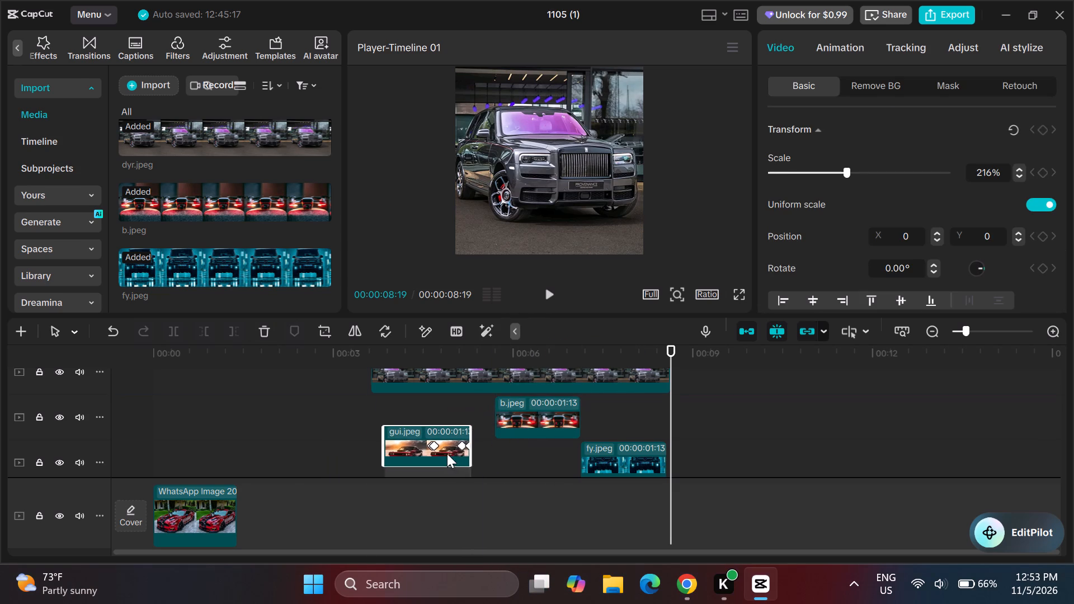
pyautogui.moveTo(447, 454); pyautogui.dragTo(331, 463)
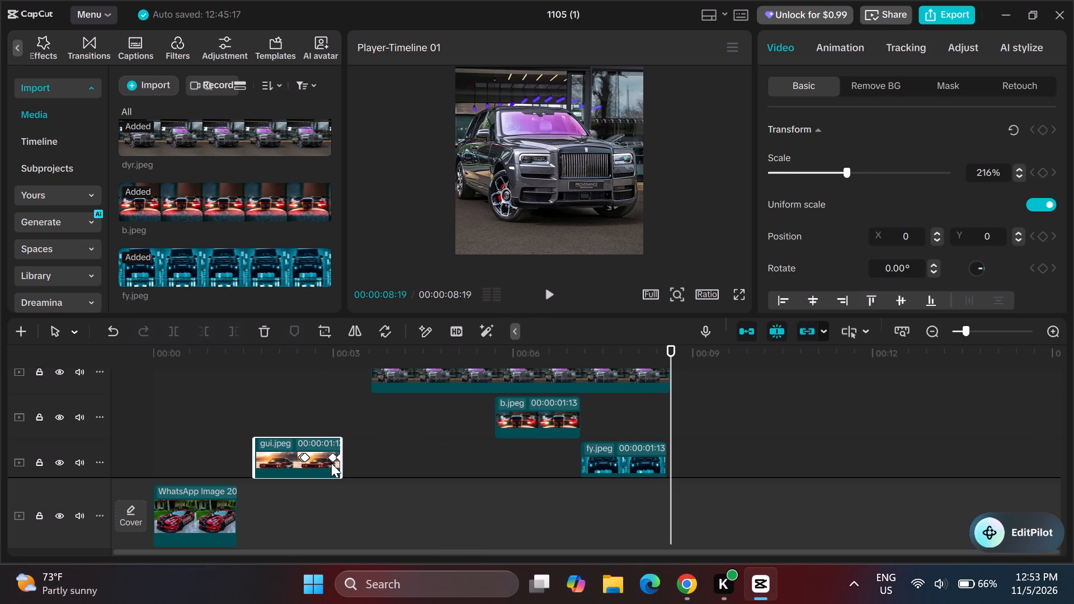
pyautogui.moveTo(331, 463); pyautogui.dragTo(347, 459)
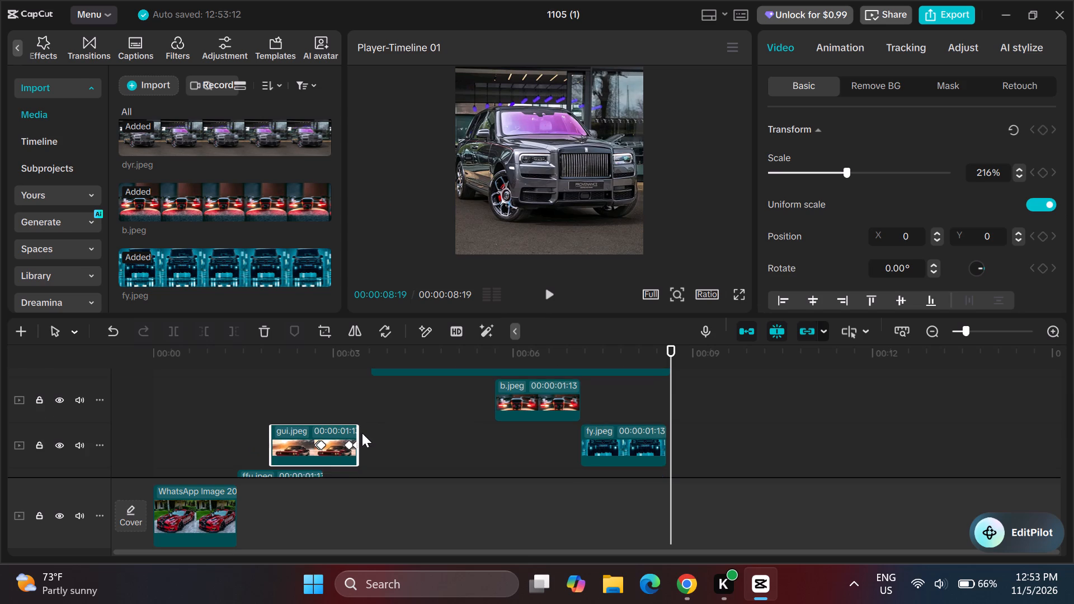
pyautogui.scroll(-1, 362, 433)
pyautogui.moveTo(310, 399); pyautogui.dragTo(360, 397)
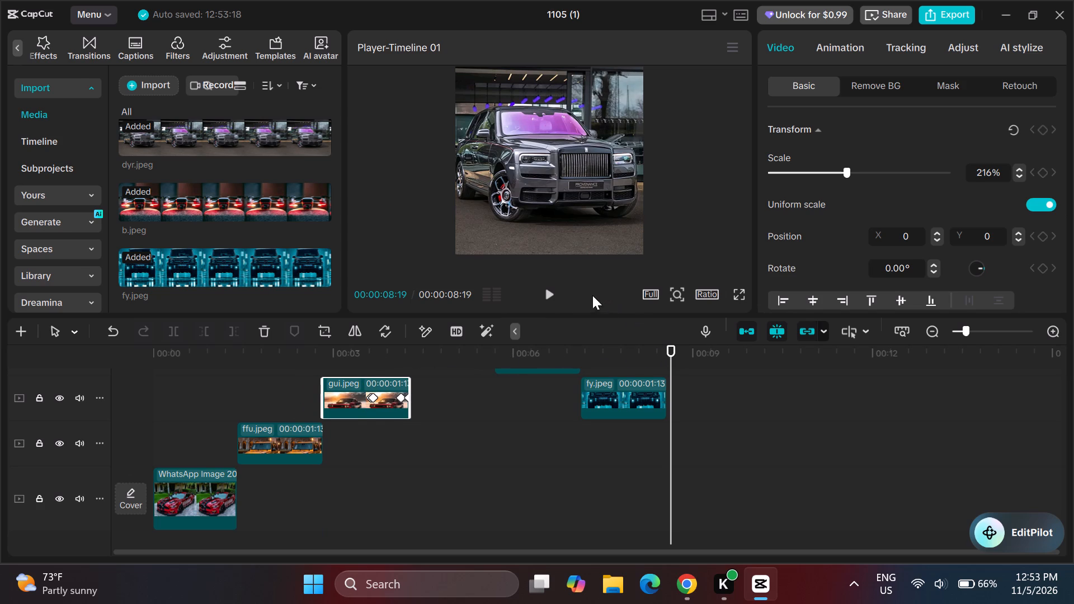
# Add a Transform keyframe to the gui.jpeg clip at 00:00:03:03.
pyautogui.click(549, 291)
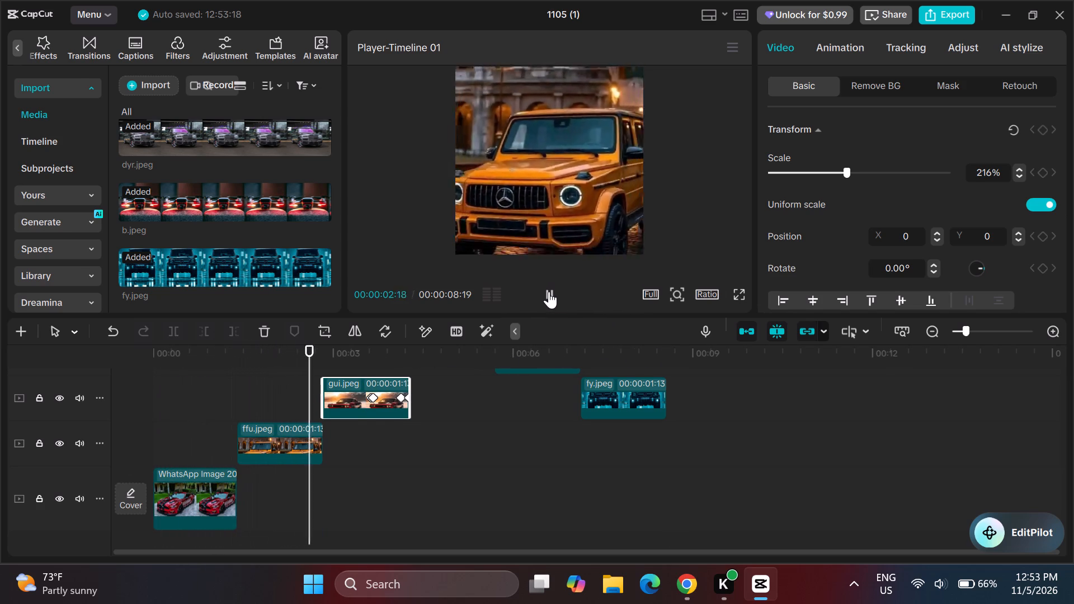
pyautogui.click(549, 291)
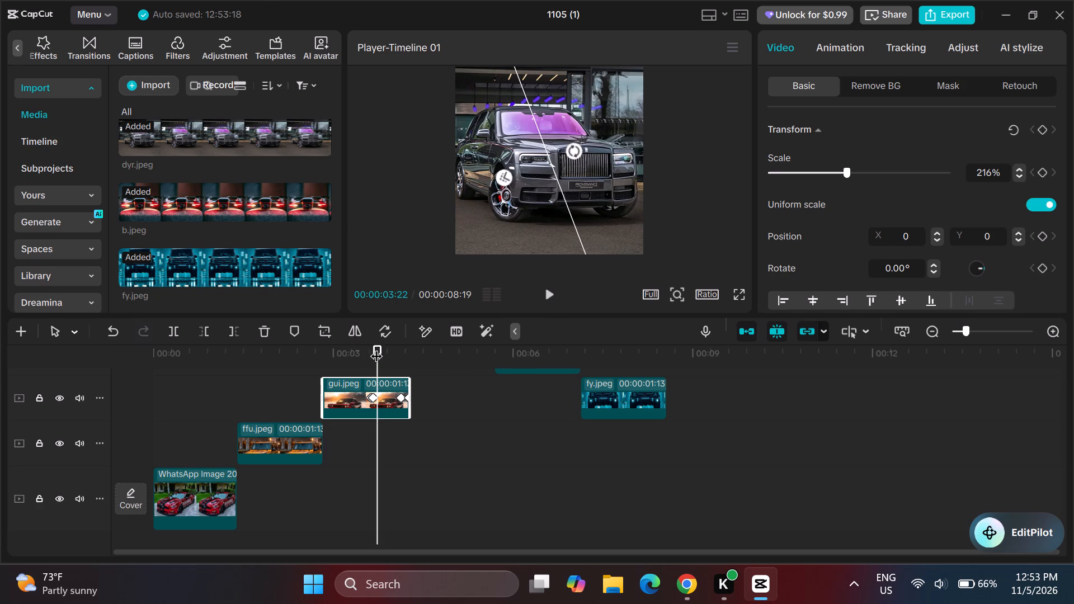
pyautogui.moveTo(379, 346); pyautogui.dragTo(359, 340)
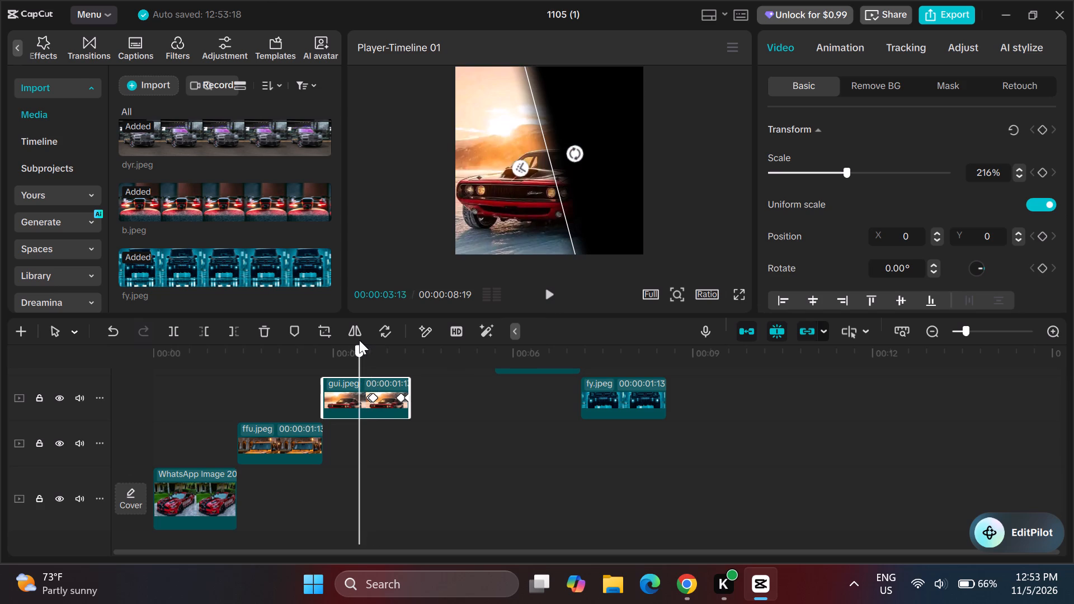
pyautogui.moveTo(359, 340); pyautogui.dragTo(358, 340)
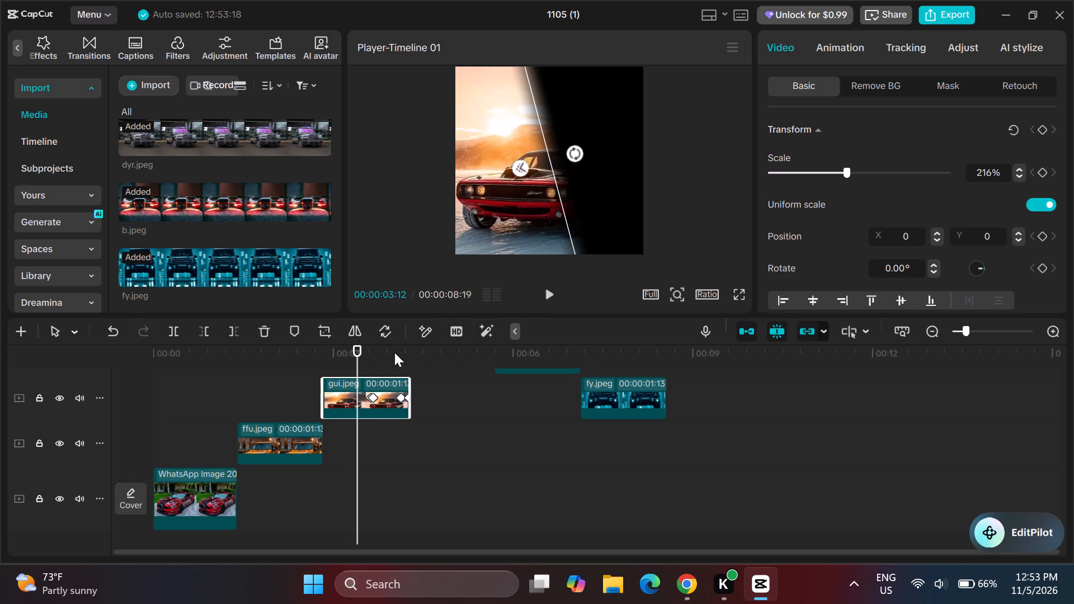
pyautogui.moveTo(358, 346); pyautogui.dragTo(356, 346)
pyautogui.moveTo(356, 346); pyautogui.dragTo(338, 343)
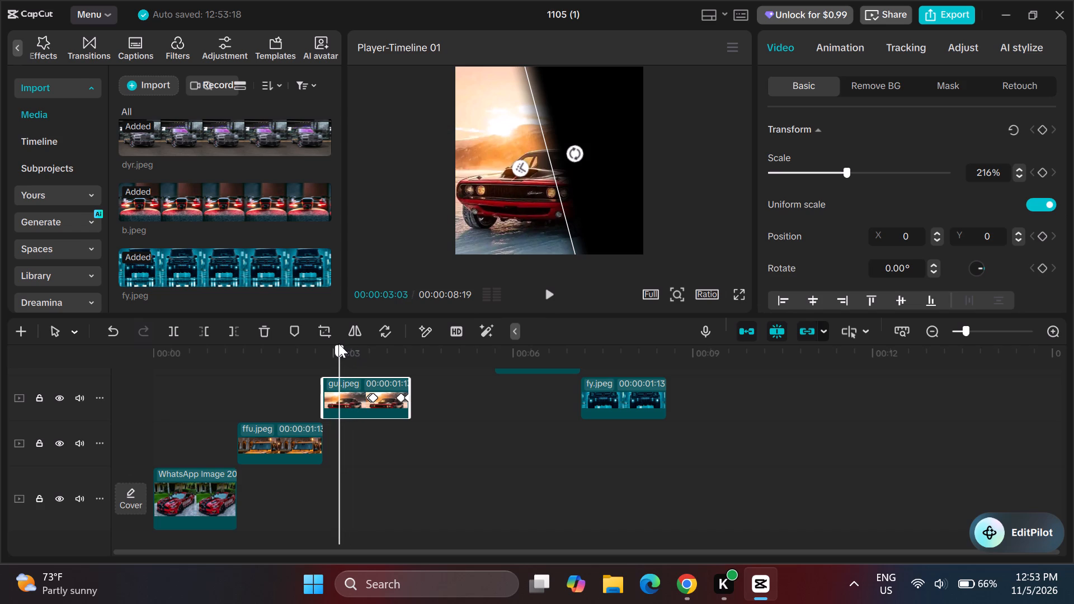
pyautogui.moveTo(338, 343); pyautogui.dragTo(340, 344)
pyautogui.click(1038, 126)
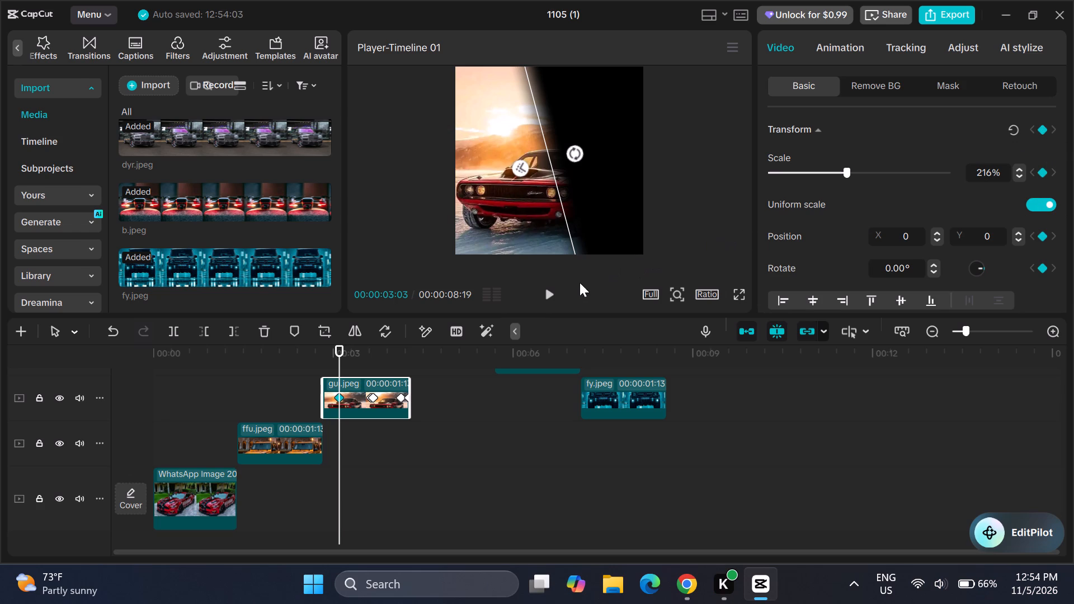
# Play back and scrub through the gui.jpeg clip to examine its Split mask transition into dyr.jpeg.
pyautogui.click(552, 290)
pyautogui.click(552, 290)
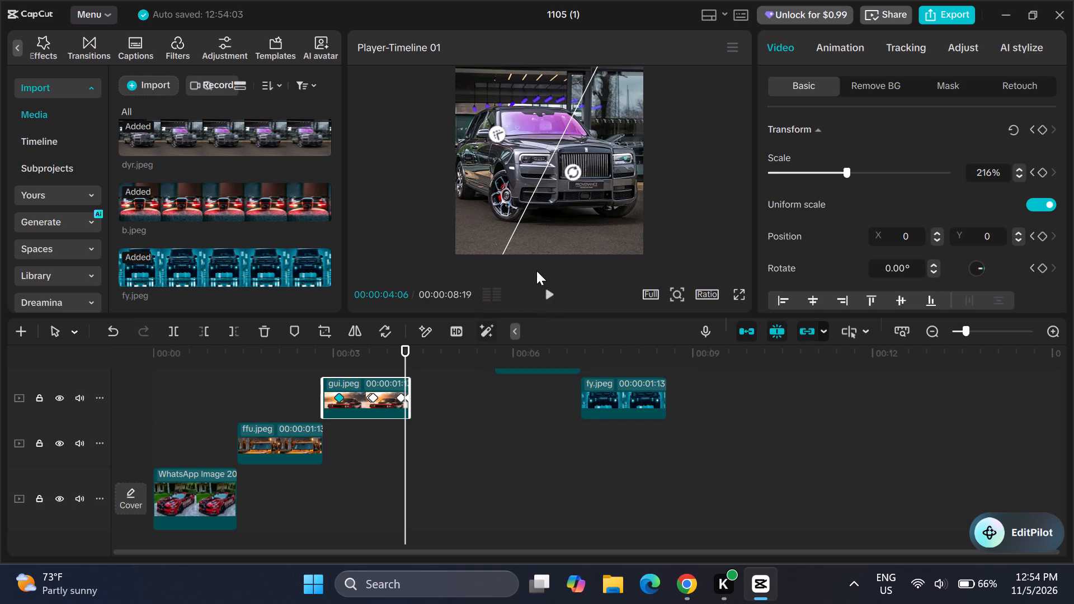
pyautogui.hscroll(1, 408, 401)
pyautogui.scroll(1, 408, 401)
pyautogui.moveTo(406, 345); pyautogui.dragTo(405, 344)
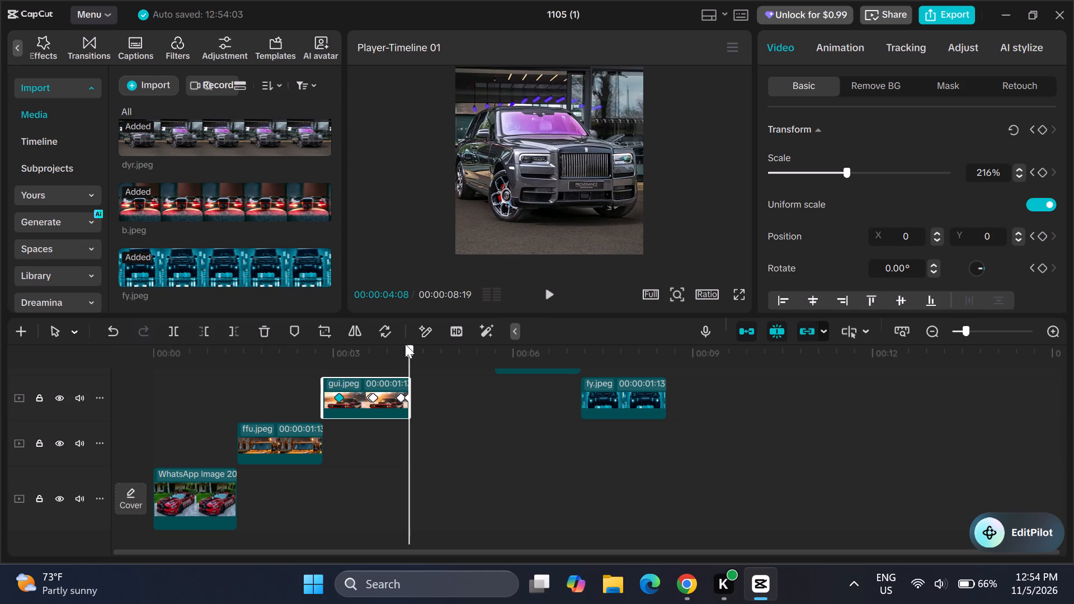
pyautogui.moveTo(405, 344); pyautogui.dragTo(371, 337)
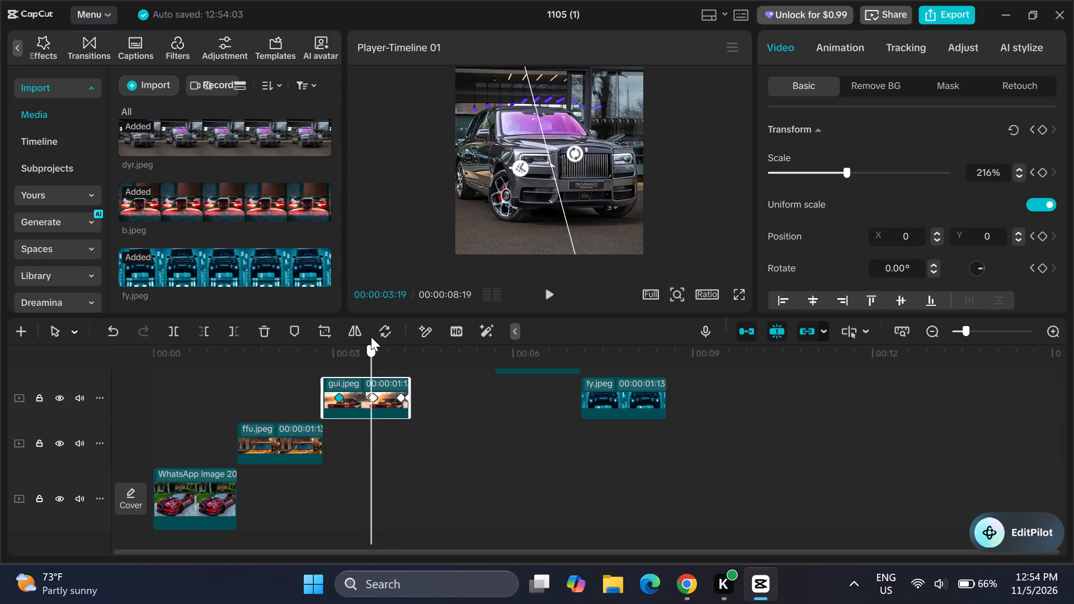
pyautogui.moveTo(371, 337); pyautogui.dragTo(357, 334)
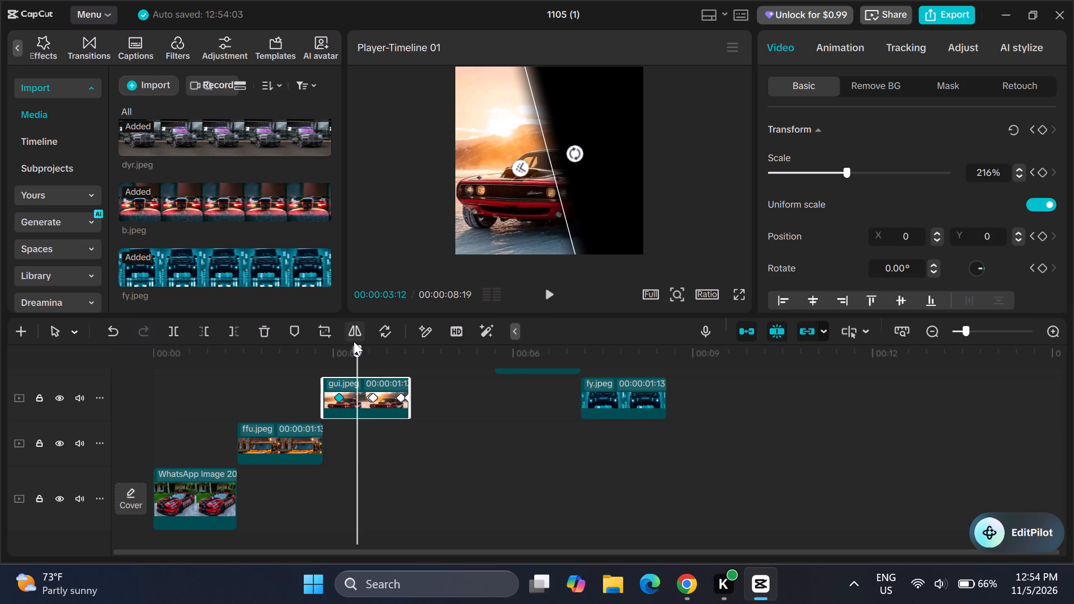
pyautogui.moveTo(352, 339); pyautogui.dragTo(340, 339)
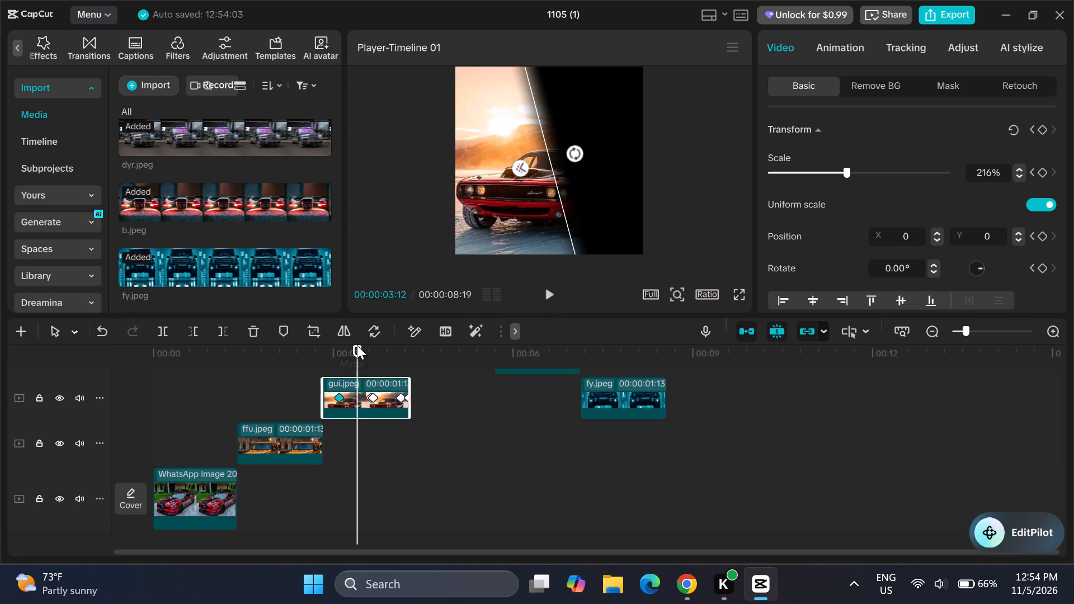
pyautogui.moveTo(356, 345); pyautogui.dragTo(347, 346)
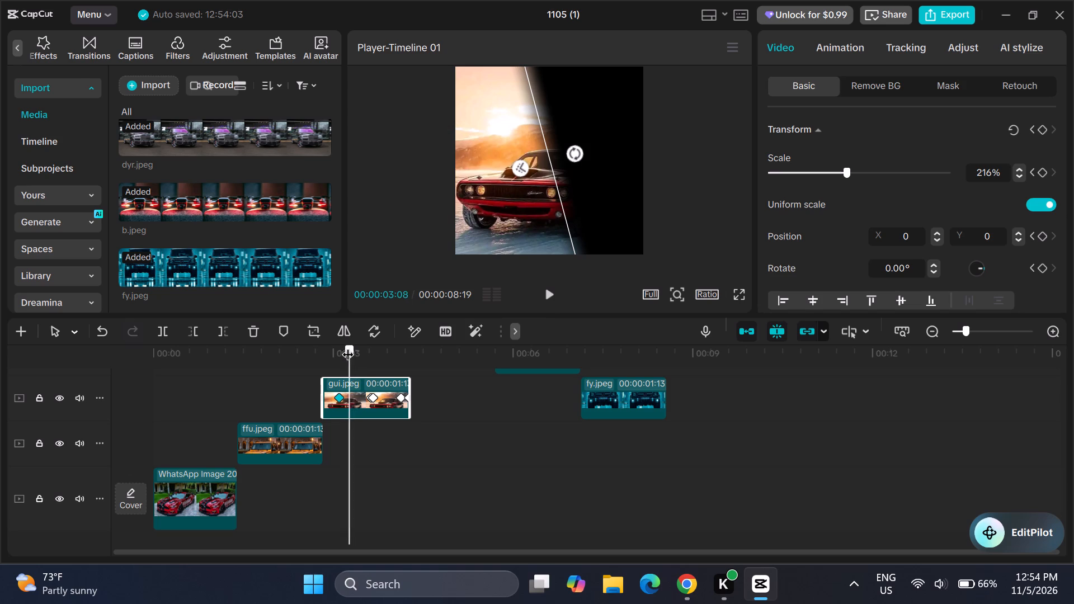
pyautogui.moveTo(347, 346); pyautogui.dragTo(326, 345)
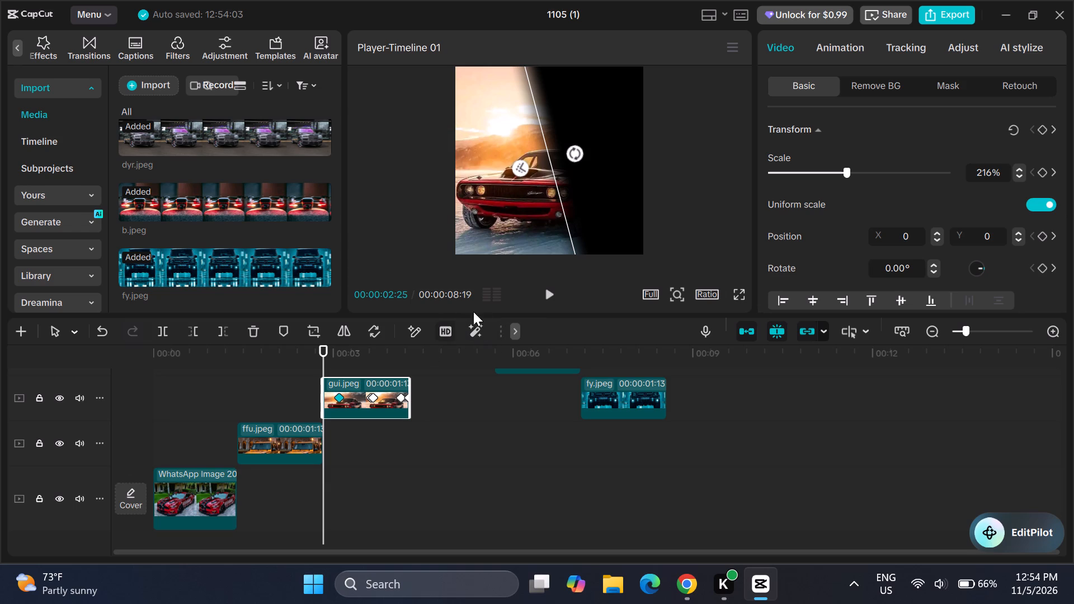
pyautogui.click(550, 294)
pyautogui.click(550, 294)
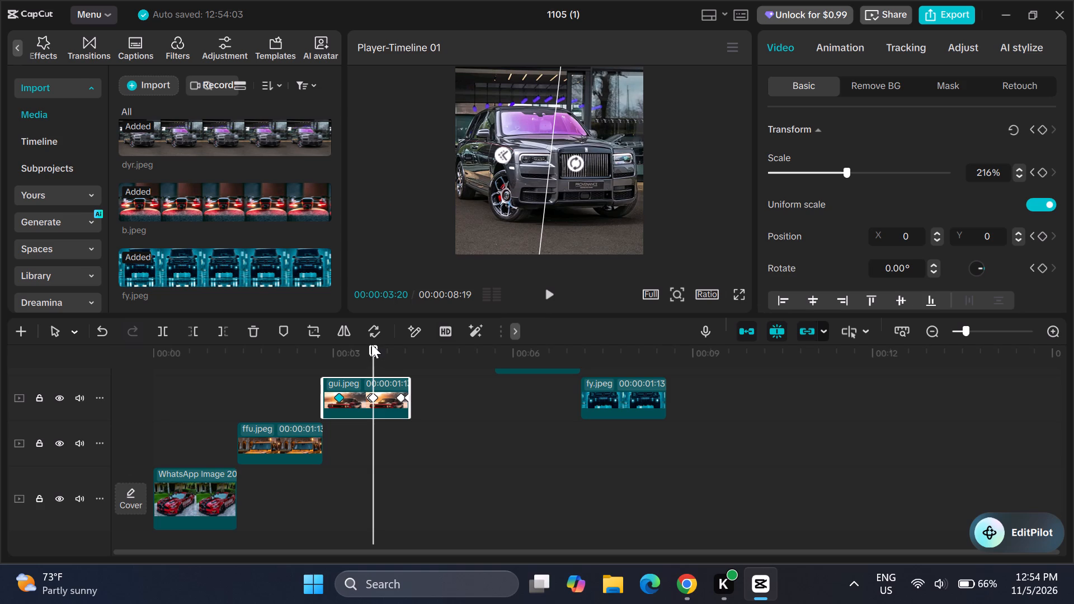
# At the start of the gui.jpeg clip, 00:00:02:25, rotate its Split mask line to about 1216°.
pyautogui.moveTo(371, 344); pyautogui.dragTo(327, 348)
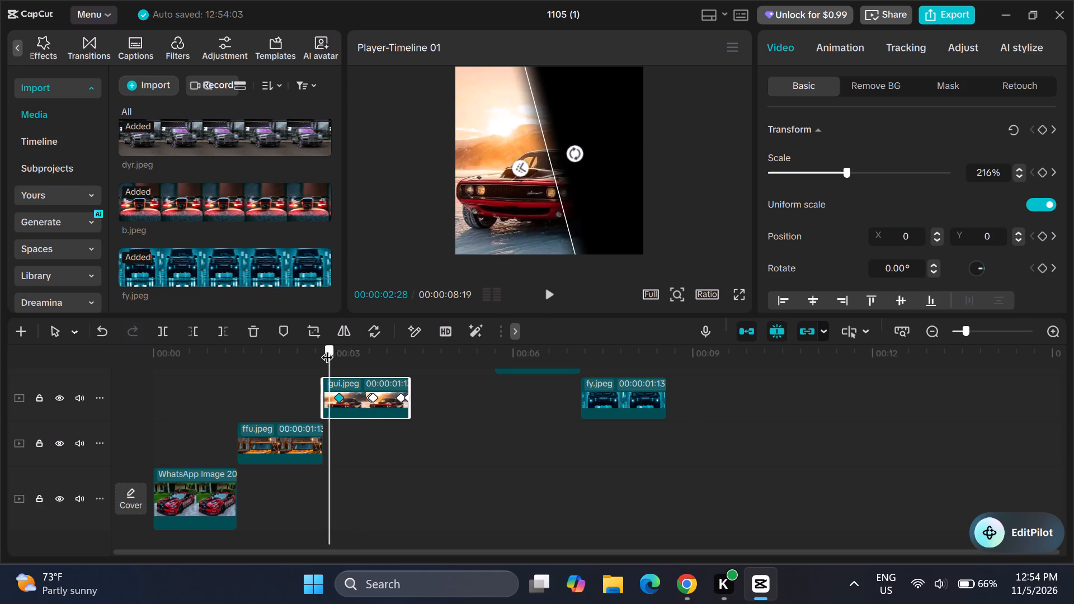
pyautogui.moveTo(327, 348); pyautogui.dragTo(322, 349)
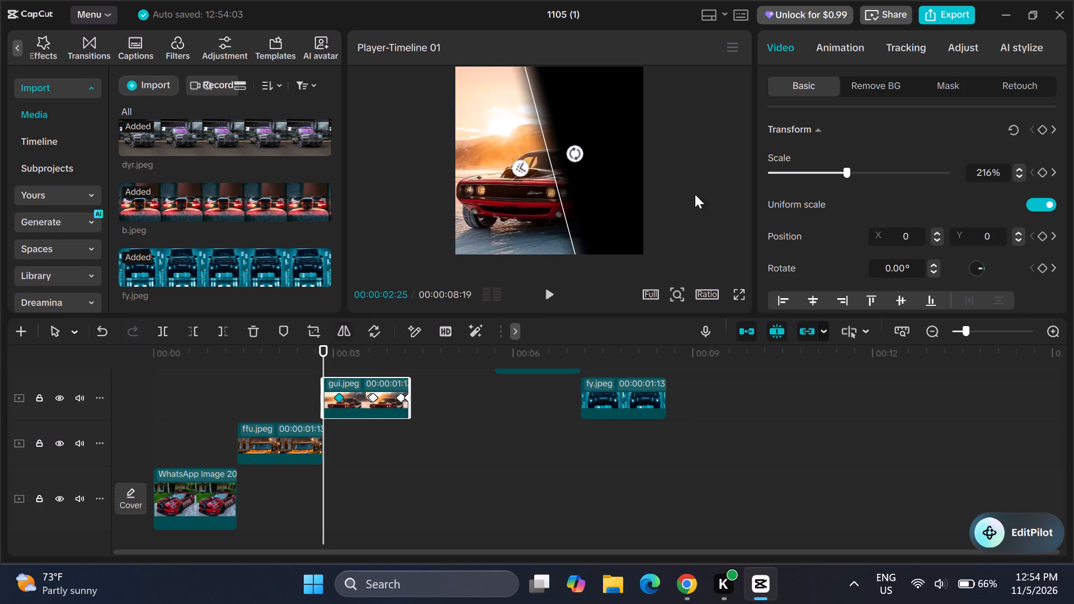
pyautogui.scroll(2, 870, 158)
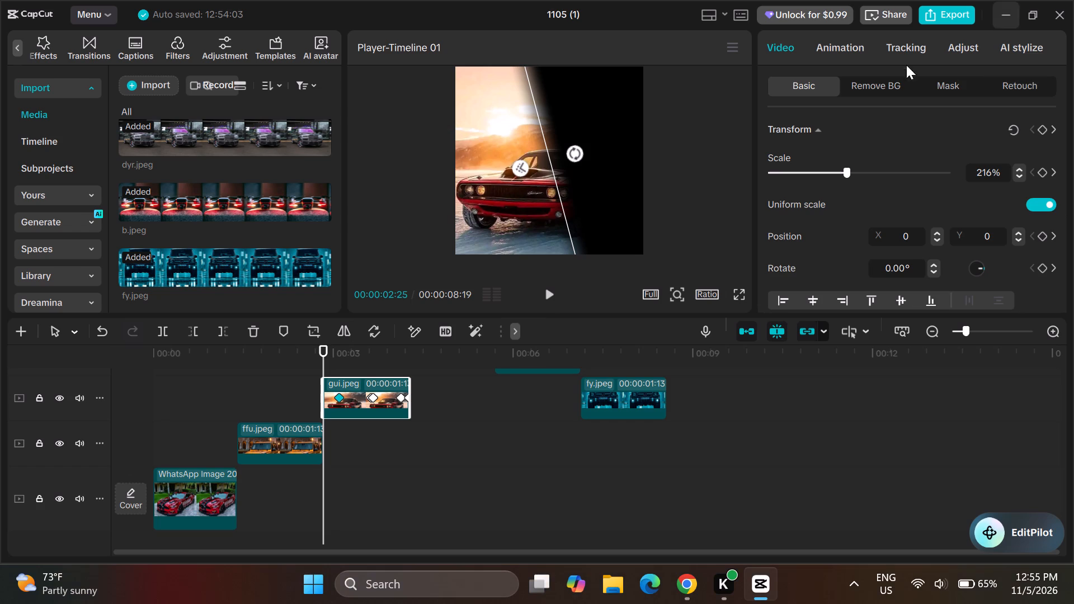
pyautogui.click(954, 83)
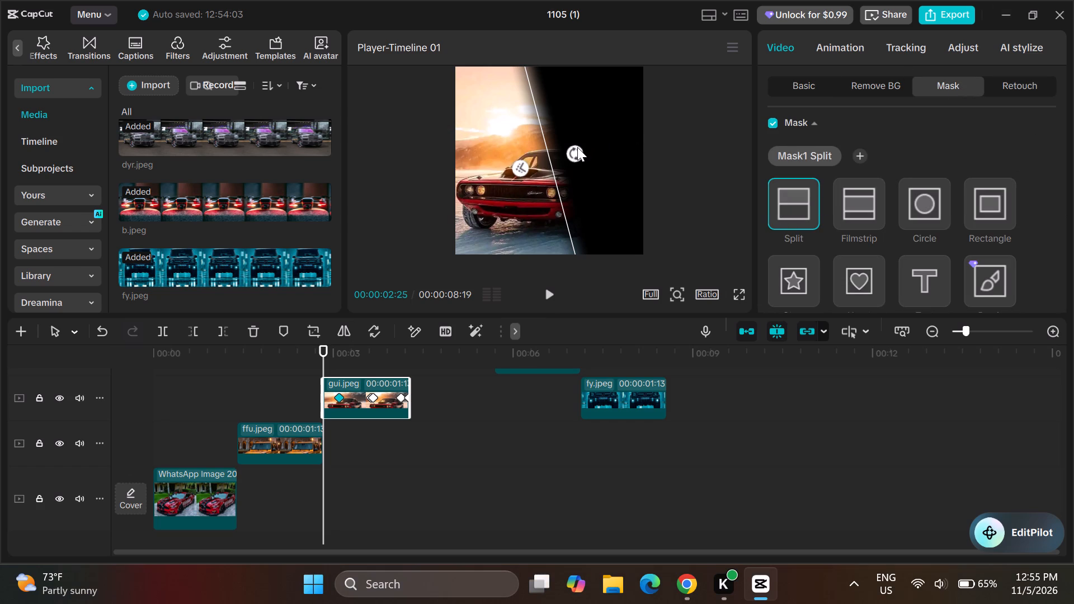
pyautogui.moveTo(578, 150); pyautogui.dragTo(546, 177)
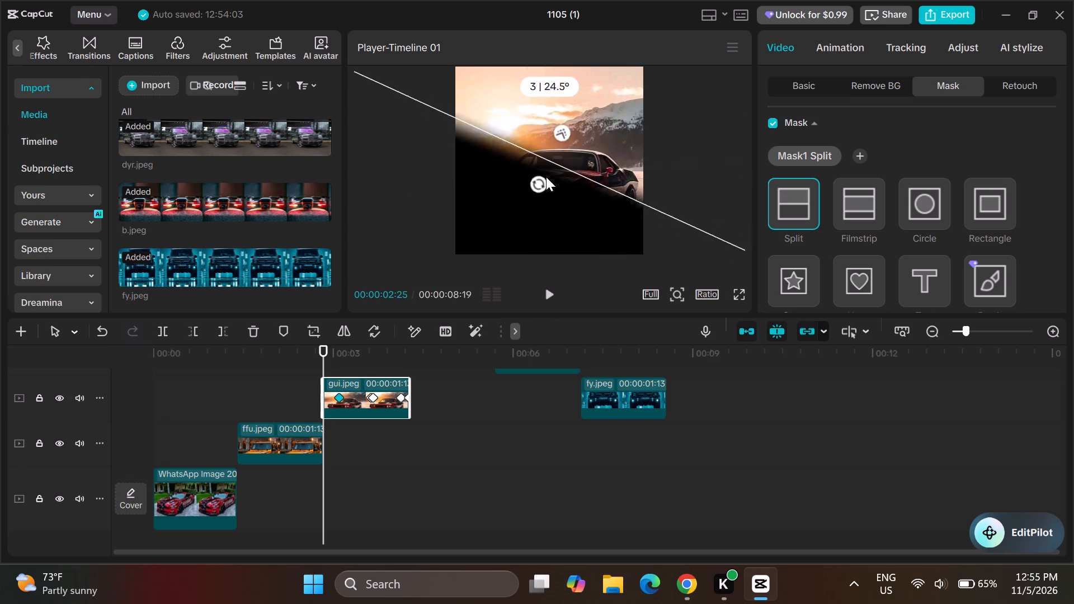
pyautogui.moveTo(546, 177); pyautogui.dragTo(549, 149)
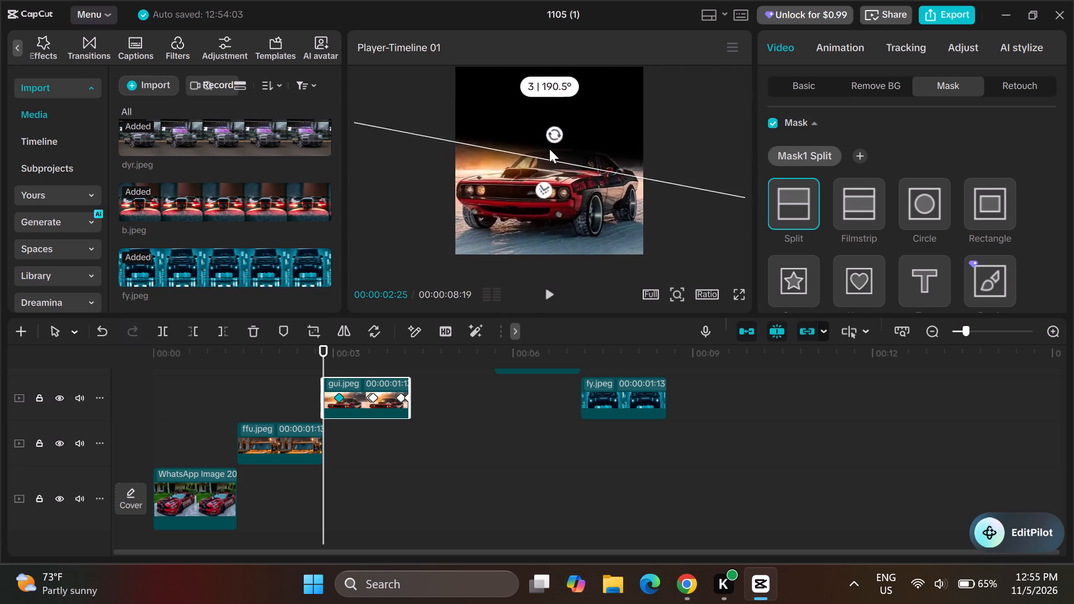
pyautogui.moveTo(549, 149); pyautogui.dragTo(544, 156)
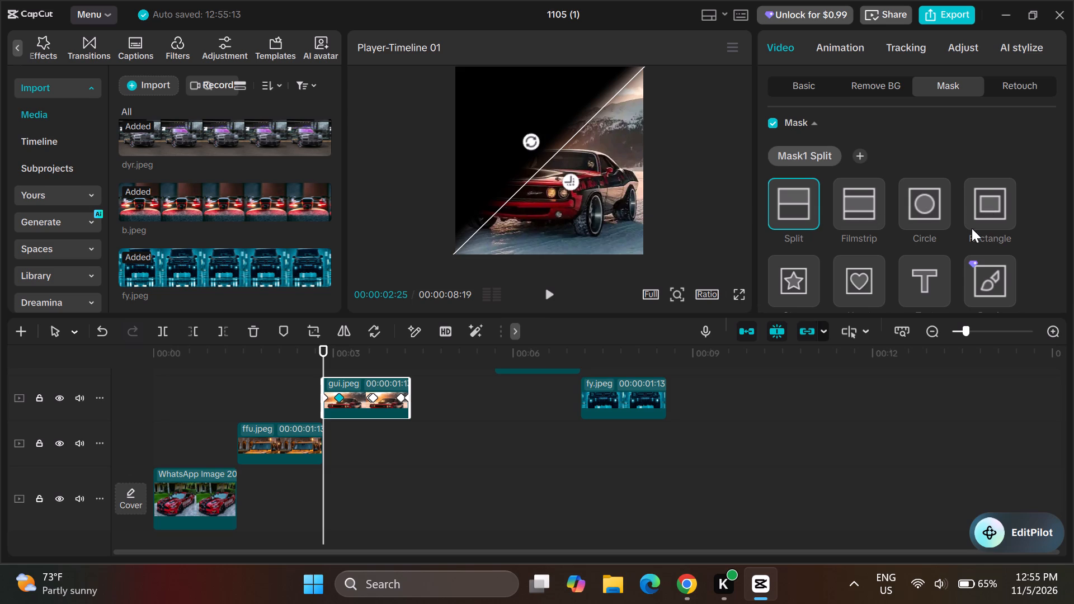
# Add a keyframe for all of gui.jpeg's mask settings at 00:00:02:25.
pyautogui.scroll(-1, 961, 233)
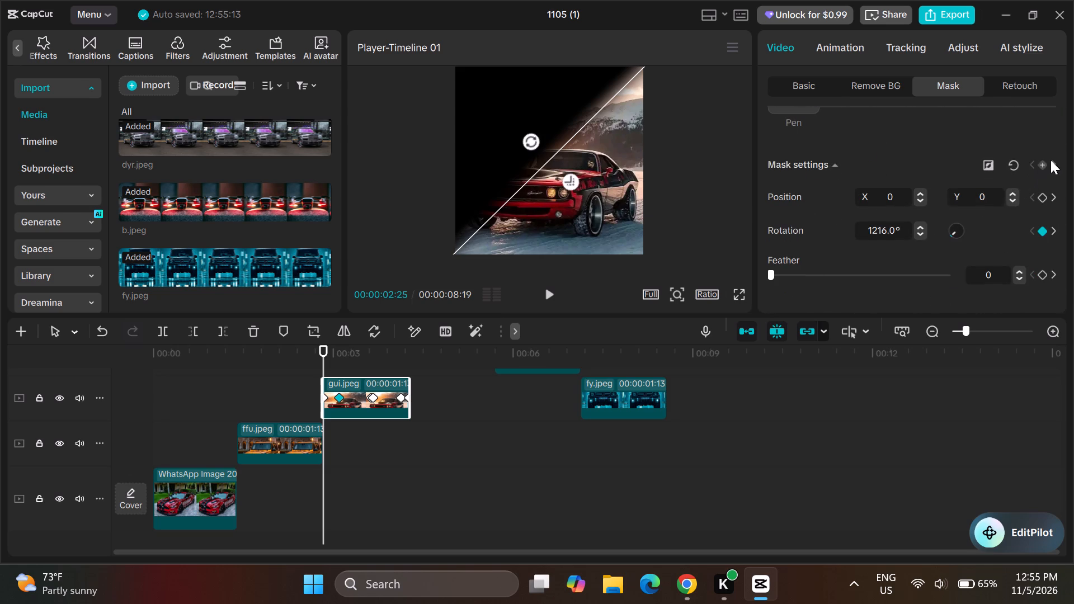
pyautogui.click(1044, 159)
# Scrub and play back from the start of gui.jpeg to the timeline's end to examine the rotating mask transition into dyr.jpeg.
pyautogui.moveTo(327, 345); pyautogui.dragTo(331, 346)
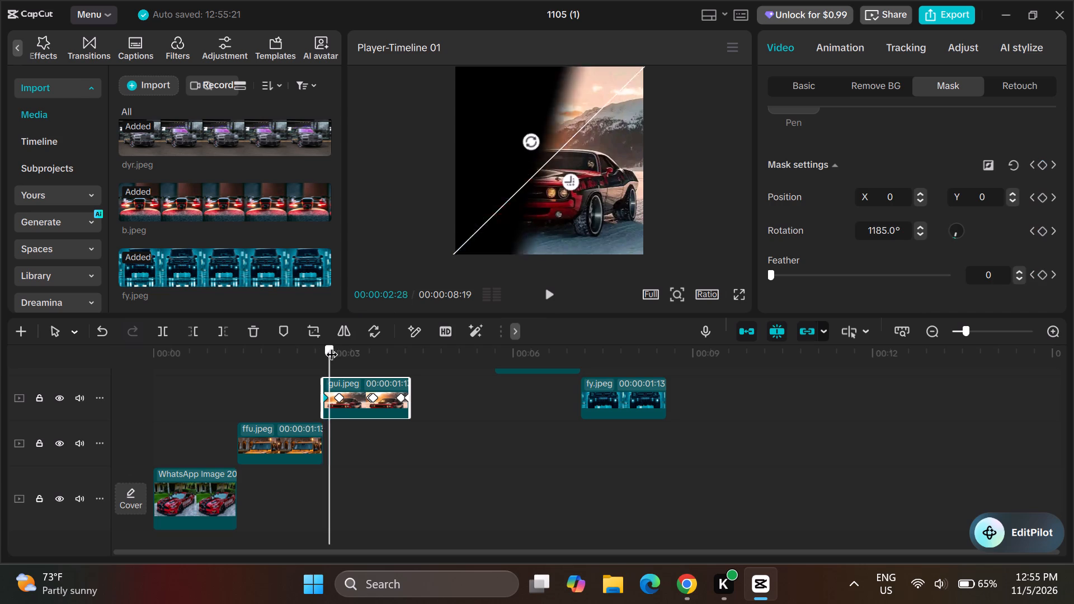
pyautogui.moveTo(331, 346); pyautogui.dragTo(350, 348)
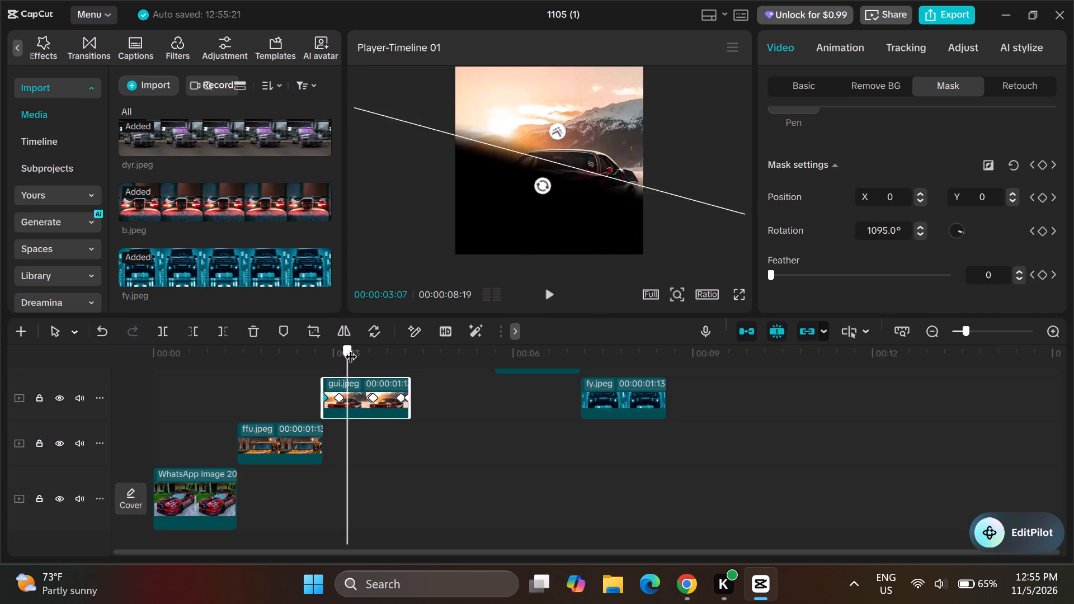
pyautogui.moveTo(350, 348); pyautogui.dragTo(359, 348)
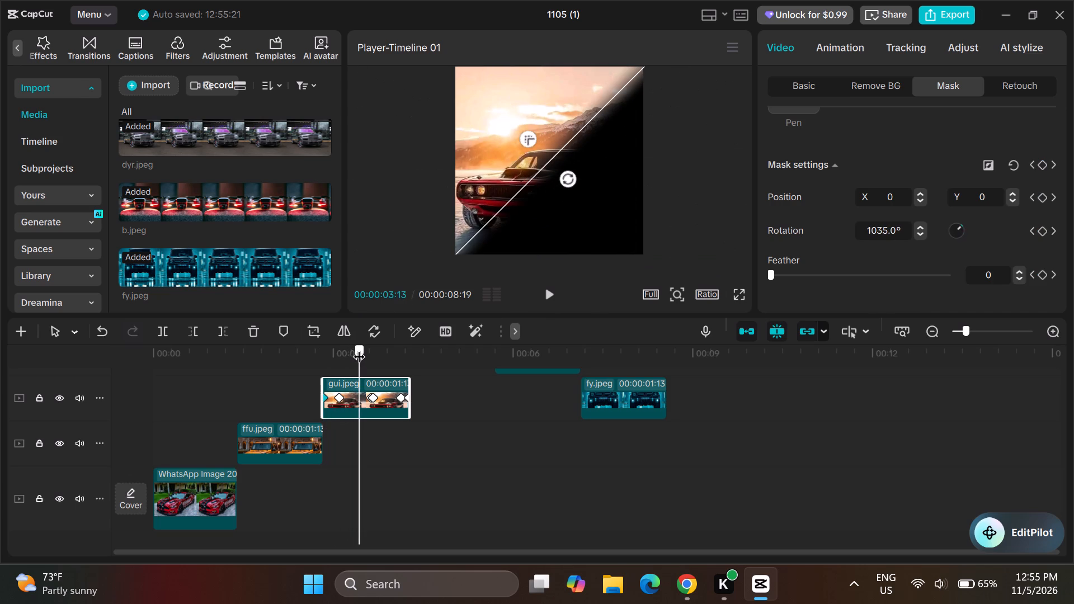
pyautogui.moveTo(359, 348); pyautogui.dragTo(363, 348)
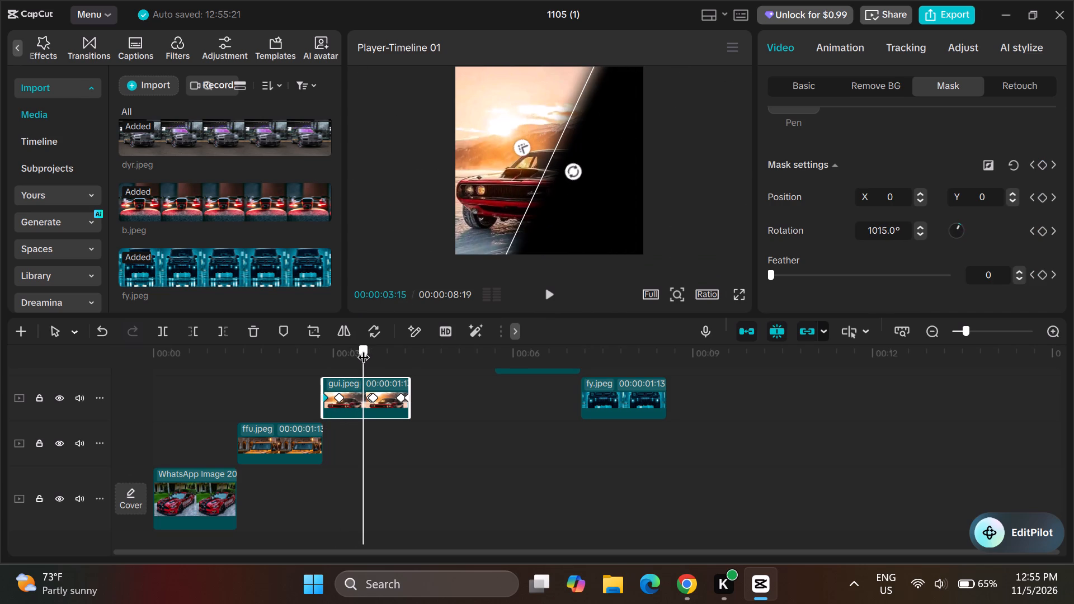
pyautogui.moveTo(363, 348); pyautogui.dragTo(367, 349)
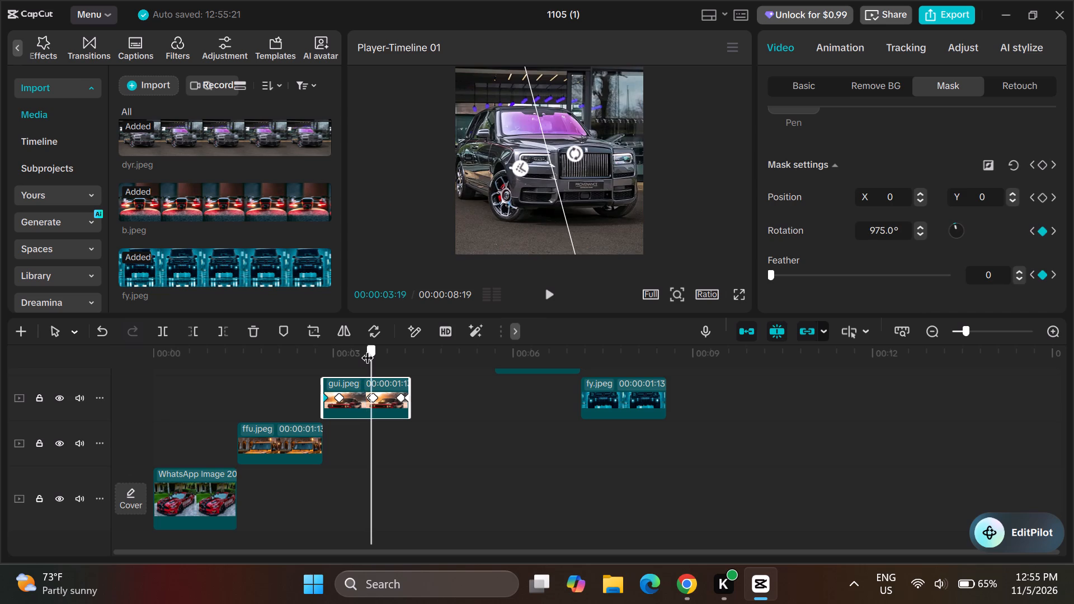
pyautogui.moveTo(367, 349); pyautogui.dragTo(367, 350)
pyautogui.click(551, 293)
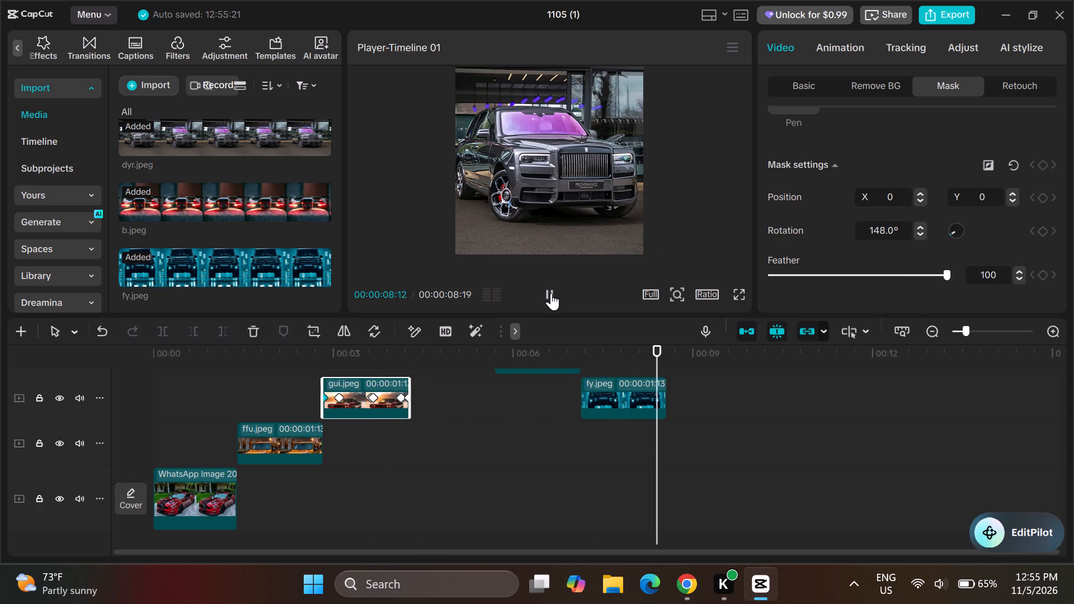
pyautogui.click(551, 293)
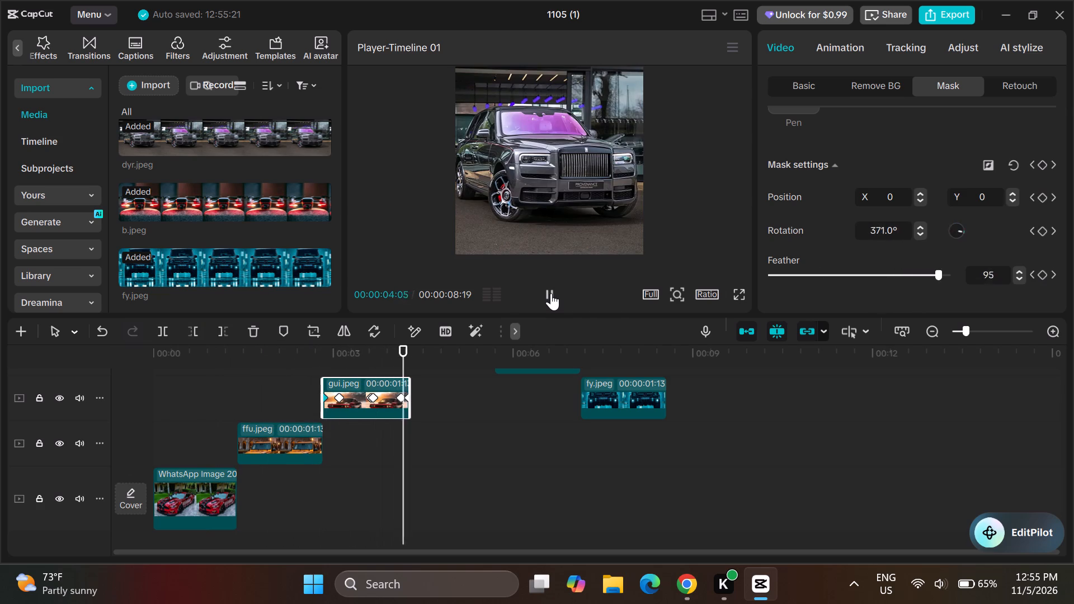
pyautogui.click(551, 293)
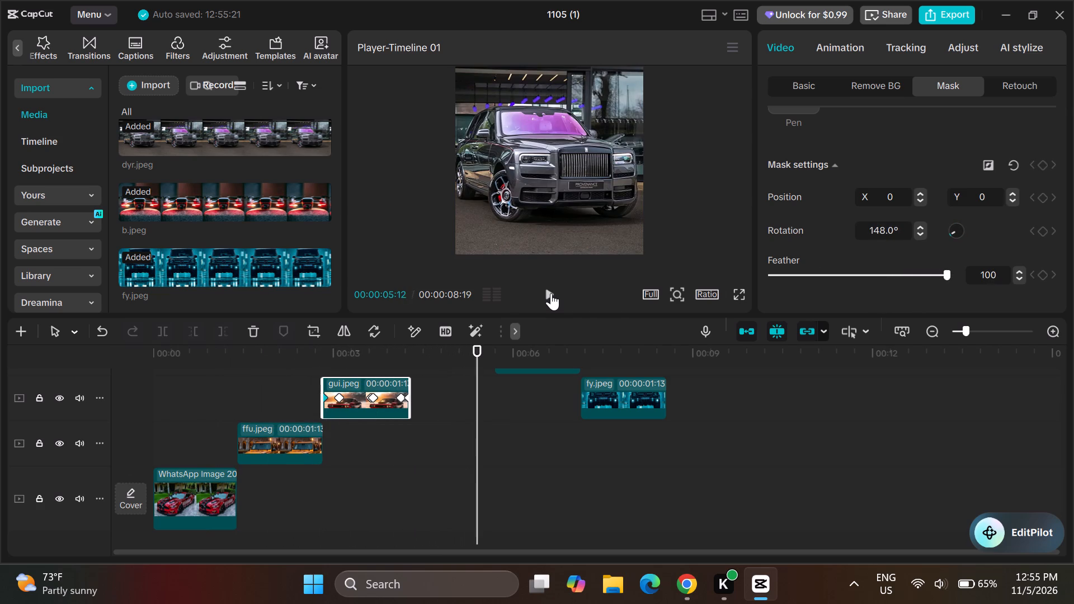
pyautogui.click(551, 293)
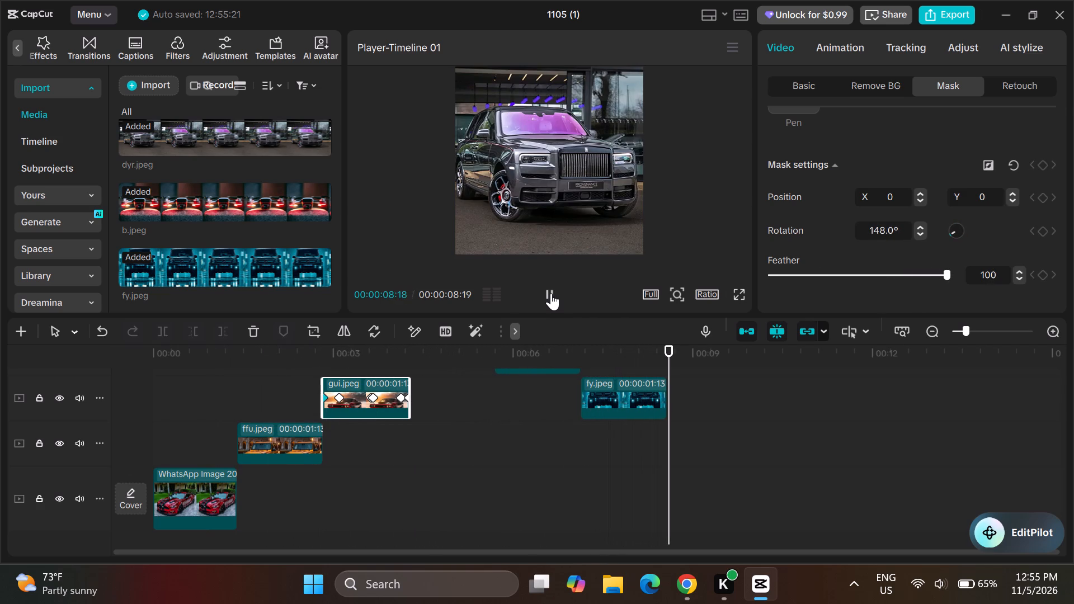
pyautogui.click(551, 293)
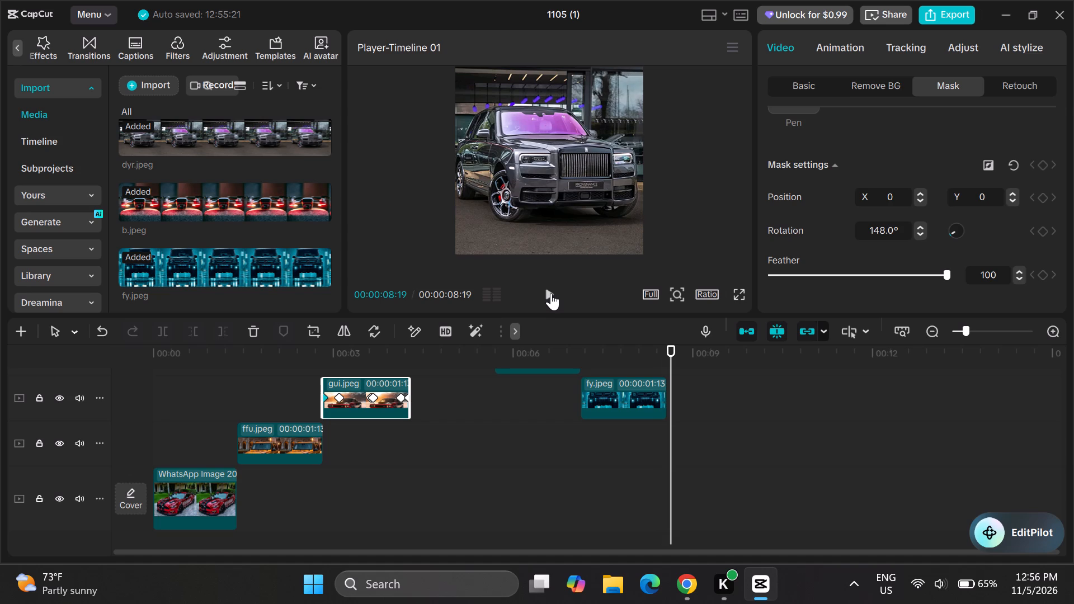
pyautogui.scroll(1, 551, 293)
pyautogui.scroll(1, 431, 493)
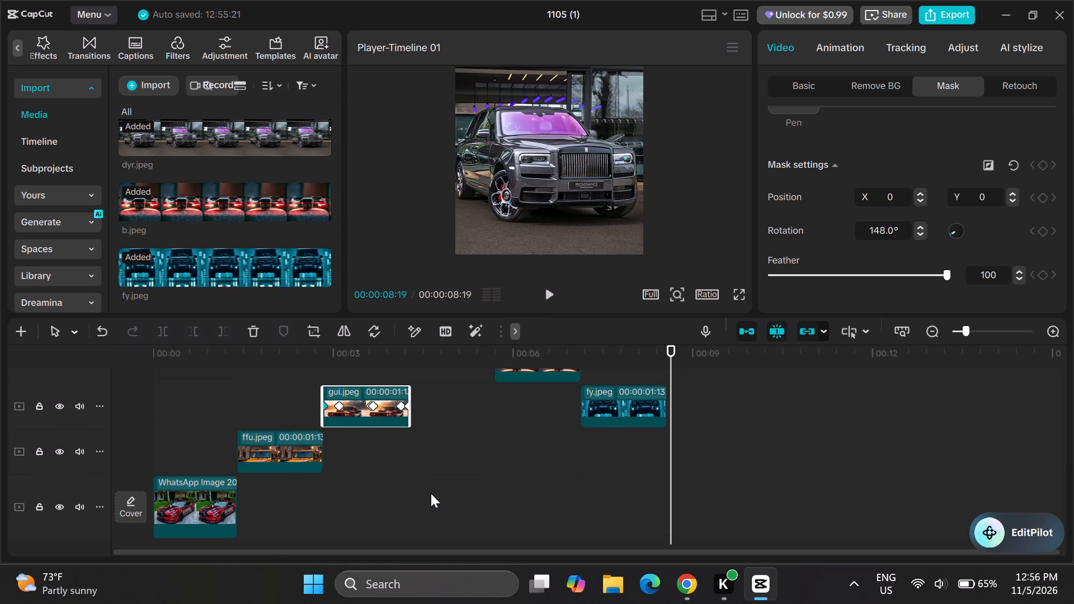
pyautogui.scroll(1, 431, 493)
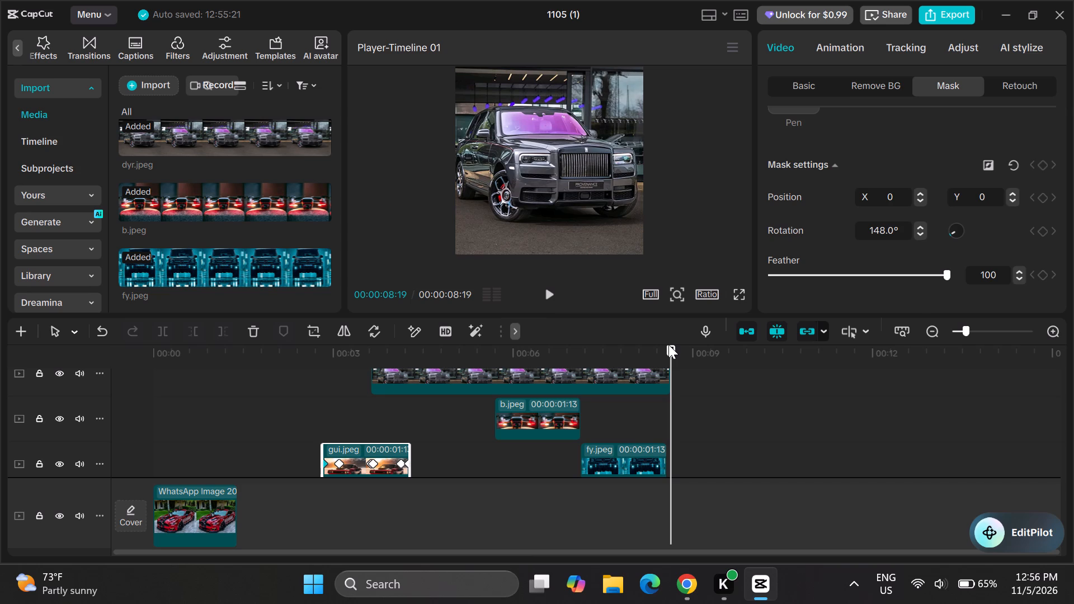
pyautogui.moveTo(668, 345); pyautogui.dragTo(641, 343)
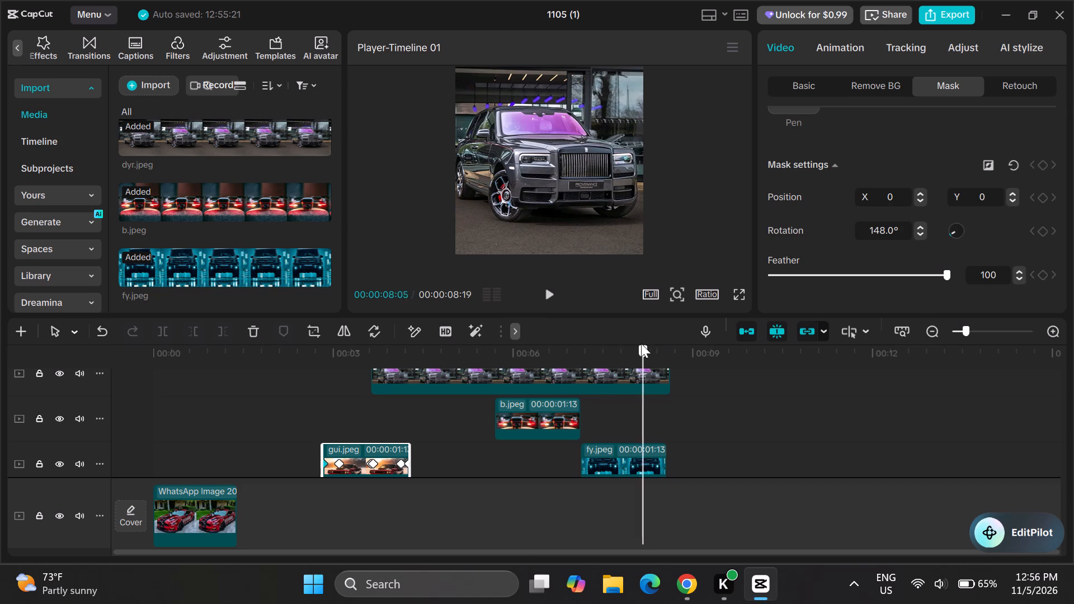
pyautogui.moveTo(641, 343); pyautogui.dragTo(460, 339)
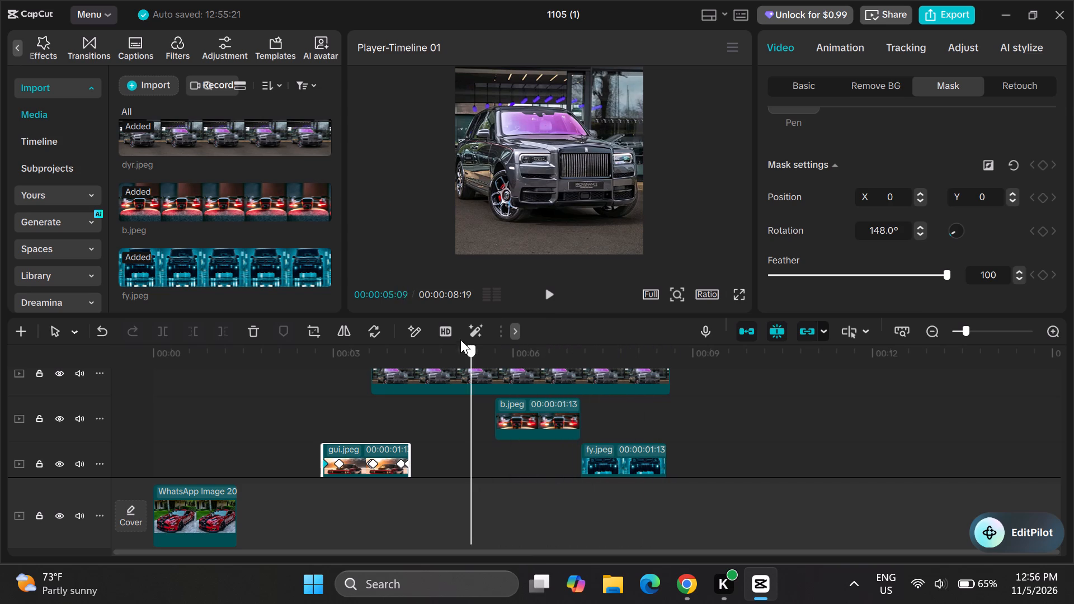
pyautogui.moveTo(460, 339); pyautogui.dragTo(392, 324)
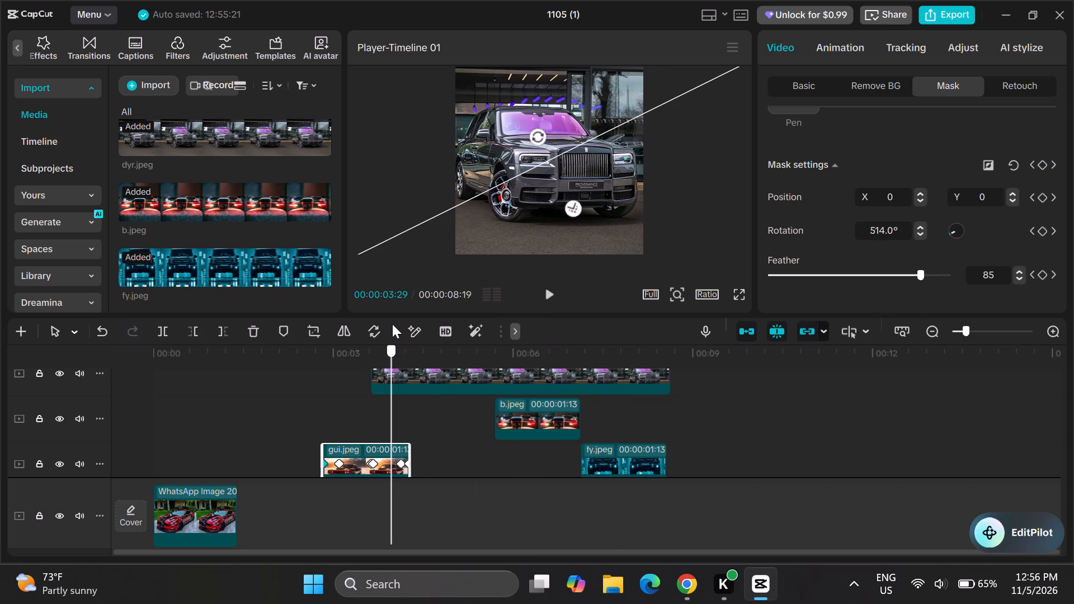
pyautogui.moveTo(392, 324); pyautogui.dragTo(376, 317)
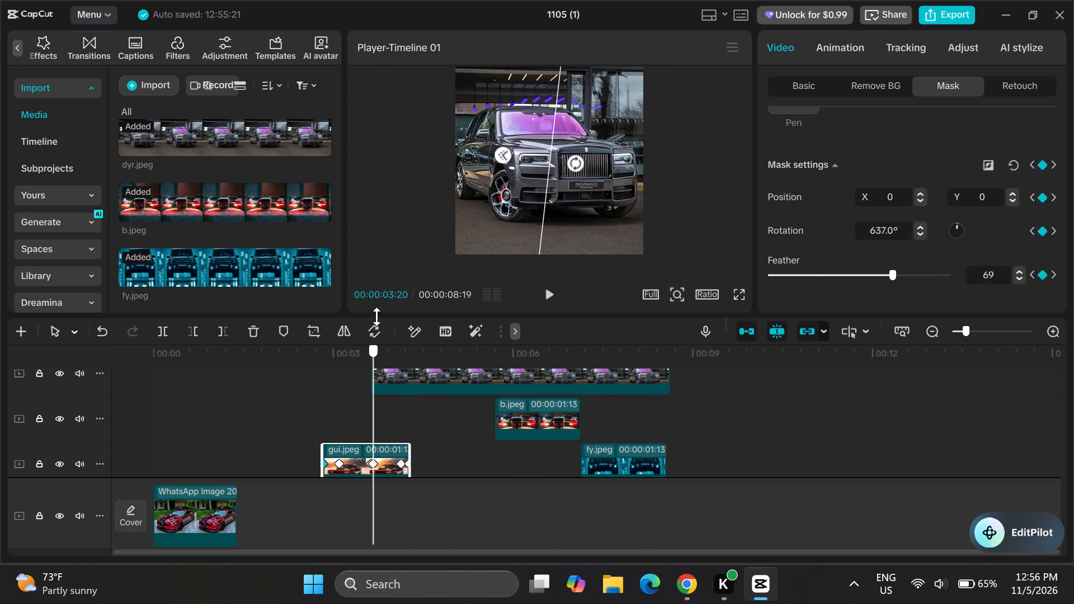
pyautogui.moveTo(376, 317); pyautogui.dragTo(373, 314)
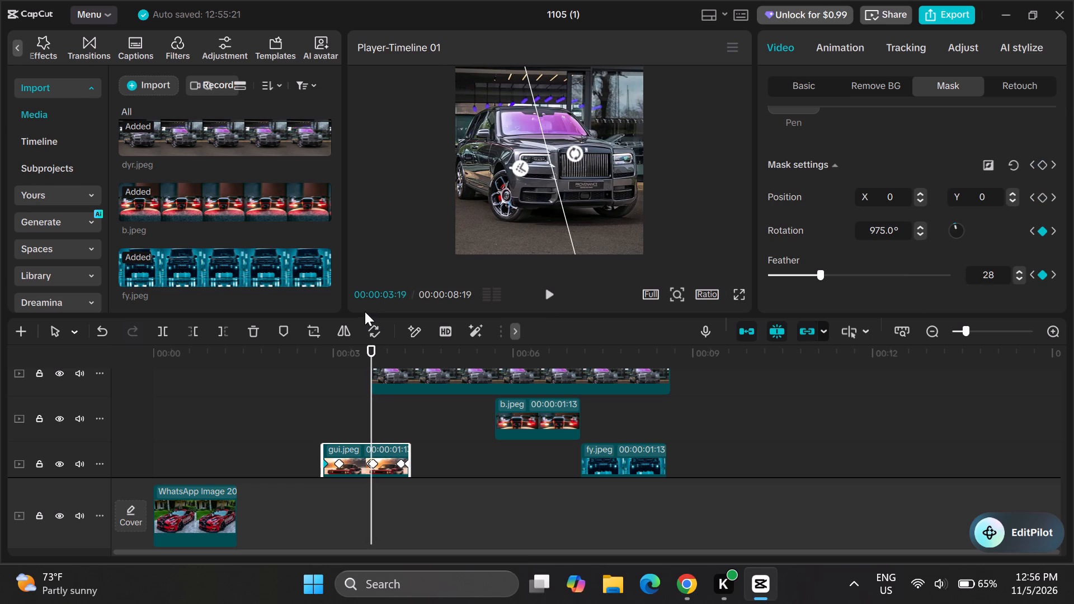
# Move the dyr.jpeg clip earlier on its track so it starts at 00:00:03:15, over the gui.jpeg clip.
pyautogui.scroll(1, 415, 440)
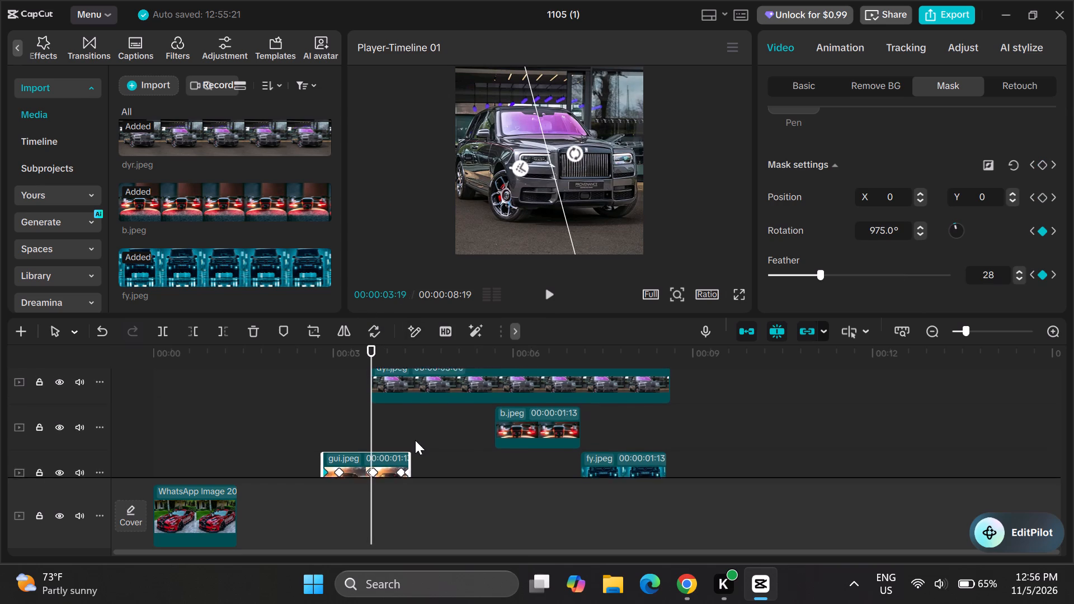
pyautogui.scroll(1, 415, 440)
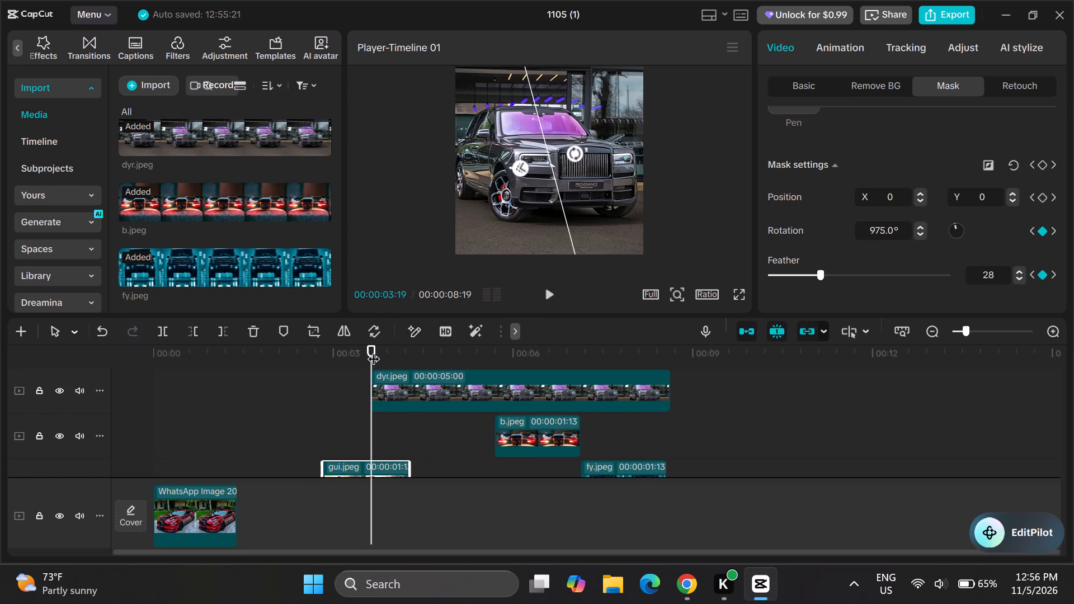
pyautogui.click(364, 344)
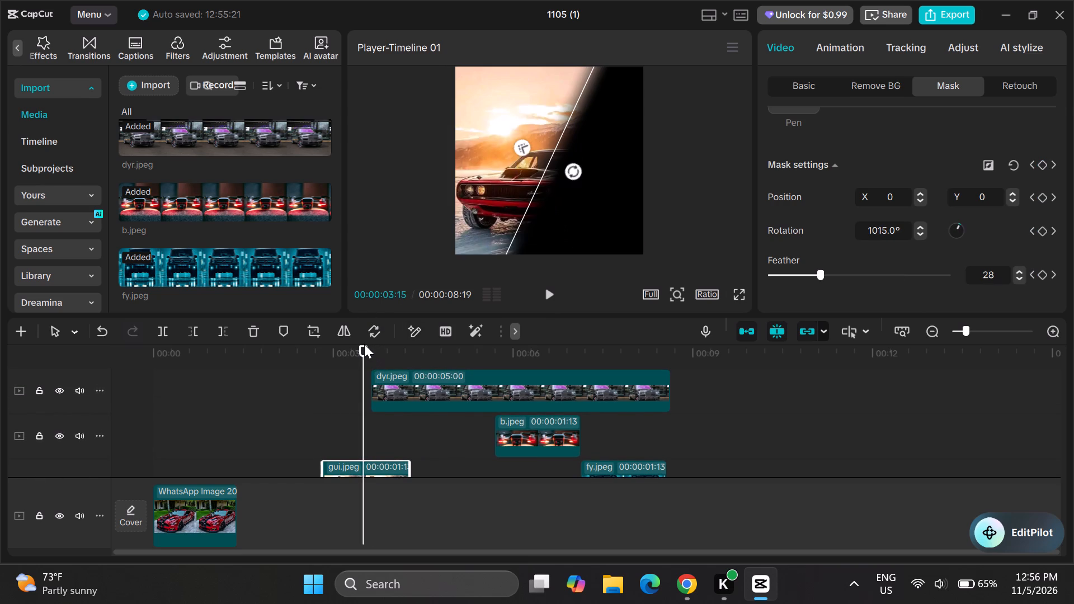
pyautogui.click(445, 386)
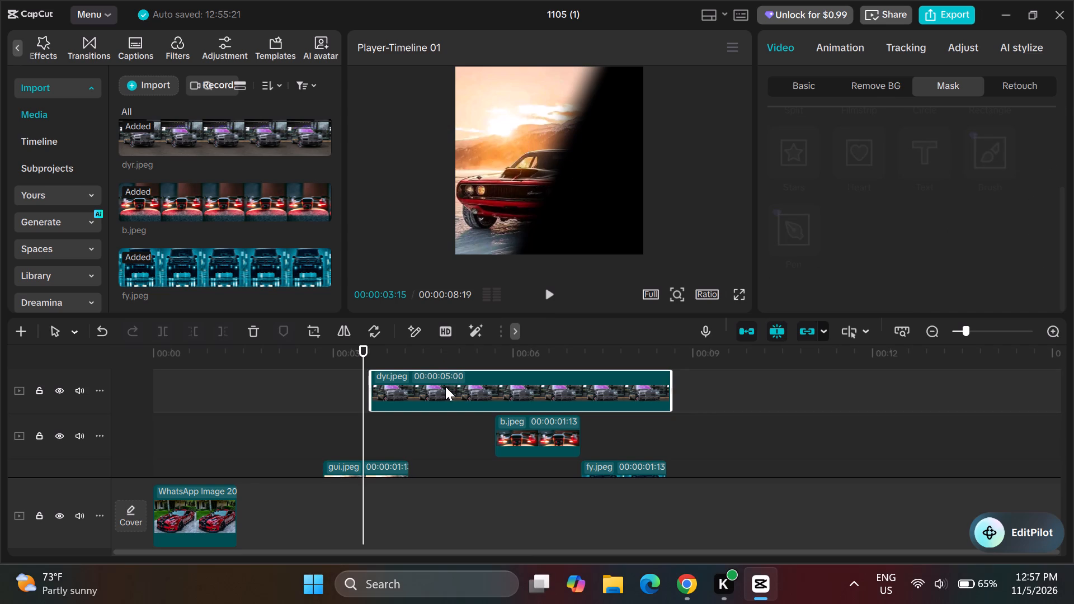
pyautogui.moveTo(447, 381); pyautogui.dragTo(446, 381)
pyautogui.moveTo(446, 381); pyautogui.dragTo(432, 381)
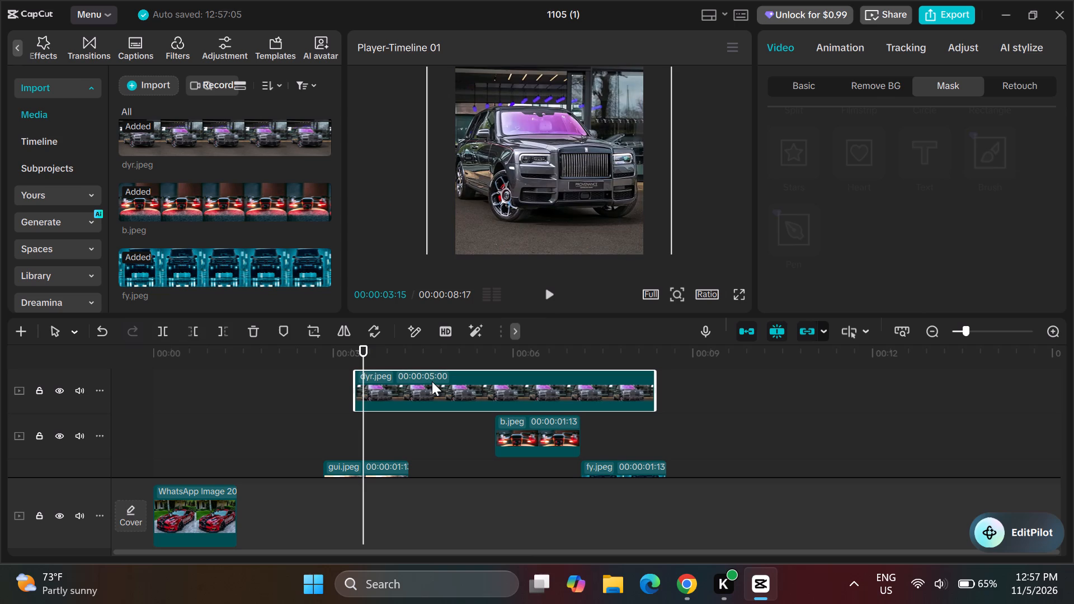
pyautogui.moveTo(432, 381); pyautogui.dragTo(432, 381)
pyautogui.moveTo(432, 381); pyautogui.dragTo(451, 380)
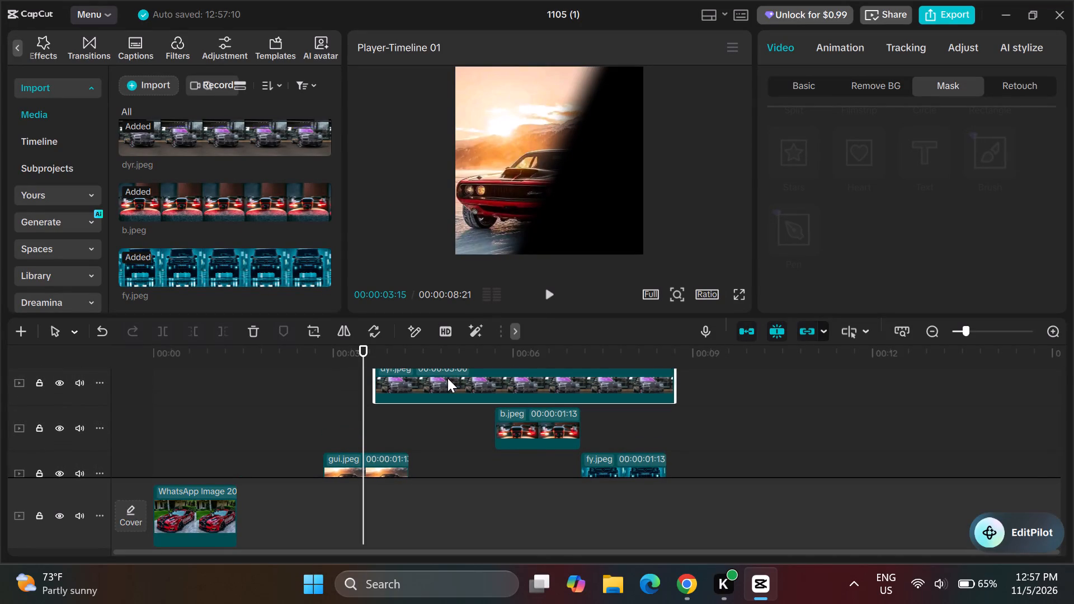
pyautogui.click(447, 378)
pyautogui.moveTo(450, 379); pyautogui.dragTo(446, 385)
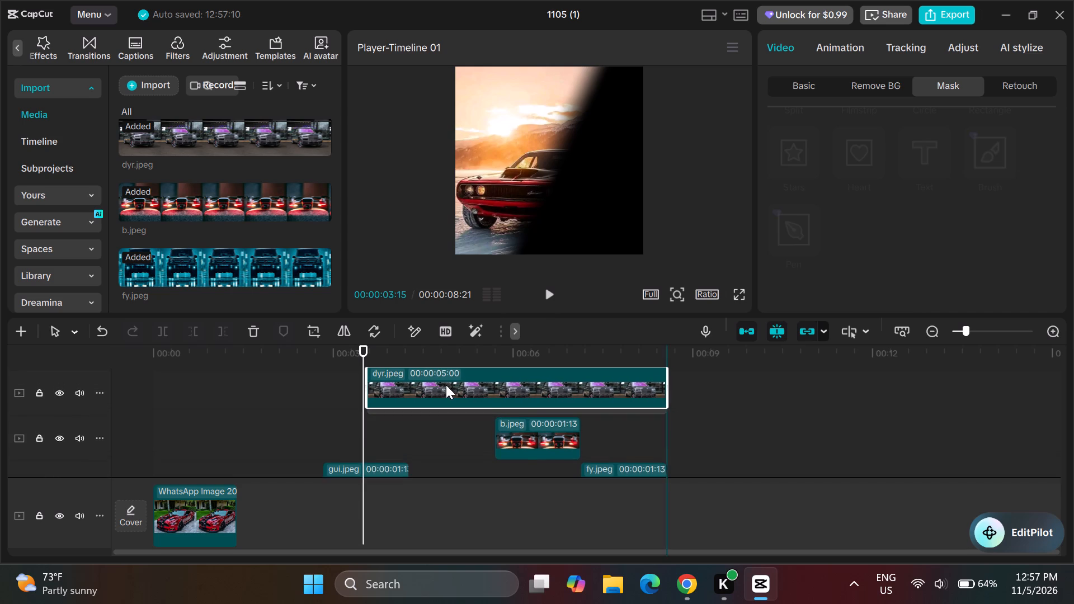
pyautogui.moveTo(446, 385); pyautogui.dragTo(446, 425)
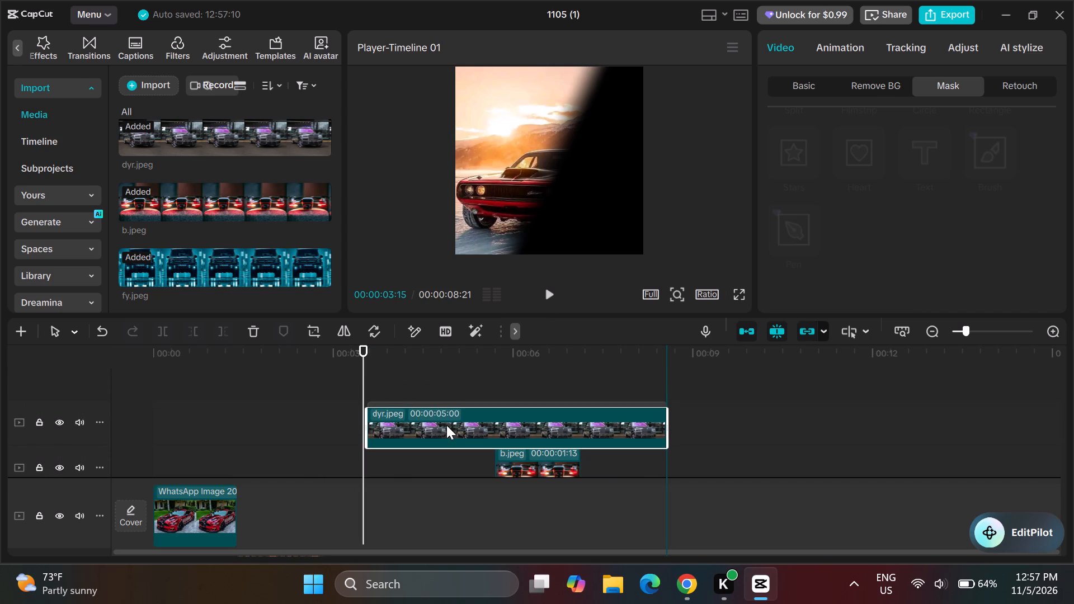
pyautogui.moveTo(446, 425); pyautogui.dragTo(441, 425)
# Play back the timeline to examine the transition from gui.jpeg into the repositioned dyr.jpeg clip.
pyautogui.scroll(-1, 441, 425)
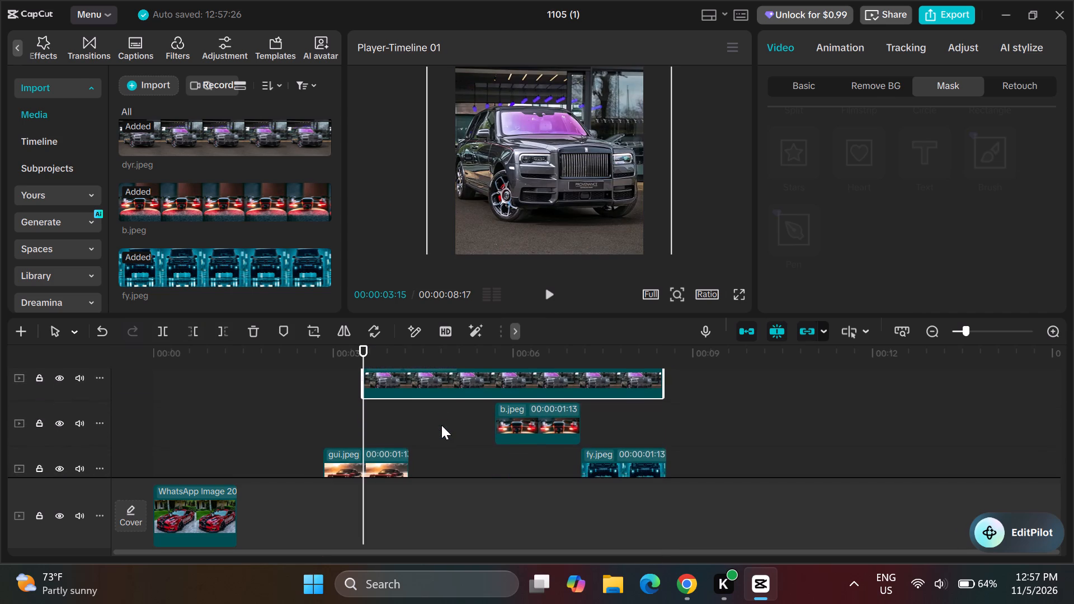
pyautogui.scroll(-1, 441, 425)
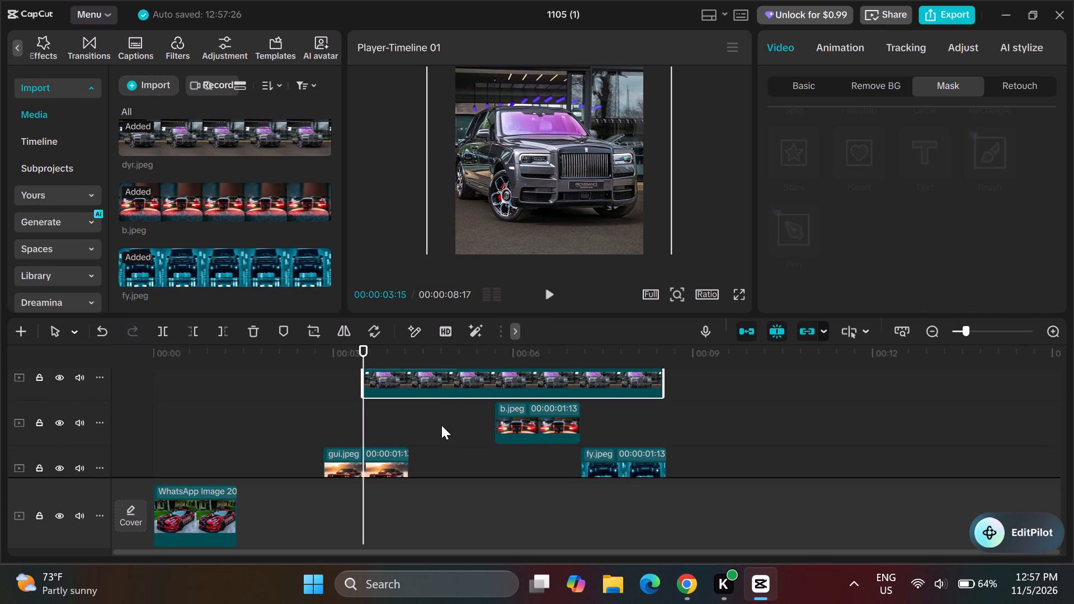
pyautogui.click(544, 291)
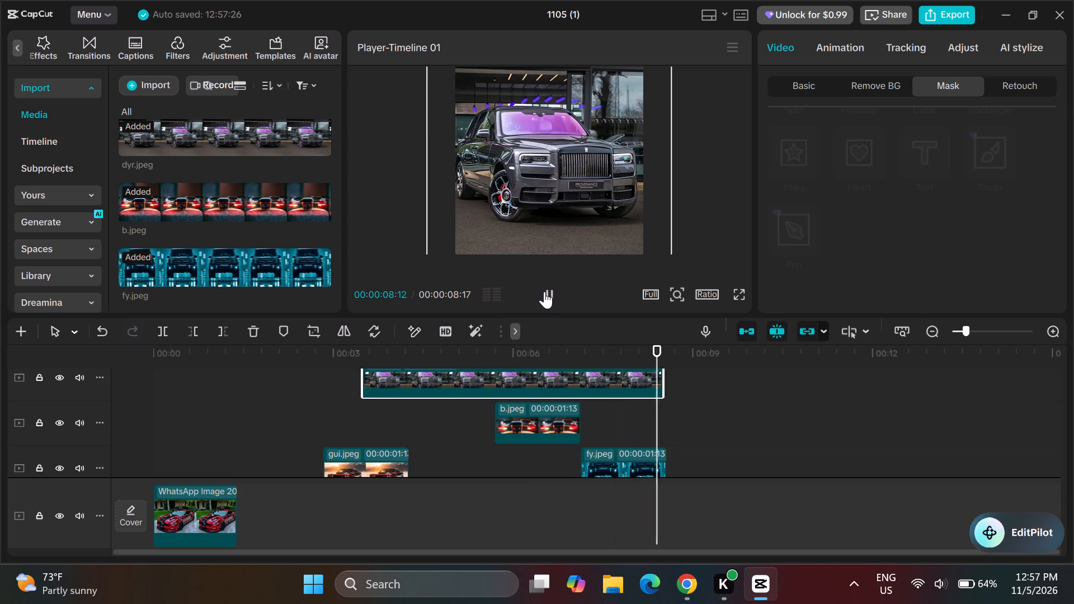
pyautogui.click(544, 291)
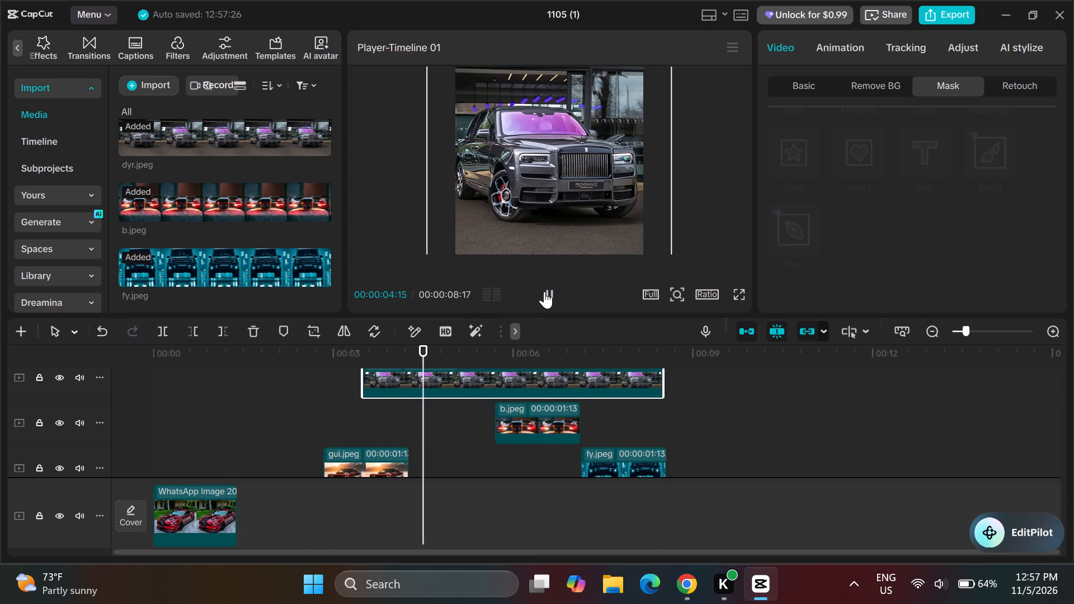
pyautogui.click(544, 291)
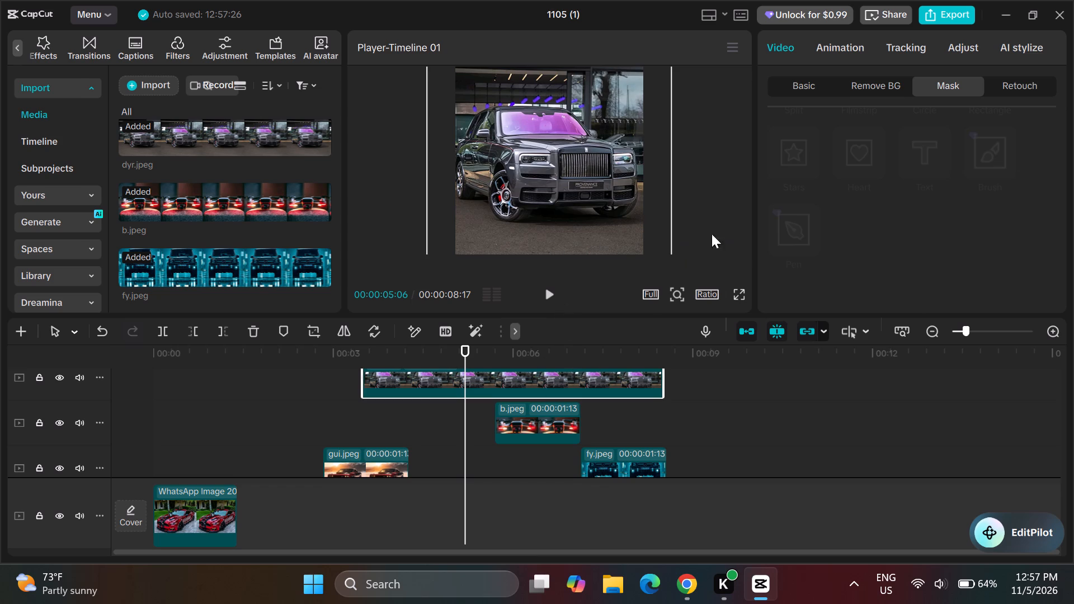
# Add a Rectangle mask to the dyr.jpeg clip.
pyautogui.scroll(2, 923, 143)
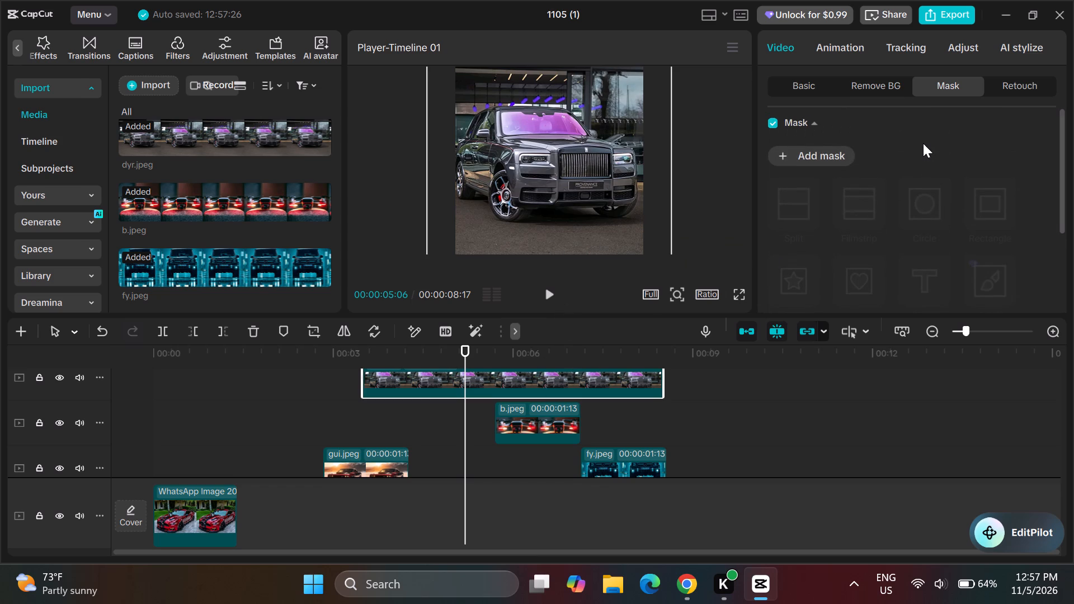
pyautogui.click(831, 148)
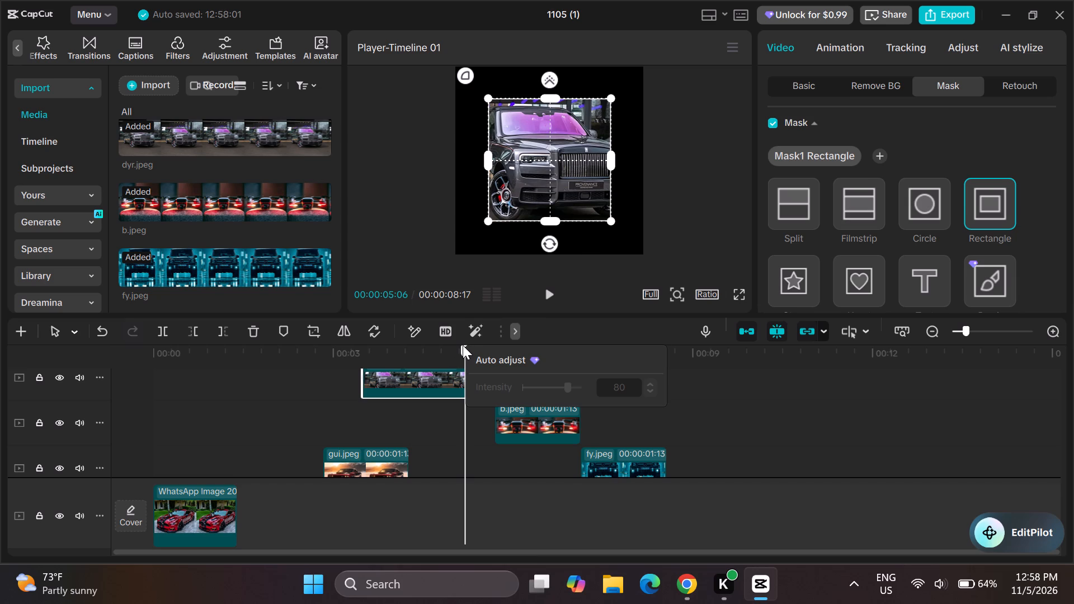
# At 00:00:04:01, shrink dyr.jpeg's Rectangle mask around its centre to about 170 wide and 0 high.
pyautogui.moveTo(463, 345); pyautogui.dragTo(426, 342)
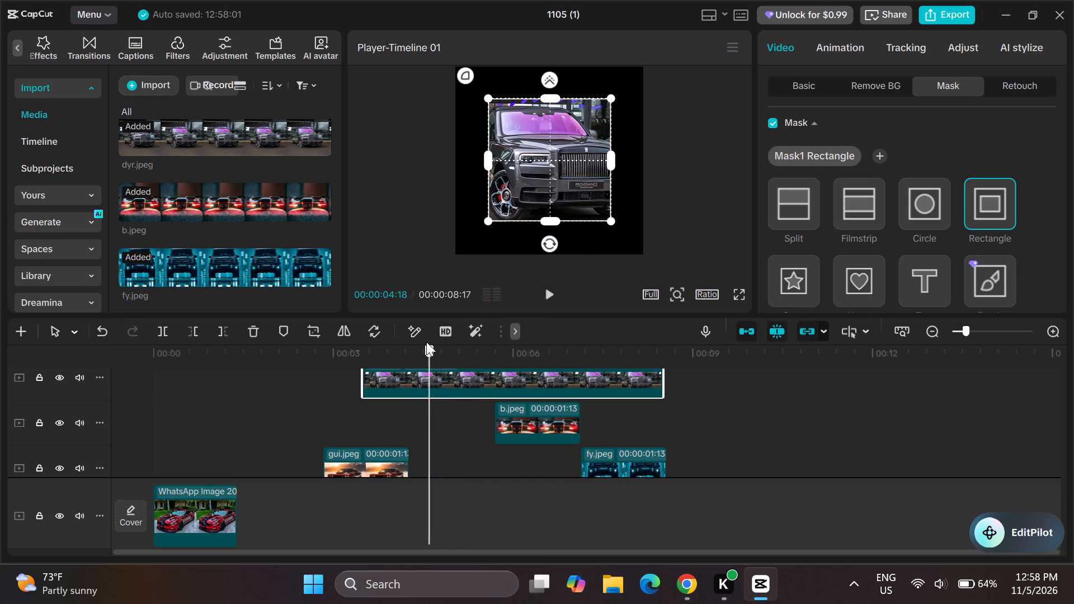
pyautogui.moveTo(426, 342); pyautogui.dragTo(402, 342)
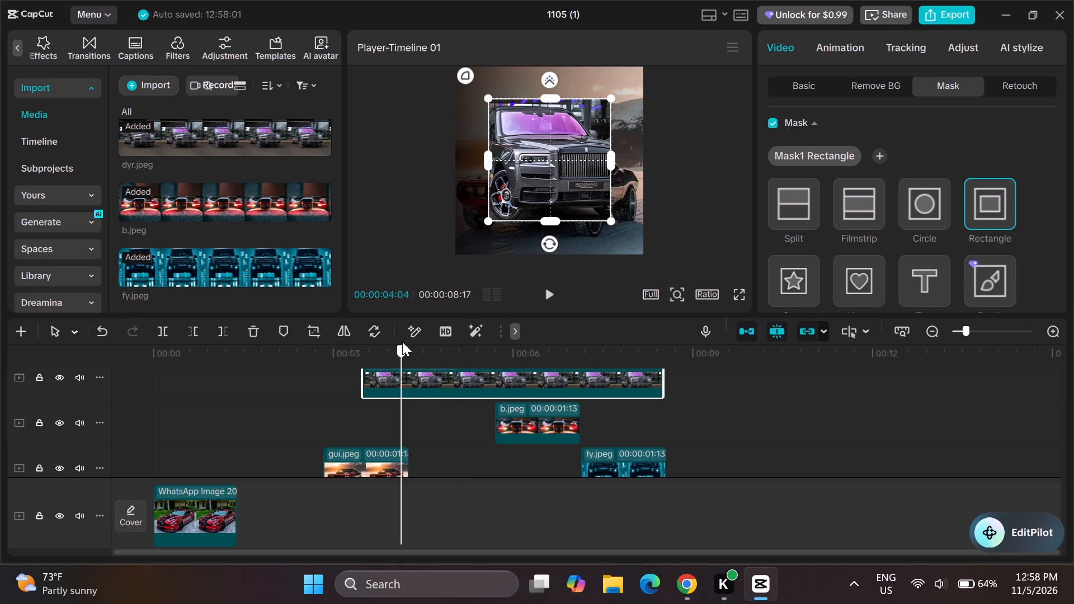
pyautogui.moveTo(402, 342); pyautogui.dragTo(397, 342)
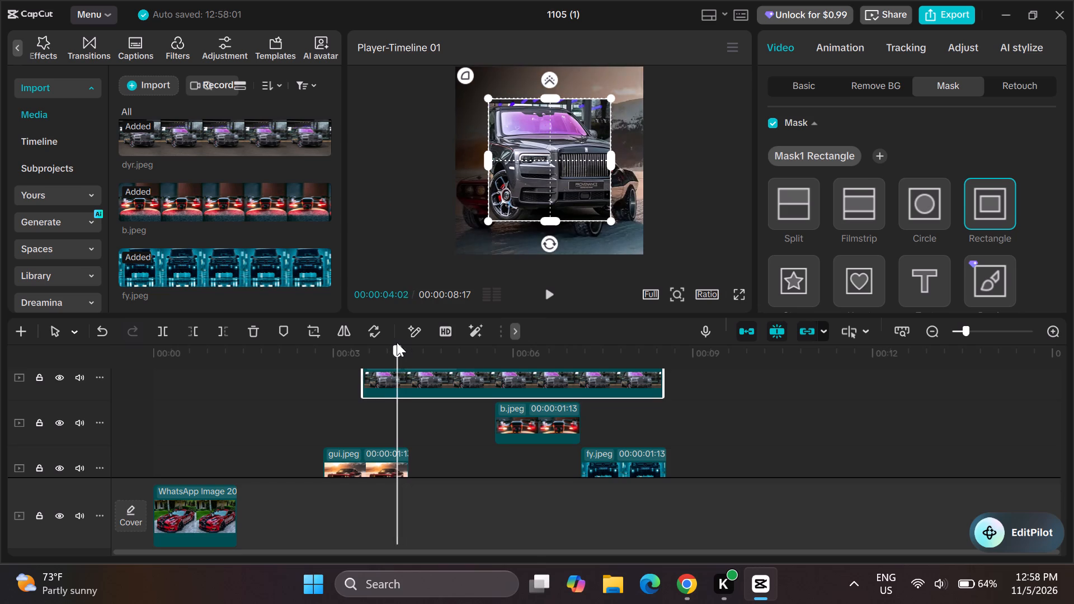
pyautogui.moveTo(397, 342); pyautogui.dragTo(408, 344)
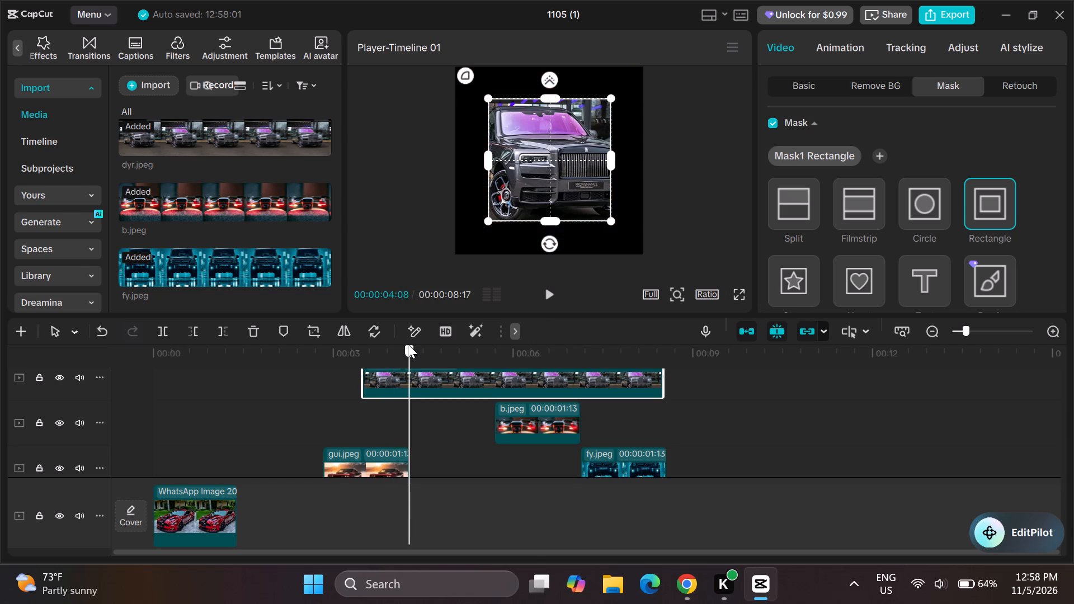
pyautogui.moveTo(408, 344); pyautogui.dragTo(396, 347)
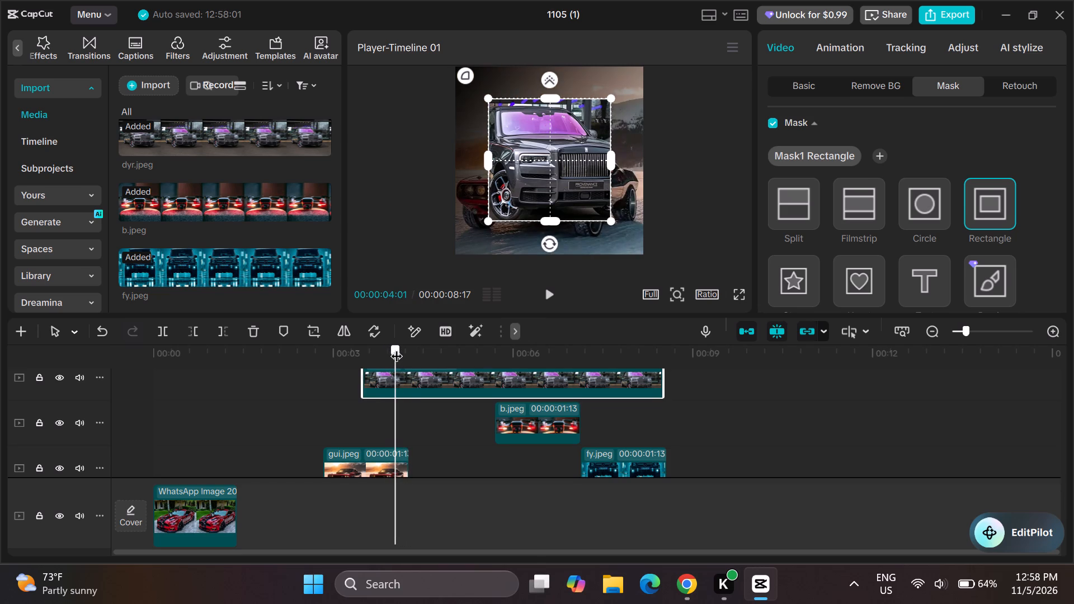
pyautogui.moveTo(396, 347); pyautogui.dragTo(394, 348)
pyautogui.moveTo(549, 89); pyautogui.dragTo(549, 197)
pyautogui.moveTo(551, 221); pyautogui.dragTo(555, 174)
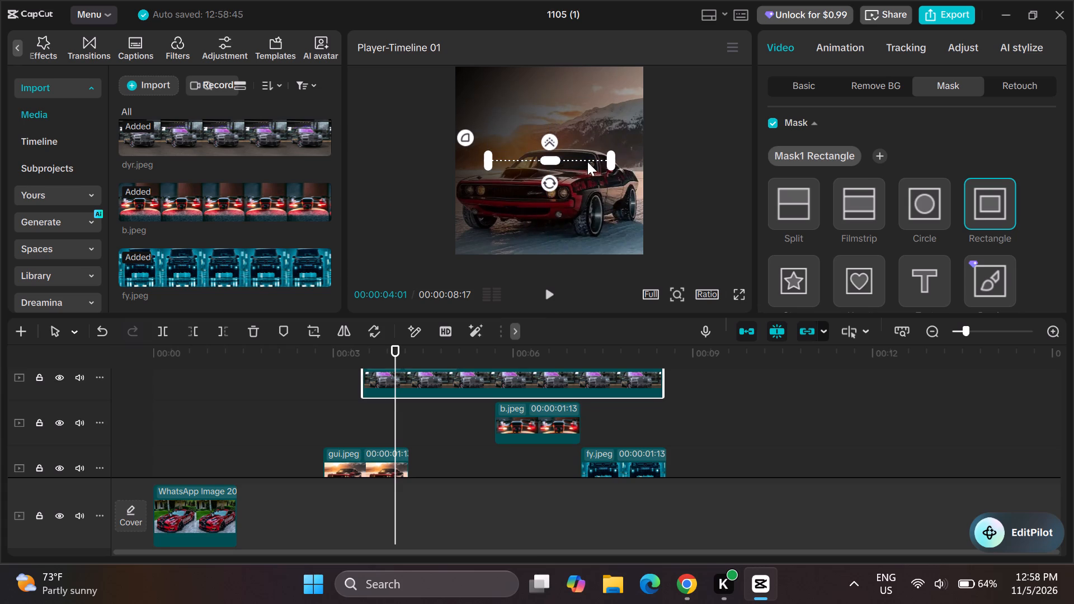
pyautogui.moveTo(611, 158); pyautogui.dragTo(605, 158)
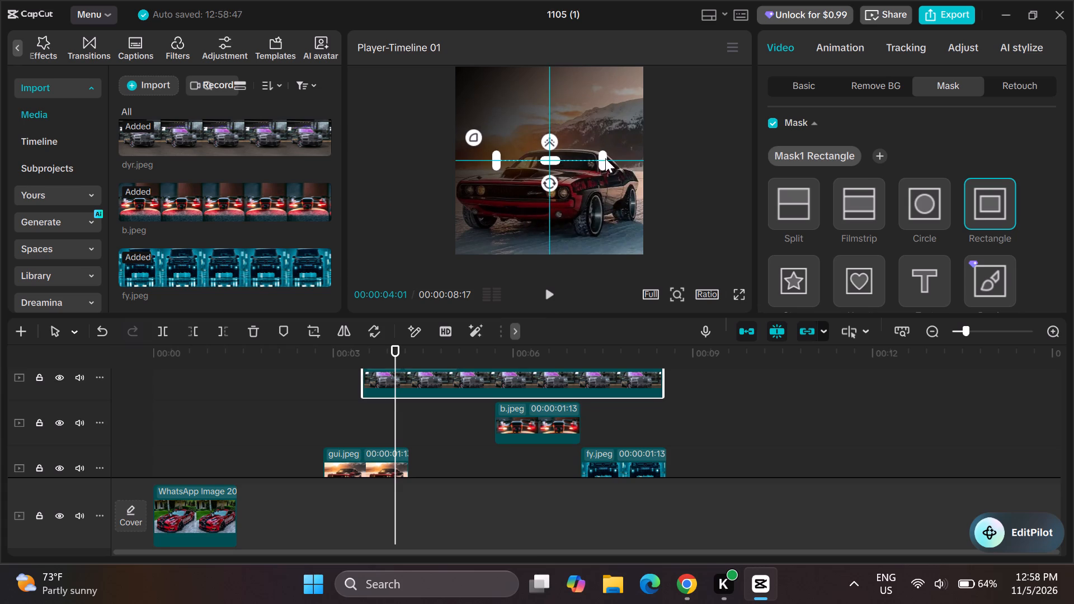
pyautogui.moveTo(605, 158); pyautogui.dragTo(585, 161)
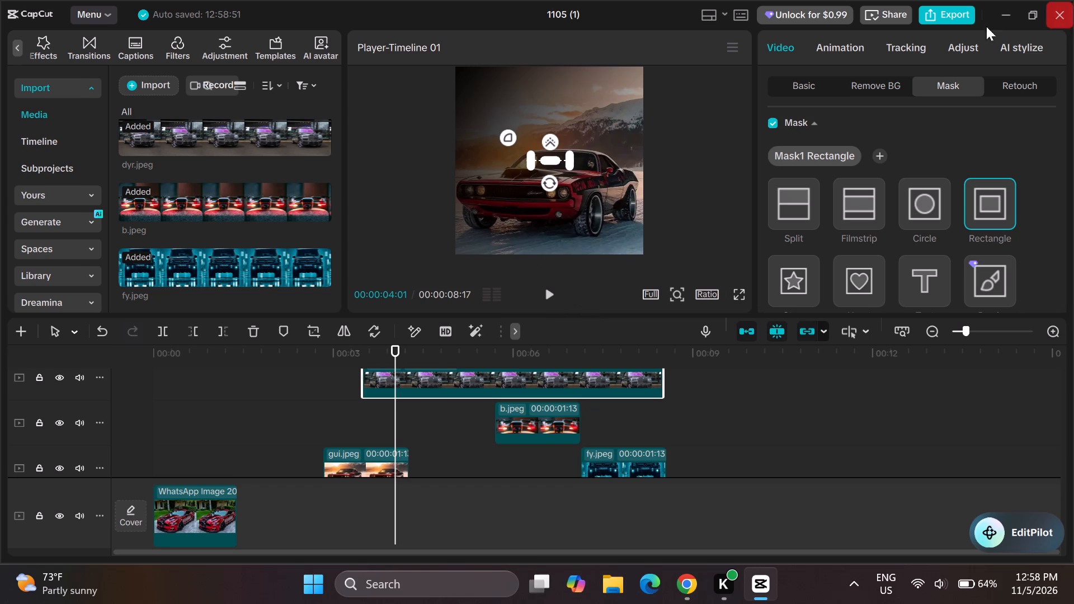
# Add a keyframe for all of dyr.jpeg's mask settings at 00:00:04:01.
pyautogui.scroll(-1, 925, 192)
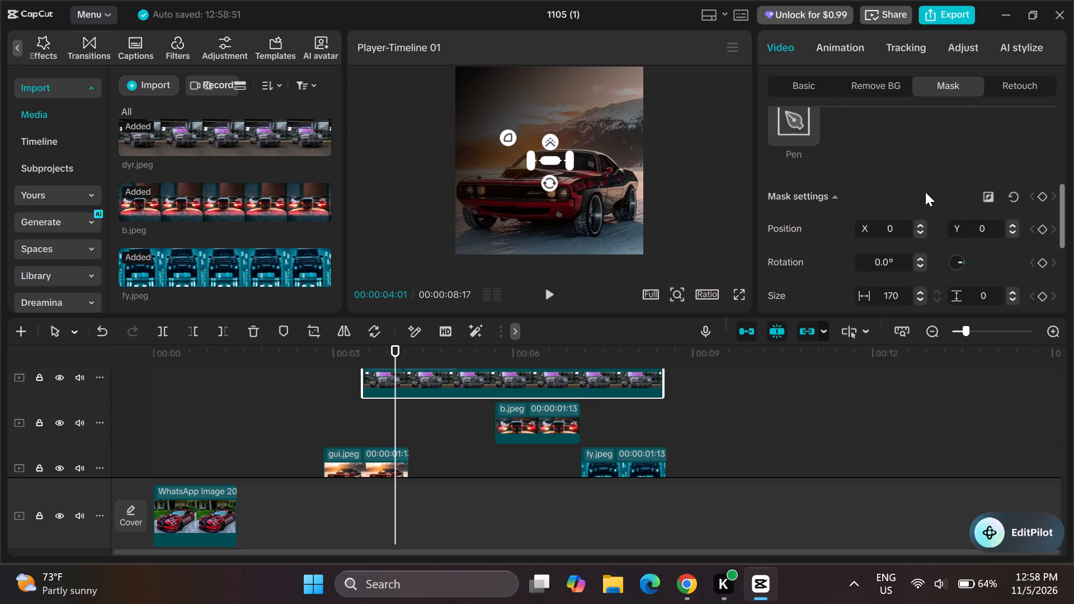
pyautogui.click(1040, 191)
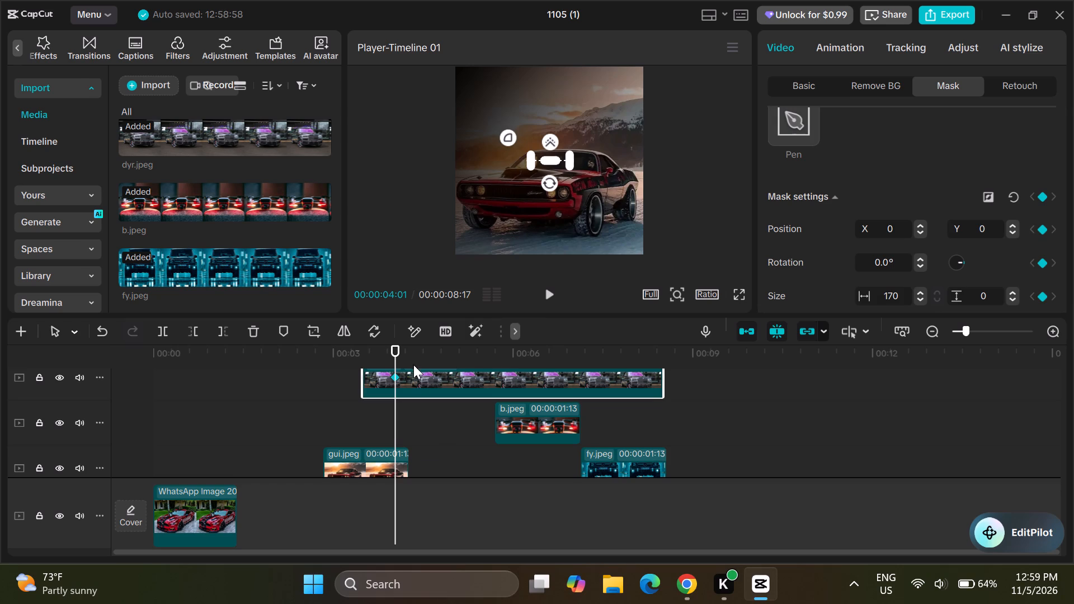
# At 00:00:04:24, stretch dyr.jpeg's Rectangle mask vertically to a height of about 731.
pyautogui.moveTo(394, 351); pyautogui.dragTo(445, 367)
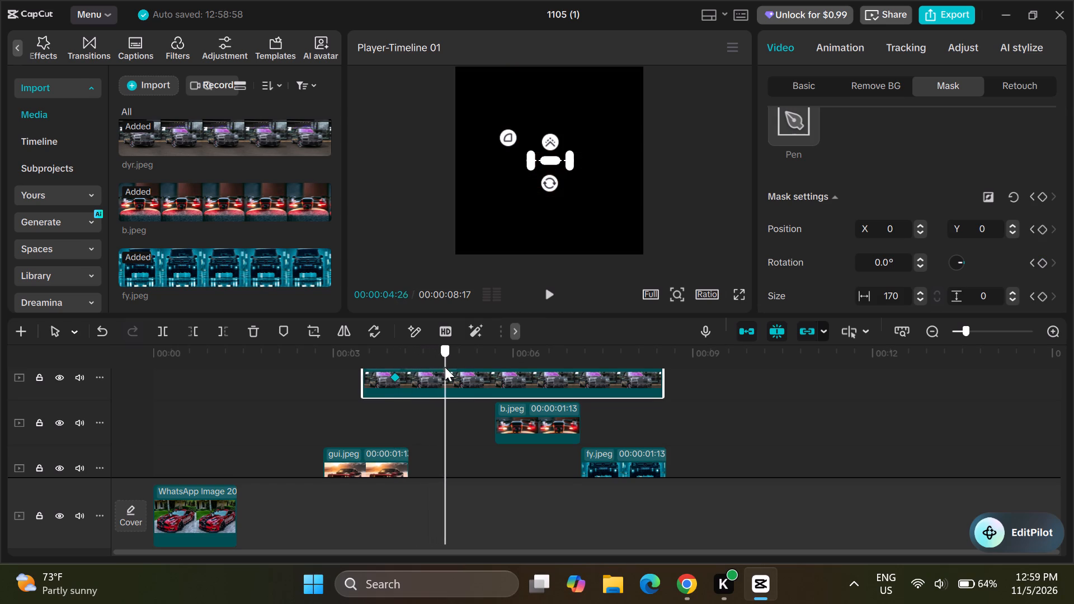
pyautogui.moveTo(445, 367); pyautogui.dragTo(484, 374)
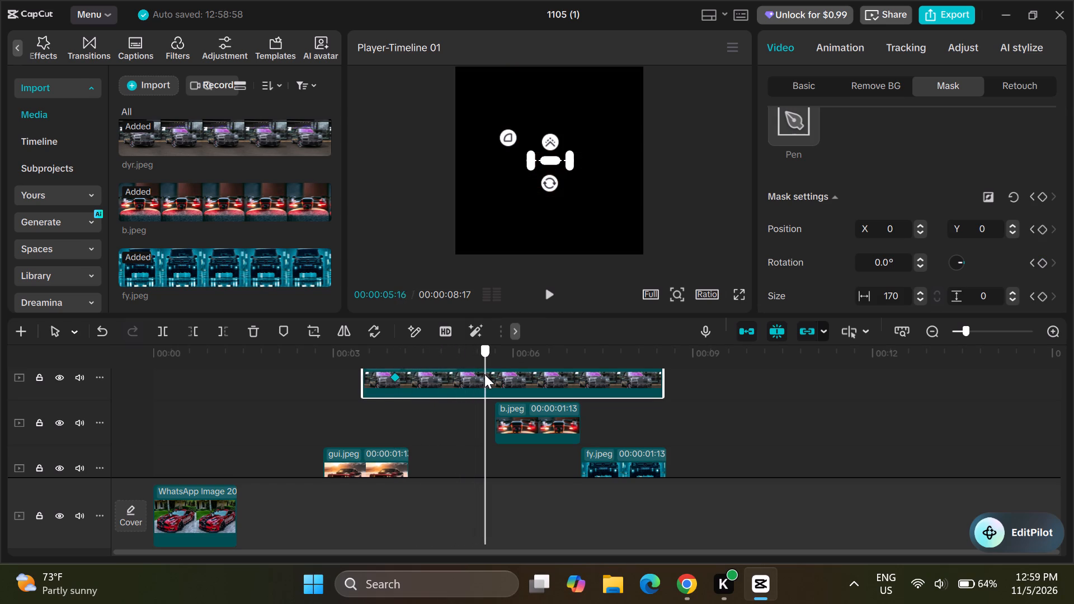
pyautogui.moveTo(484, 374); pyautogui.dragTo(488, 375)
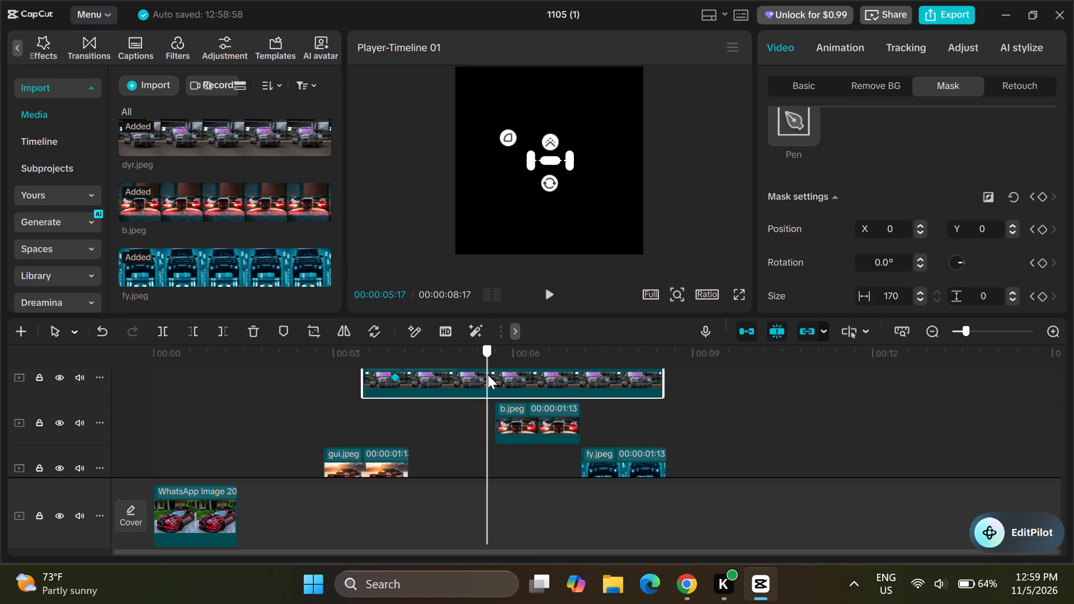
pyautogui.moveTo(488, 375); pyautogui.dragTo(492, 376)
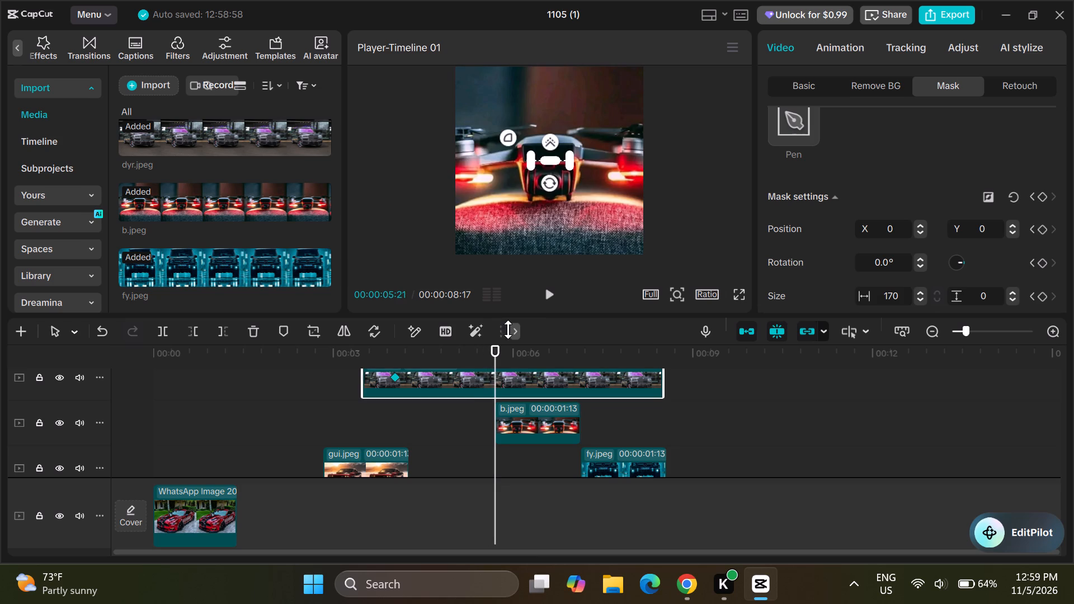
pyautogui.moveTo(496, 345); pyautogui.dragTo(481, 349)
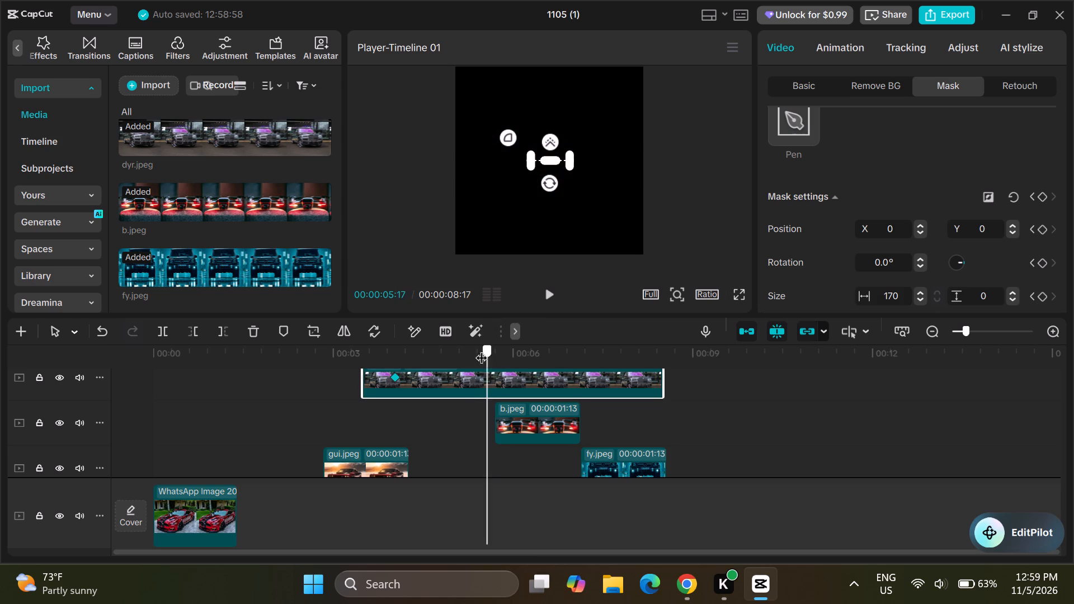
pyautogui.moveTo(481, 349); pyautogui.dragTo(435, 352)
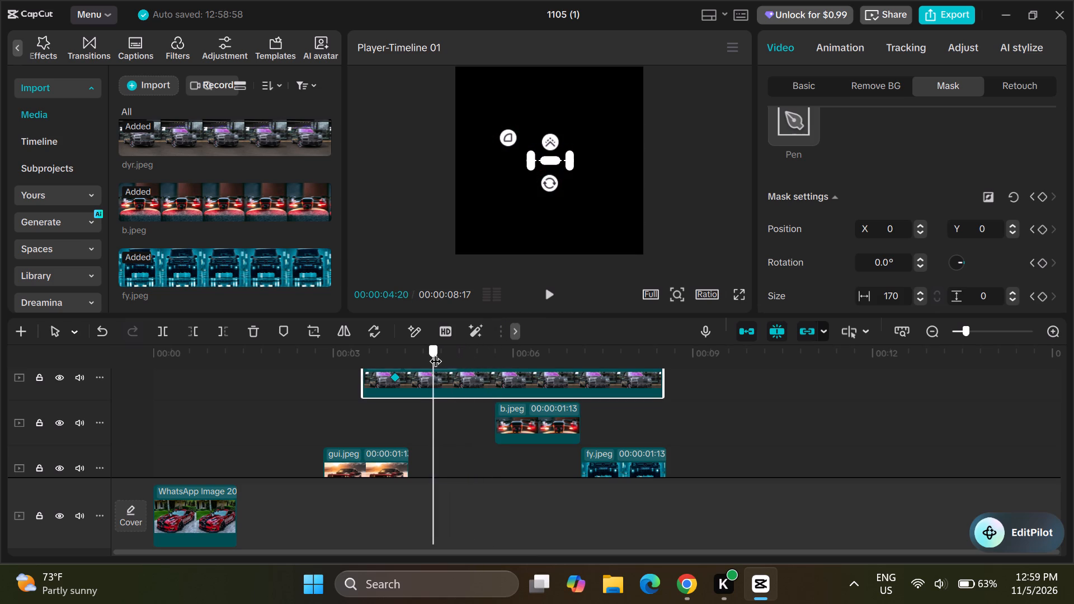
pyautogui.moveTo(435, 352); pyautogui.dragTo(440, 353)
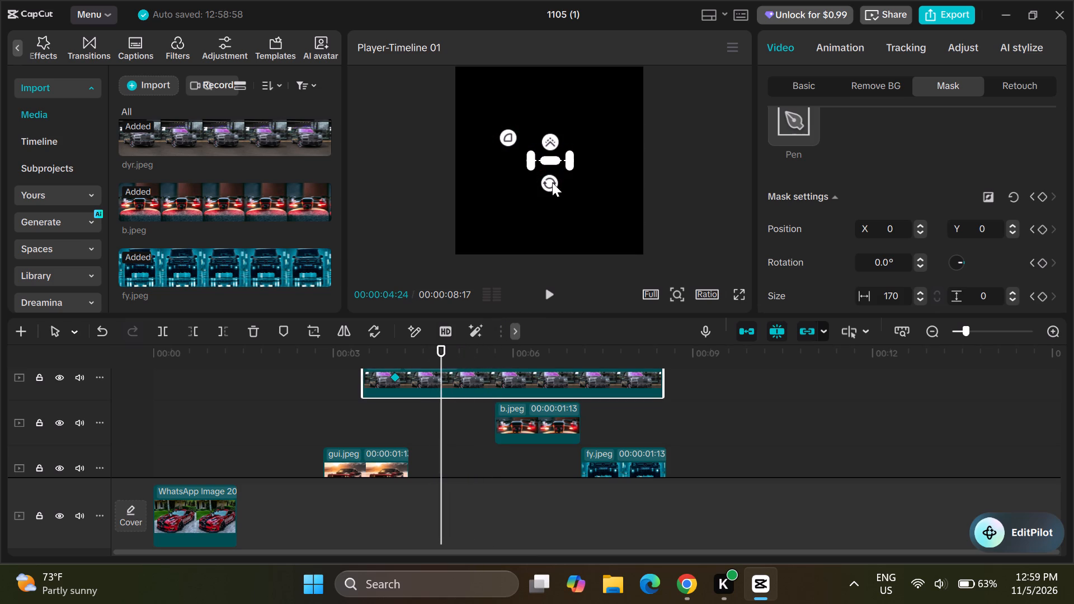
pyautogui.moveTo(550, 162); pyautogui.dragTo(551, 186)
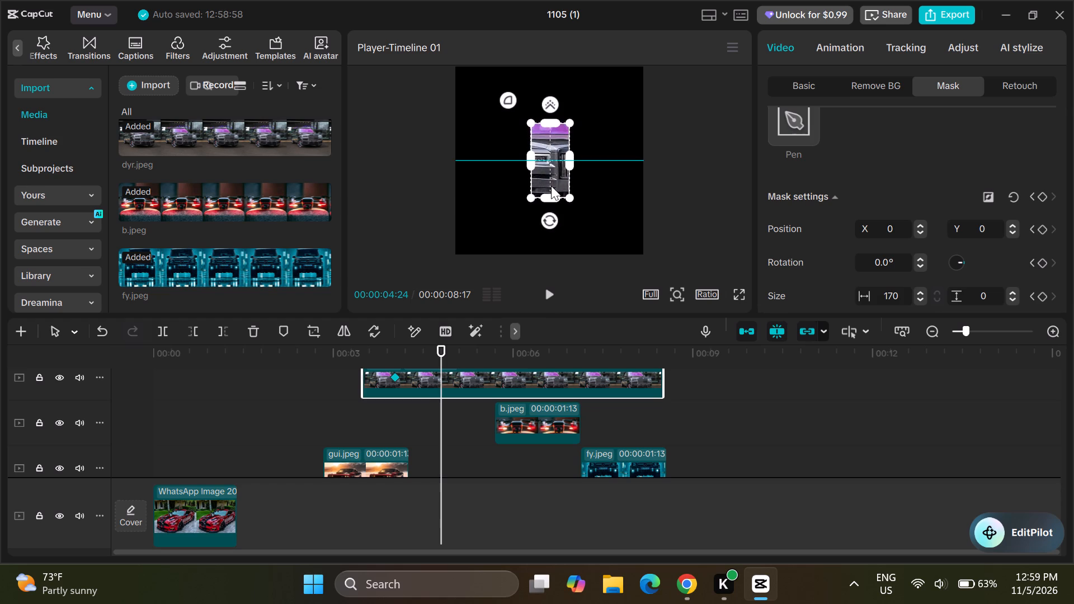
pyautogui.moveTo(551, 186); pyautogui.dragTo(550, 201)
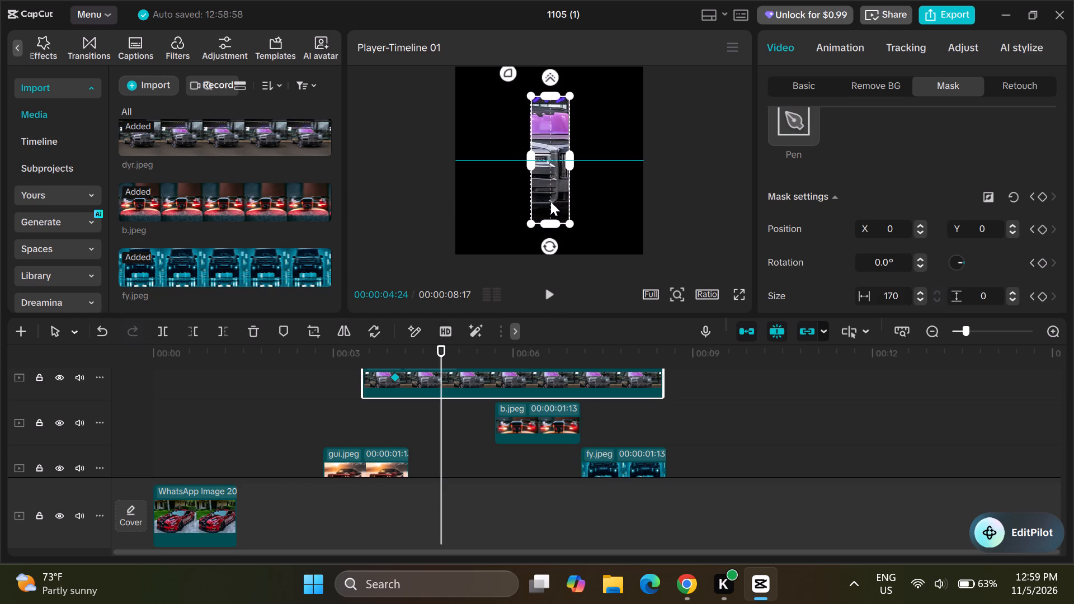
pyautogui.moveTo(550, 201); pyautogui.dragTo(550, 211)
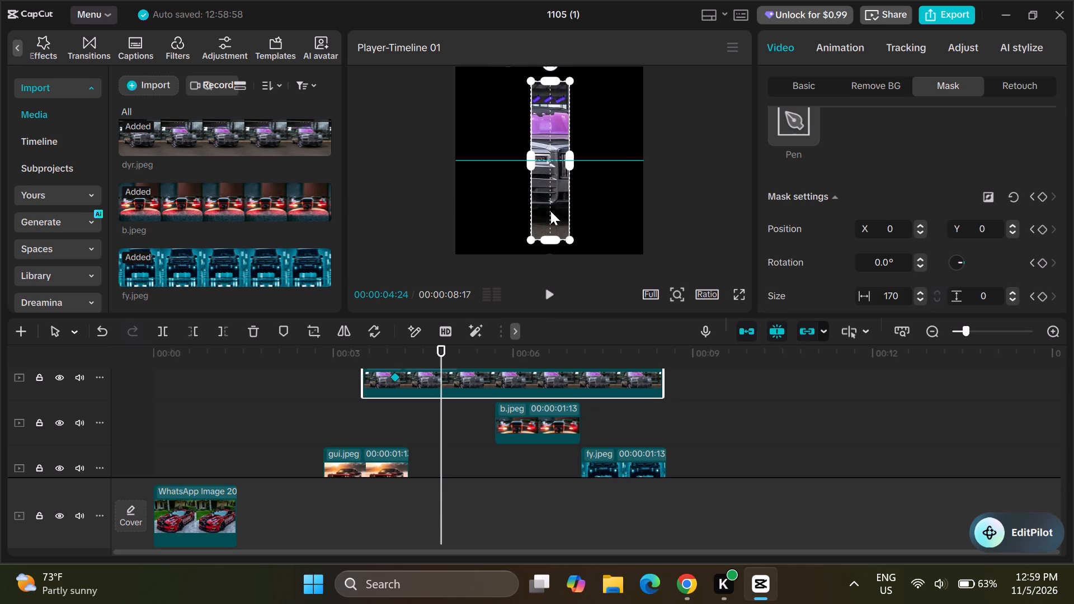
pyautogui.moveTo(550, 211); pyautogui.dragTo(550, 213)
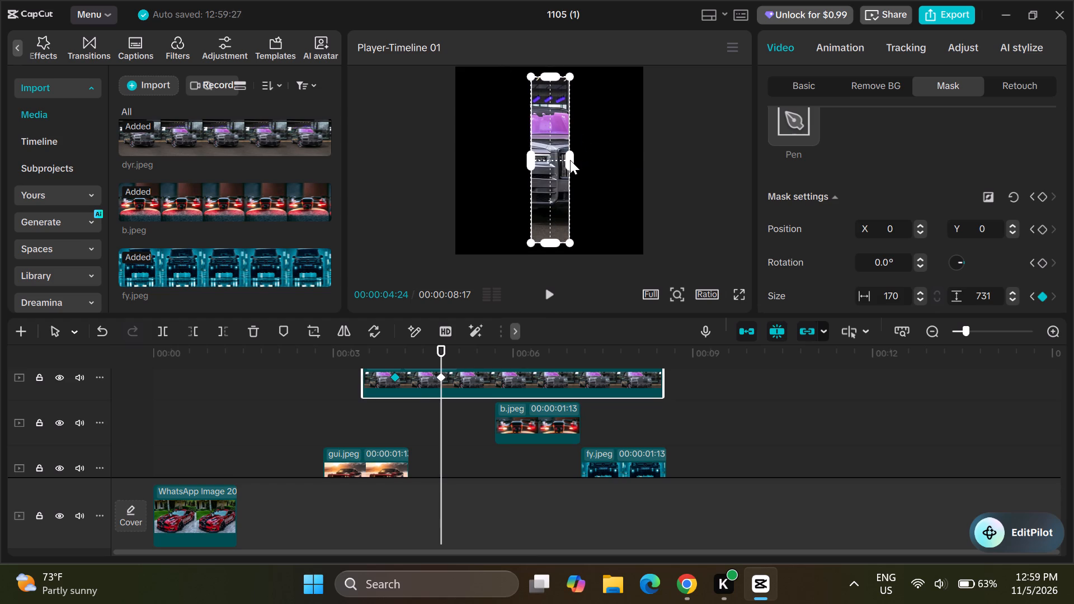
# Enlarge dyr.jpeg's mask at 00:00:04:24 to about 840 wide and 763 high, spanning the frame's width.
pyautogui.moveTo(569, 159); pyautogui.dragTo(586, 161)
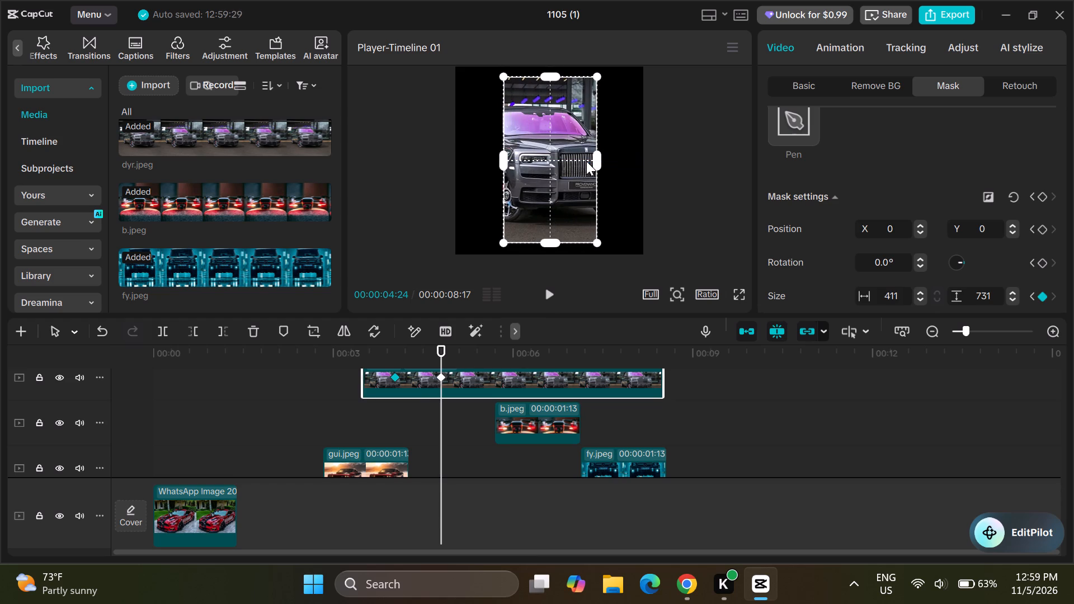
pyautogui.click(593, 162)
pyautogui.moveTo(593, 162); pyautogui.dragTo(600, 162)
pyautogui.click(600, 162)
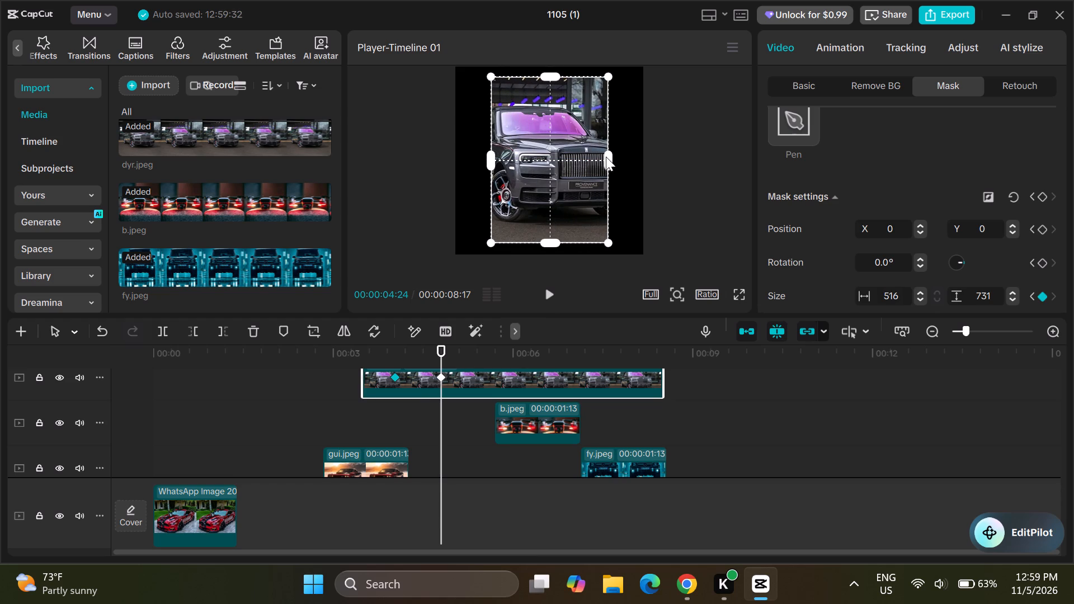
pyautogui.moveTo(607, 155); pyautogui.dragTo(618, 157)
pyautogui.click(546, 239)
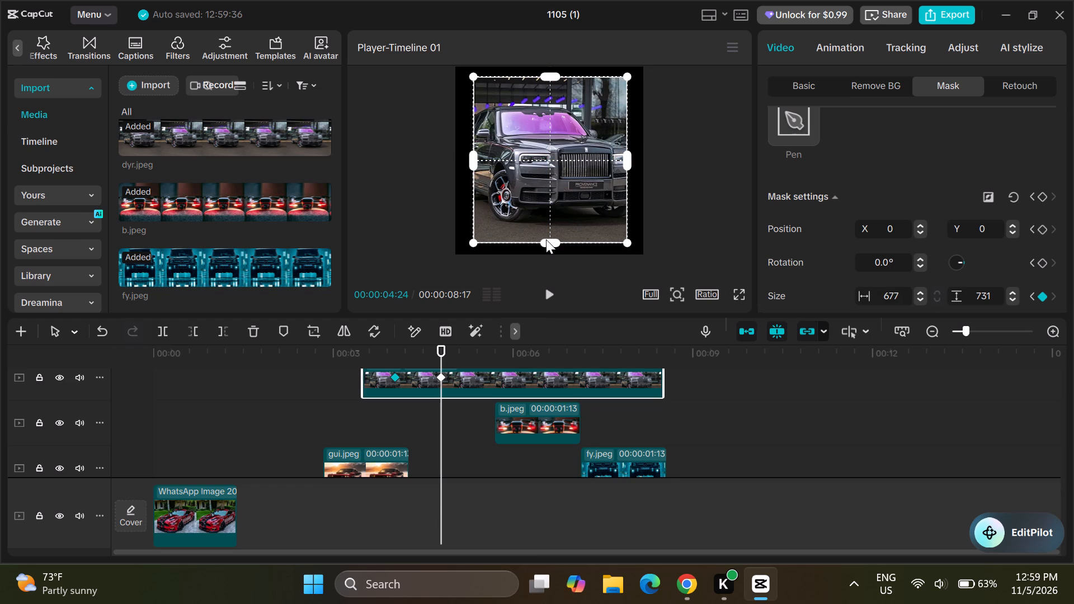
pyautogui.click(546, 242)
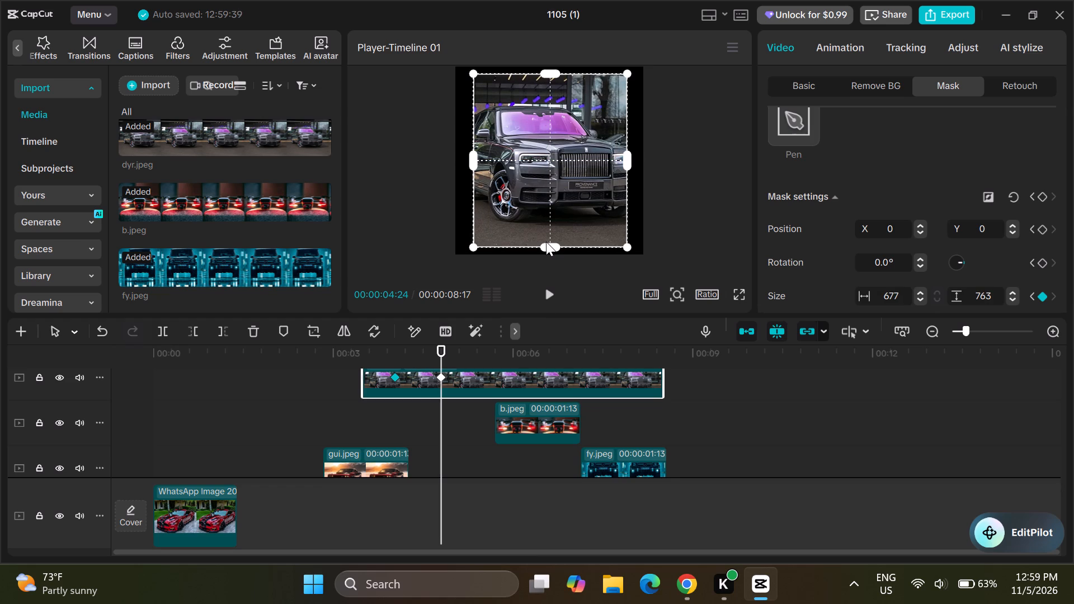
pyautogui.moveTo(473, 159); pyautogui.dragTo(465, 160)
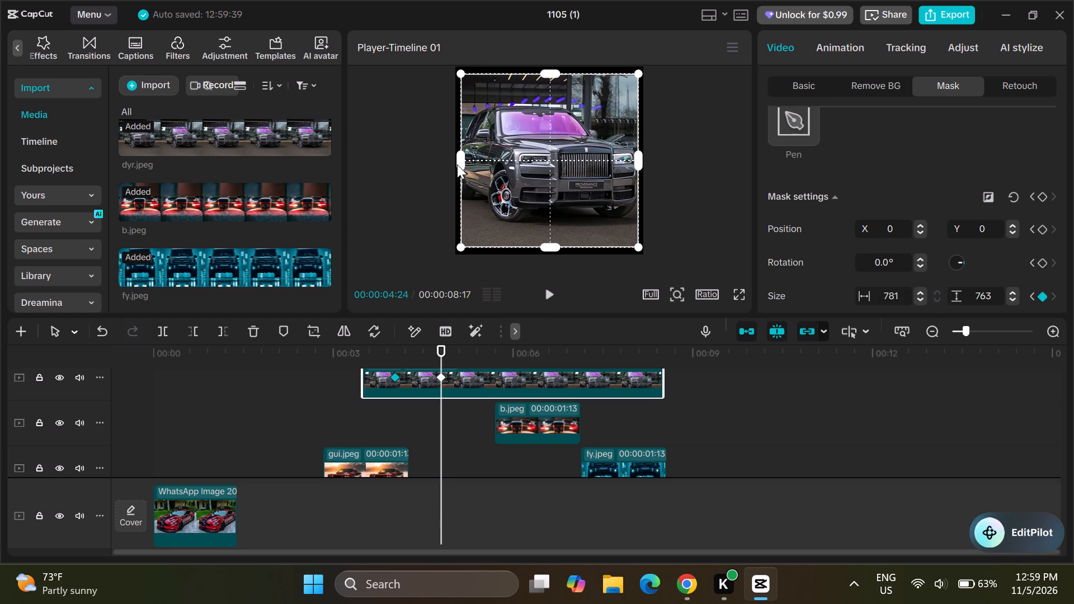
pyautogui.click(460, 160)
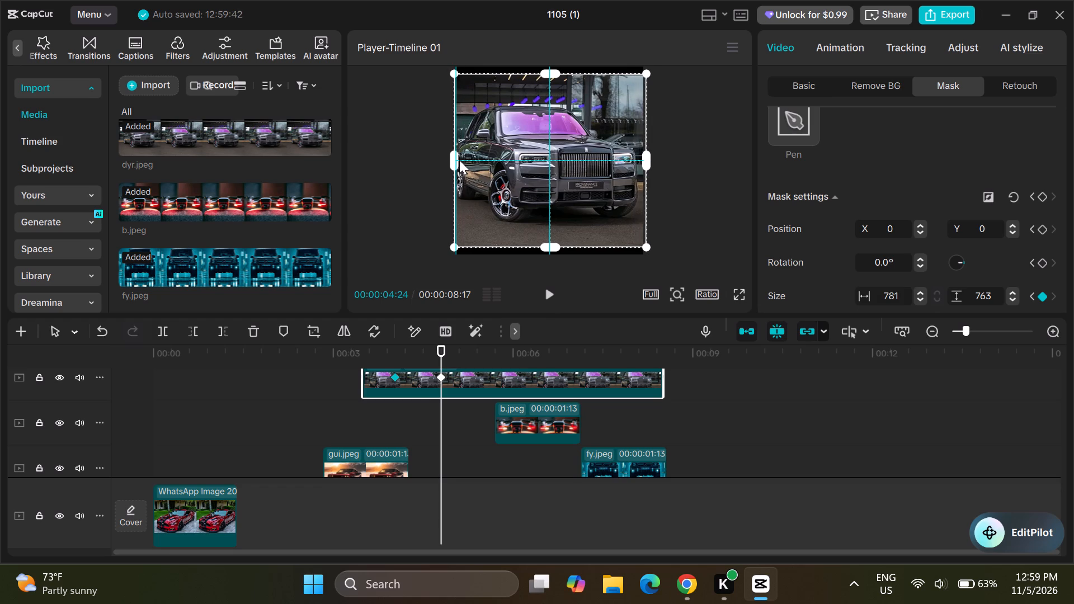
# Shift dyr.jpeg's mask to about Y -19 and resize it to about 818 by 944, covering the full frame.
pyautogui.click(546, 240)
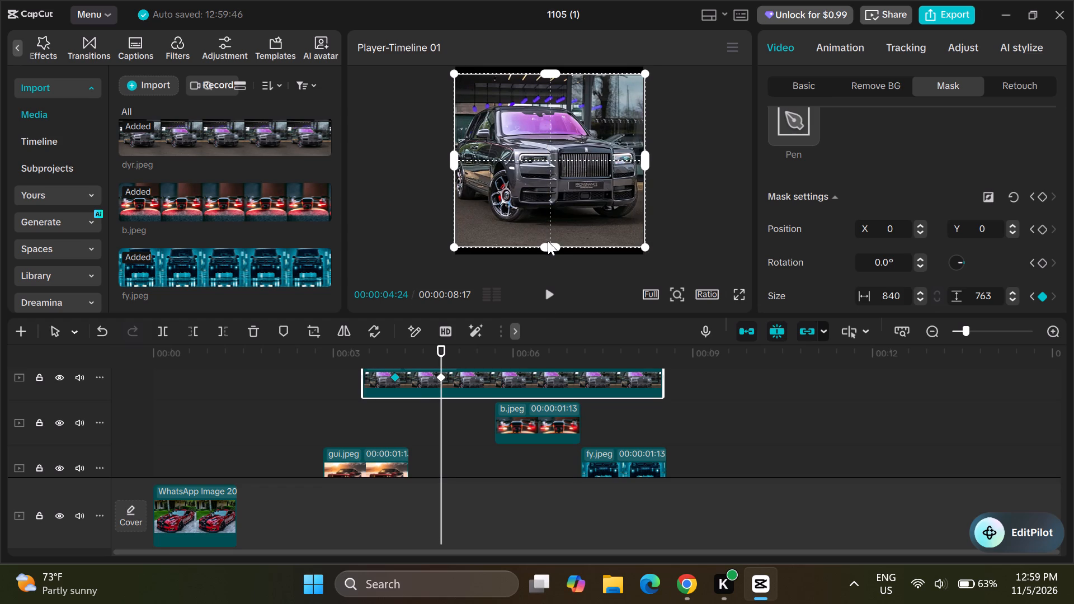
pyautogui.click(547, 241)
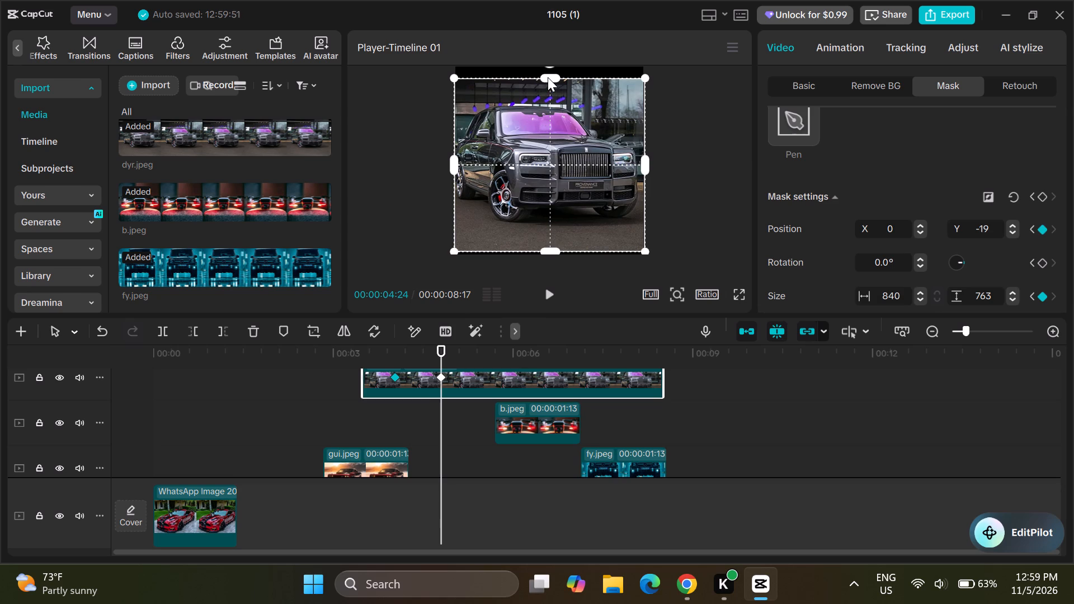
pyautogui.moveTo(548, 77); pyautogui.dragTo(547, 69, button='right')
pyautogui.moveTo(547, 69); pyautogui.dragTo(547, 68, button='right')
pyautogui.moveTo(549, 76); pyautogui.dragTo(548, 62)
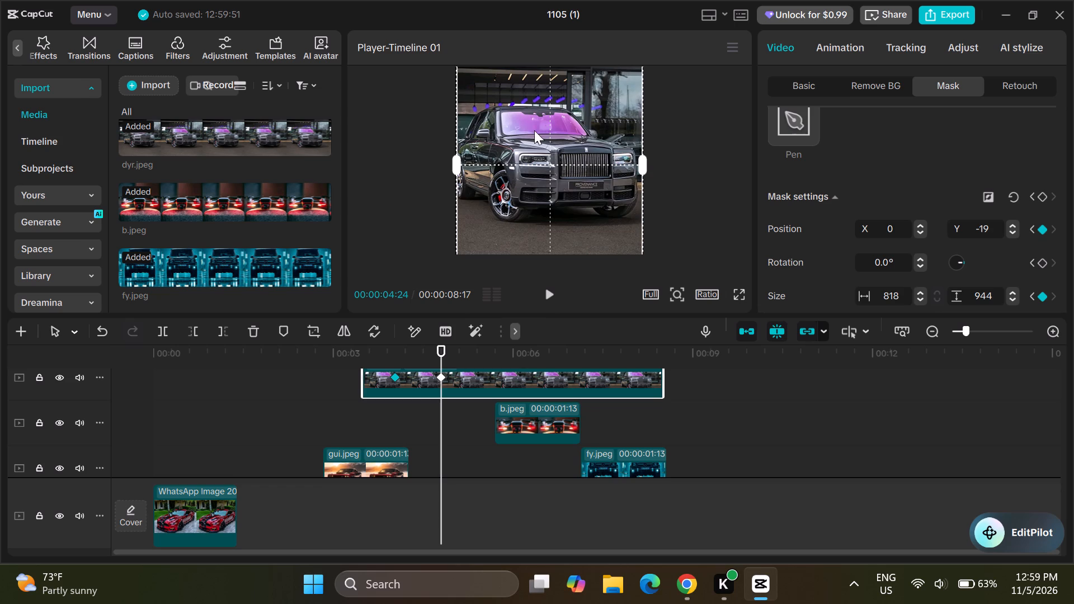
# Add a keyframe for all of dyr.jpeg's mask settings at 00:00:04:24.
pyautogui.click(1044, 194)
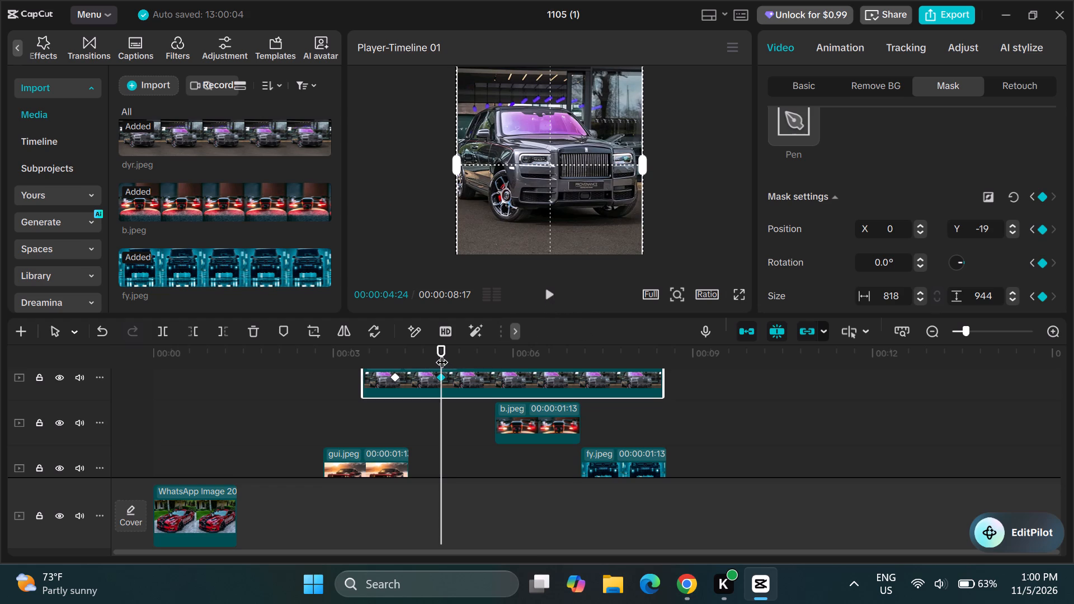
# Play the whole timeline from the start to review dyr.jpeg's Rectangle mask animation.
pyautogui.moveTo(441, 353); pyautogui.dragTo(128, 371)
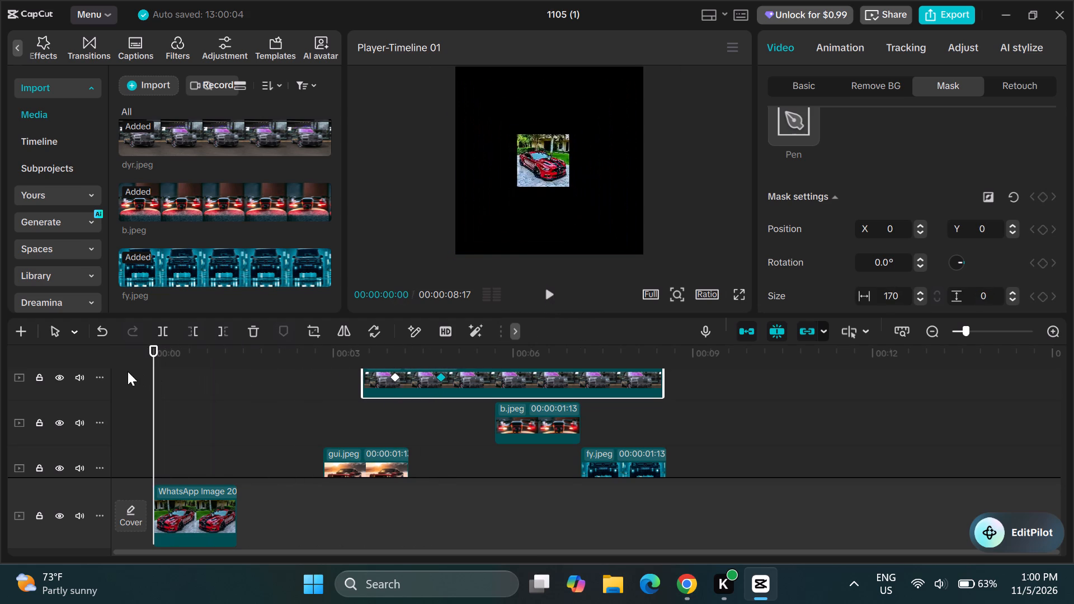
pyautogui.click(550, 291)
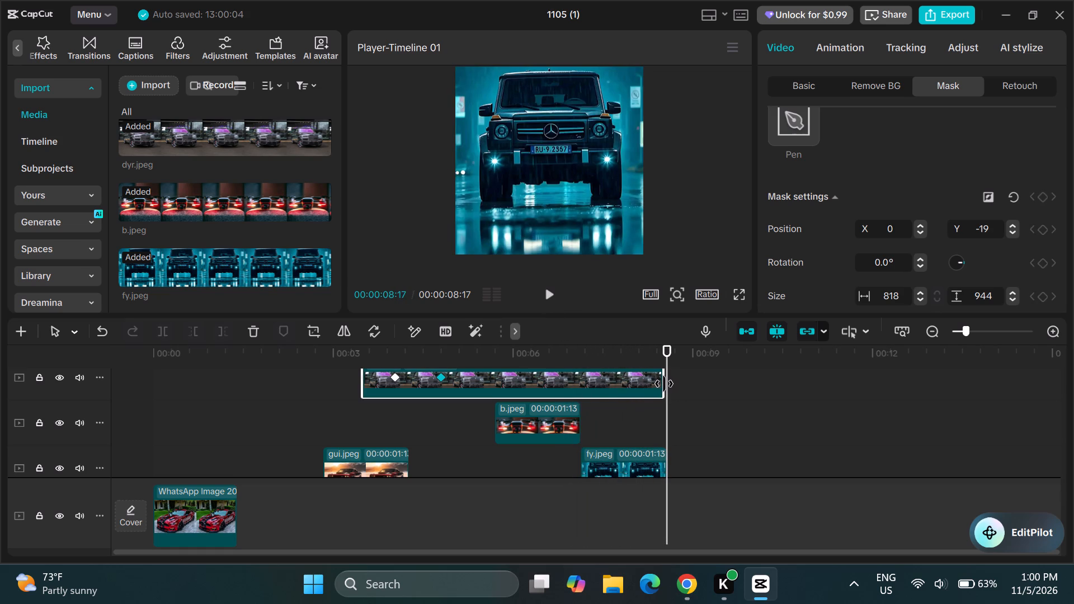
# Trim the end of dyr.jpeg back to 00:00:05:21, where b.jpeg starts.
pyautogui.moveTo(664, 384); pyautogui.dragTo(563, 390)
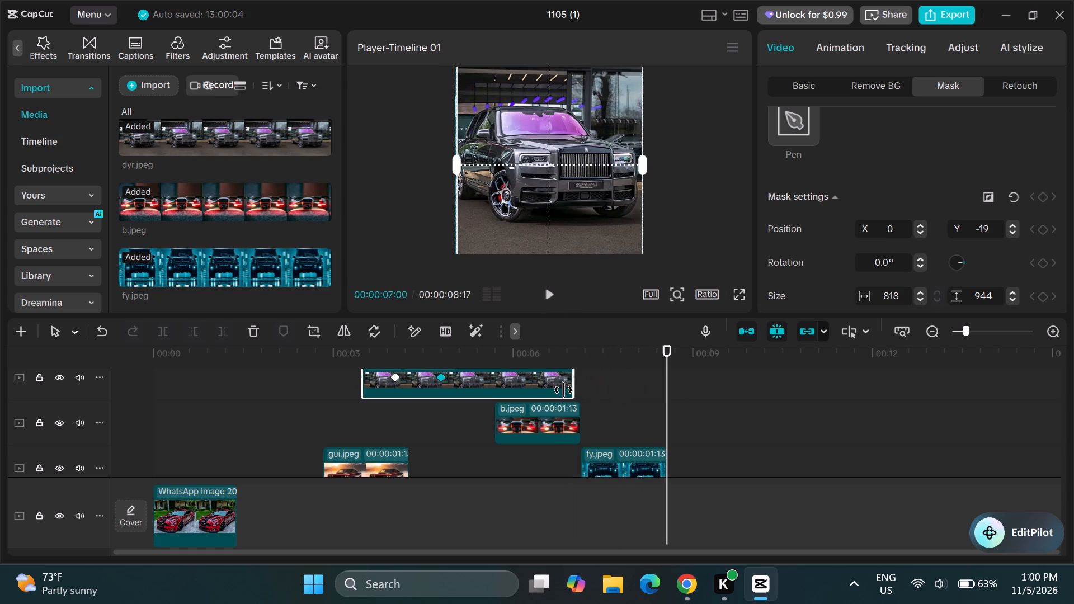
pyautogui.moveTo(563, 390); pyautogui.dragTo(494, 402)
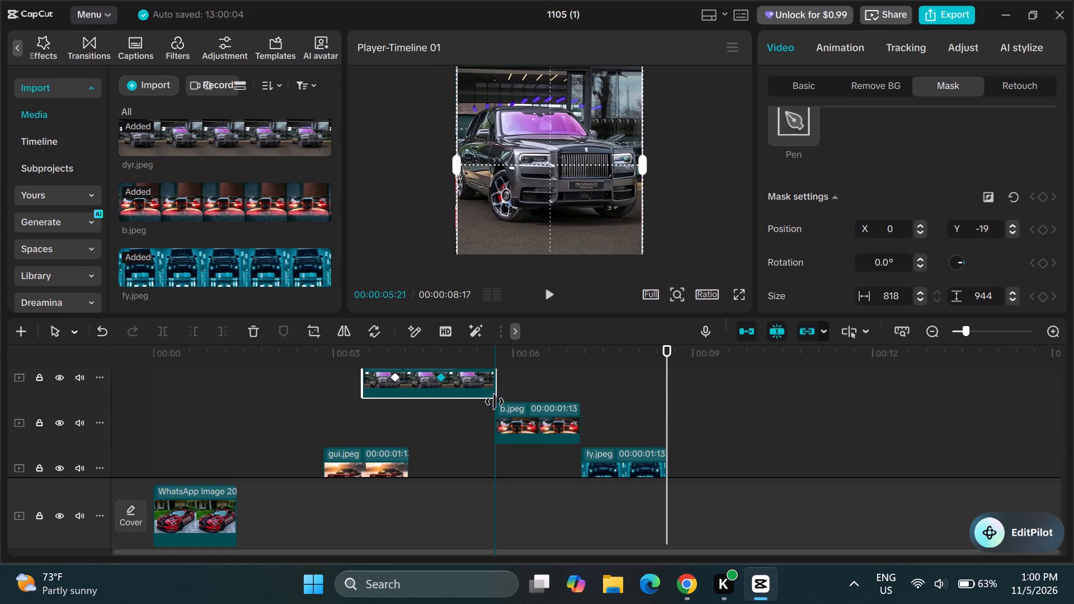
pyautogui.moveTo(494, 402); pyautogui.dragTo(493, 402)
# Replay the timeline from the start to review the sequence with the shortened dyr.jpeg clip.
pyautogui.click(610, 409)
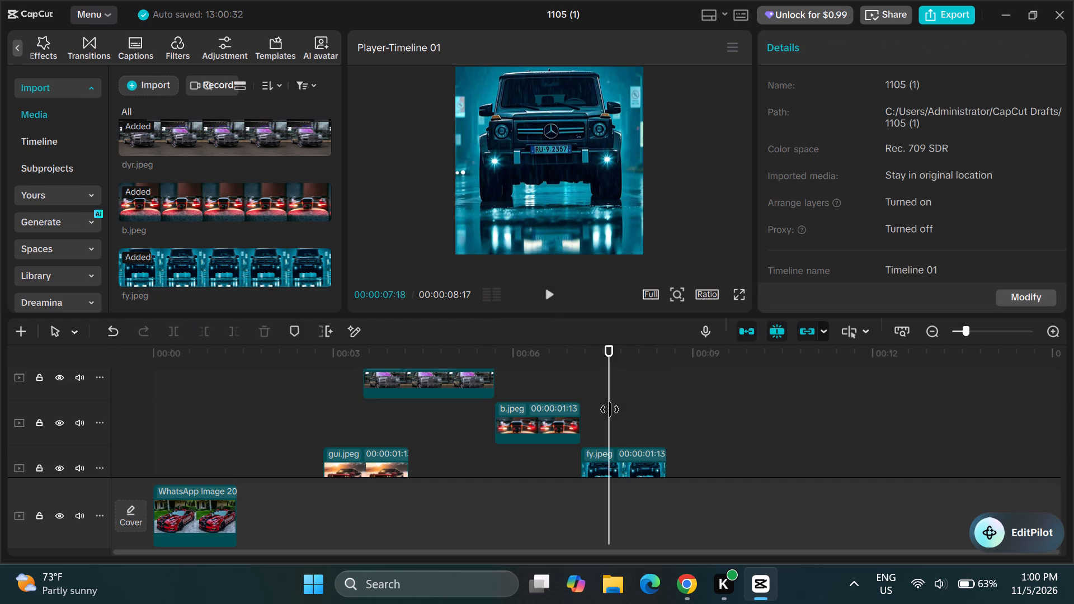
pyautogui.moveTo(609, 346); pyautogui.dragTo(409, 370)
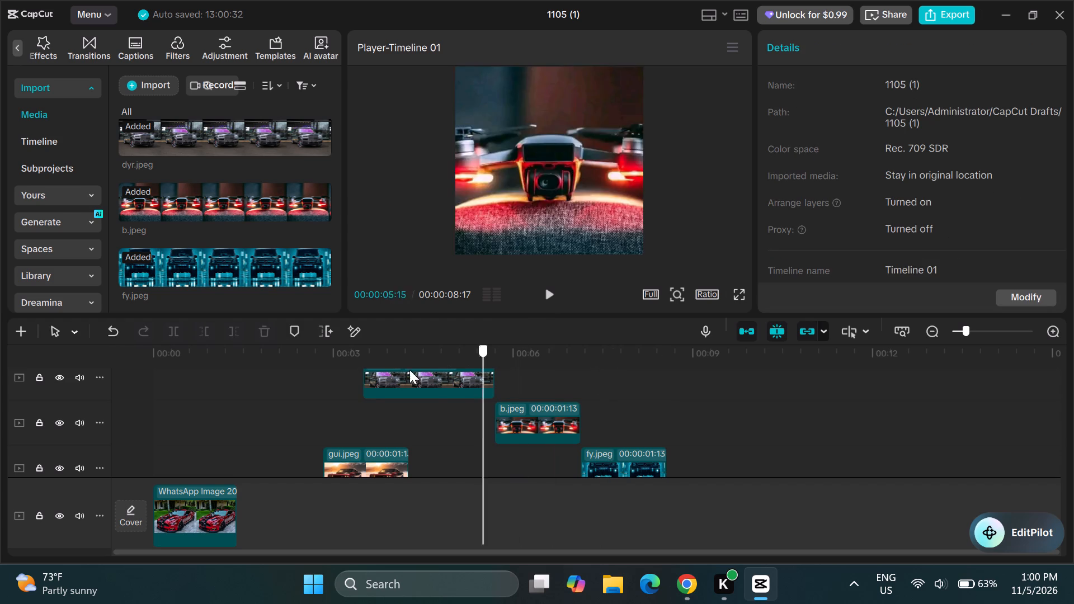
pyautogui.moveTo(409, 370); pyautogui.dragTo(107, 389)
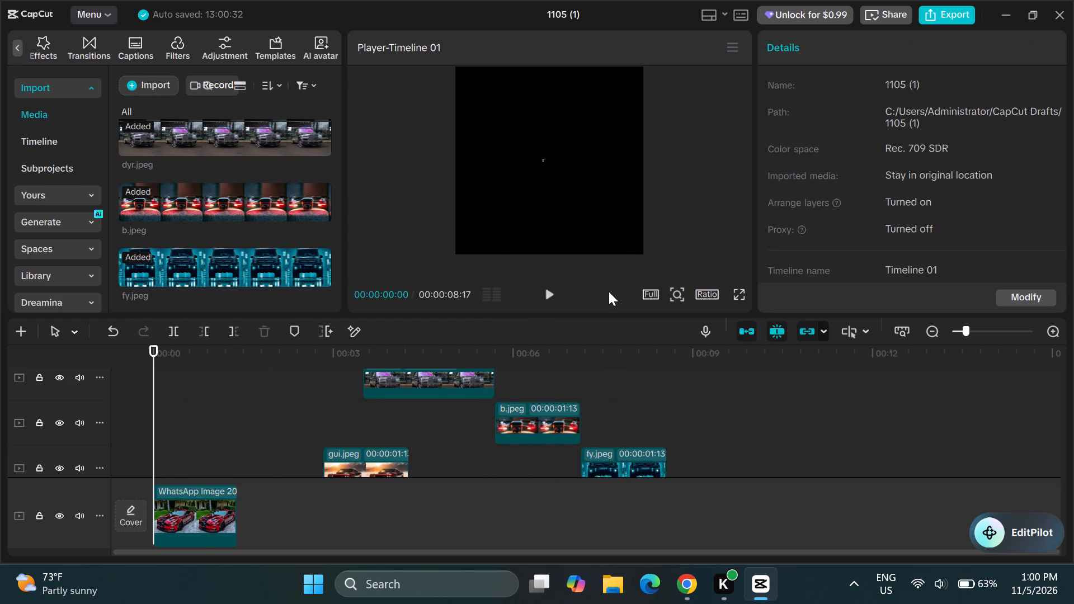
pyautogui.click(553, 292)
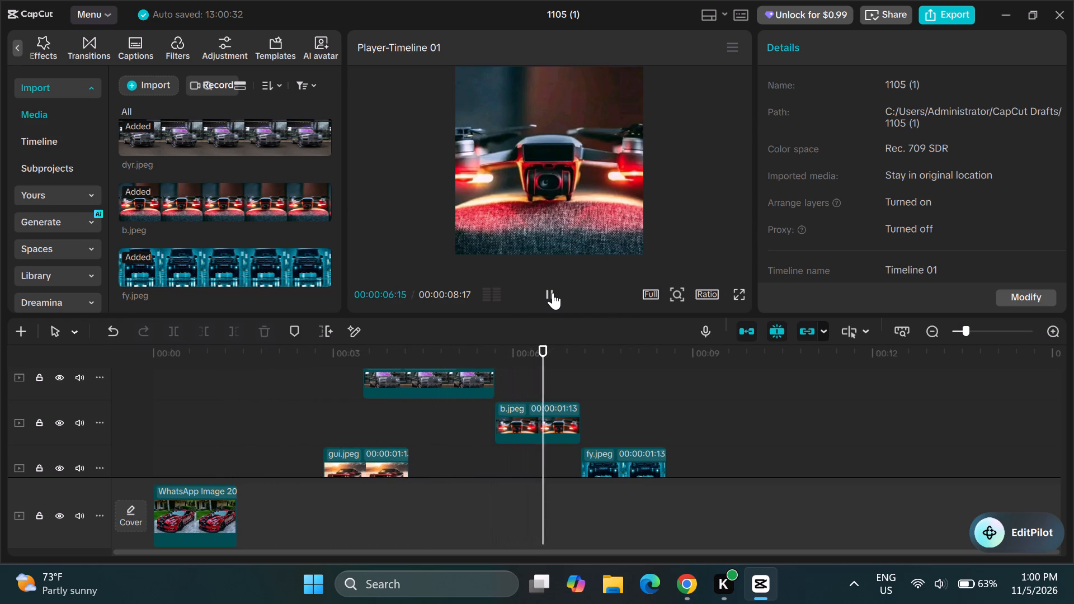
pyautogui.click(553, 292)
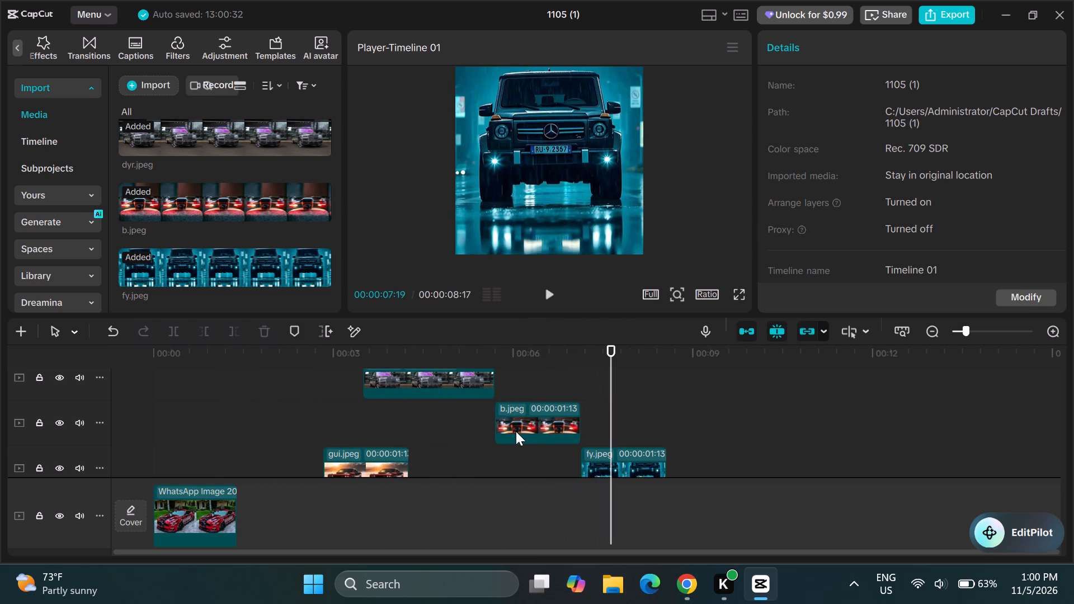
# Add a mask to b.jpeg with the playhead at its start, 00:00:05:21.
pyautogui.click(519, 426)
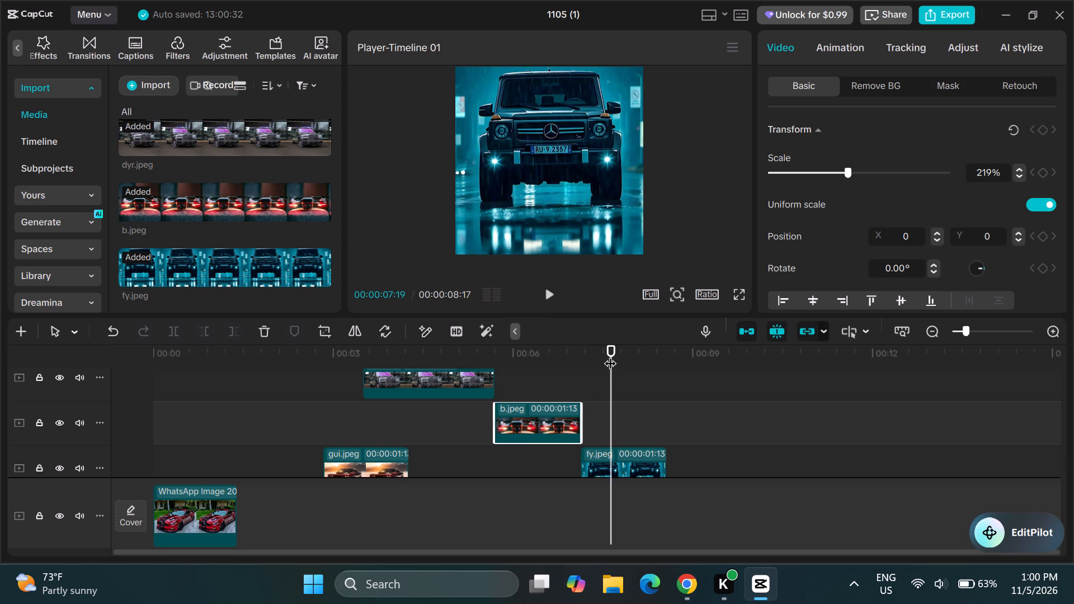
pyautogui.moveTo(613, 352); pyautogui.dragTo(519, 366)
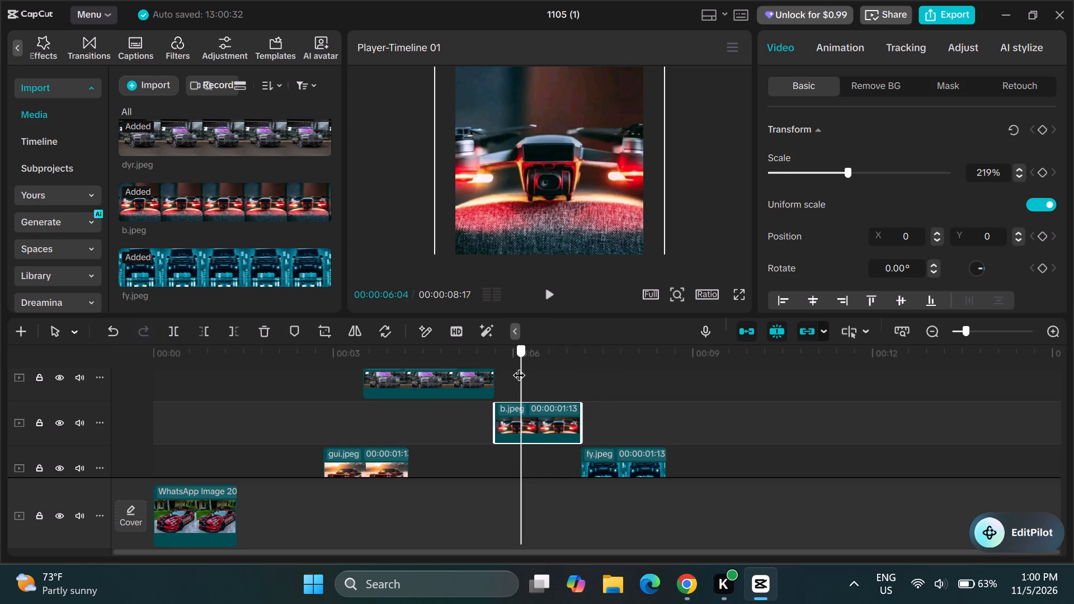
pyautogui.moveTo(519, 366); pyautogui.dragTo(501, 367)
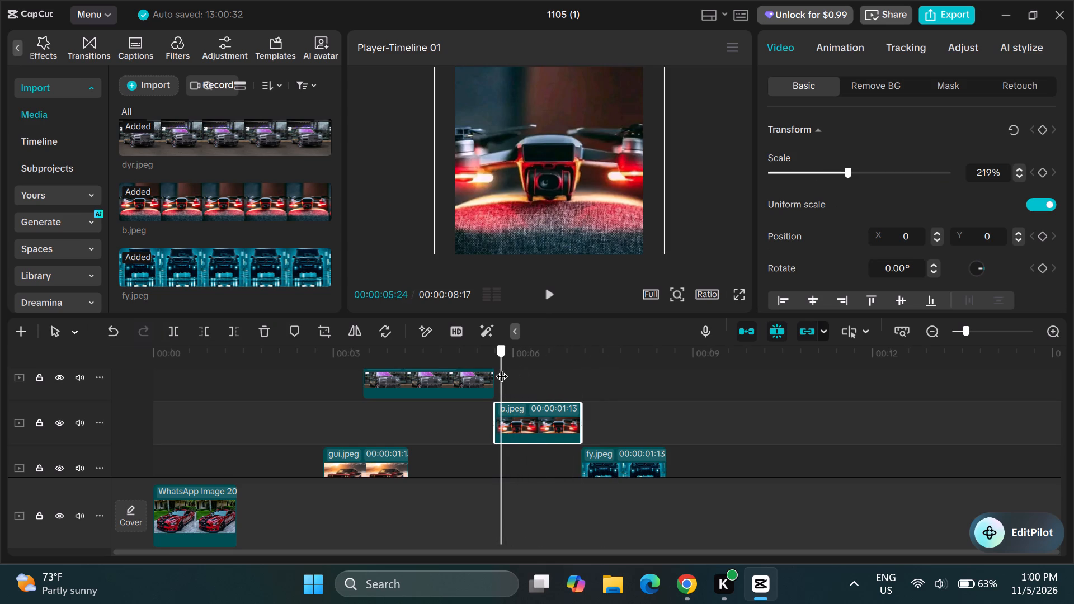
pyautogui.moveTo(501, 367); pyautogui.dragTo(499, 367)
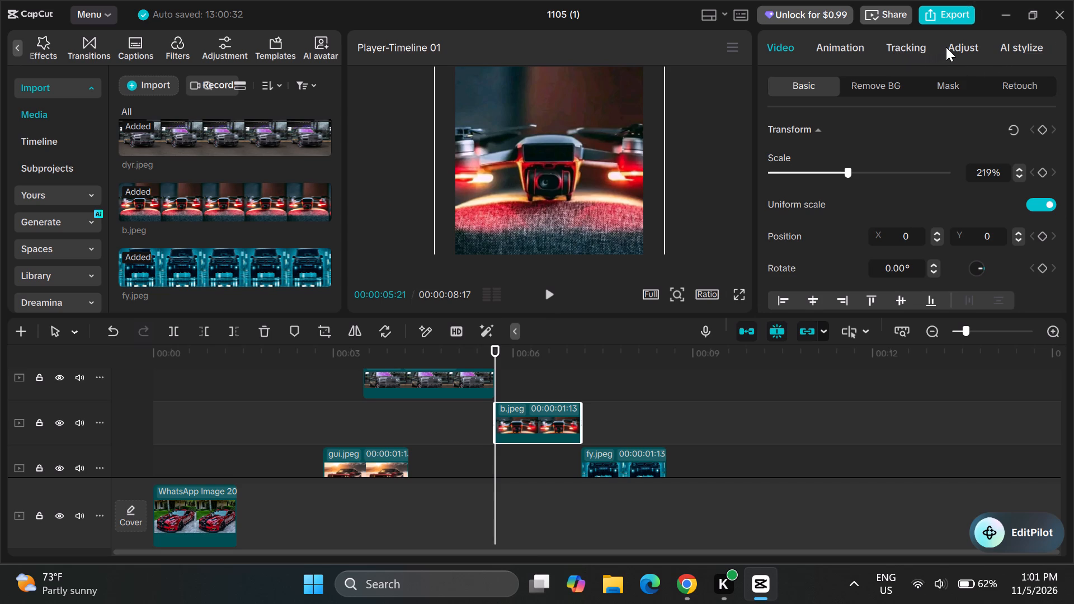
pyautogui.click(955, 90)
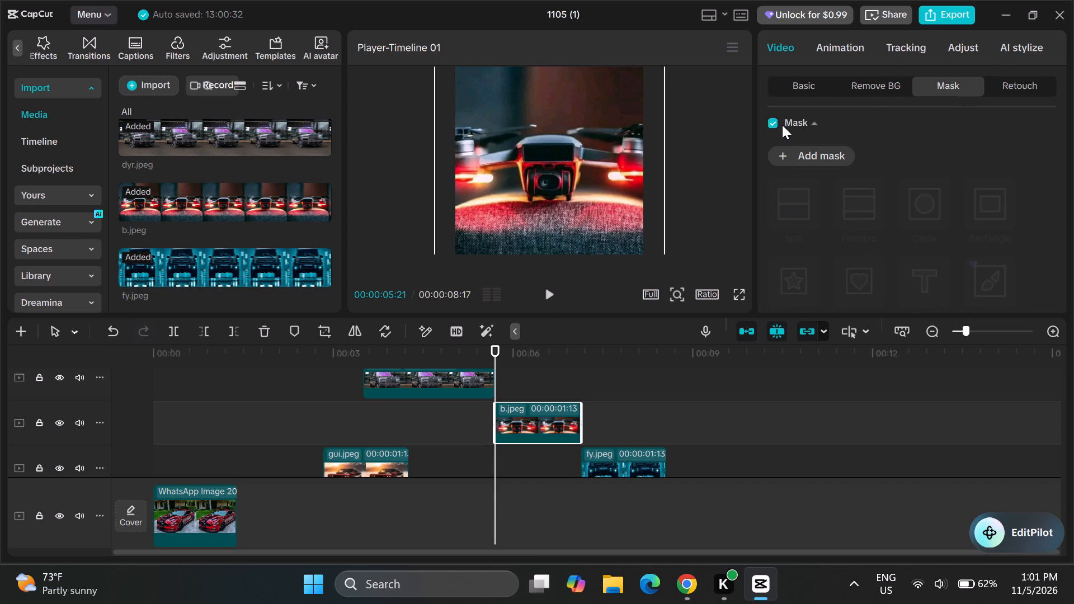
pyautogui.click(780, 155)
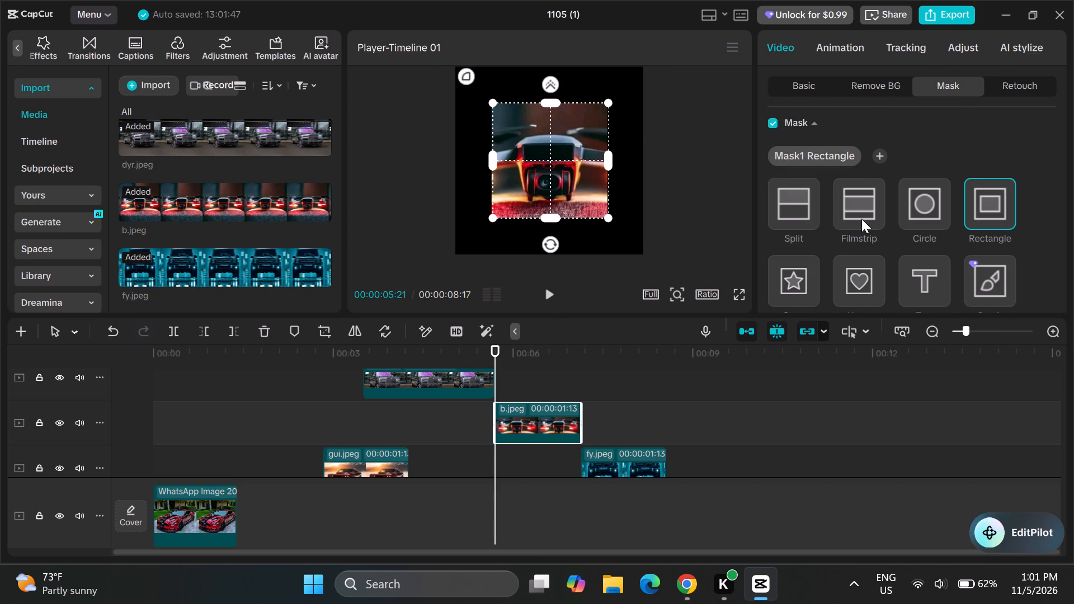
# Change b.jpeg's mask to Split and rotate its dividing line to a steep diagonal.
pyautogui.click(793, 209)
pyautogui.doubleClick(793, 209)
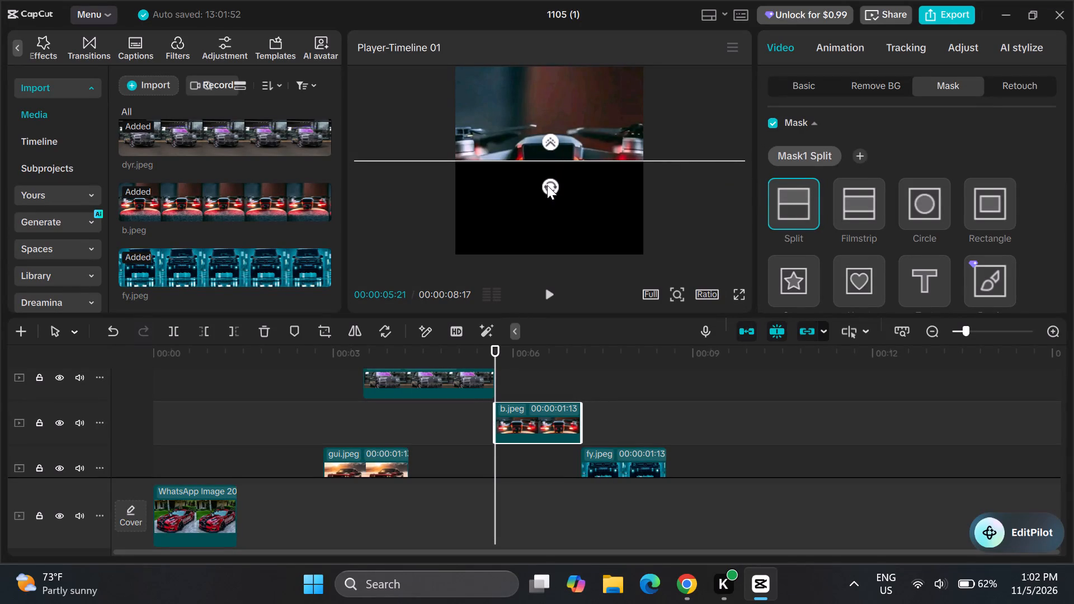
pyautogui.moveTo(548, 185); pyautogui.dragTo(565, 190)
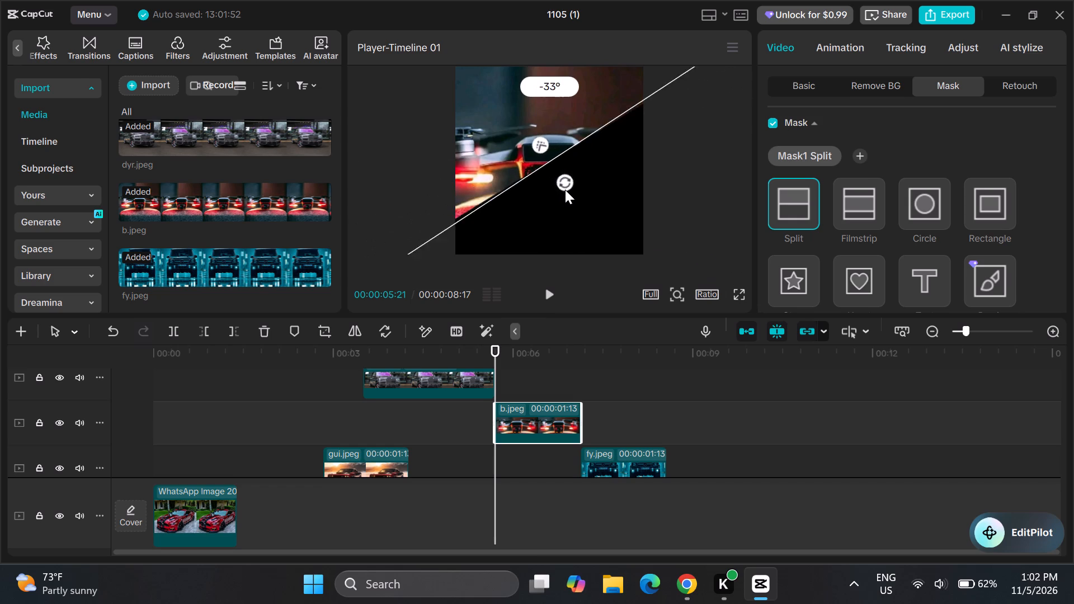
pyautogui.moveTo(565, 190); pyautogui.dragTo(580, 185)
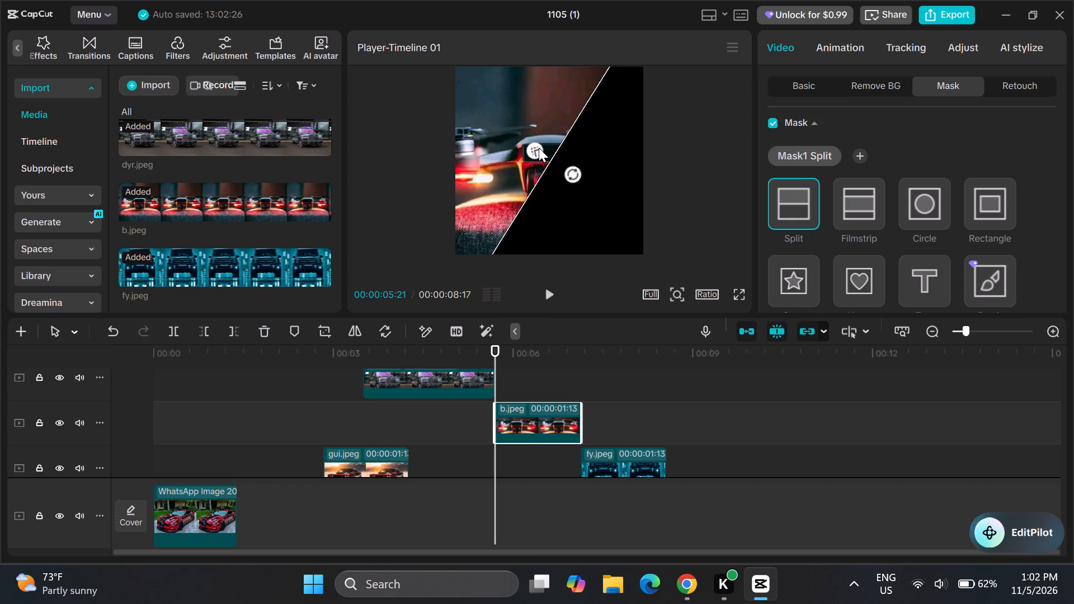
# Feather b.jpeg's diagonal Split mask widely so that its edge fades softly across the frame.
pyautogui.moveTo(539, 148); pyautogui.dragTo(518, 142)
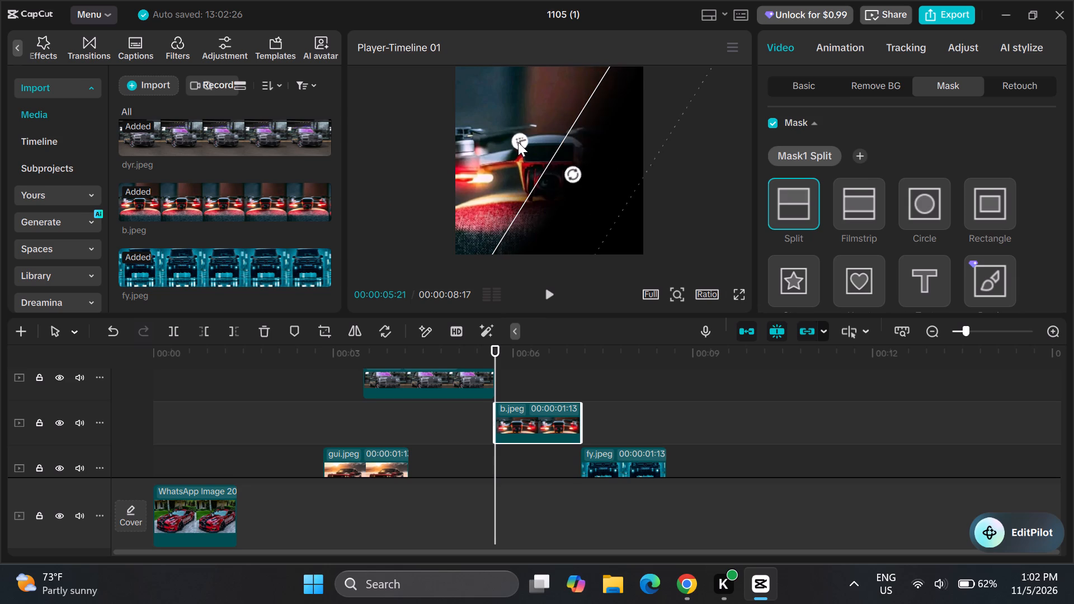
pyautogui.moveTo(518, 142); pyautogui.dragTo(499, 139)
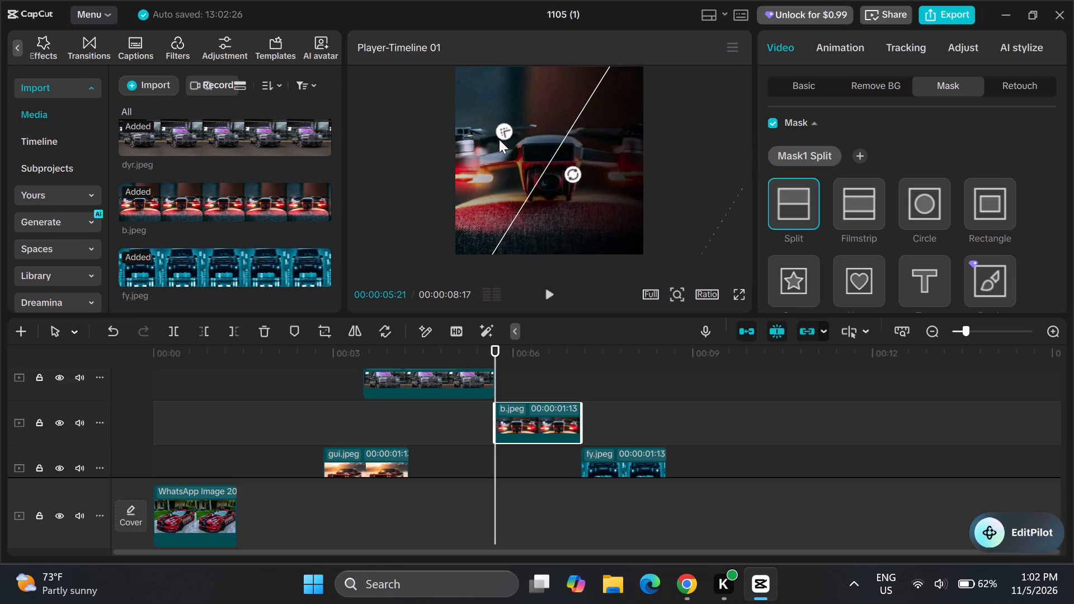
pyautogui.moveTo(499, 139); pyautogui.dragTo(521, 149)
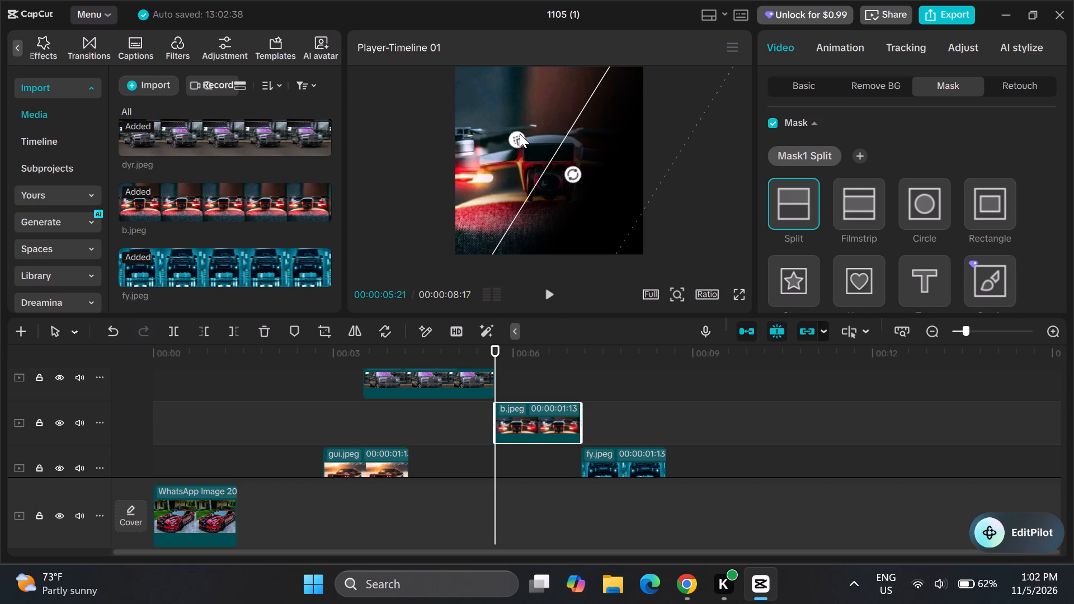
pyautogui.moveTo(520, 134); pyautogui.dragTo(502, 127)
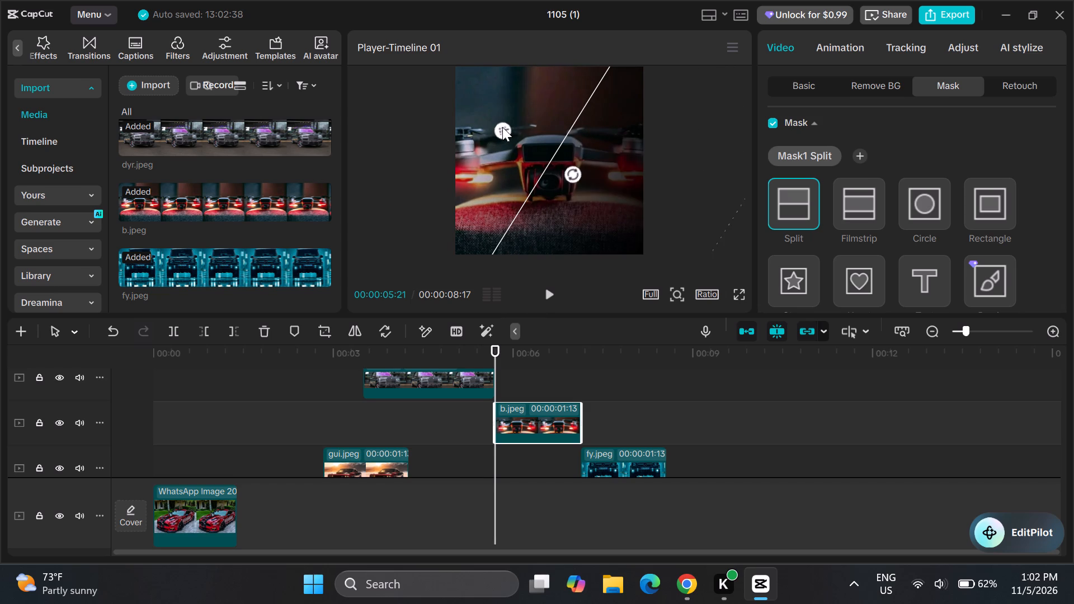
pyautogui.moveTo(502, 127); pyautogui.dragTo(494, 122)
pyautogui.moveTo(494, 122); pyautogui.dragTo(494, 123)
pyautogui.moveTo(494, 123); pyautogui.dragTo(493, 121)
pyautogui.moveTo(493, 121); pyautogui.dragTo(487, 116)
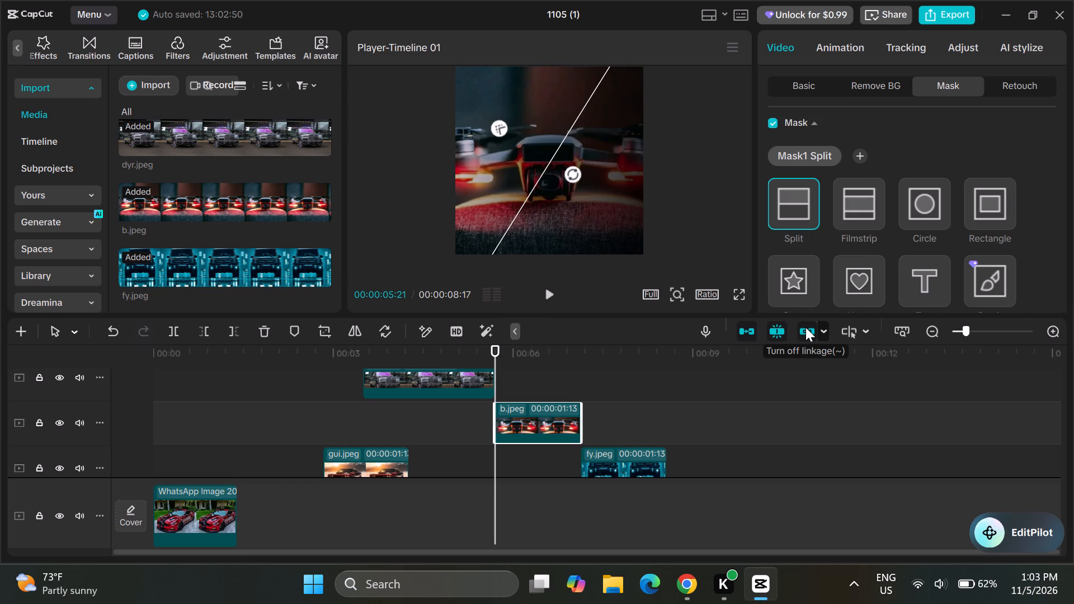
# Change b.jpeg's mask to Filmstrip and collapse its band to a thin horizontal line across the frame's middle.
pyautogui.click(863, 193)
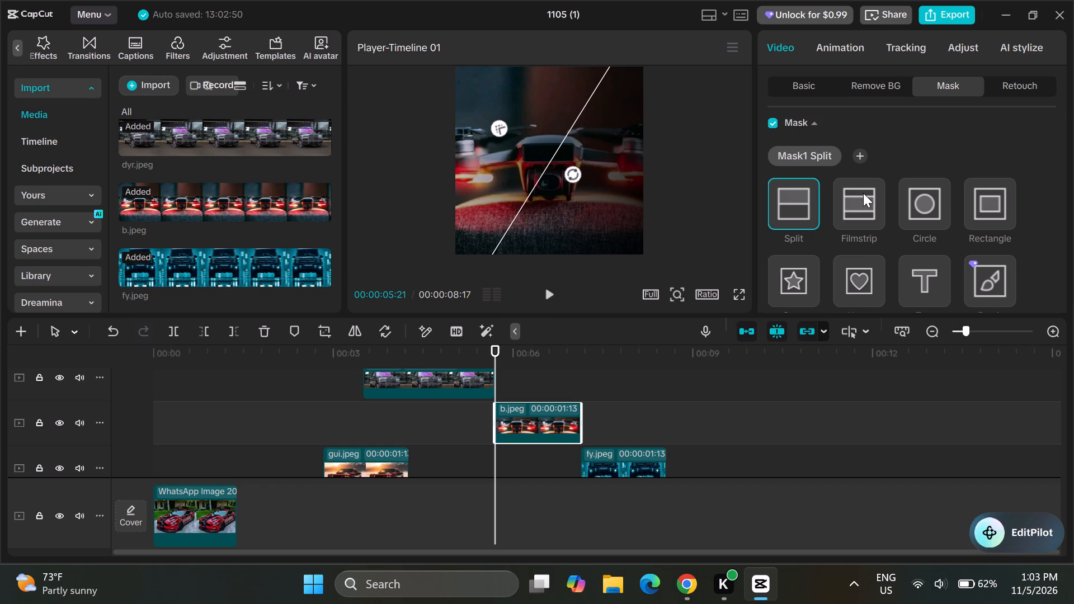
pyautogui.doubleClick(863, 193)
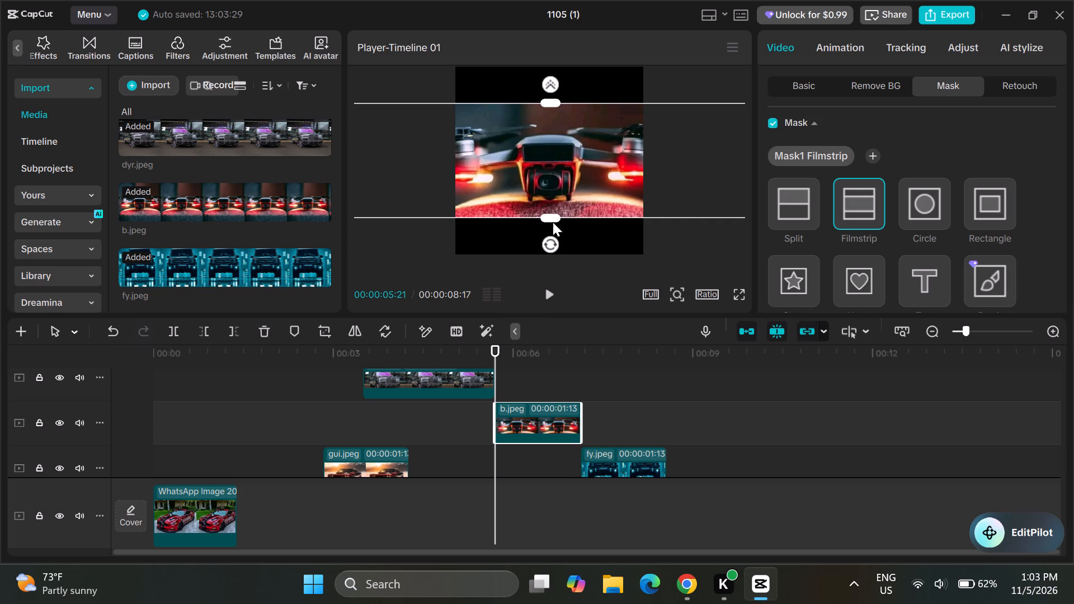
pyautogui.moveTo(552, 218); pyautogui.dragTo(554, 172)
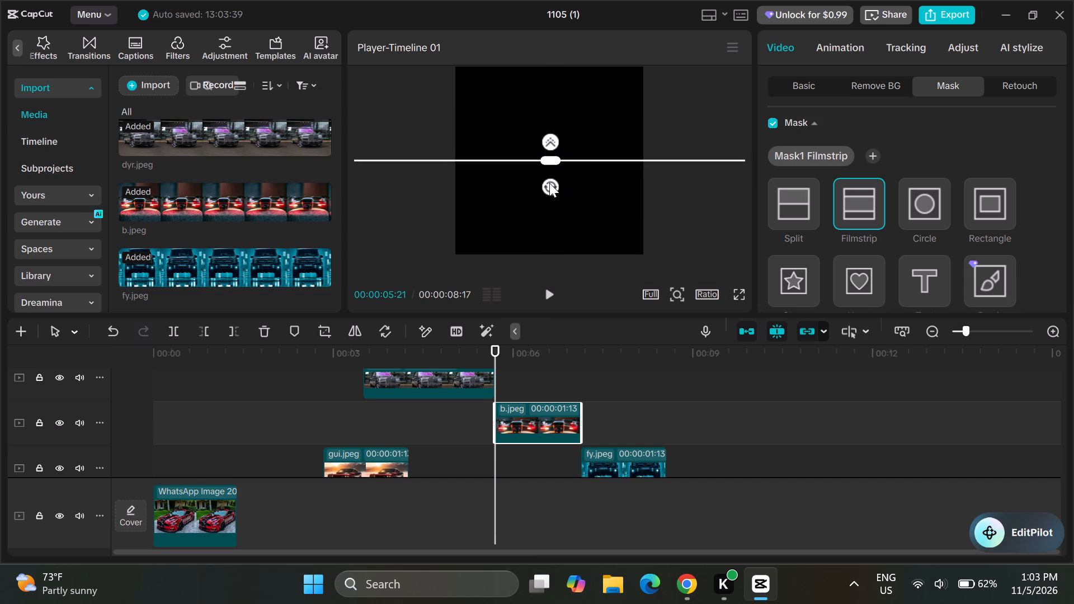
# Move b.jpeg slightly earlier on its track so its start overlaps the end of dyr.jpeg, and keep b.jpeg selected.
pyautogui.click(481, 388)
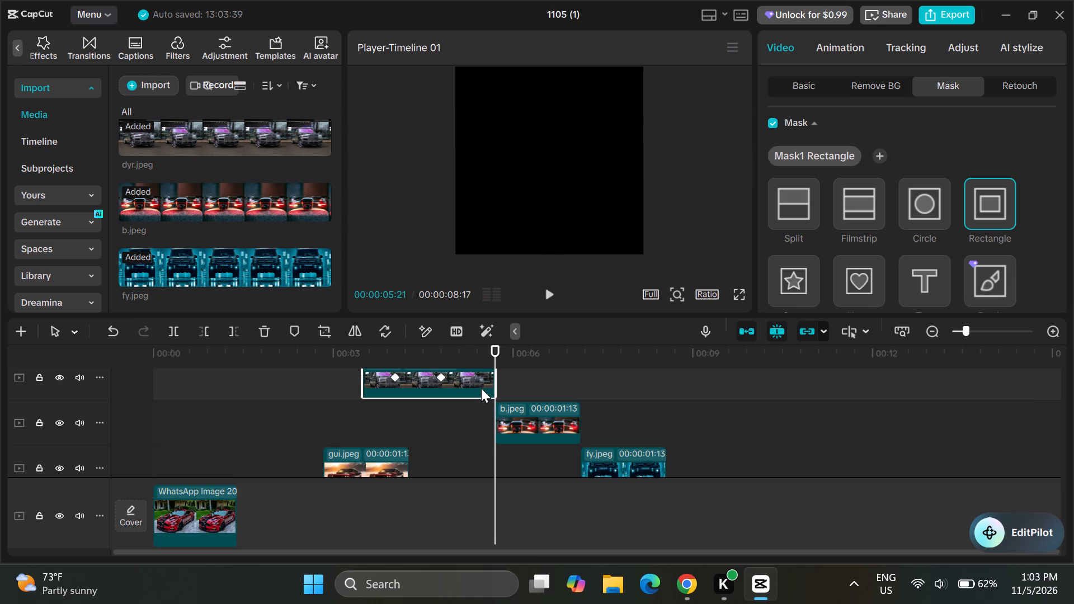
pyautogui.click(505, 410)
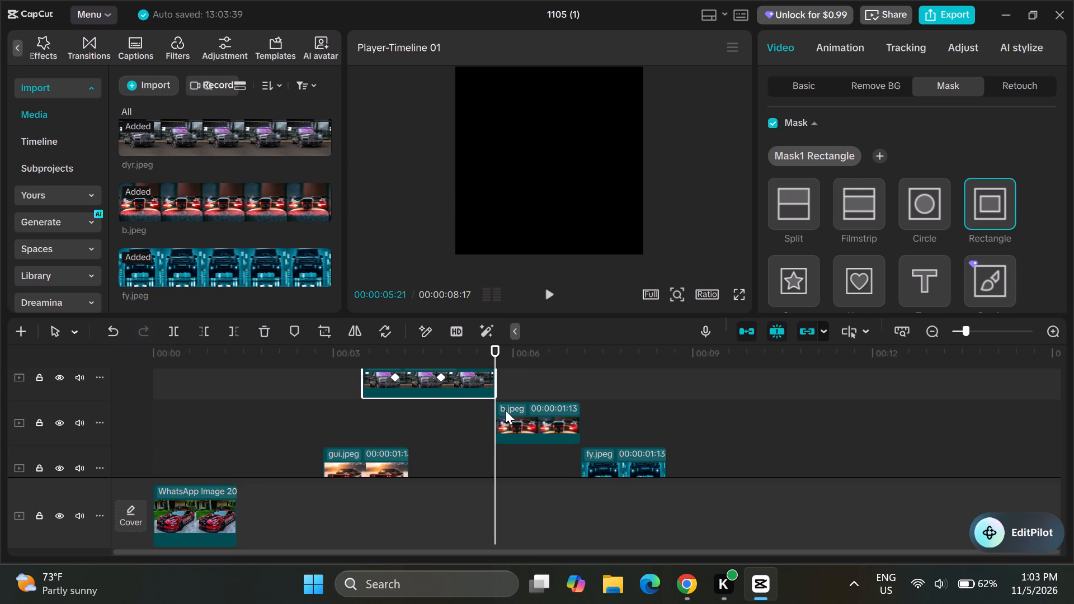
pyautogui.click(504, 410)
pyautogui.moveTo(504, 410); pyautogui.dragTo(498, 410)
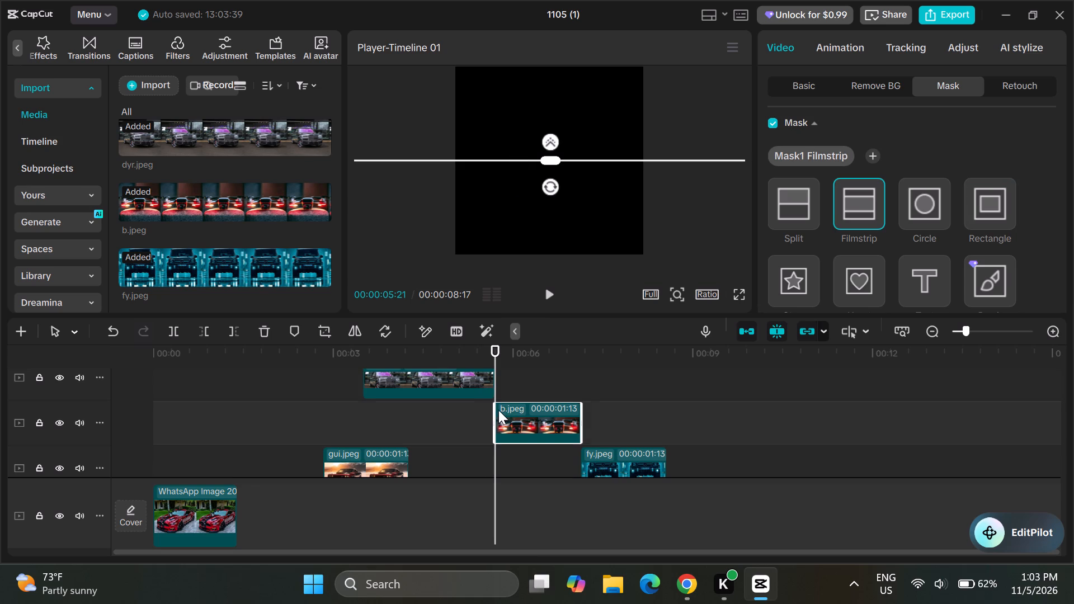
pyautogui.moveTo(498, 410); pyautogui.dragTo(493, 412)
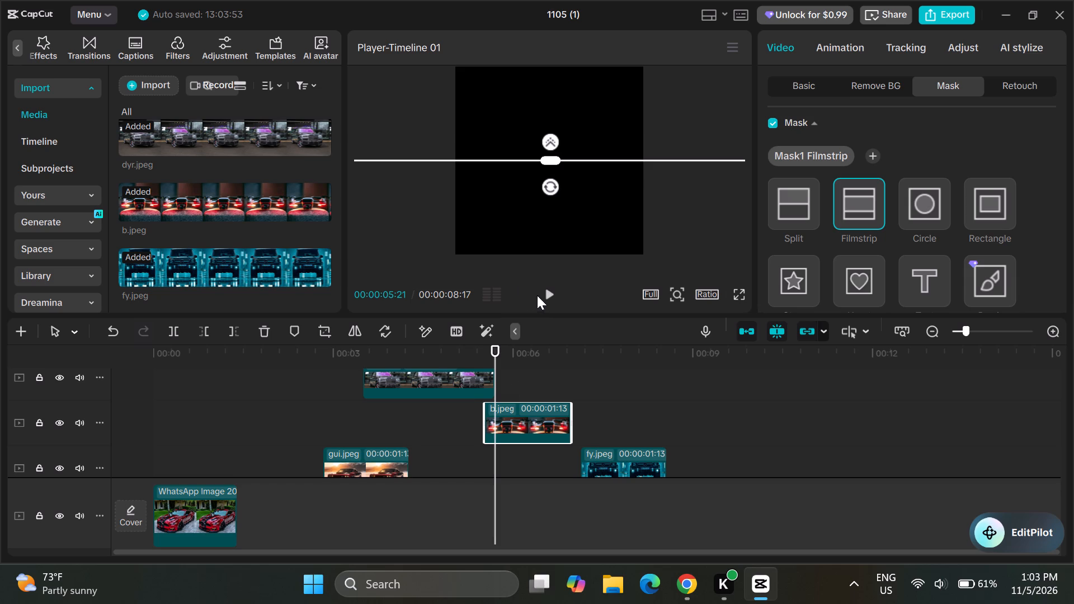
pyautogui.click(455, 376)
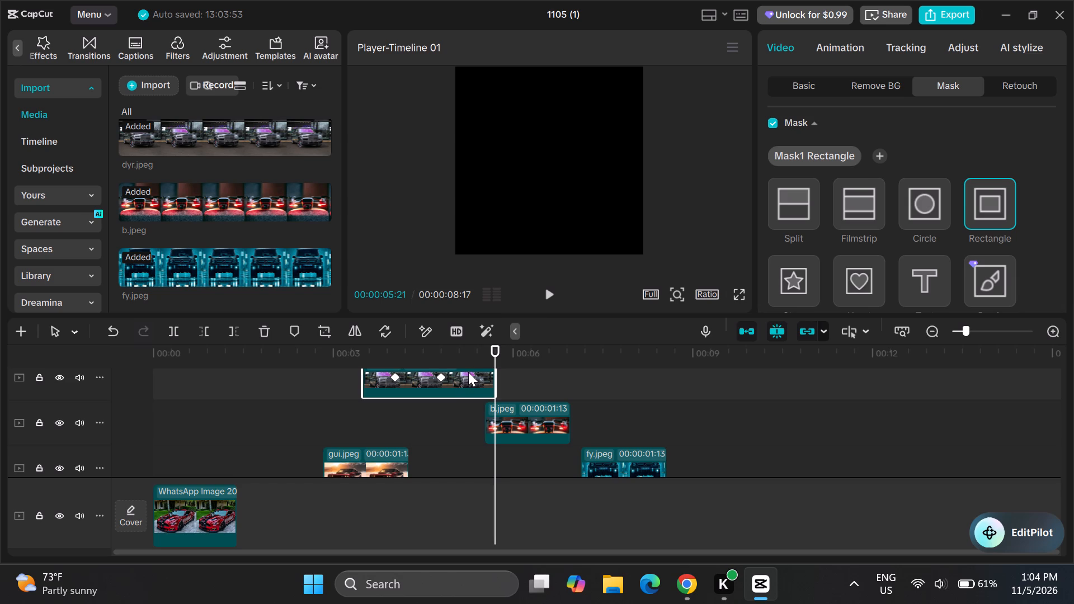
pyautogui.click(497, 416)
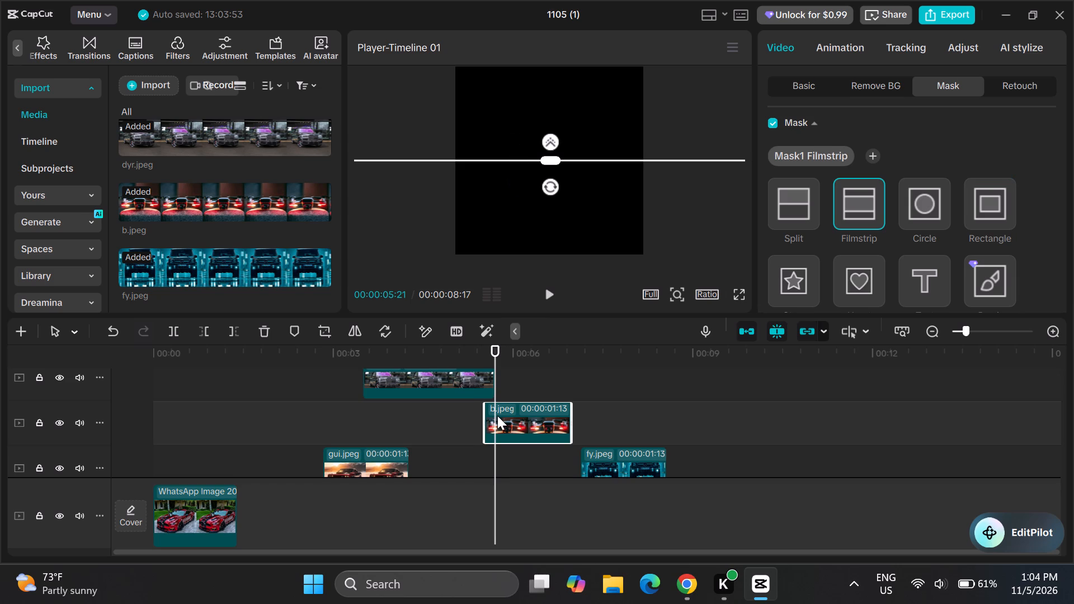
# Move b.jpeg a little earlier on its track so it overlaps more of dyr.jpeg's end.
pyautogui.moveTo(496, 414); pyautogui.dragTo(487, 414)
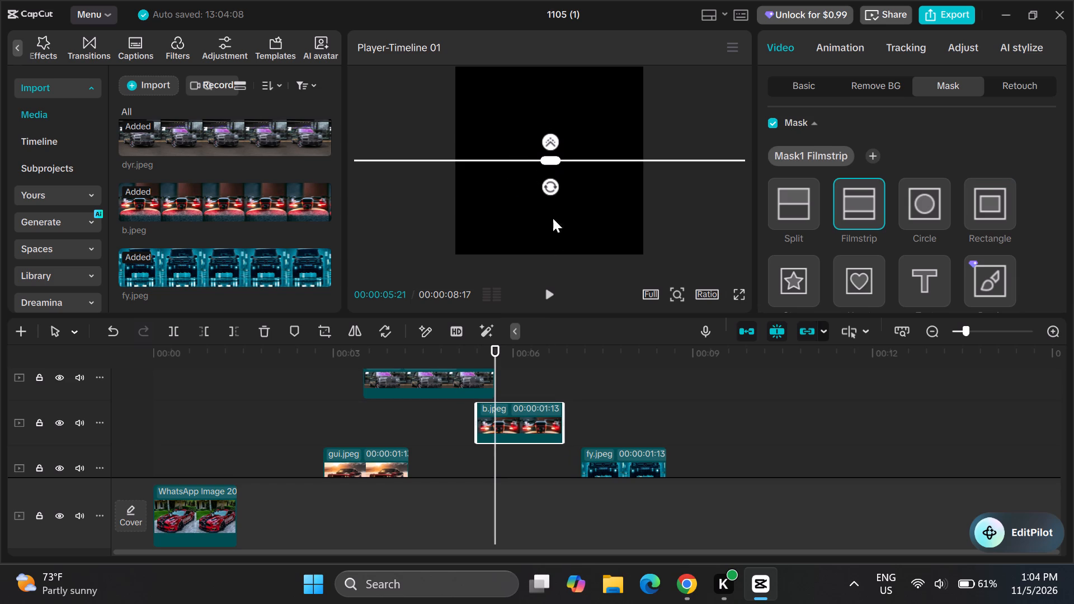
# Rotate b.jpeg's collapsed Filmstrip mask until its line stands vertical through the middle of the frame.
pyautogui.moveTo(549, 186); pyautogui.dragTo(530, 171)
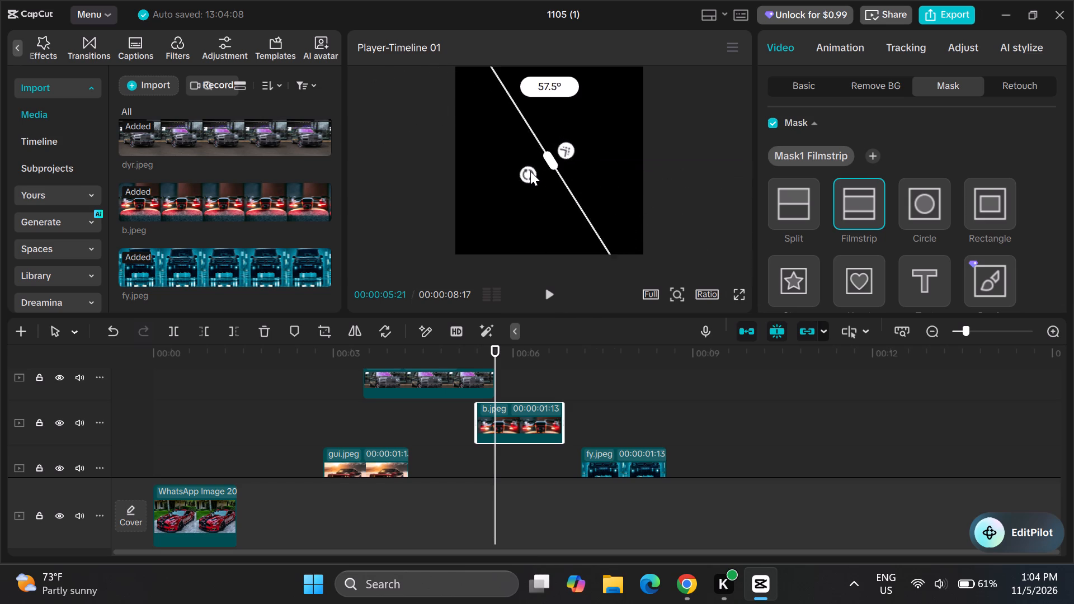
pyautogui.moveTo(530, 171); pyautogui.dragTo(530, 163)
pyautogui.click(525, 164)
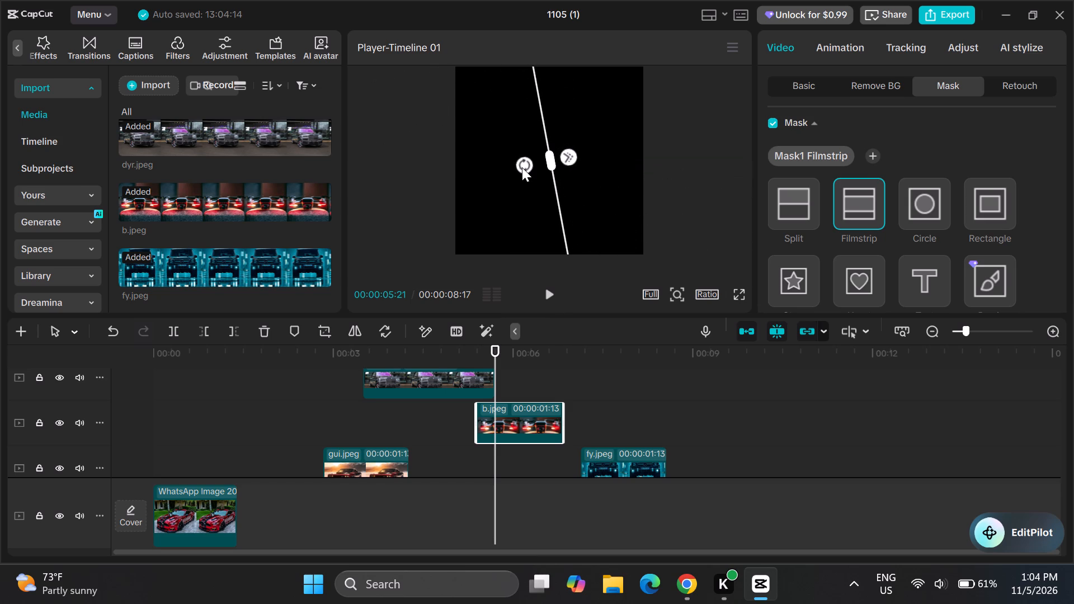
pyautogui.moveTo(522, 168); pyautogui.dragTo(520, 166)
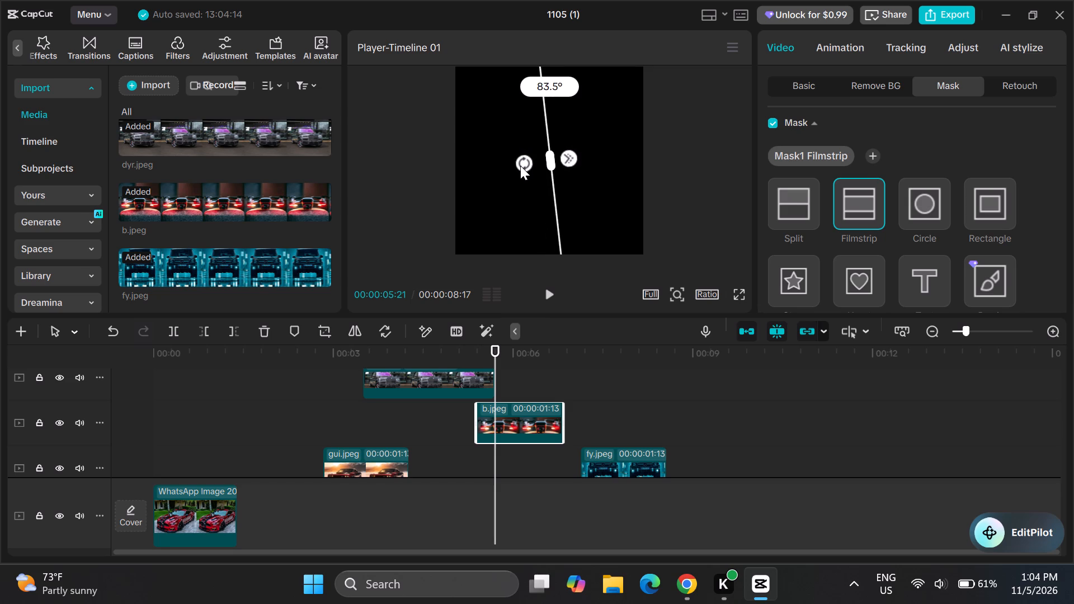
pyautogui.moveTo(520, 166); pyautogui.dragTo(521, 162)
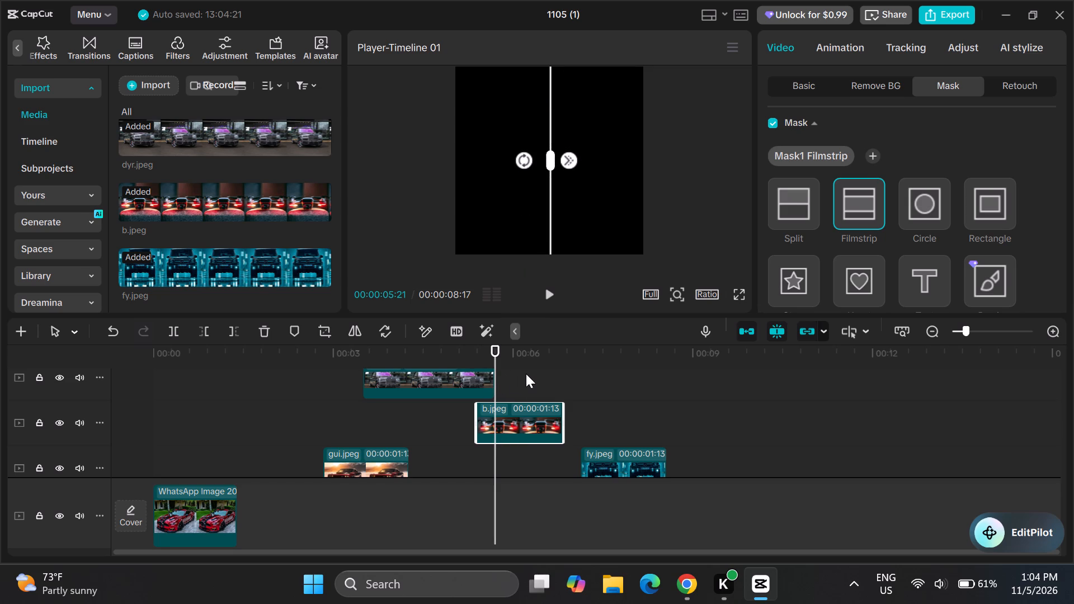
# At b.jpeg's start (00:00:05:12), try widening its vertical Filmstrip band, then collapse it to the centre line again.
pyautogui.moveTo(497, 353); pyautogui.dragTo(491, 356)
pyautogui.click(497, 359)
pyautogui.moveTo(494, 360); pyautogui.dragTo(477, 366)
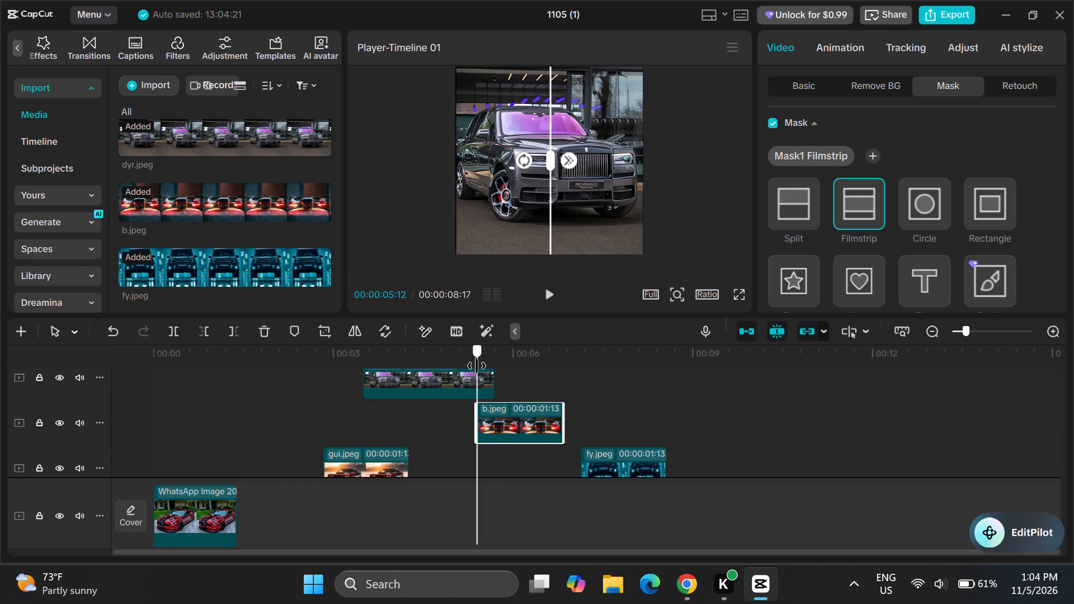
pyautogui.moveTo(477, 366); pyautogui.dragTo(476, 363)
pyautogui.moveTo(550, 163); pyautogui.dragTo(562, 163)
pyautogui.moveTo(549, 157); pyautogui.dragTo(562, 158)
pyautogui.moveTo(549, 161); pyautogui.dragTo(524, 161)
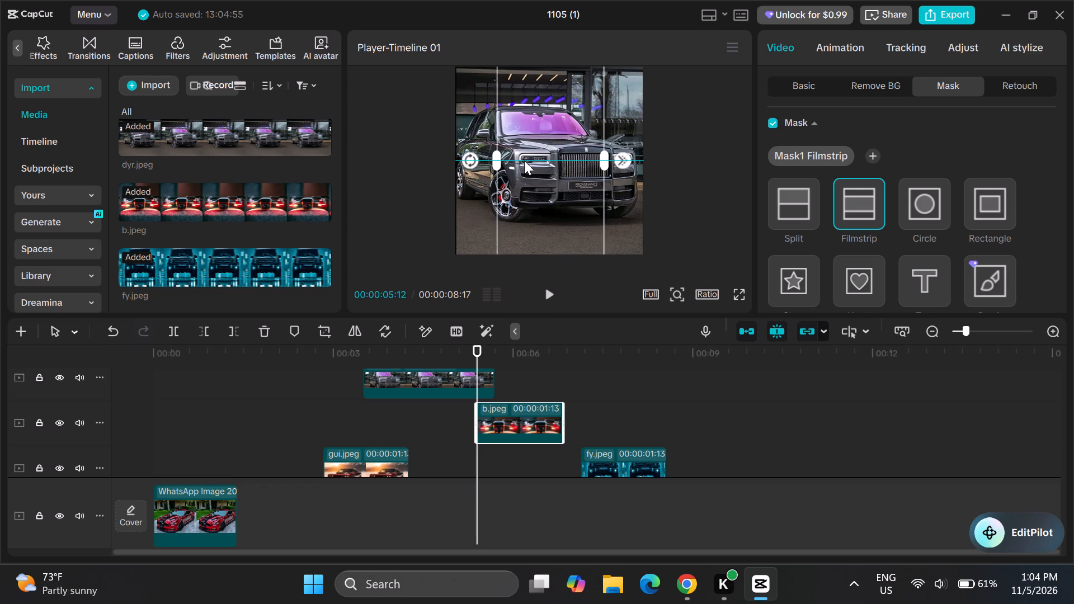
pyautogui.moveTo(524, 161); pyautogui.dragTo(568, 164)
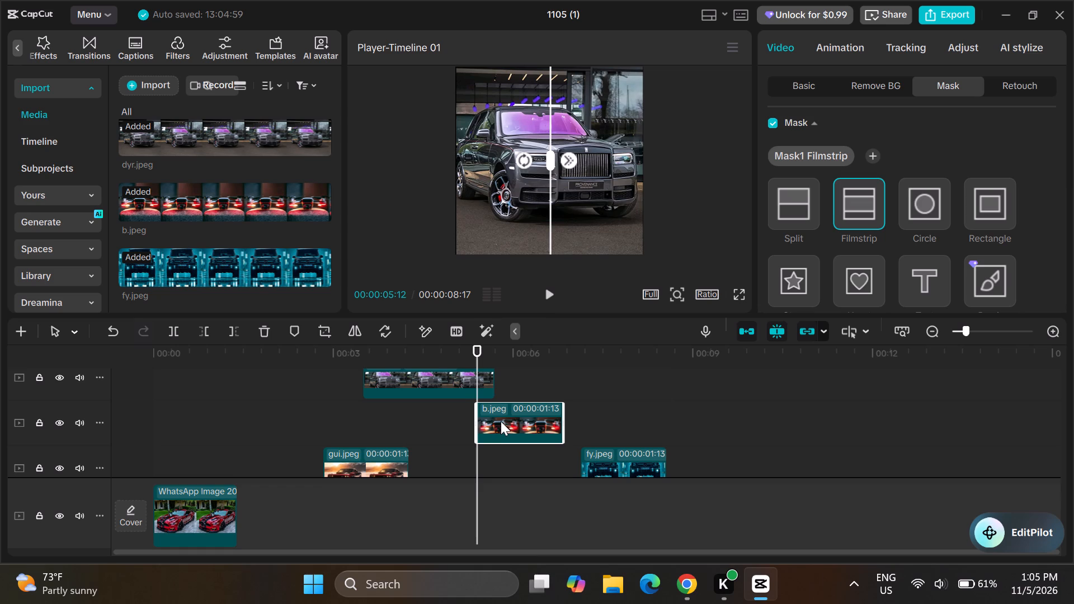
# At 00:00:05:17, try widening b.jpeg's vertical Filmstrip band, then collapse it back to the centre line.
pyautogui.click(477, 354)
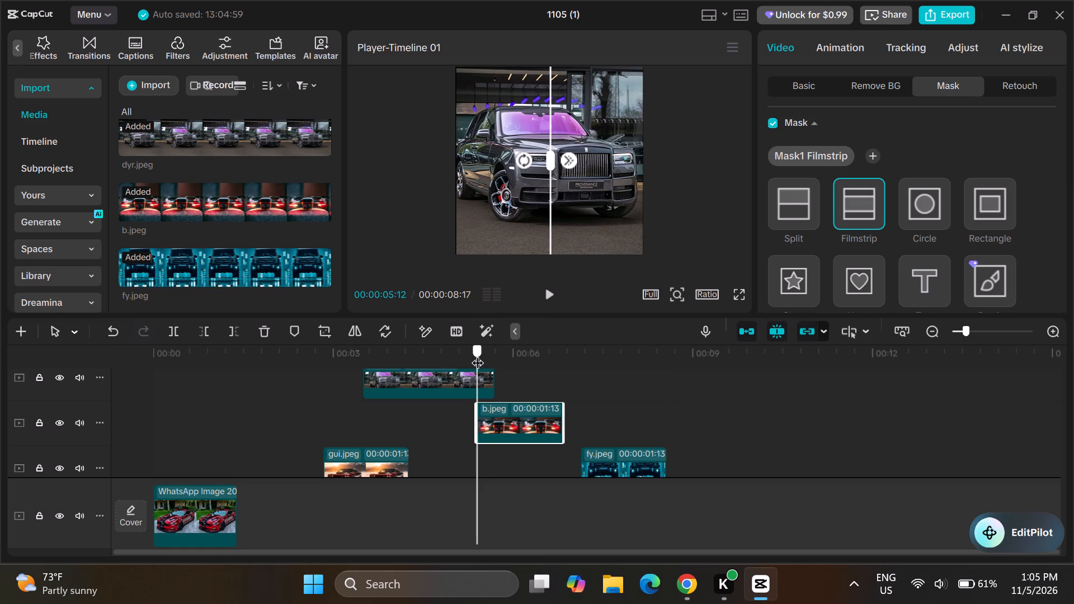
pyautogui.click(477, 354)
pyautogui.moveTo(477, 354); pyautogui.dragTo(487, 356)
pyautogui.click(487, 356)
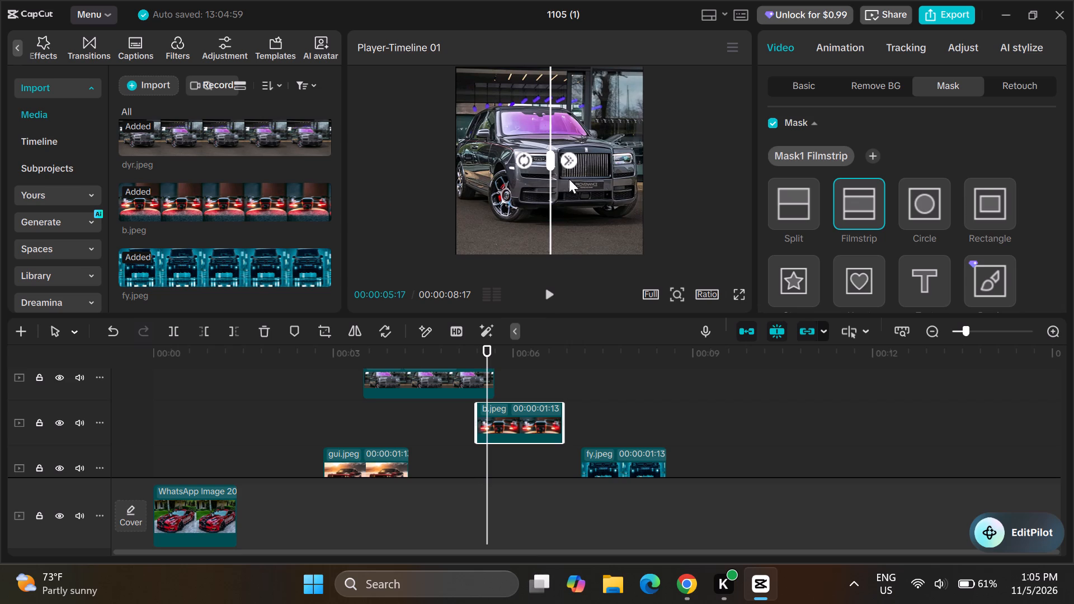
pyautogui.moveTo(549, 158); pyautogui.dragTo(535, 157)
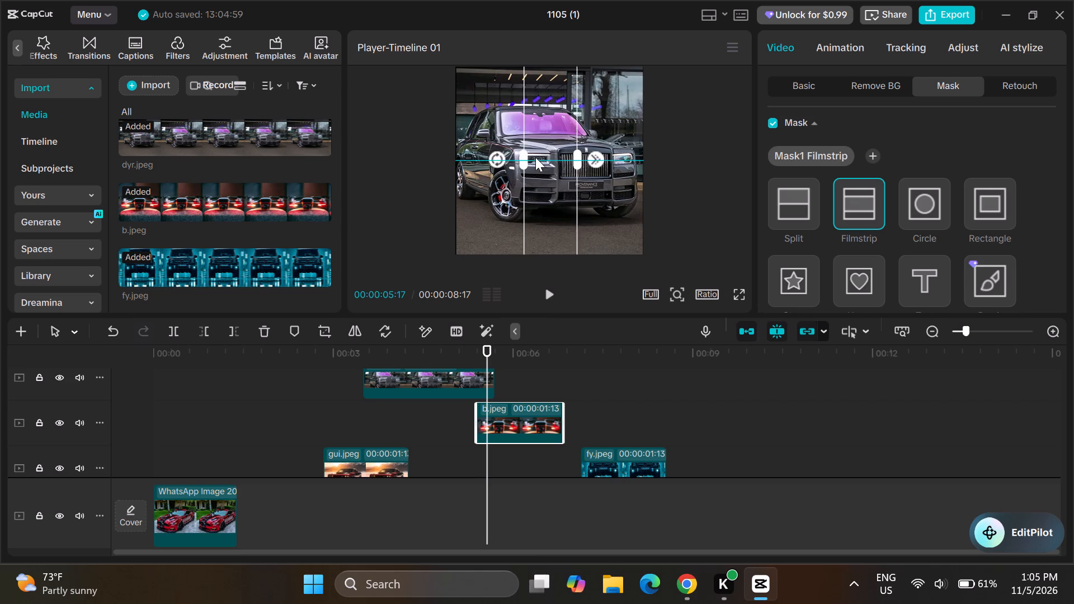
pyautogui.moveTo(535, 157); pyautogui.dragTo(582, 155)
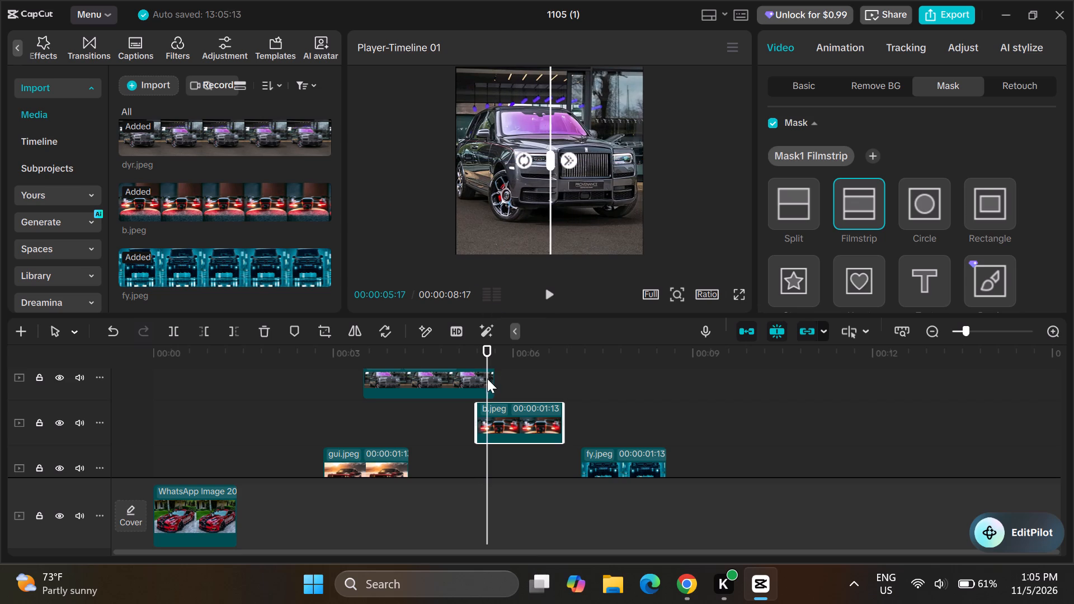
# Move dyr.jpeg slightly earlier on its own track, keeping its end just overlapping the start of b.jpeg.
pyautogui.moveTo(485, 377); pyautogui.dragTo(491, 382)
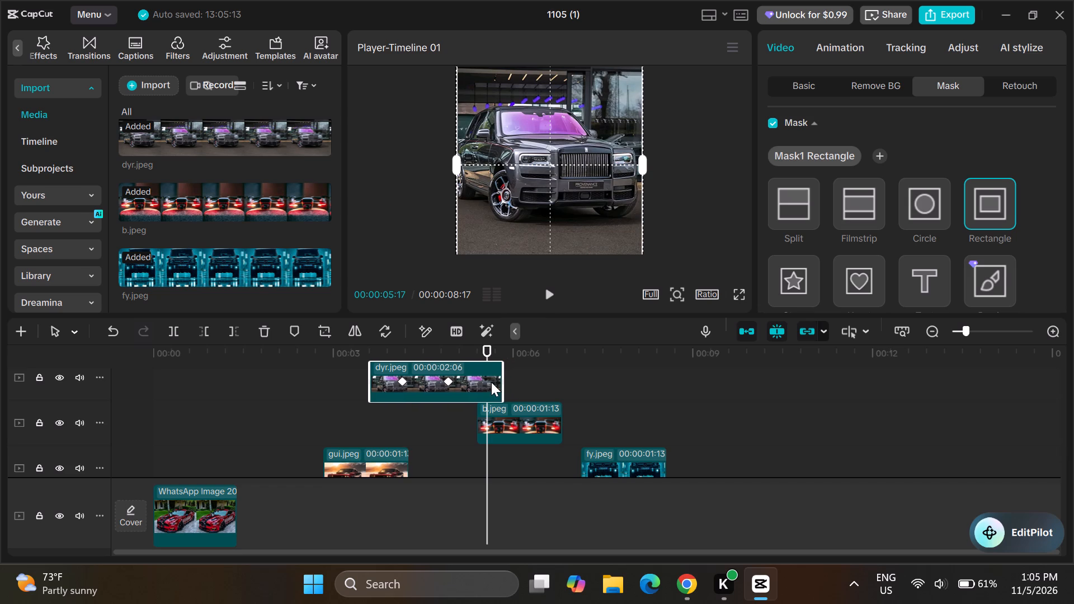
pyautogui.moveTo(491, 382); pyautogui.dragTo(483, 487)
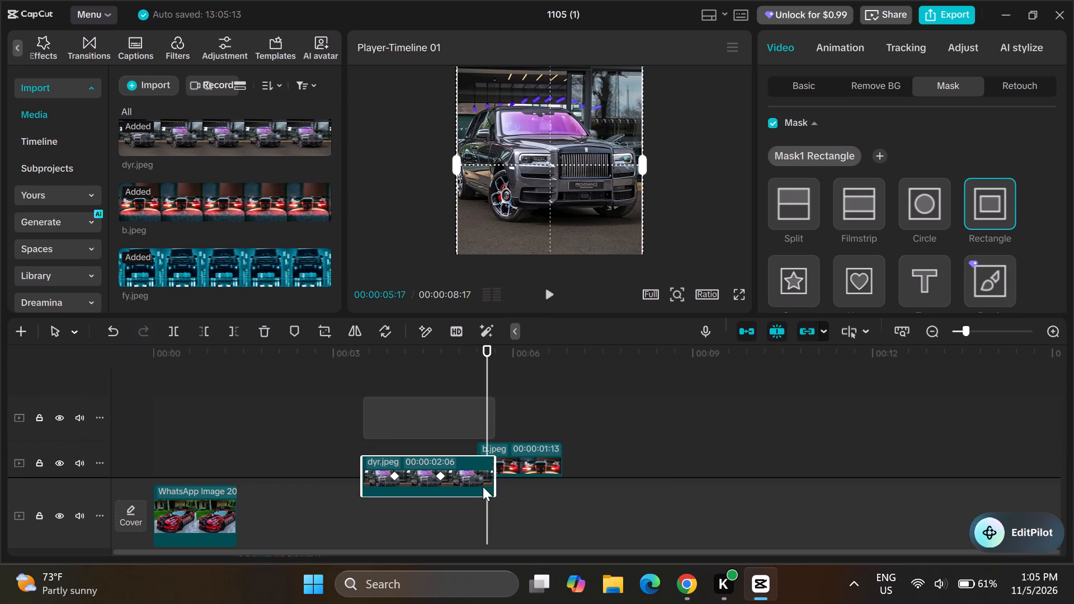
pyautogui.moveTo(483, 487); pyautogui.dragTo(479, 443)
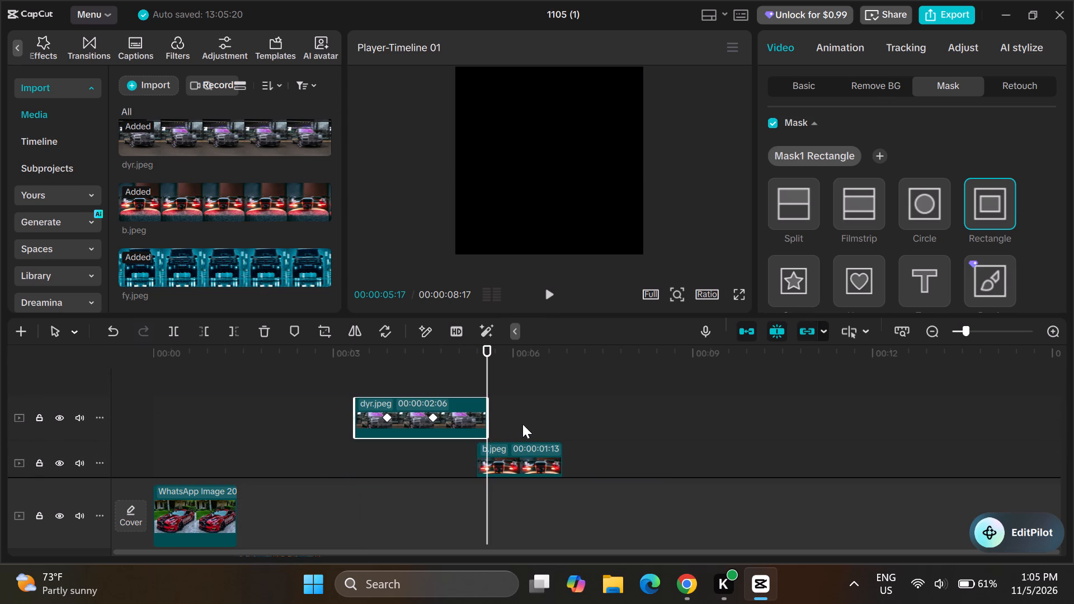
# Scrub from the end of the first clip to 00:00:03:27 to check the masked transitions into gui.jpeg and dyr.jpeg.
pyautogui.scroll(-1, 481, 480)
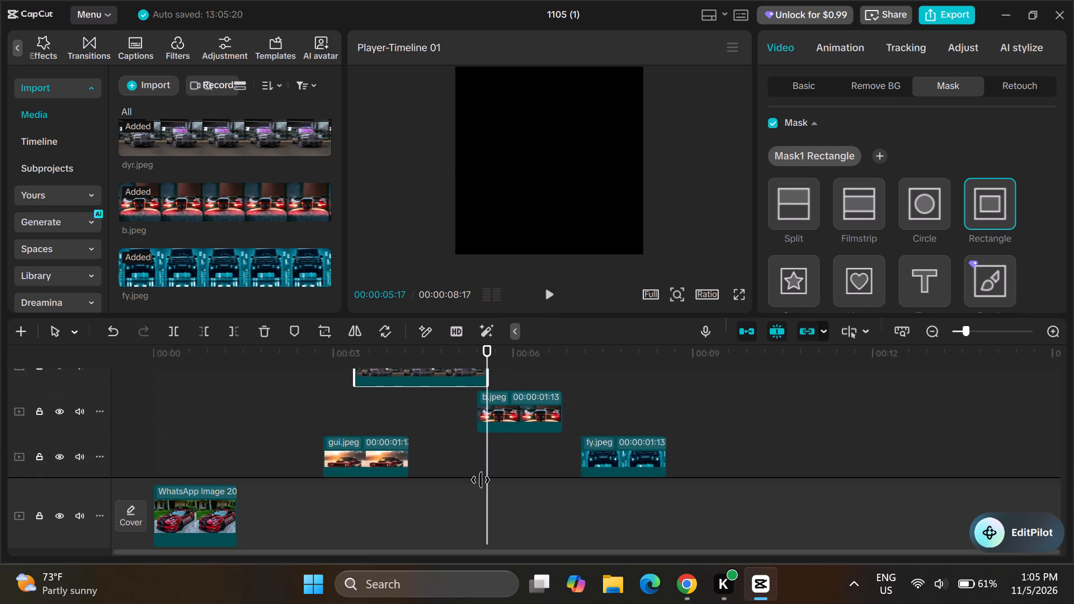
pyautogui.scroll(-1, 481, 480)
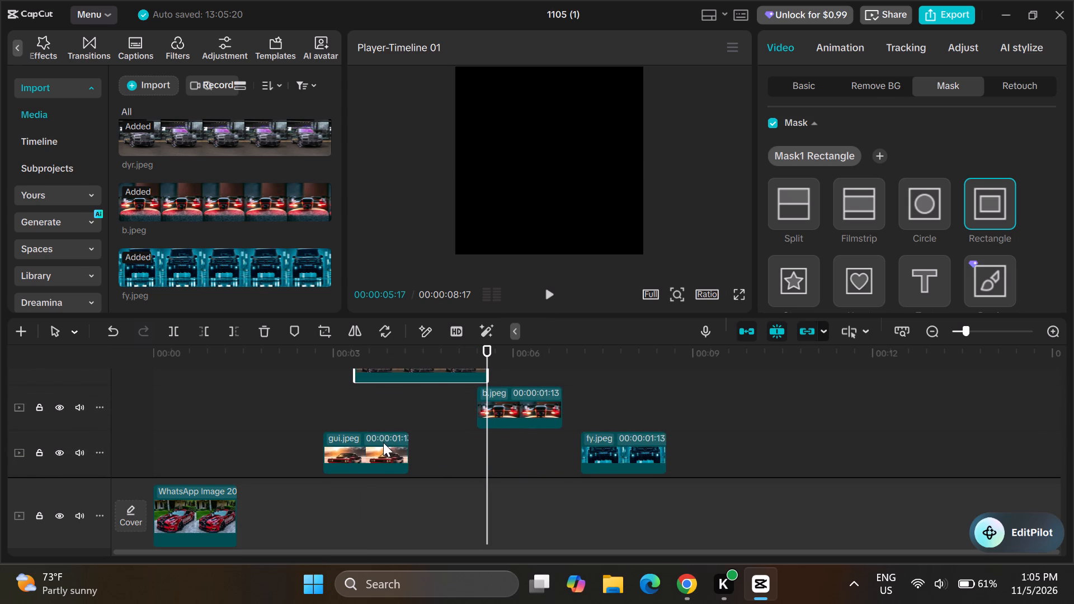
pyautogui.click(455, 375)
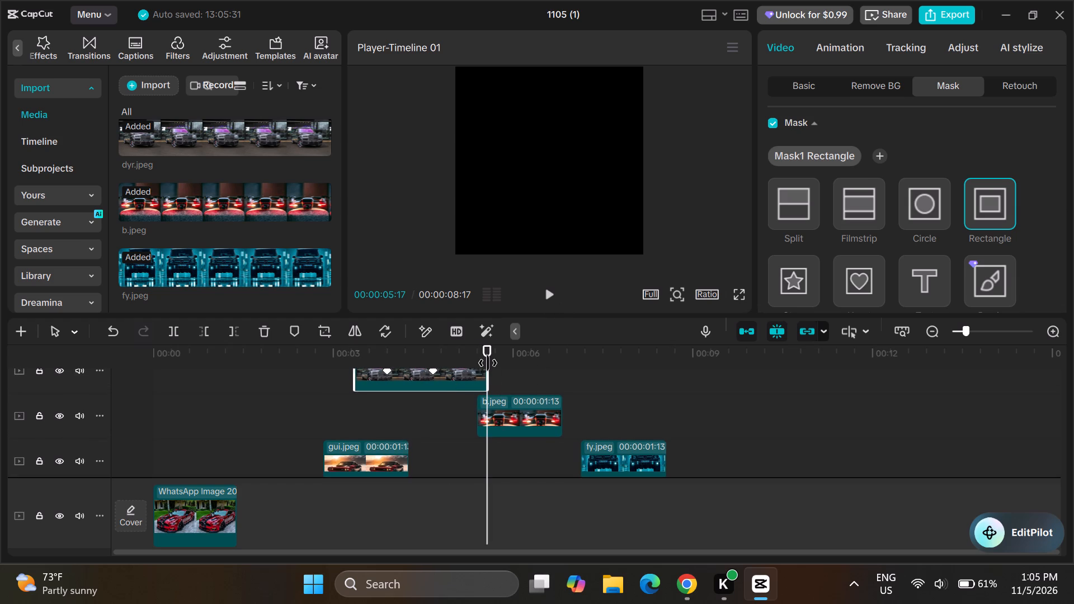
pyautogui.moveTo(487, 356); pyautogui.dragTo(224, 352)
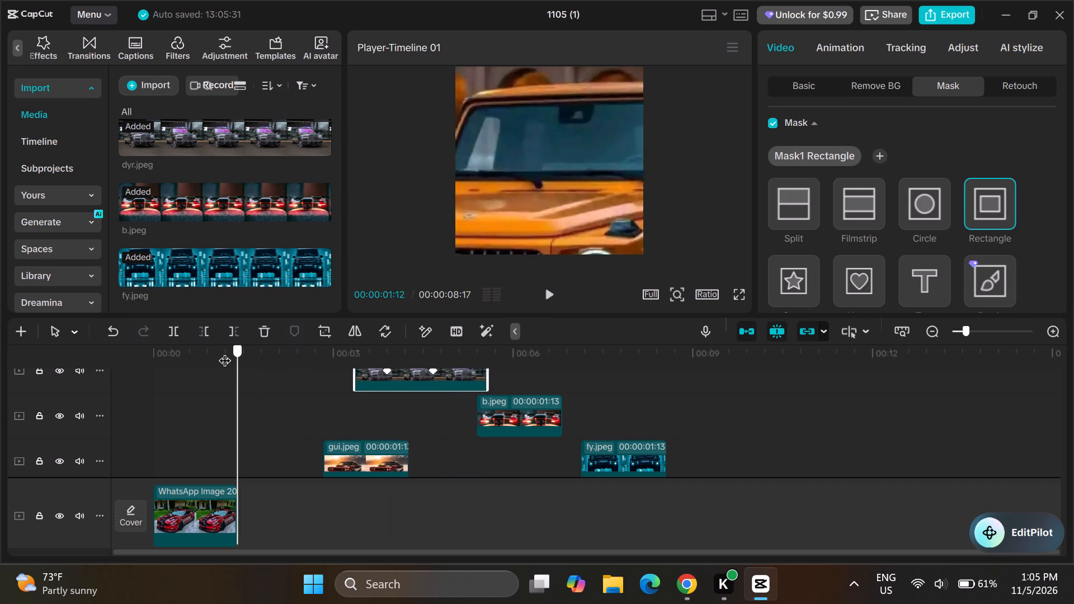
pyautogui.moveTo(224, 352); pyautogui.dragTo(325, 355)
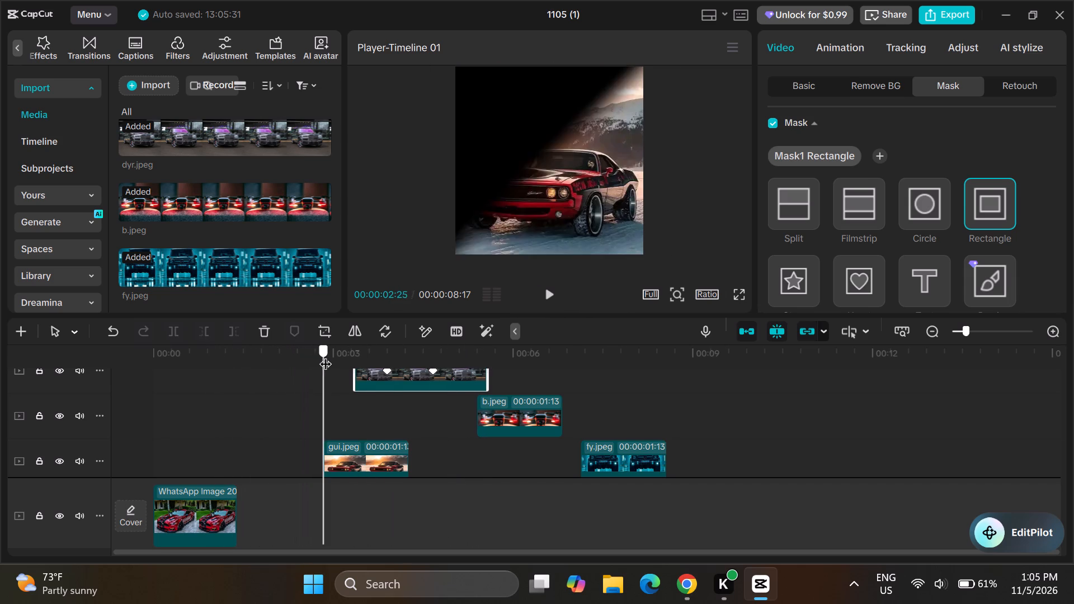
pyautogui.moveTo(325, 355); pyautogui.dragTo(365, 356)
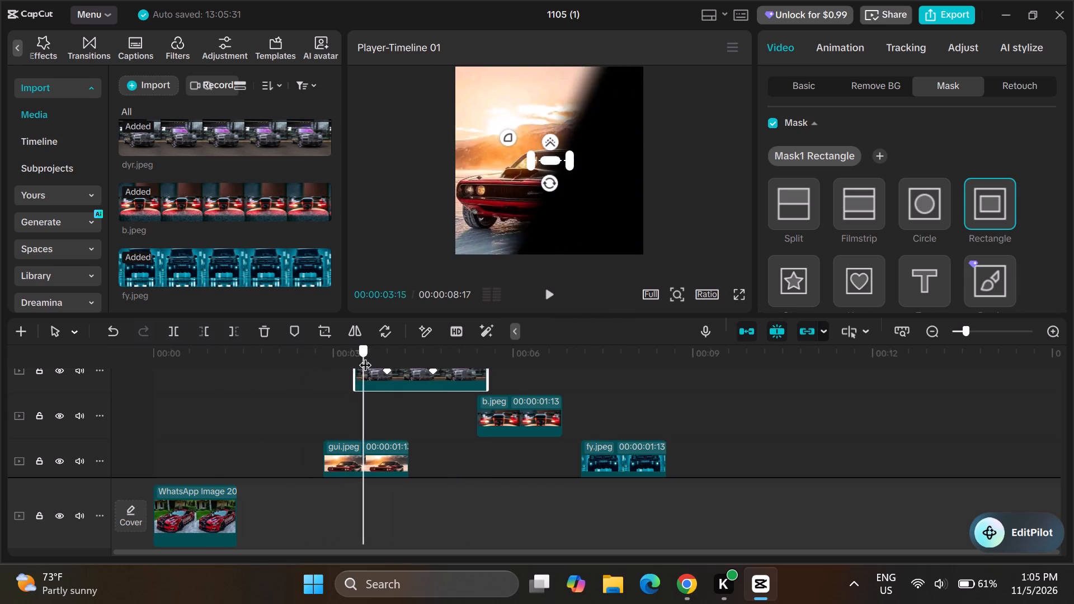
pyautogui.moveTo(365, 356); pyautogui.dragTo(374, 356)
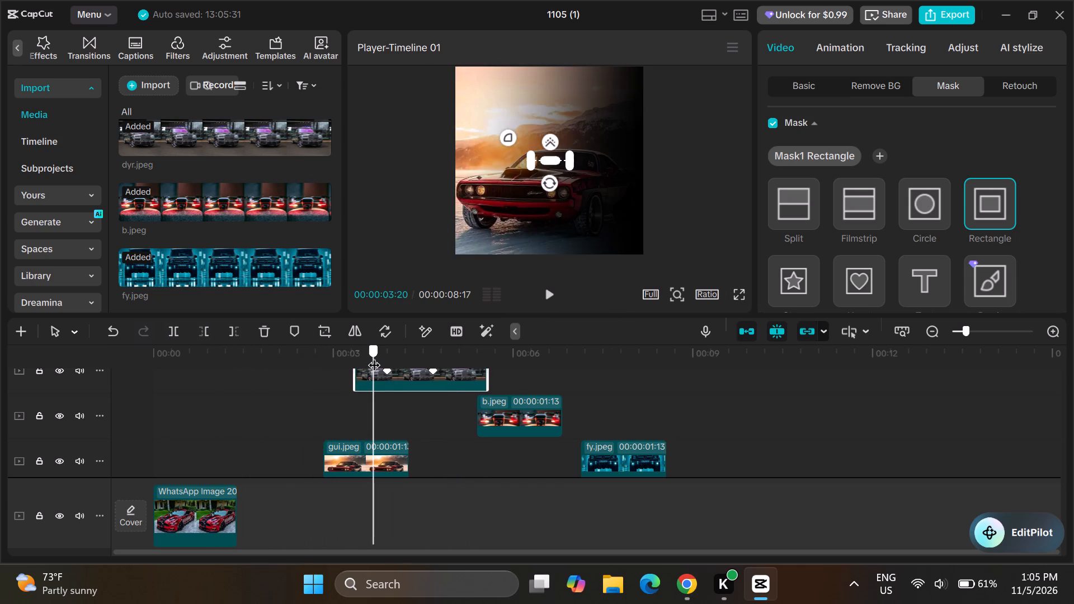
pyautogui.moveTo(374, 356); pyautogui.dragTo(380, 356)
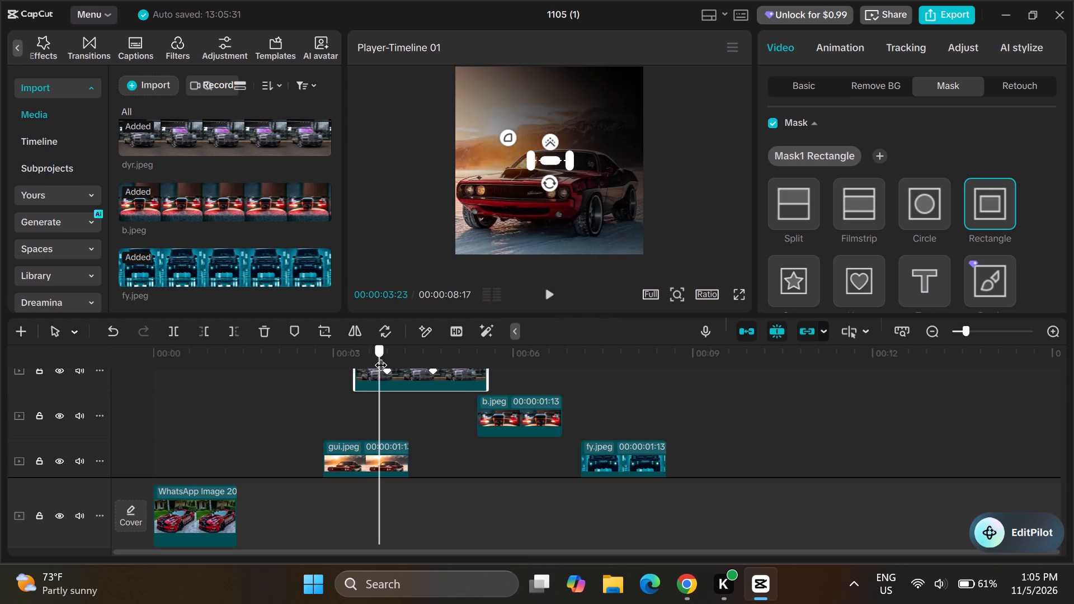
pyautogui.moveTo(380, 356); pyautogui.dragTo(385, 356)
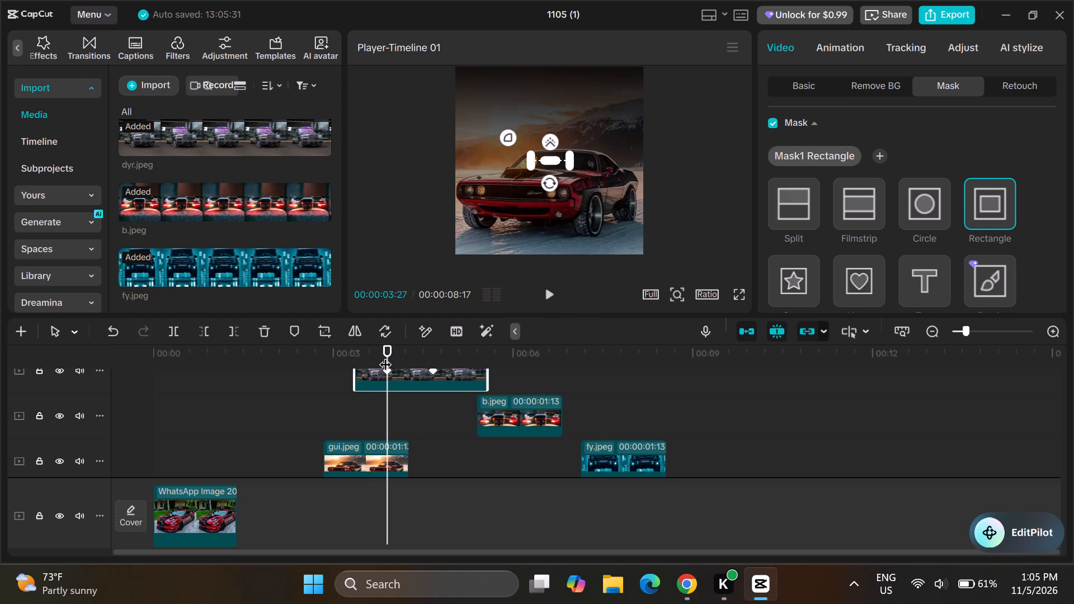
# Play back the video to check how b.jpeg and fy.jpeg follow the earlier clips.
pyautogui.click(554, 385)
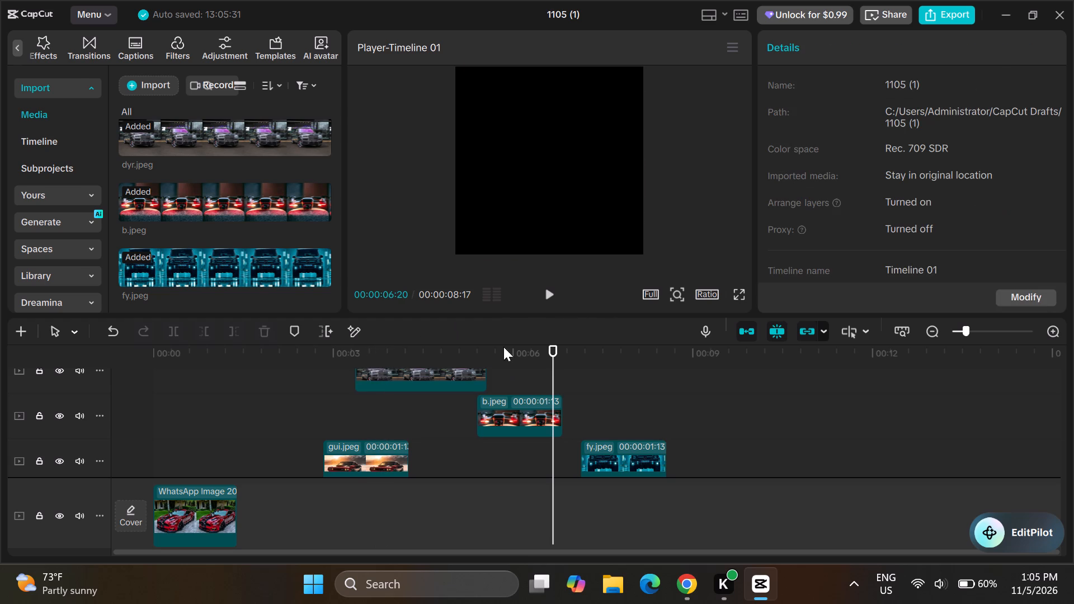
pyautogui.click(552, 292)
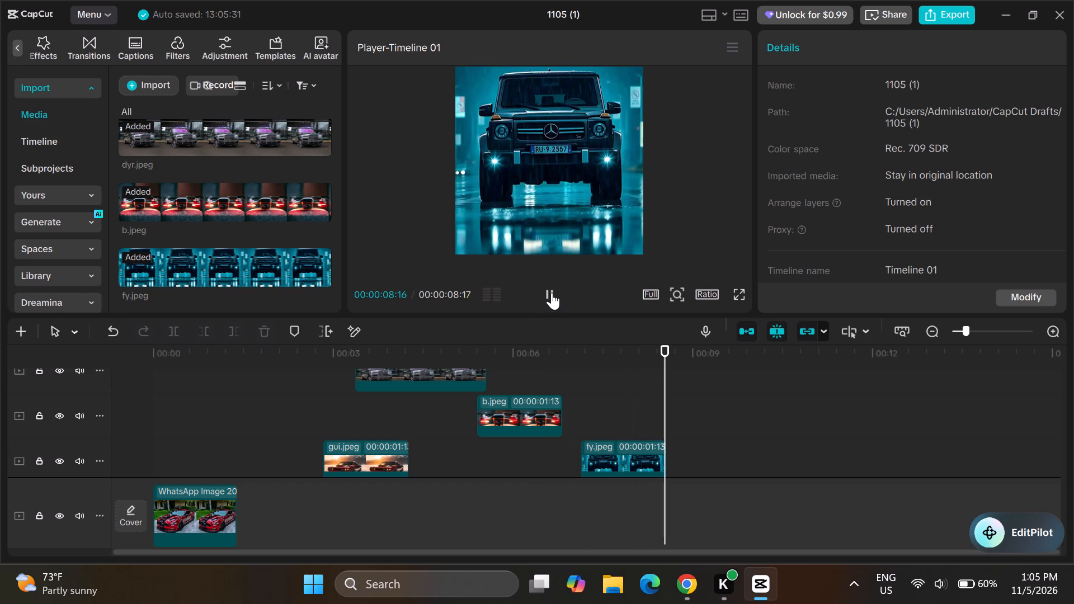
pyautogui.click(552, 292)
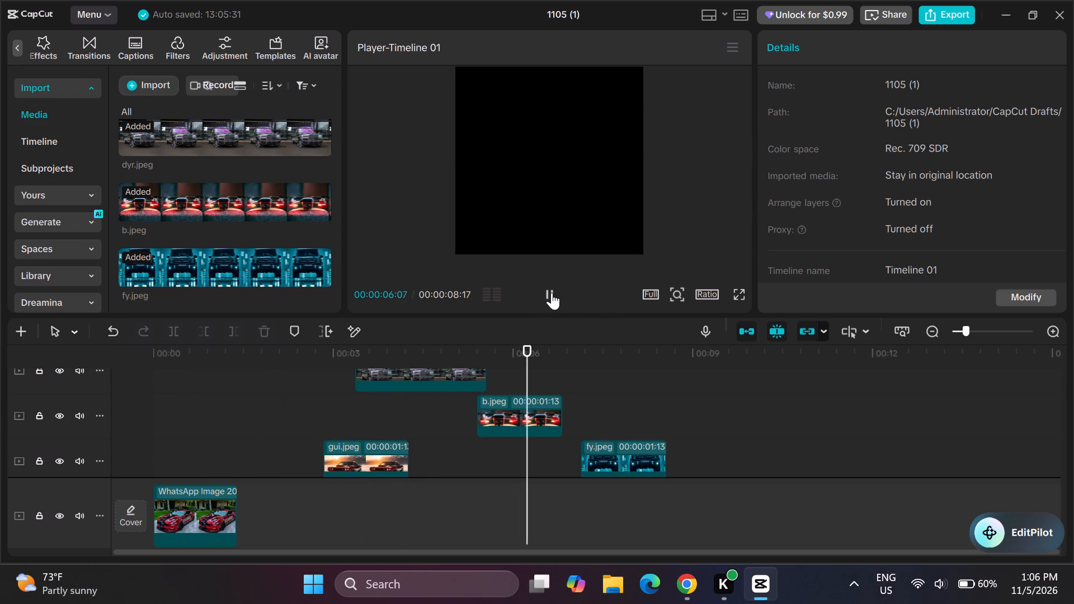
pyautogui.click(552, 292)
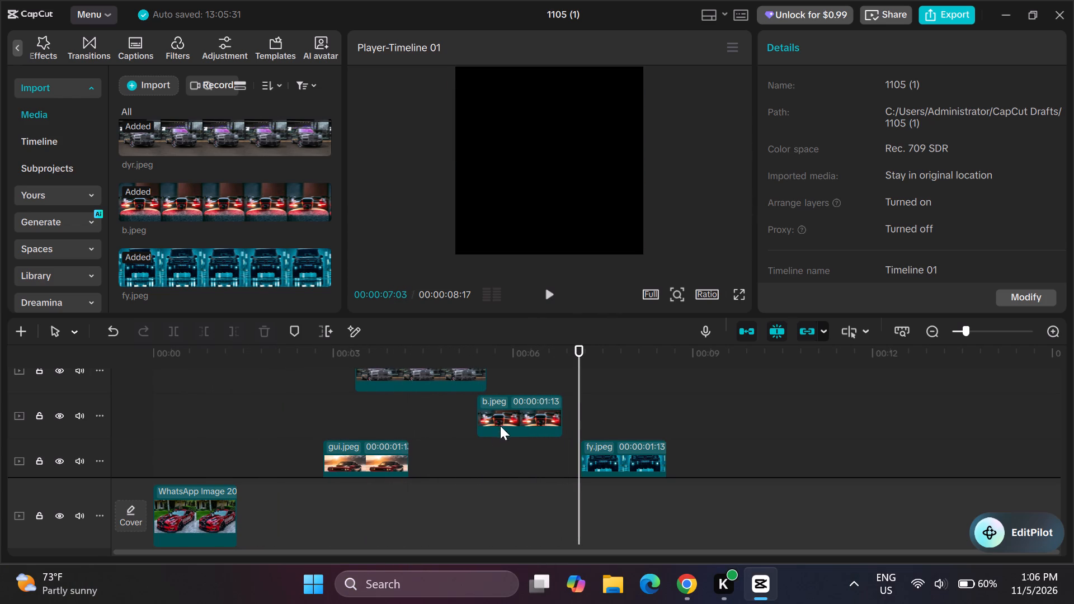
# Shift b.jpeg earlier to overlap dyr.jpeg's end further, and move fy.jpeg earlier to start right at b.jpeg's end.
pyautogui.click(508, 417)
pyautogui.moveTo(508, 415); pyautogui.dragTo(488, 415)
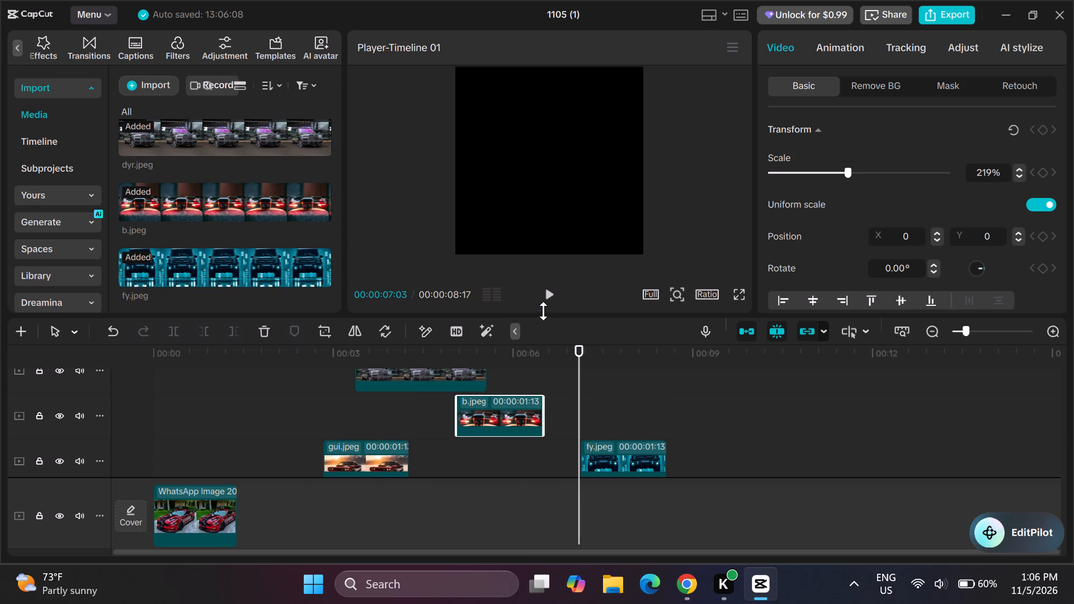
pyautogui.moveTo(625, 459); pyautogui.dragTo(599, 459)
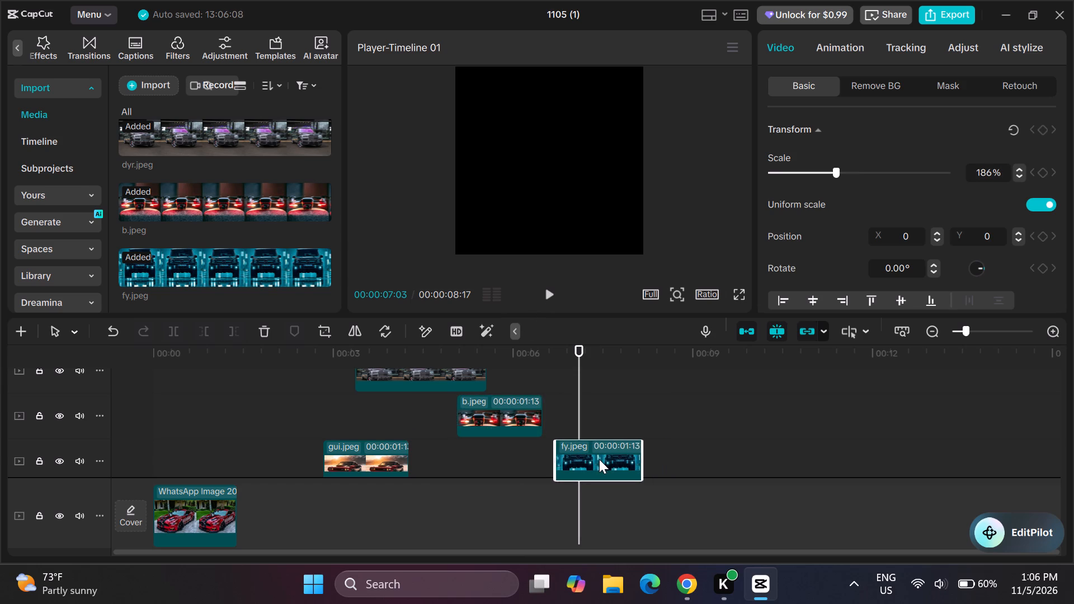
pyautogui.moveTo(599, 459); pyautogui.dragTo(588, 461)
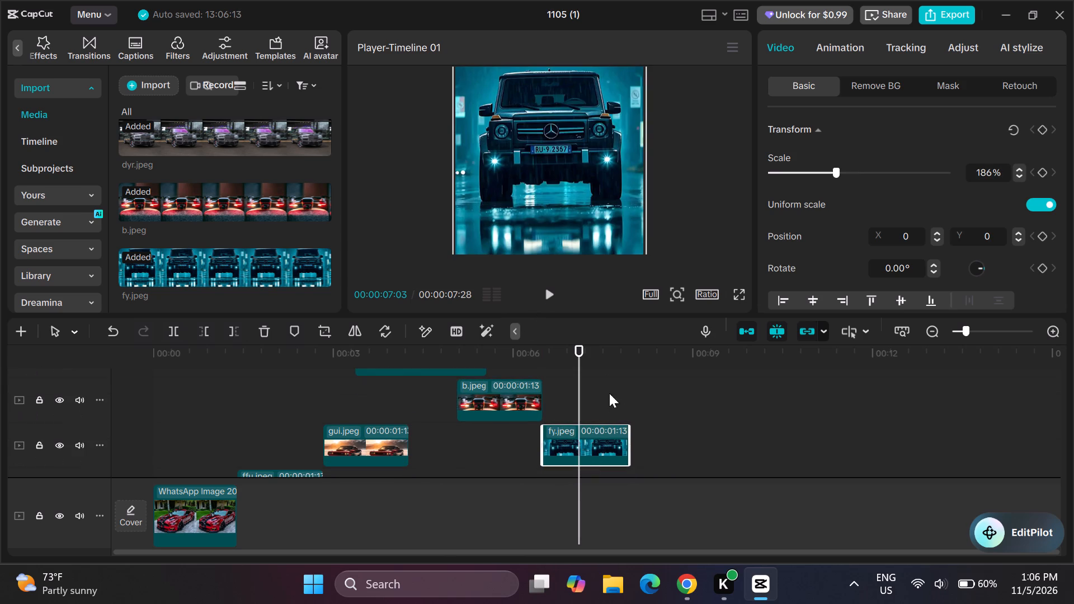
# Play back the ending of the video to check how fy.jpeg follows b.jpeg.
pyautogui.click(551, 289)
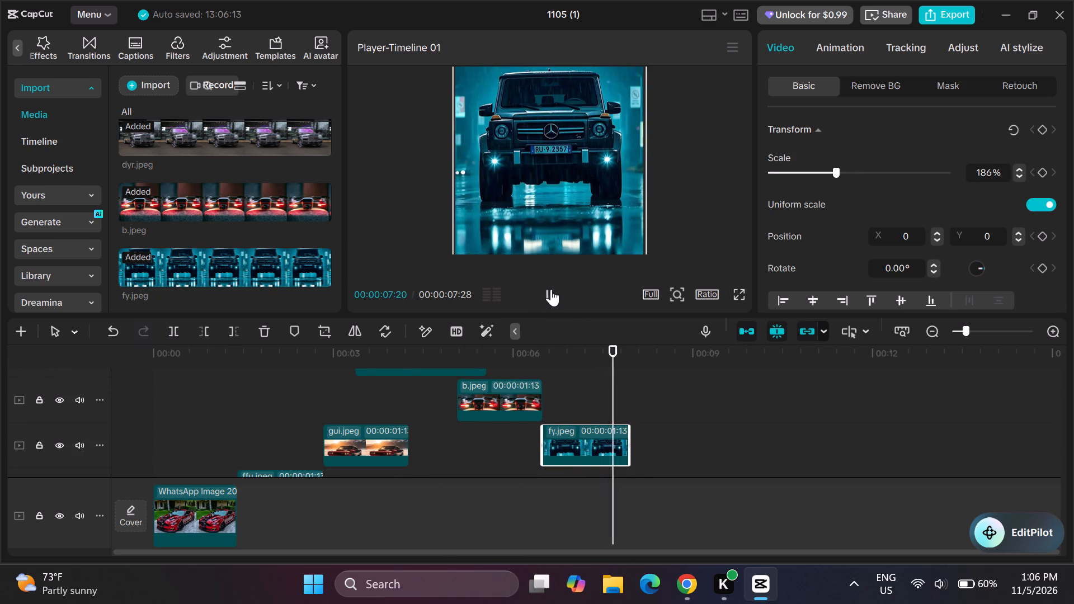
pyautogui.click(551, 289)
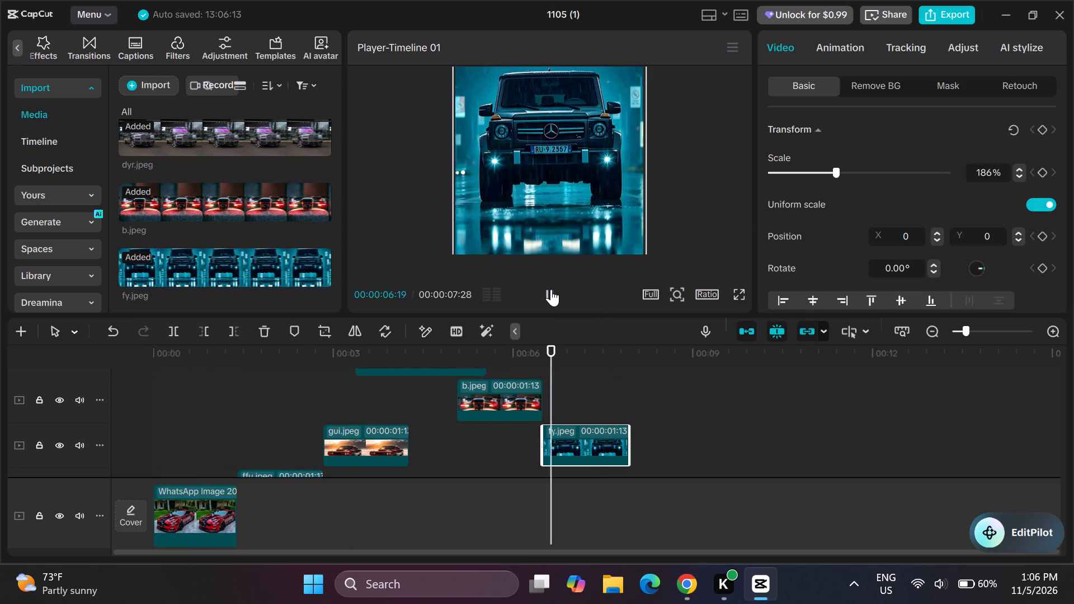
pyautogui.click(551, 289)
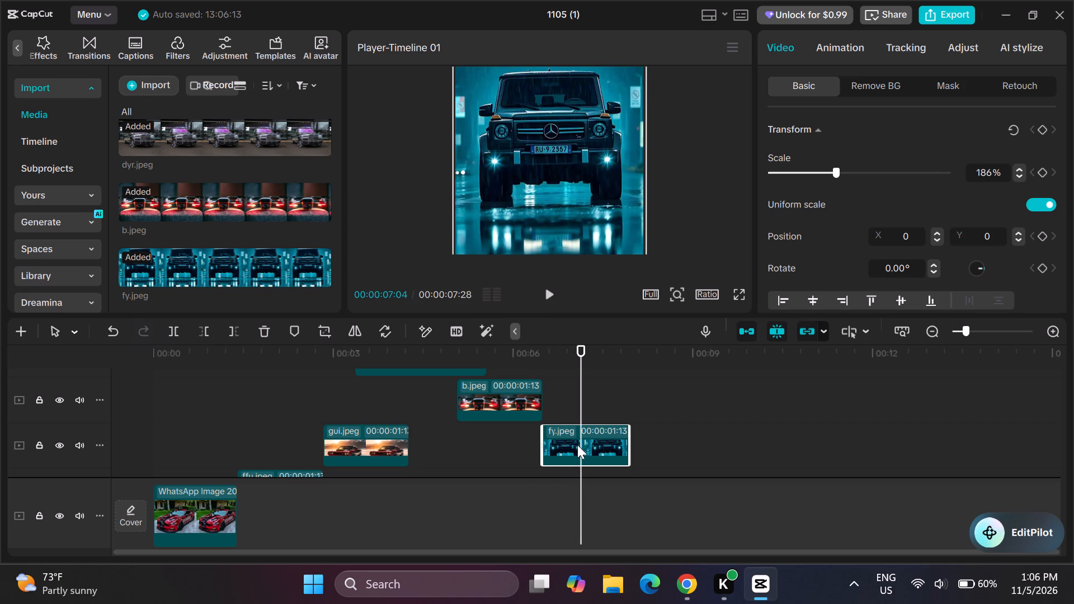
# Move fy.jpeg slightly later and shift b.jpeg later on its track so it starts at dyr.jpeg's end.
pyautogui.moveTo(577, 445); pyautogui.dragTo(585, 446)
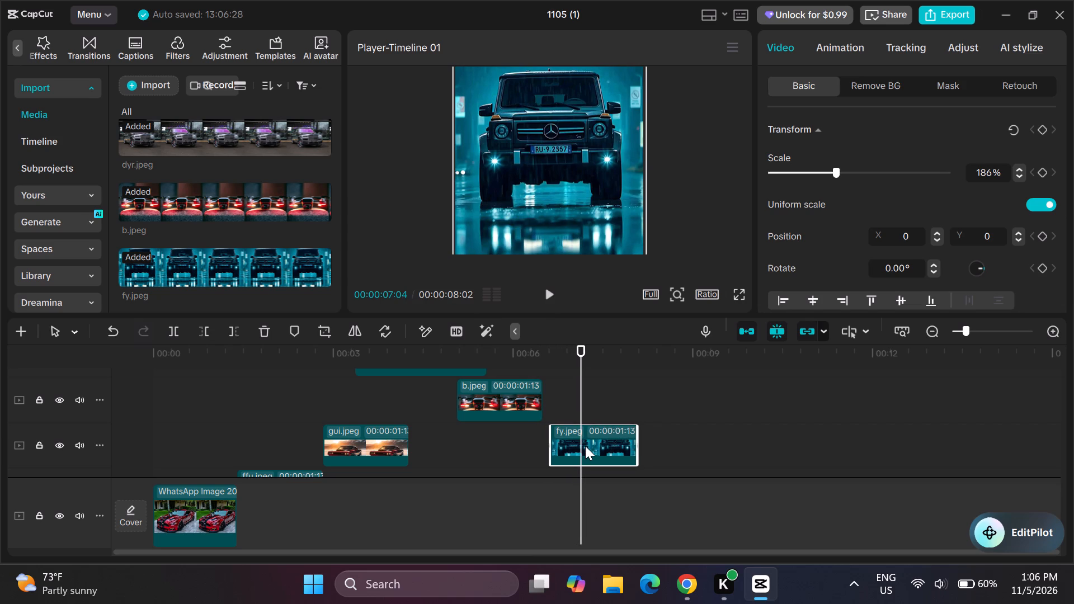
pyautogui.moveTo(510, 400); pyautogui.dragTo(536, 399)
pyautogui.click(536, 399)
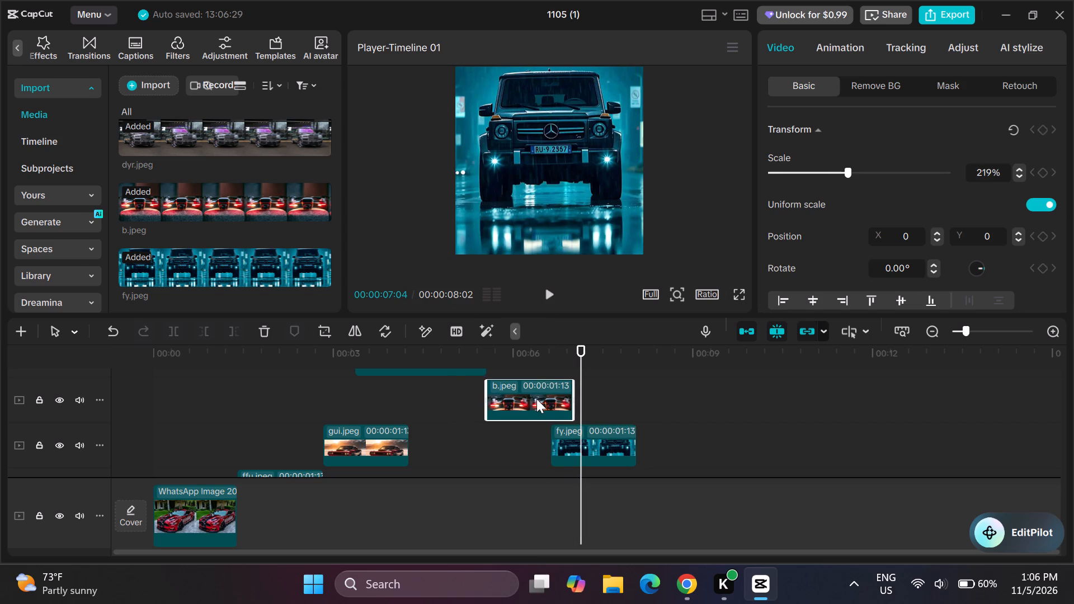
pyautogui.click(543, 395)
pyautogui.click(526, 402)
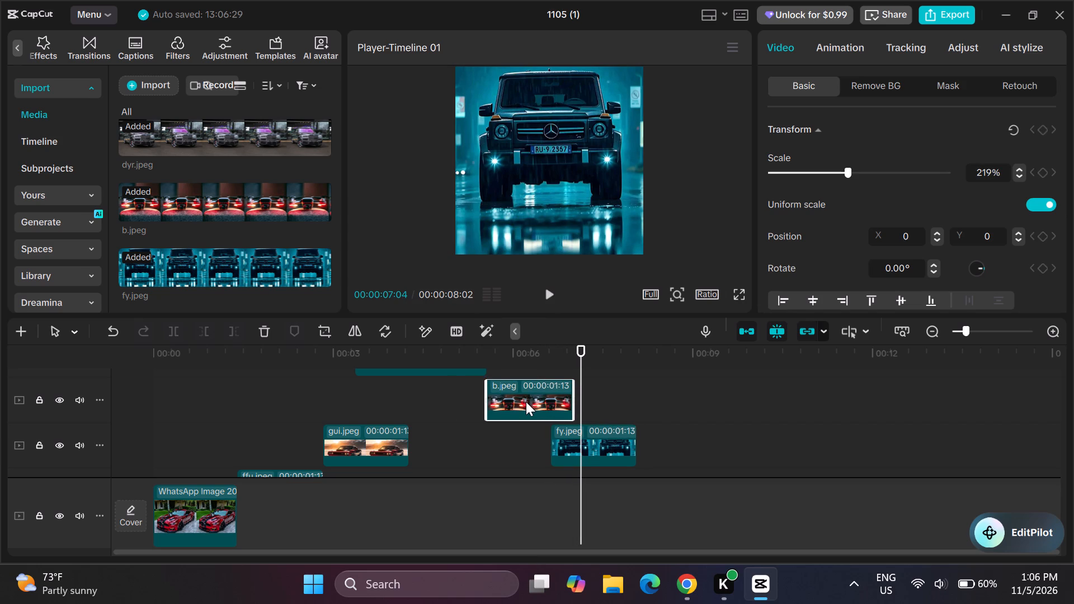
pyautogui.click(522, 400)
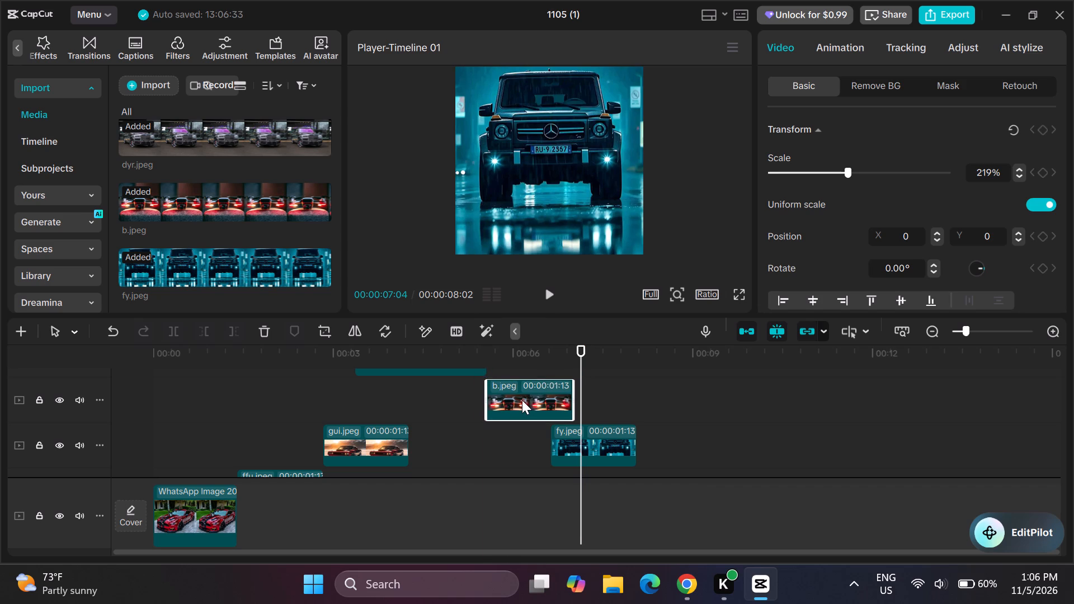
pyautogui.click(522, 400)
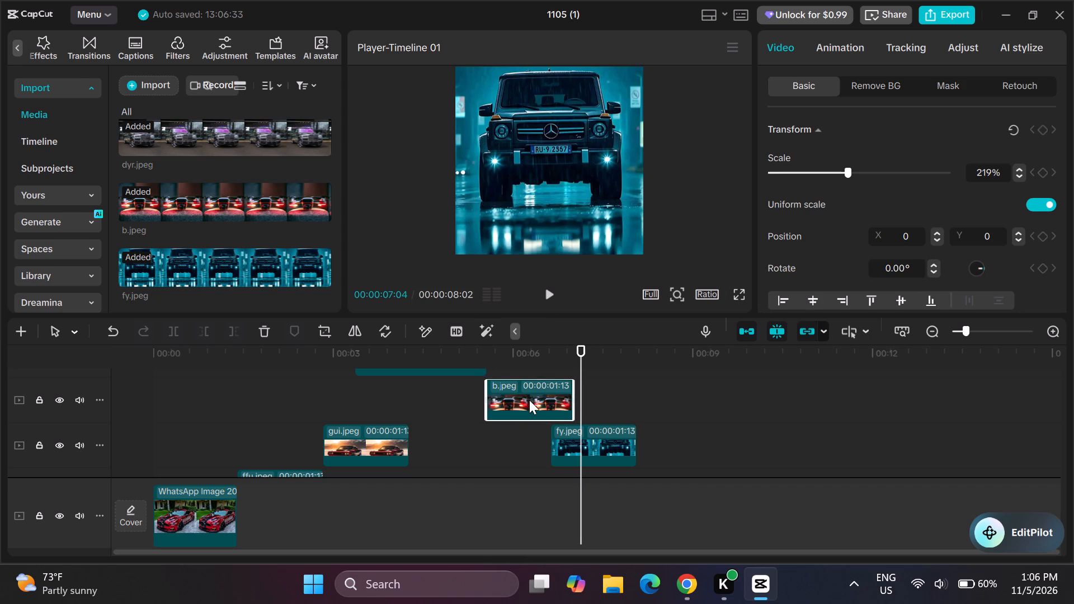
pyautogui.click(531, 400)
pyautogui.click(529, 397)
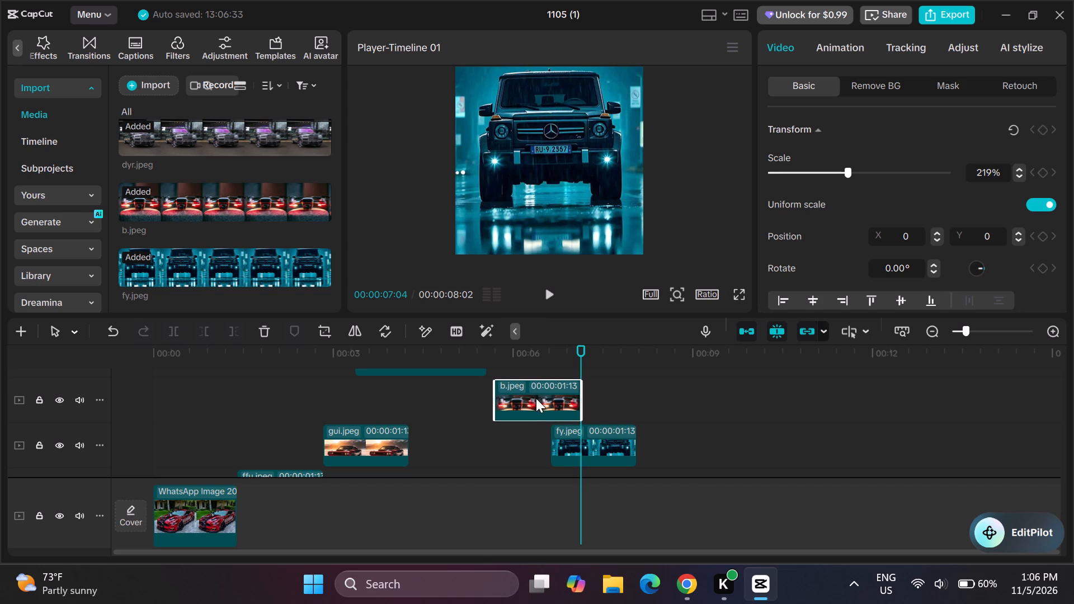
# Play back the video to check the timing of b.jpeg and fy.jpeg.
pyautogui.click(548, 295)
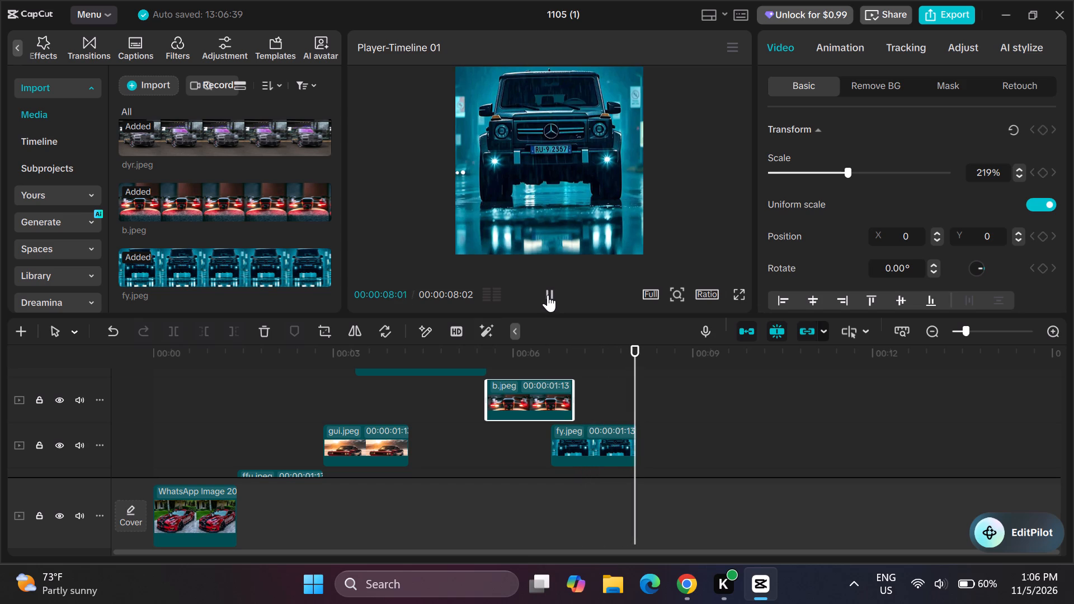
pyautogui.click(548, 295)
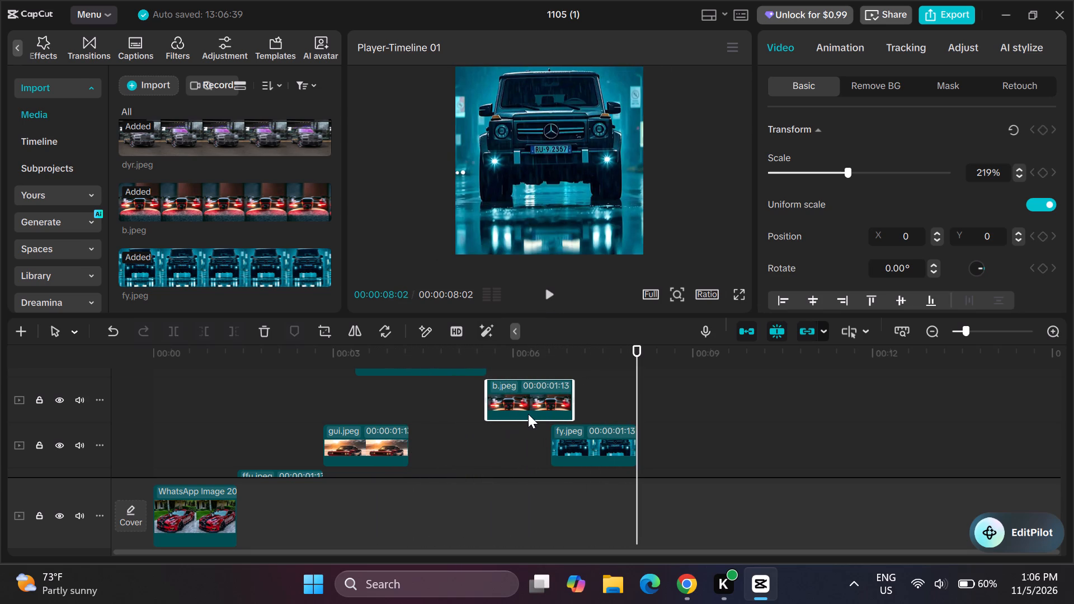
# Move fy.jpeg later so it ends at 00:00:08:23, leaving a short gap after b.jpeg, and play back the result.
pyautogui.moveTo(586, 451); pyautogui.dragTo(628, 443)
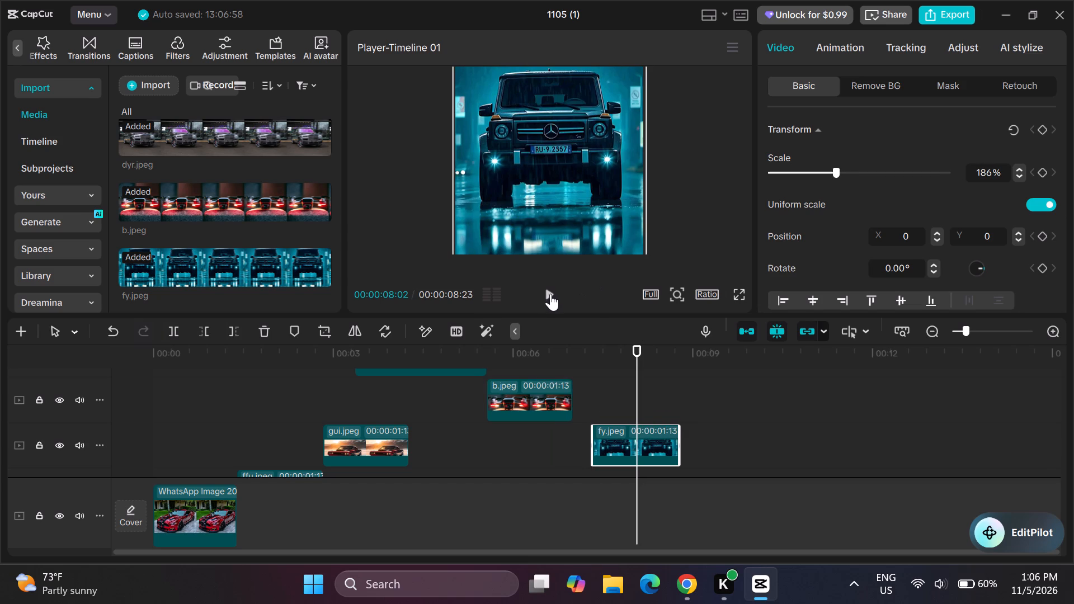
pyautogui.click(550, 291)
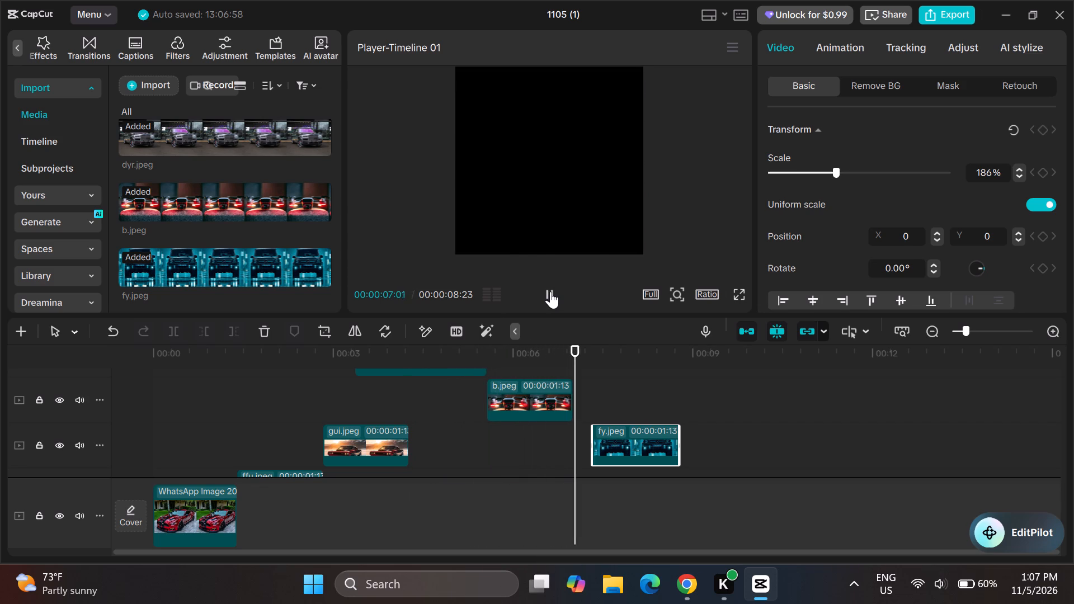
# Delete the b.jpeg clip from the timeline.
pyautogui.click(533, 412)
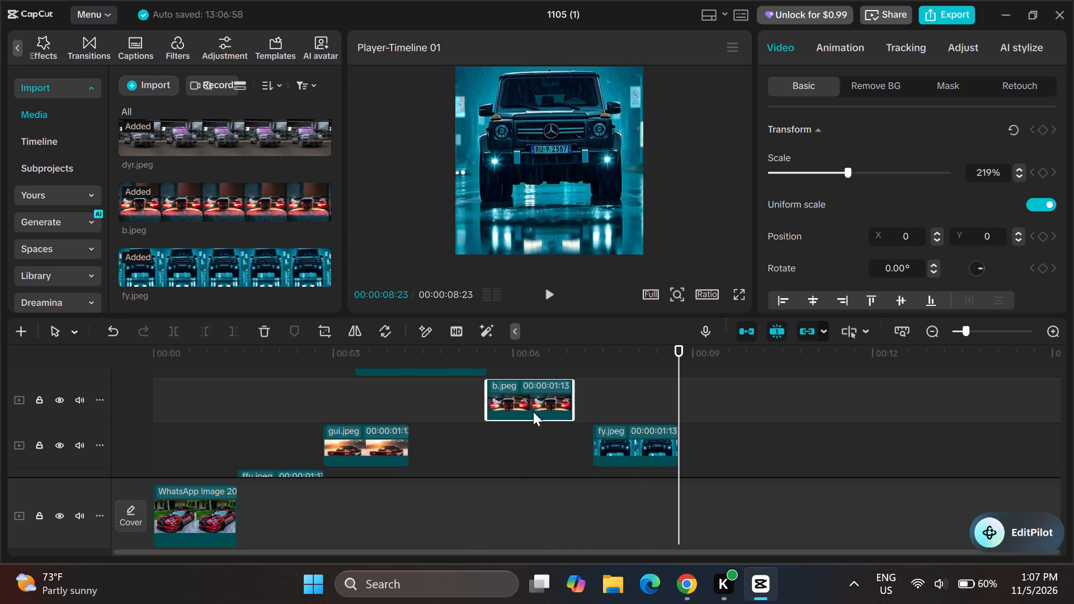
pyautogui.click(263, 335)
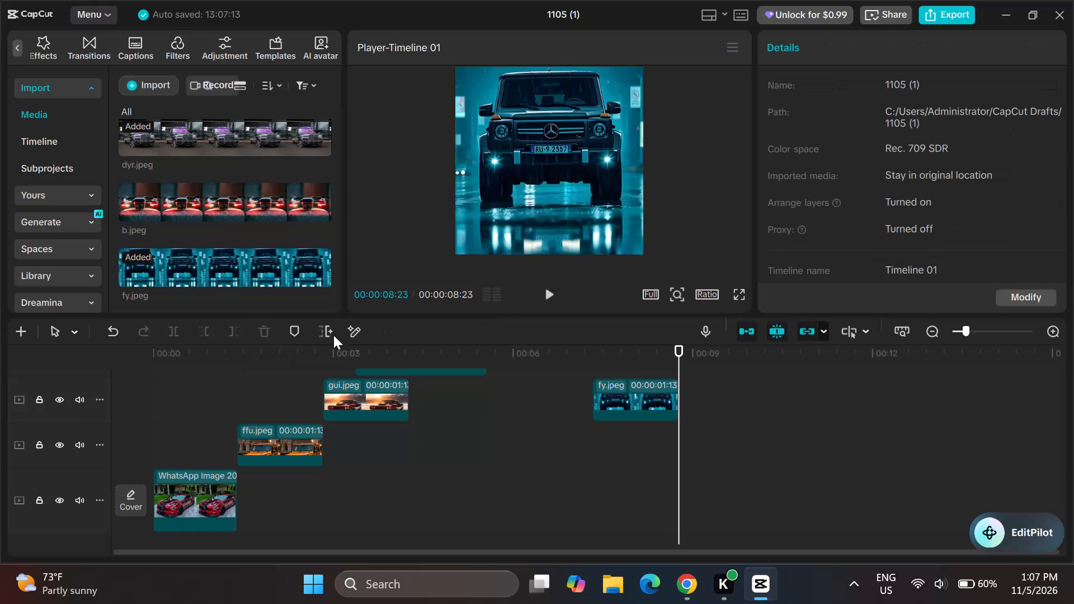
# Add b.jpeg from the imported media to dyr.jpeg's track, starting directly at dyr.jpeg's end.
pyautogui.scroll(1, 412, 436)
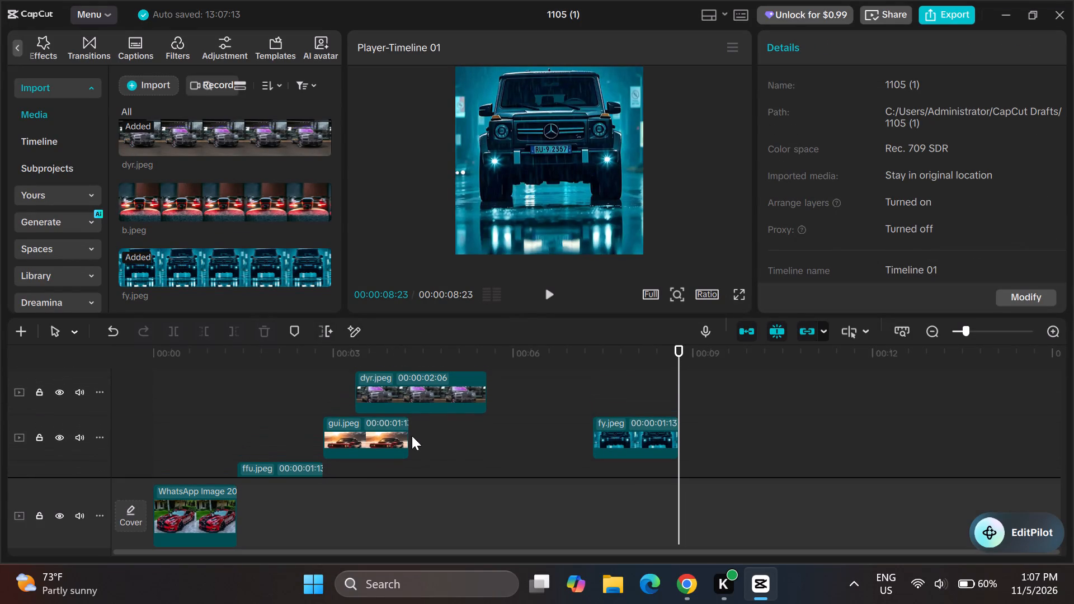
pyautogui.moveTo(232, 188); pyautogui.dragTo(234, 190)
pyautogui.moveTo(234, 190); pyautogui.dragTo(483, 424)
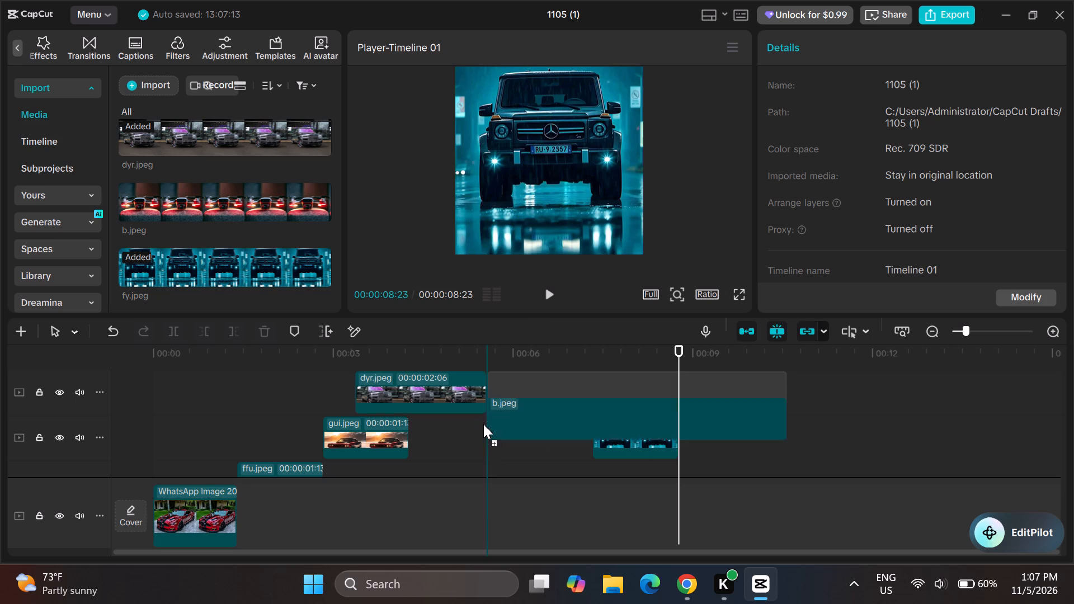
pyautogui.moveTo(483, 424); pyautogui.dragTo(484, 443)
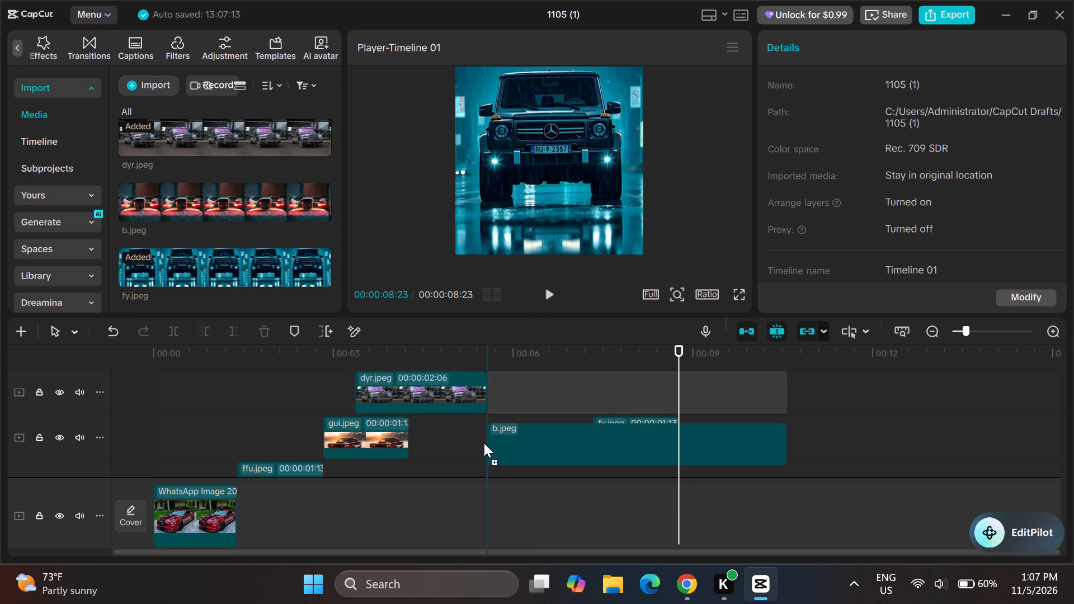
pyautogui.moveTo(484, 443); pyautogui.dragTo(488, 394)
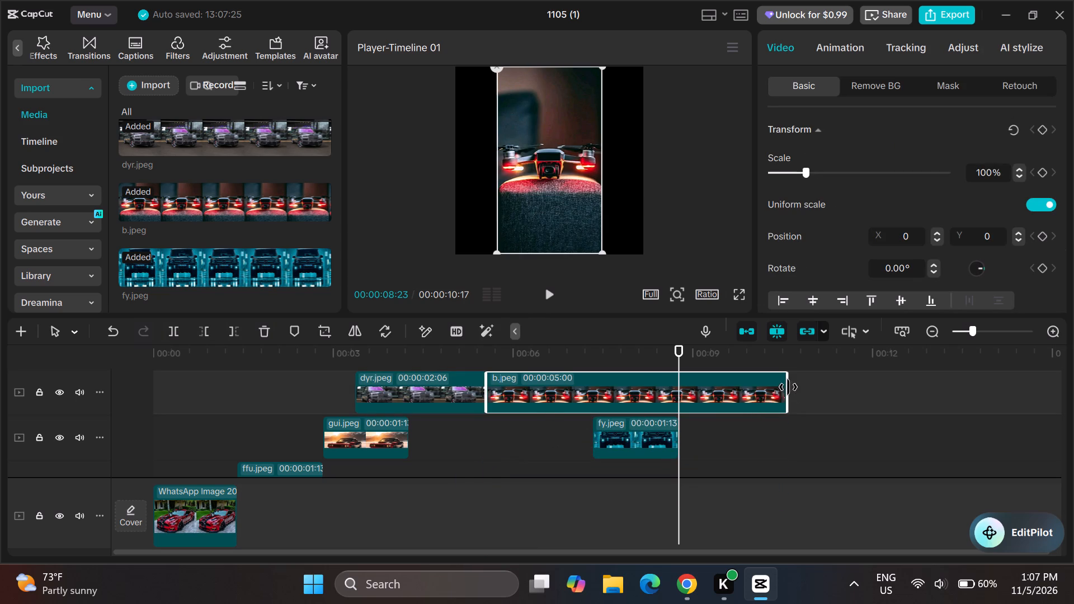
# Trim the end of b.jpeg to a duration of 00:00:01:23 so it finishes where fy.jpeg starts.
pyautogui.moveTo(789, 387); pyautogui.dragTo(605, 398)
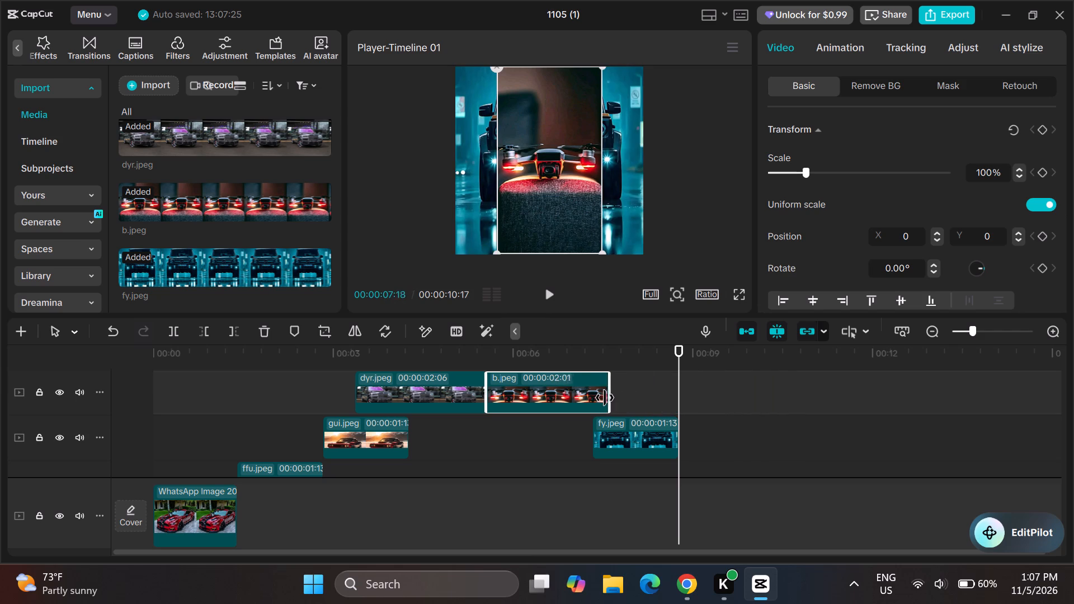
pyautogui.moveTo(605, 398); pyautogui.dragTo(593, 400)
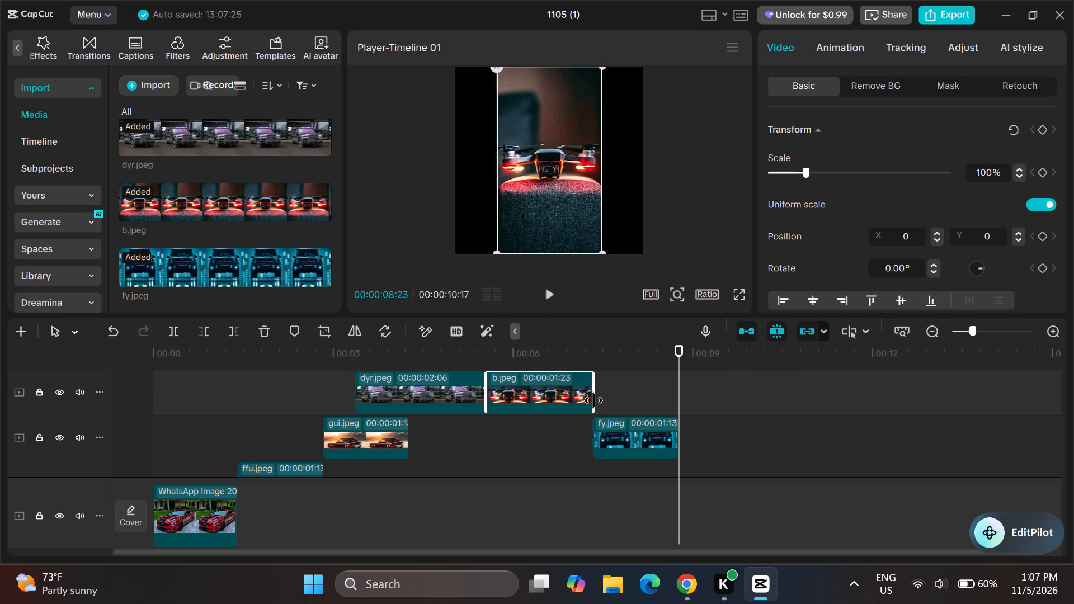
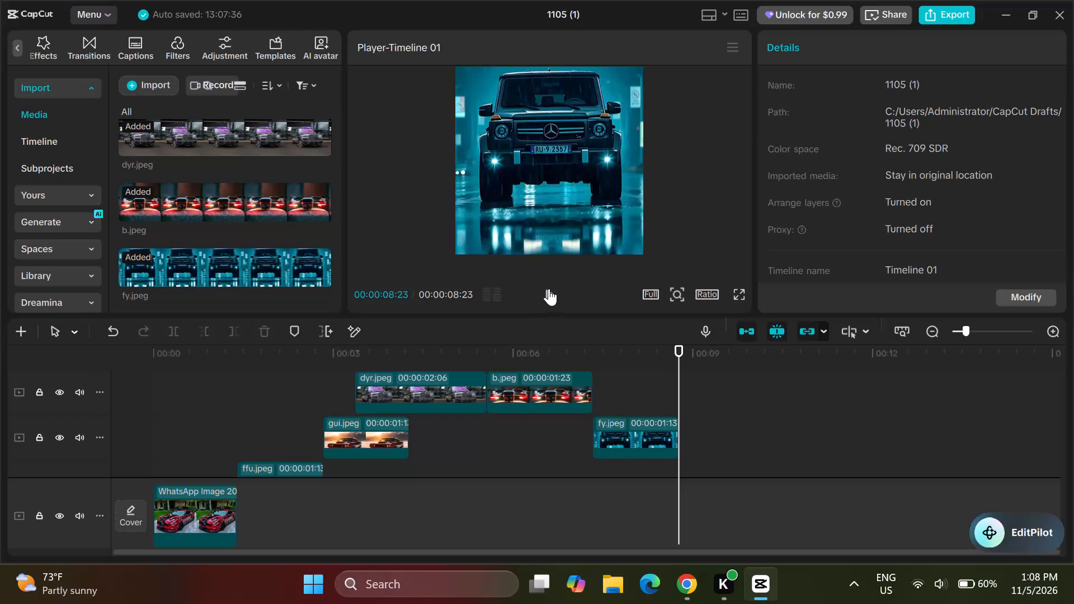
# Play back the video to check the retimed b.jpeg clip before fy.jpeg.
pyautogui.click(549, 289)
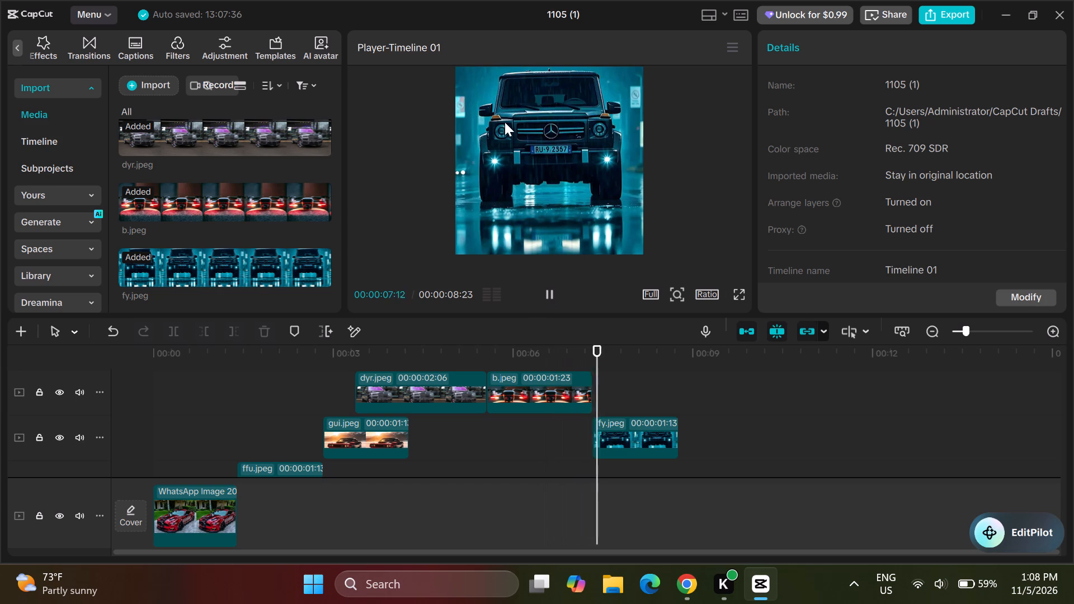
# Enlarge the b.jpeg clip to a scale of 189% so it fills the frame width.
pyautogui.click(496, 393)
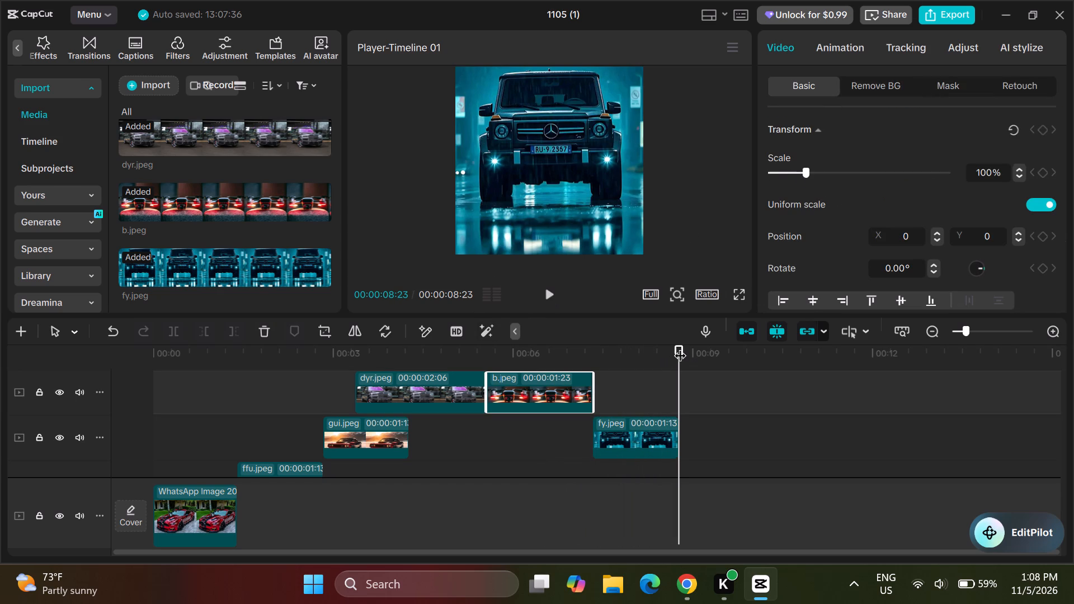
pyautogui.moveTo(680, 346); pyautogui.dragTo(541, 363)
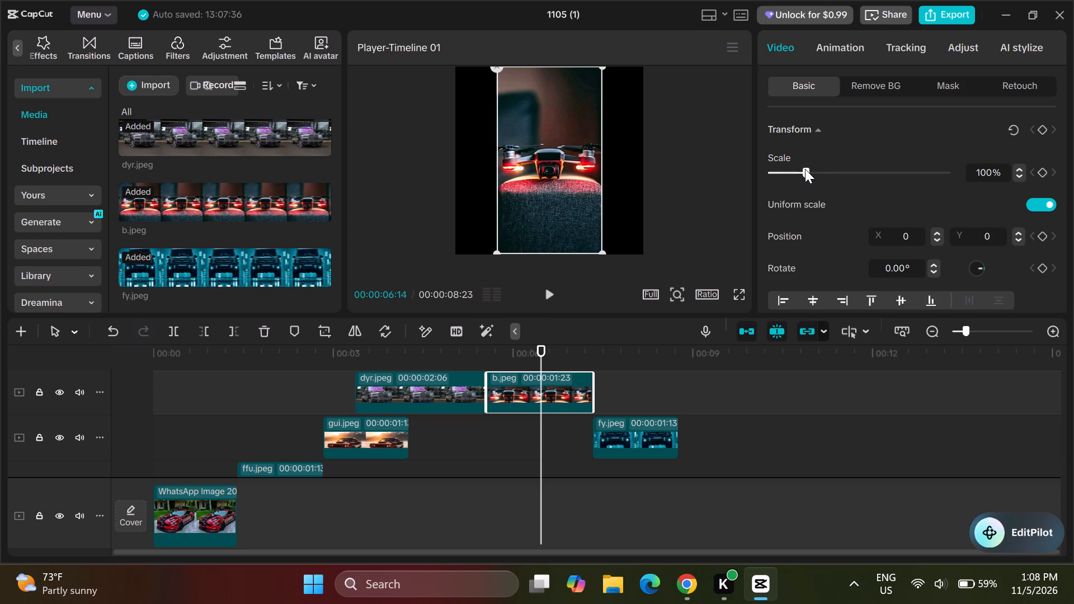
pyautogui.moveTo(807, 169); pyautogui.dragTo(831, 171)
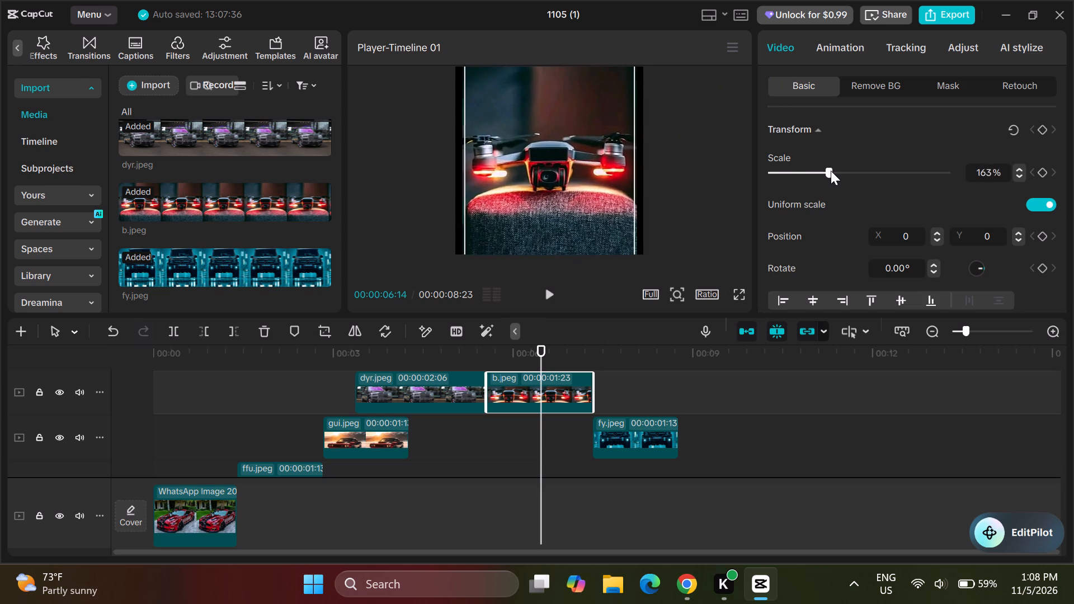
pyautogui.moveTo(831, 171); pyautogui.dragTo(838, 169)
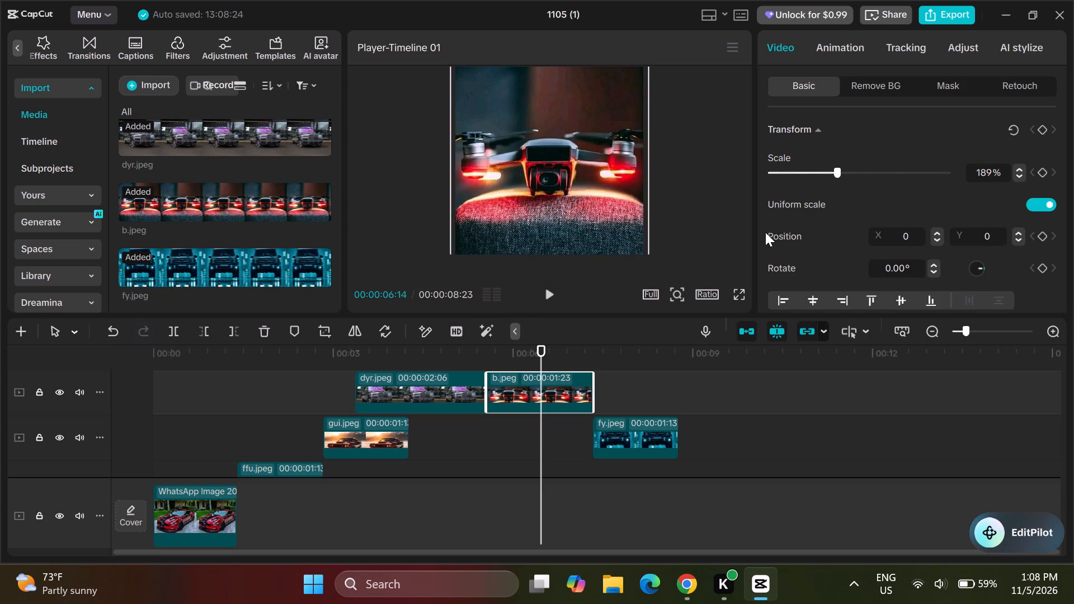
pyautogui.click(647, 377)
# Play back the video through the enlarged b.jpeg and pause it in fy.jpeg.
pyautogui.click(544, 295)
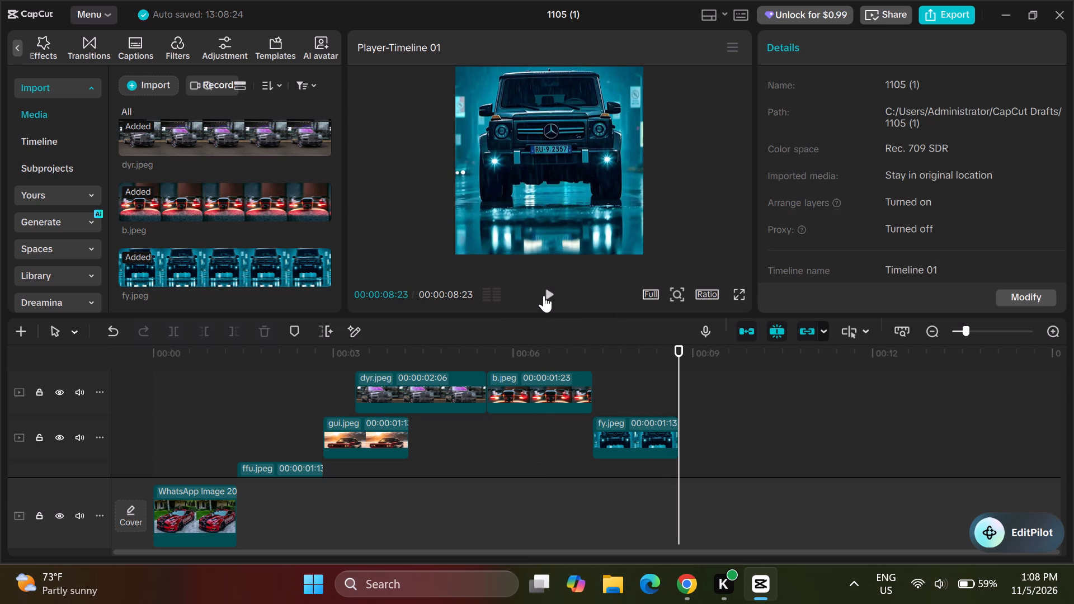
pyautogui.click(549, 294)
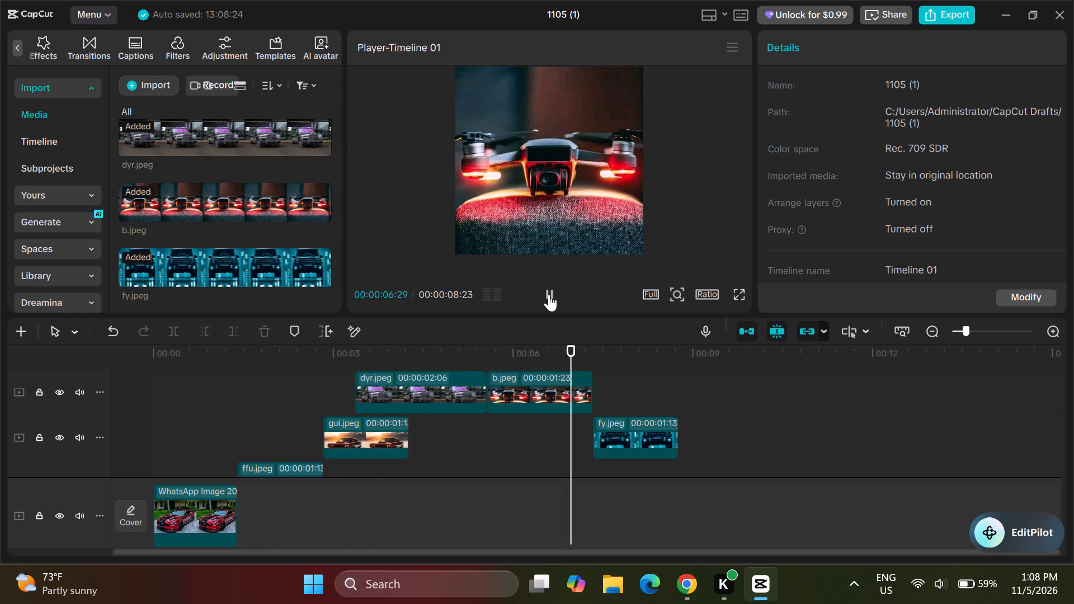
pyautogui.click(549, 294)
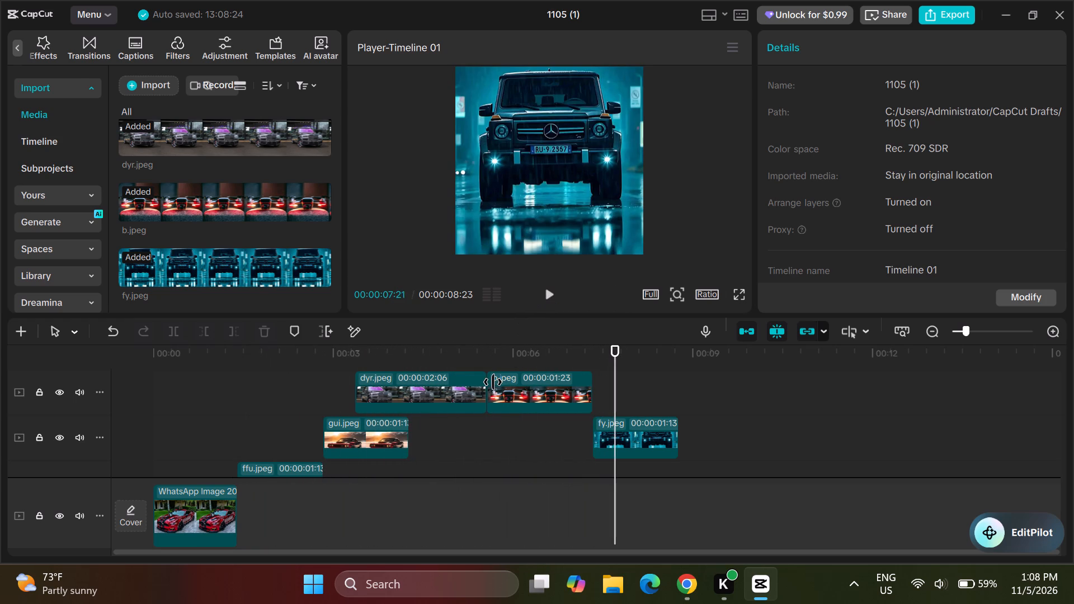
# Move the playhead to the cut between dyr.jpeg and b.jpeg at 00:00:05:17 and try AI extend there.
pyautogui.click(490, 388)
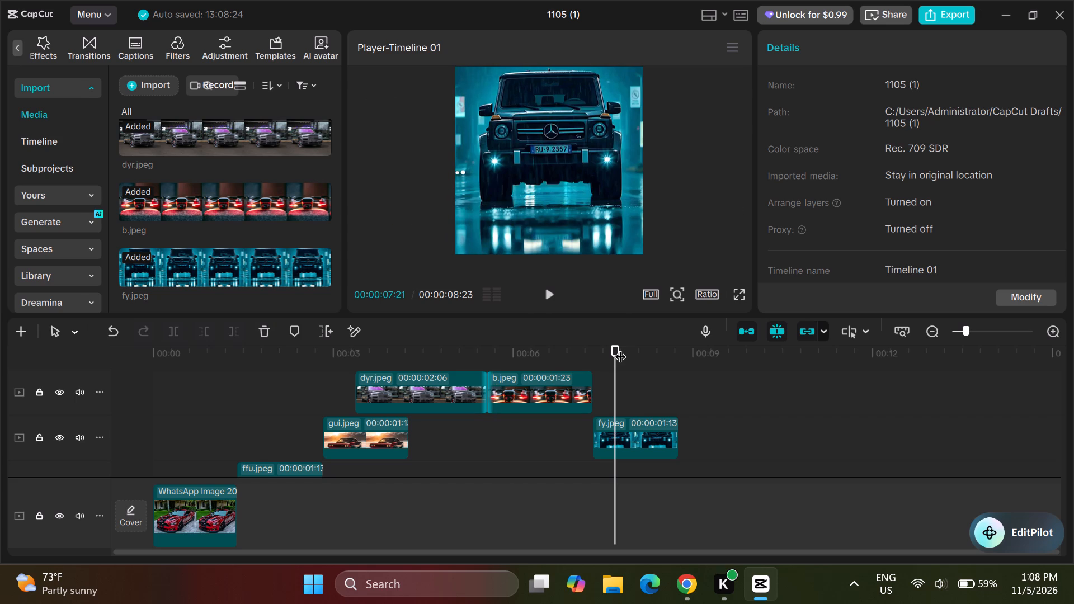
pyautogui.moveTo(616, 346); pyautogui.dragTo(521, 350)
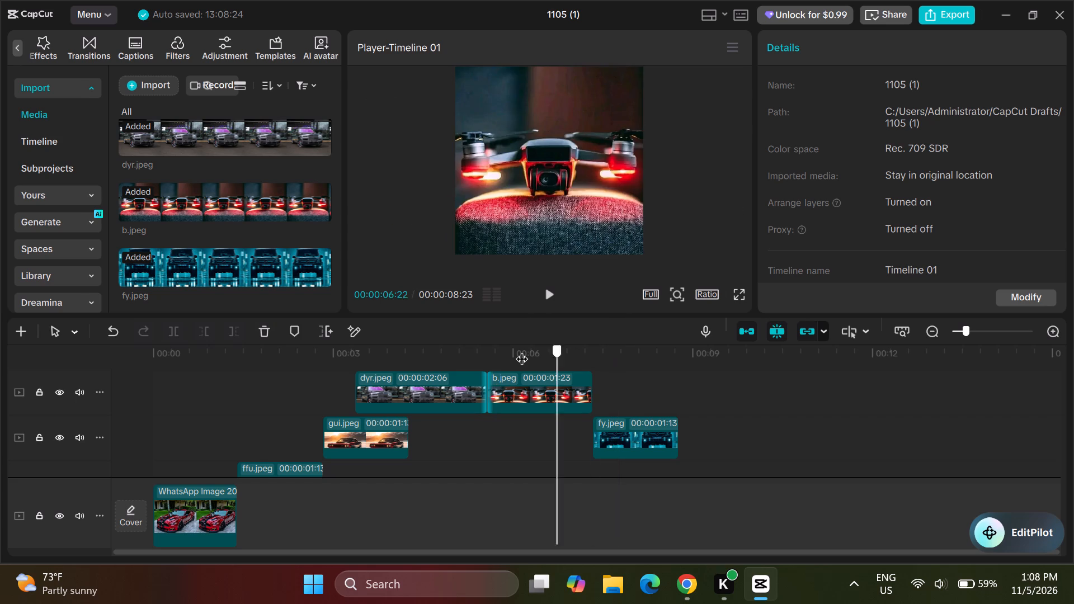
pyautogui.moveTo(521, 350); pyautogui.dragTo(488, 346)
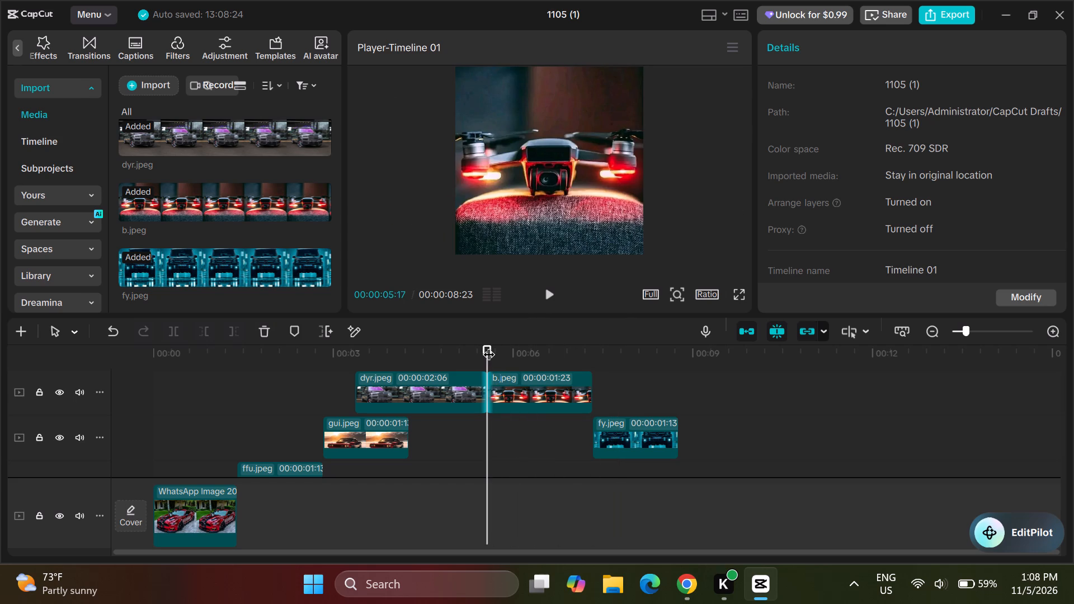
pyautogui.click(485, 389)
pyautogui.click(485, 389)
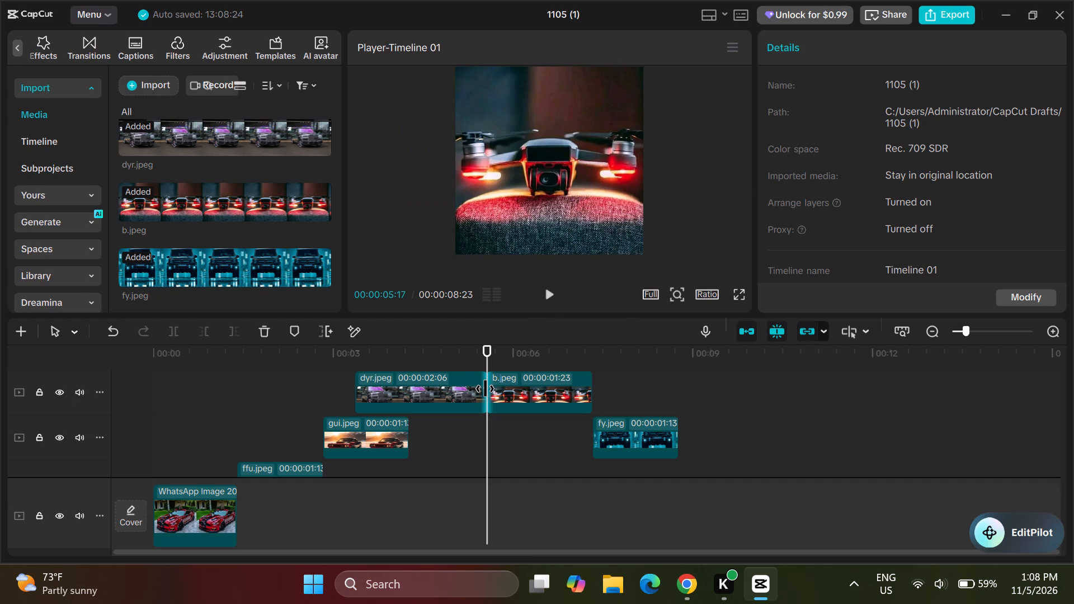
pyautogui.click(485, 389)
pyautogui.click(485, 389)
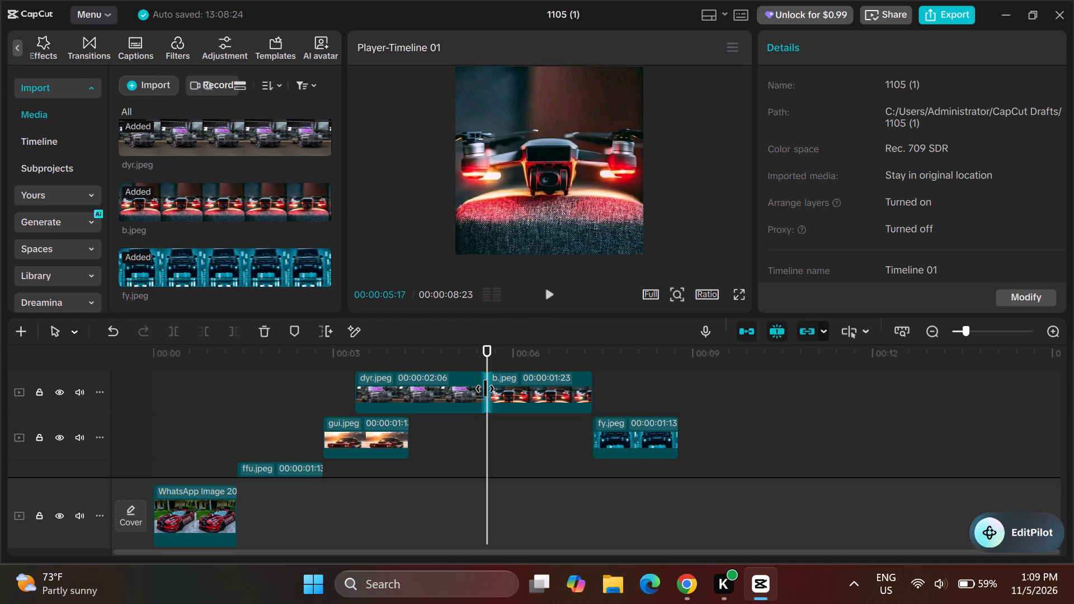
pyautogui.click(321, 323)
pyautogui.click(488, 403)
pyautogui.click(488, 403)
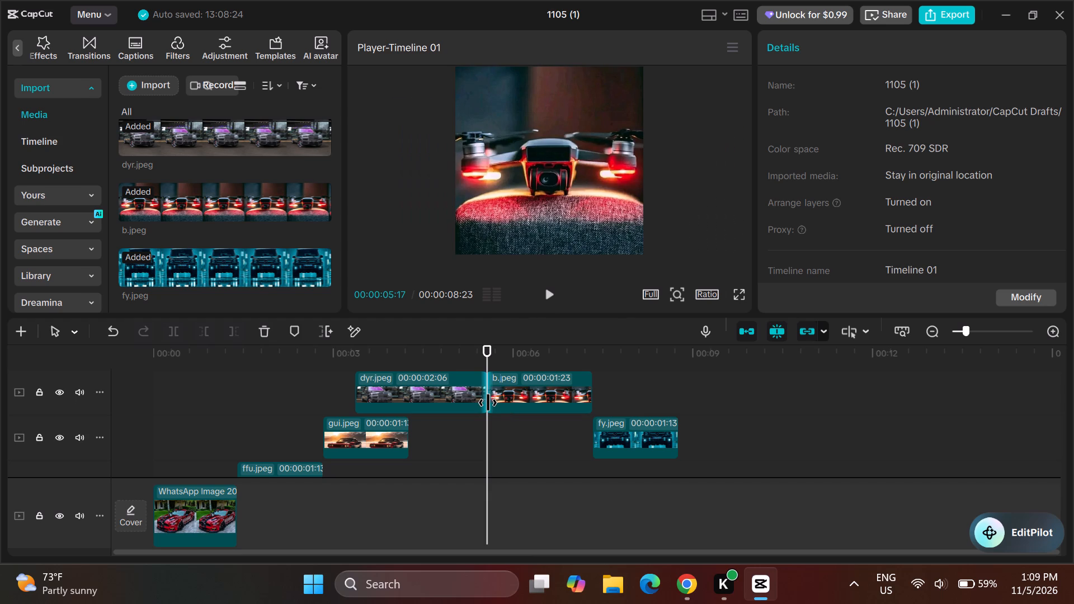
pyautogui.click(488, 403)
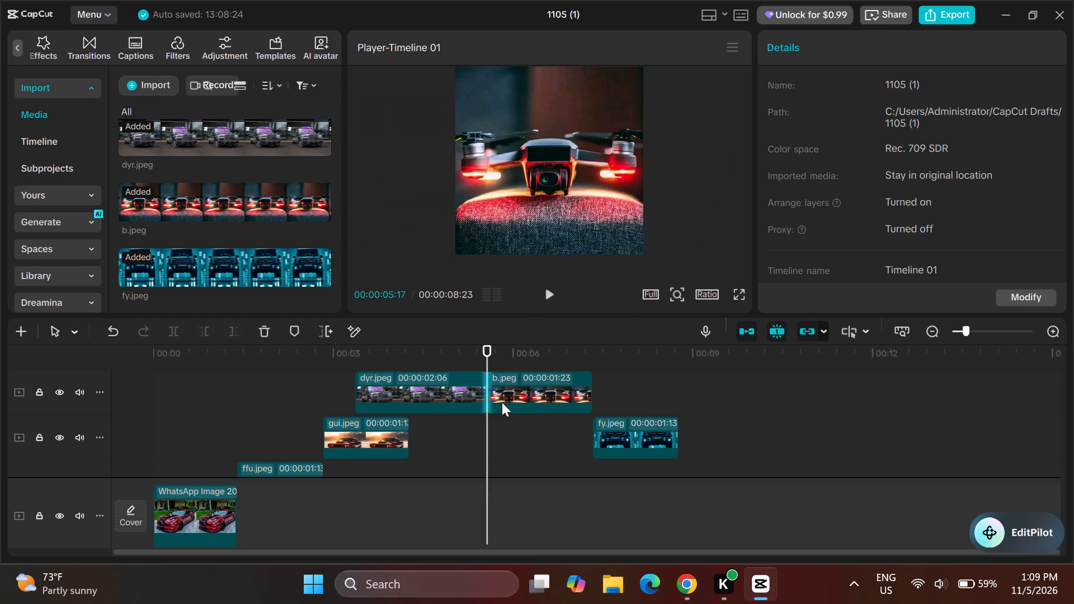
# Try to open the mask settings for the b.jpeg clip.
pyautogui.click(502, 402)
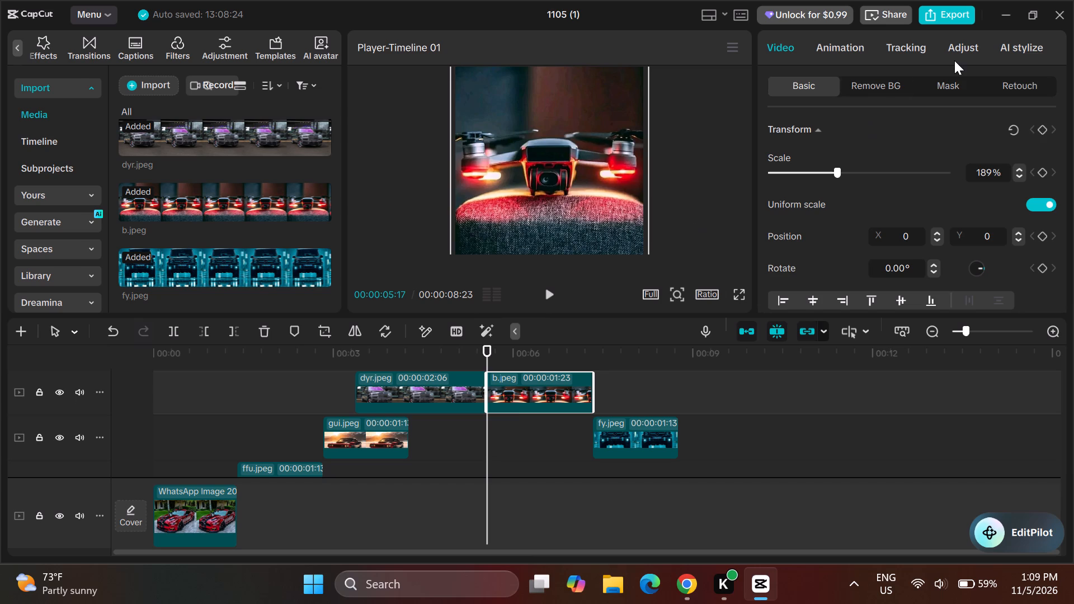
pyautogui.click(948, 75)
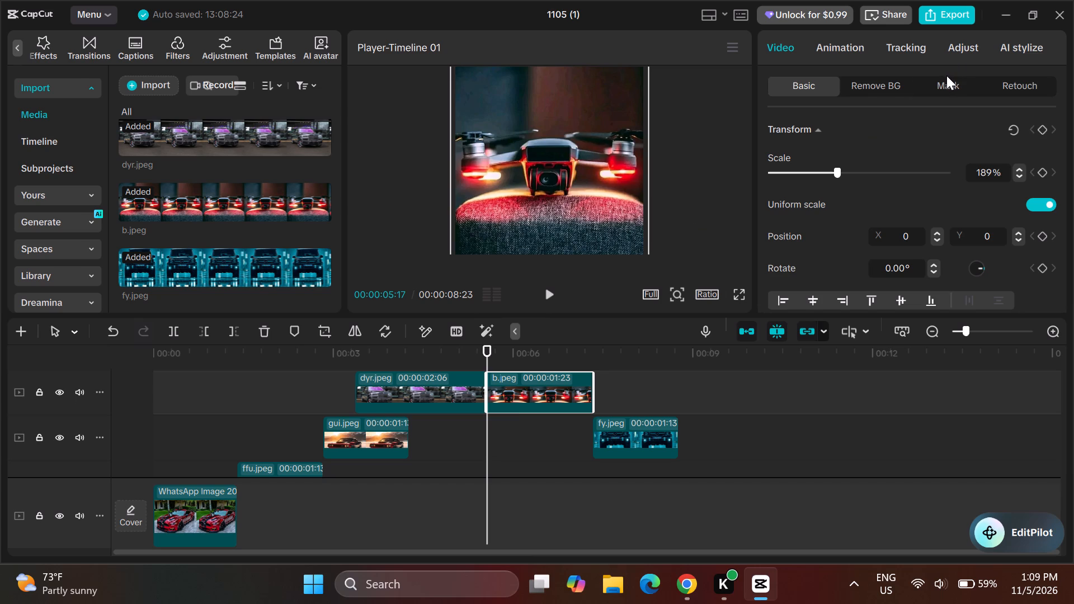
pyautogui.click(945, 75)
# Browse the trending transitions for one that suits the cut between dyr.jpeg and b.jpeg.
pyautogui.click(92, 40)
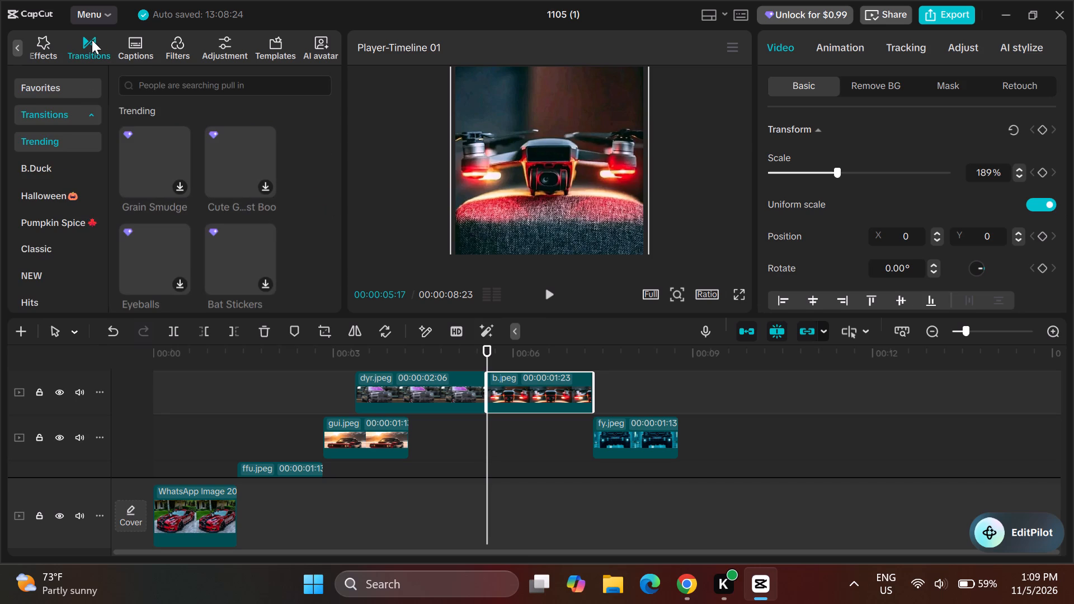
pyautogui.scroll(1, 231, 194)
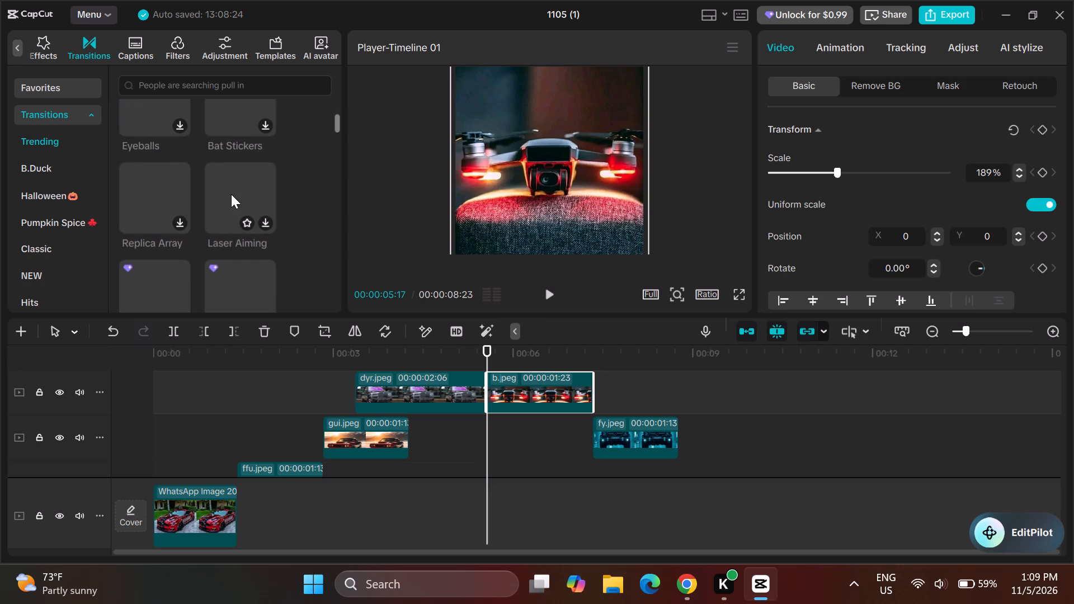
pyautogui.scroll(1, 231, 194)
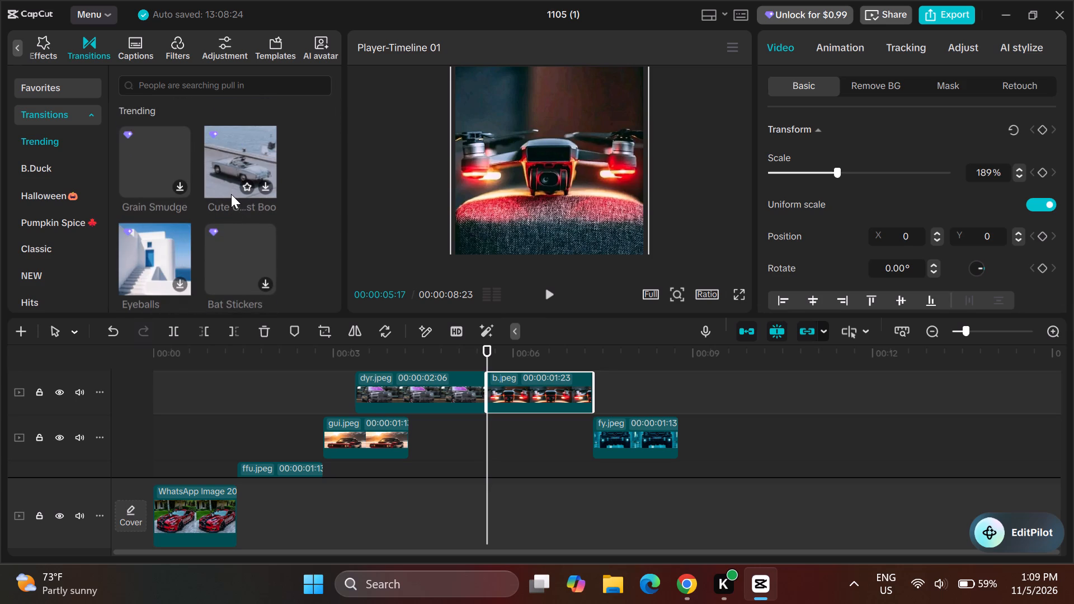
pyautogui.scroll(-1, 243, 230)
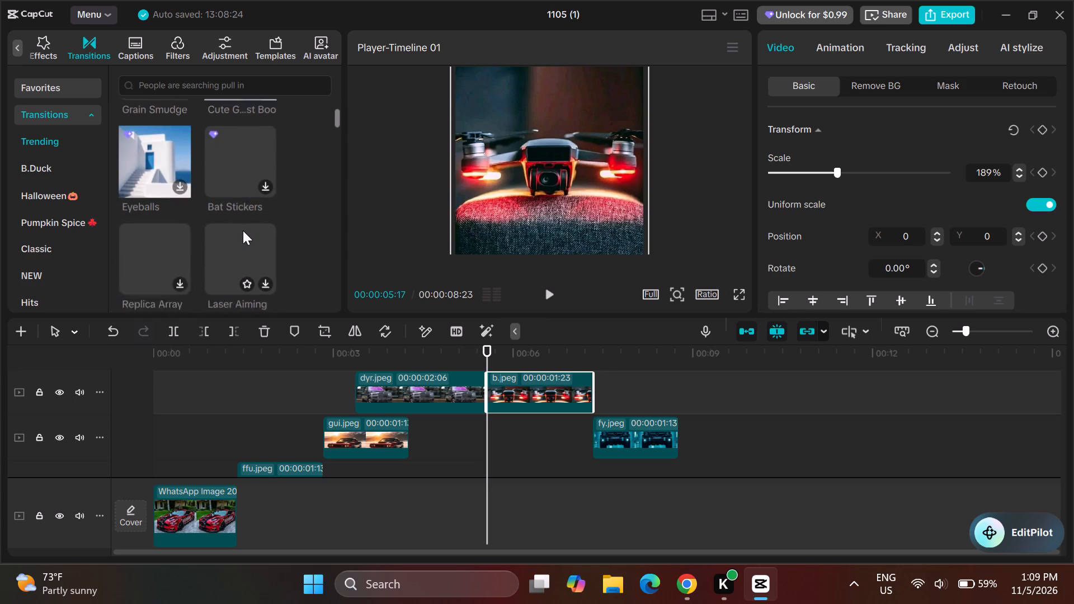
pyautogui.scroll(-1, 243, 230)
pyautogui.scroll(1, 243, 230)
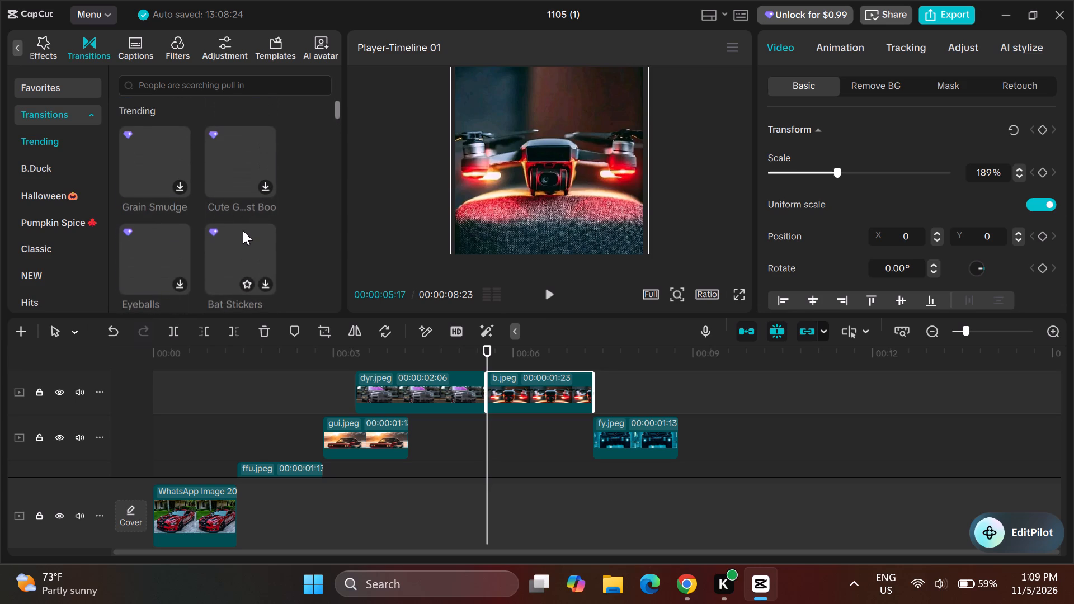
pyautogui.scroll(-4, 243, 230)
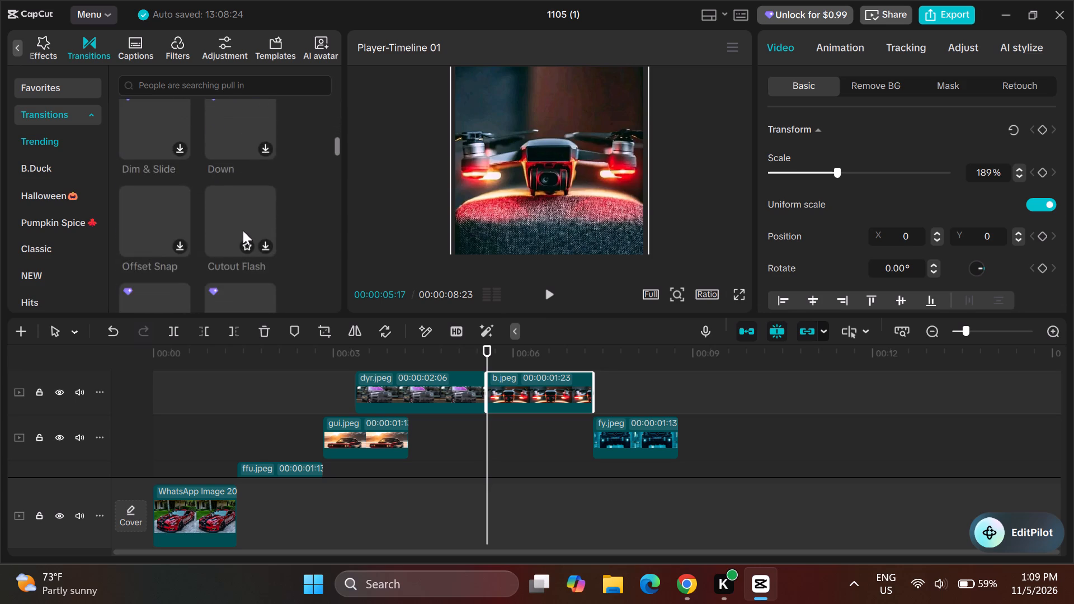
pyautogui.scroll(-1, 243, 230)
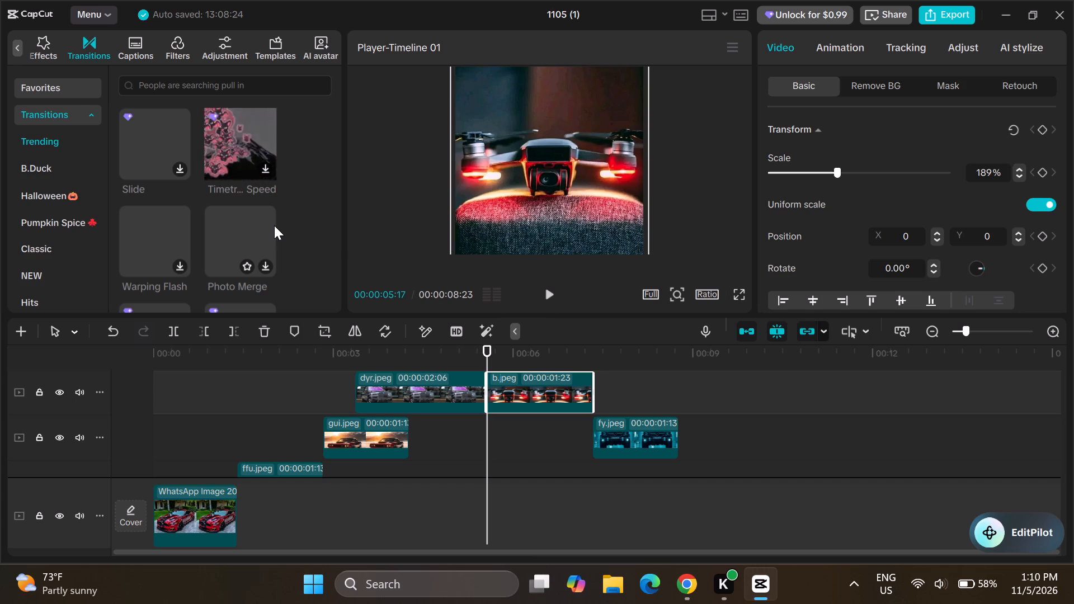
# Move b.jpeg up to a new track above dyr.jpeg, keeping its start at 00:00:05:17.
pyautogui.scroll(-1, 393, 337)
pyautogui.scroll(1, 642, 377)
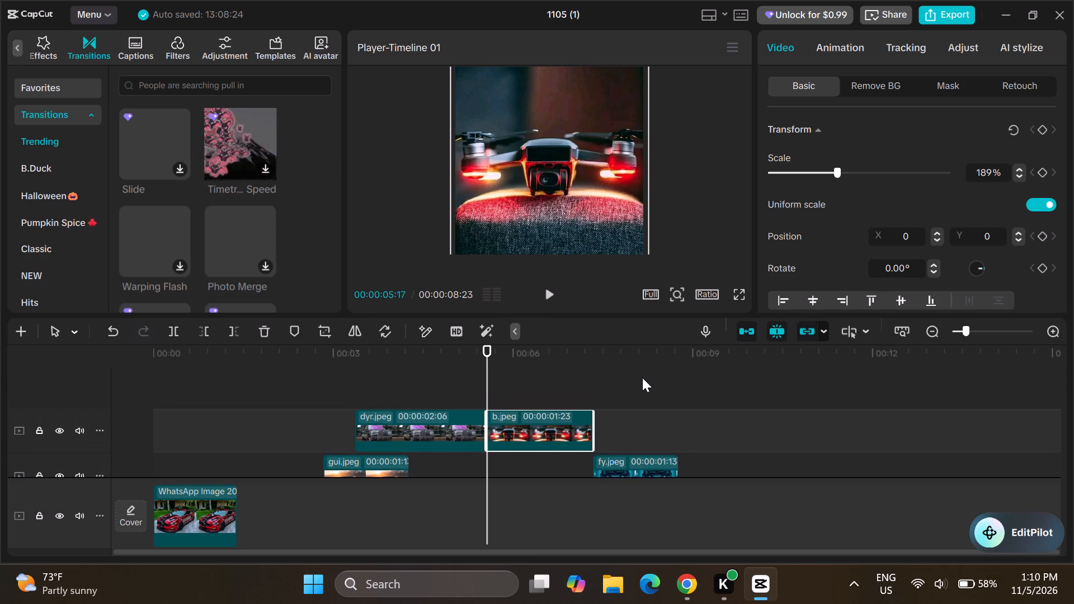
pyautogui.scroll(-1, 642, 377)
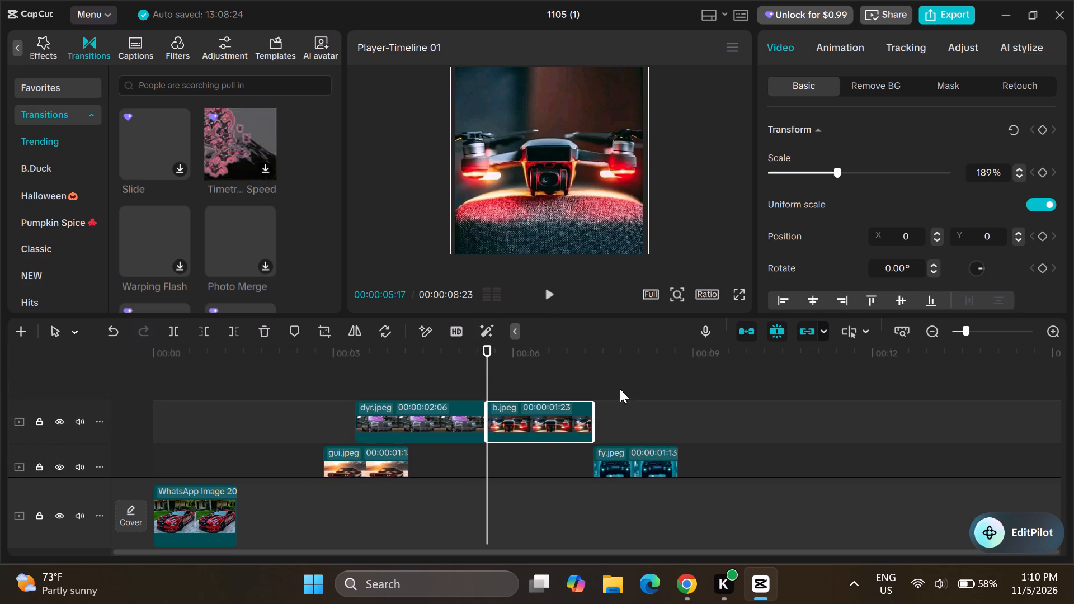
pyautogui.moveTo(573, 413); pyautogui.dragTo(573, 400)
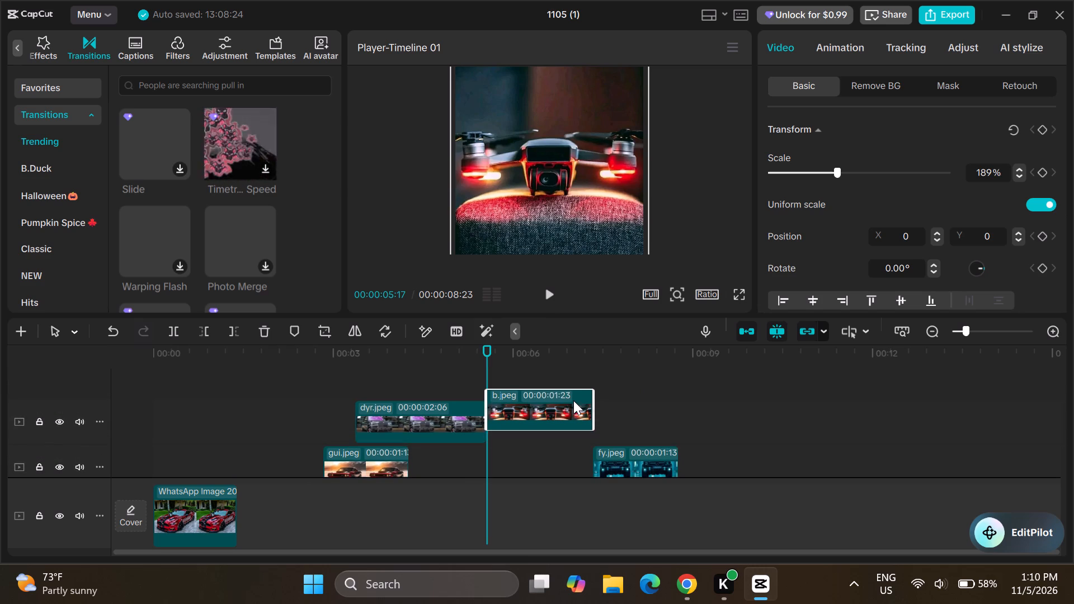
pyautogui.moveTo(573, 400); pyautogui.dragTo(571, 365)
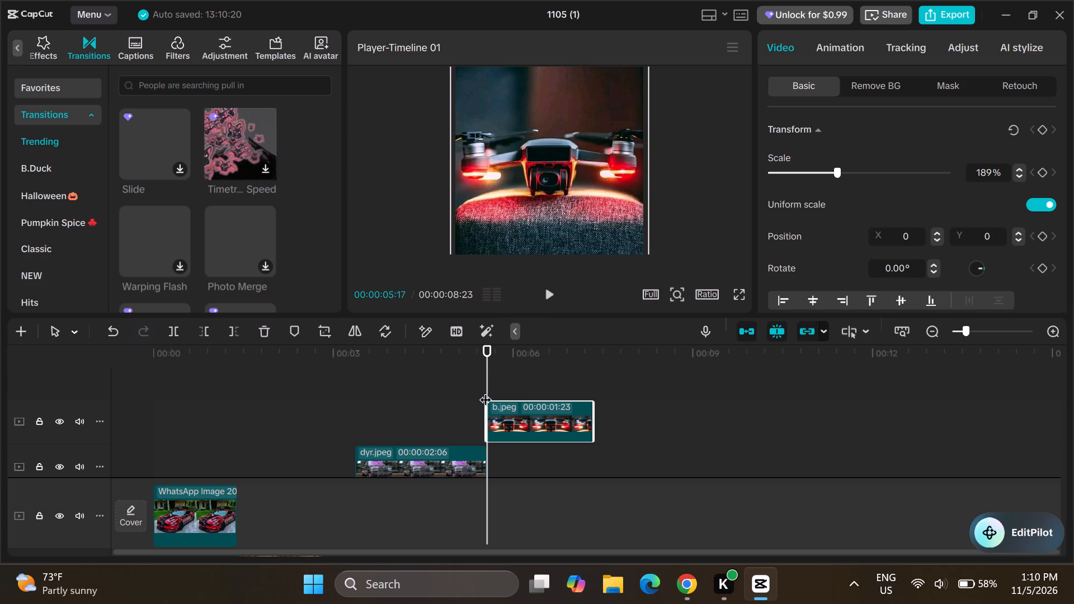
# Play back the video from b.jpeg's start to the end.
pyautogui.click(544, 285)
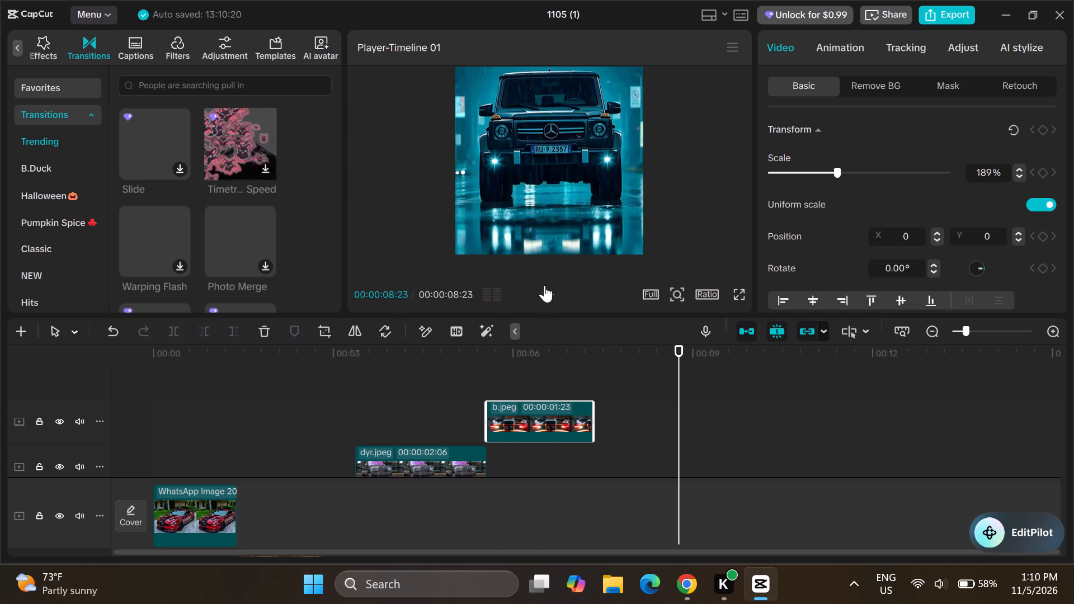
pyautogui.click(544, 285)
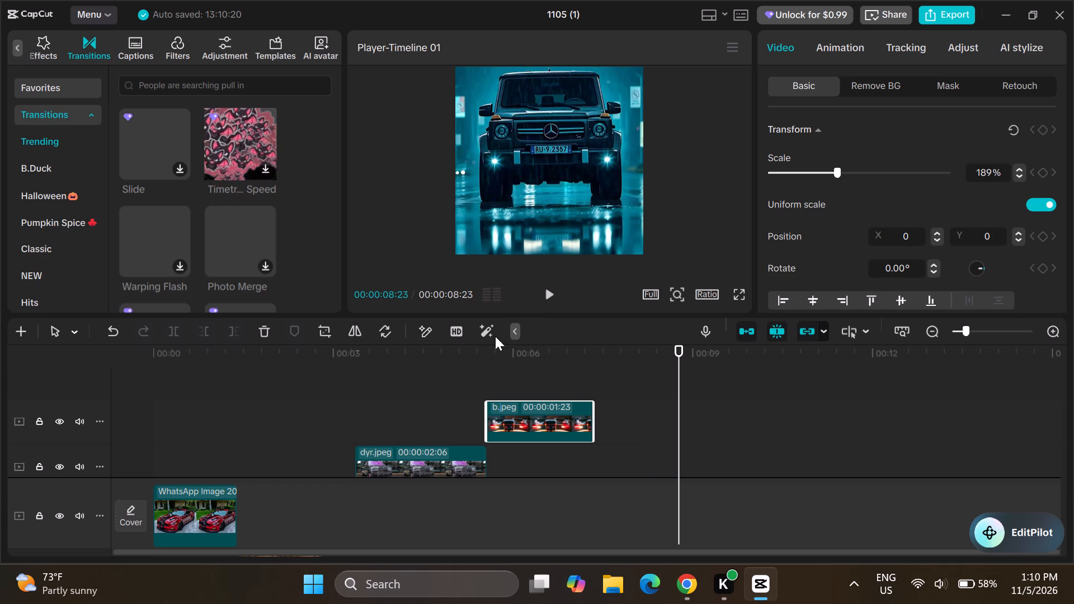
# Position the playhead at 00:00:05:01, shortly before the end of dyr.jpeg.
pyautogui.click(680, 342)
pyautogui.moveTo(677, 347); pyautogui.dragTo(480, 365)
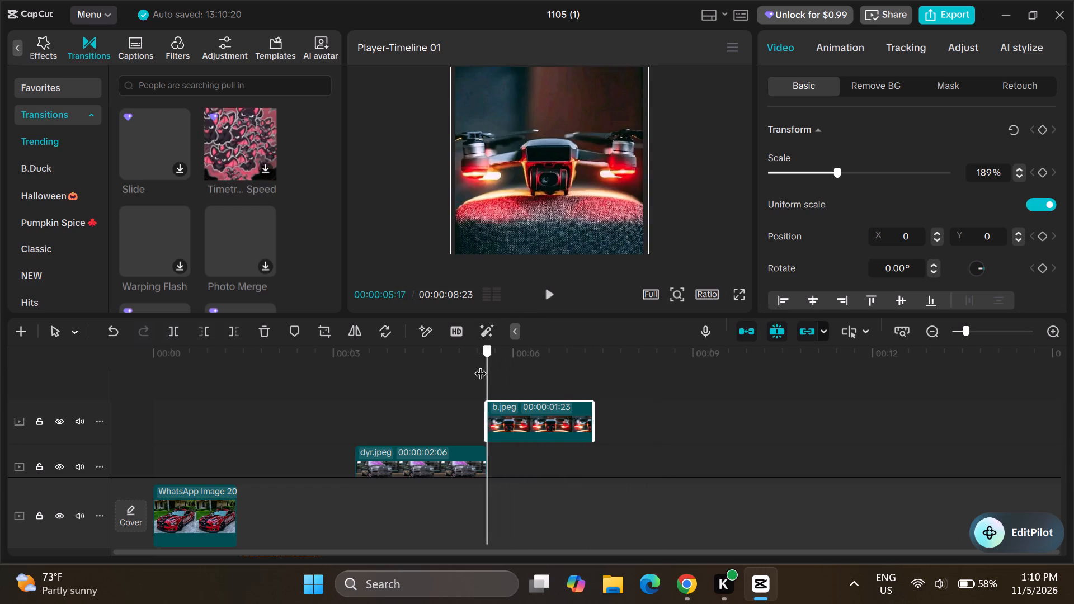
pyautogui.moveTo(480, 365); pyautogui.dragTo(455, 370)
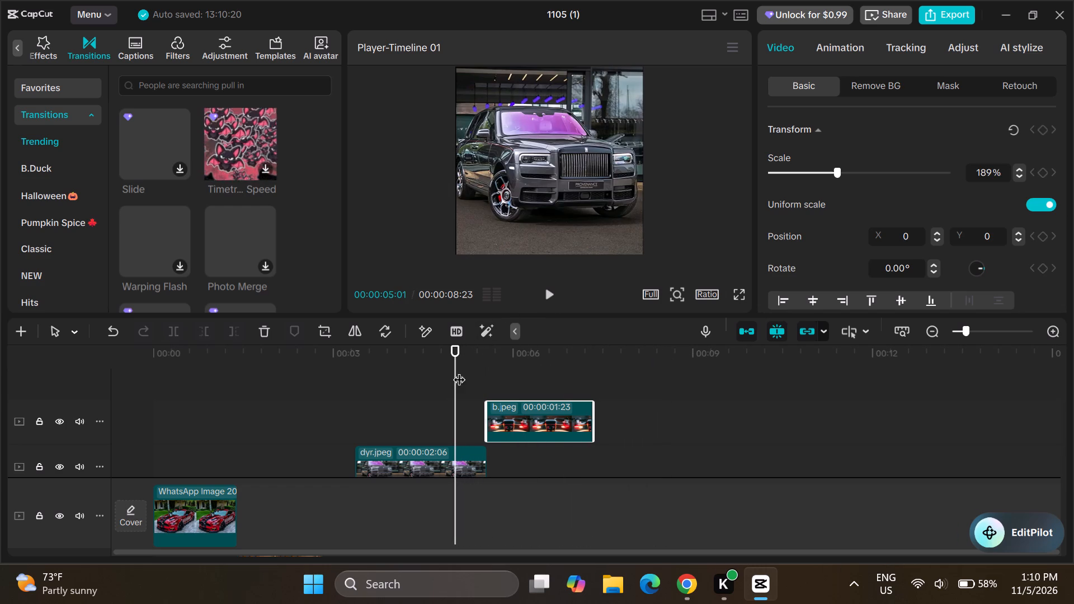
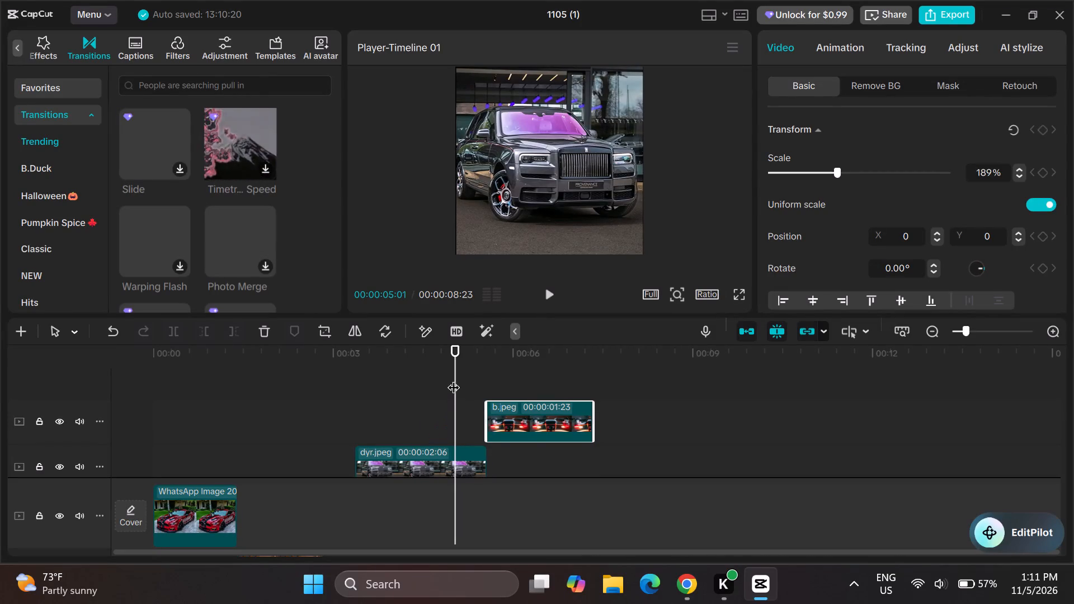
# Scrub back from dyr.jpeg's end to 00:00:03:14 and examine how gui.jpeg and dyr.jpeg overlap there.
pyautogui.moveTo(453, 348); pyautogui.dragTo(395, 353)
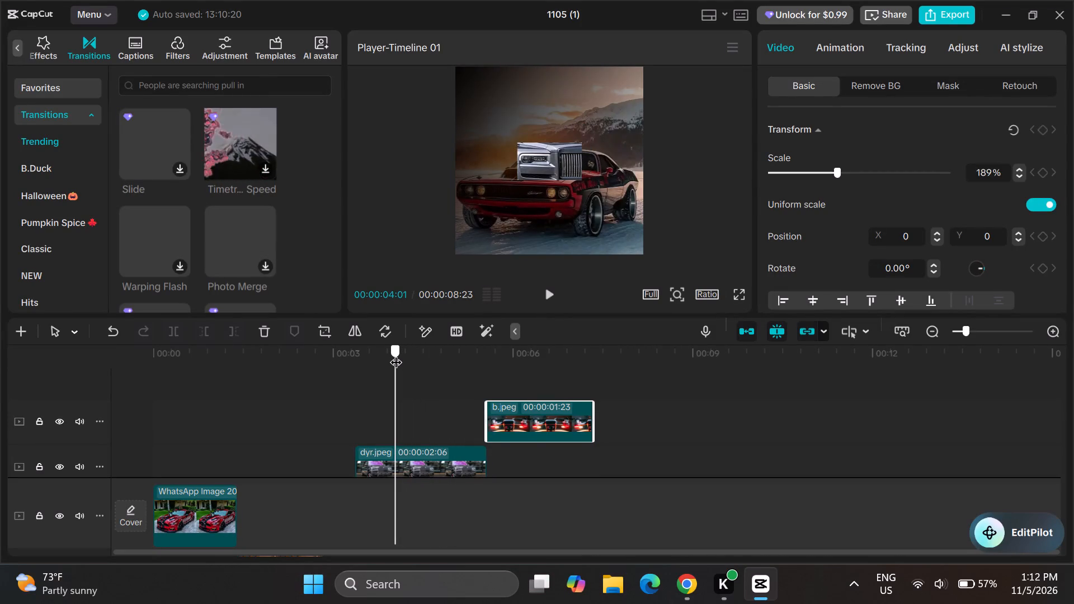
pyautogui.moveTo(395, 353); pyautogui.dragTo(379, 357)
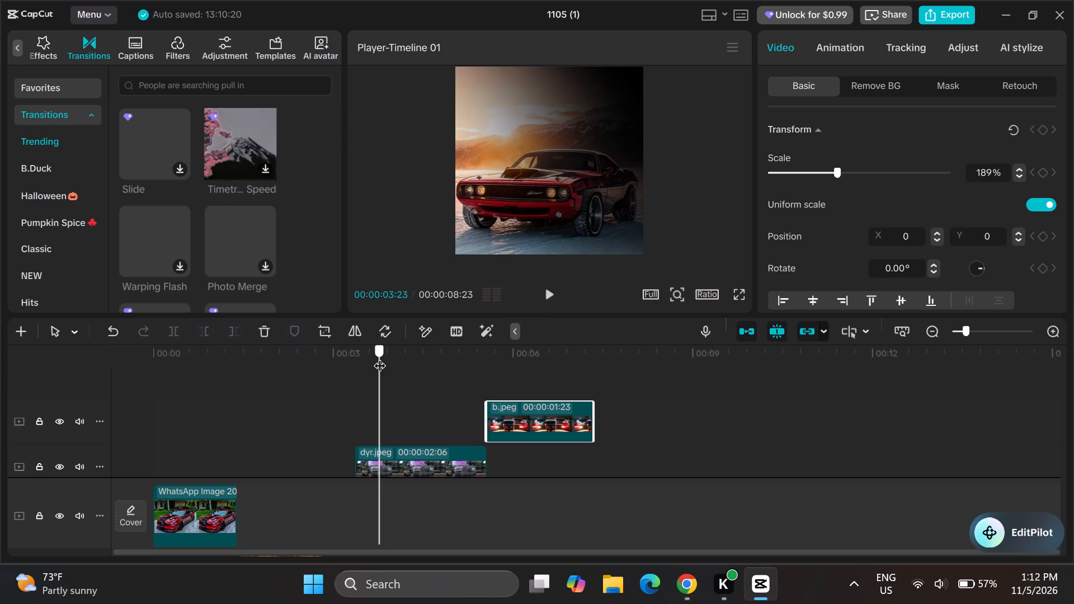
pyautogui.moveTo(379, 357); pyautogui.dragTo(361, 361)
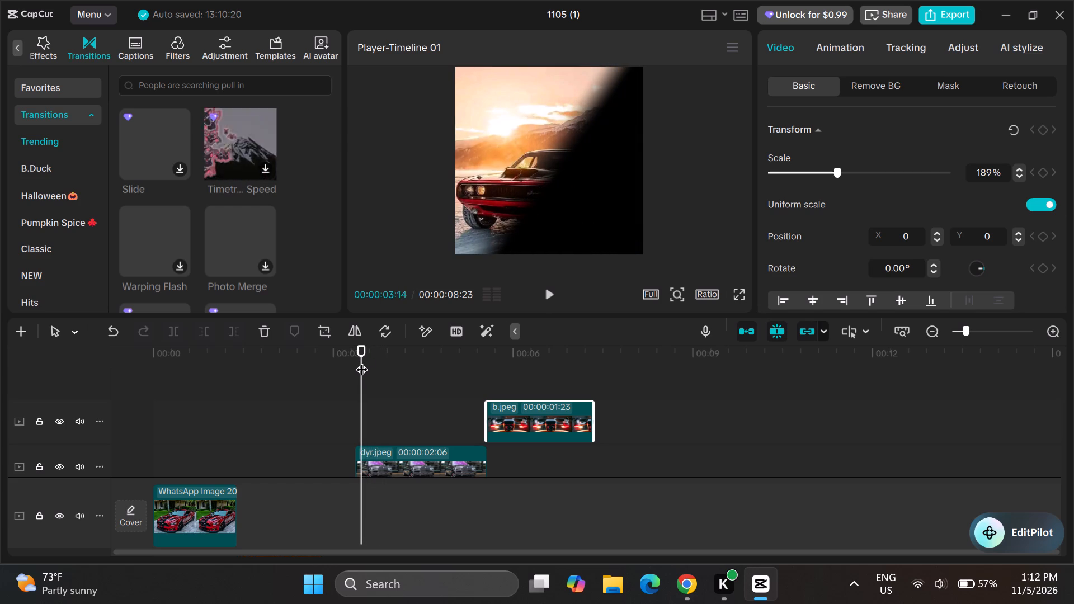
pyautogui.scroll(-1, 431, 258)
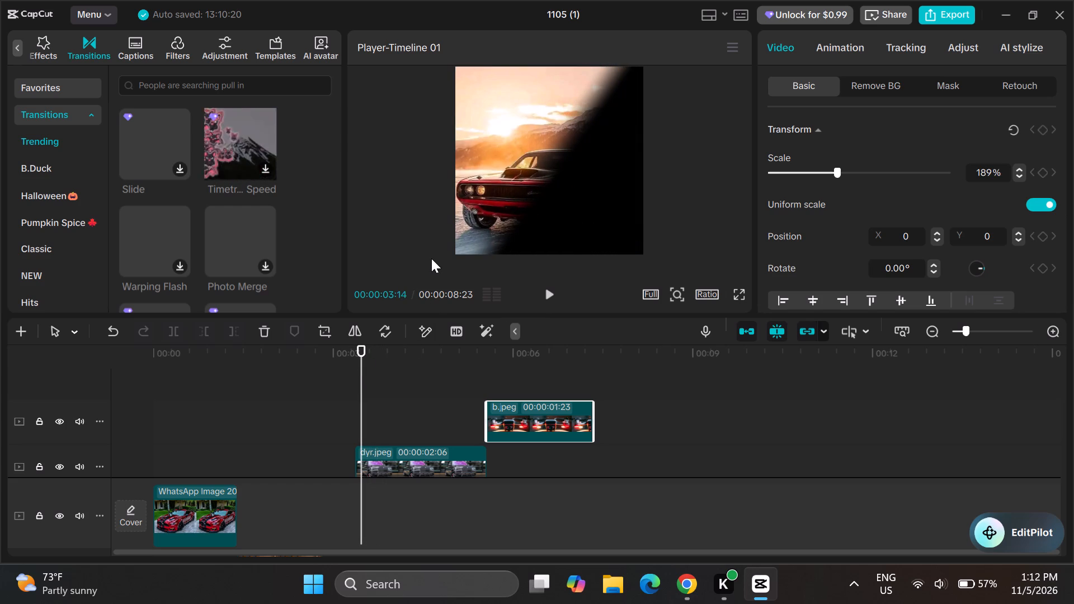
pyautogui.scroll(-1, 334, 377)
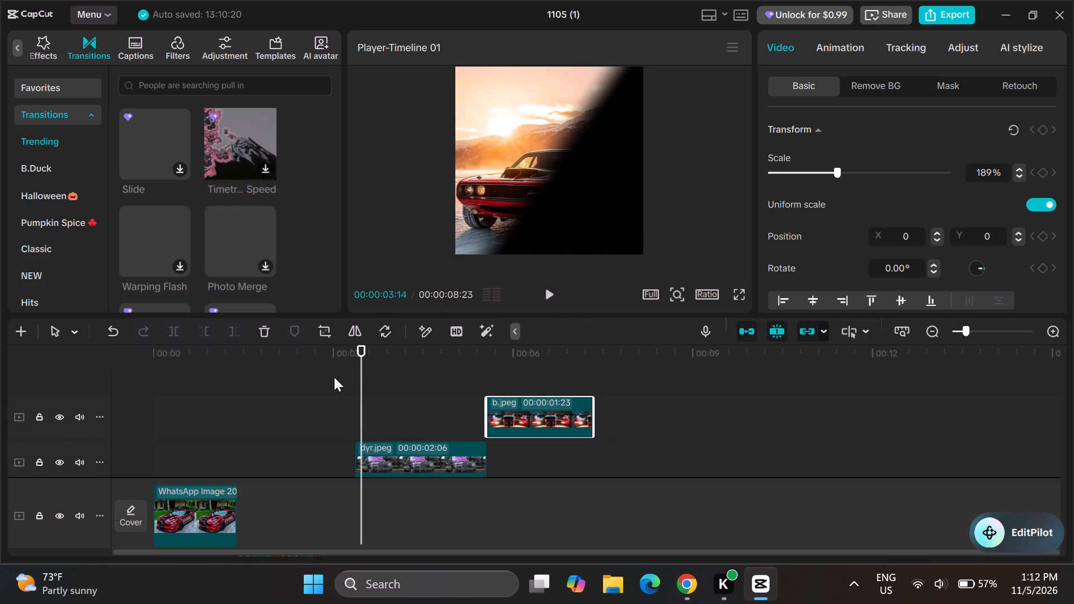
pyautogui.scroll(-1, 334, 377)
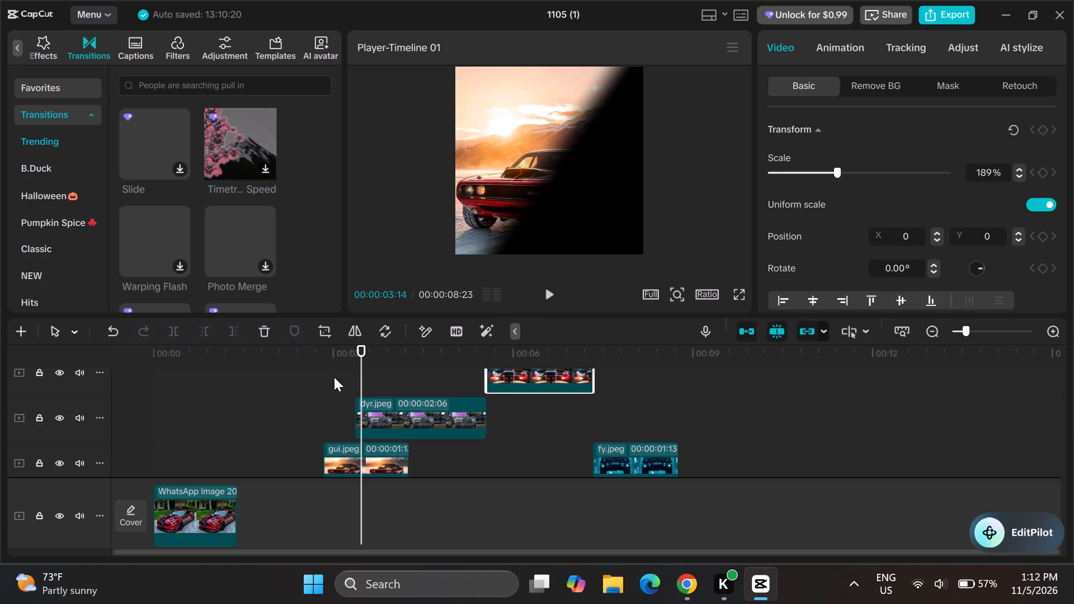
pyautogui.scroll(-2, 334, 377)
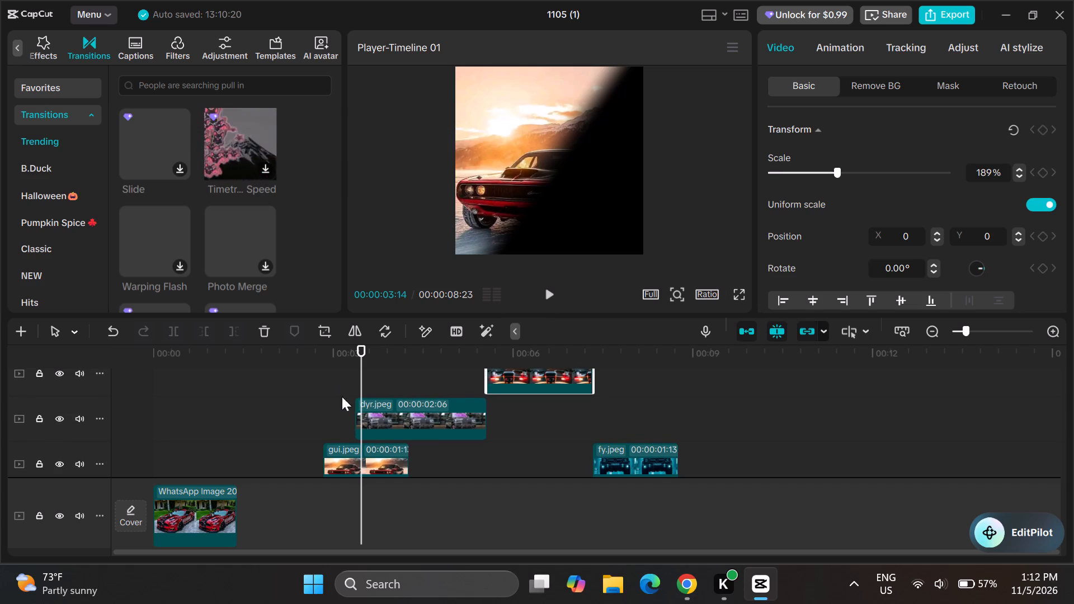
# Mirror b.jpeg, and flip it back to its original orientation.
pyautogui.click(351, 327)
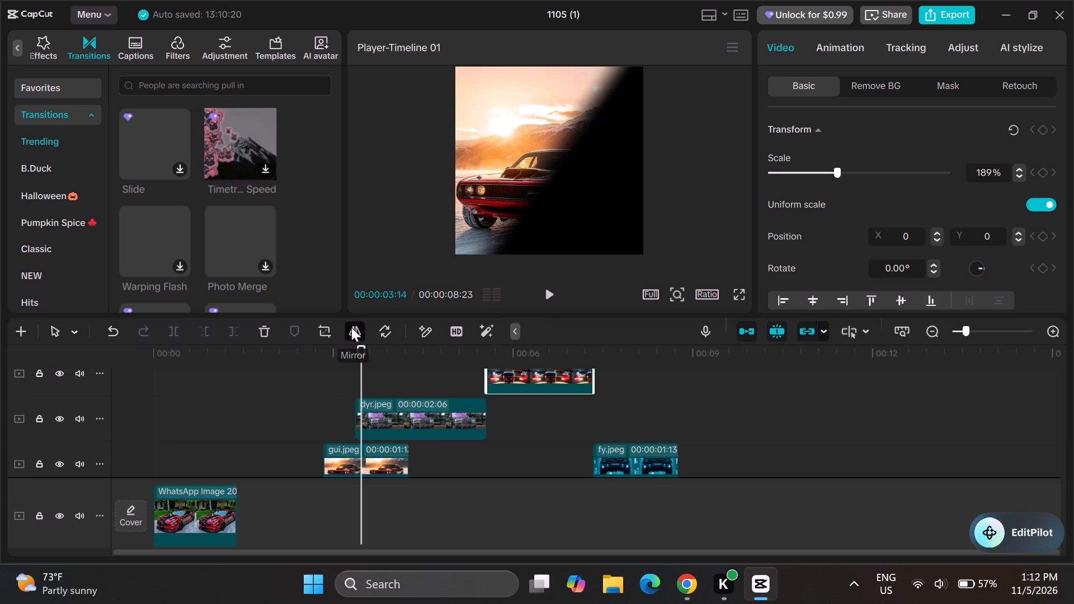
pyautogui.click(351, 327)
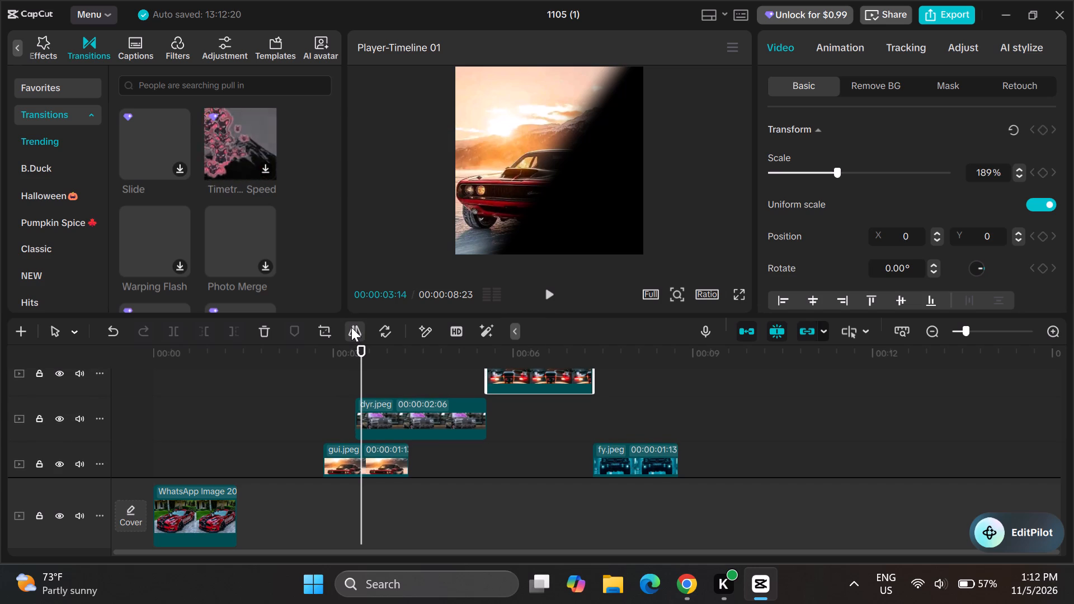
# Play back the change from gui.jpeg to dyr.jpeg, and return the playhead to 00:00:03:14.
pyautogui.doubleClick(548, 292)
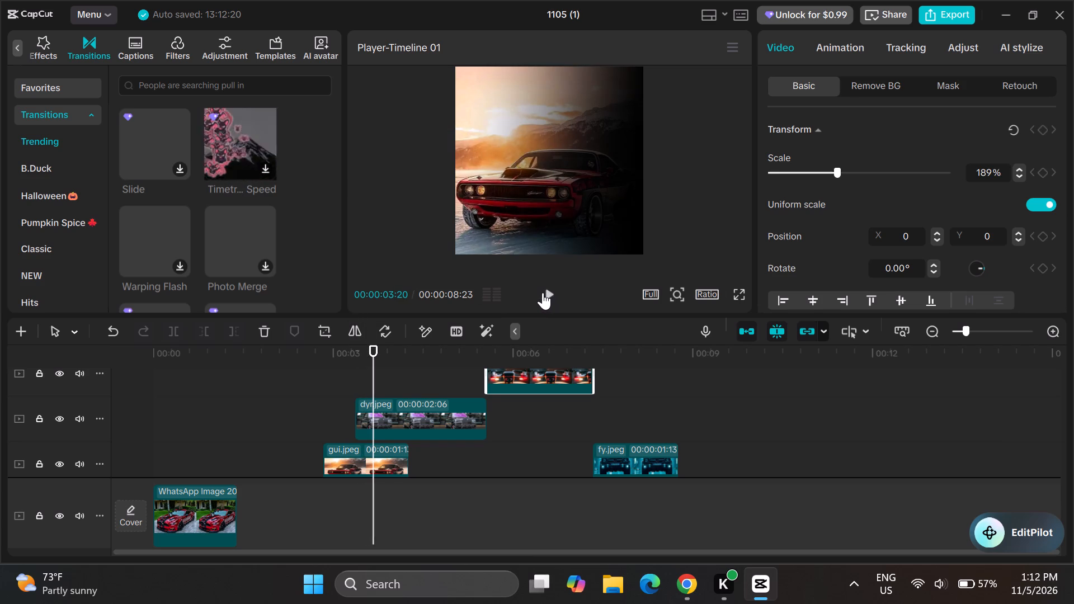
pyautogui.click(548, 292)
pyautogui.click(548, 292)
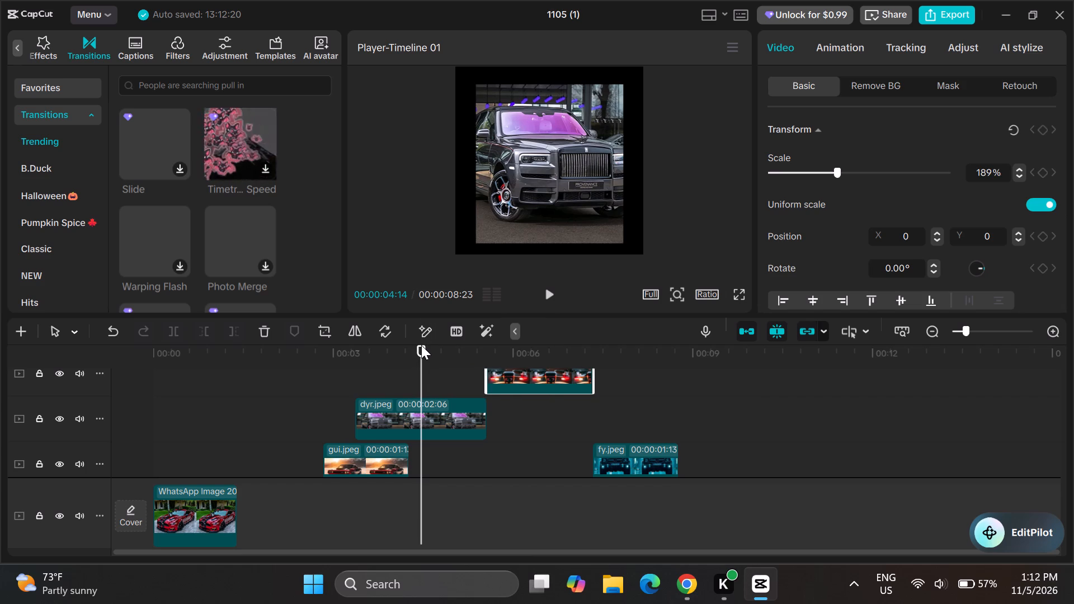
pyautogui.moveTo(421, 345); pyautogui.dragTo(380, 344)
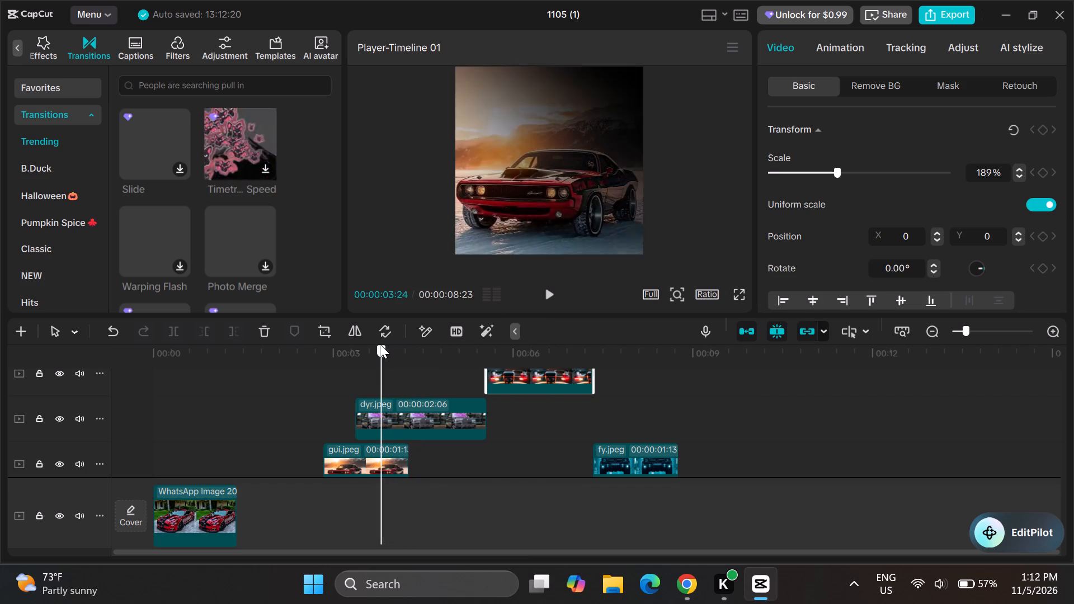
pyautogui.moveTo(380, 344); pyautogui.dragTo(371, 344)
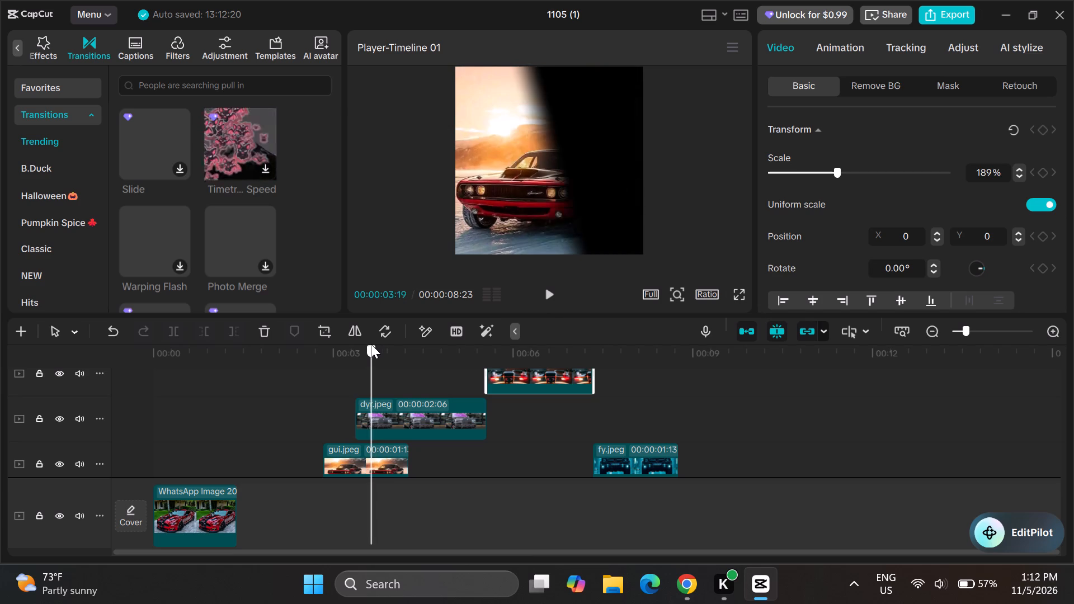
pyautogui.moveTo(371, 344); pyautogui.dragTo(362, 346)
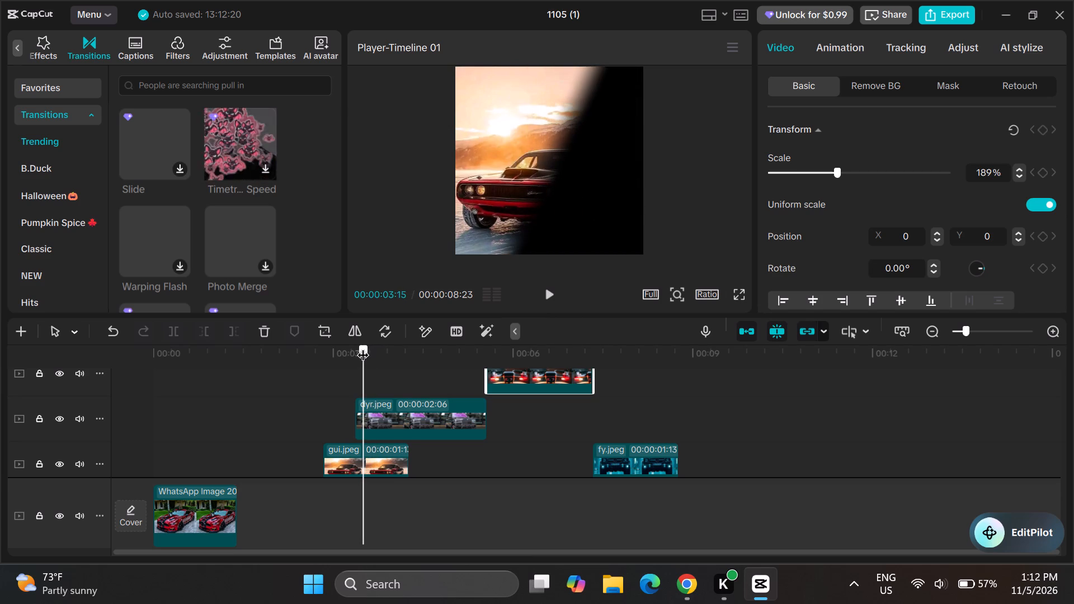
pyautogui.moveTo(362, 346); pyautogui.dragTo(361, 347)
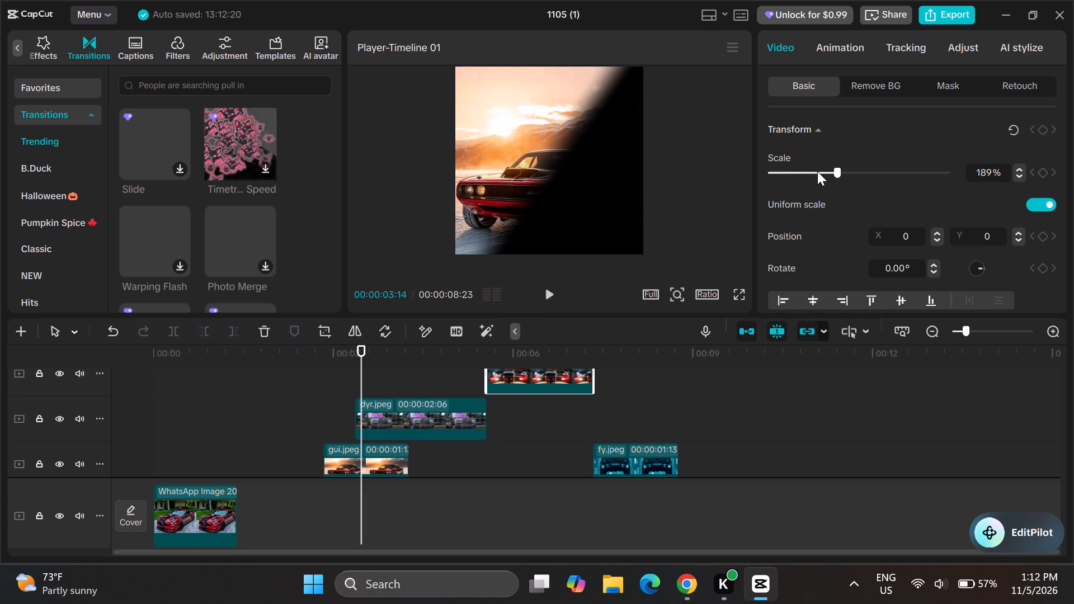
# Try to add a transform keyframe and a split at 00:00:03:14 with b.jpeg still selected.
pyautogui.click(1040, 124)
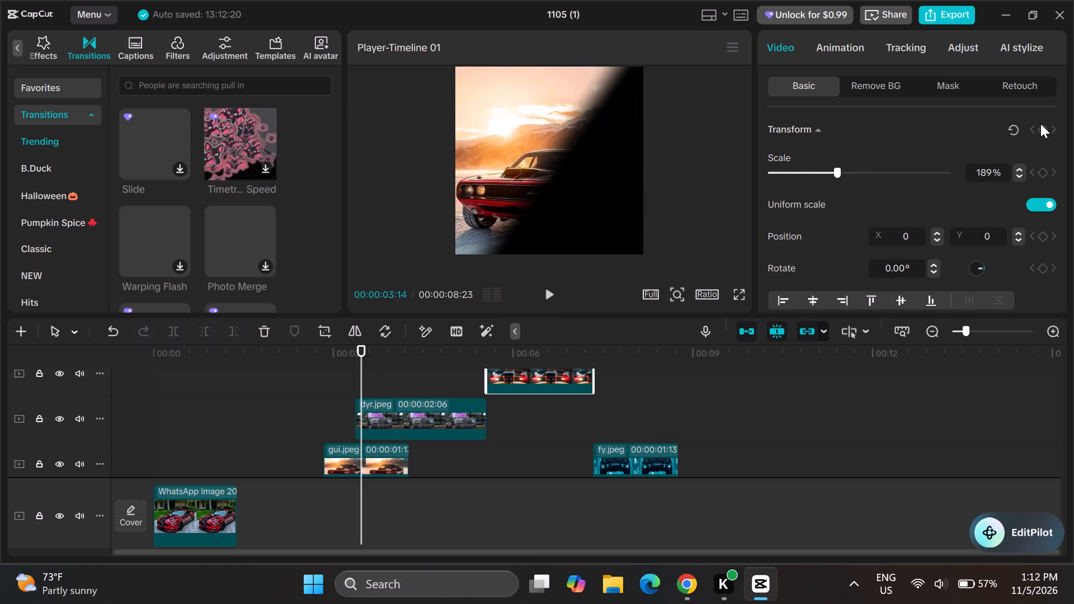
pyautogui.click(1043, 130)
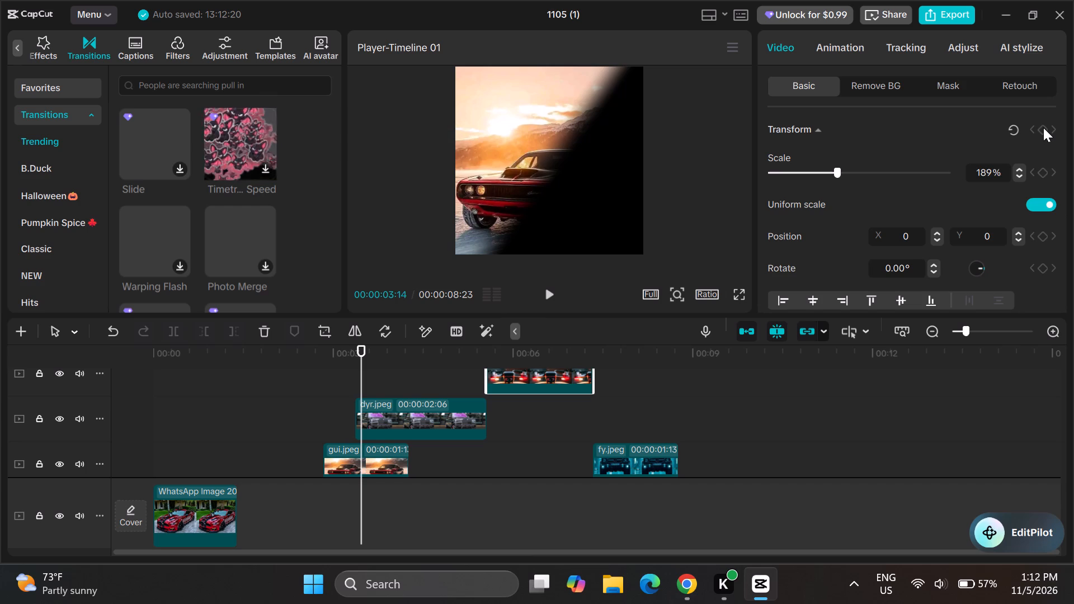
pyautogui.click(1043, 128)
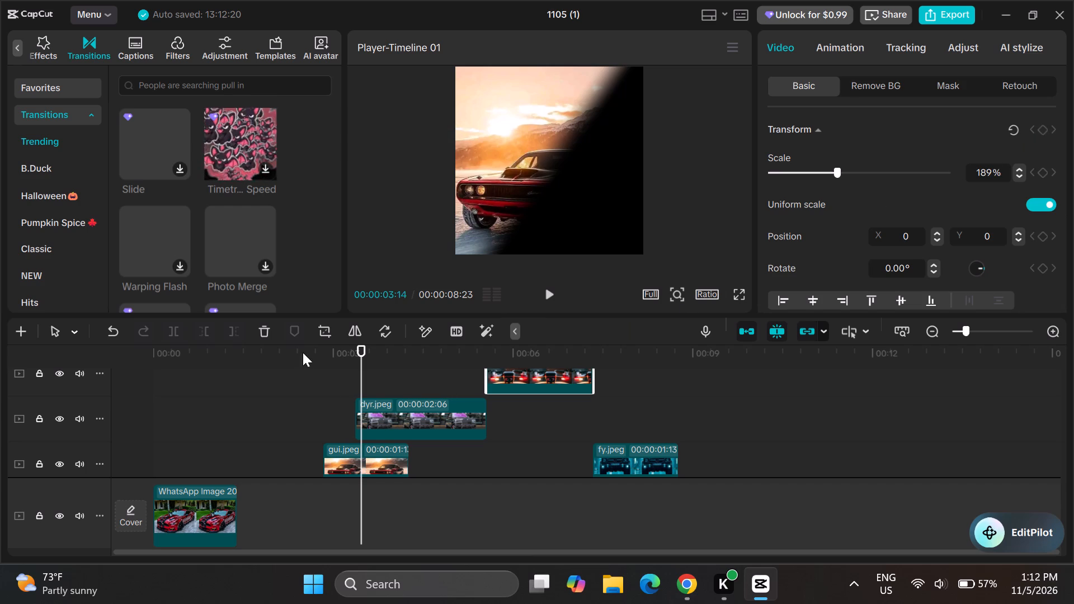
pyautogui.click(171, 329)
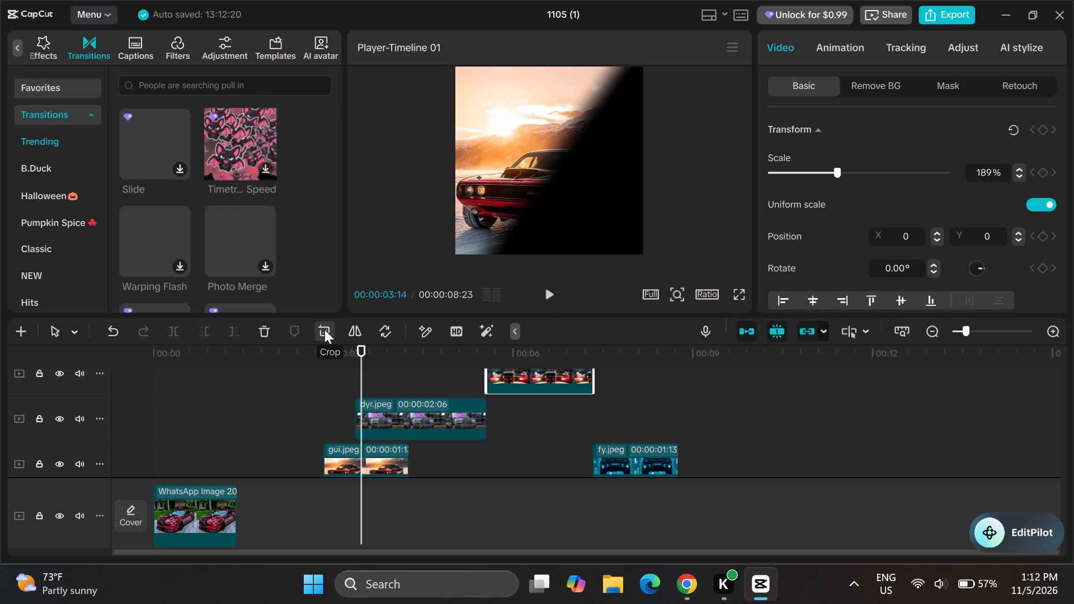
# Mirror b.jpeg.
pyautogui.click(354, 332)
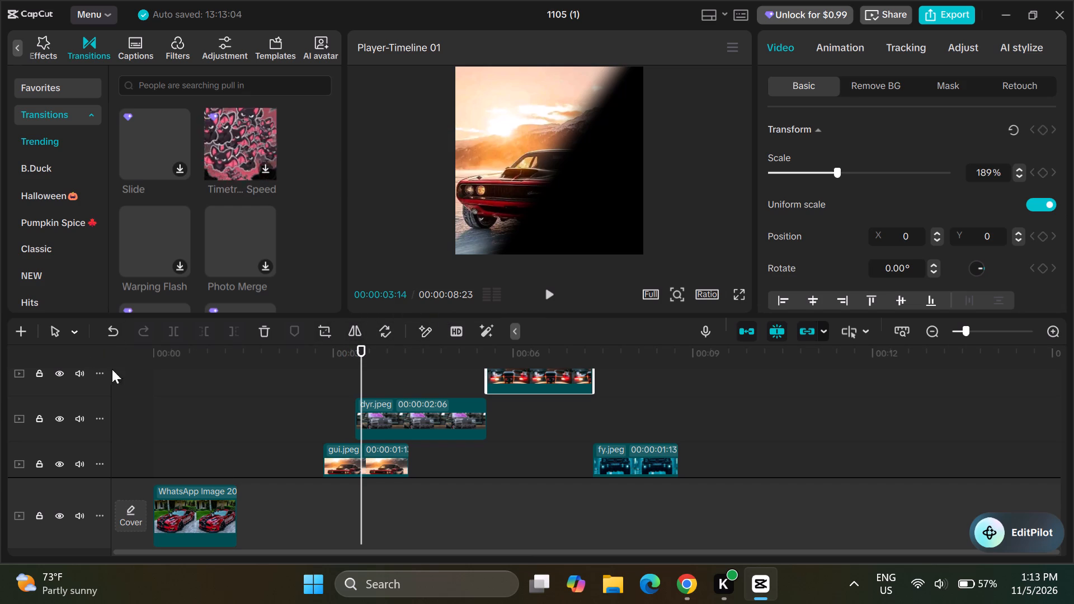
# Split gui.jpeg at 00:00:03:14 and move its second part slightly later on the same track, leaving a small gap.
pyautogui.click(363, 452)
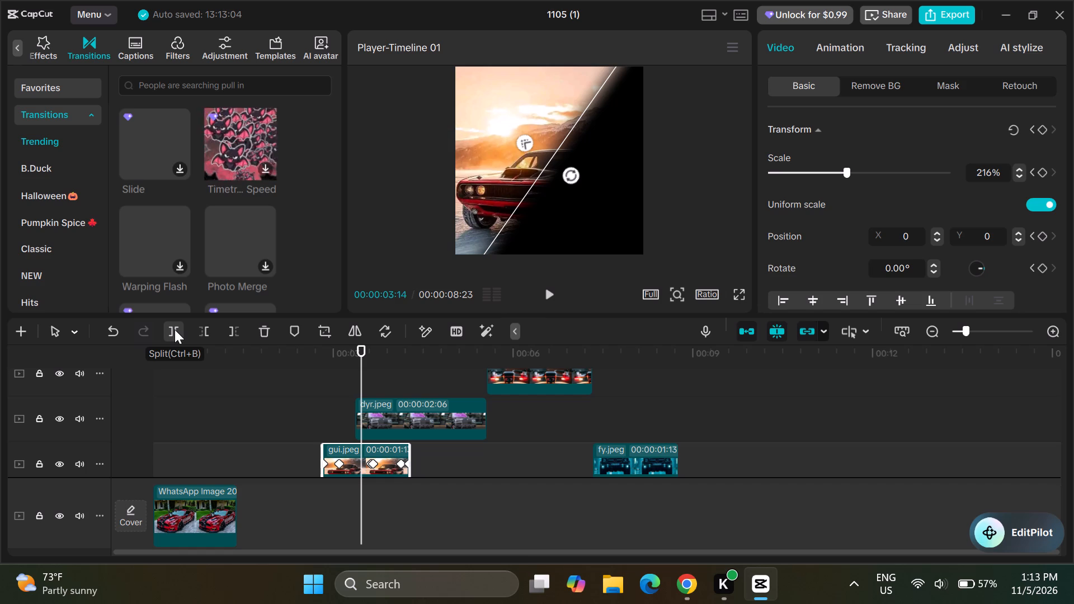
pyautogui.click(175, 329)
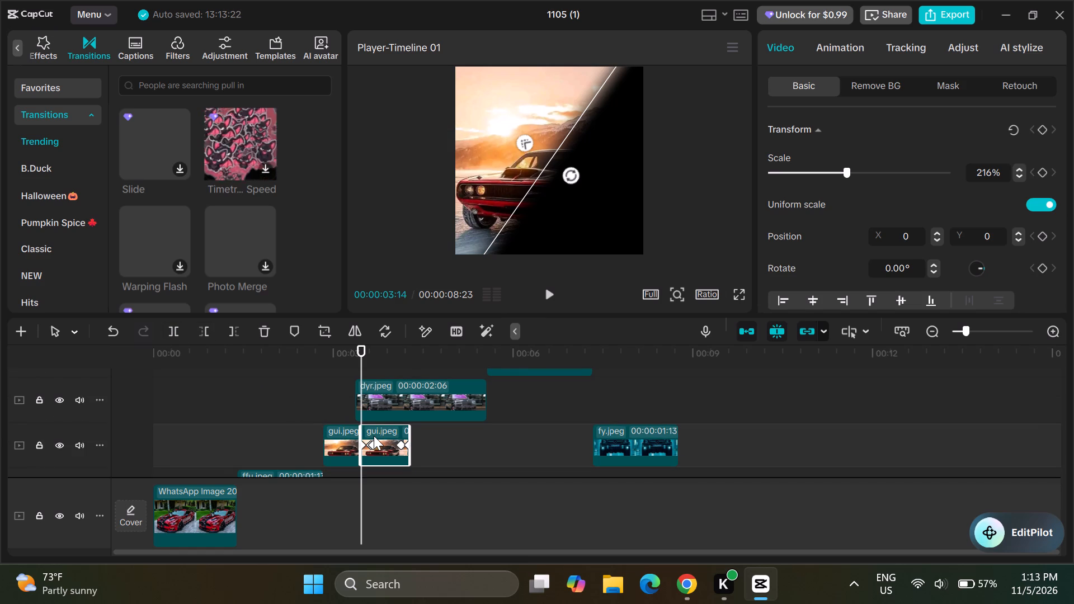
pyautogui.moveTo(375, 435); pyautogui.dragTo(377, 435)
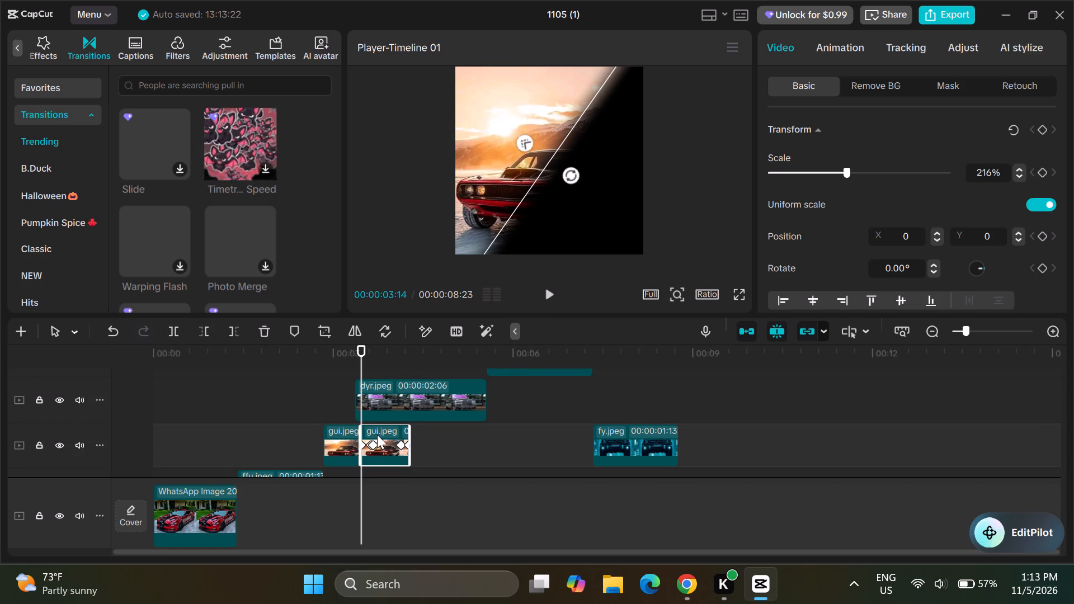
pyautogui.moveTo(377, 435); pyautogui.dragTo(381, 435)
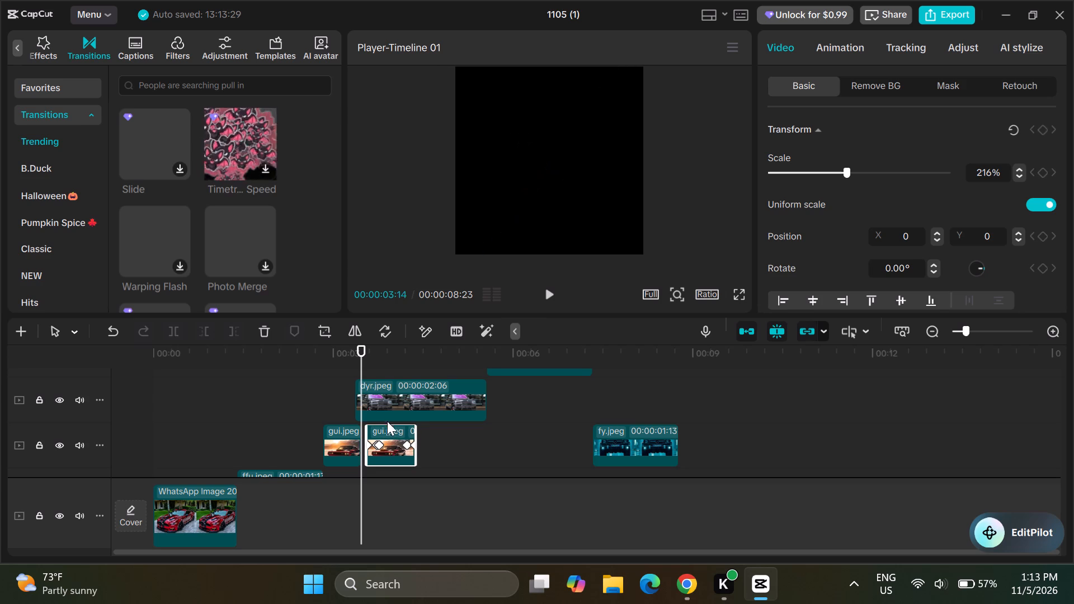
# Split dyr.jpeg at 00:00:03:14.
pyautogui.click(436, 391)
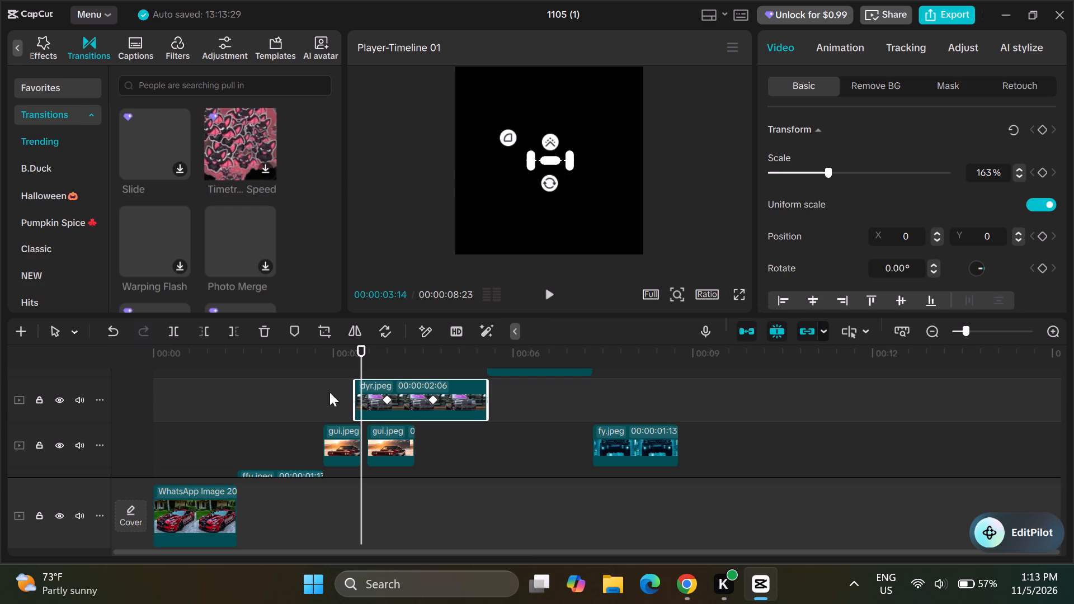
pyautogui.click(172, 326)
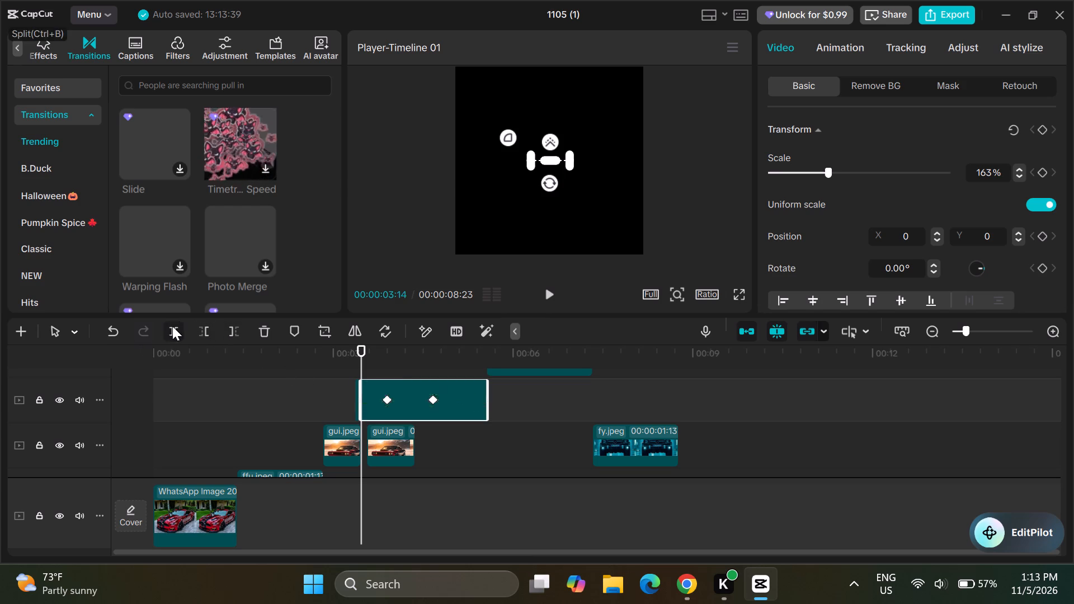
# Split dyr.jpeg at 00:00:05:00 and move its end part slightly later on the same track, leaving a small gap.
pyautogui.click(454, 396)
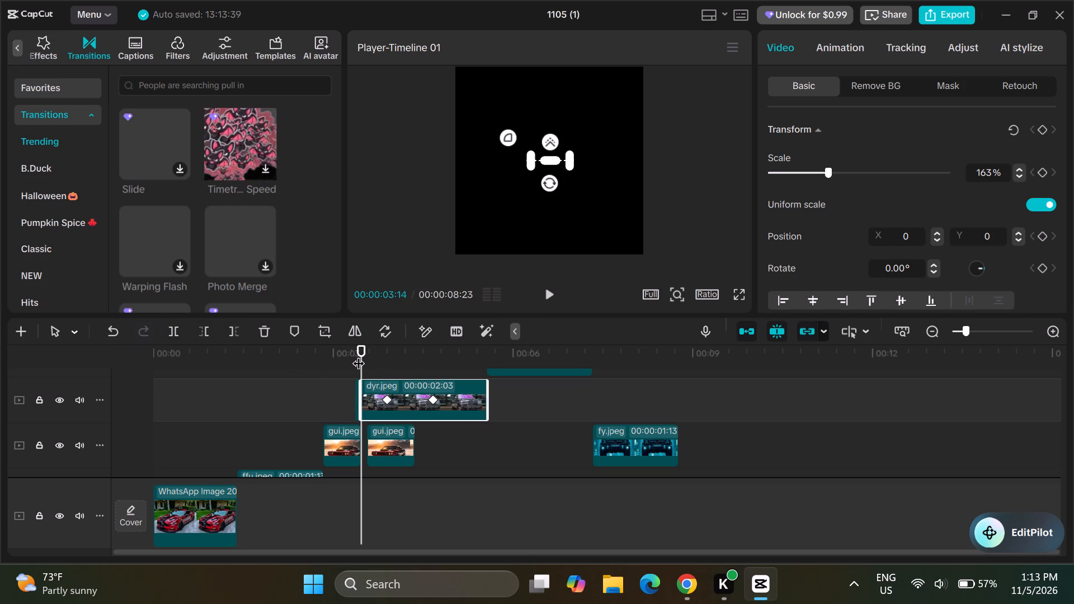
pyautogui.moveTo(361, 343); pyautogui.dragTo(368, 345)
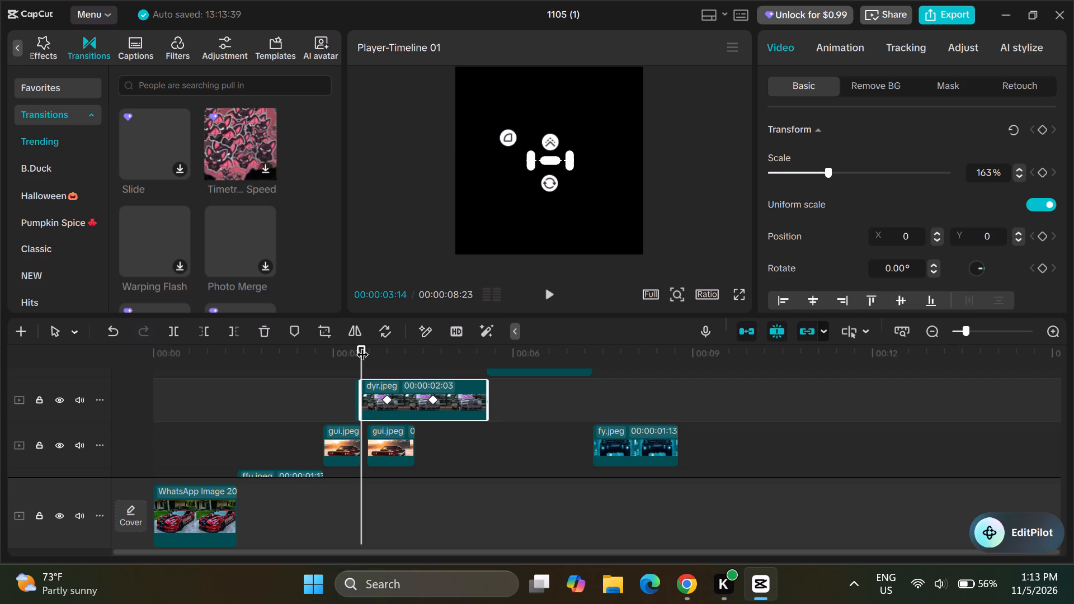
pyautogui.moveTo(362, 345); pyautogui.dragTo(378, 346)
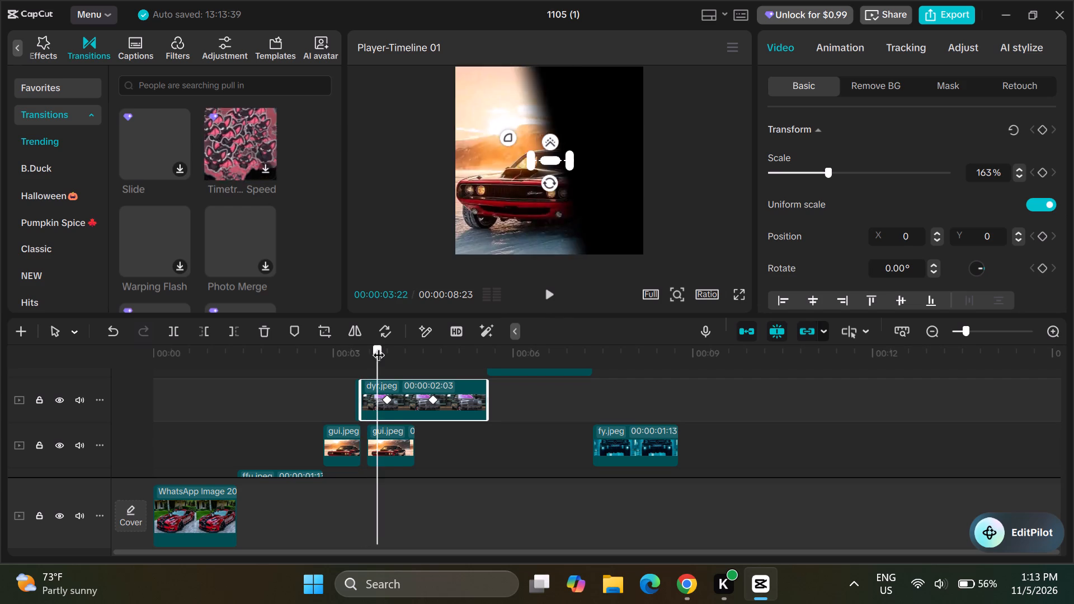
pyautogui.moveTo(378, 346); pyautogui.dragTo(423, 365)
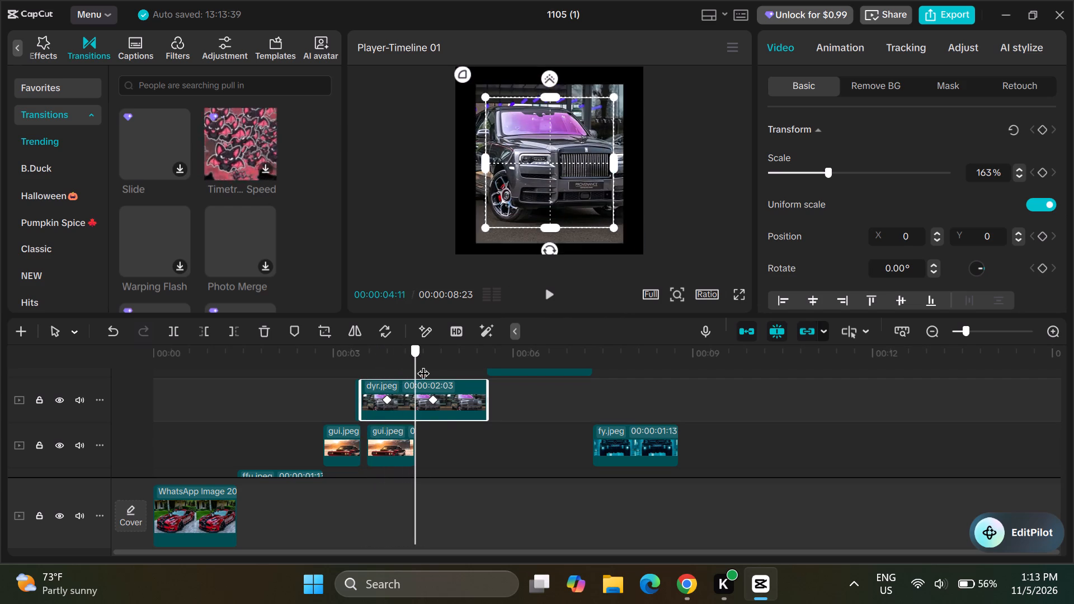
pyautogui.moveTo(423, 365); pyautogui.dragTo(454, 379)
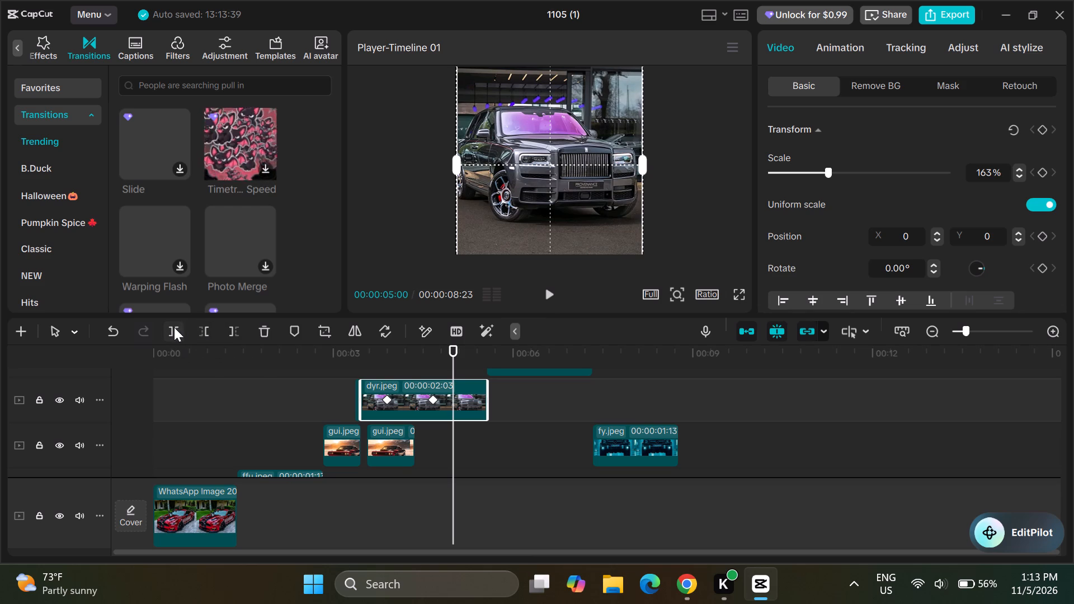
pyautogui.doubleClick(171, 327)
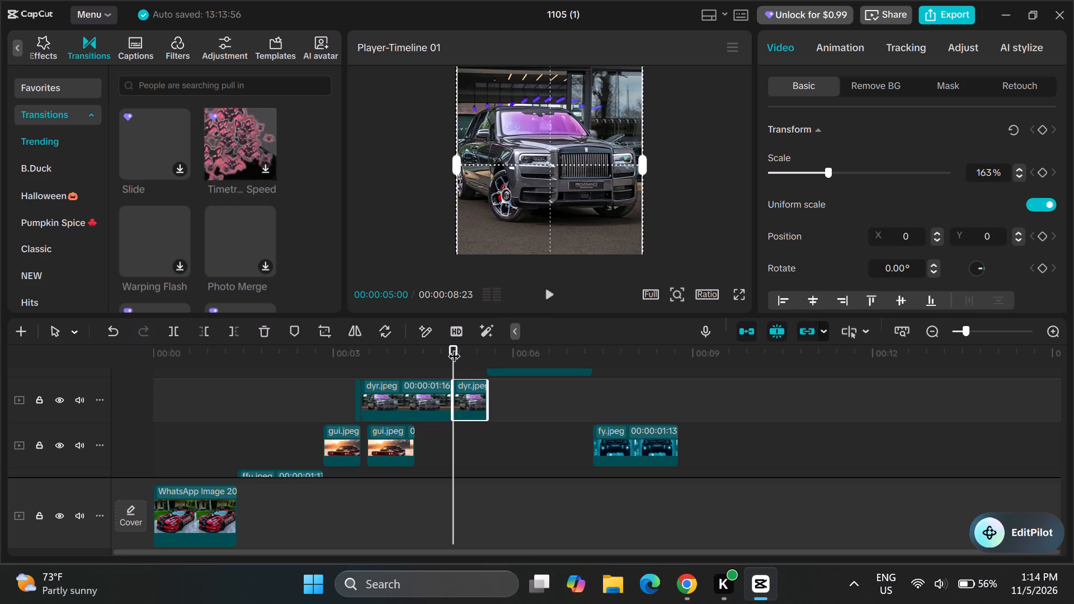
pyautogui.moveTo(454, 345); pyautogui.dragTo(459, 346)
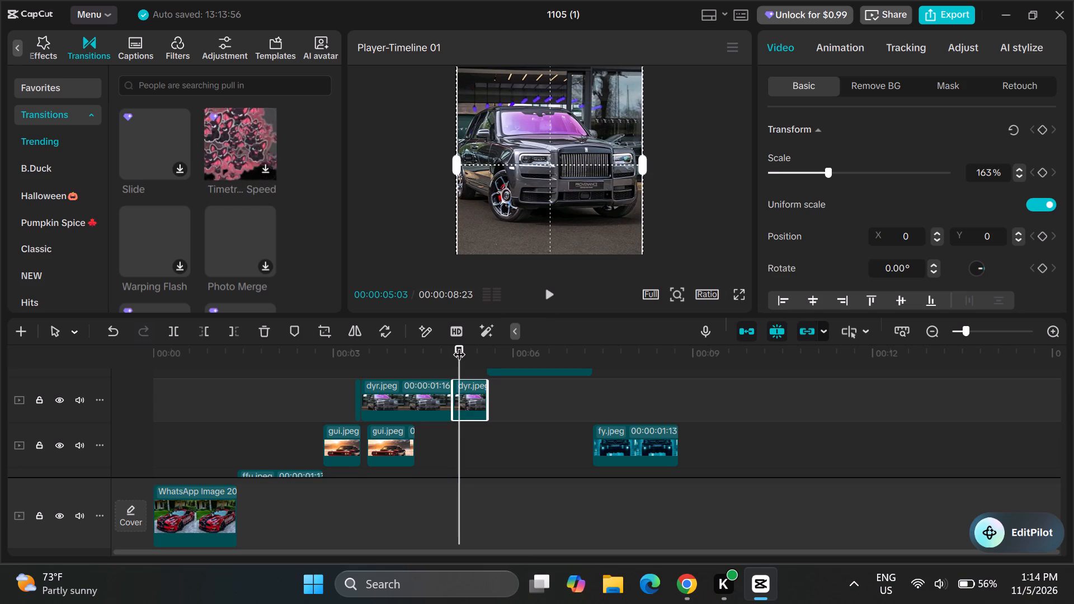
pyautogui.moveTo(475, 395); pyautogui.dragTo(488, 402)
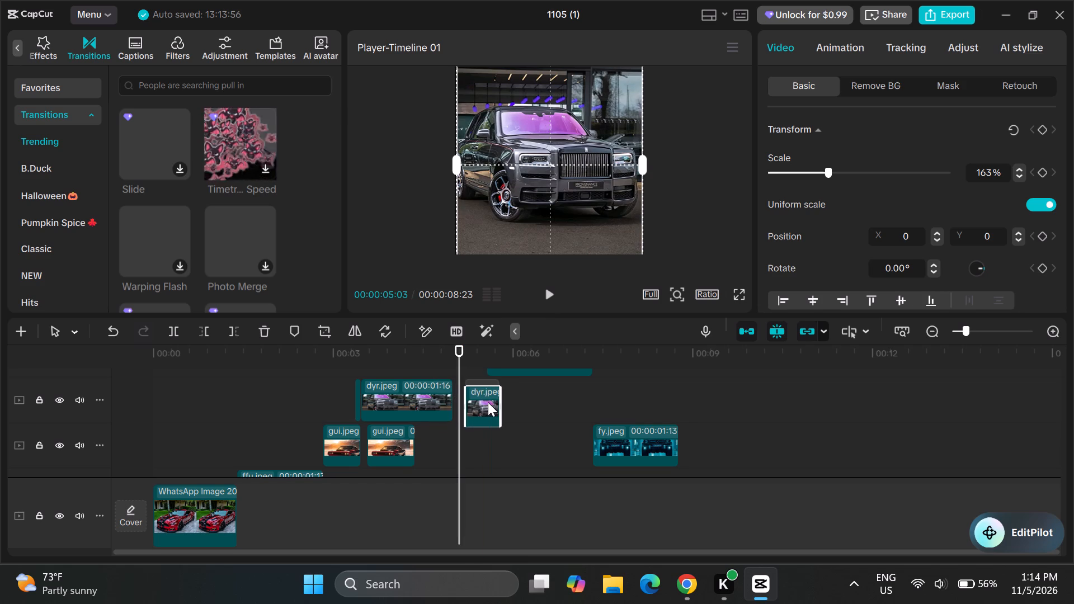
pyautogui.moveTo(488, 402); pyautogui.dragTo(488, 402)
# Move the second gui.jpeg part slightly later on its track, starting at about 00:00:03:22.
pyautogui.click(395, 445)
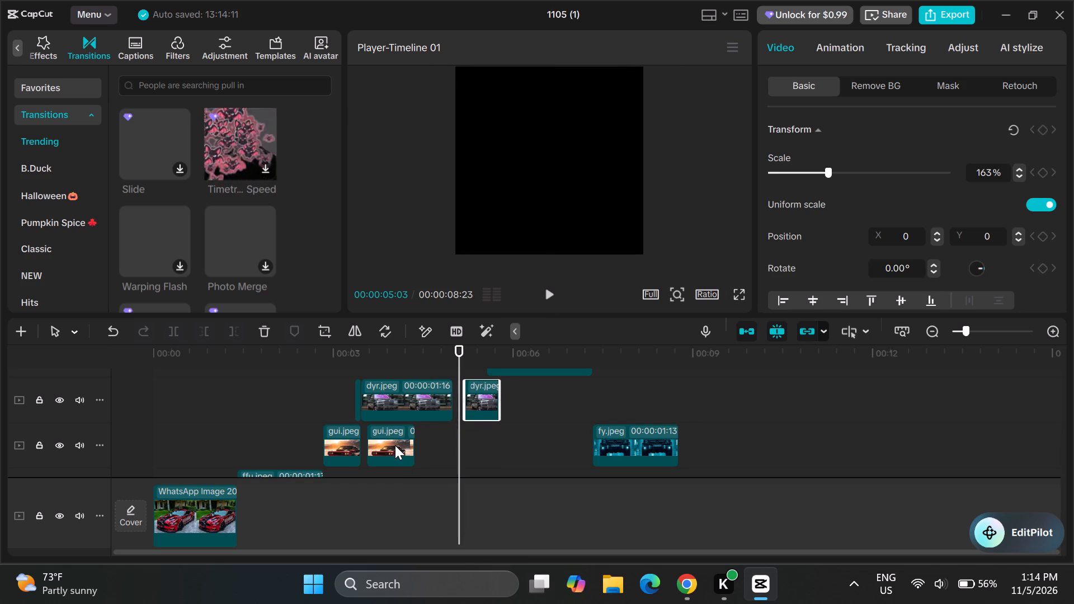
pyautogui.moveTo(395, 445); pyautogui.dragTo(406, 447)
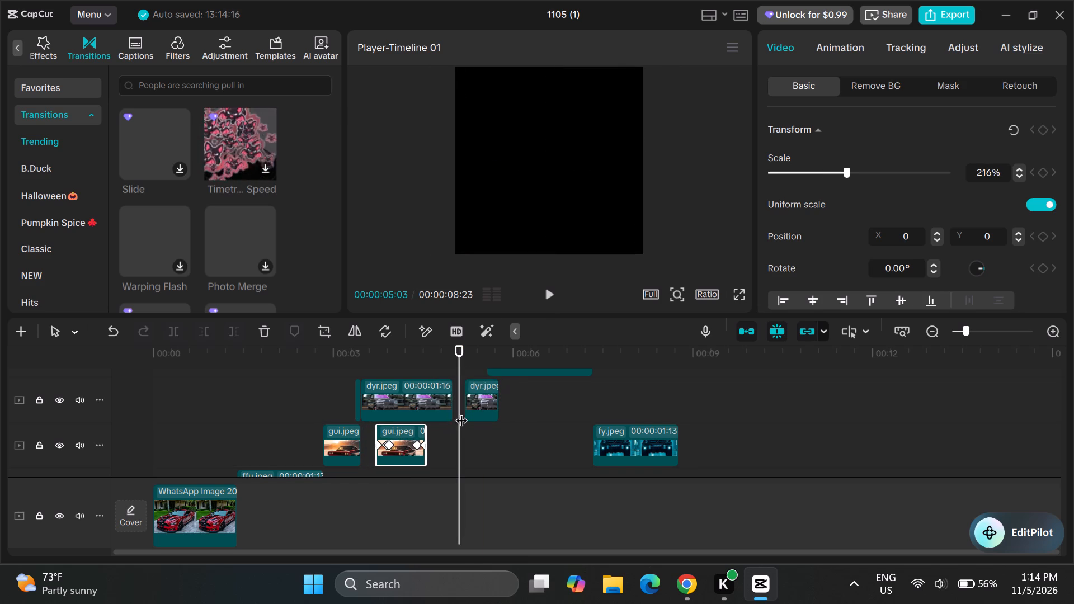
# Move the short end part of dyr.jpeg to directly before the other dyr.jpeg parts on the same track.
pyautogui.moveTo(486, 400); pyautogui.dragTo(475, 399)
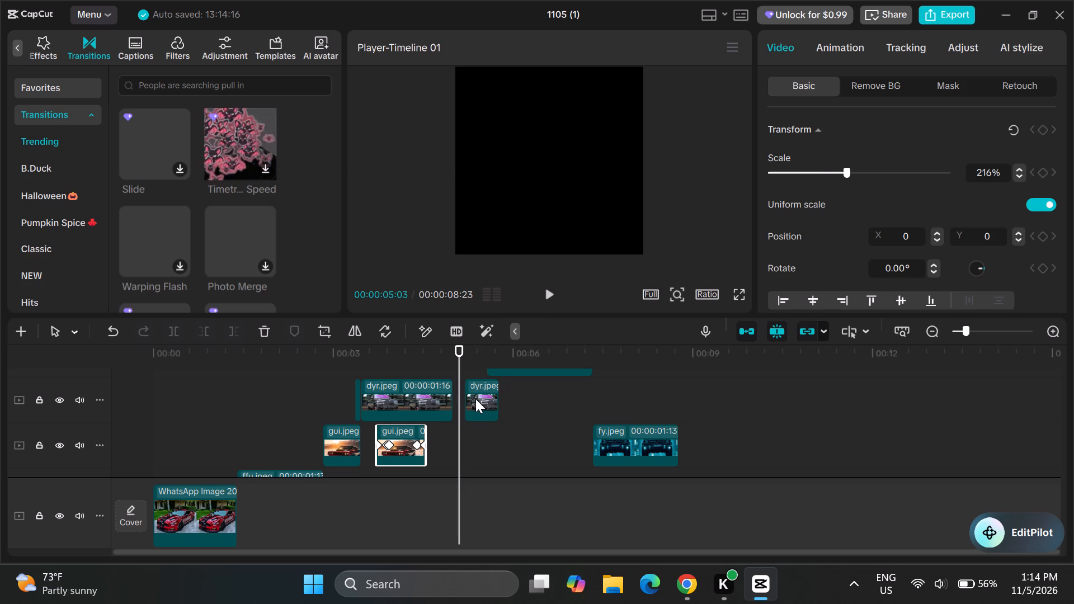
pyautogui.moveTo(475, 399); pyautogui.dragTo(332, 398)
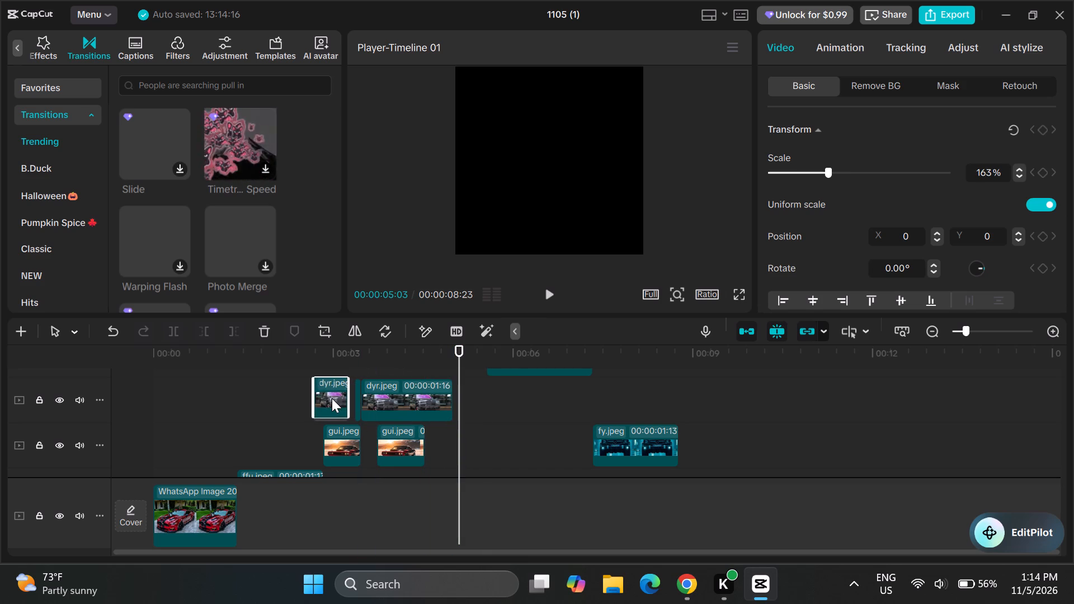
pyautogui.moveTo(332, 398); pyautogui.dragTo(338, 398)
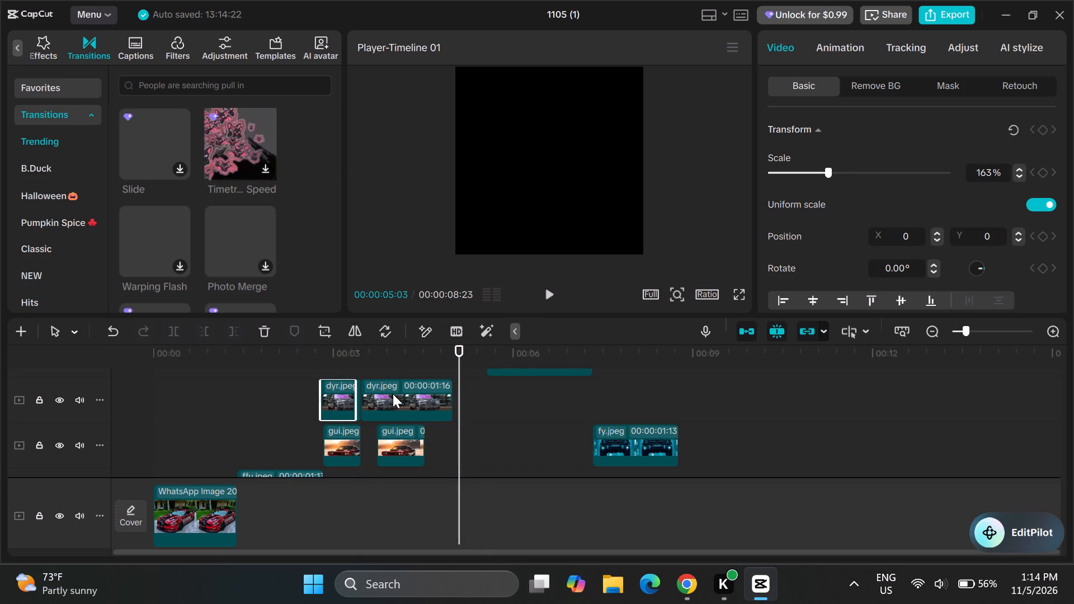
# Extend the end of the long dyr.jpeg part to a duration of 00:00:01:29.
pyautogui.click(393, 394)
pyautogui.moveTo(393, 394); pyautogui.dragTo(406, 394)
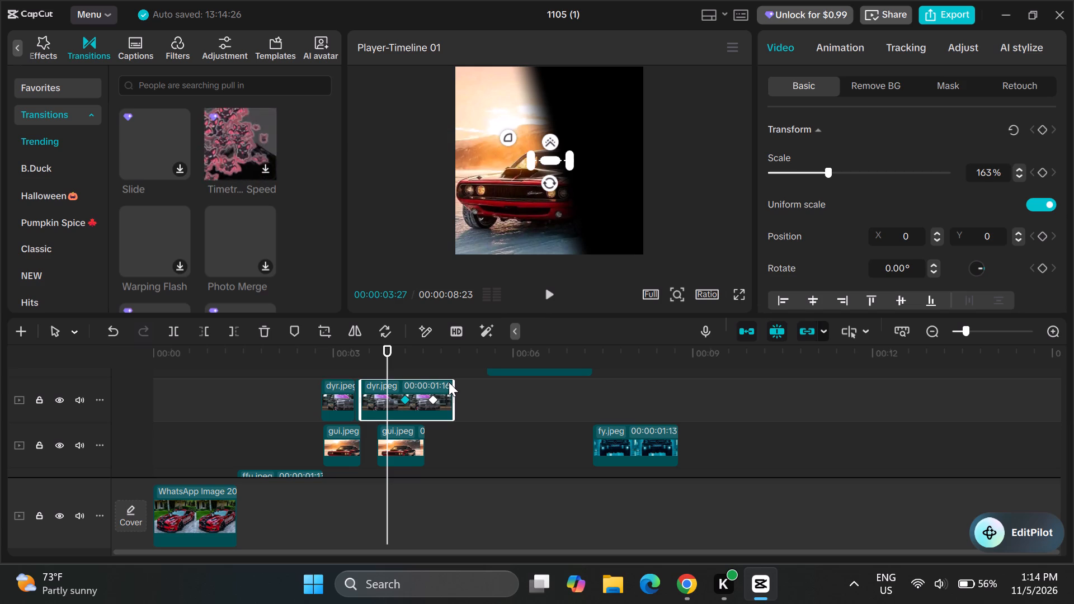
pyautogui.moveTo(450, 380); pyautogui.dragTo(451, 380)
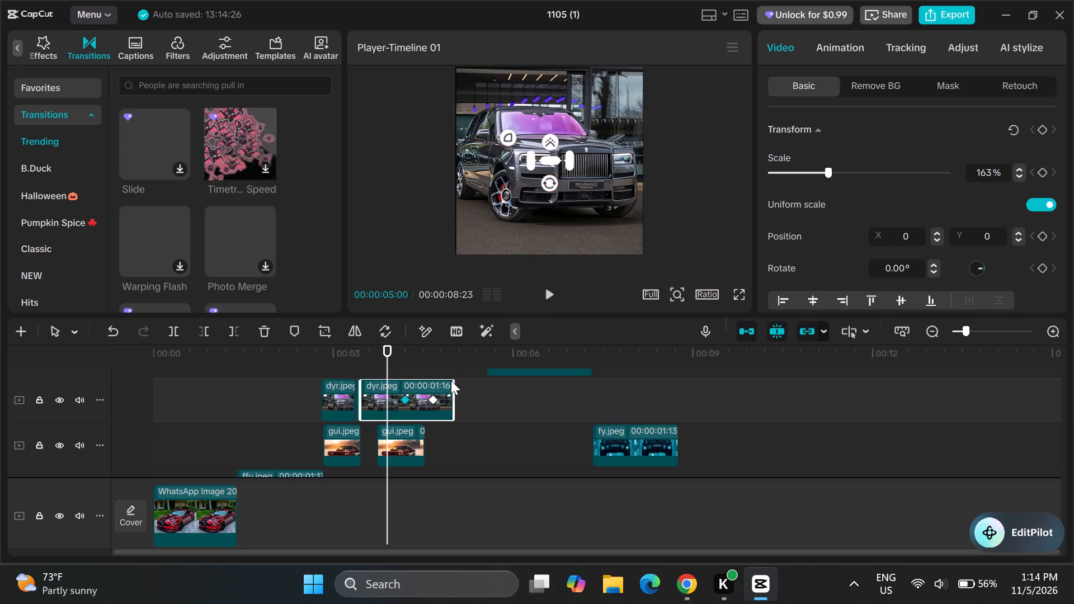
pyautogui.moveTo(451, 380); pyautogui.dragTo(475, 386)
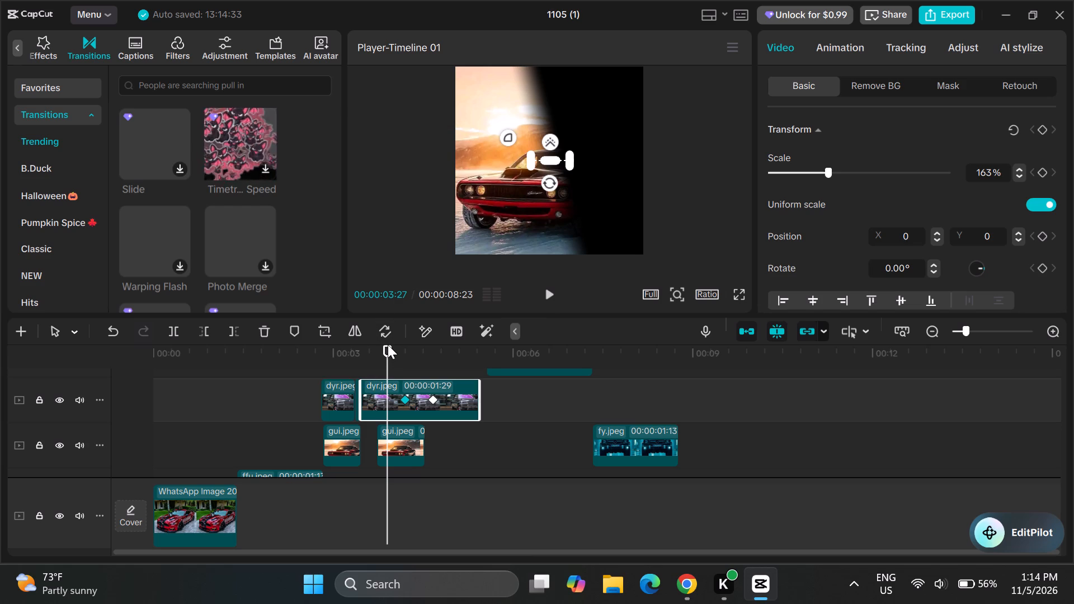
# Scrub between 00:00:03:11 and 00:00:04:08 to examine the transition where the gui.jpeg and dyr.jpeg parts overlap.
pyautogui.moveTo(388, 345); pyautogui.dragTo(351, 352)
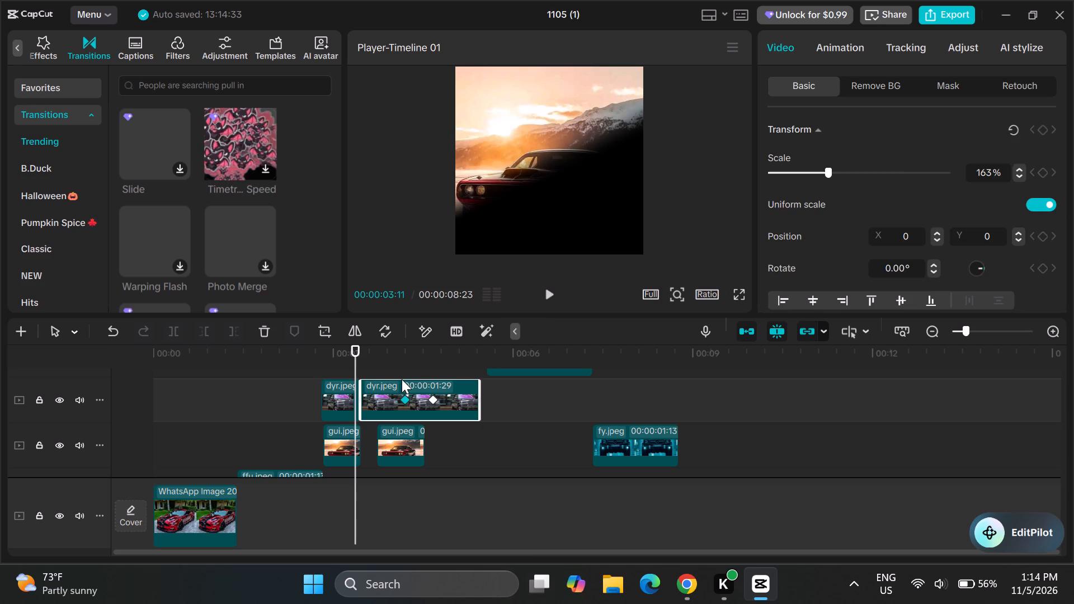
pyautogui.moveTo(402, 379); pyautogui.dragTo(407, 379)
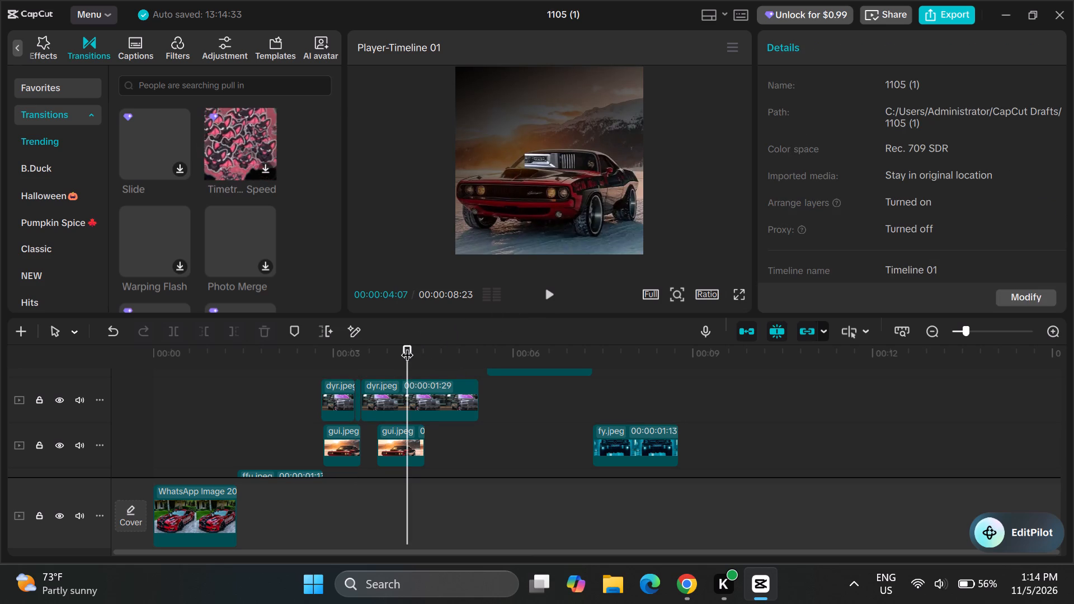
pyautogui.moveTo(407, 346); pyautogui.dragTo(410, 346)
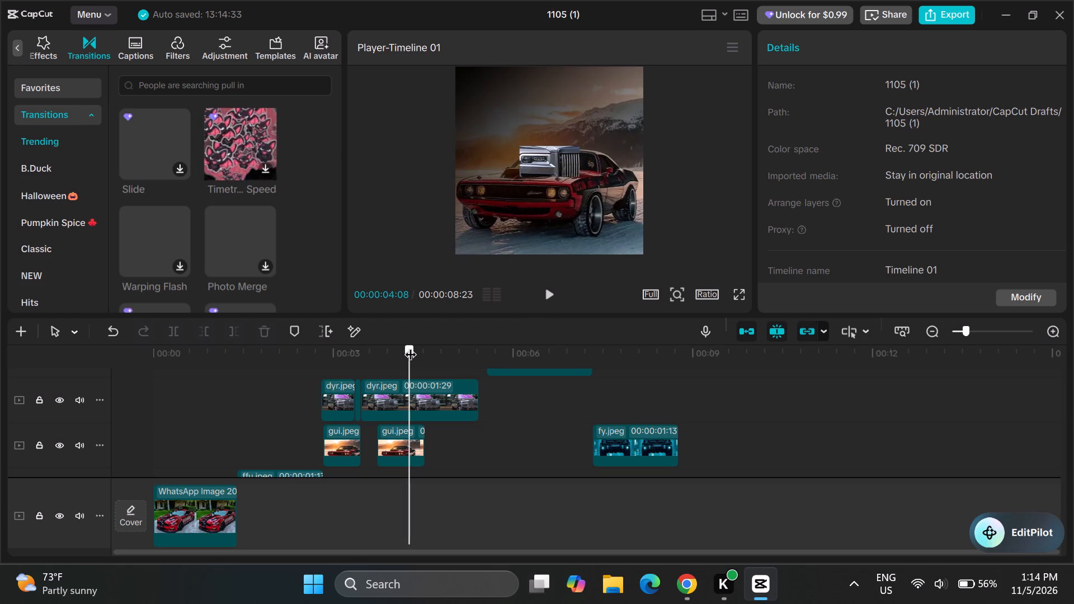
pyautogui.moveTo(410, 346); pyautogui.dragTo(408, 346)
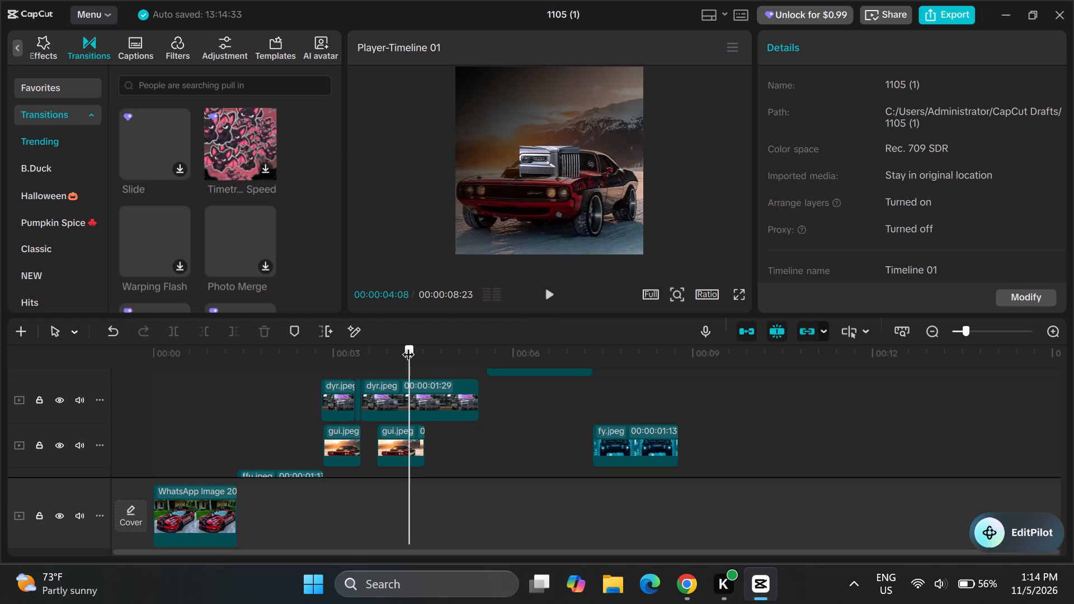
pyautogui.moveTo(408, 346); pyautogui.dragTo(385, 345)
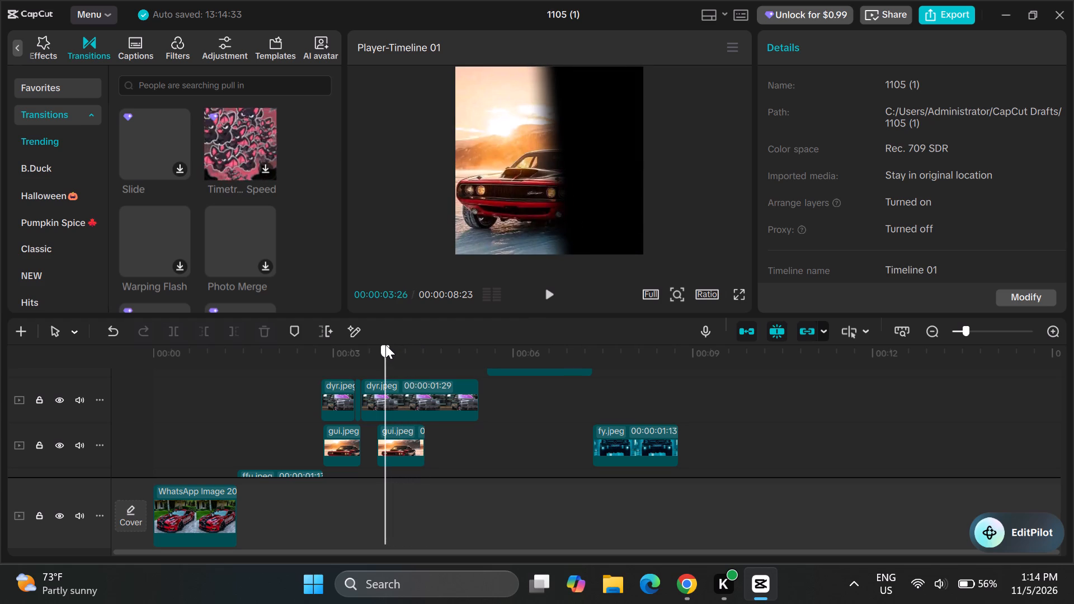
pyautogui.moveTo(385, 345); pyautogui.dragTo(377, 345)
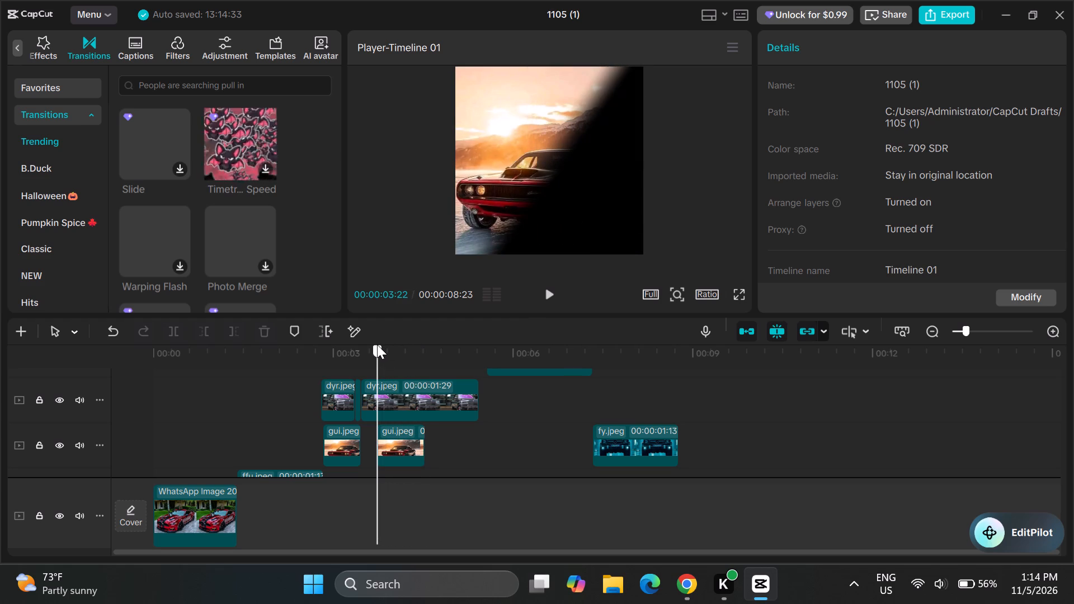
pyautogui.moveTo(377, 345); pyautogui.dragTo(375, 345)
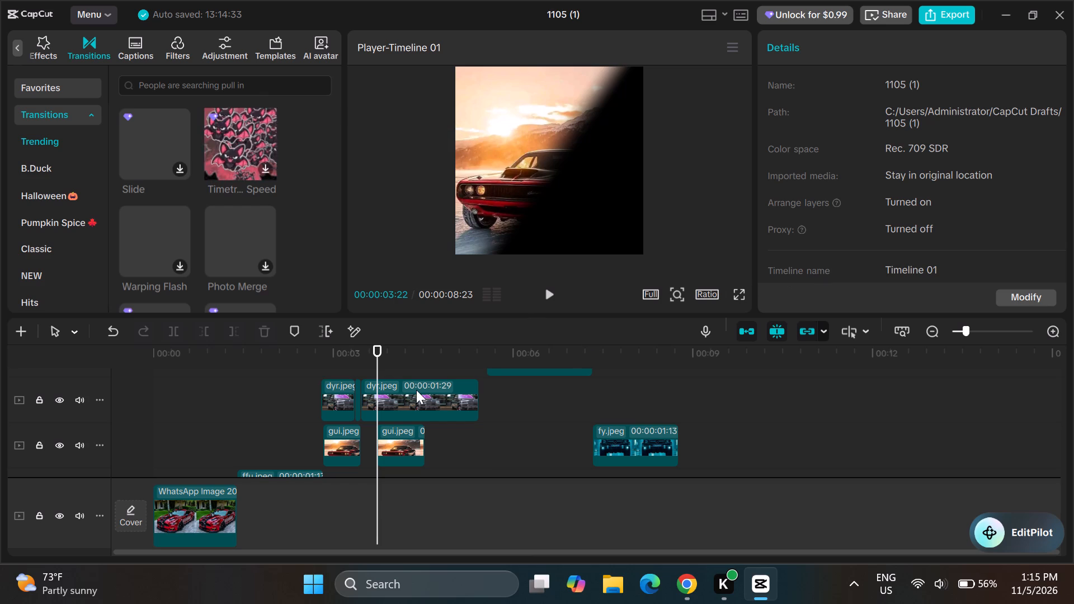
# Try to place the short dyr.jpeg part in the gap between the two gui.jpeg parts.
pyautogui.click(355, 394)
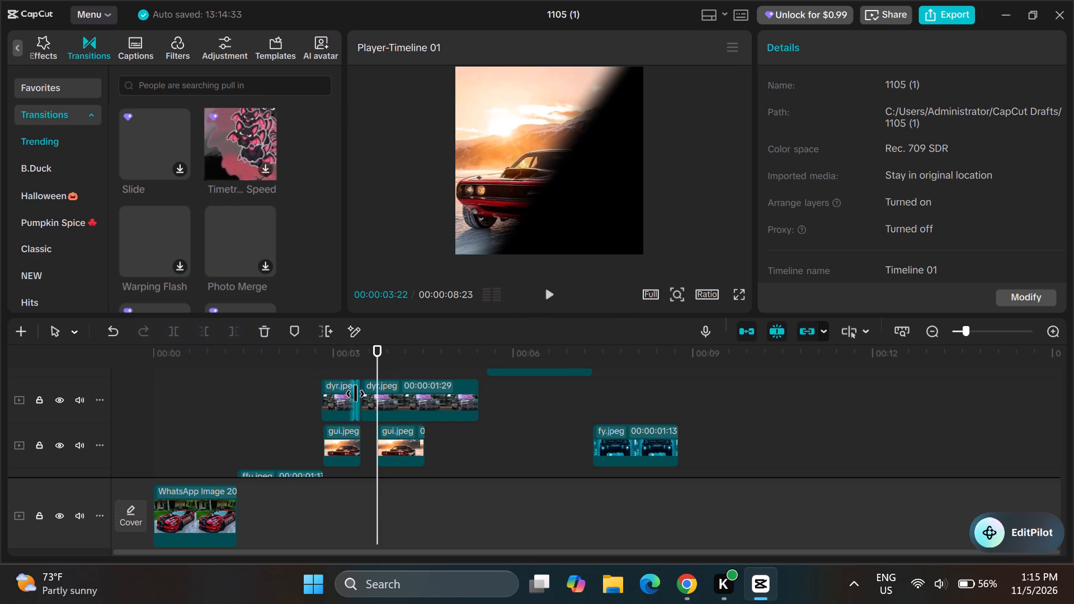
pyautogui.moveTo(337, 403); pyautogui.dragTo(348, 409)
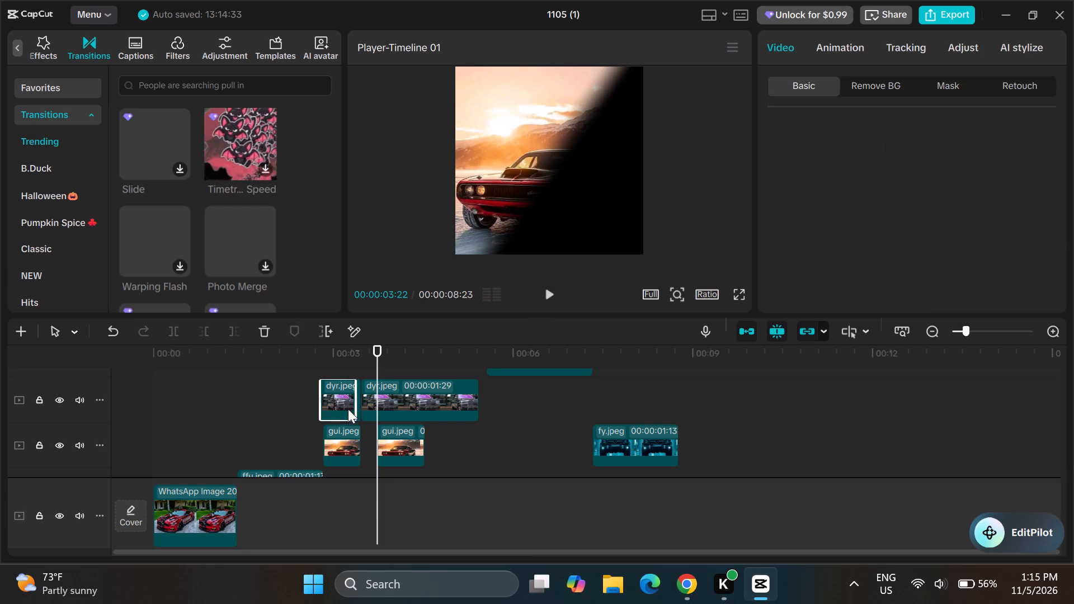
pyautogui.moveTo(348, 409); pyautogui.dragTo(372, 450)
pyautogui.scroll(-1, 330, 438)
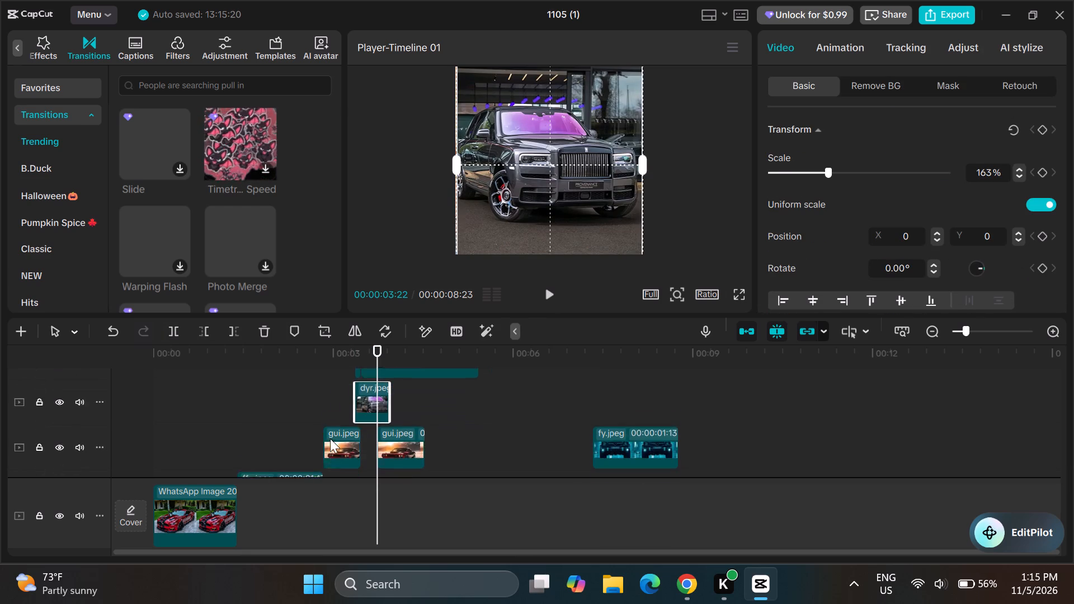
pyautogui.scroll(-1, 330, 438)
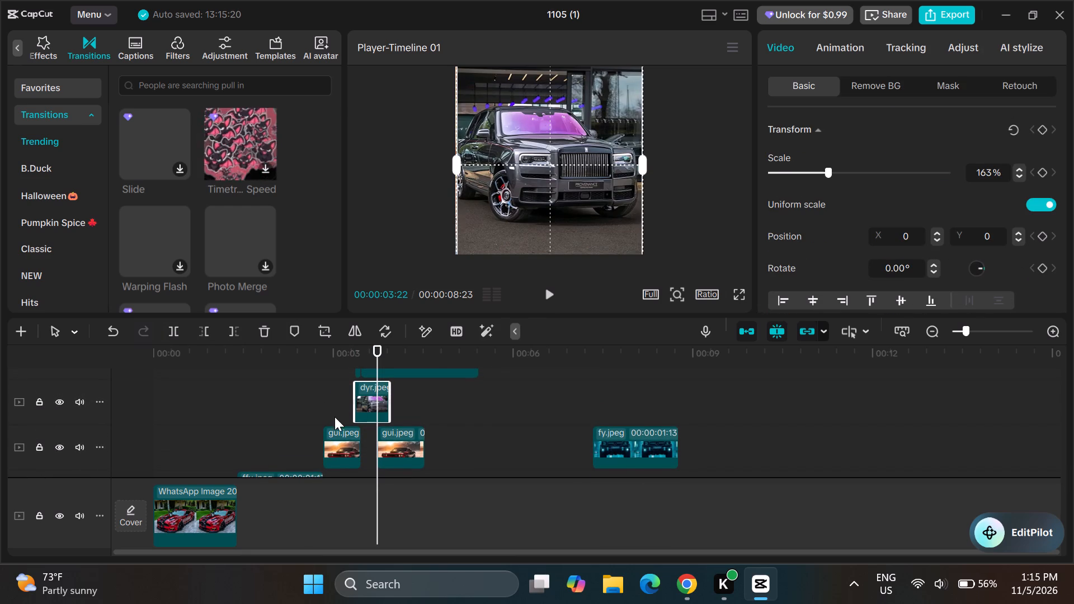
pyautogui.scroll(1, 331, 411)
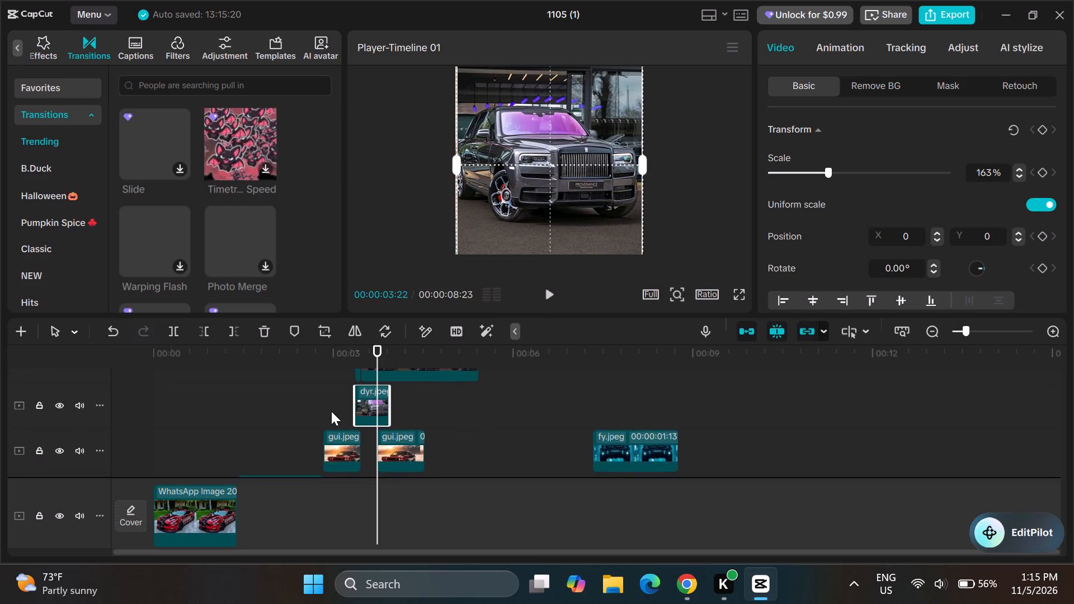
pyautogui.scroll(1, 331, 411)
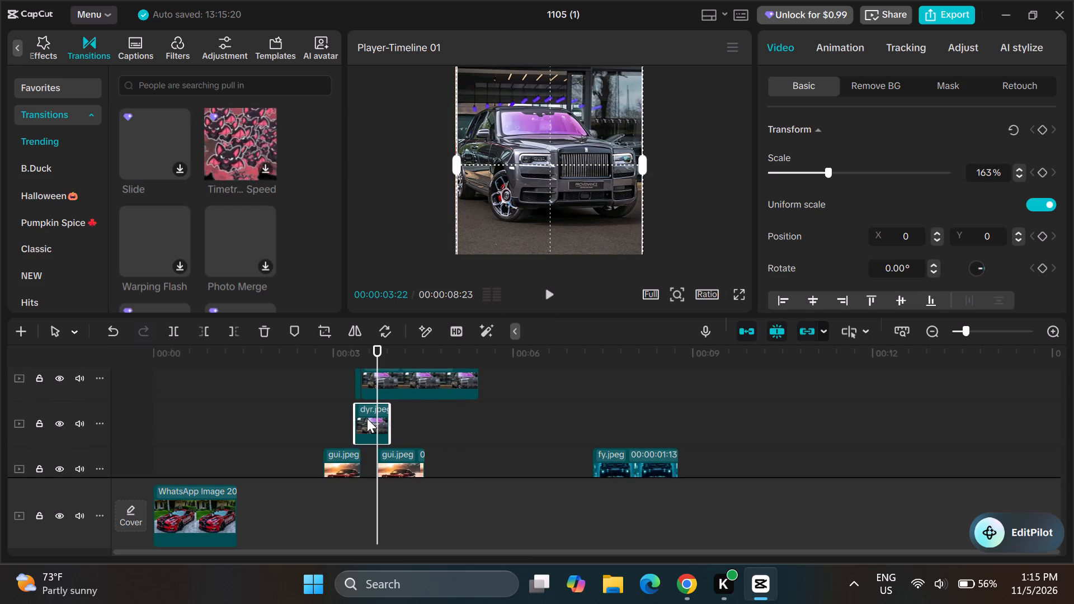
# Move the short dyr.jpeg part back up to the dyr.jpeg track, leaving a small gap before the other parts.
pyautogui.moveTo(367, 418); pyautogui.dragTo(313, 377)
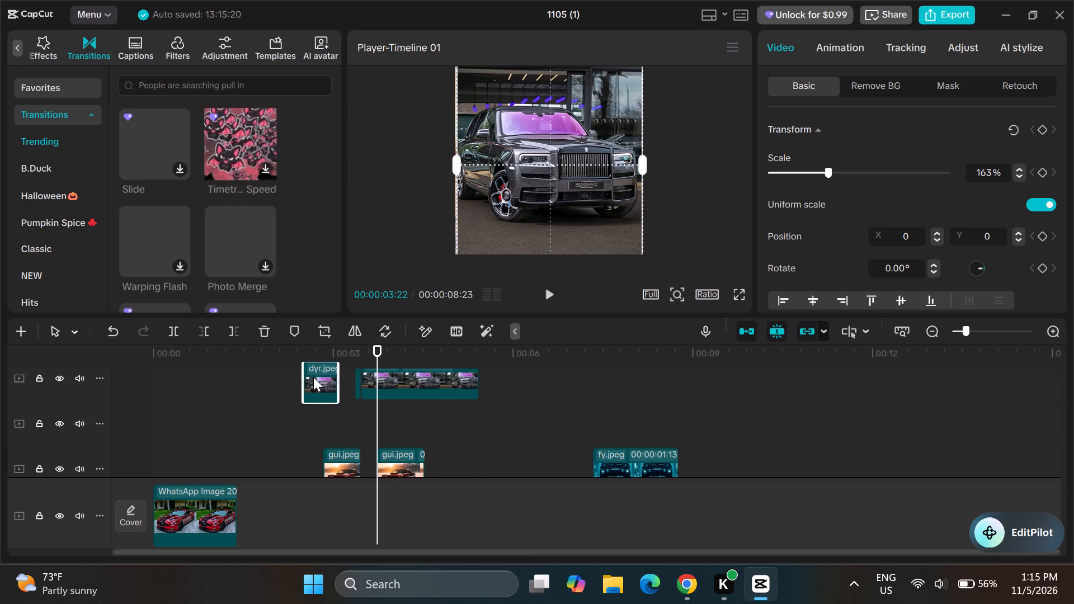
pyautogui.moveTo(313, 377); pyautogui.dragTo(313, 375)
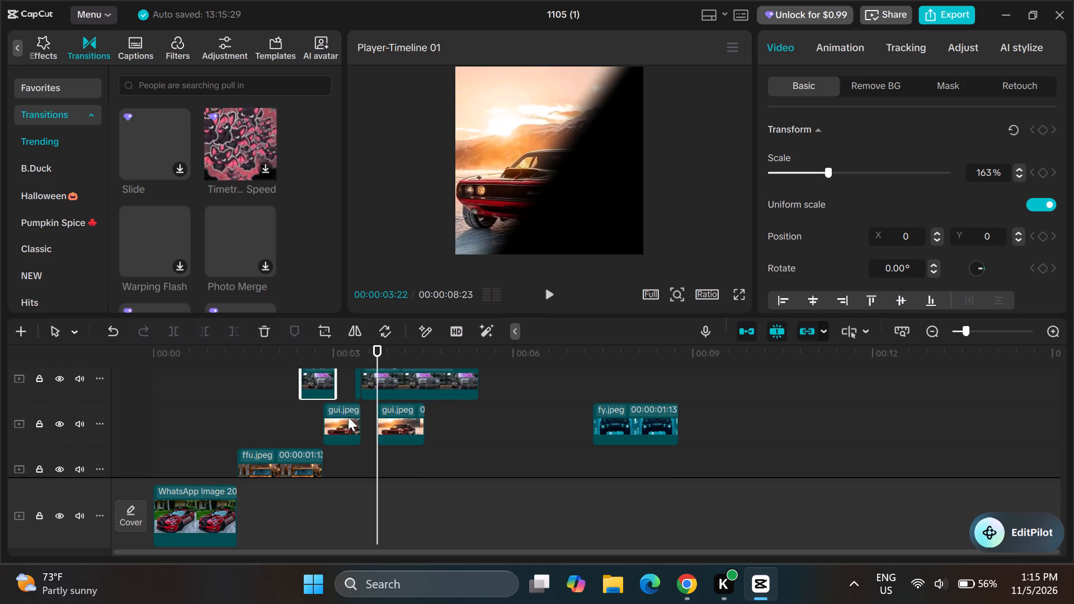
# Move the second gui.jpeg part later on its track, widening the gap after the first part to fit the short dyr.jpeg part.
pyautogui.click(404, 419)
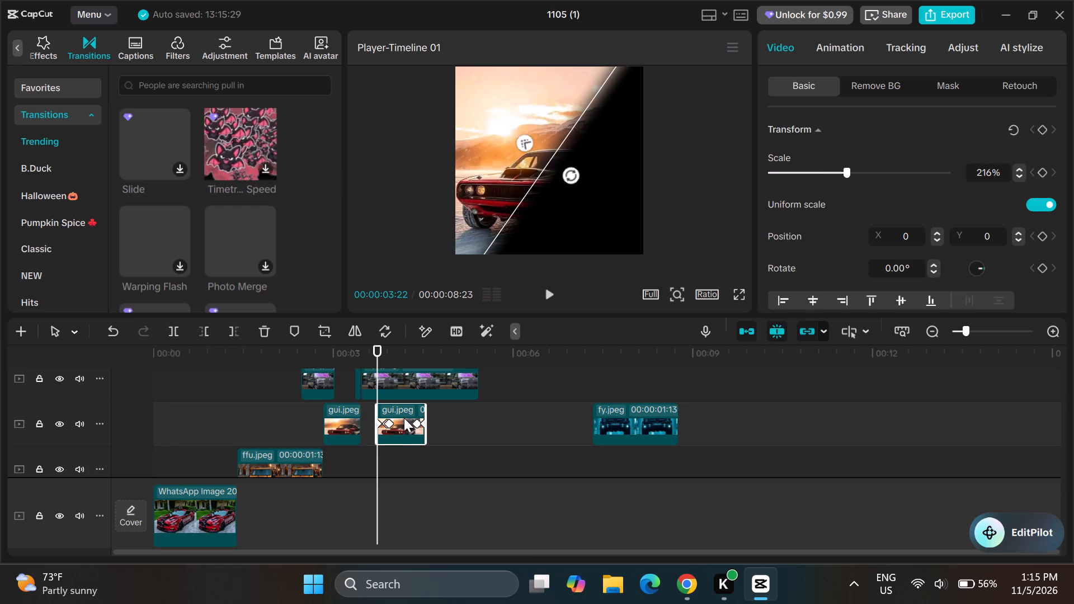
pyautogui.click(404, 417)
pyautogui.moveTo(404, 417); pyautogui.dragTo(427, 419)
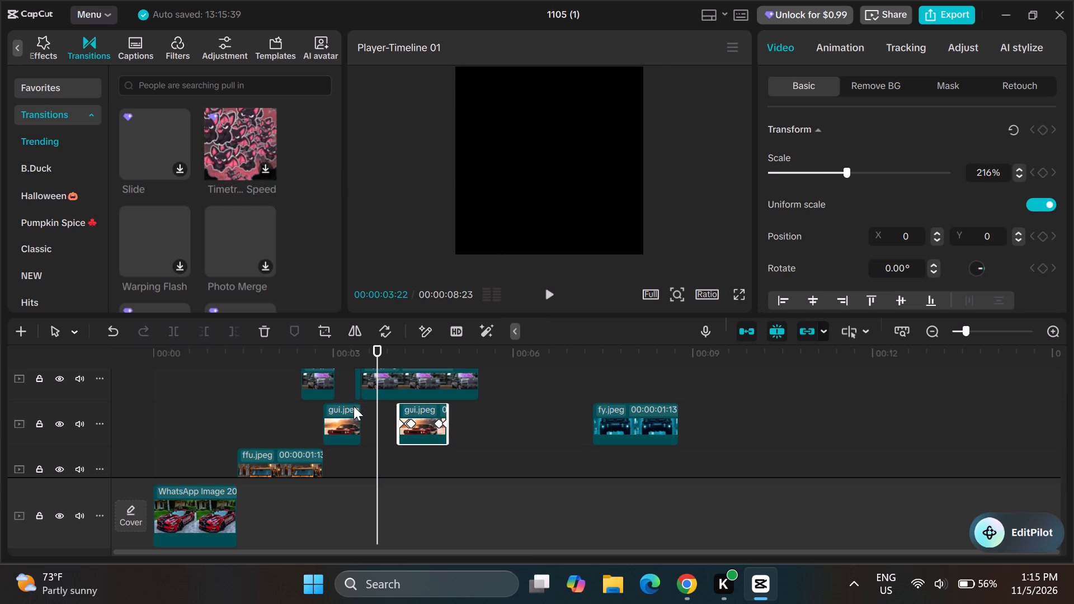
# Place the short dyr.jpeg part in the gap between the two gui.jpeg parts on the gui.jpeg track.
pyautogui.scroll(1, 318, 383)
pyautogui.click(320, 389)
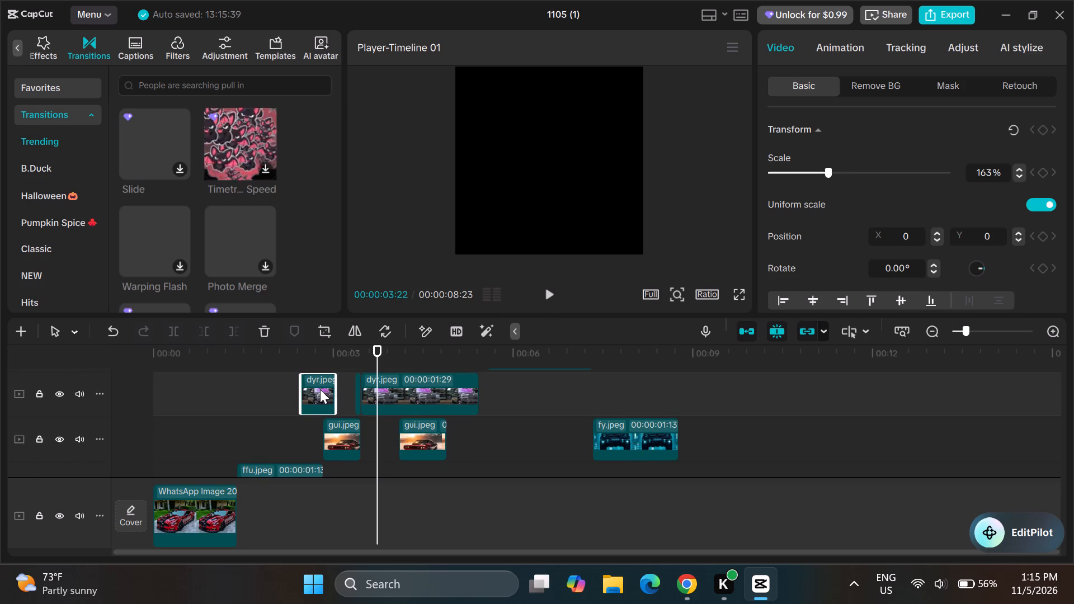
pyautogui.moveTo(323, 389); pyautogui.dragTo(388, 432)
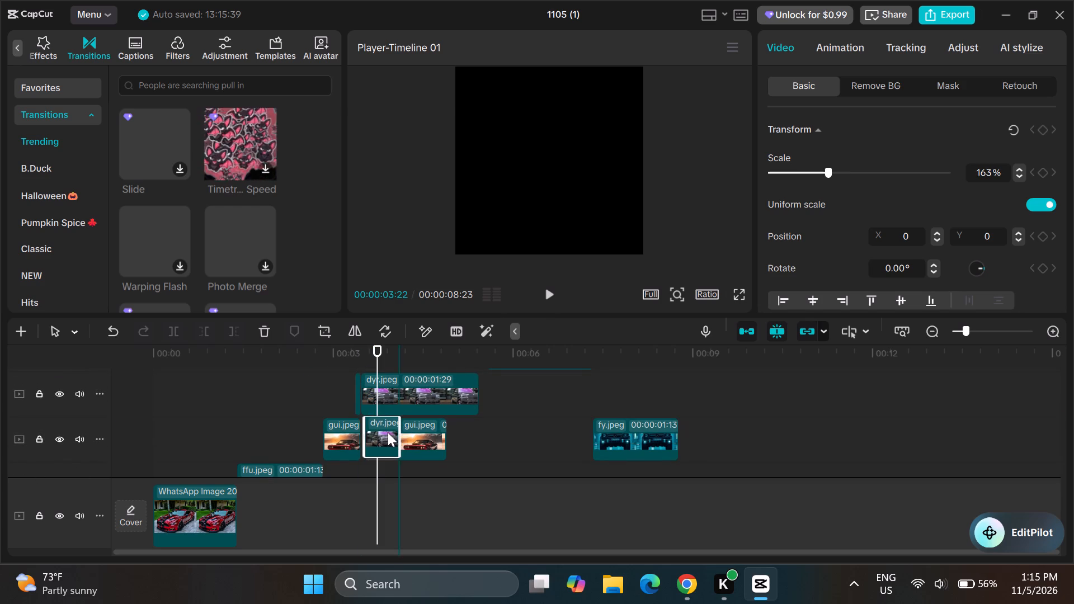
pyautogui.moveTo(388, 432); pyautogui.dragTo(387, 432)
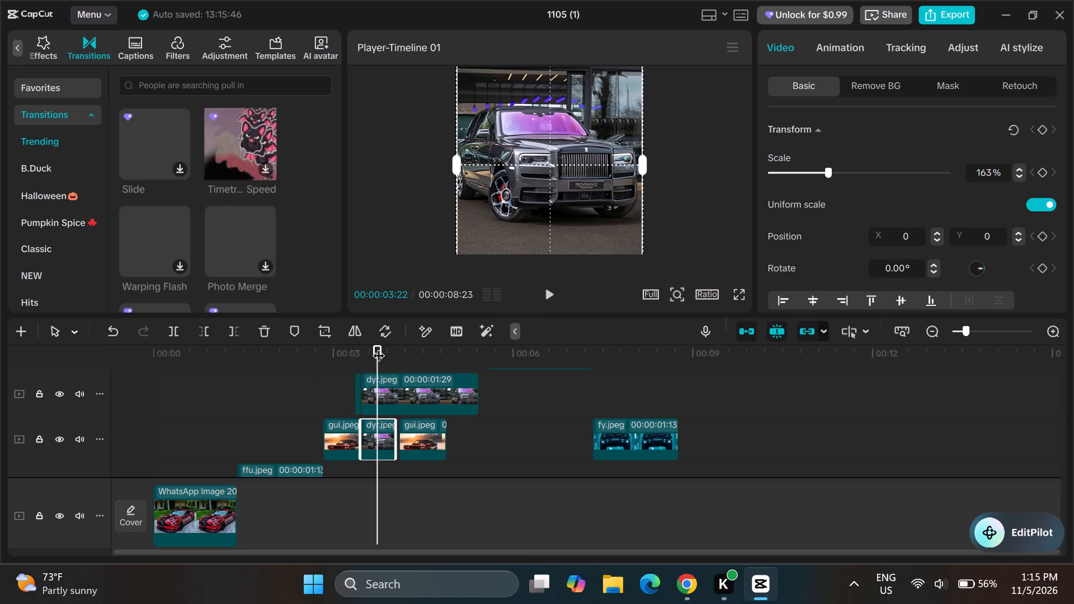
# Move the short dyr.jpeg part back to the dyr.jpeg track, directly before the other parts and ending near 00:00:03:11.
pyautogui.moveTo(378, 346); pyautogui.dragTo(355, 351)
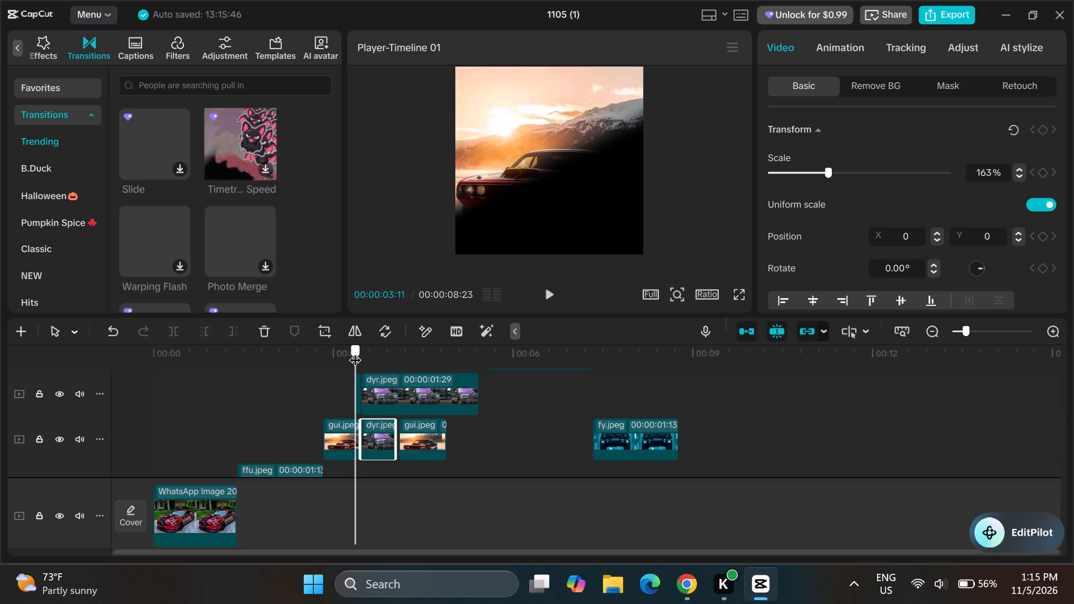
pyautogui.moveTo(355, 351); pyautogui.dragTo(353, 352)
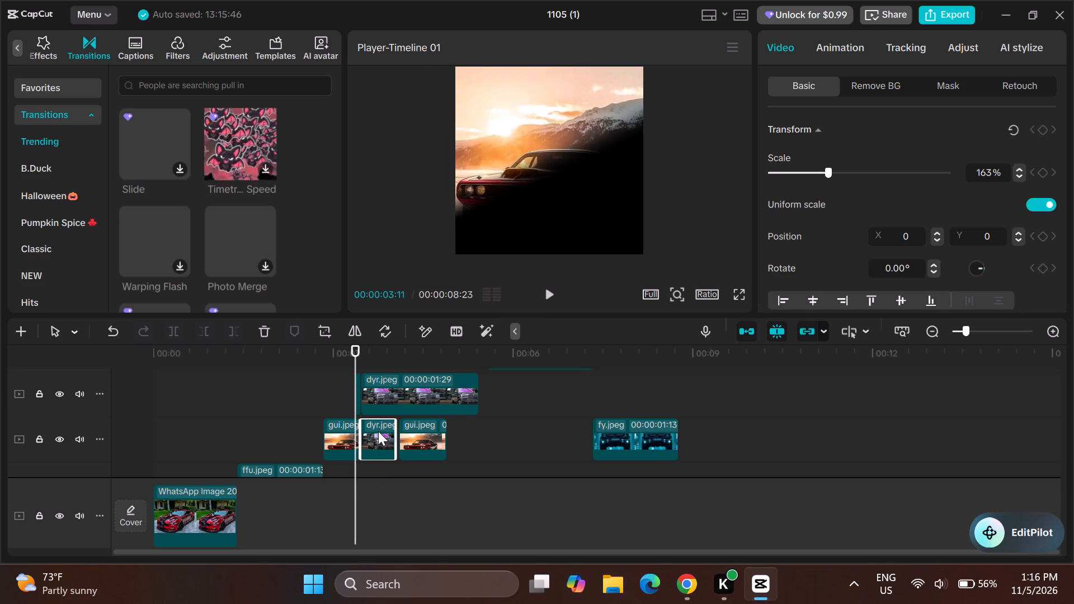
pyautogui.moveTo(377, 436); pyautogui.dragTo(345, 398)
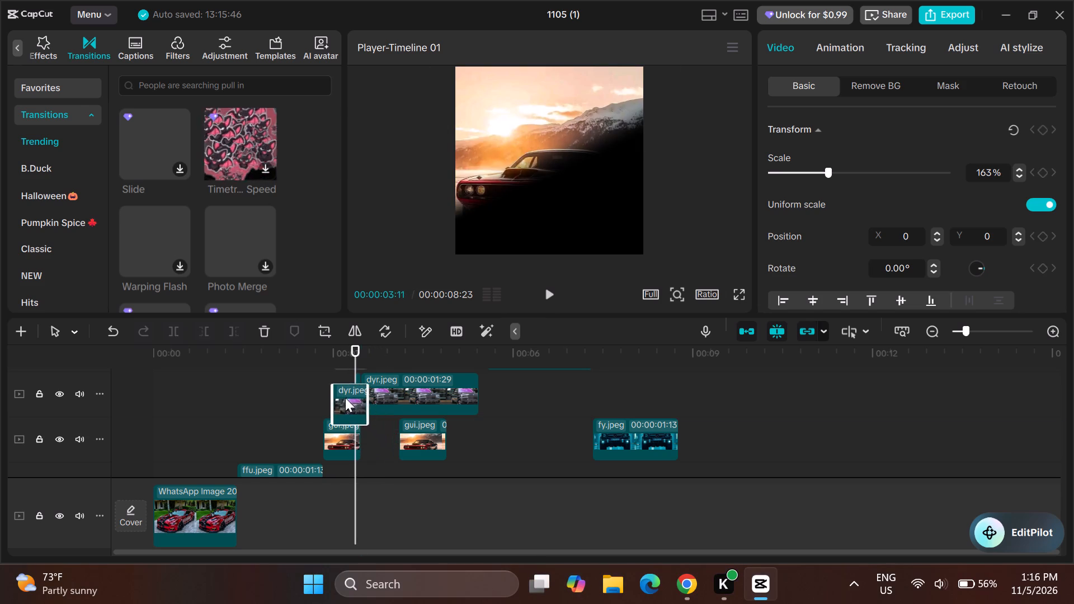
pyautogui.moveTo(345, 398); pyautogui.dragTo(337, 394)
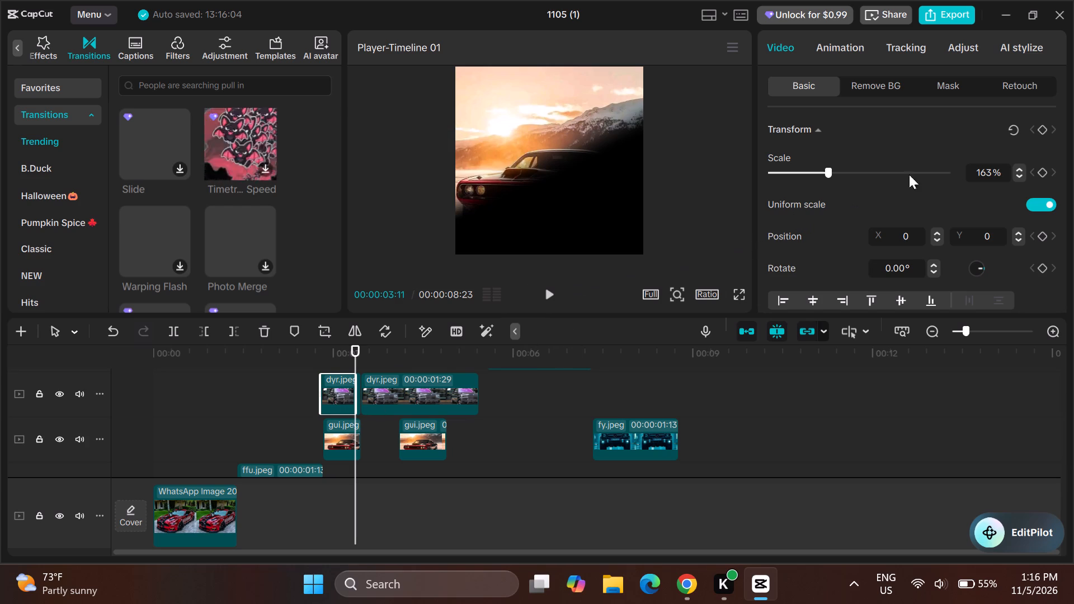
# Add a Transform keyframe to the short dyr.jpeg part at 00:00:03:11.
pyautogui.click(1044, 128)
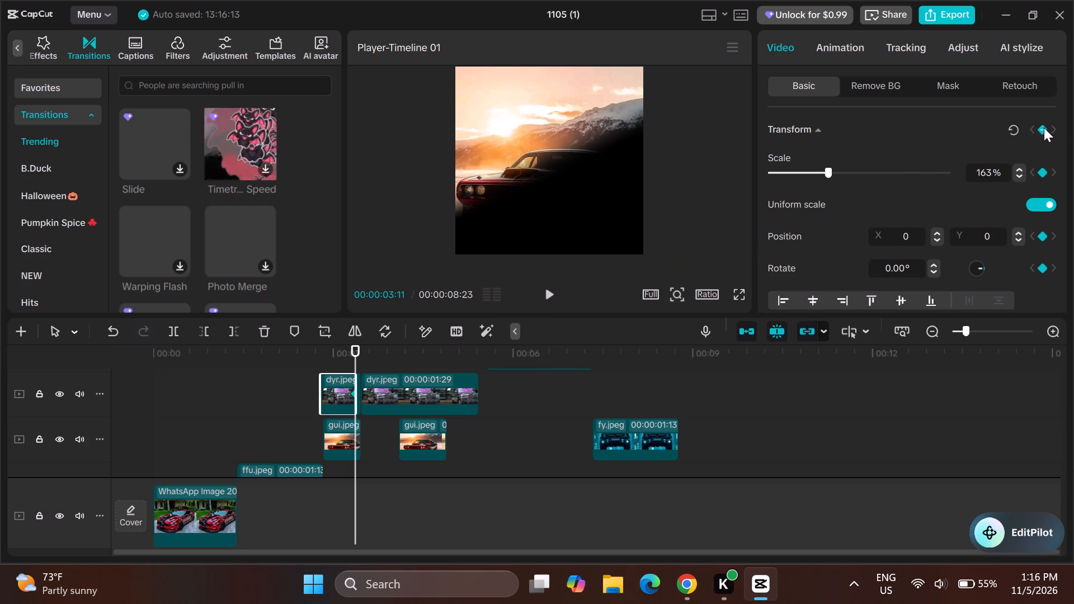
pyautogui.click(331, 390)
# Move the 00:00:01:29 dyr.jpeg part slightly later on its track, leaving a small gap after the tiny dyr.jpeg sliver.
pyautogui.click(398, 393)
pyautogui.moveTo(399, 392); pyautogui.dragTo(414, 392)
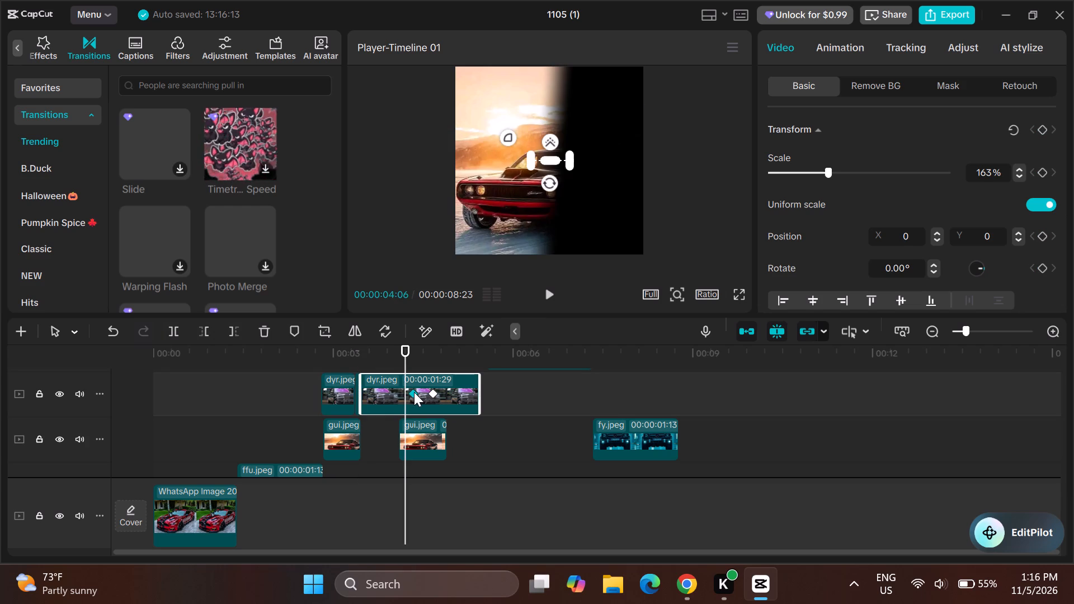
pyautogui.moveTo(462, 375); pyautogui.dragTo(474, 377)
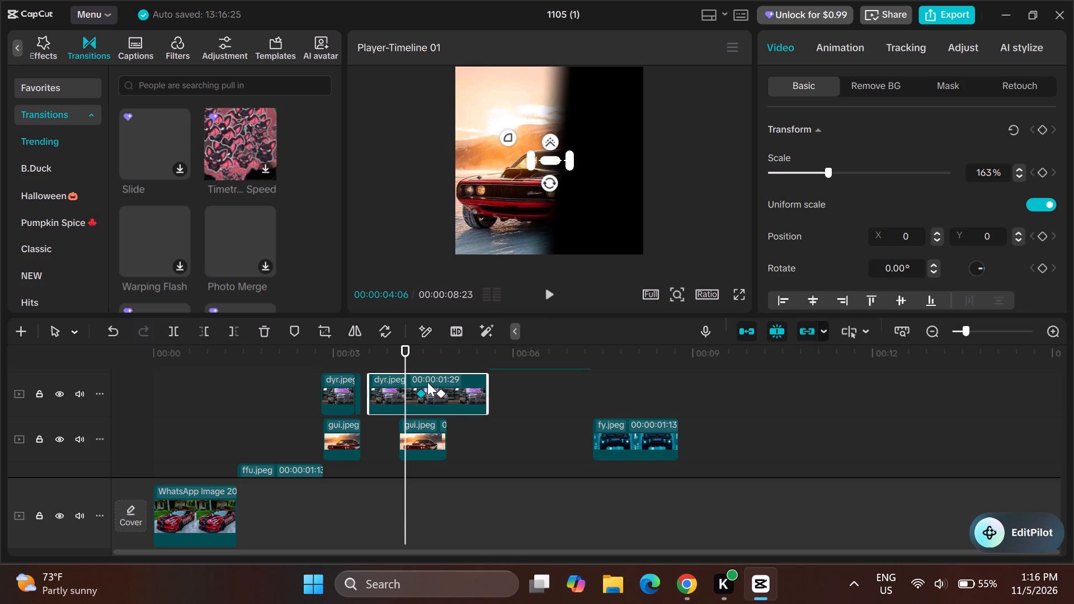
# Move the short dyr.jpeg part to the track above, starting near 00:00:03:01 and ending where the 00:00:01:29 part begins.
pyautogui.click(341, 390)
pyautogui.moveTo(341, 390); pyautogui.dragTo(356, 391)
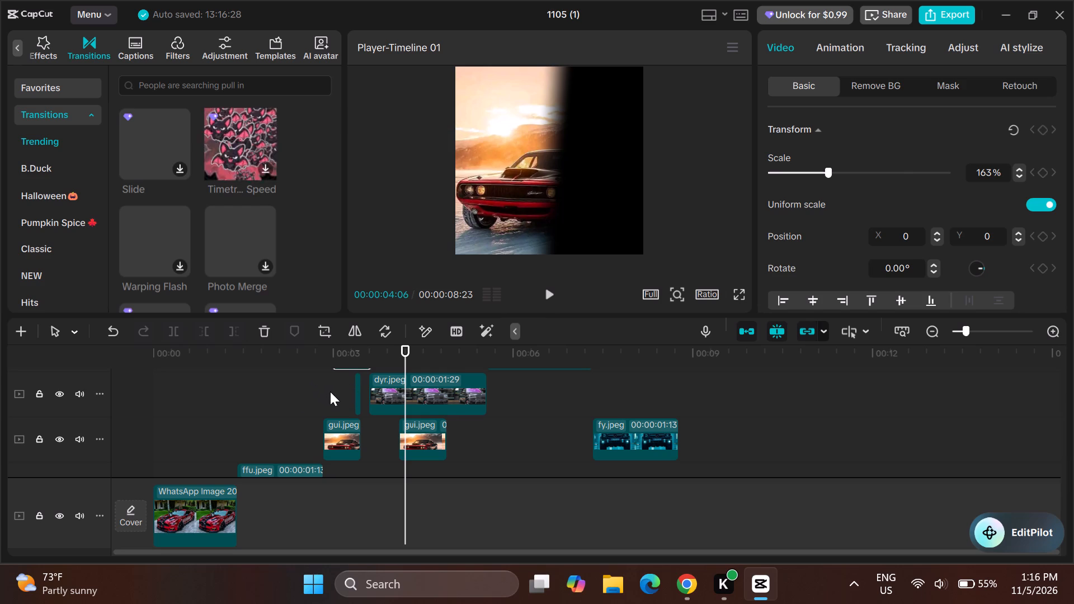
pyautogui.click(331, 391)
pyautogui.scroll(1, 334, 391)
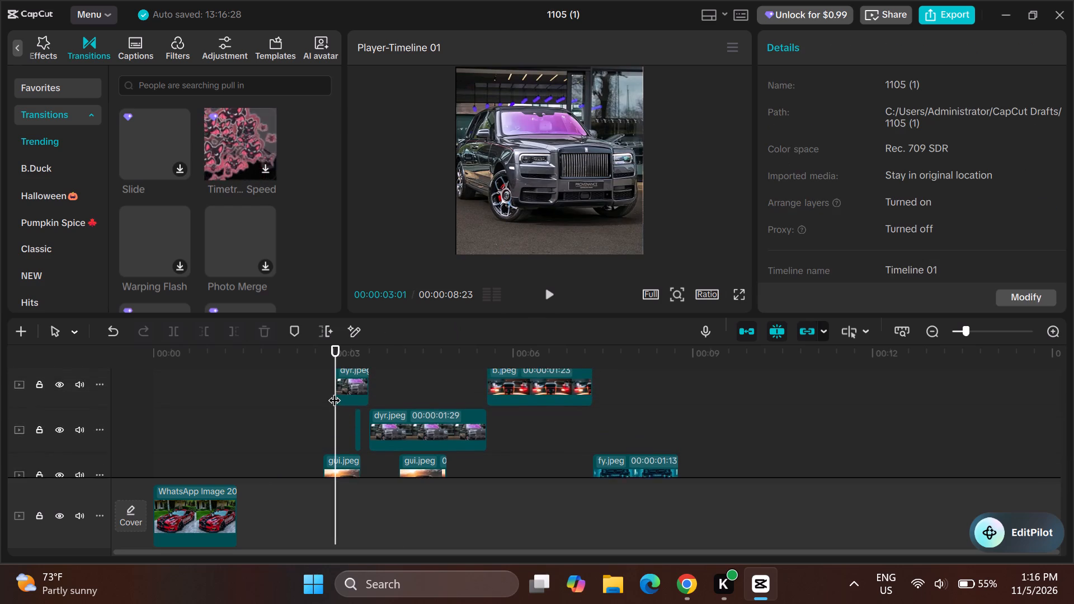
pyautogui.scroll(1, 334, 391)
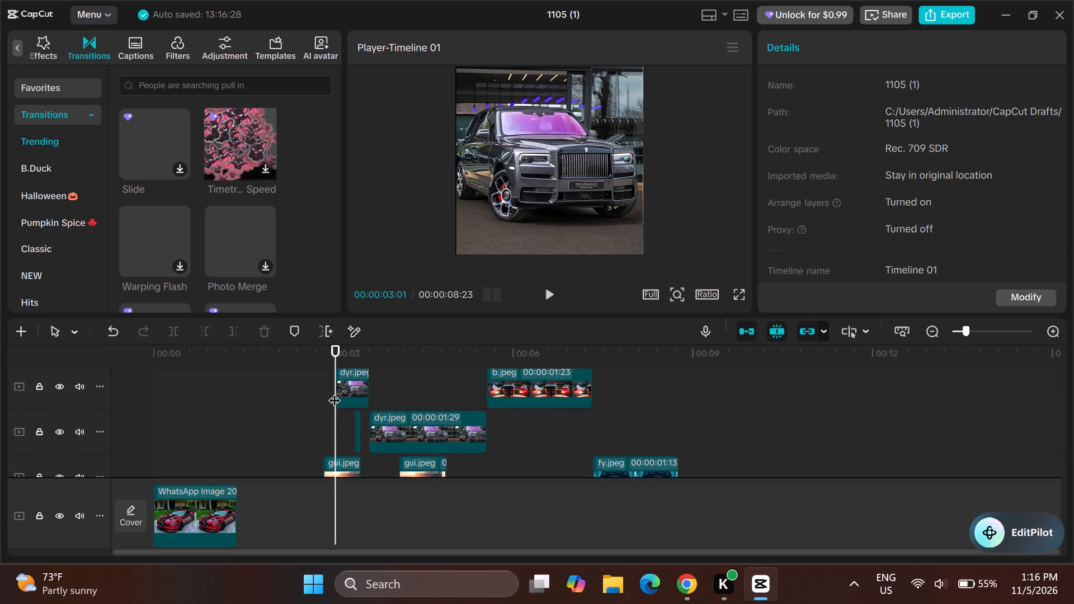
pyautogui.scroll(-1, 355, 376)
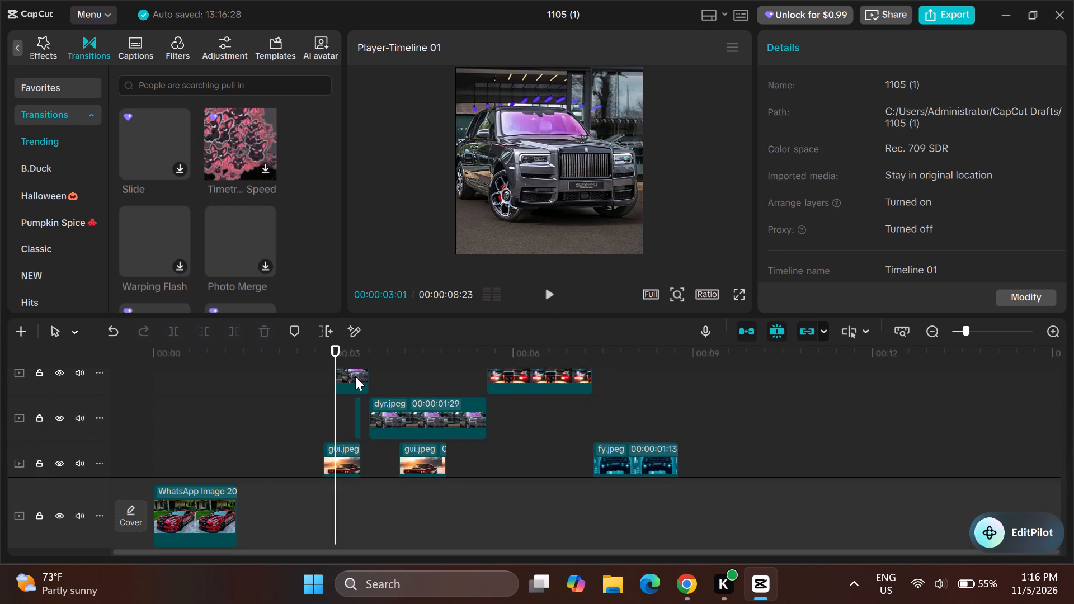
pyautogui.scroll(-1, 355, 376)
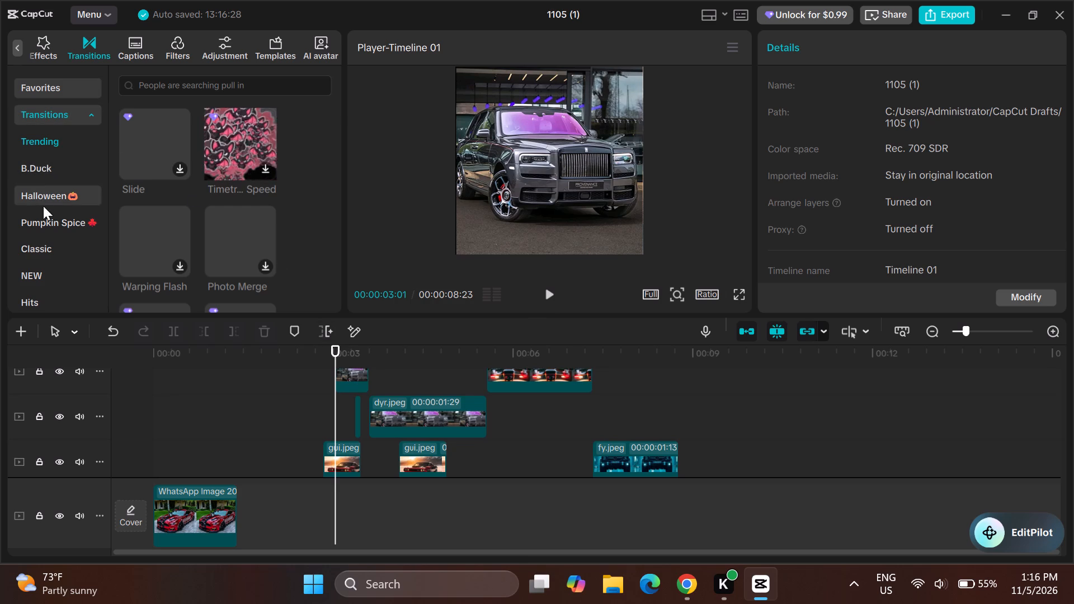
# Look through the imported media and preview the b.jpeg and gui.jpeg photos.
pyautogui.click(95, 48)
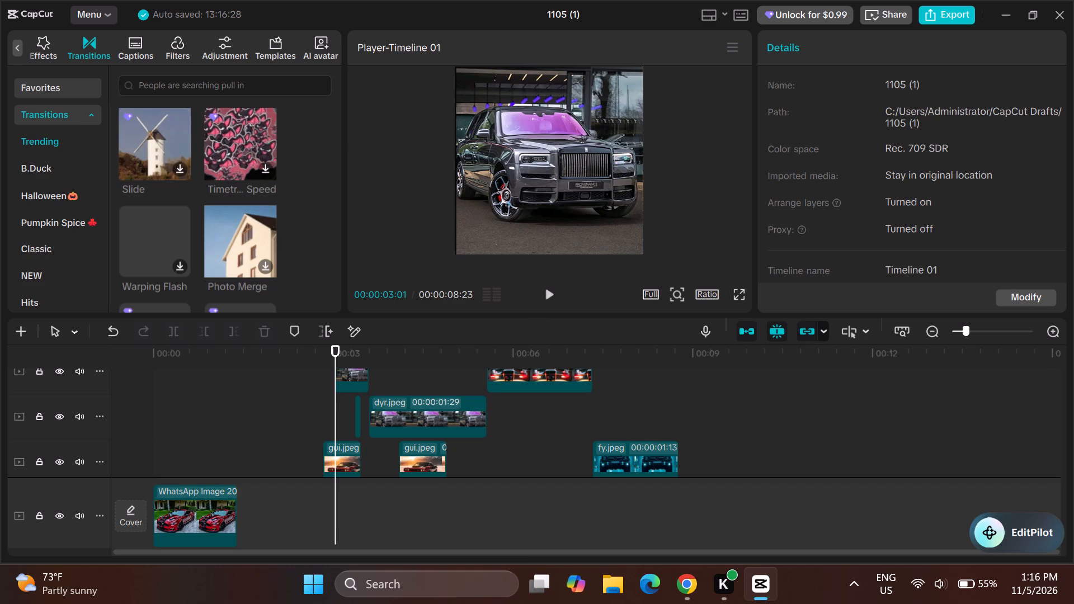
pyautogui.click(18, 48)
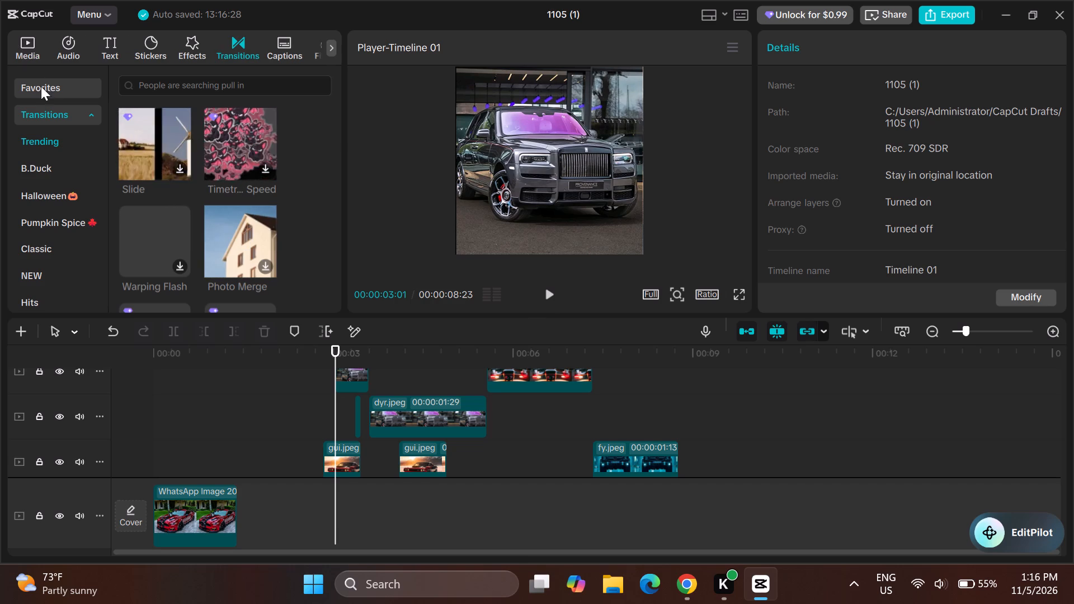
pyautogui.click(25, 44)
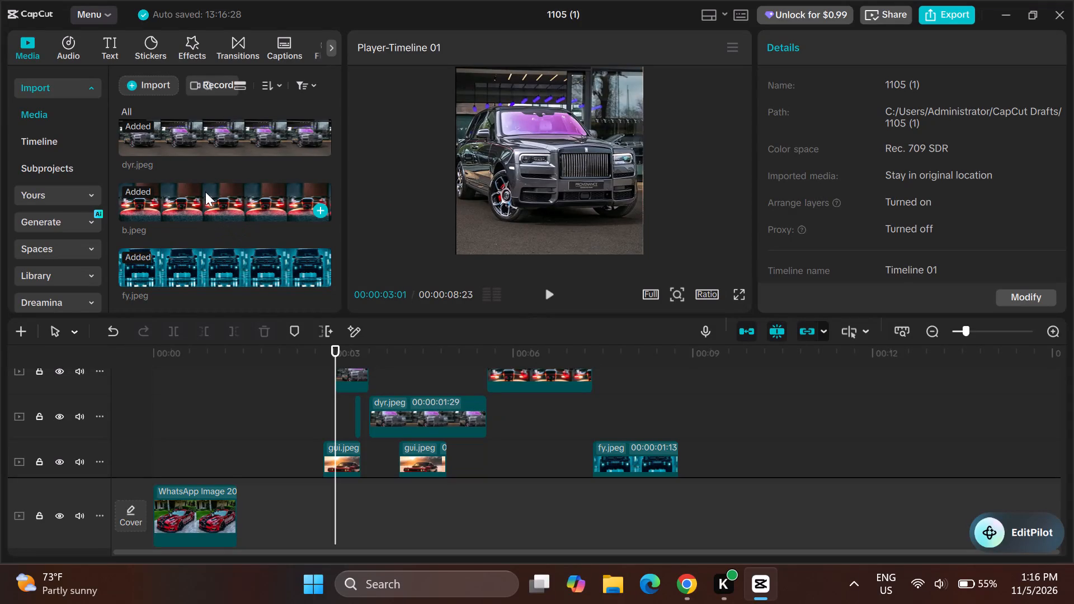
pyautogui.click(205, 192)
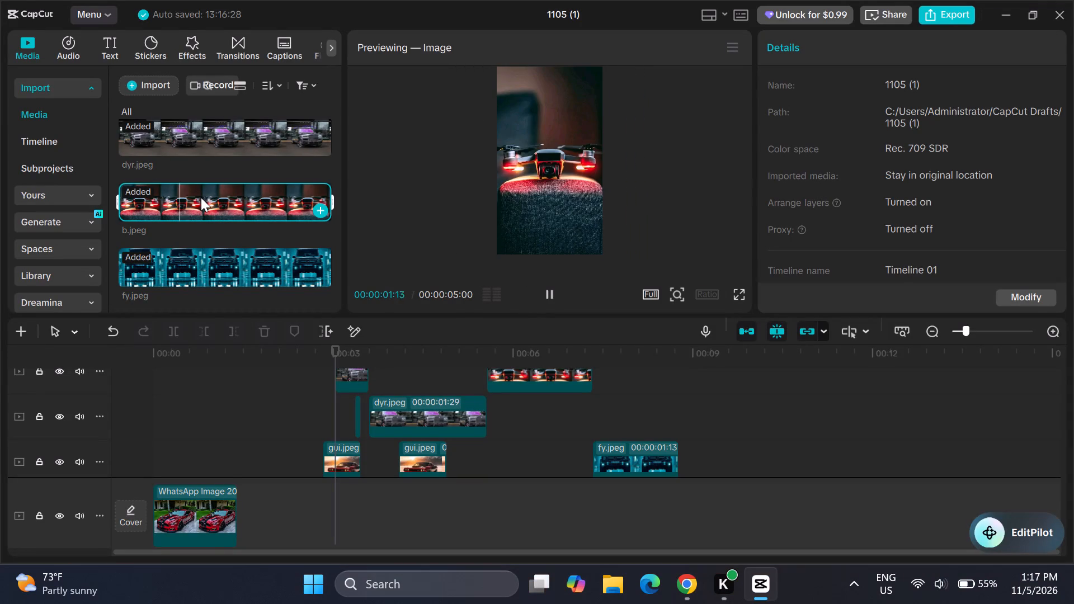
pyautogui.scroll(-1, 187, 233)
pyautogui.scroll(1, 187, 233)
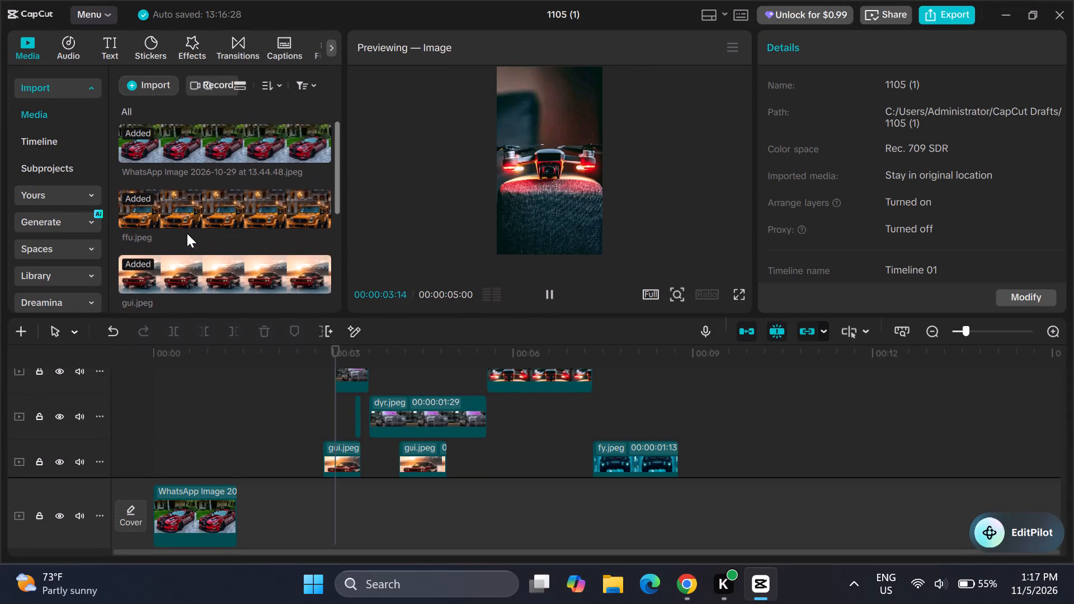
pyautogui.scroll(1, 187, 233)
pyautogui.doubleClick(187, 233)
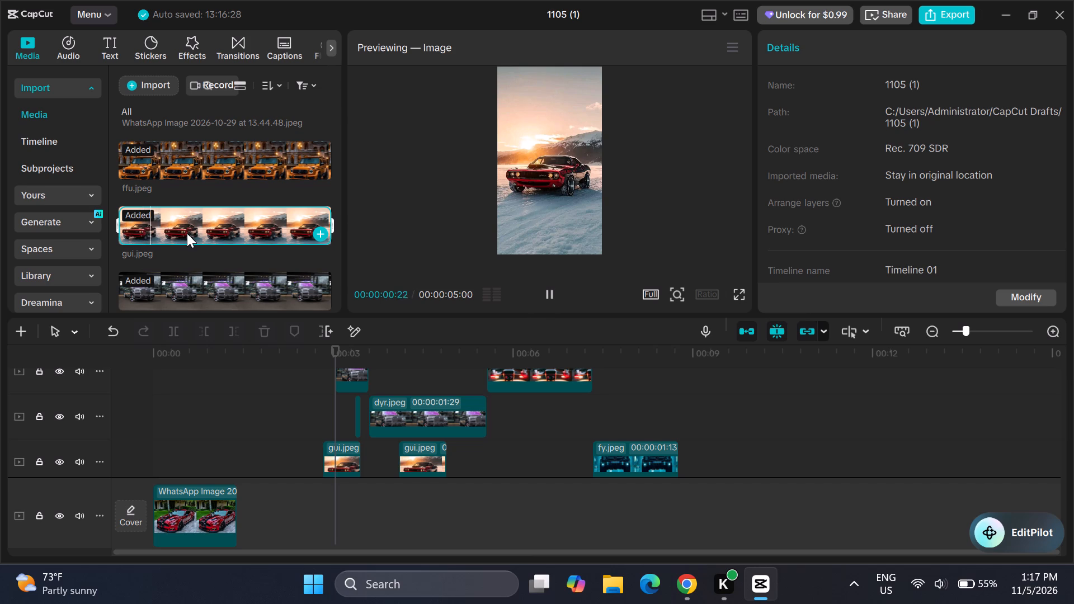
pyautogui.click(200, 223)
pyautogui.click(190, 283)
pyautogui.hscroll(-1, 304, 393)
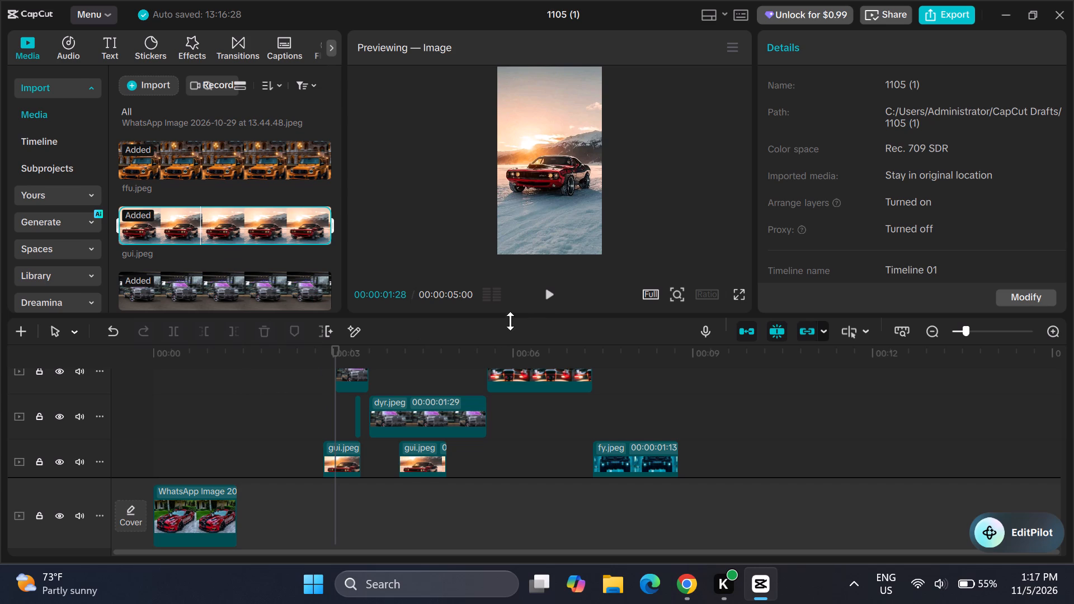
pyautogui.click(553, 289)
pyautogui.click(317, 187)
# Narrow the mask on the short dyr.jpeg part to a zero-width line at 00:00:03:01.
pyautogui.click(346, 375)
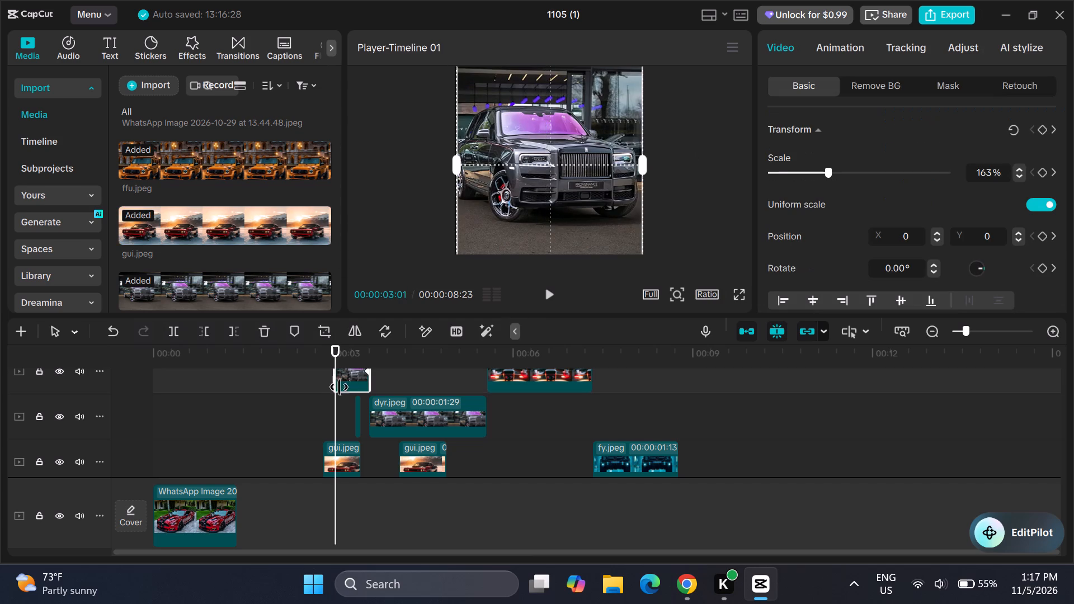
pyautogui.hscroll(-1, 294, 431)
pyautogui.moveTo(643, 161); pyautogui.dragTo(609, 167)
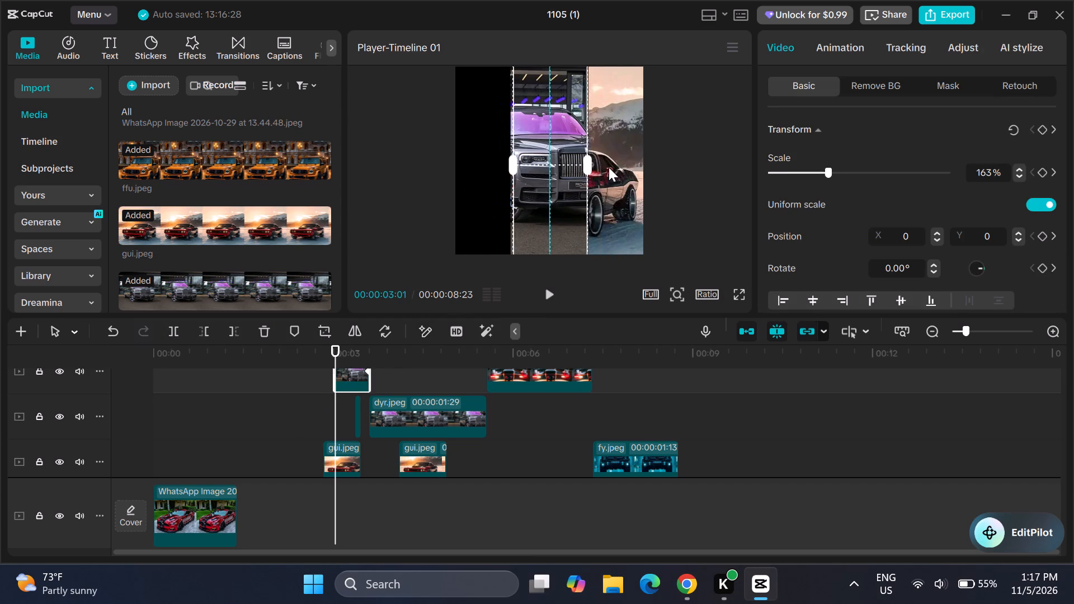
pyautogui.moveTo(609, 167); pyautogui.dragTo(584, 173)
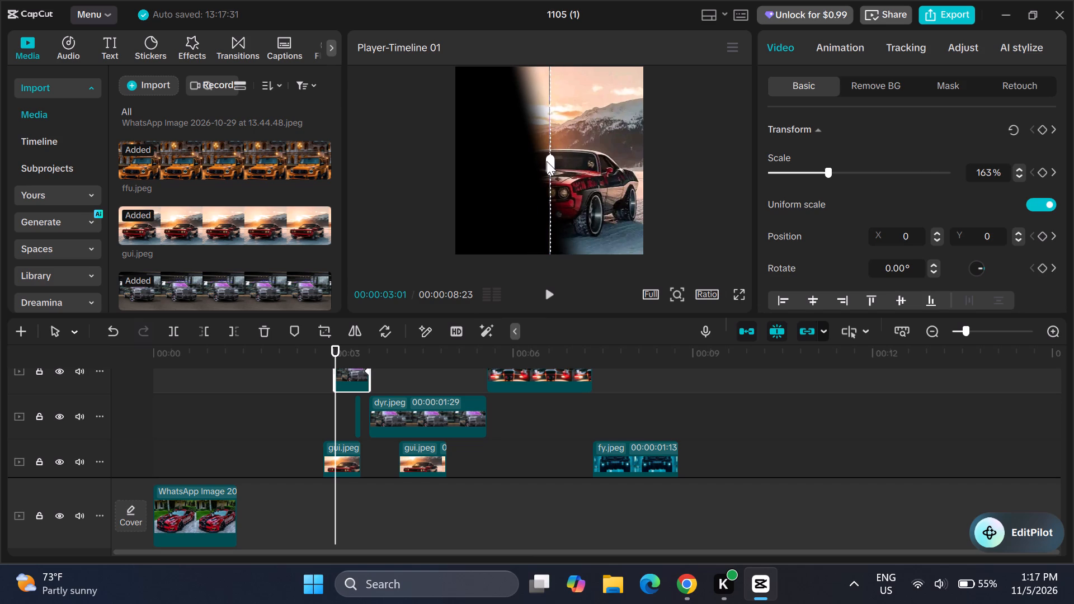
pyautogui.moveTo(547, 161); pyautogui.dragTo(541, 162)
pyautogui.moveTo(541, 162); pyautogui.dragTo(538, 163)
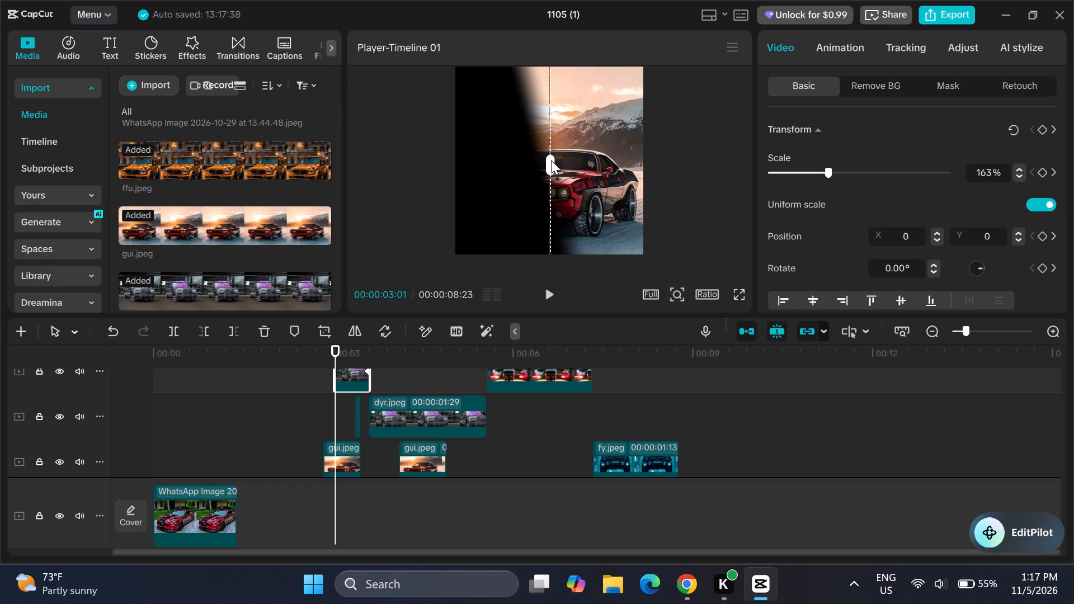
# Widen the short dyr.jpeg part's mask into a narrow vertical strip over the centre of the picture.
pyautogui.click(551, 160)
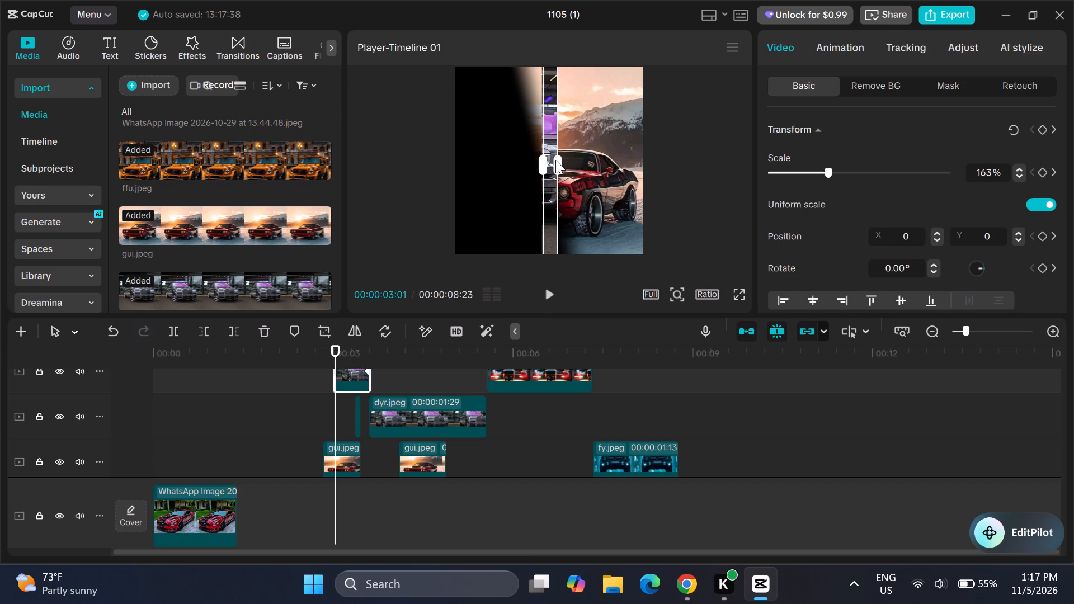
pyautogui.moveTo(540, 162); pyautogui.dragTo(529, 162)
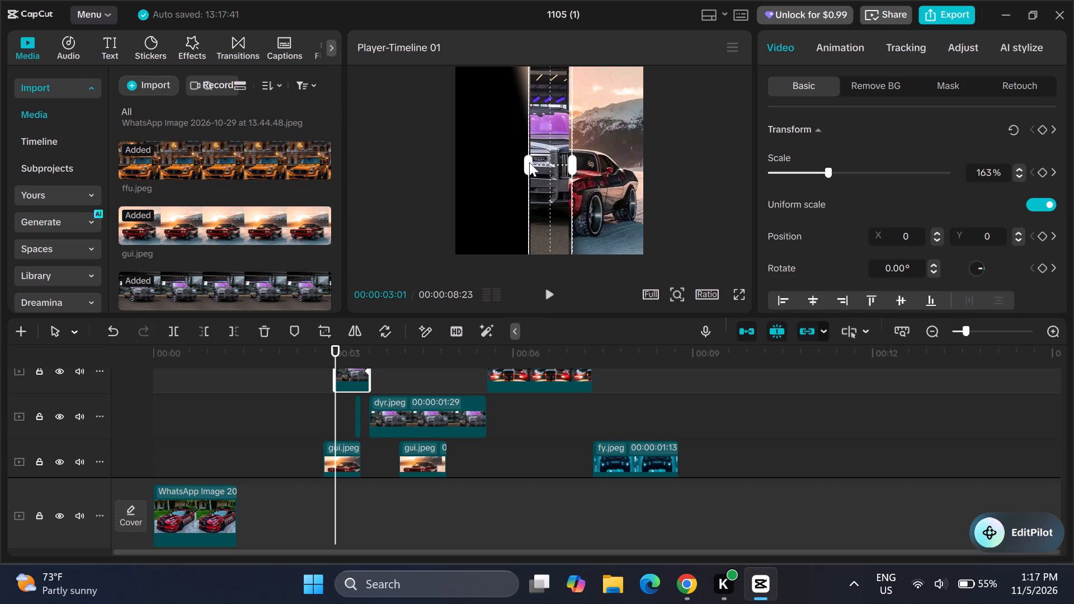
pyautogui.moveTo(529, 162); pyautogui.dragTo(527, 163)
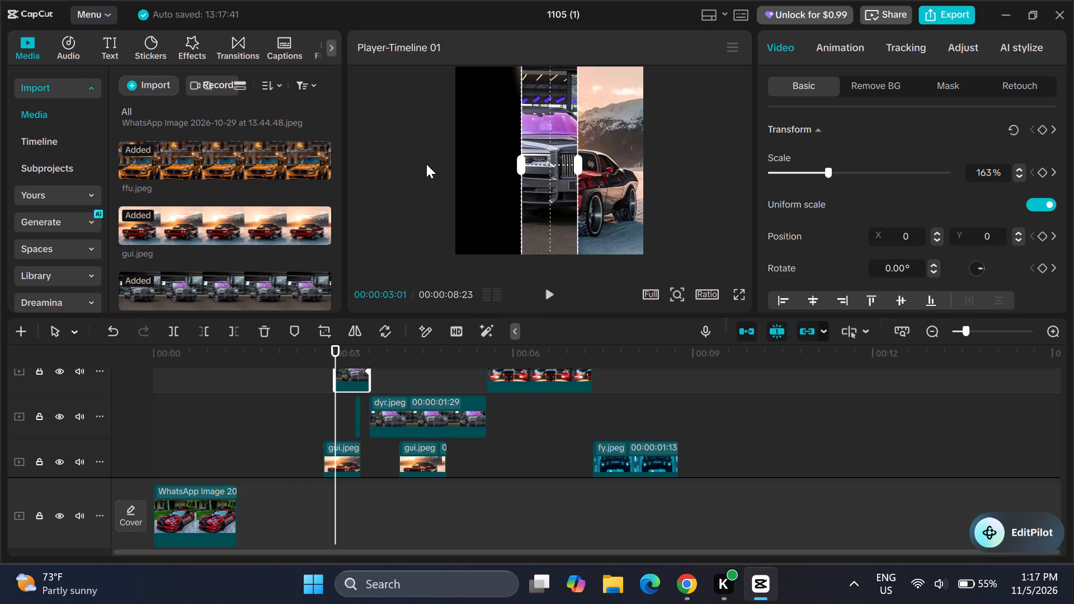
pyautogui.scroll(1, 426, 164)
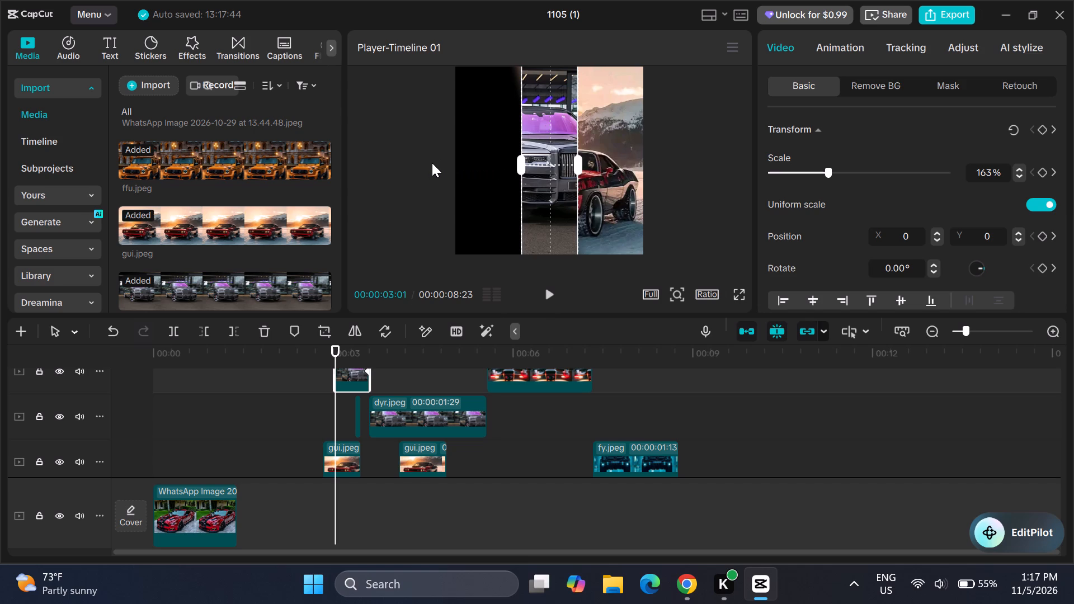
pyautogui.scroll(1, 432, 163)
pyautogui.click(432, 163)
# Collapse the short dyr.jpeg part's mask to a zero-width vertical line at the centre of the picture.
pyautogui.moveTo(520, 162); pyautogui.dragTo(544, 166)
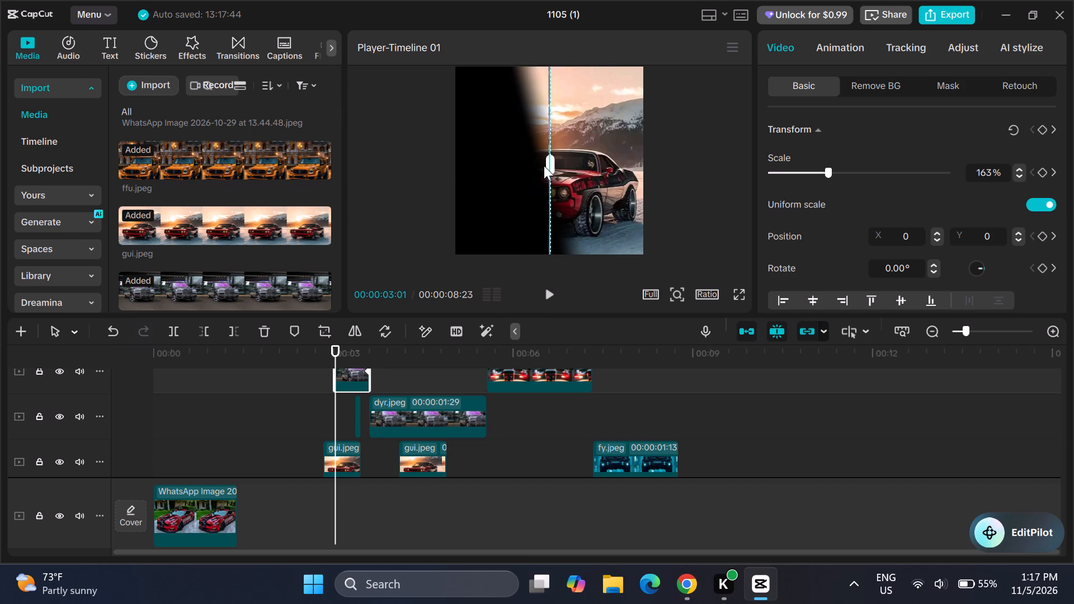
pyautogui.moveTo(544, 166); pyautogui.dragTo(544, 166)
pyautogui.scroll(1, 460, 161)
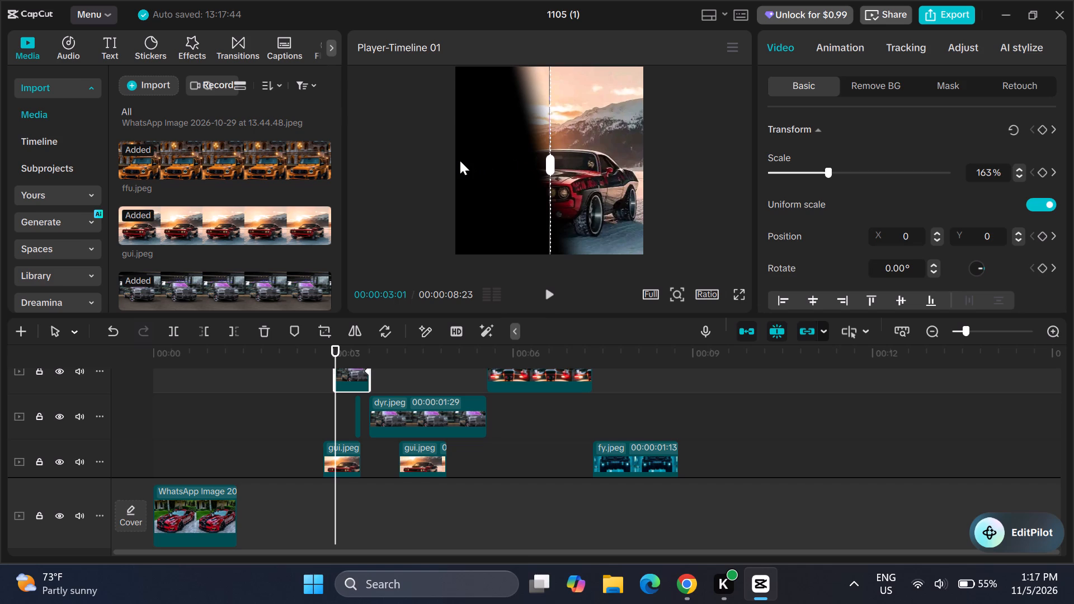
pyautogui.scroll(1, 460, 161)
pyautogui.click(562, 150)
# Reset the Transform of the short dyr.jpeg part at 00:00:03:01, returning its scale to 100%.
pyautogui.scroll(2, 828, 143)
pyautogui.moveTo(549, 249); pyautogui.dragTo(562, 249)
pyautogui.click(1007, 126)
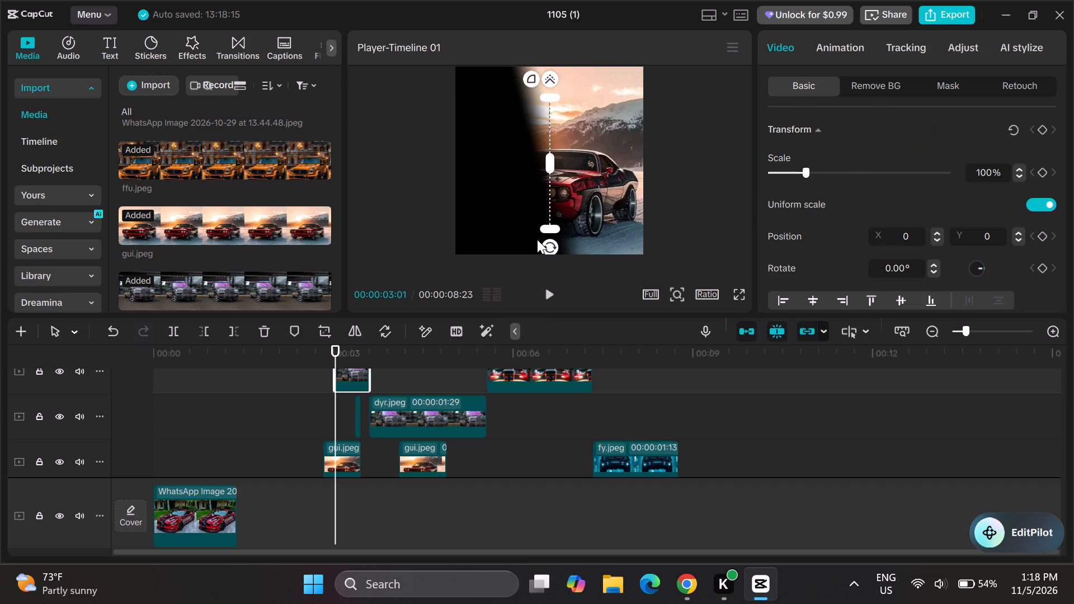
# Tilt the short dyr.jpeg part's mask line to follow the slanted edge of the gui.jpeg picture and lengthen it across the frame height.
pyautogui.moveTo(543, 241); pyautogui.dragTo(559, 247)
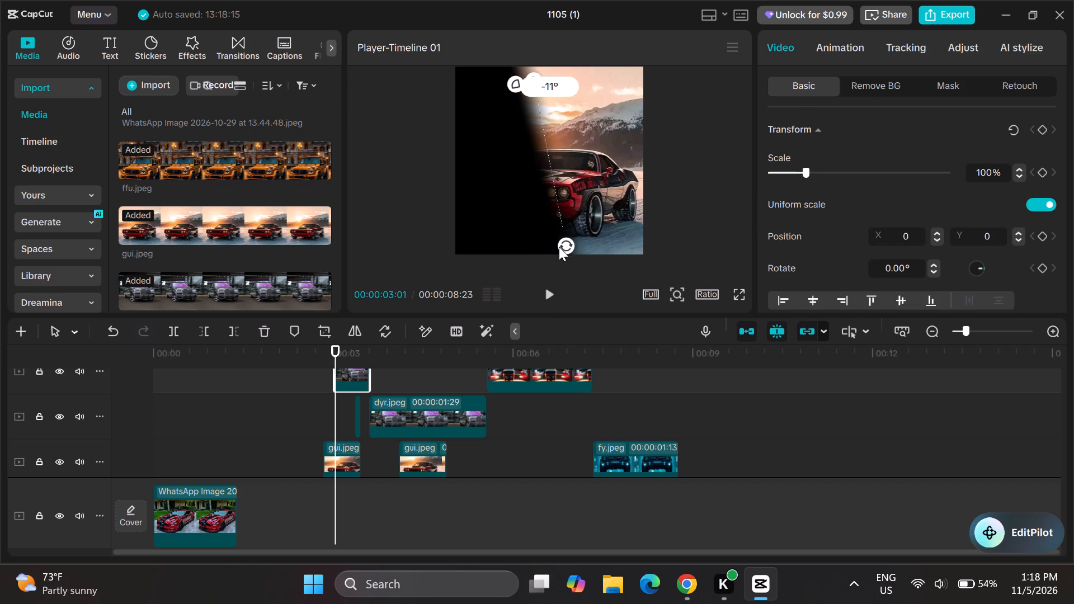
pyautogui.moveTo(559, 247); pyautogui.dragTo(576, 255)
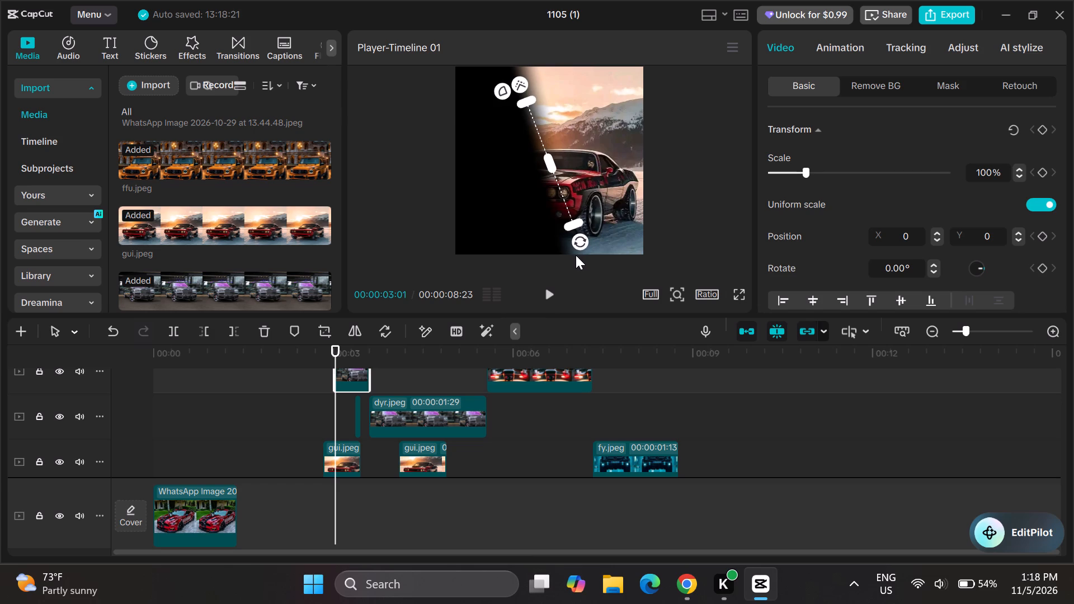
pyautogui.click(548, 163)
pyautogui.moveTo(547, 161); pyautogui.dragTo(540, 163)
pyautogui.moveTo(526, 100); pyautogui.dragTo(506, 79)
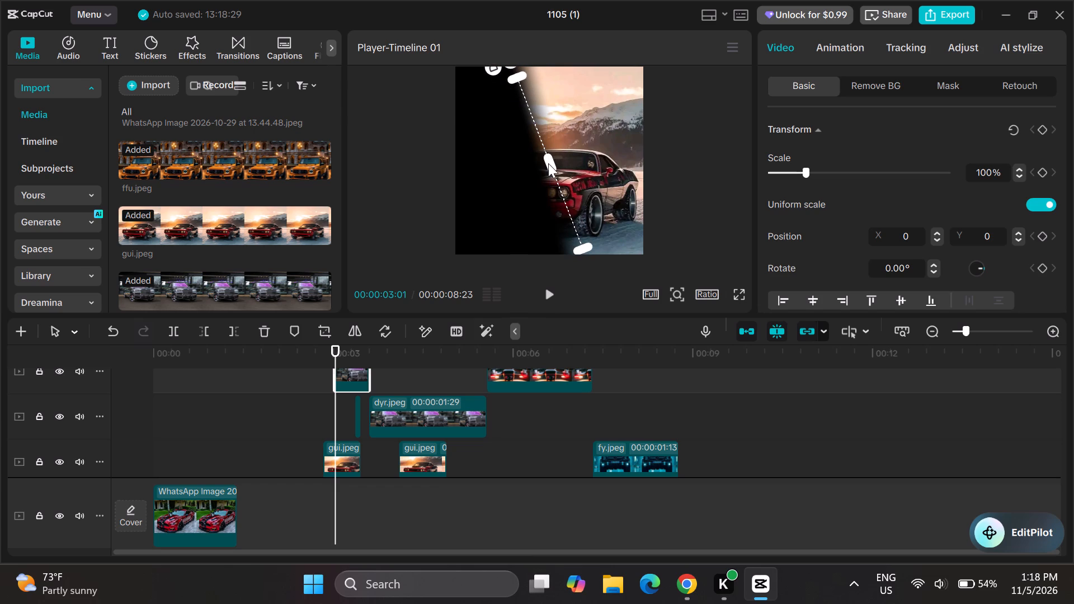
pyautogui.click(548, 163)
pyautogui.moveTo(548, 161); pyautogui.dragTo(540, 166)
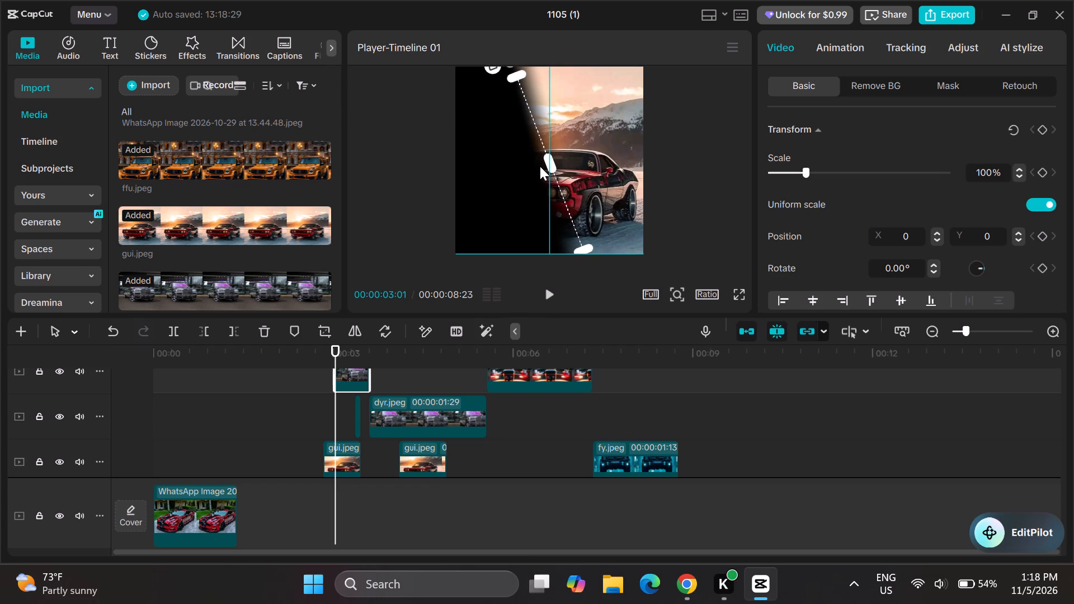
pyautogui.moveTo(540, 166); pyautogui.dragTo(548, 172)
# Widen the tilted dyr.jpeg mask into a broad slanted band over the car and shift it slightly down and left in the picture.
pyautogui.moveTo(550, 162); pyautogui.dragTo(558, 160)
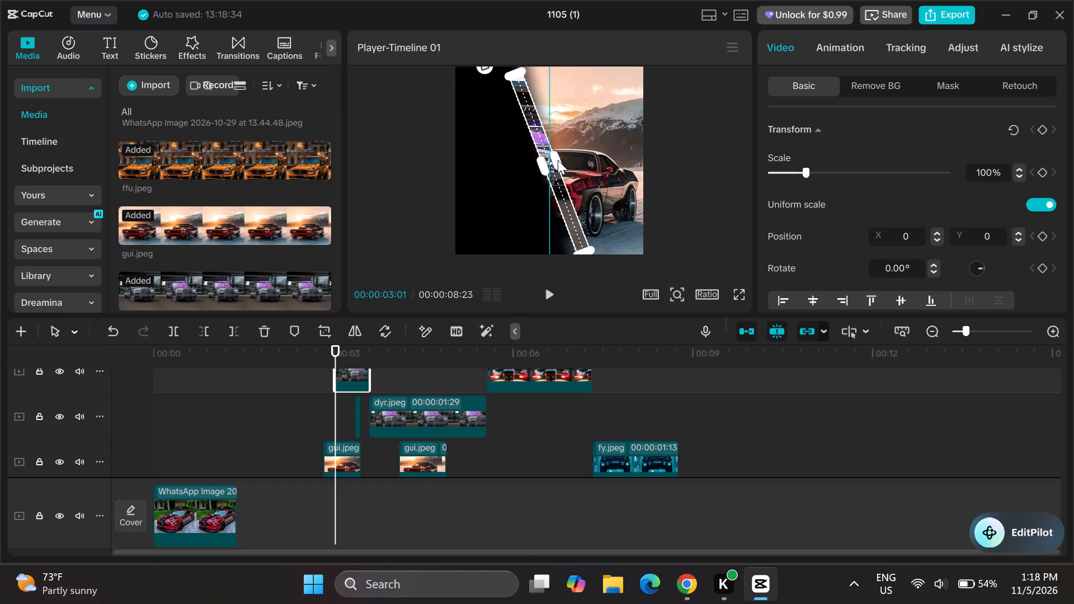
pyautogui.moveTo(558, 160); pyautogui.dragTo(555, 161)
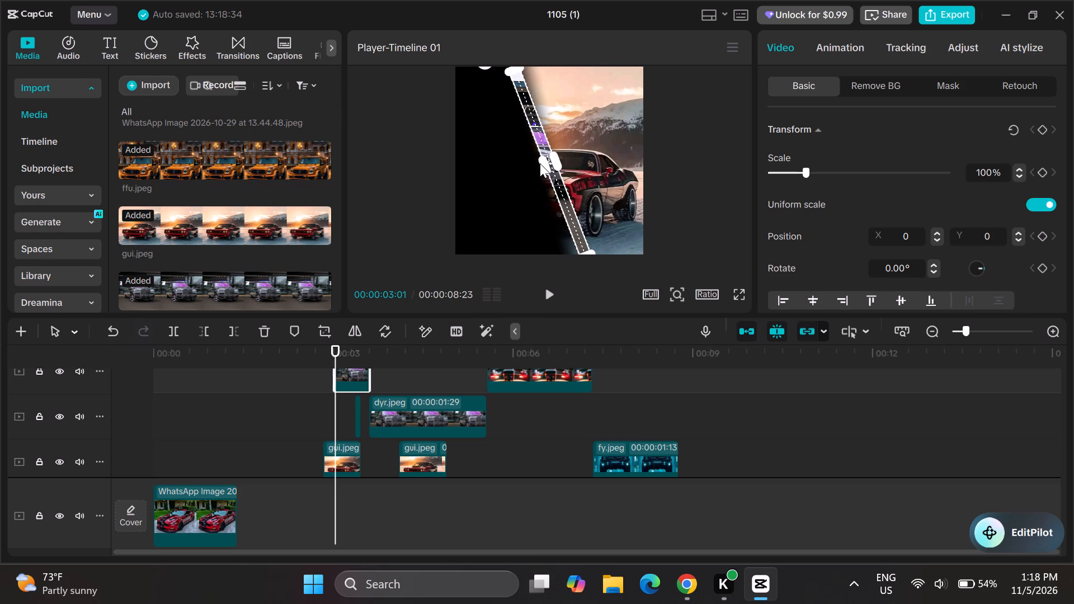
pyautogui.moveTo(541, 162); pyautogui.dragTo(493, 180)
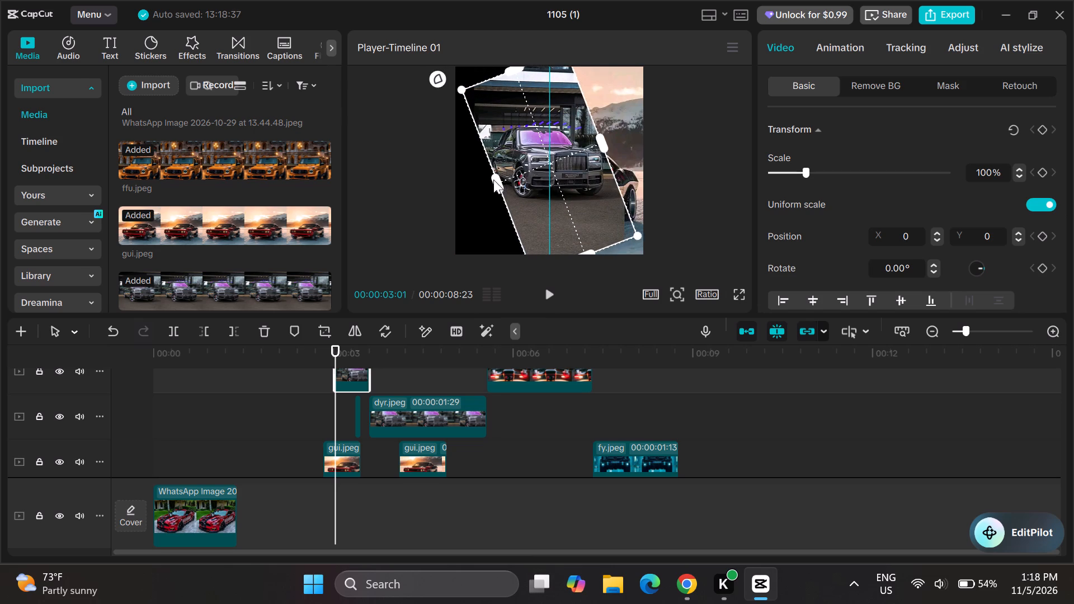
pyautogui.moveTo(493, 180); pyautogui.dragTo(487, 183)
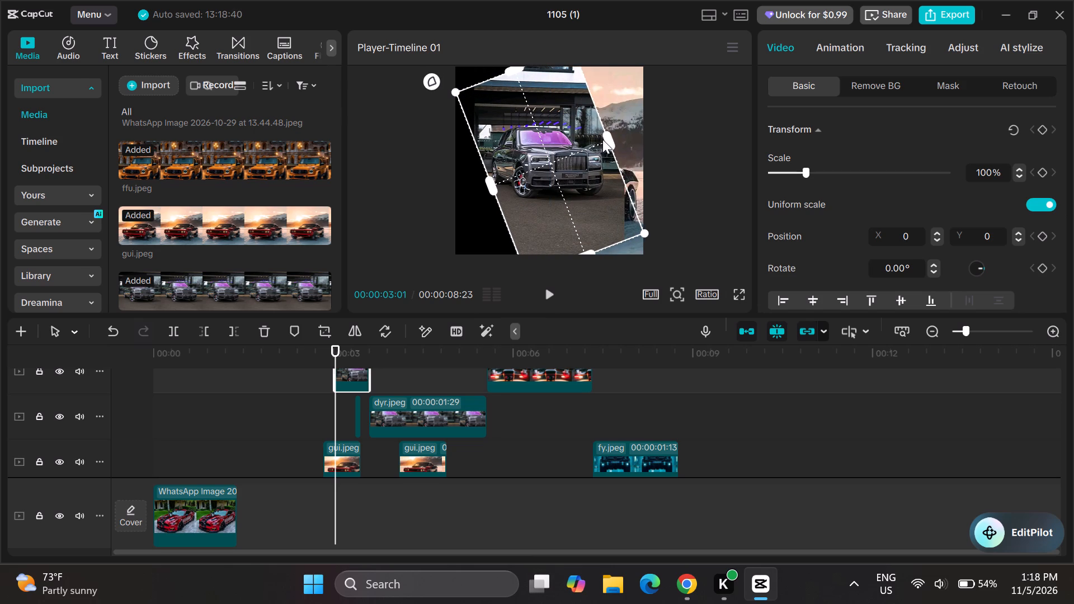
pyautogui.moveTo(606, 138); pyautogui.dragTo(601, 139)
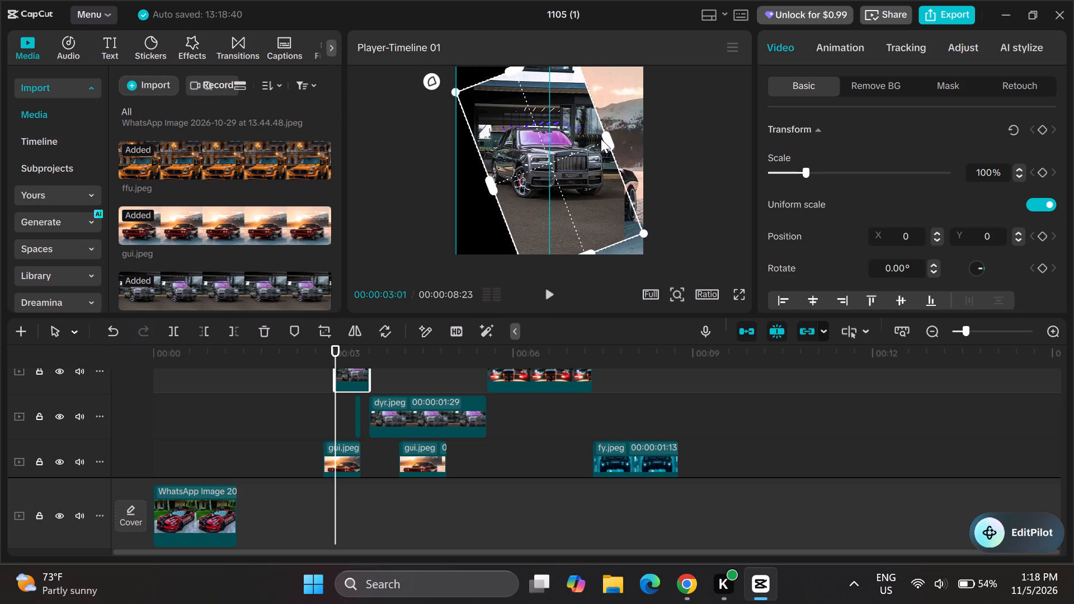
pyautogui.moveTo(601, 139); pyautogui.dragTo(594, 141)
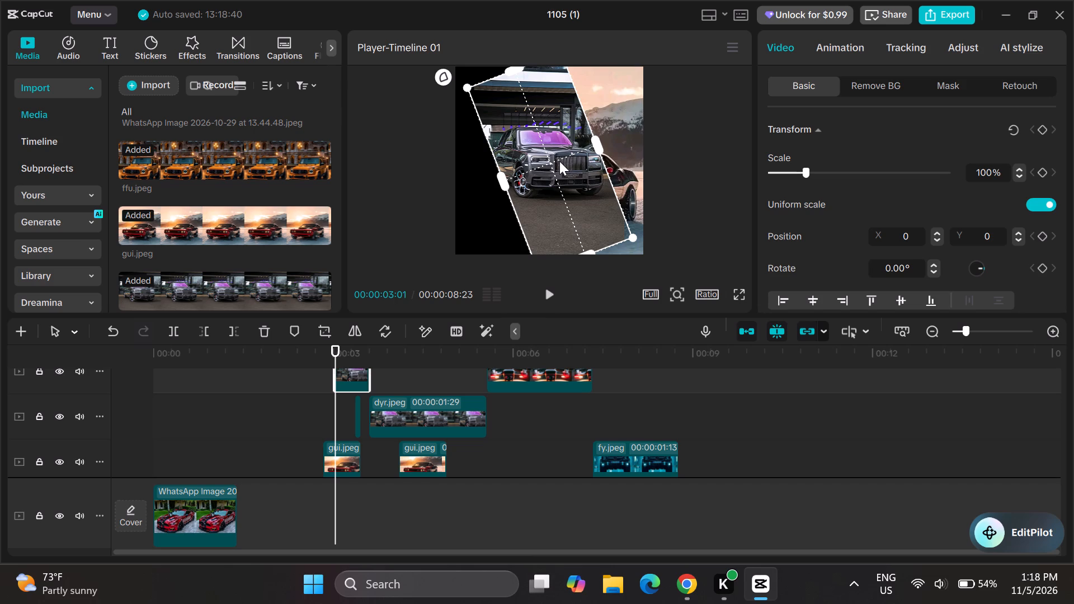
pyautogui.moveTo(558, 158); pyautogui.dragTo(545, 159)
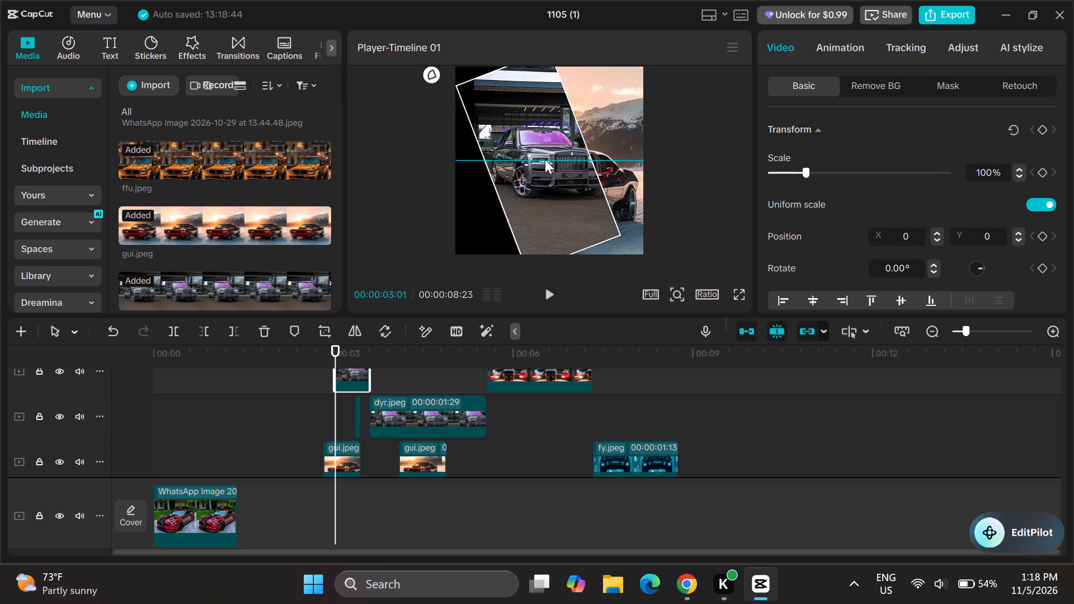
pyautogui.moveTo(545, 159); pyautogui.dragTo(539, 168)
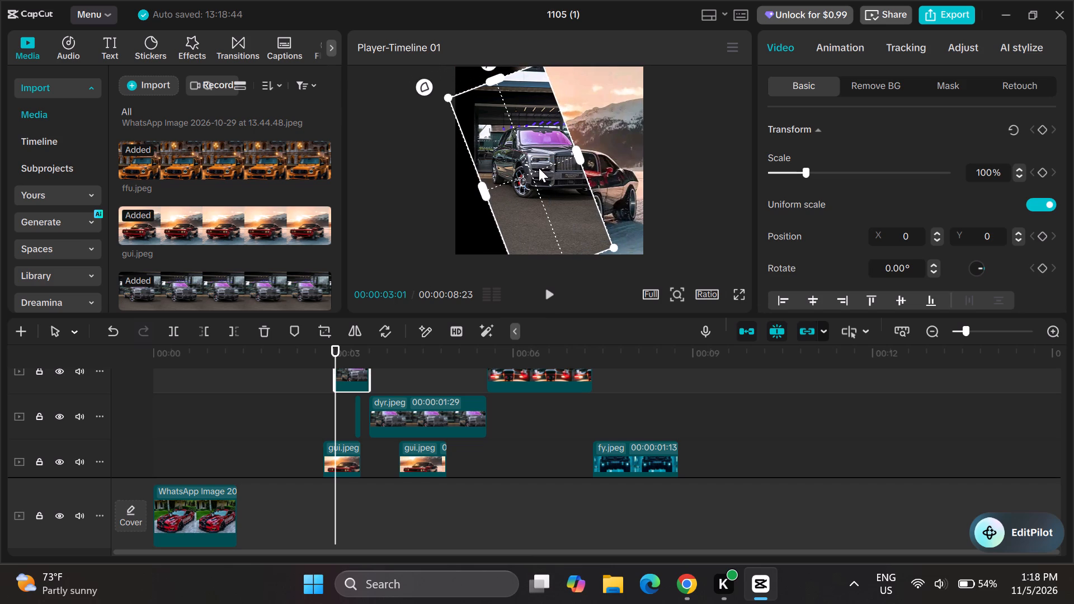
# Narrow the dyr.jpeg mask to a slim slanted strip and move it over the picture's lower-left edge.
pyautogui.moveTo(486, 188); pyautogui.dragTo(477, 191)
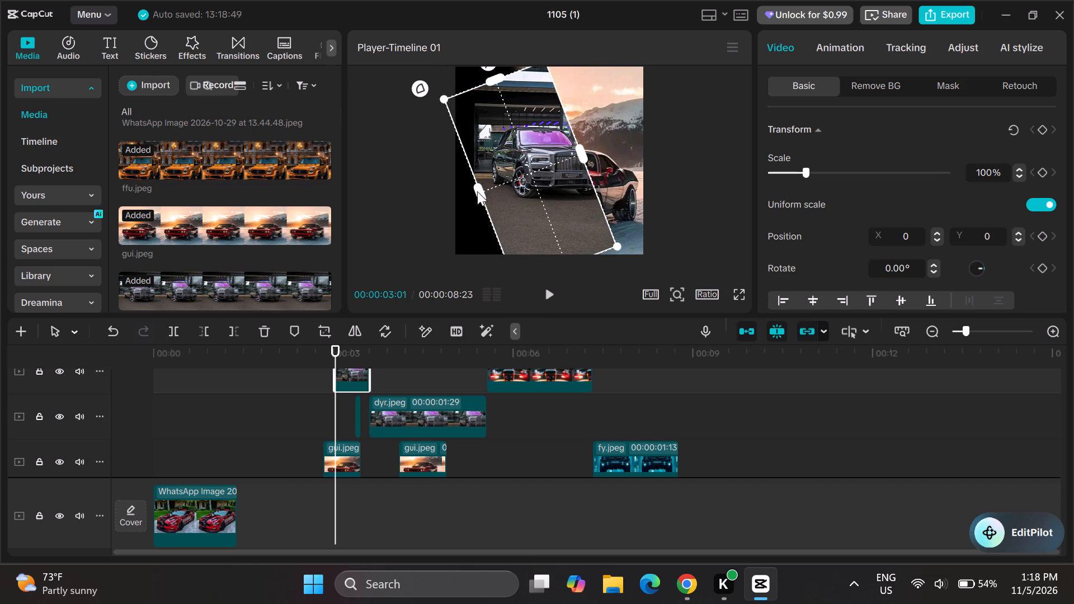
pyautogui.moveTo(477, 191); pyautogui.dragTo(449, 215)
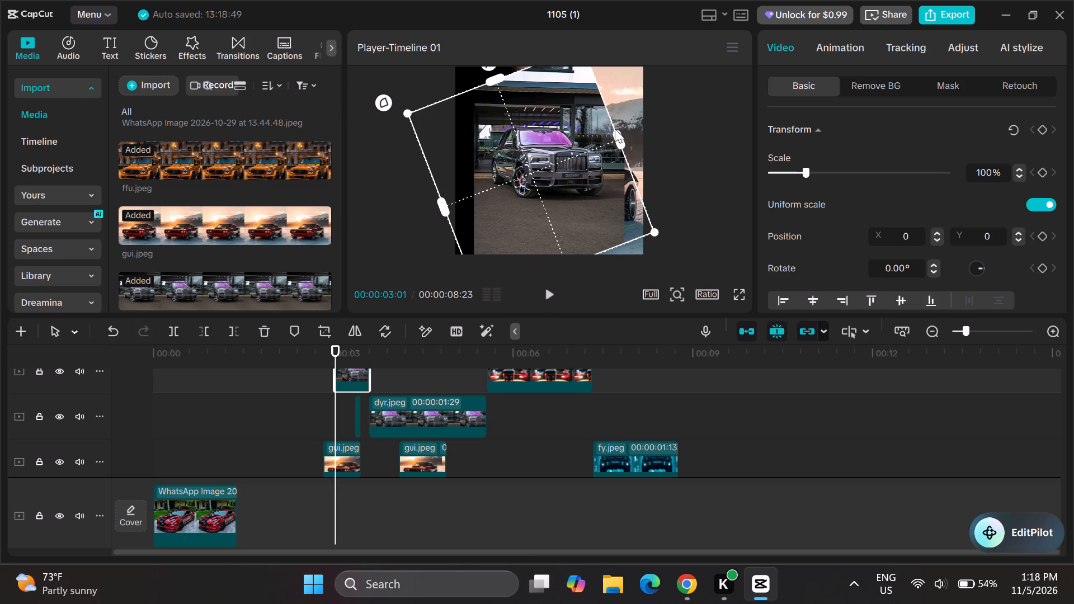
pyautogui.moveTo(620, 136); pyautogui.dragTo(585, 135)
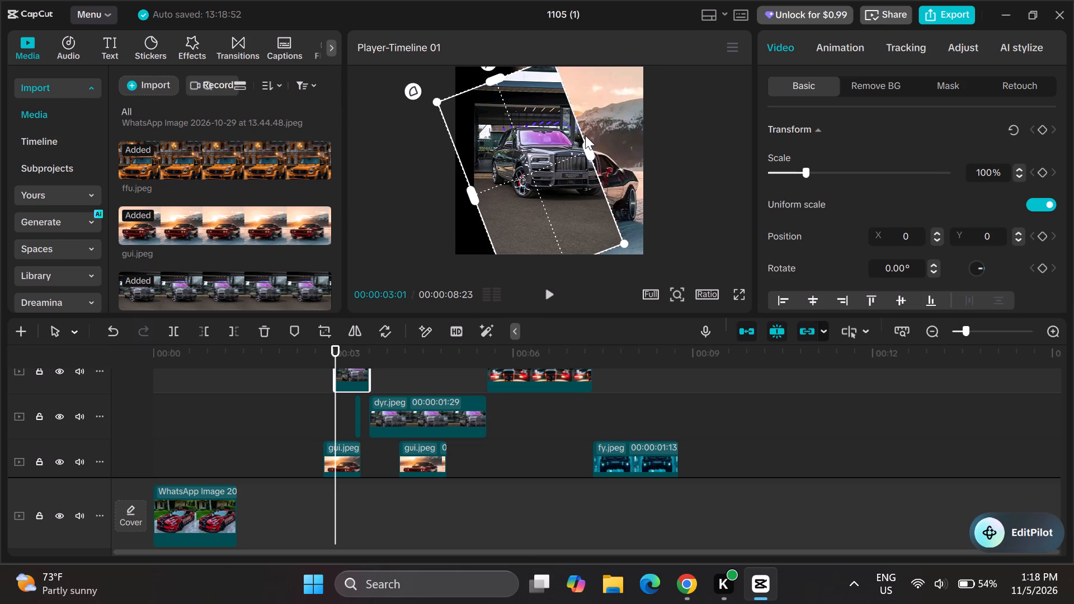
pyautogui.moveTo(585, 135); pyautogui.dragTo(539, 143)
pyautogui.moveTo(527, 171); pyautogui.dragTo(525, 164)
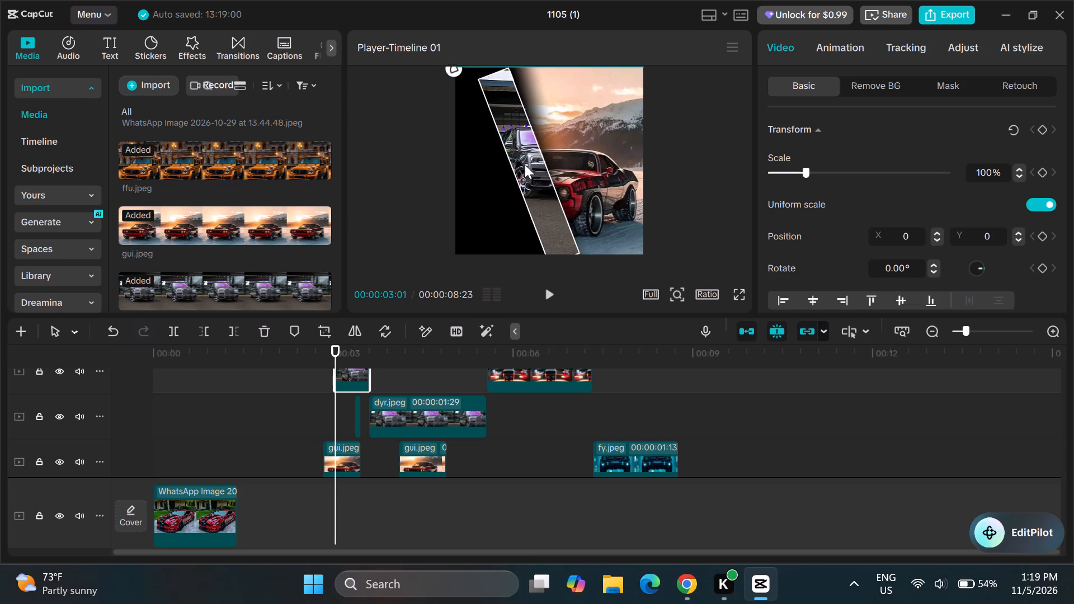
pyautogui.moveTo(525, 164); pyautogui.dragTo(495, 170)
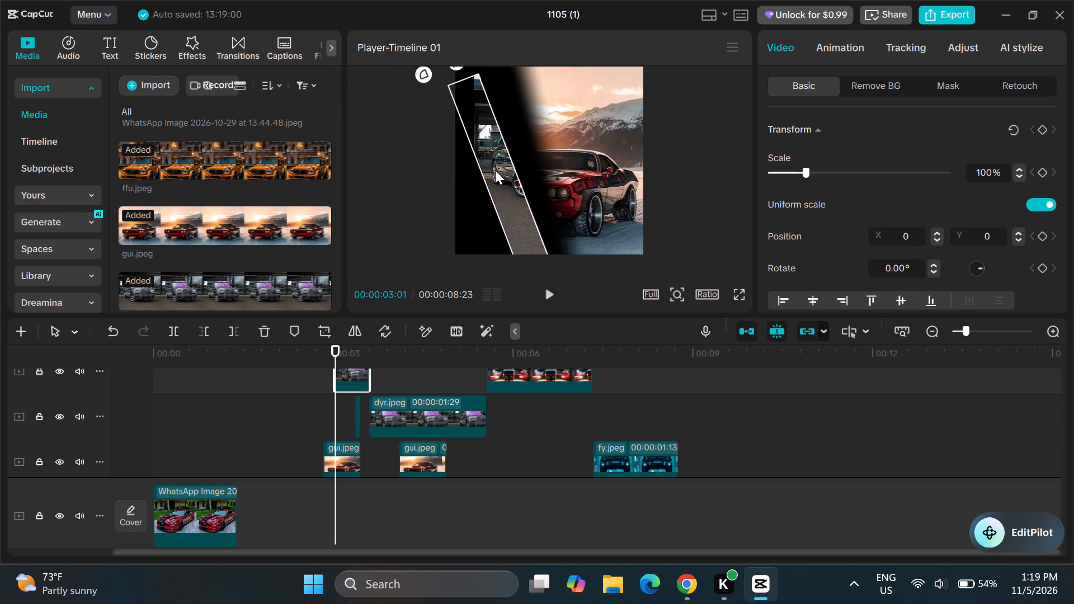
pyautogui.moveTo(495, 170); pyautogui.dragTo(468, 190)
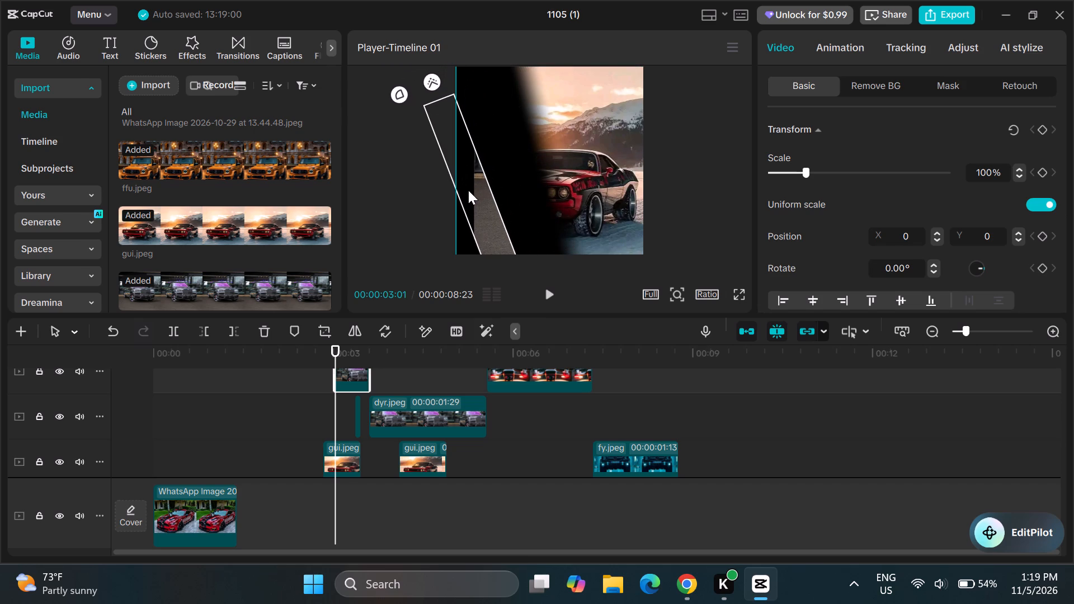
pyautogui.moveTo(468, 190); pyautogui.dragTo(465, 193)
# Widen the slanted dyr.jpeg mask until it meets the gui.jpeg picture's slanted edge, and extend it above the top of the frame.
pyautogui.moveTo(487, 185); pyautogui.dragTo(530, 158)
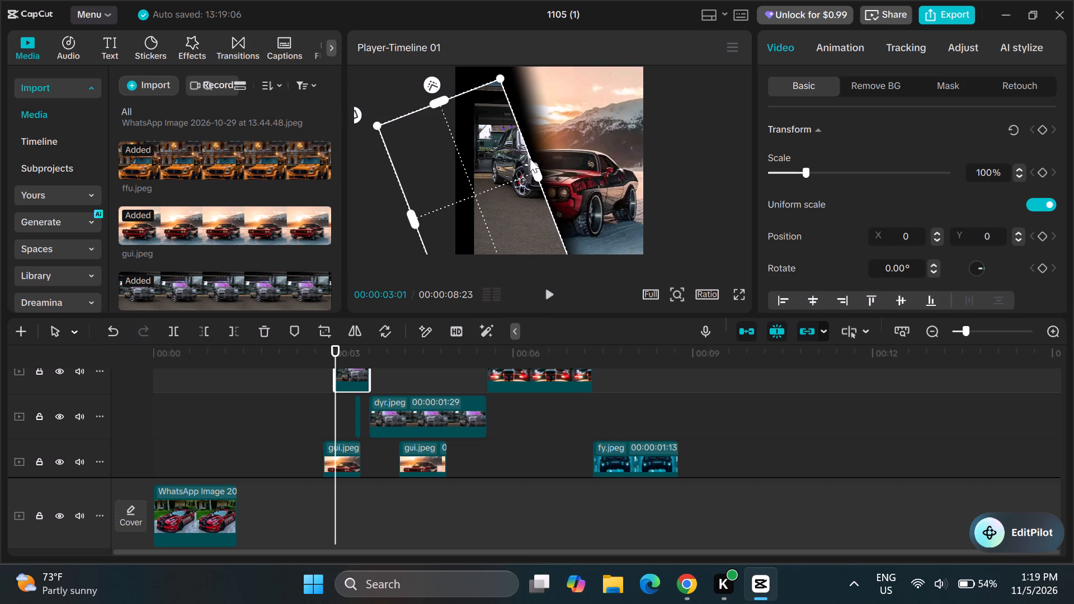
pyautogui.moveTo(530, 158); pyautogui.dragTo(536, 157)
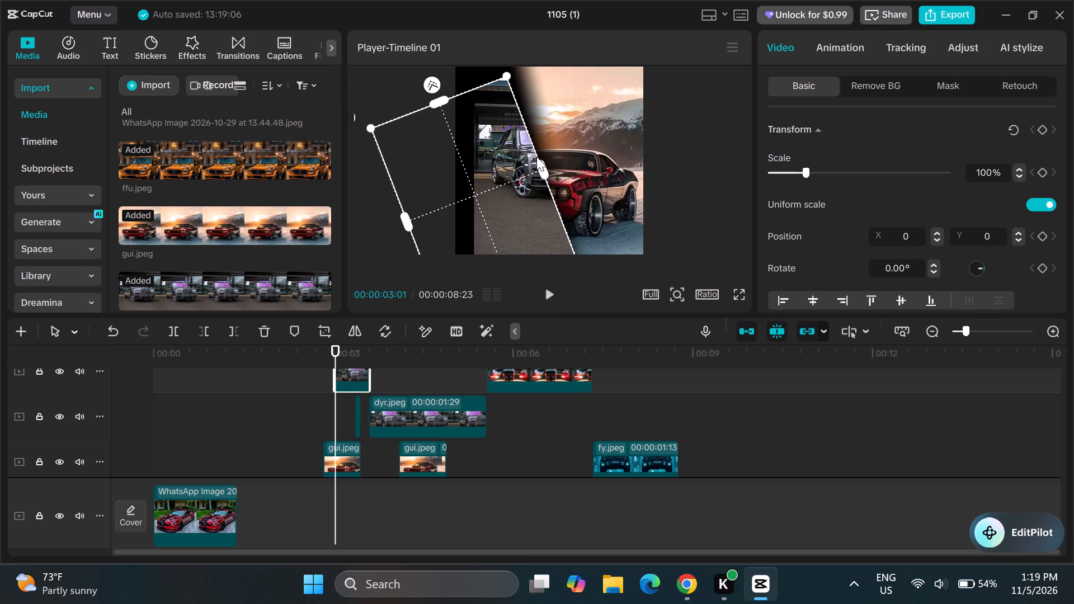
pyautogui.moveTo(536, 157); pyautogui.dragTo(539, 157)
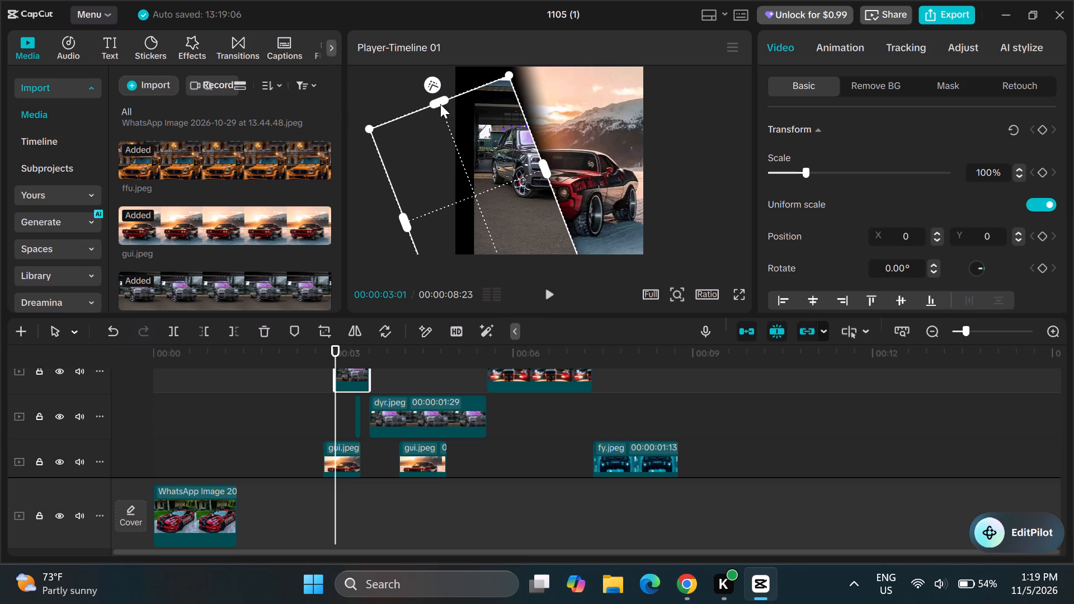
pyautogui.moveTo(438, 98); pyautogui.dragTo(442, 73)
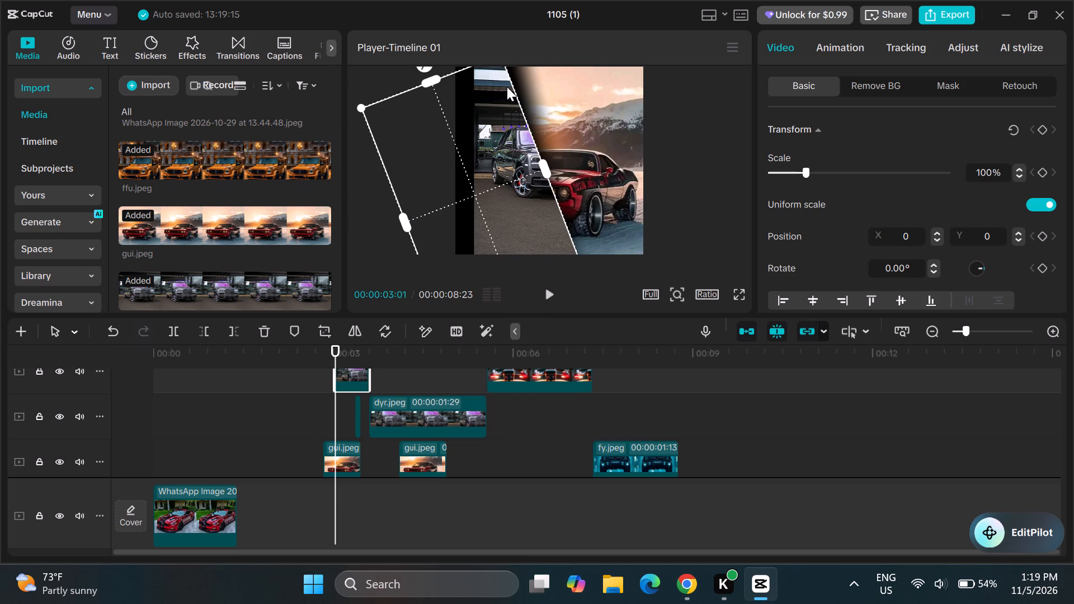
pyautogui.click(506, 68)
# Add a Transform keyframe to the short dyr.jpeg part at 00:00:03:01.
pyautogui.click(1043, 129)
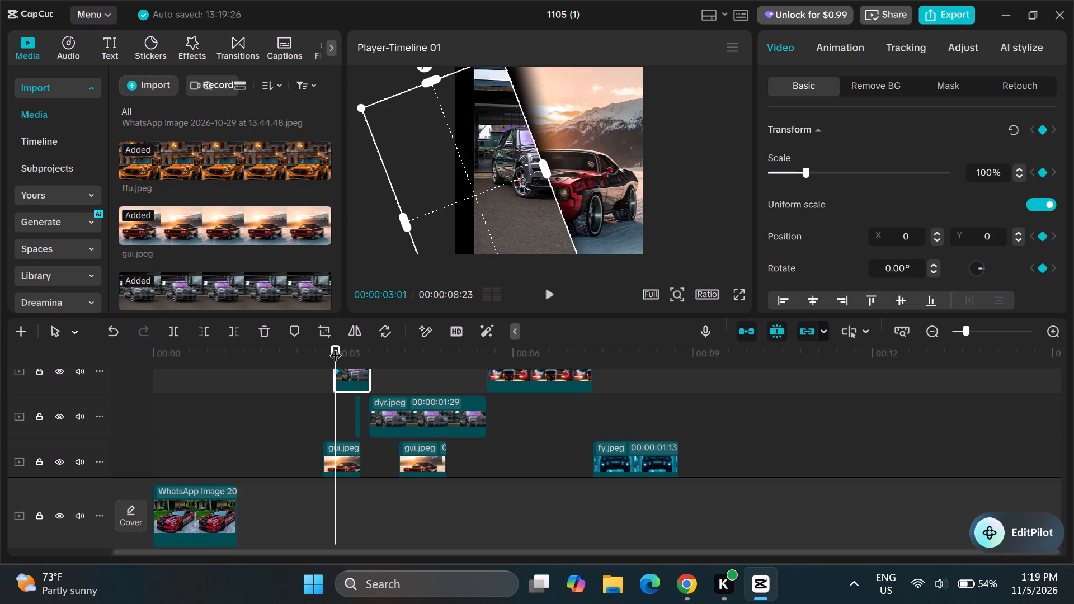
# At 00:00:03:05 on the short dyr.jpeg part, narrow the slanted mask to a slim strip.
pyautogui.moveTo(336, 346); pyautogui.dragTo(338, 346)
pyautogui.moveTo(338, 346); pyautogui.dragTo(344, 347)
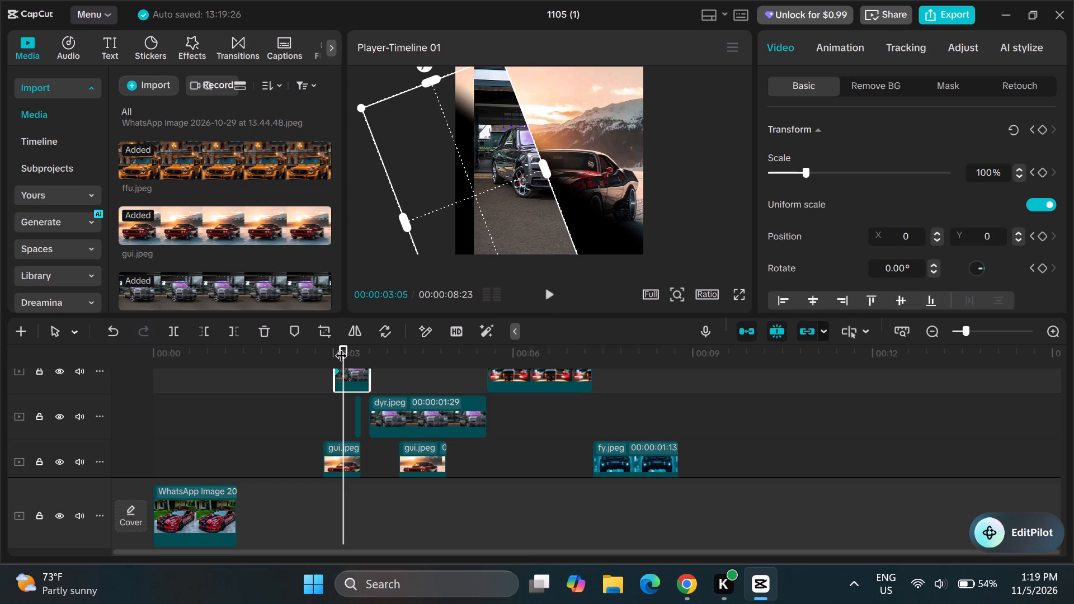
pyautogui.moveTo(341, 346); pyautogui.dragTo(333, 349)
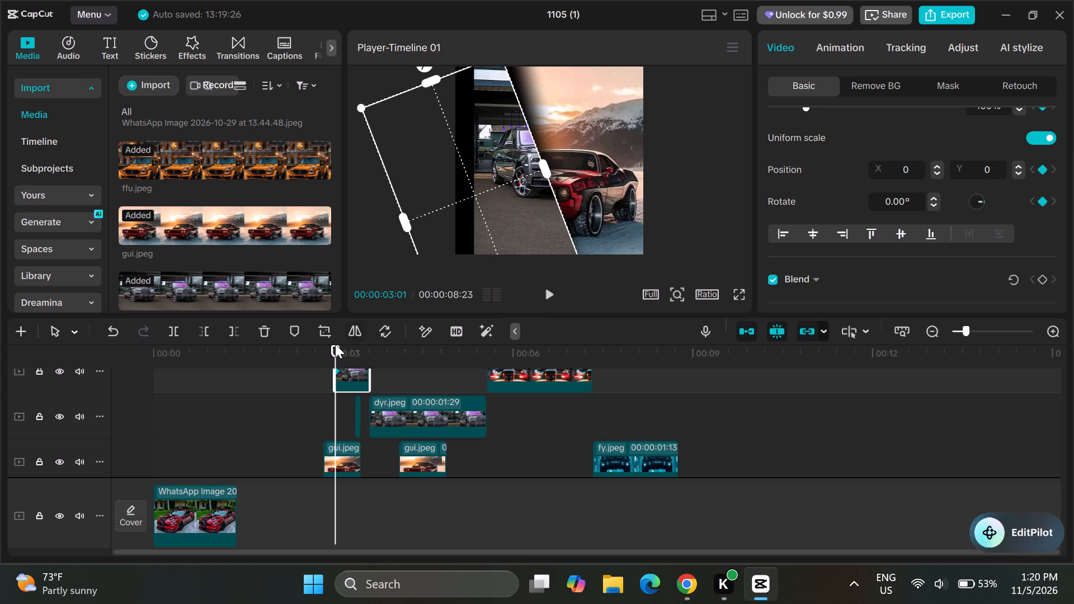
pyautogui.moveTo(335, 344); pyautogui.dragTo(341, 345)
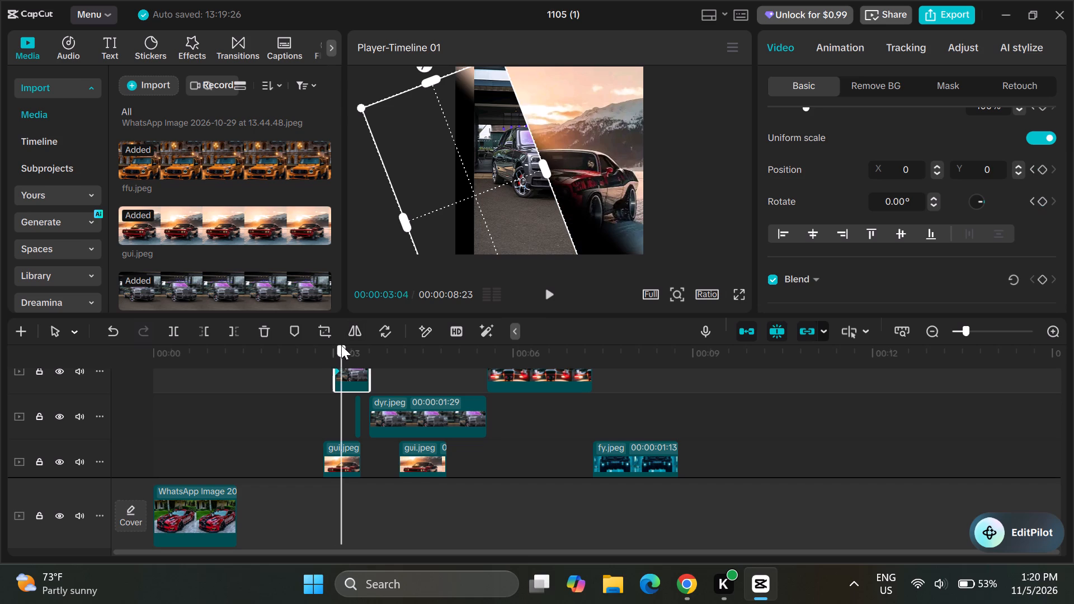
pyautogui.moveTo(341, 345); pyautogui.dragTo(344, 346)
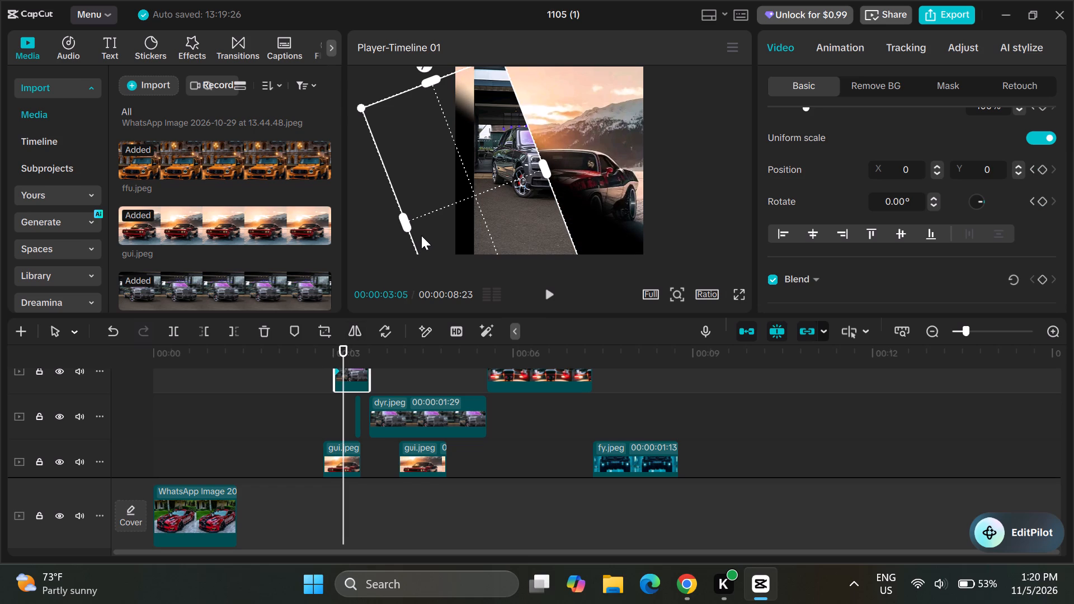
pyautogui.moveTo(404, 219); pyautogui.dragTo(414, 216)
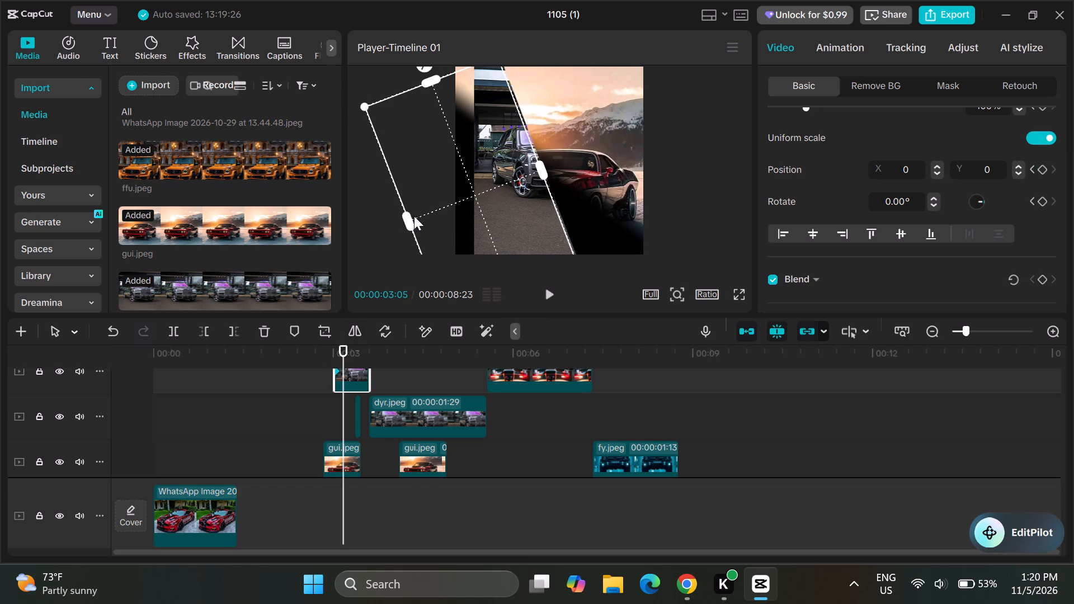
pyautogui.moveTo(414, 216); pyautogui.dragTo(470, 199)
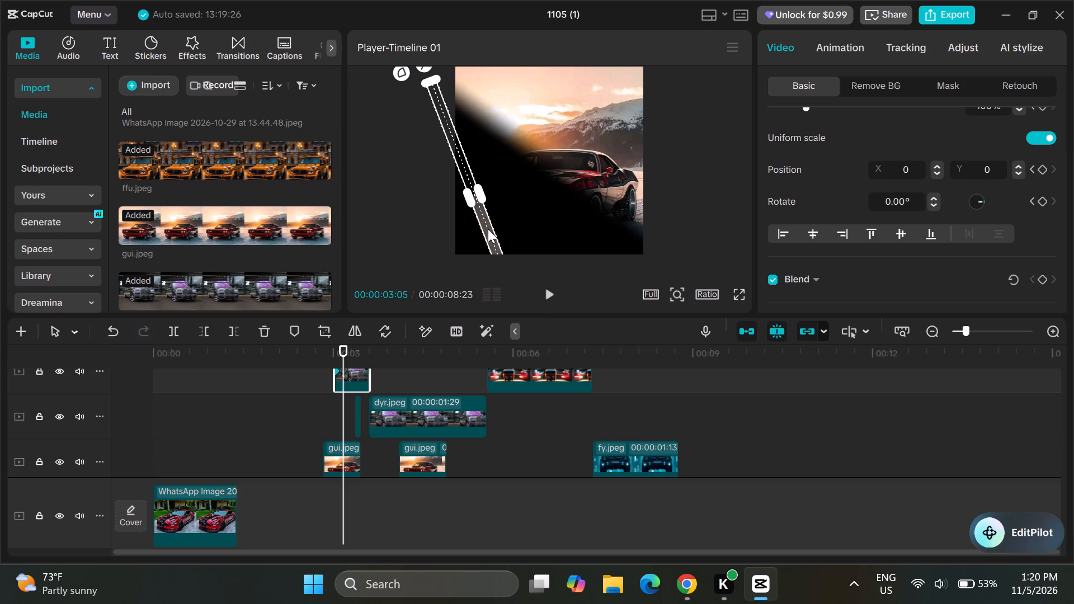
# Shorten the slim dyr.jpeg mask strip and shift it slightly right and up so it spans the frame's height.
pyautogui.moveTo(488, 229); pyautogui.dragTo(500, 228)
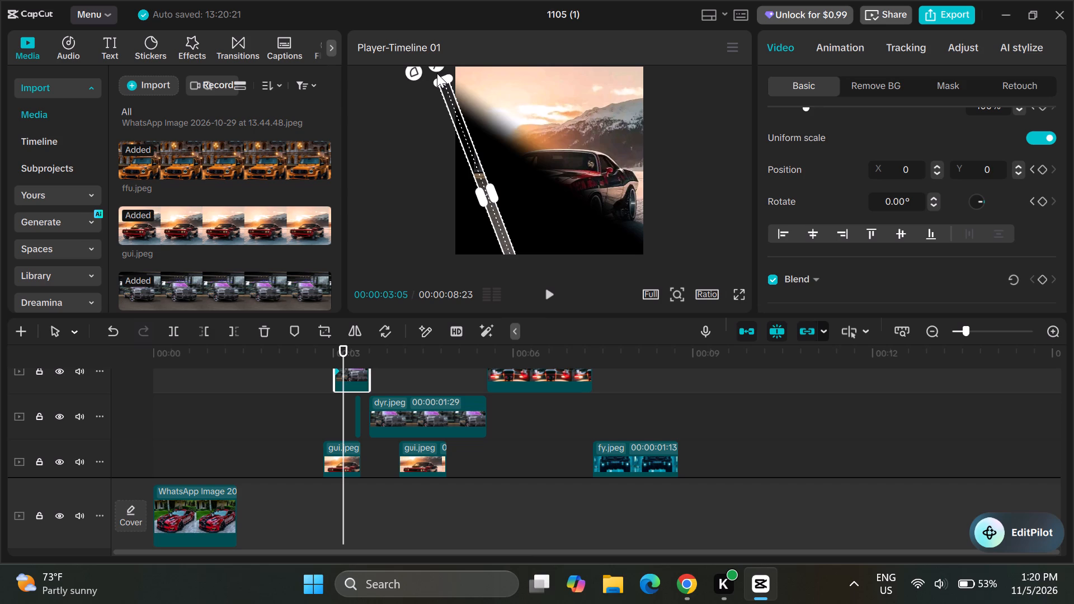
pyautogui.moveTo(438, 74); pyautogui.dragTo(445, 87)
pyautogui.moveTo(442, 77); pyautogui.dragTo(453, 104)
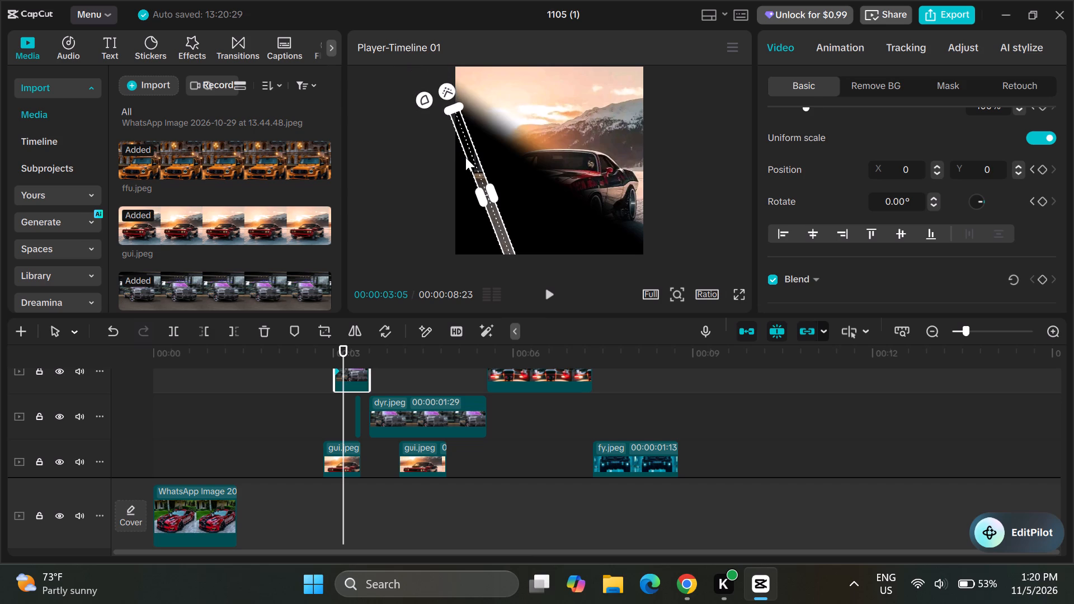
pyautogui.moveTo(476, 164); pyautogui.dragTo(465, 129)
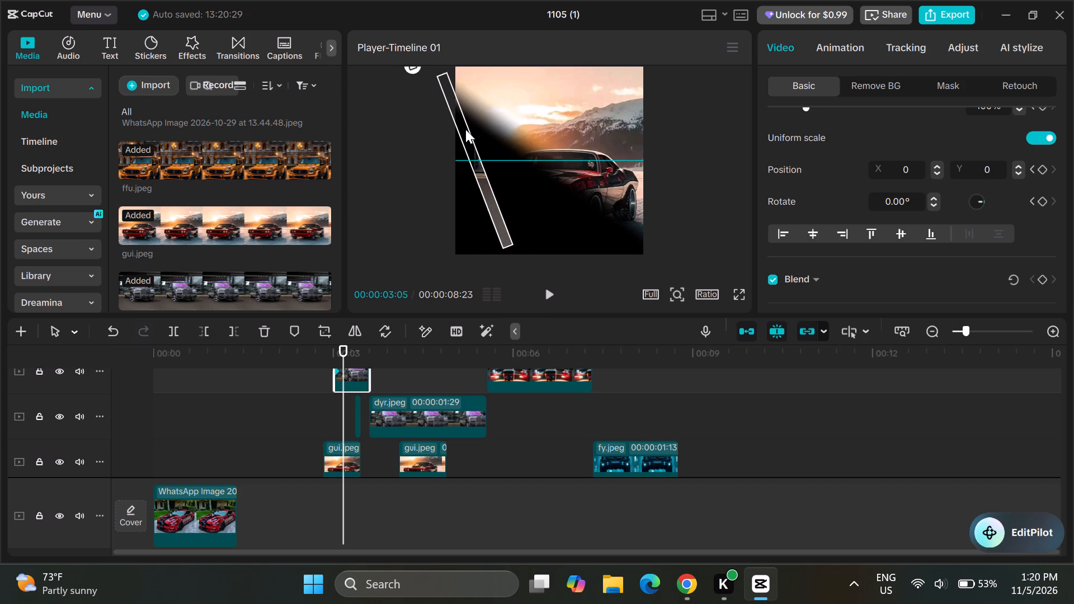
pyautogui.moveTo(465, 129); pyautogui.dragTo(467, 127)
pyautogui.click(467, 127)
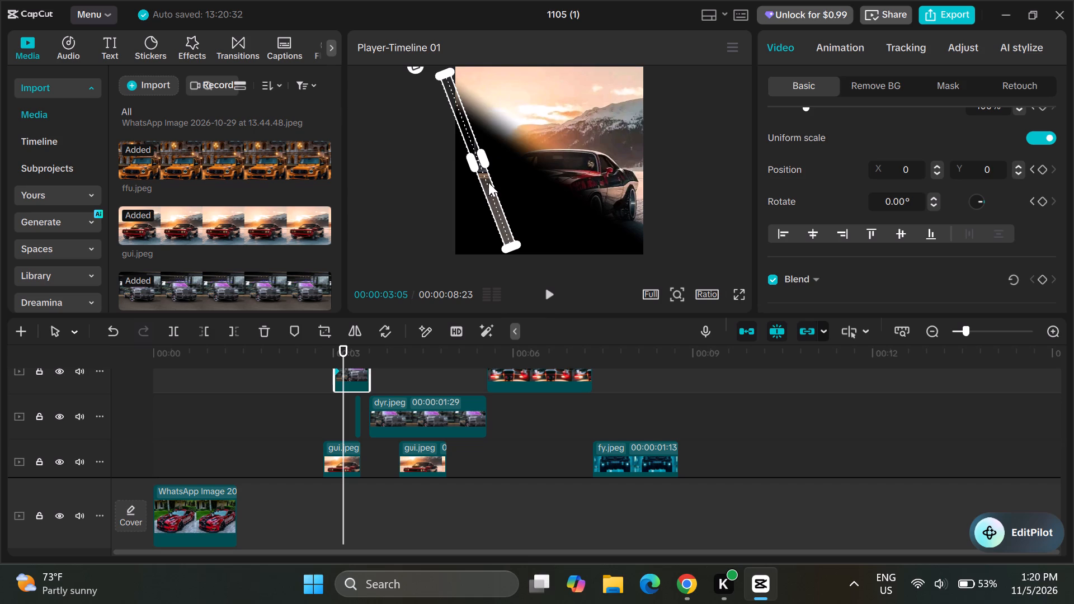
# Rotate the slim dyr.jpeg mask strip to a flatter diagonal of about -46.5°.
pyautogui.click(511, 242)
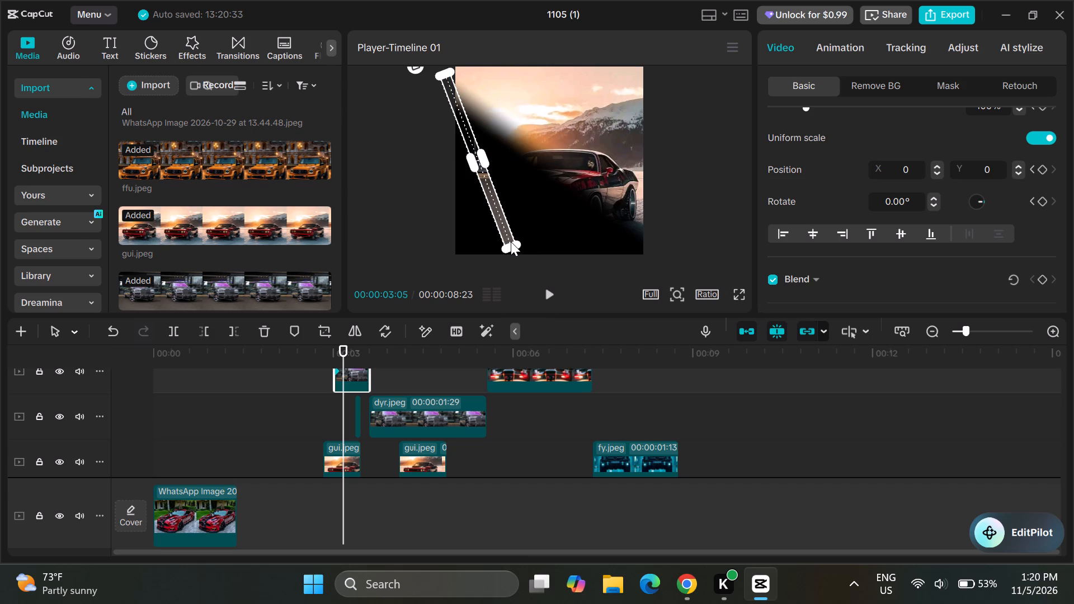
pyautogui.moveTo(512, 245); pyautogui.dragTo(506, 232)
pyautogui.click(512, 243)
pyautogui.moveTo(512, 243); pyautogui.dragTo(549, 222)
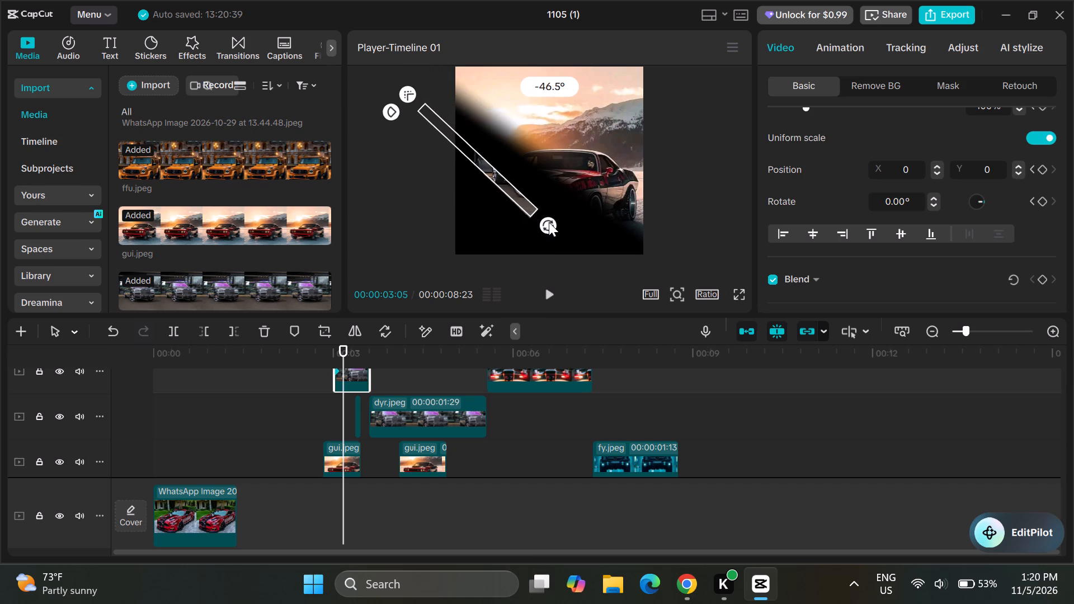
pyautogui.moveTo(549, 222); pyautogui.dragTo(550, 222)
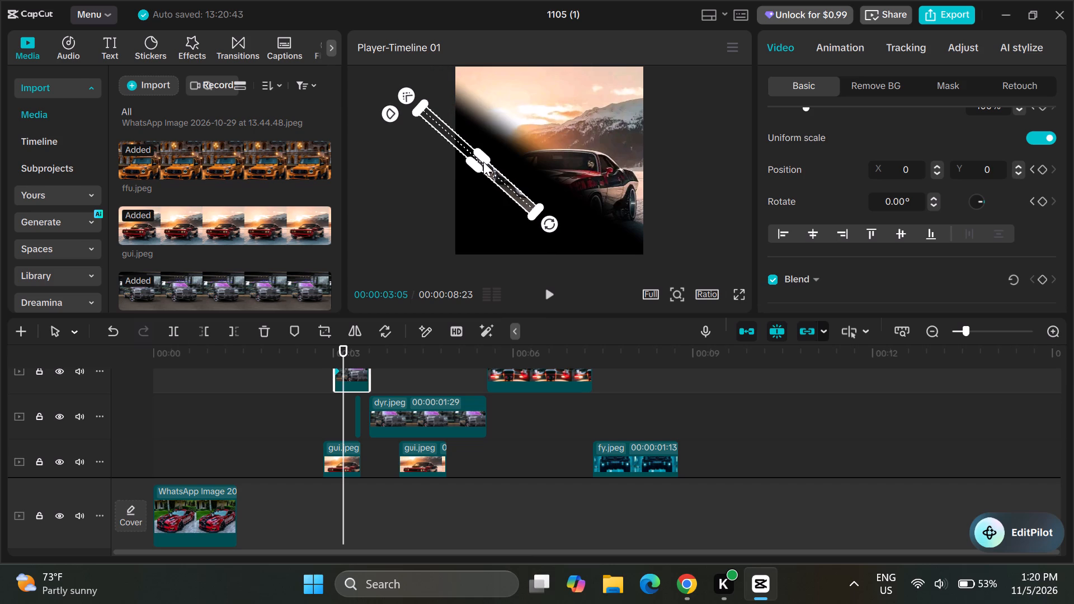
# Move the diagonal mask strip onto the gui.jpeg picture's slanted edge and fine-tune its tilt to match that edge.
pyautogui.moveTo(486, 167); pyautogui.dragTo(530, 190)
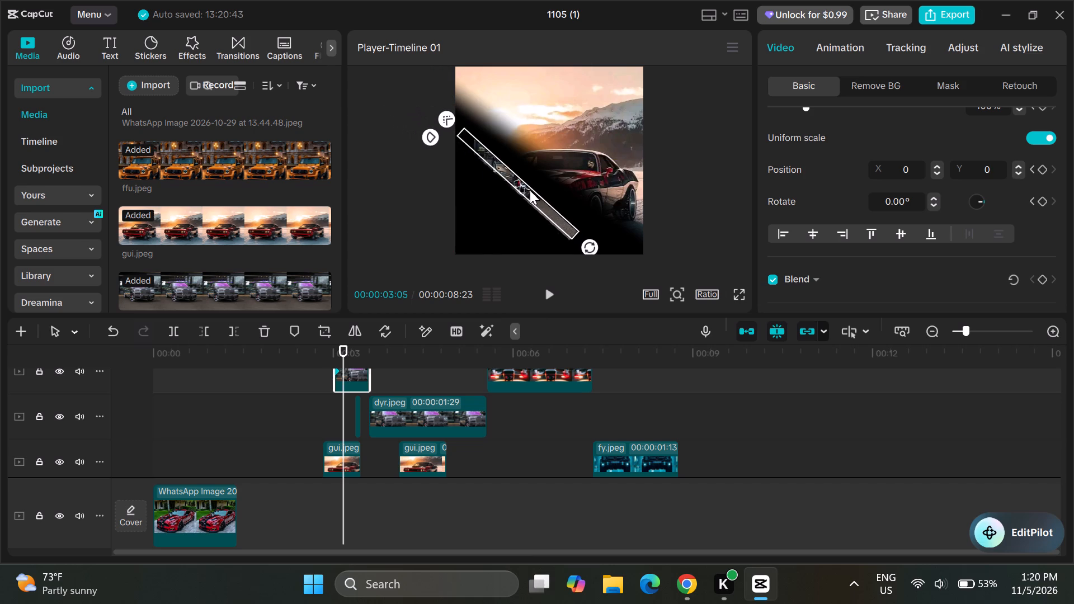
pyautogui.moveTo(530, 190); pyautogui.dragTo(549, 186)
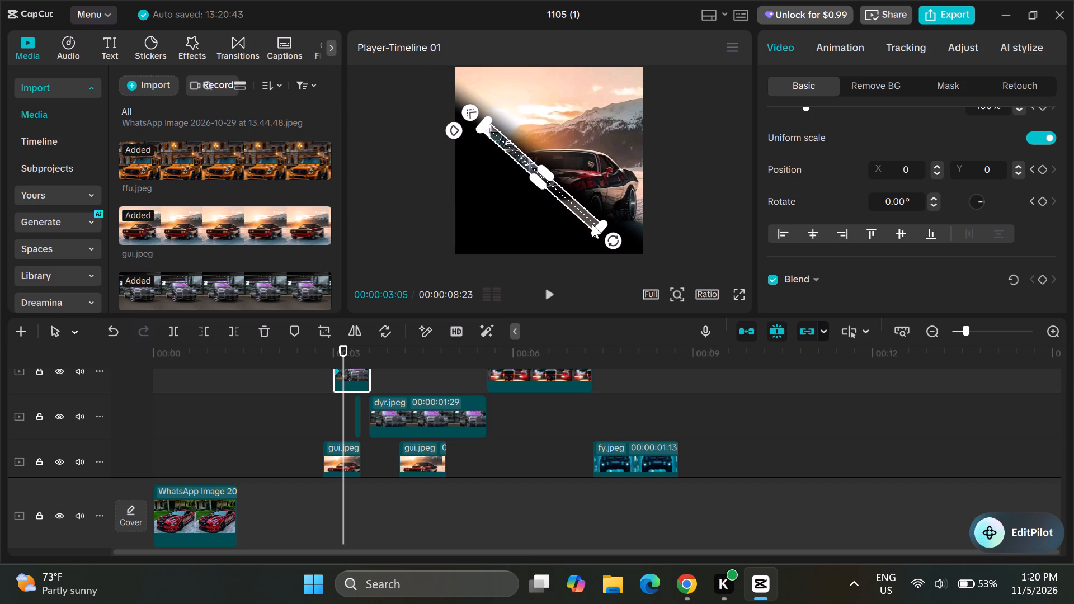
pyautogui.click(612, 238)
pyautogui.moveTo(612, 238); pyautogui.dragTo(613, 232)
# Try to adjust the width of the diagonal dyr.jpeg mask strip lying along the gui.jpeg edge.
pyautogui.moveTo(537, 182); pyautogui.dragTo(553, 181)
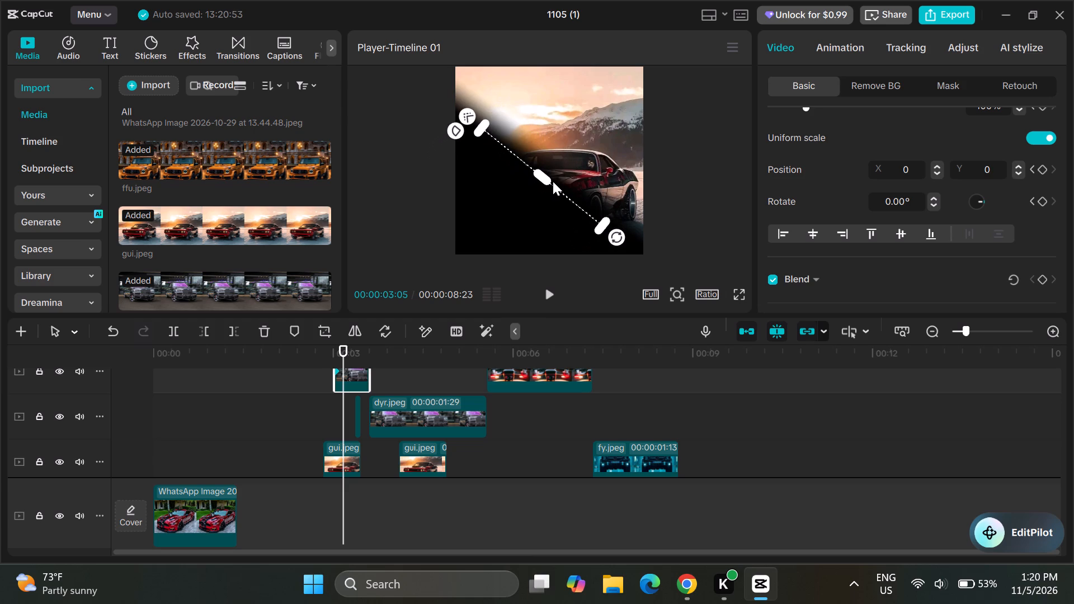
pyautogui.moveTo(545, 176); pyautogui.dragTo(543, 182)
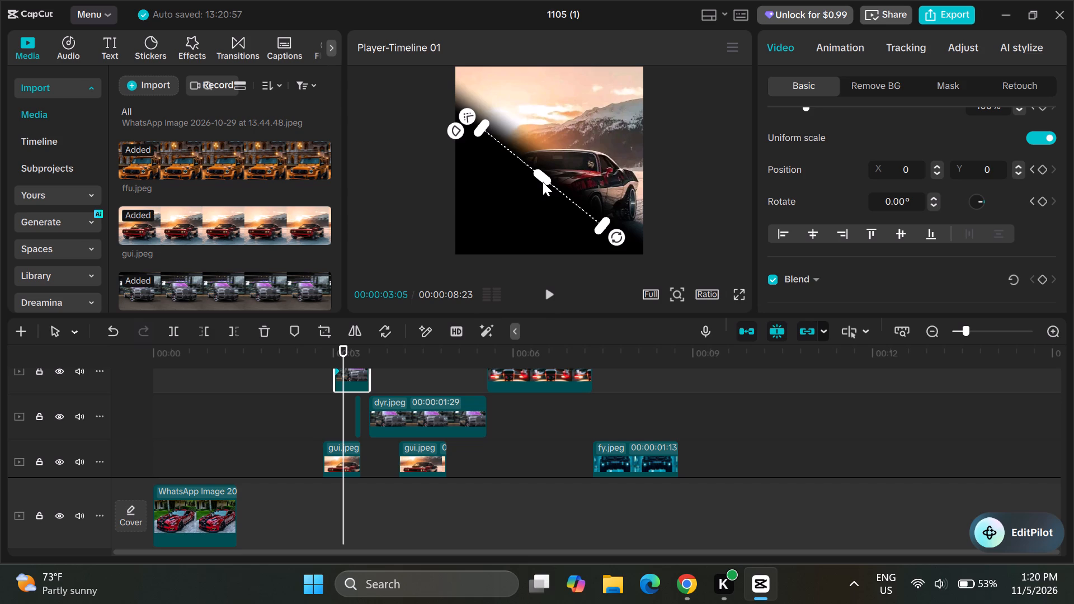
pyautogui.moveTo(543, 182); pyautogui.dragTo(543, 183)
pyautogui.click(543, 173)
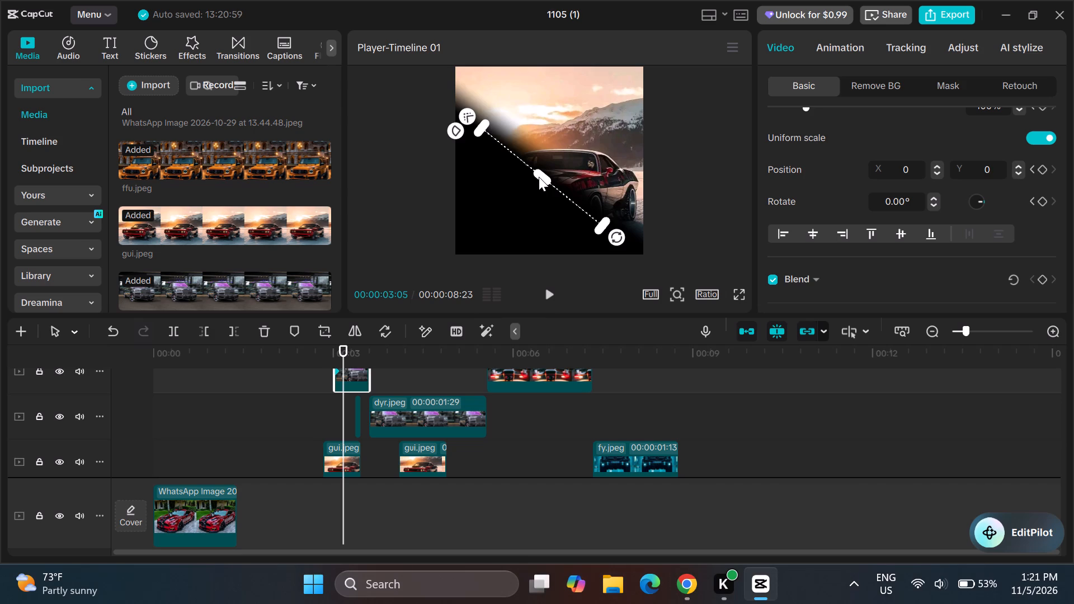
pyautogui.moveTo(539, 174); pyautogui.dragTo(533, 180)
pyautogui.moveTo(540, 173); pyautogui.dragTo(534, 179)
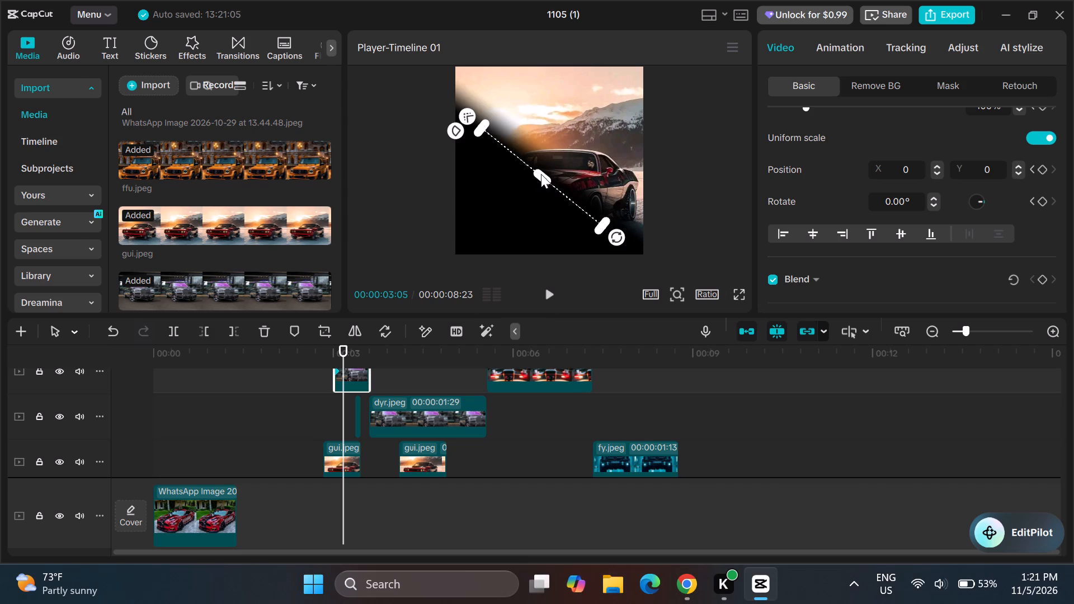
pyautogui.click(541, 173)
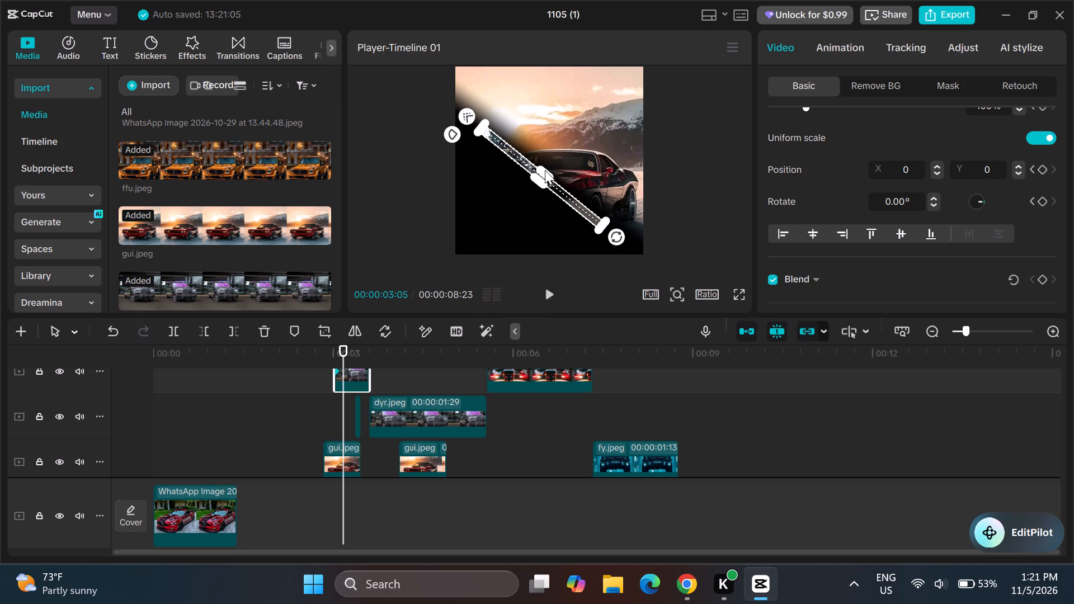
# Move the diagonal strip to the picture's lower-left area and widen it until it meets the gui.jpeg picture's slanted edge.
pyautogui.moveTo(551, 182); pyautogui.dragTo(542, 188)
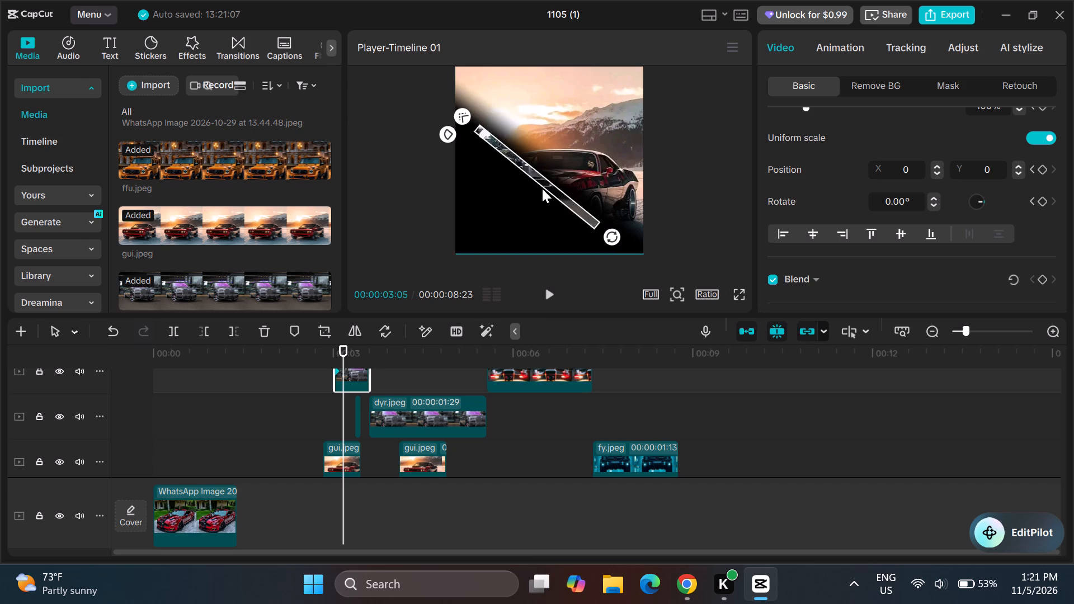
pyautogui.moveTo(542, 188); pyautogui.dragTo(492, 233)
pyautogui.moveTo(489, 225); pyautogui.dragTo(531, 167)
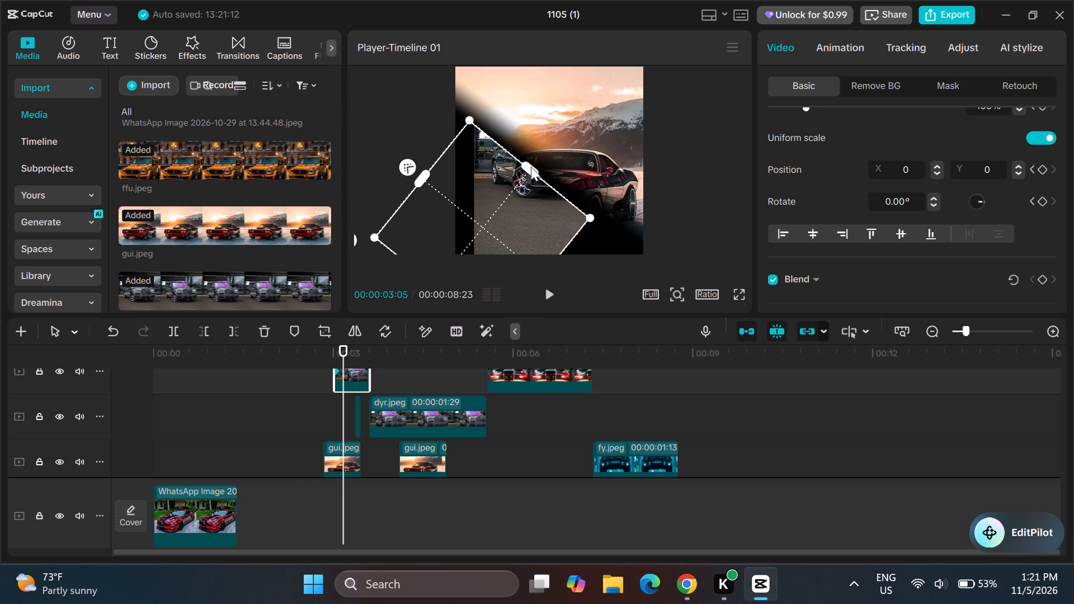
pyautogui.moveTo(531, 167); pyautogui.dragTo(527, 154)
pyautogui.click(527, 154)
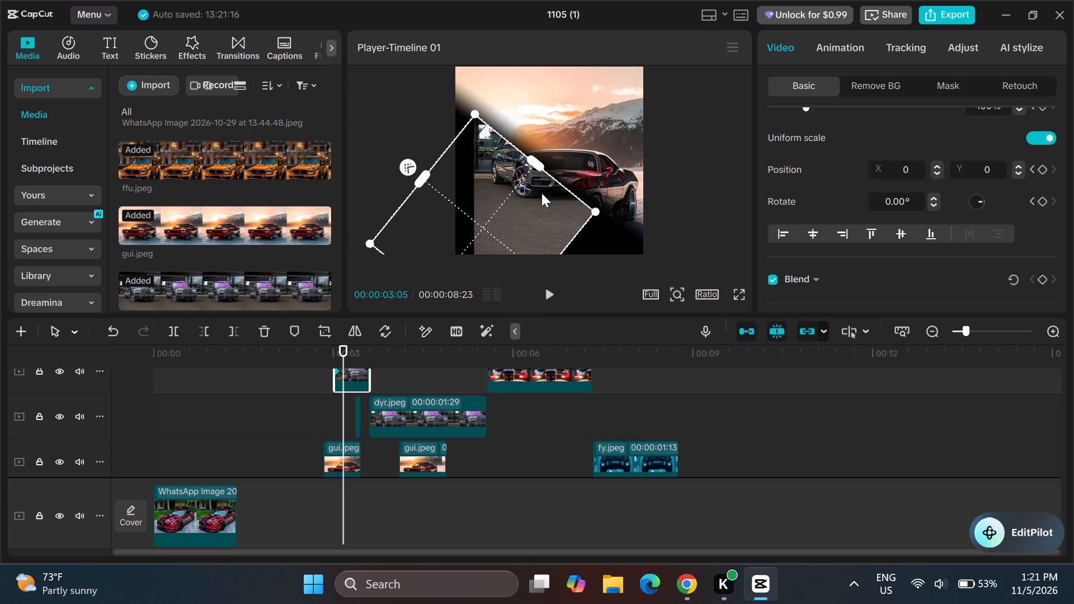
pyautogui.click(569, 239)
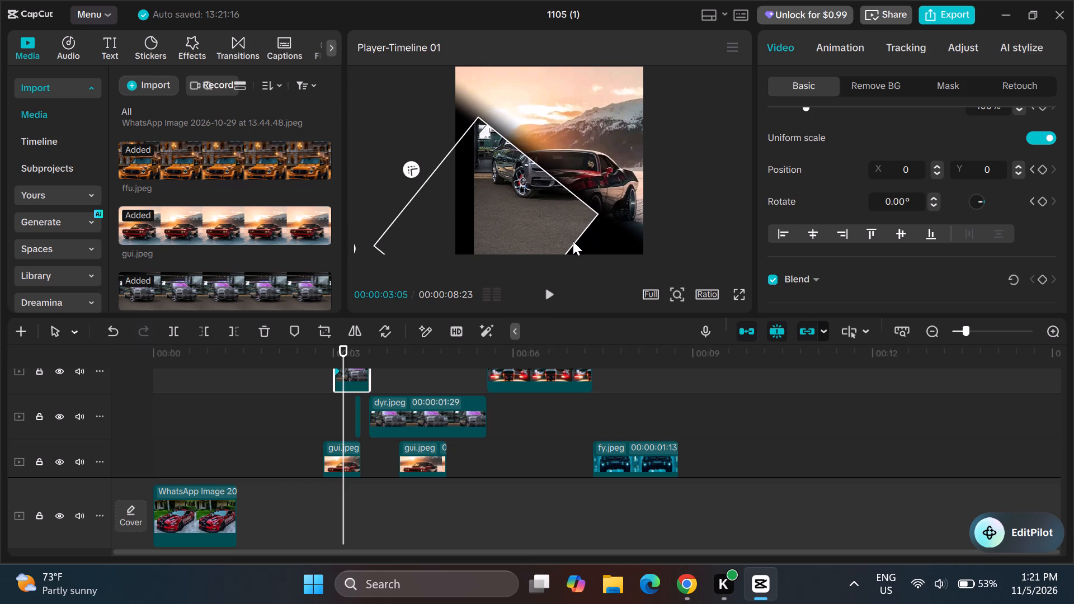
# Lengthen the dyr.jpeg mask along the gui.jpeg edge toward the frame's lower-right corner and enlarge it slightly.
pyautogui.moveTo(425, 178); pyautogui.dragTo(414, 169)
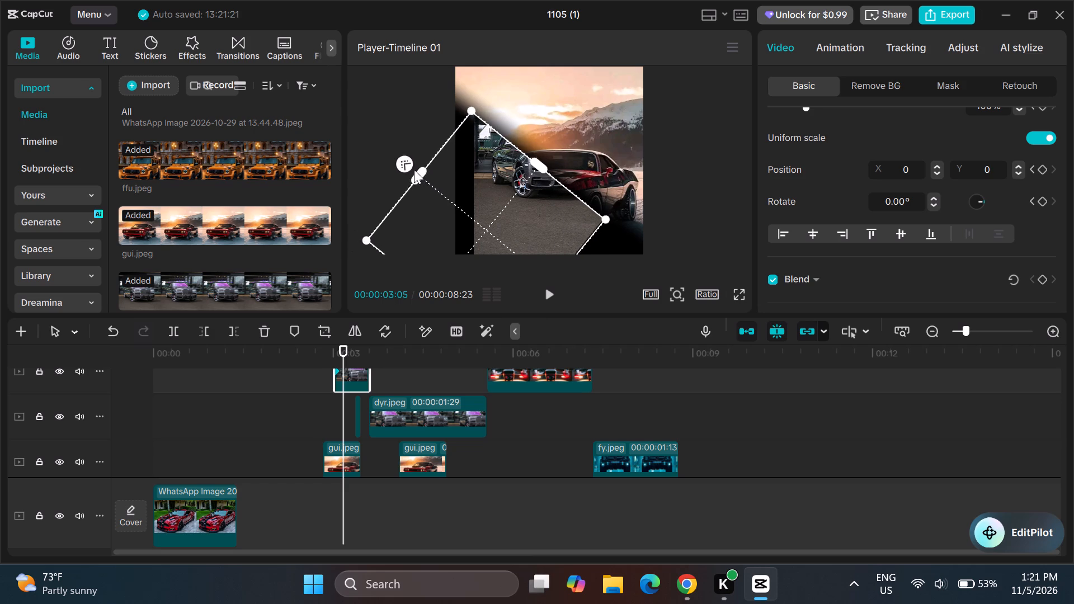
pyautogui.moveTo(414, 169); pyautogui.dragTo(401, 142)
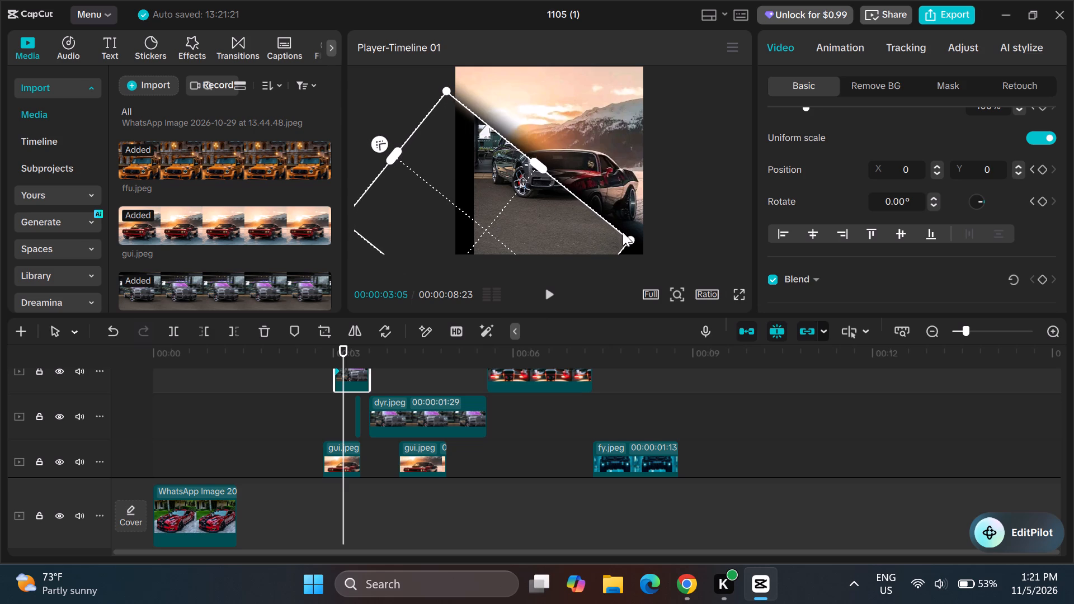
pyautogui.moveTo(626, 236); pyautogui.dragTo(633, 236)
pyautogui.moveTo(630, 236); pyautogui.dragTo(643, 233)
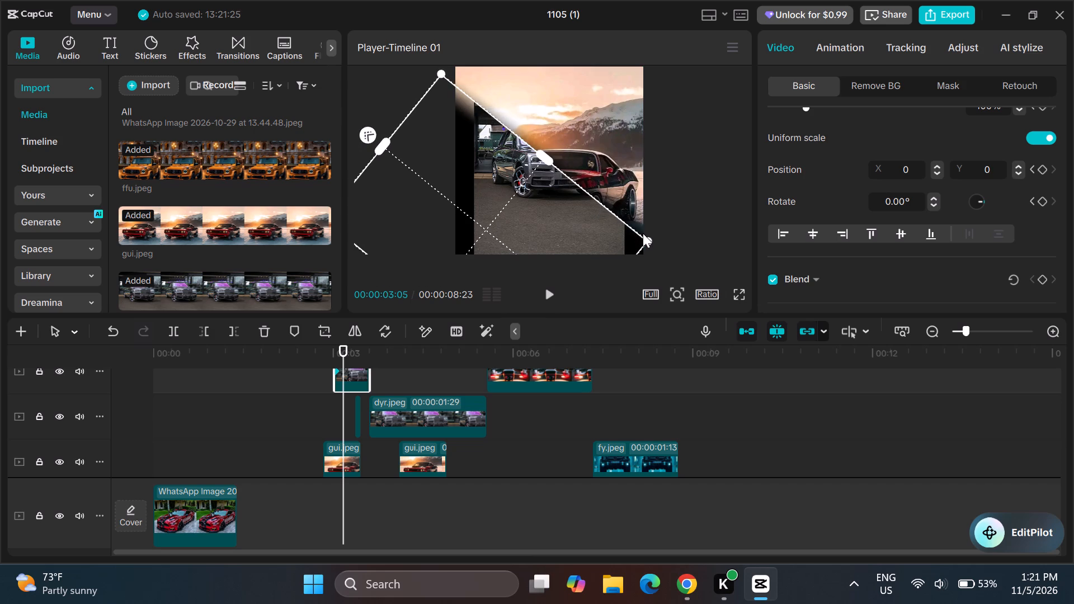
pyautogui.moveTo(643, 233); pyautogui.dragTo(635, 237)
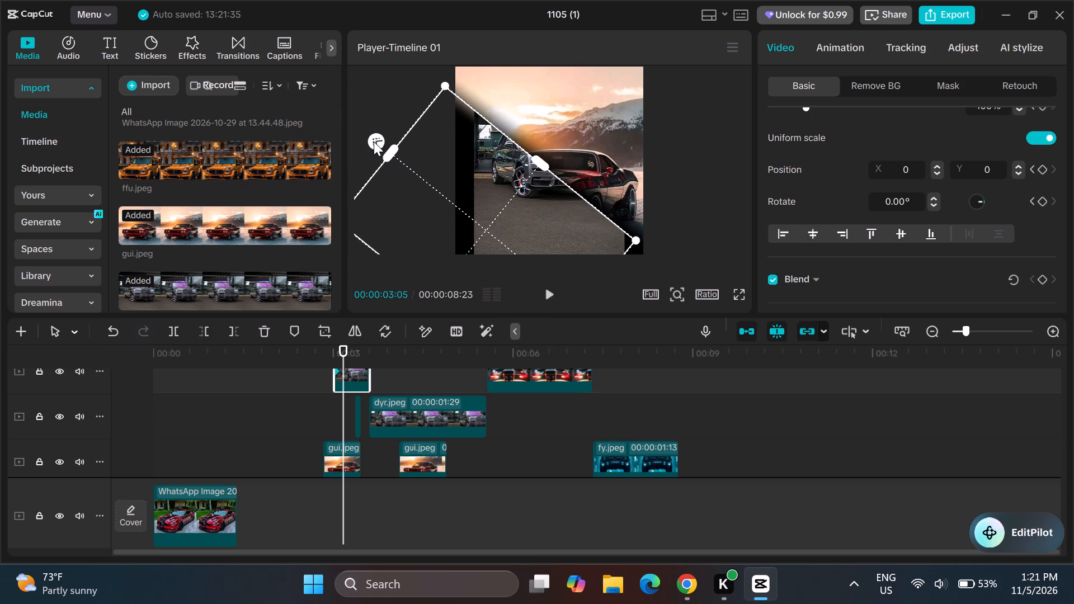
# Shorten the dyr.jpeg mask along the slanted edge, pulling its ends in from the frame's left and right sides.
pyautogui.moveTo(373, 140); pyautogui.dragTo(368, 151)
pyautogui.moveTo(390, 149); pyautogui.dragTo(412, 165)
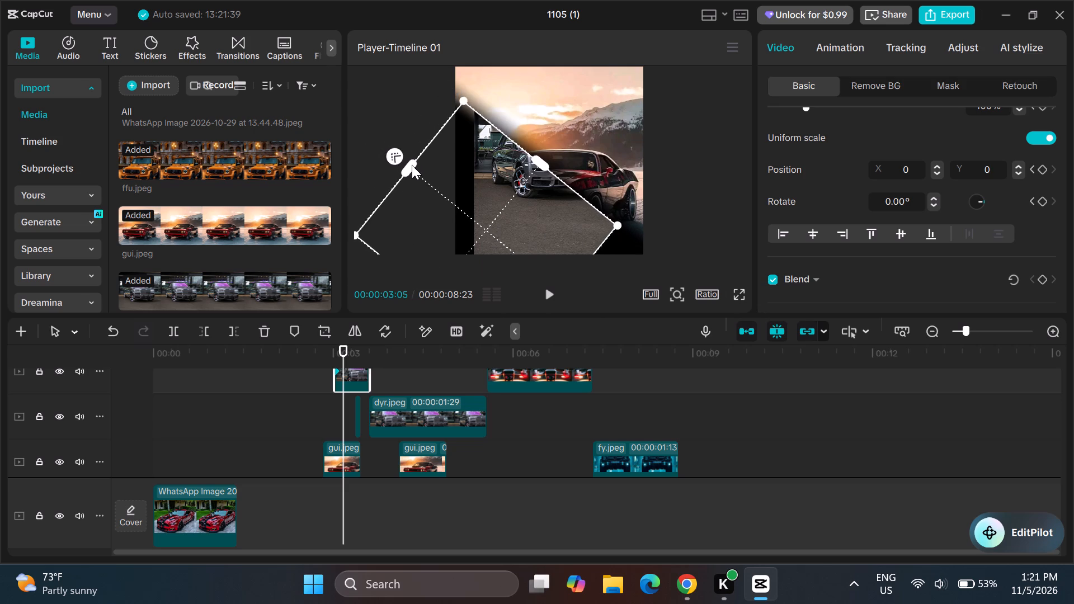
pyautogui.moveTo(412, 165); pyautogui.dragTo(430, 180)
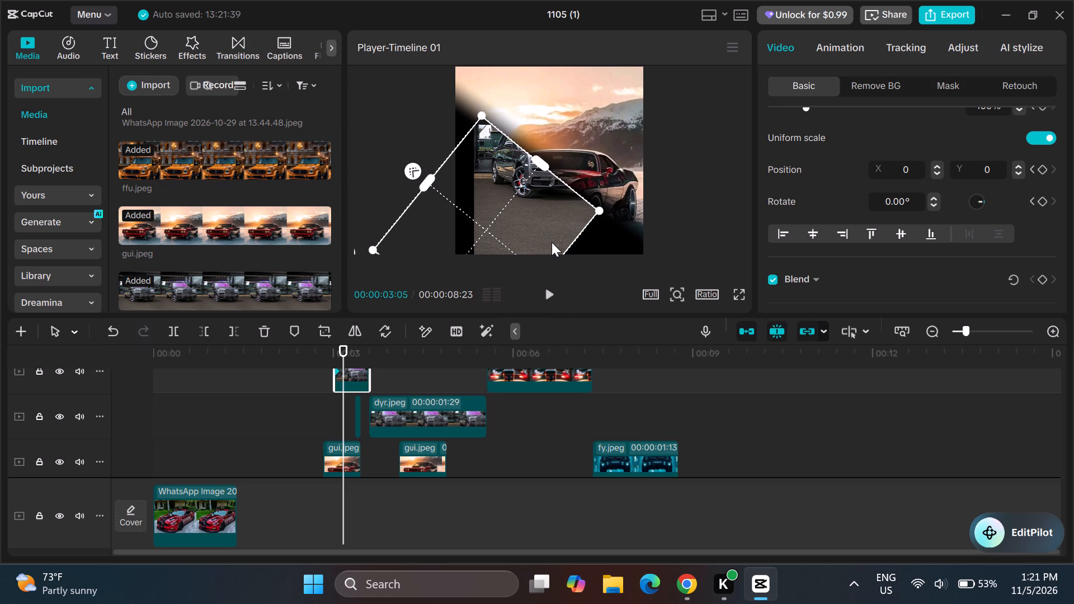
# Move the dyr.jpeg mask up over the black car and rotate it slightly to match the slope of gui.jpeg's slanted edge.
pyautogui.moveTo(566, 247); pyautogui.dragTo(567, 247)
pyautogui.moveTo(567, 247); pyautogui.dragTo(540, 250)
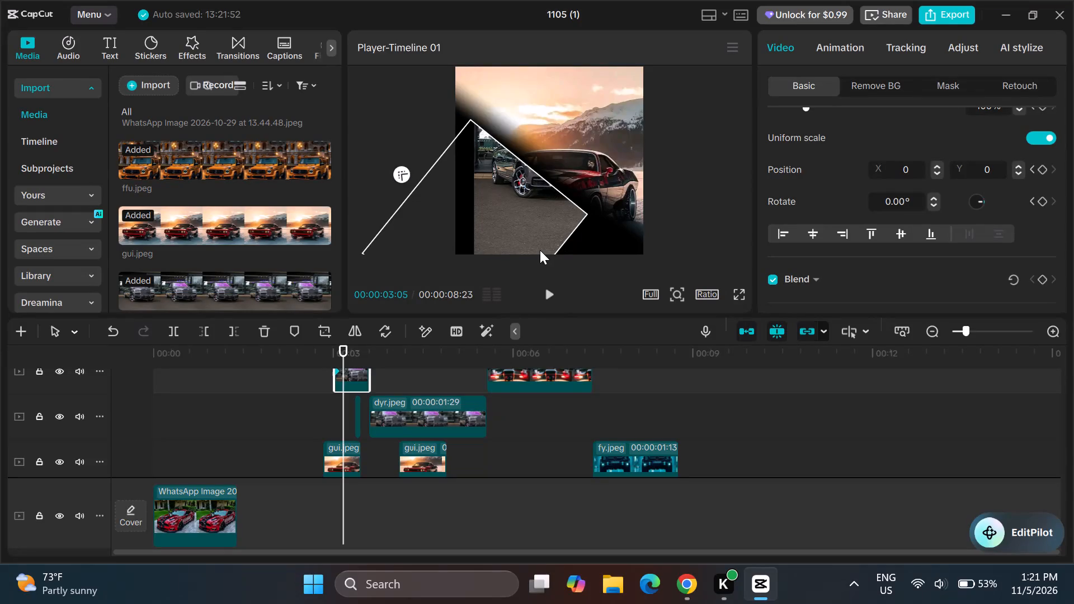
pyautogui.moveTo(540, 250); pyautogui.dragTo(533, 200)
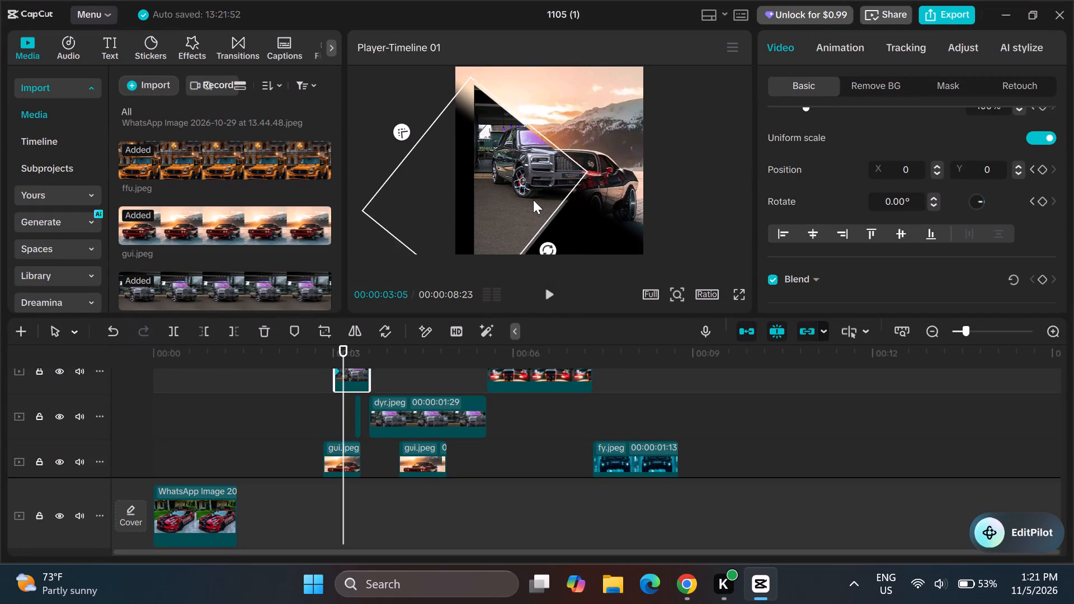
pyautogui.moveTo(533, 200); pyautogui.dragTo(526, 201)
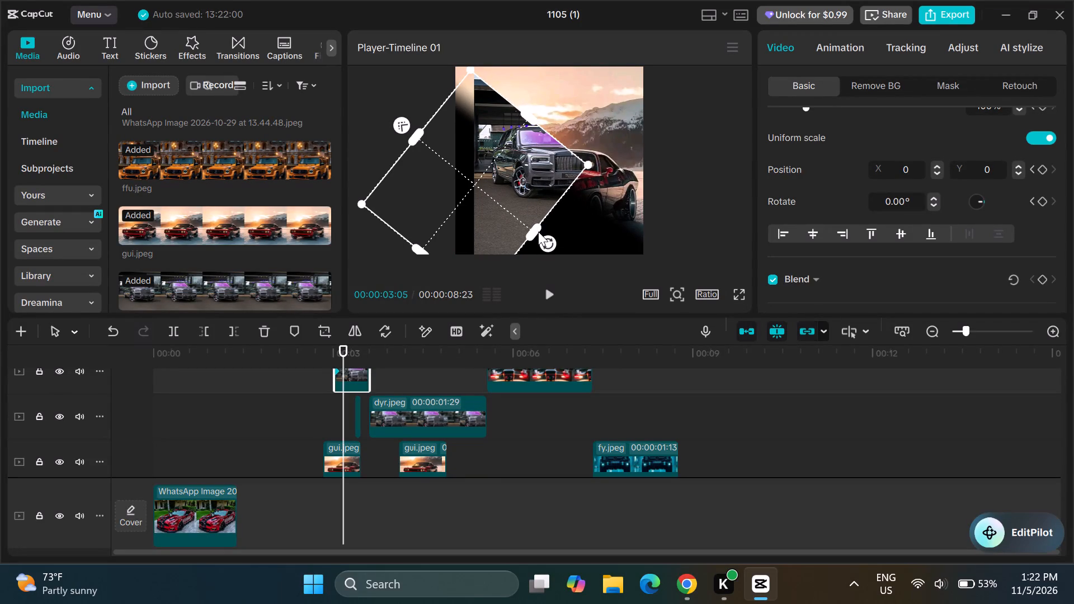
pyautogui.click(543, 237)
pyautogui.click(546, 240)
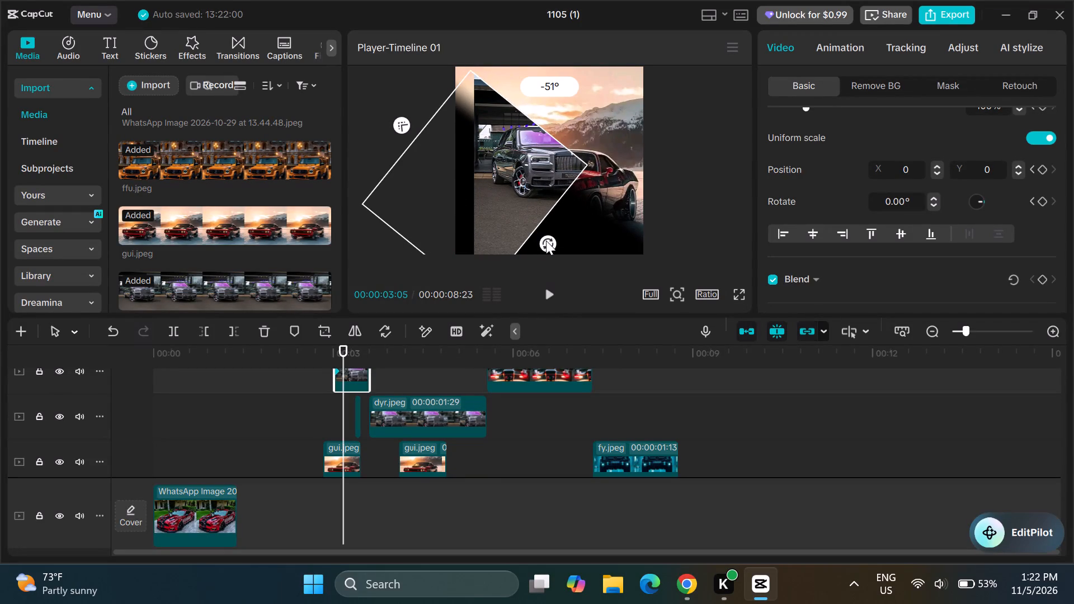
pyautogui.moveTo(530, 228); pyautogui.dragTo(531, 238)
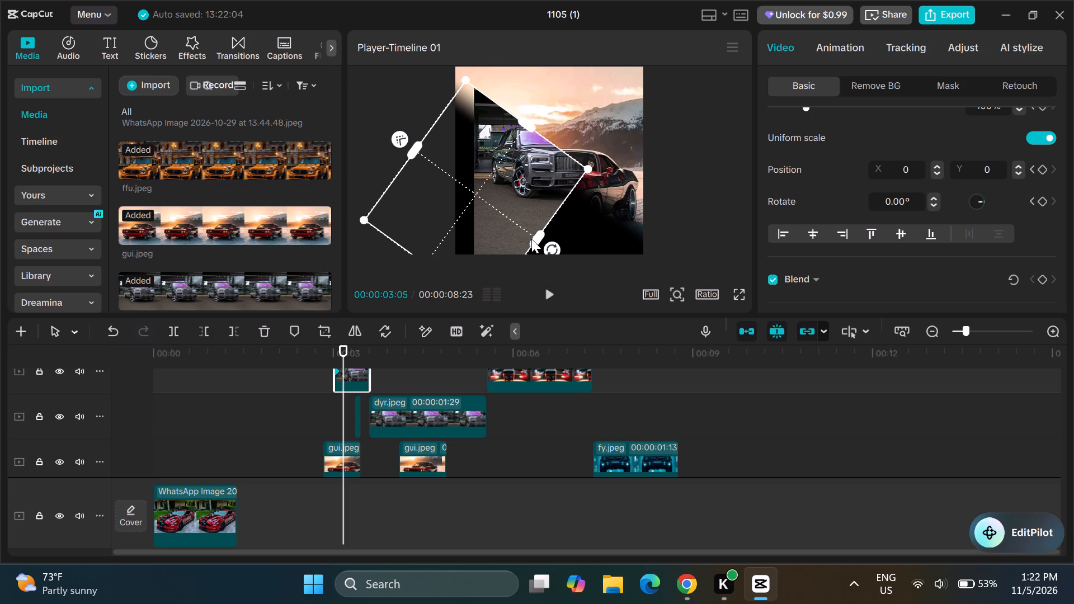
pyautogui.click(532, 239)
# Lengthen the dyr.jpeg mask along its slanted edge until both ends extend past the sides of the video frame.
pyautogui.moveTo(535, 237); pyautogui.dragTo(573, 290)
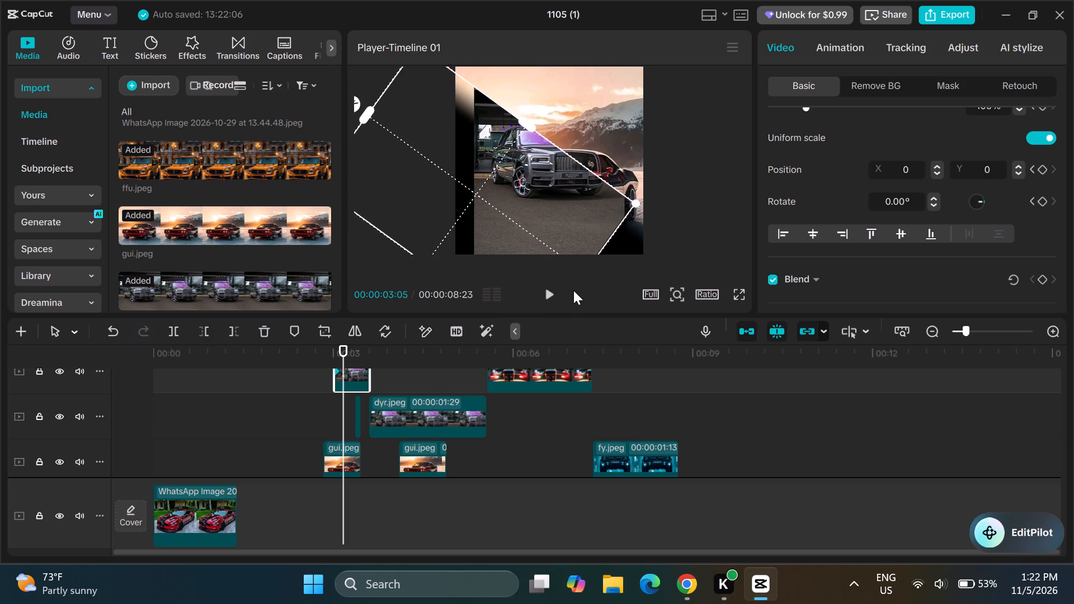
pyautogui.moveTo(573, 290); pyautogui.dragTo(581, 317)
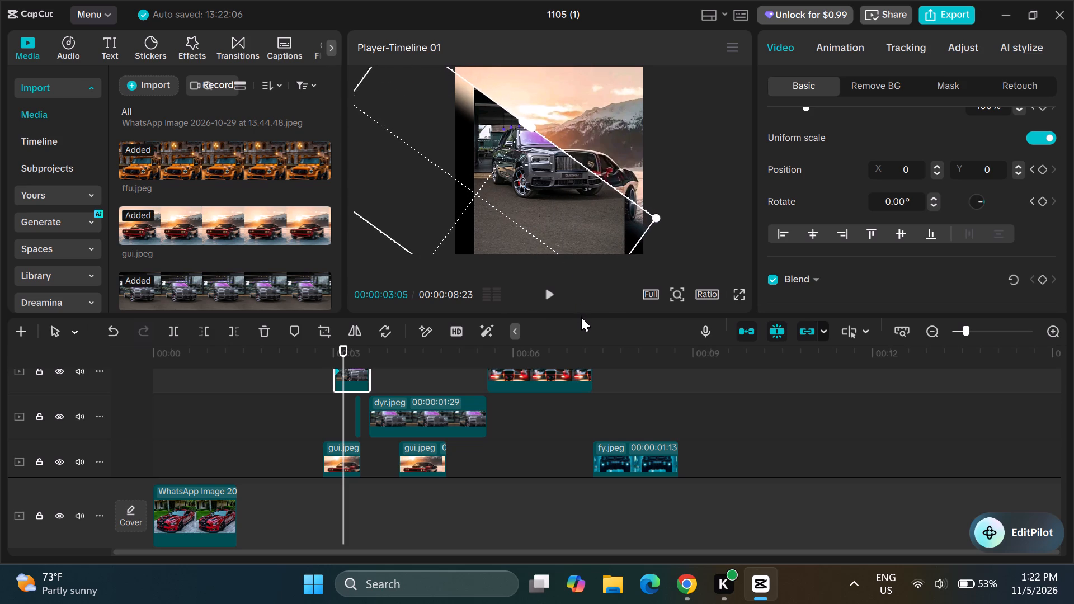
pyautogui.moveTo(581, 317); pyautogui.dragTo(588, 323)
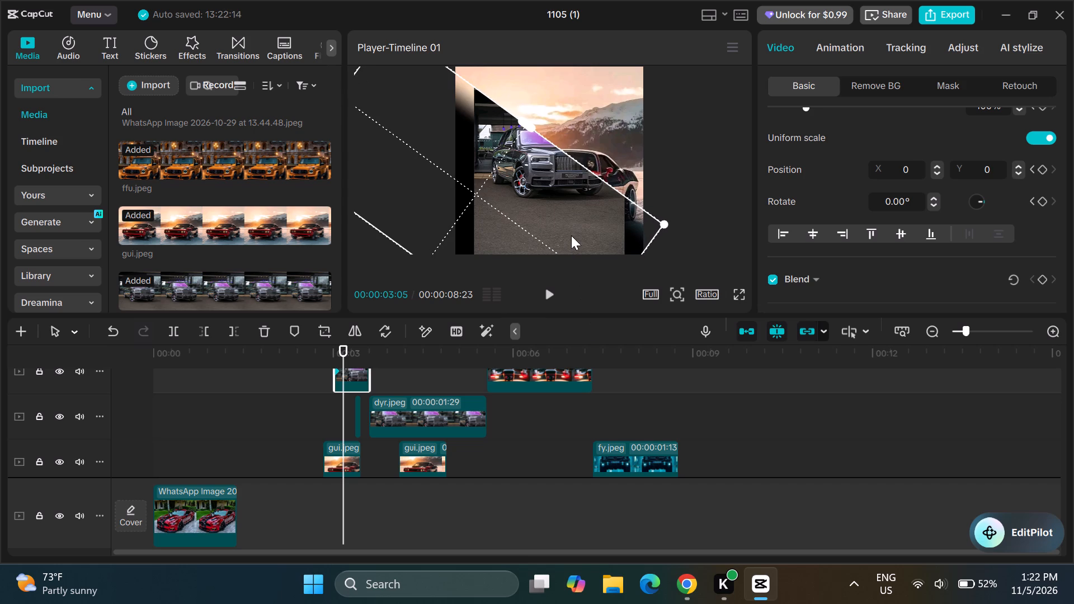
# Move the dyr.jpeg mask down so its long upper edge lies along the gui.jpeg picture's slanted edge.
pyautogui.moveTo(558, 222); pyautogui.dragTo(570, 256)
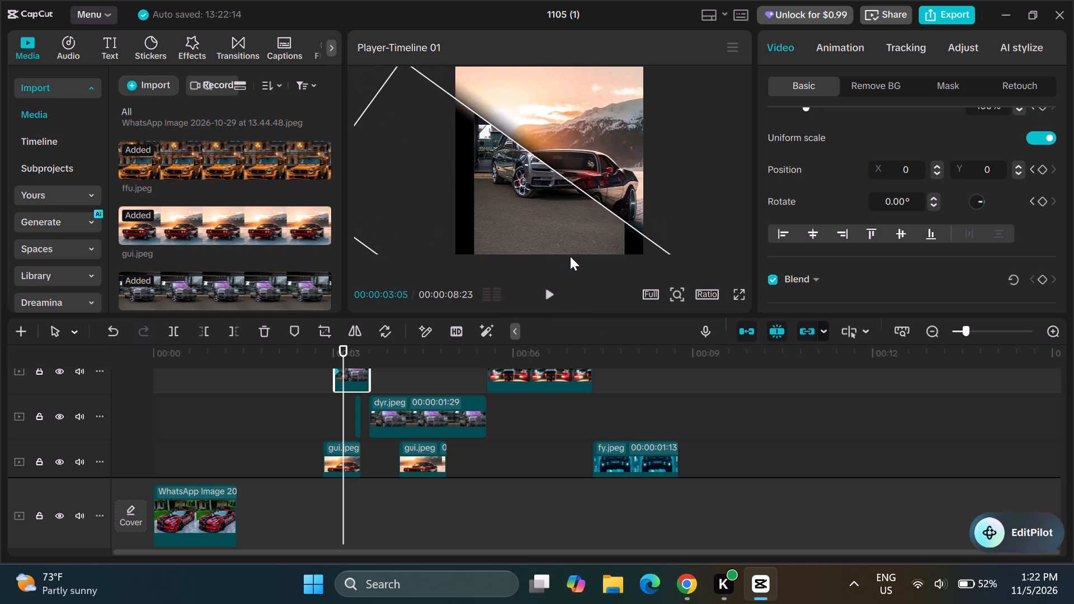
pyautogui.moveTo(570, 256); pyautogui.dragTo(577, 237)
pyautogui.moveTo(572, 234); pyautogui.dragTo(590, 270)
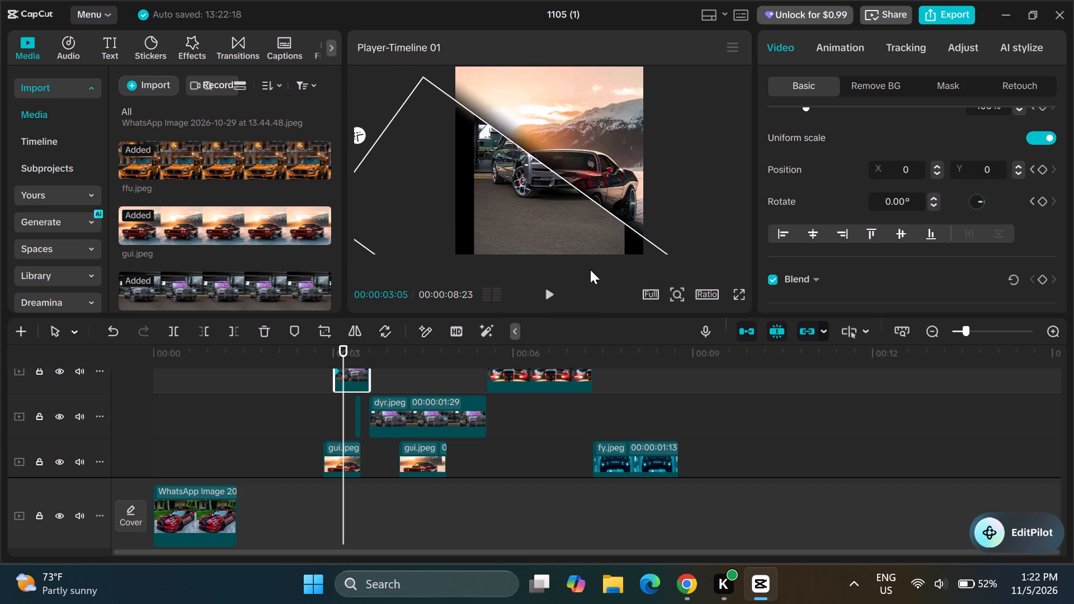
pyautogui.moveTo(590, 270); pyautogui.dragTo(575, 287)
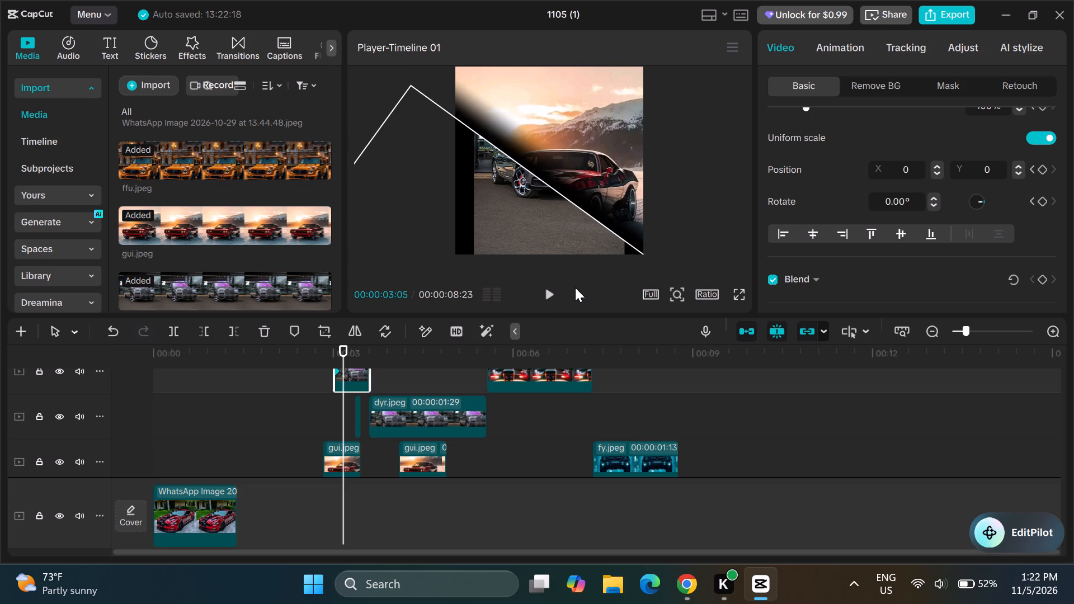
pyautogui.moveTo(575, 287); pyautogui.dragTo(582, 267)
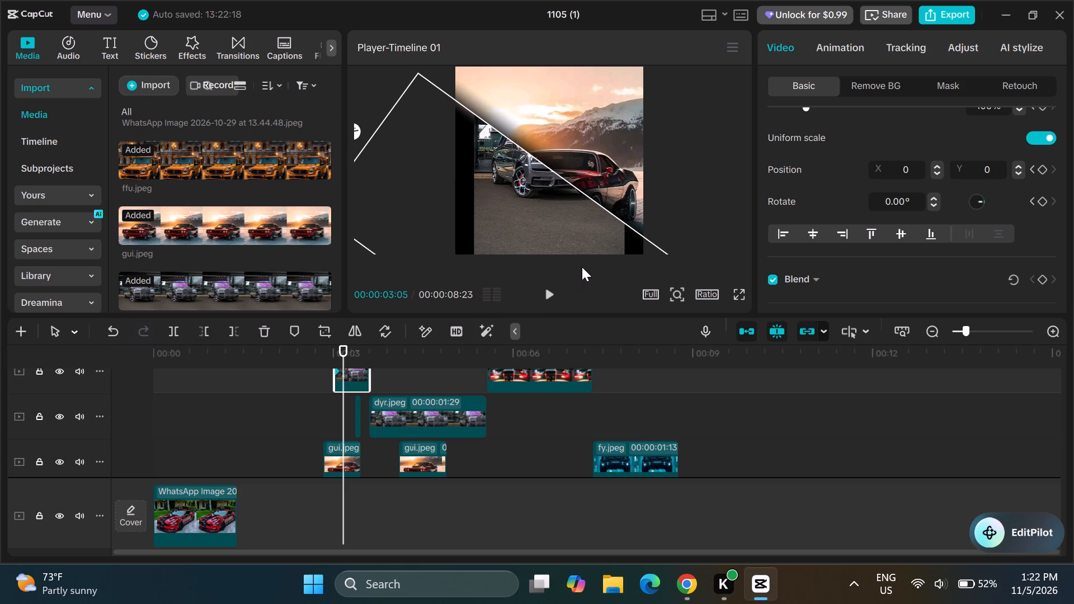
pyautogui.moveTo(582, 267); pyautogui.dragTo(583, 263)
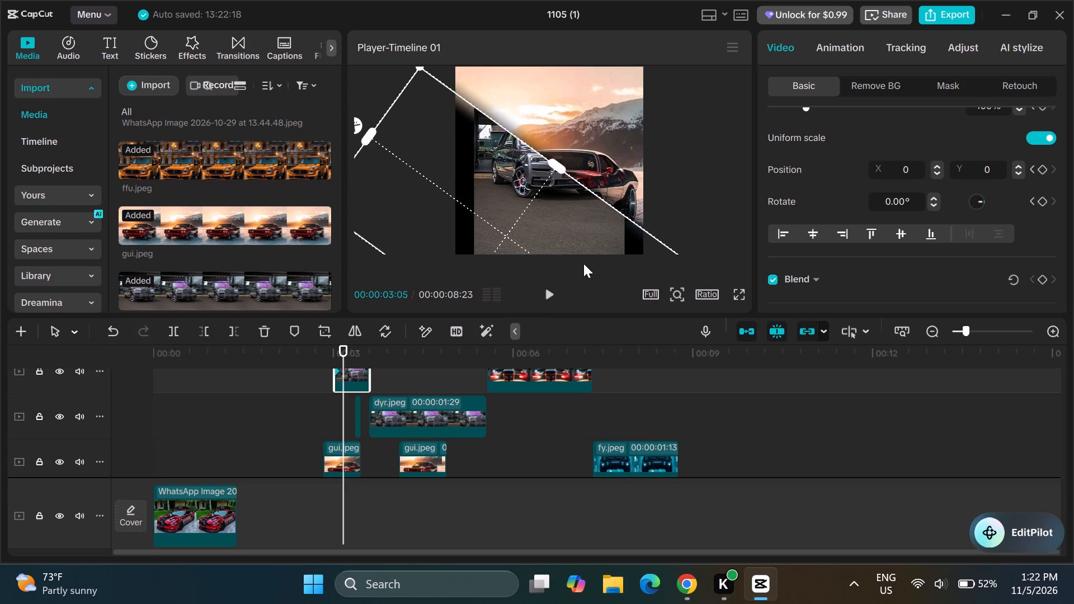
# Add a Transform keyframe to the short dyr.jpeg clip at 00:00:03:05.
pyautogui.scroll(1, 910, 182)
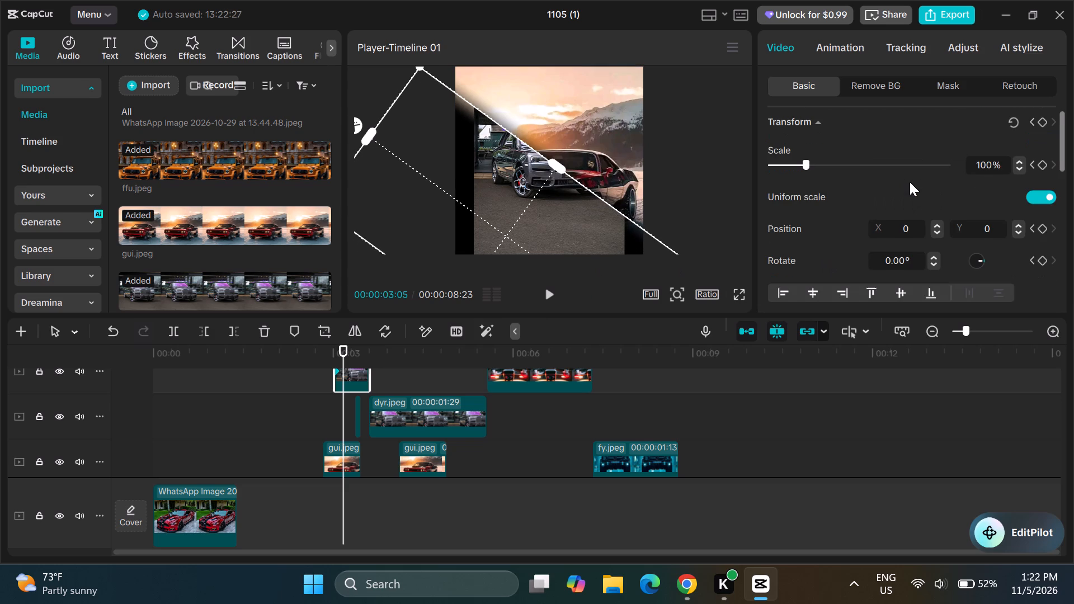
pyautogui.click(1041, 133)
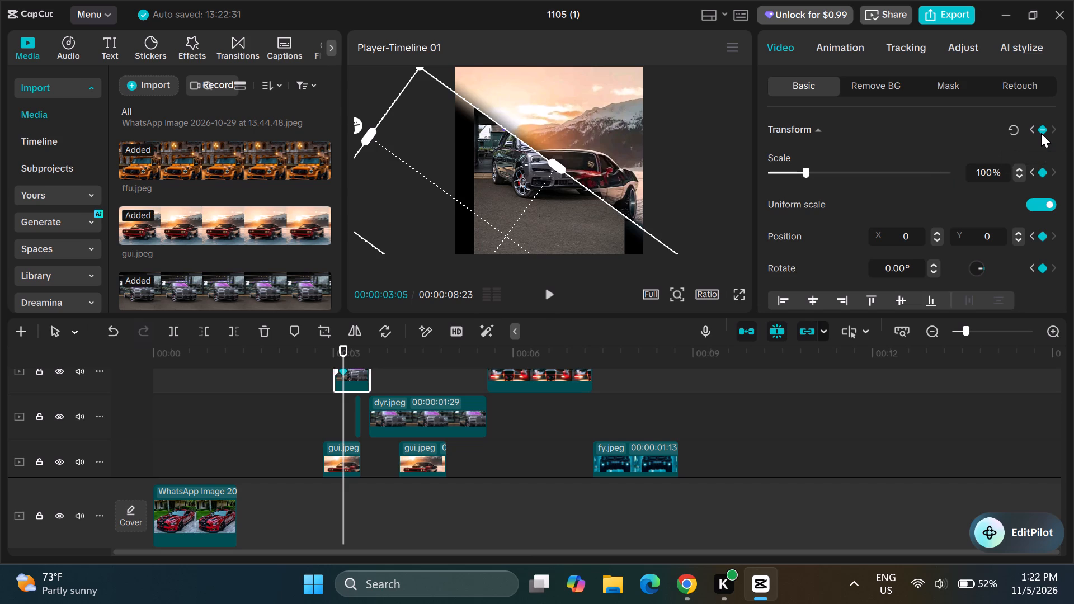
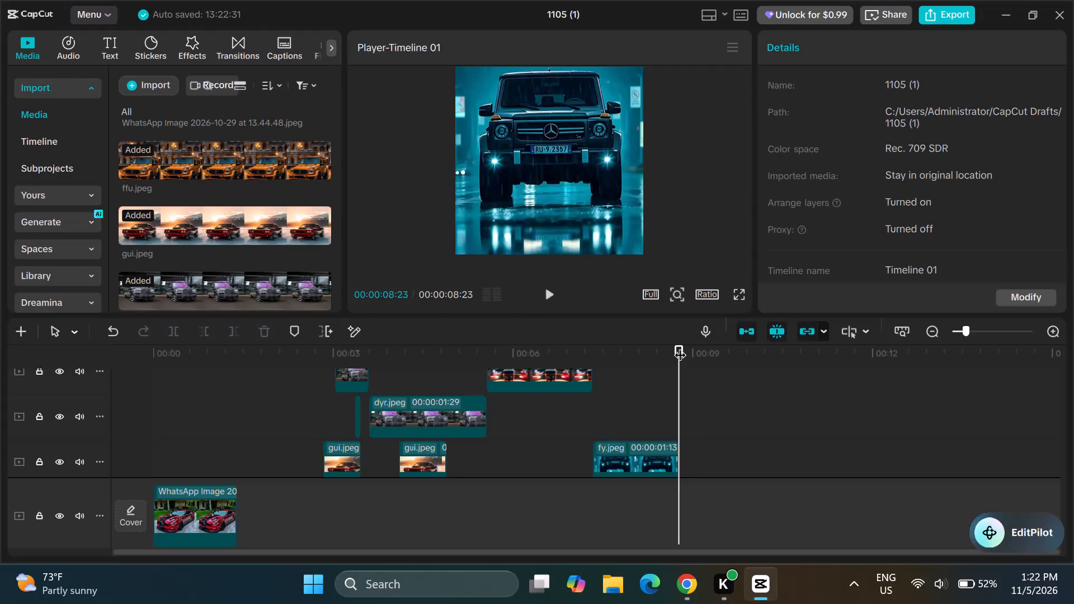
# Extend the start of the short dyr.jpeg clip back to 00:00:02:25, in line with the start of the first gui.jpeg clip.
pyautogui.moveTo(679, 345); pyautogui.dragTo(374, 310)
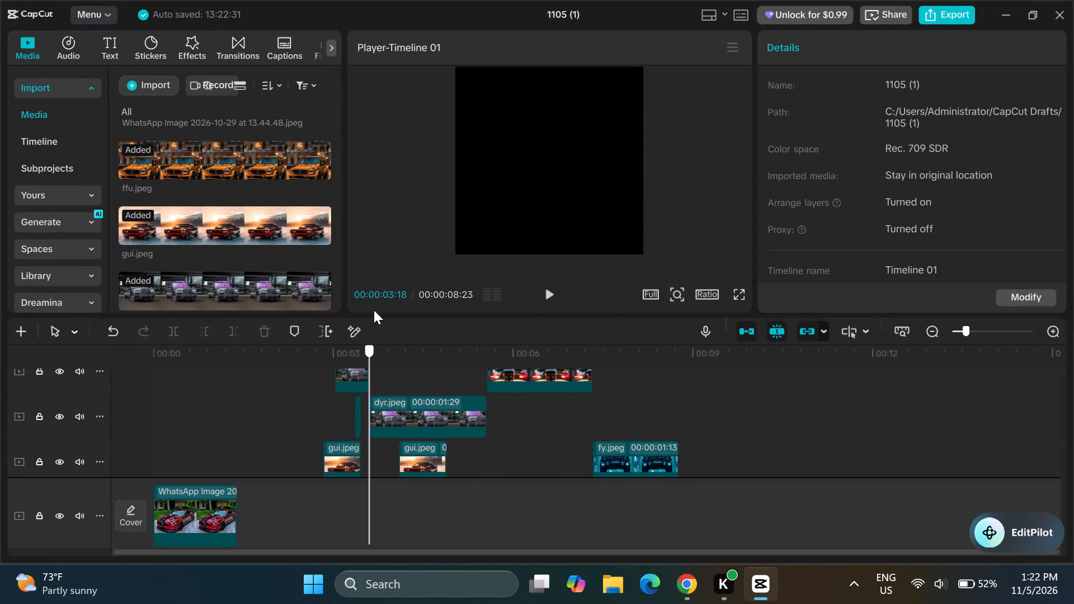
pyautogui.moveTo(374, 310); pyautogui.dragTo(359, 313)
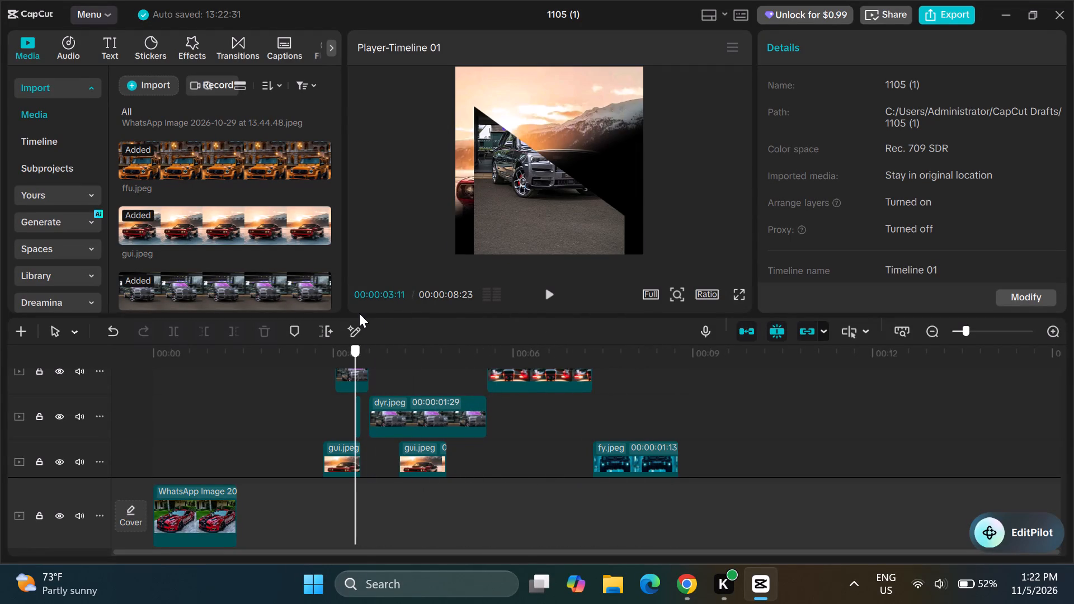
pyautogui.moveTo(359, 313); pyautogui.dragTo(345, 317)
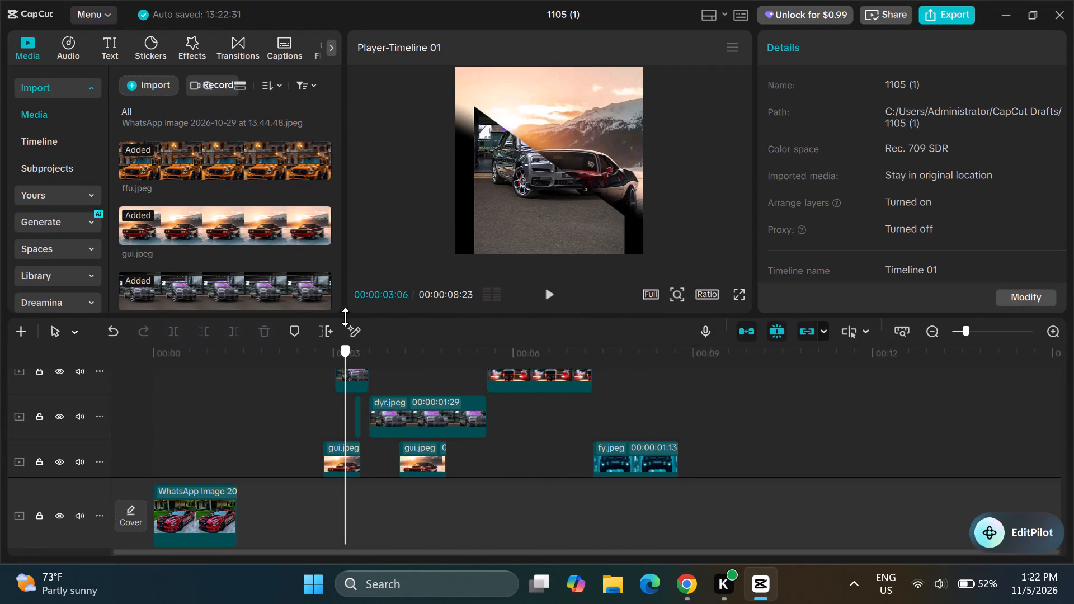
pyautogui.moveTo(345, 317); pyautogui.dragTo(328, 318)
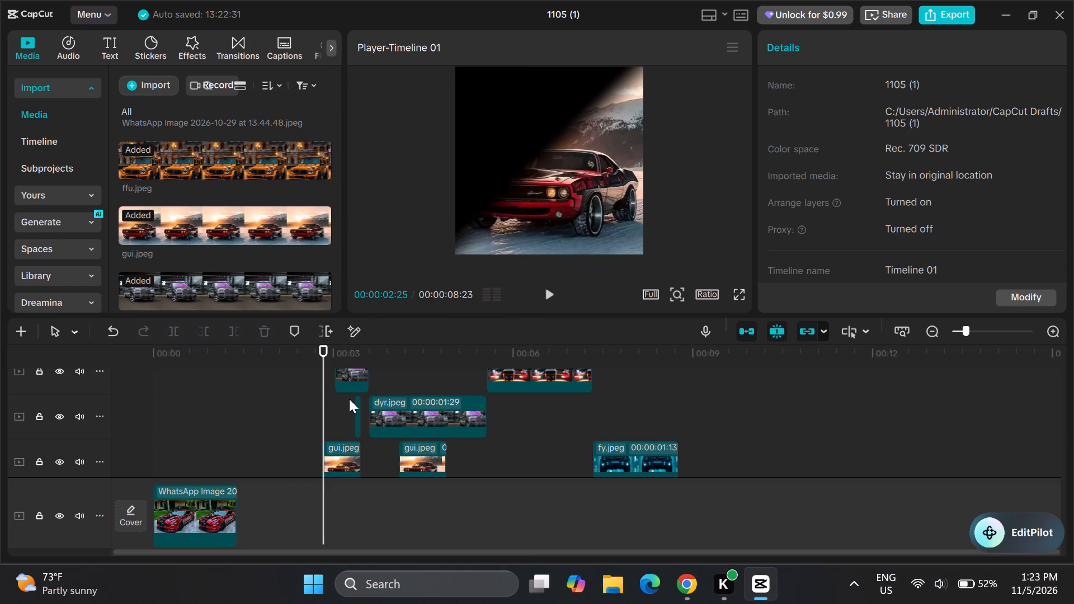
pyautogui.scroll(-1, 349, 399)
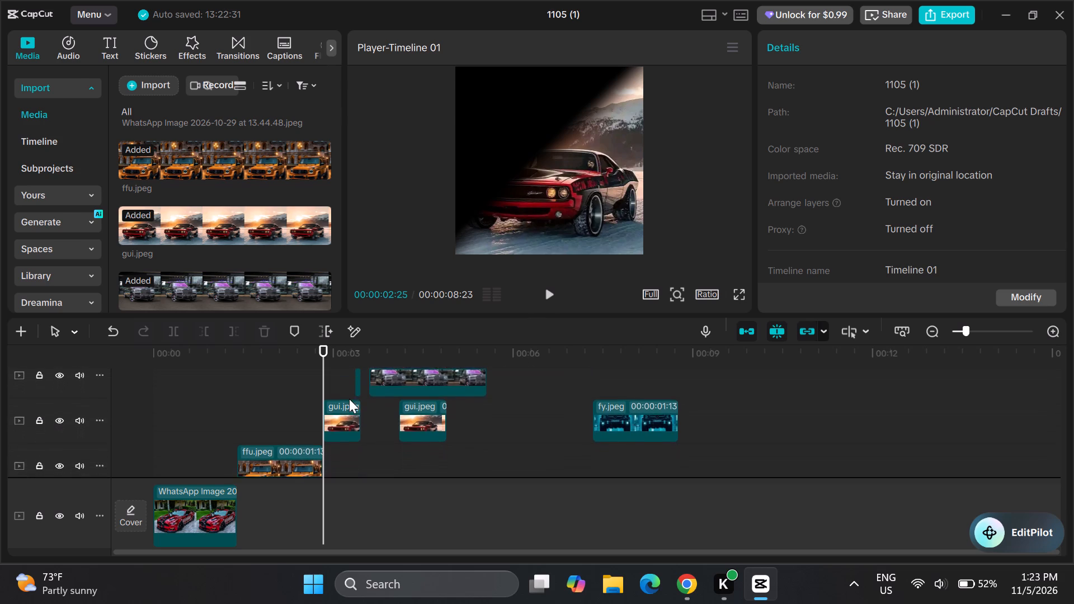
pyautogui.scroll(-1, 349, 399)
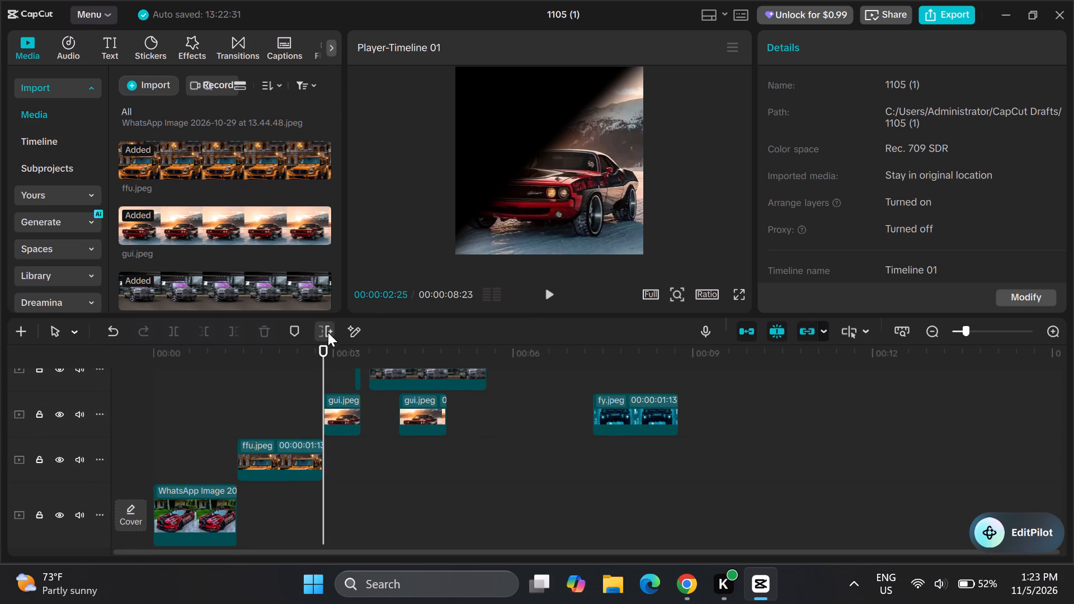
pyautogui.click(323, 344)
pyautogui.scroll(1, 416, 369)
pyautogui.scroll(1, 493, 395)
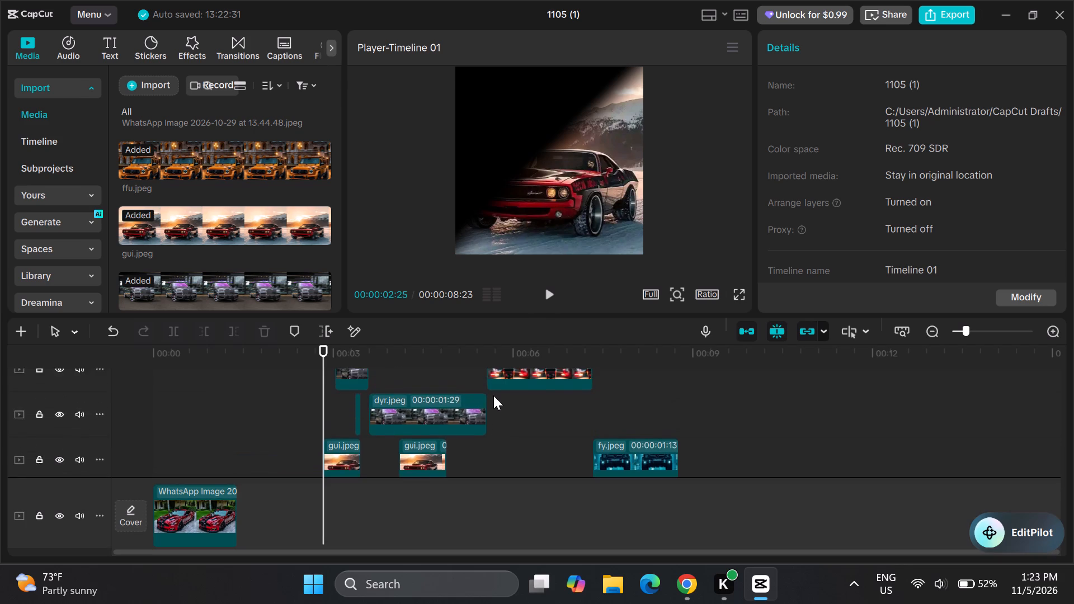
pyautogui.scroll(1, 493, 395)
pyautogui.click(360, 389)
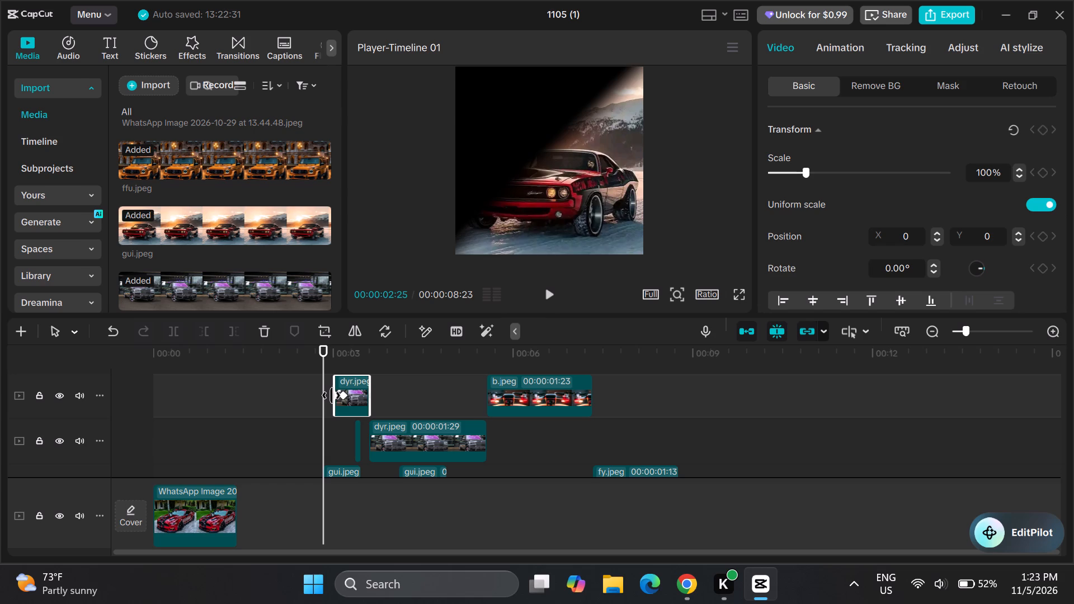
pyautogui.moveTo(331, 395); pyautogui.dragTo(309, 395)
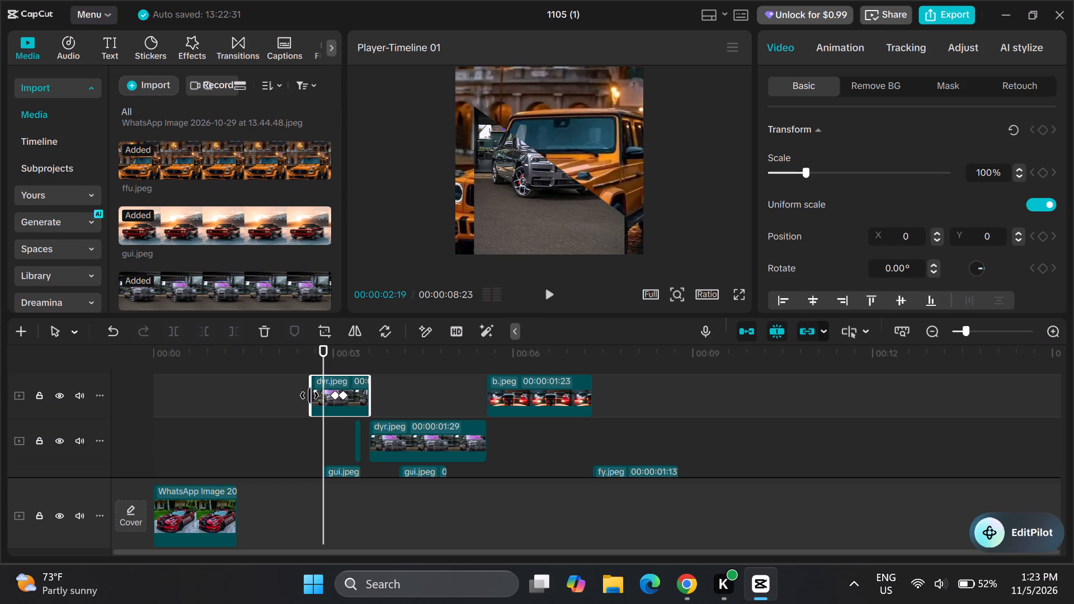
pyautogui.moveTo(309, 395); pyautogui.dragTo(325, 399)
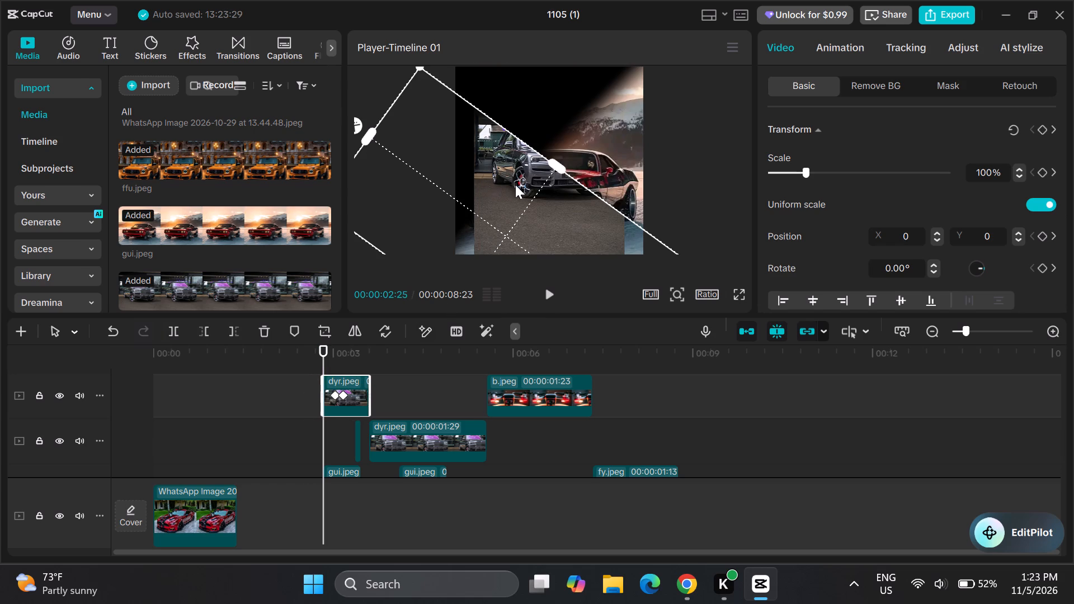
# Reshape the short dyr.jpeg clip's rectangular mask into a narrower strip over the grey car and tilt it to a diagonal of about 45°.
pyautogui.moveTo(368, 131); pyautogui.dragTo(397, 147)
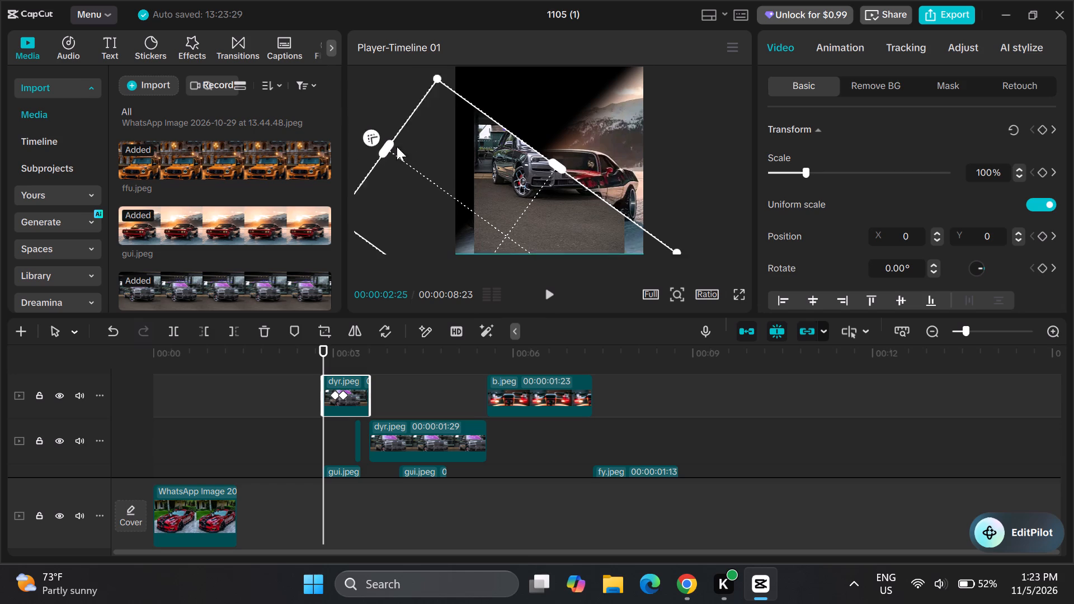
pyautogui.moveTo(397, 147); pyautogui.dragTo(492, 177)
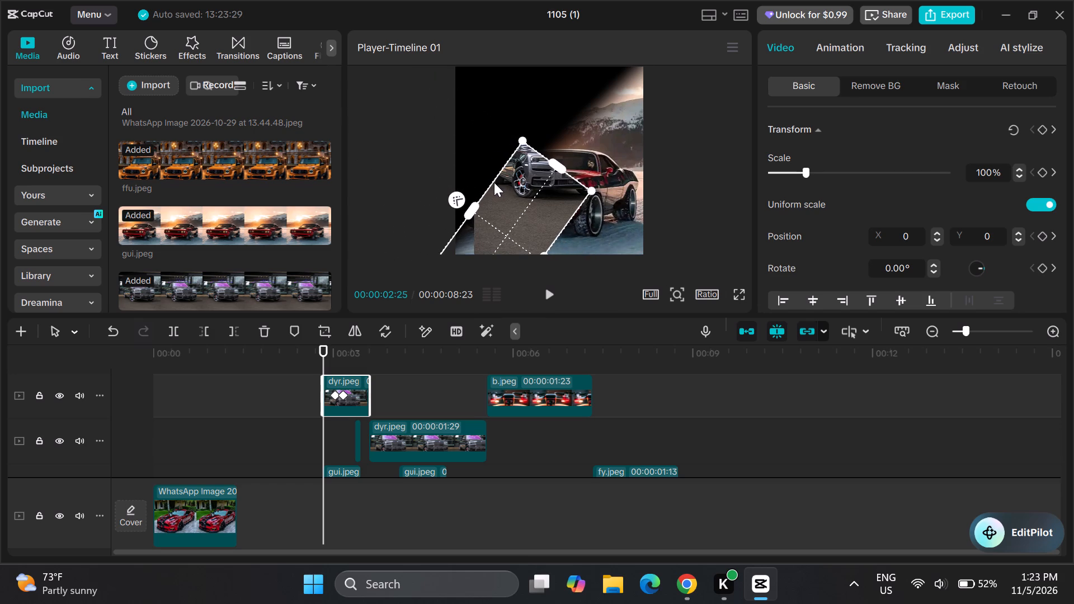
pyautogui.moveTo(511, 186); pyautogui.dragTo(503, 183)
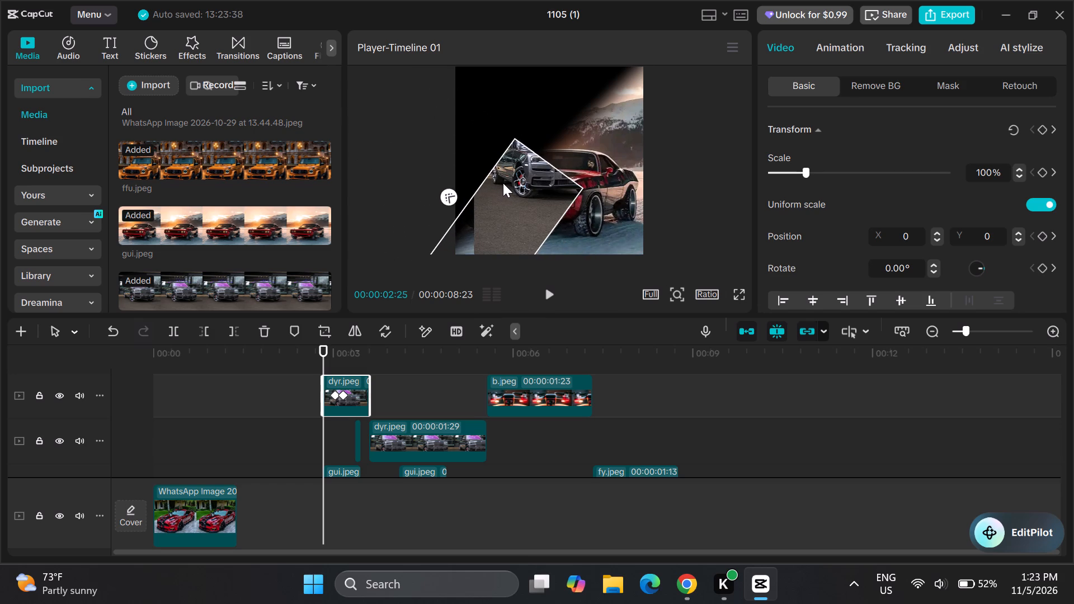
pyautogui.moveTo(503, 183); pyautogui.dragTo(514, 92)
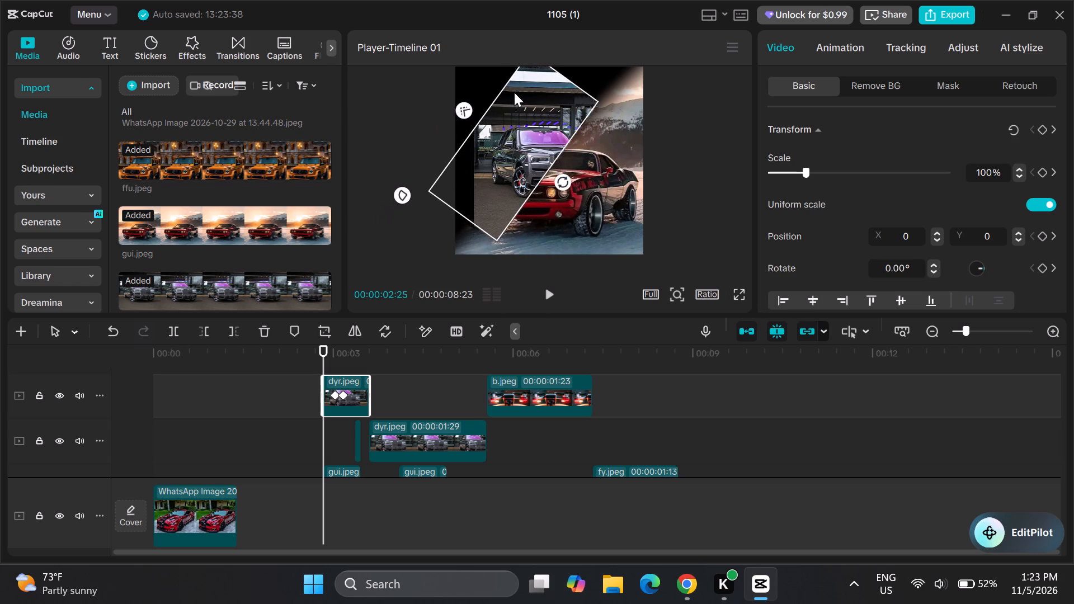
pyautogui.moveTo(514, 92); pyautogui.dragTo(536, 72)
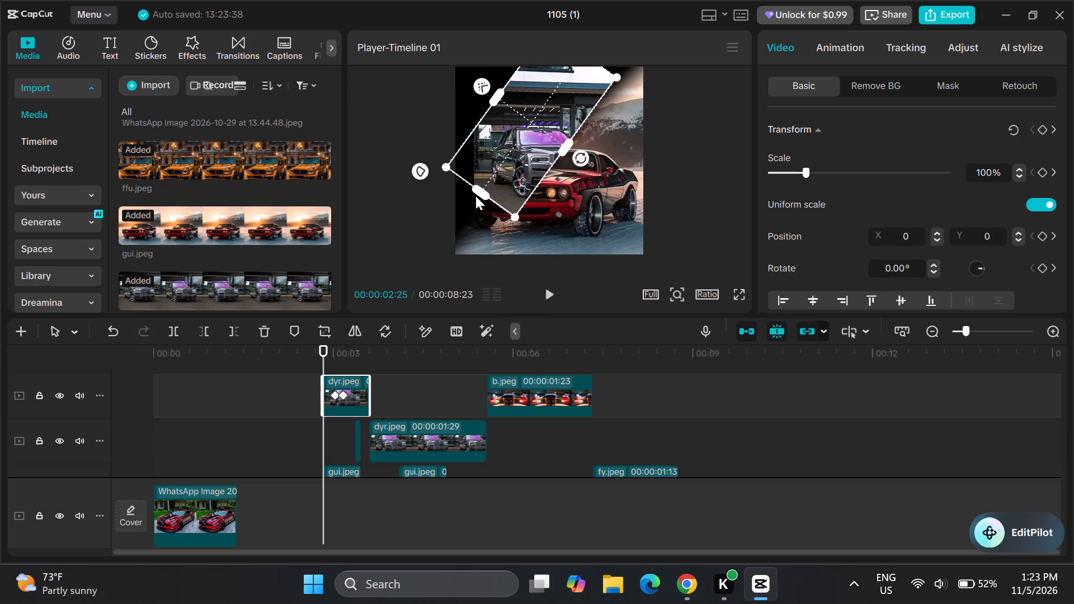
pyautogui.doubleClick(580, 158)
pyautogui.moveTo(580, 158); pyautogui.dragTo(564, 156)
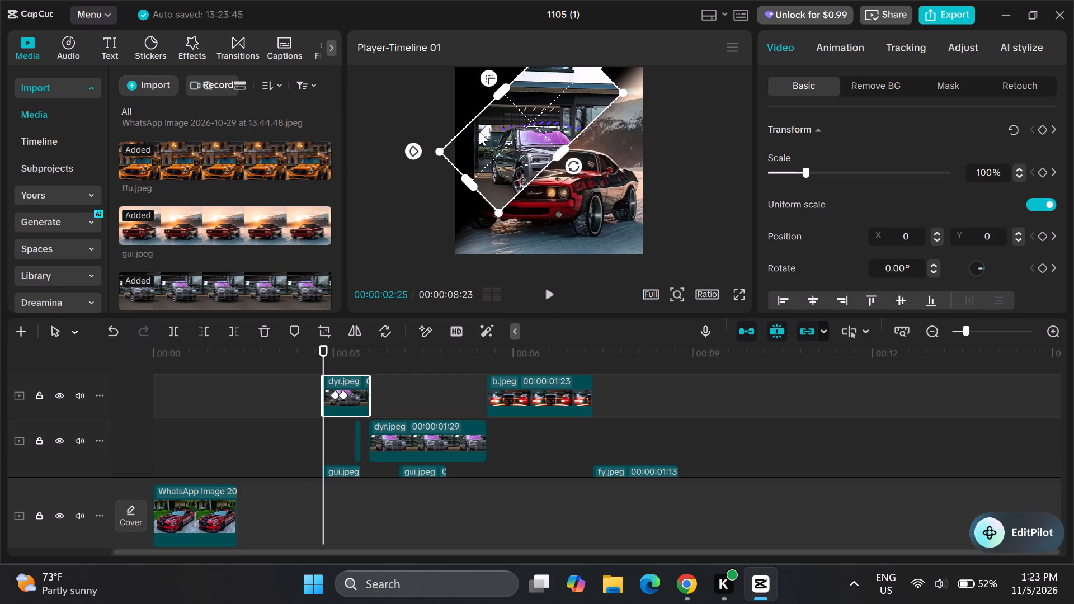
# Enlarge and reposition the dyr.jpeg mask so its diagonal edge runs corner to corner along the red car picture.
pyautogui.moveTo(466, 181); pyautogui.dragTo(463, 182)
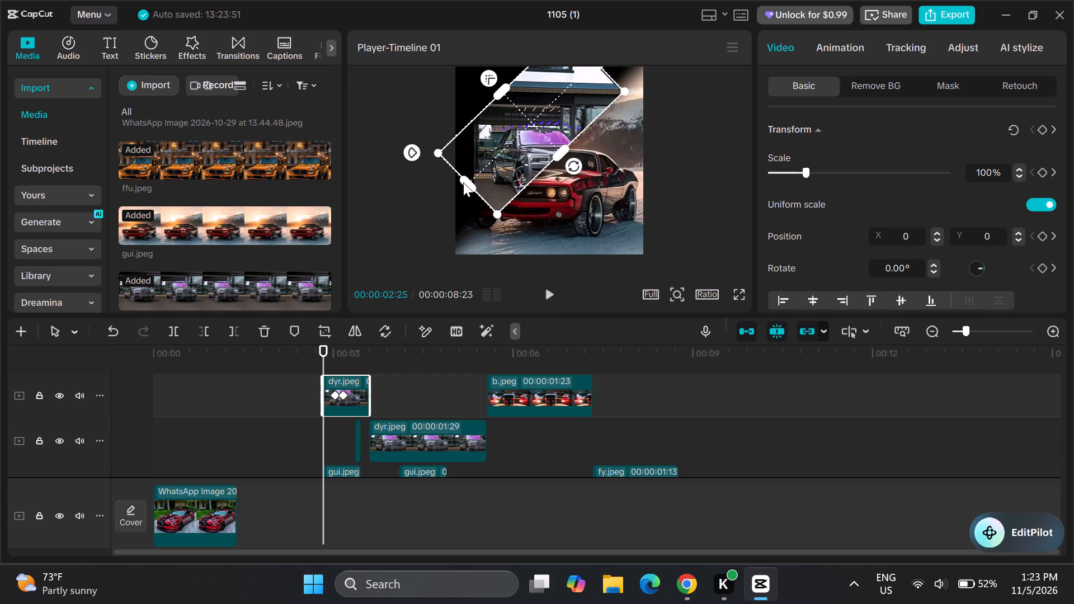
pyautogui.moveTo(463, 182); pyautogui.dragTo(422, 183)
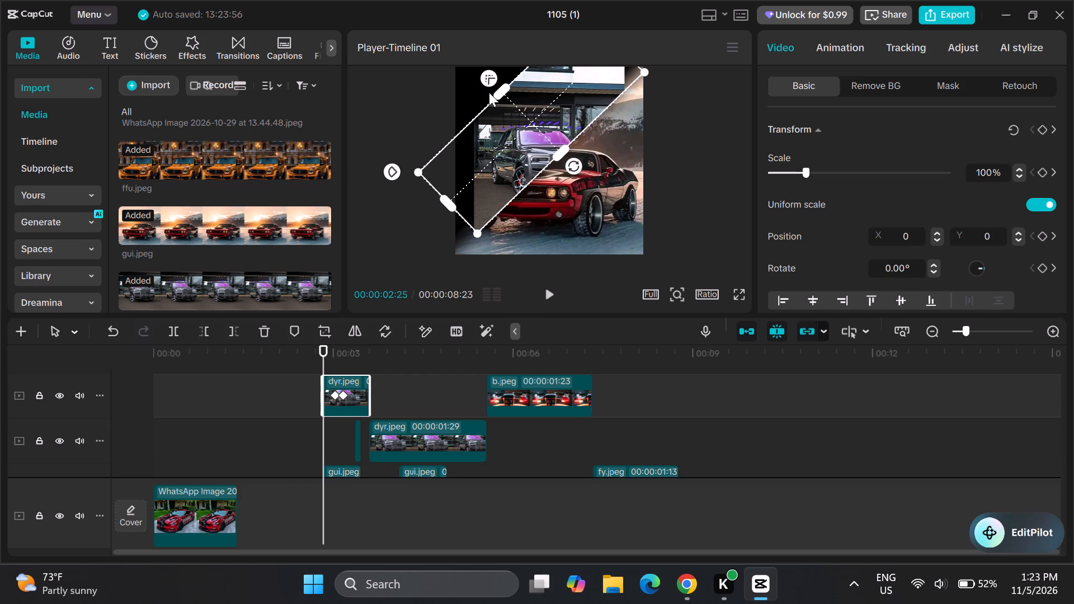
pyautogui.moveTo(498, 90); pyautogui.dragTo(480, 64)
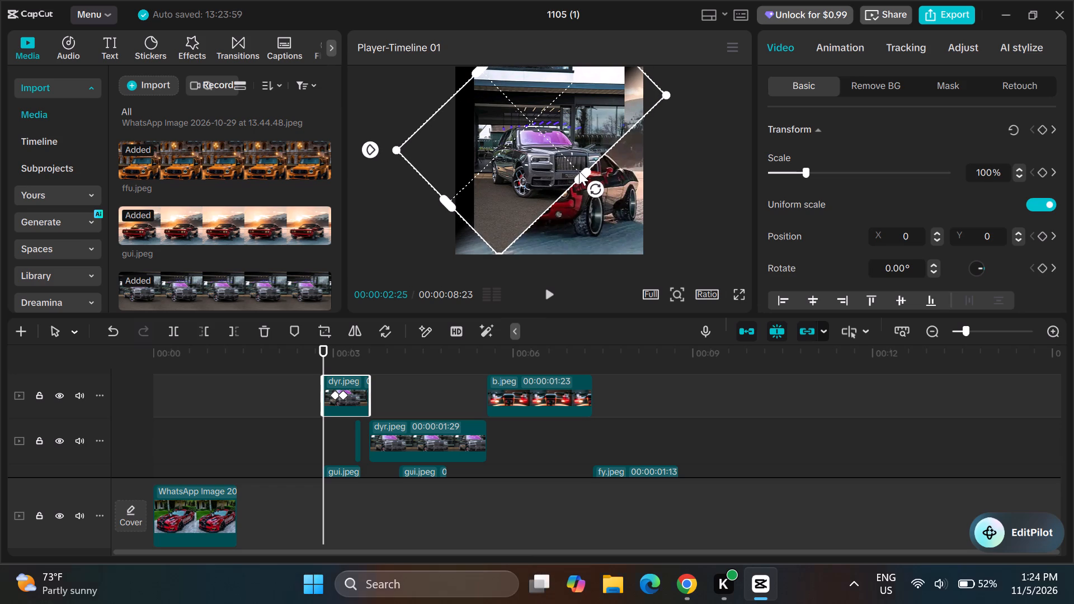
pyautogui.moveTo(517, 152); pyautogui.dragTo(493, 126)
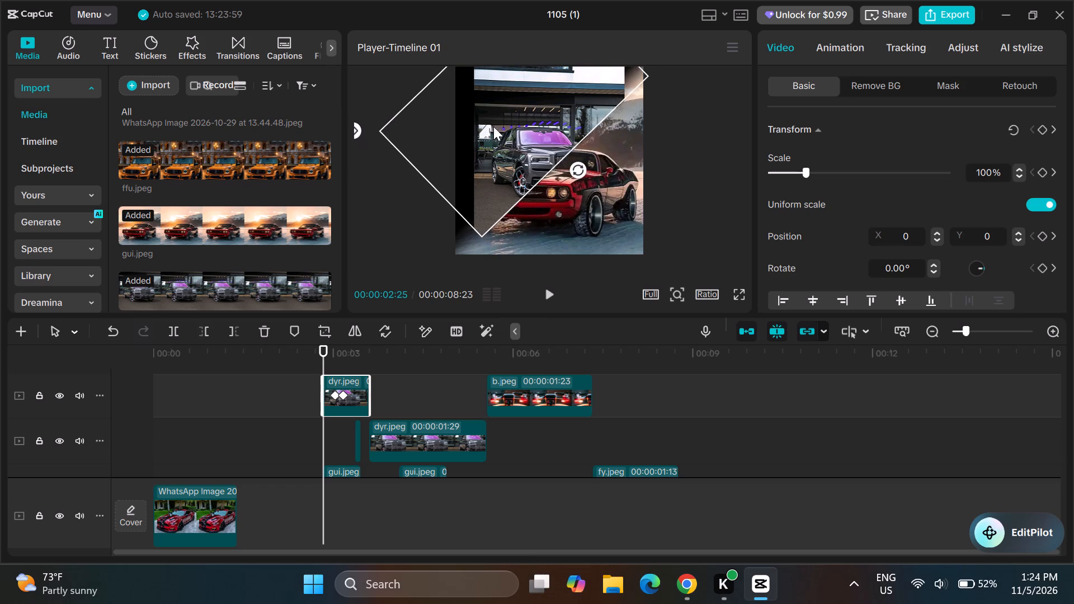
pyautogui.moveTo(493, 126); pyautogui.dragTo(480, 123)
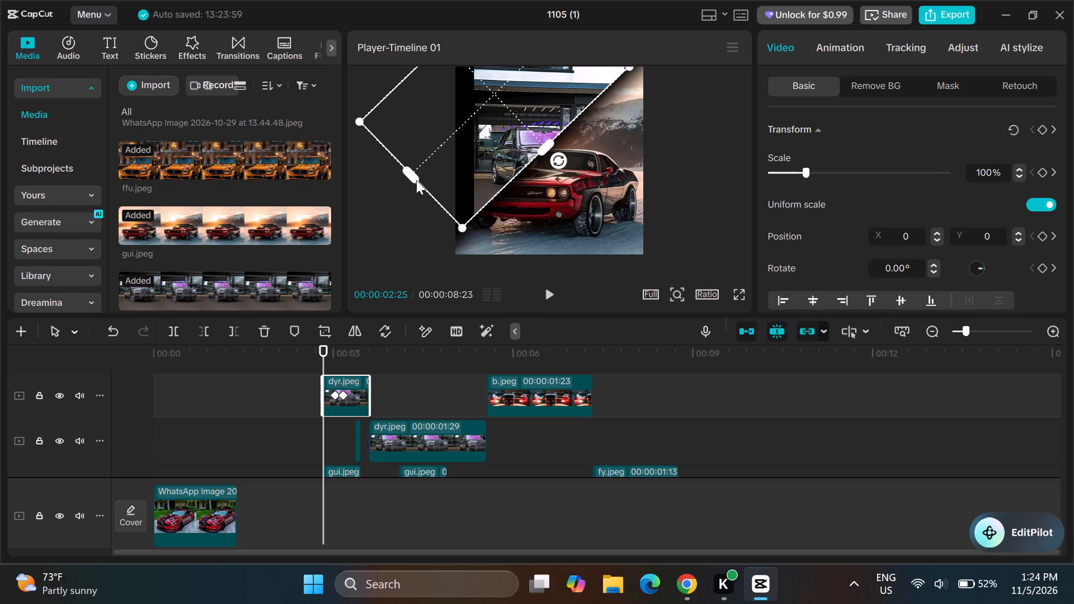
pyautogui.moveTo(411, 175); pyautogui.dragTo(405, 187)
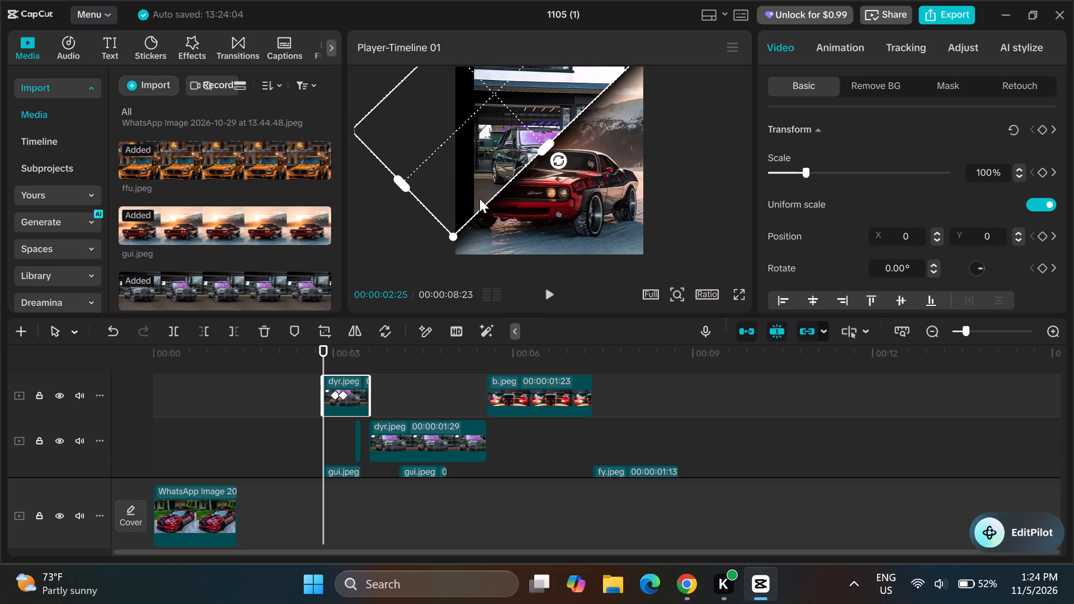
pyautogui.click(544, 147)
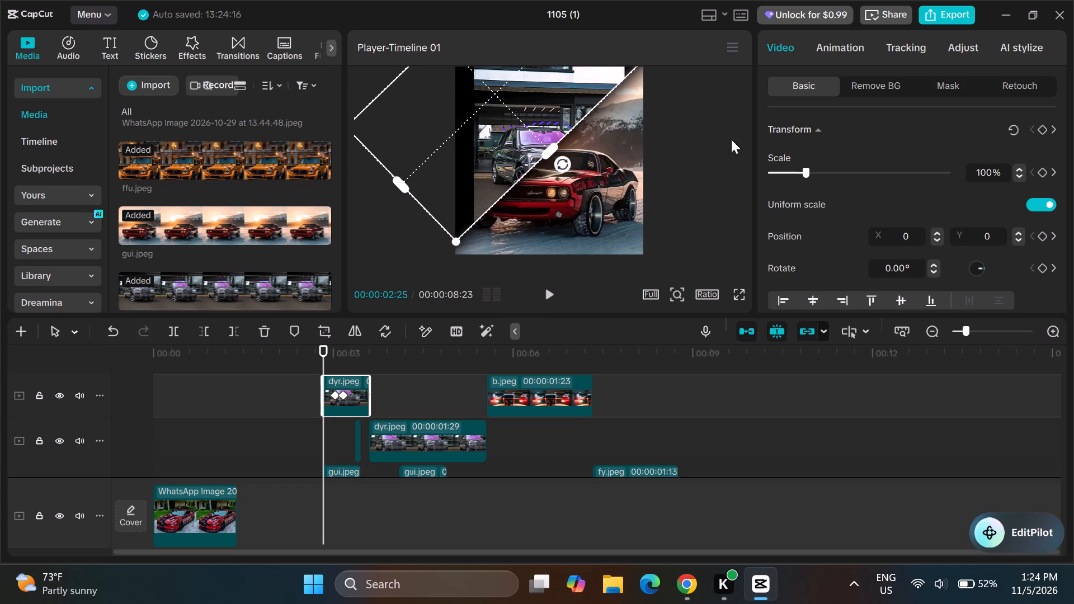
# Add a Transform keyframe to the short dyr.jpeg clip at 00:00:02:25.
pyautogui.click(1039, 124)
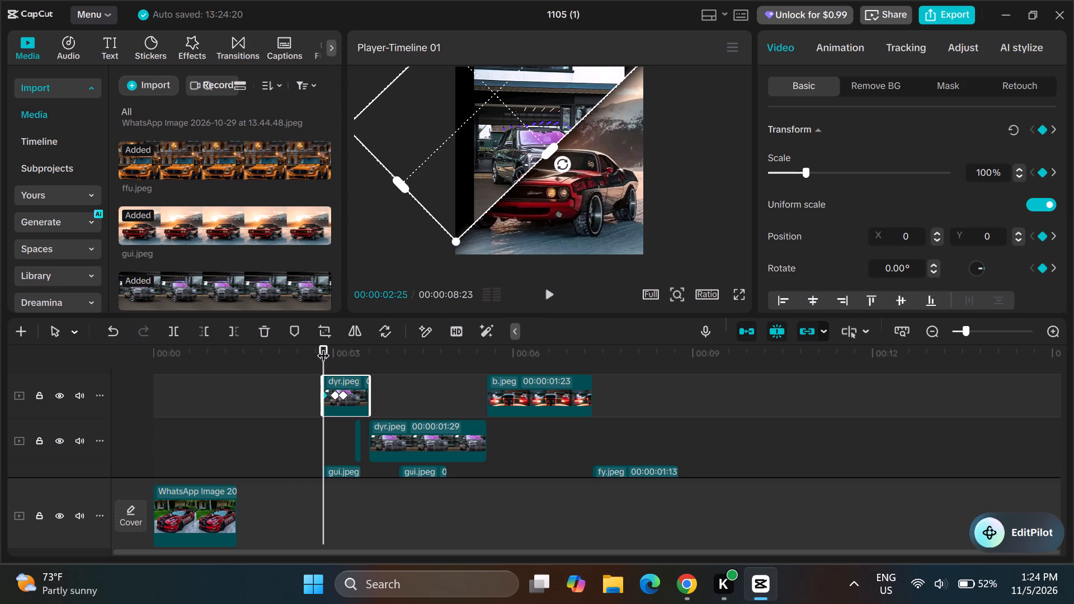
# At 00:00:02:28, rotate the dyr.jpeg mask to about -63.5° and extend its lower end and the edge facing the red car slightly.
pyautogui.moveTo(323, 348); pyautogui.dragTo(329, 348)
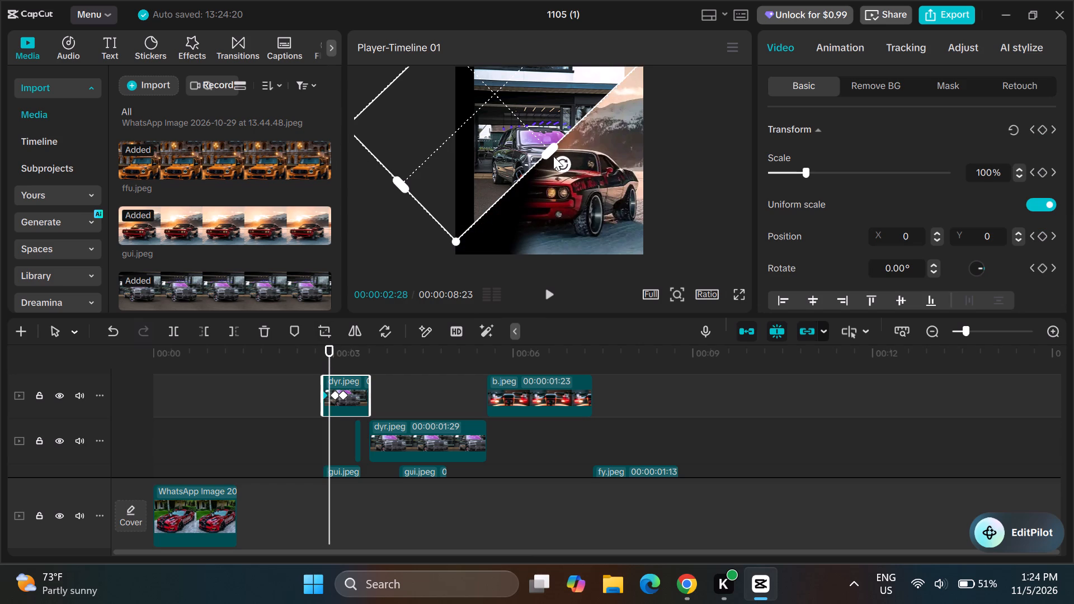
pyautogui.moveTo(562, 159); pyautogui.dragTo(592, 163)
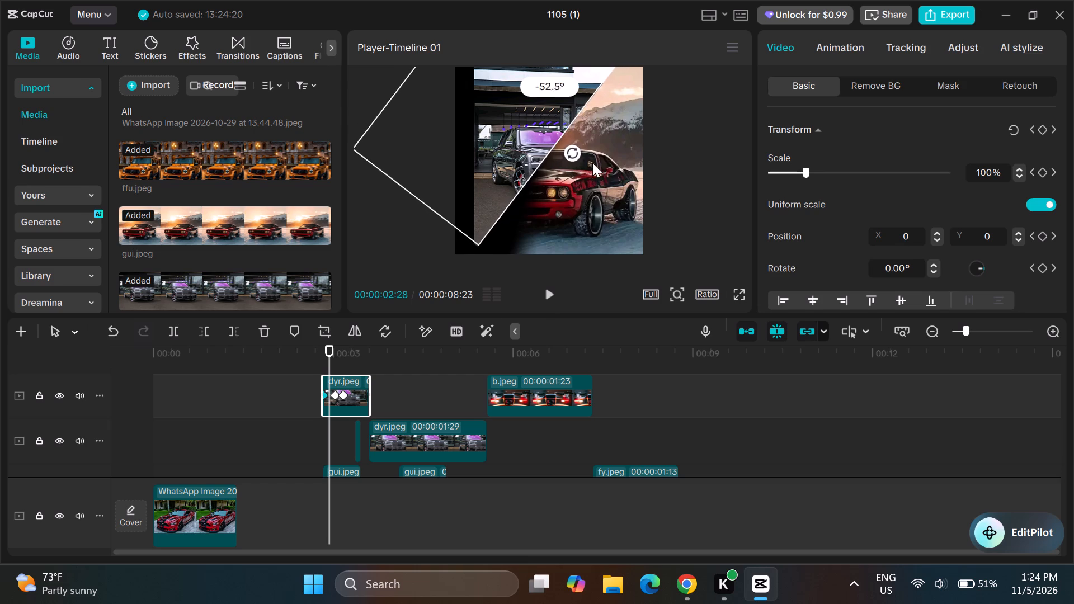
pyautogui.moveTo(592, 163); pyautogui.dragTo(640, 167)
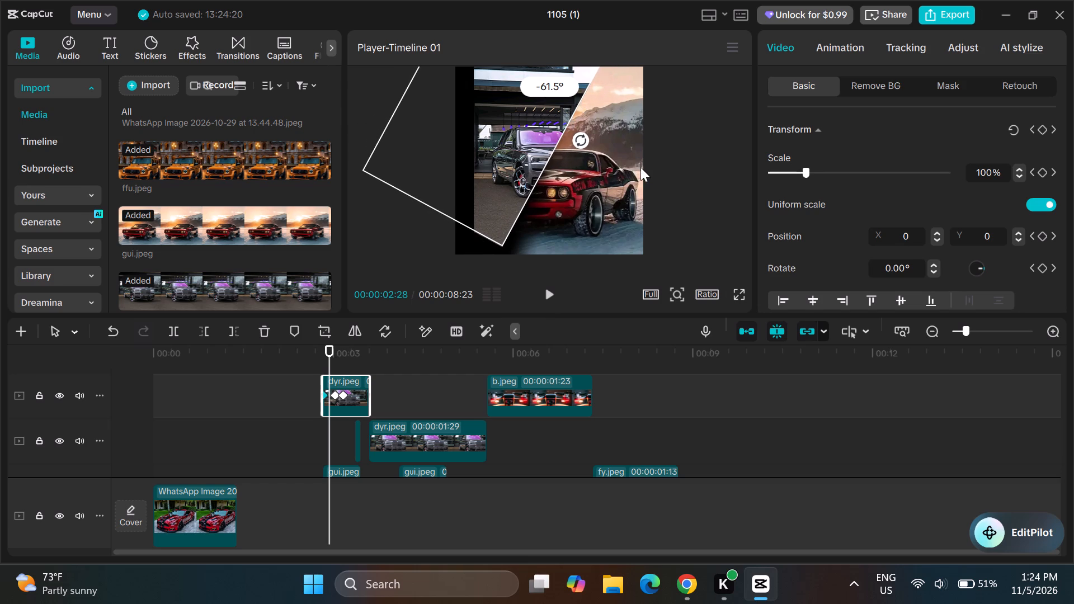
pyautogui.moveTo(640, 167); pyautogui.dragTo(653, 166)
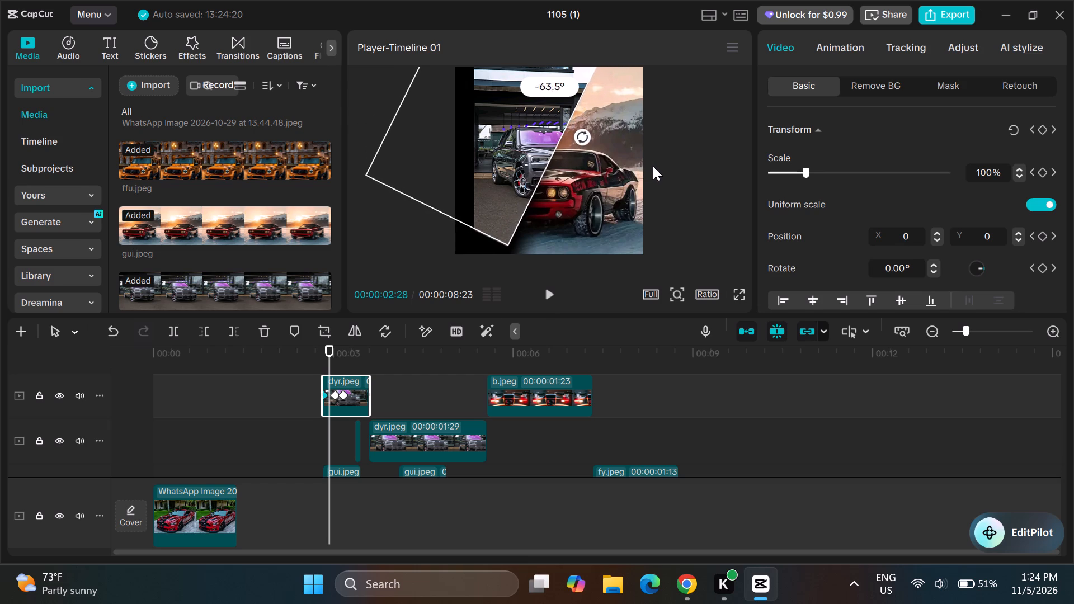
pyautogui.moveTo(653, 166); pyautogui.dragTo(657, 166)
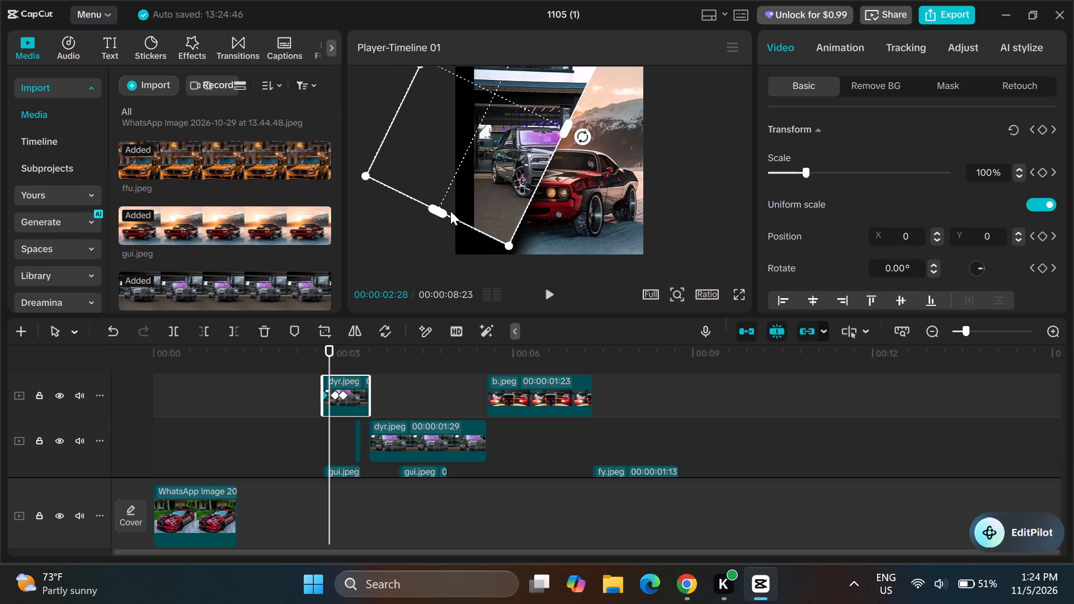
pyautogui.moveTo(440, 210); pyautogui.dragTo(434, 218)
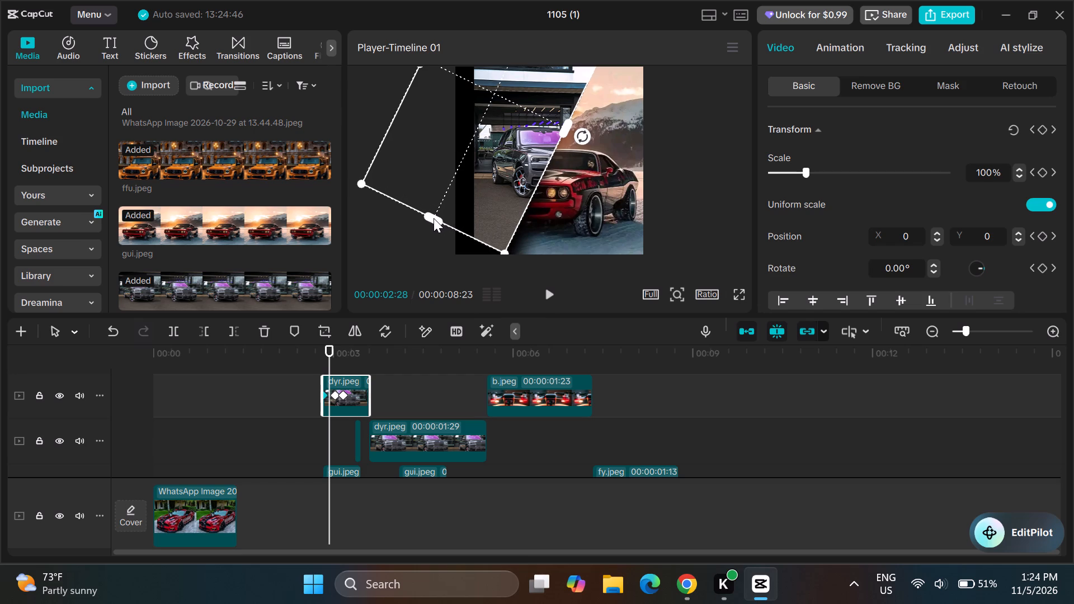
pyautogui.moveTo(434, 218); pyautogui.dragTo(432, 224)
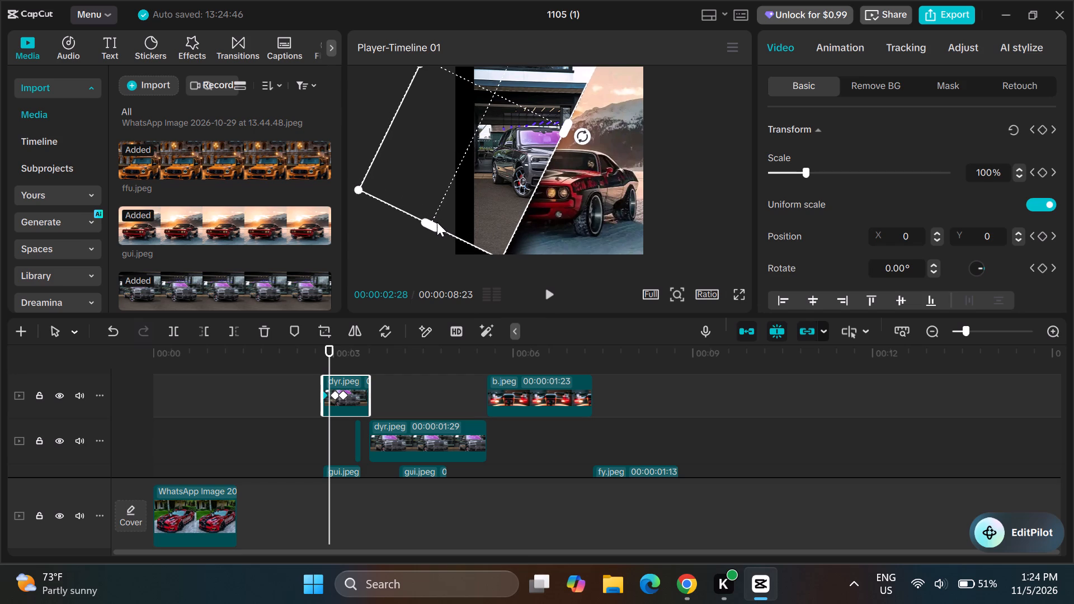
pyautogui.click(563, 127)
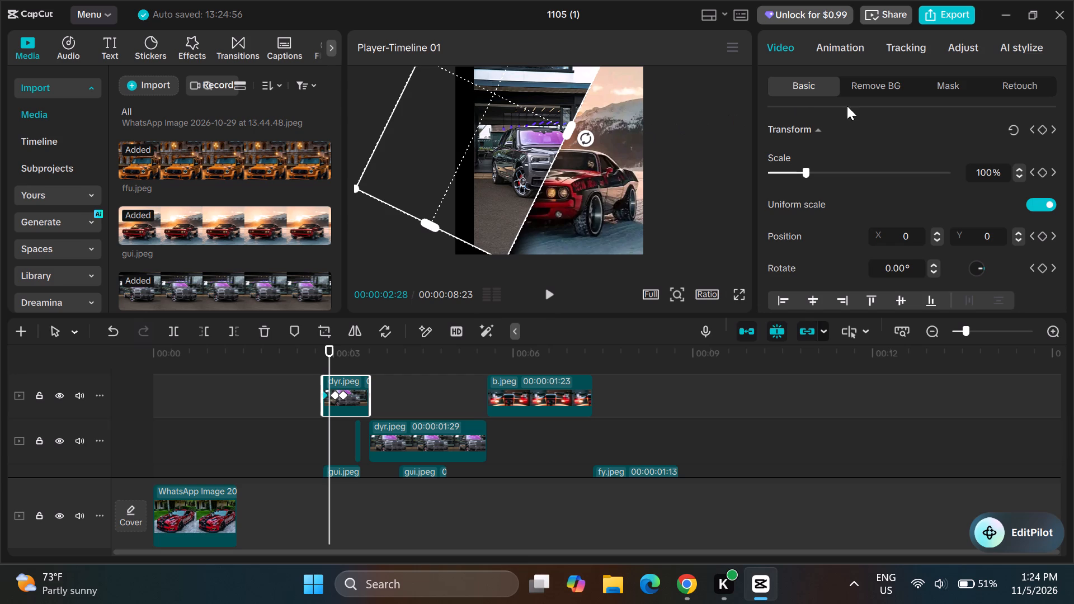
# Add a Transform keyframe to the short dyr.jpeg clip at 00:00:02:28.
pyautogui.click(1039, 126)
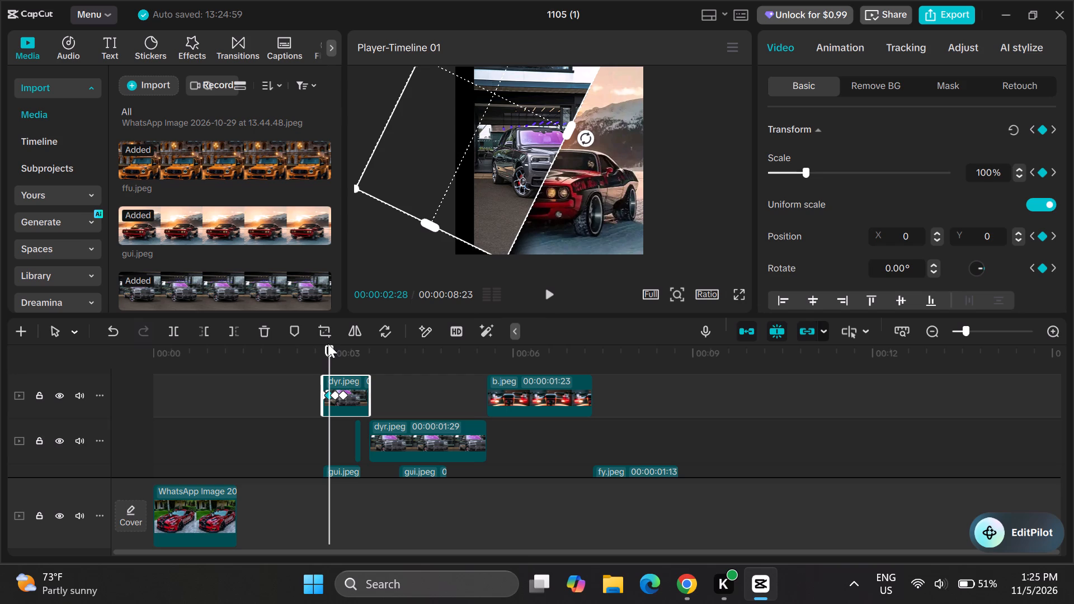
# At 00:00:03:01, rotate the dyr.jpeg mask from its diagonal to upright at -90°.
pyautogui.moveTo(329, 346); pyautogui.dragTo(339, 348)
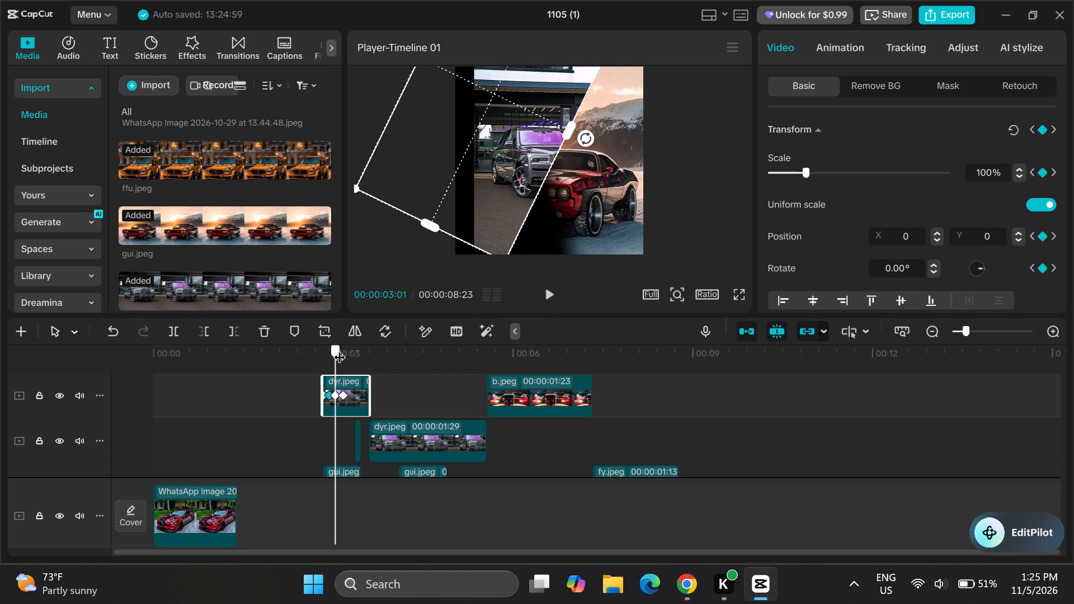
pyautogui.moveTo(339, 348); pyautogui.dragTo(339, 349)
pyautogui.moveTo(583, 131); pyautogui.dragTo(626, 135)
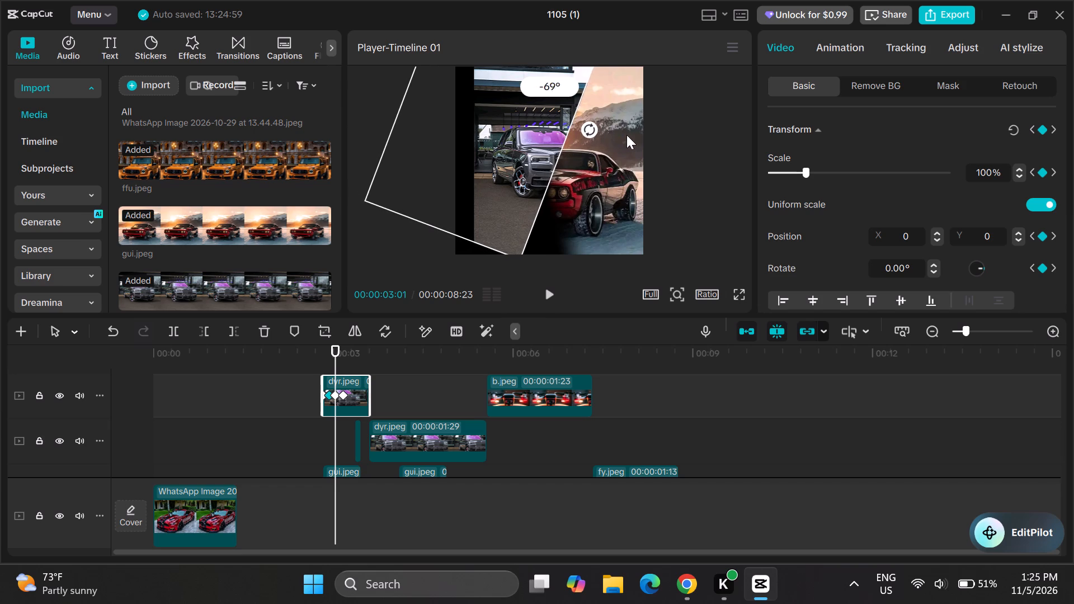
pyautogui.moveTo(626, 135); pyautogui.dragTo(690, 113)
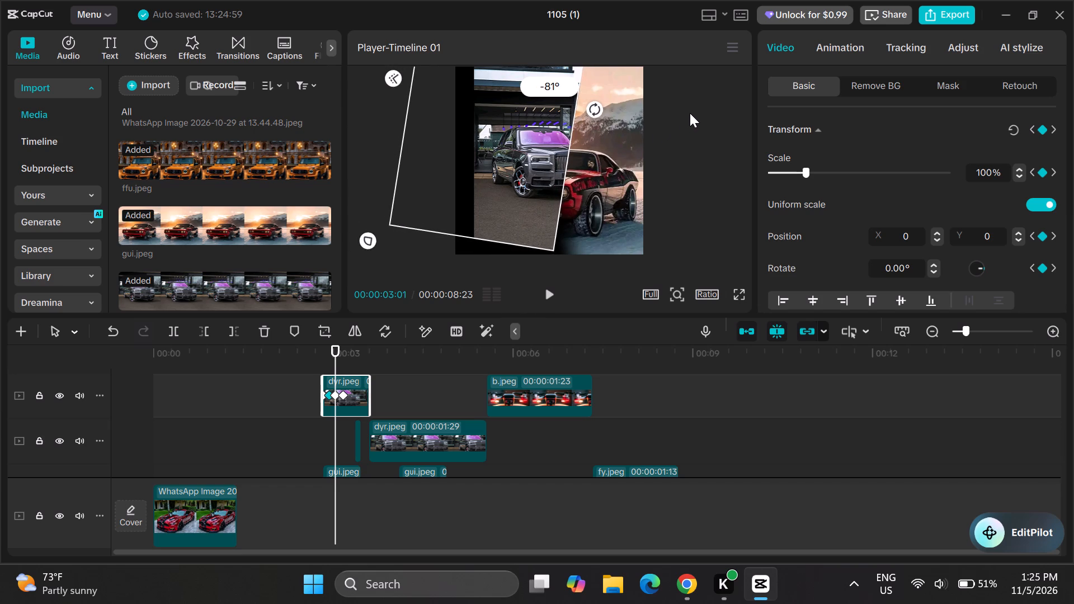
pyautogui.moveTo(690, 113); pyautogui.dragTo(734, 81)
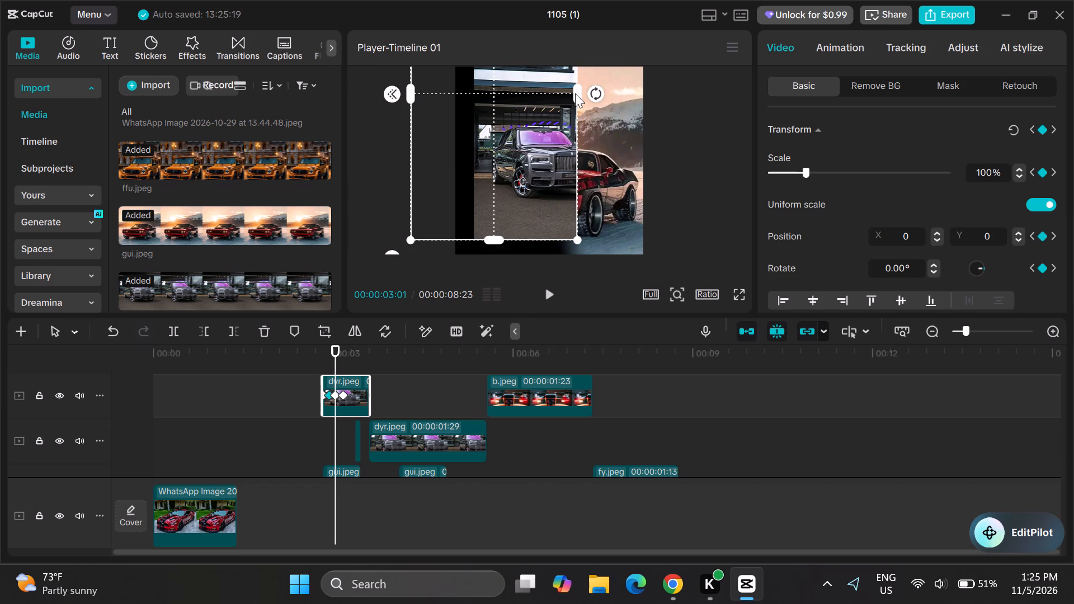
# Narrow the upright dyr.jpeg mask to a thin vertical strip over the grey car and shift it slightly down.
pyautogui.moveTo(407, 92); pyautogui.dragTo(451, 97)
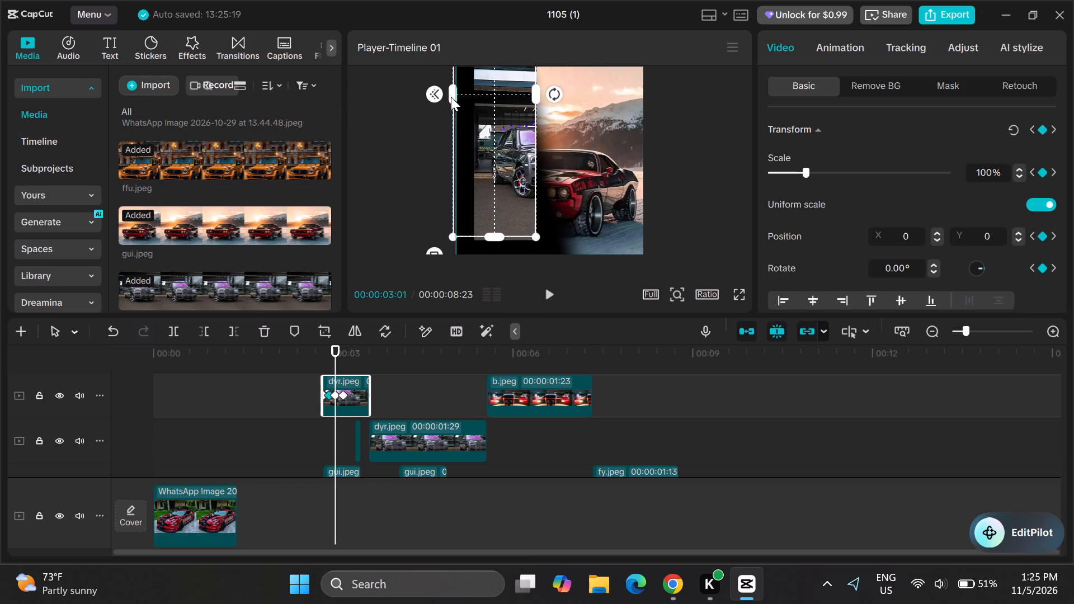
pyautogui.moveTo(451, 97); pyautogui.dragTo(460, 112)
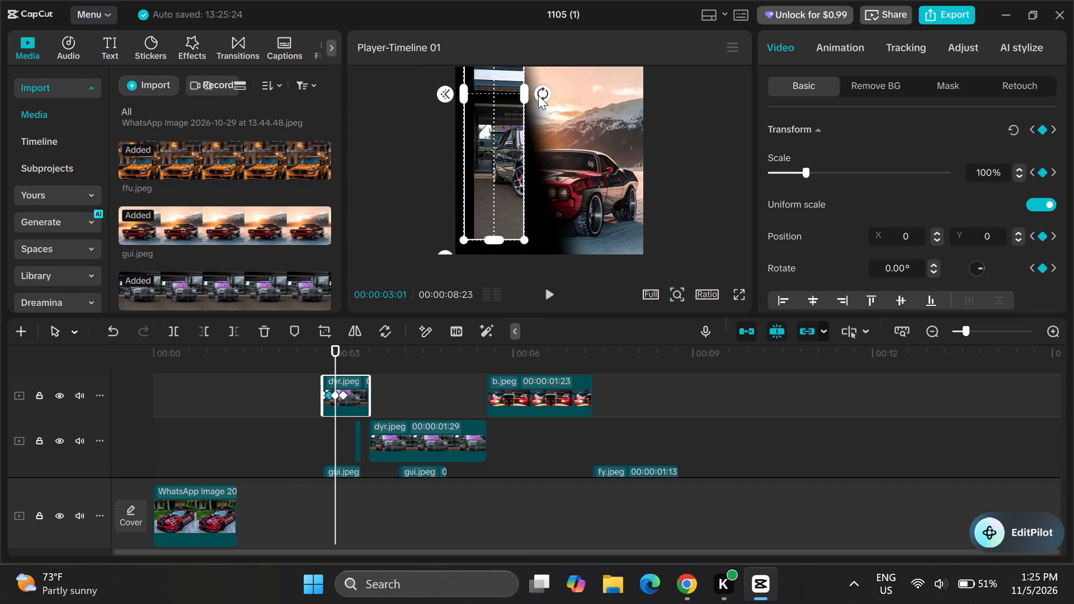
pyautogui.click(540, 93)
pyautogui.moveTo(543, 93); pyautogui.dragTo(566, 92)
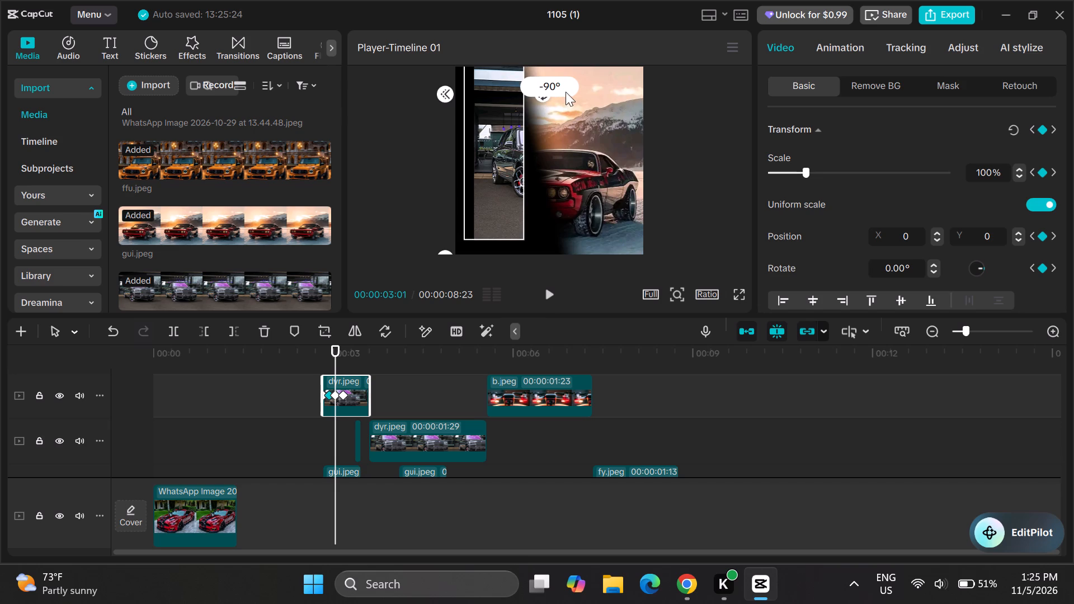
pyautogui.moveTo(566, 92); pyautogui.dragTo(567, 91)
pyautogui.moveTo(541, 91); pyautogui.dragTo(556, 91)
pyautogui.moveTo(556, 91); pyautogui.dragTo(559, 91)
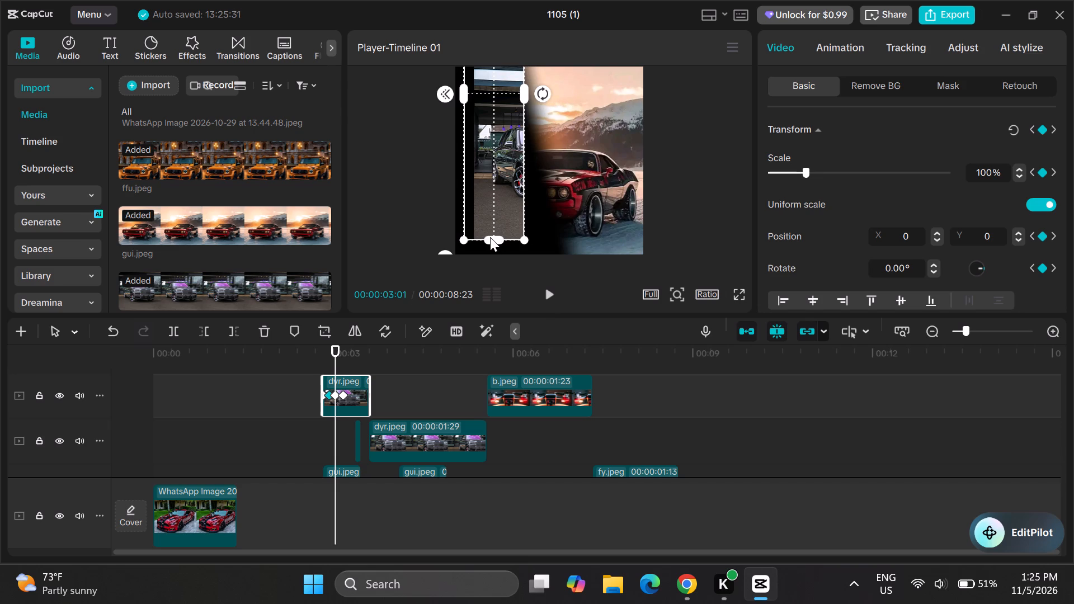
pyautogui.click(493, 232)
pyautogui.moveTo(494, 234); pyautogui.dragTo(494, 238)
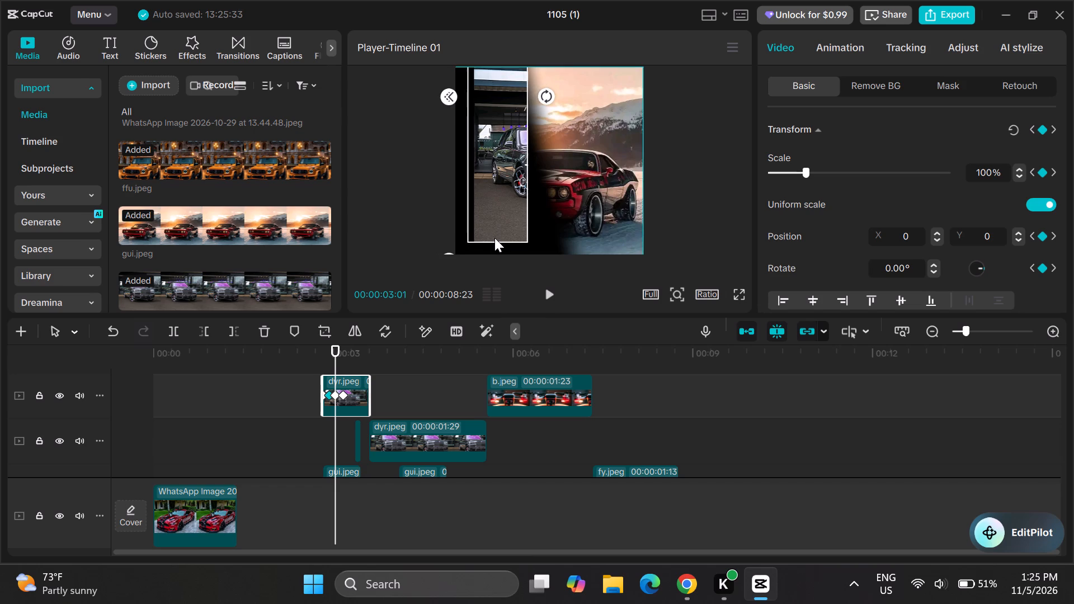
pyautogui.moveTo(494, 238); pyautogui.dragTo(496, 246)
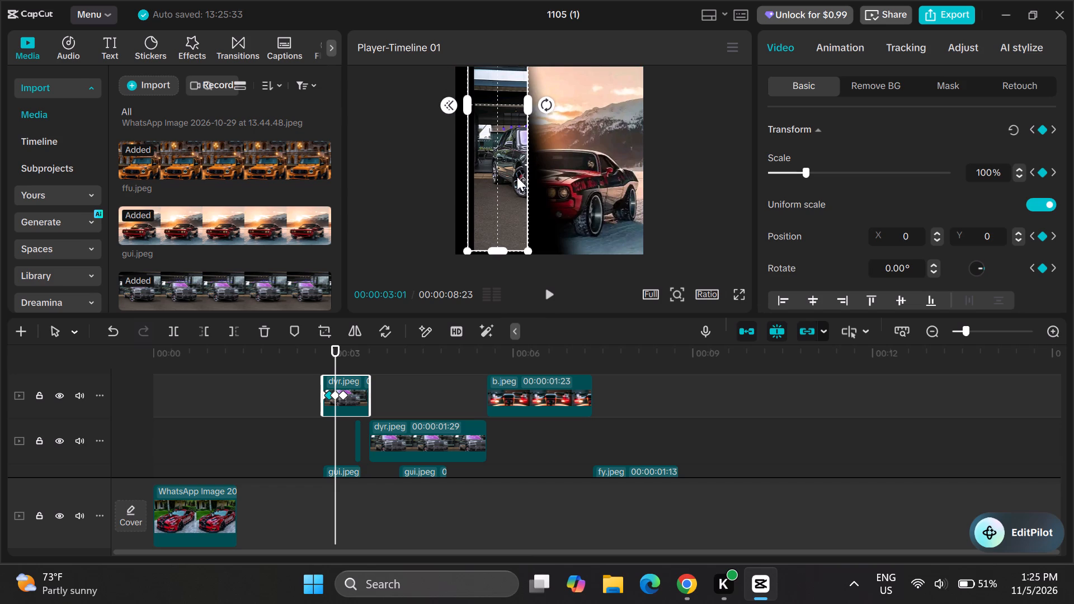
# Tilt the dyr.jpeg mask slightly past vertical, widen it, and position its slanted edge between the grey and red cars.
pyautogui.moveTo(545, 106); pyautogui.dragTo(548, 93)
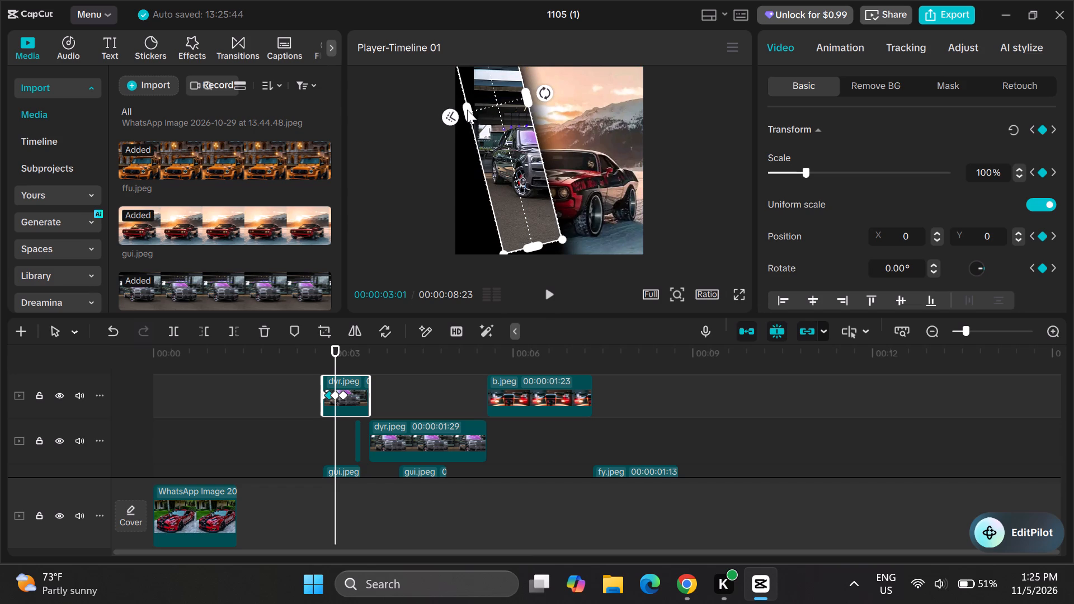
pyautogui.moveTo(467, 110); pyautogui.dragTo(439, 125)
pyautogui.moveTo(526, 137); pyautogui.dragTo(494, 154)
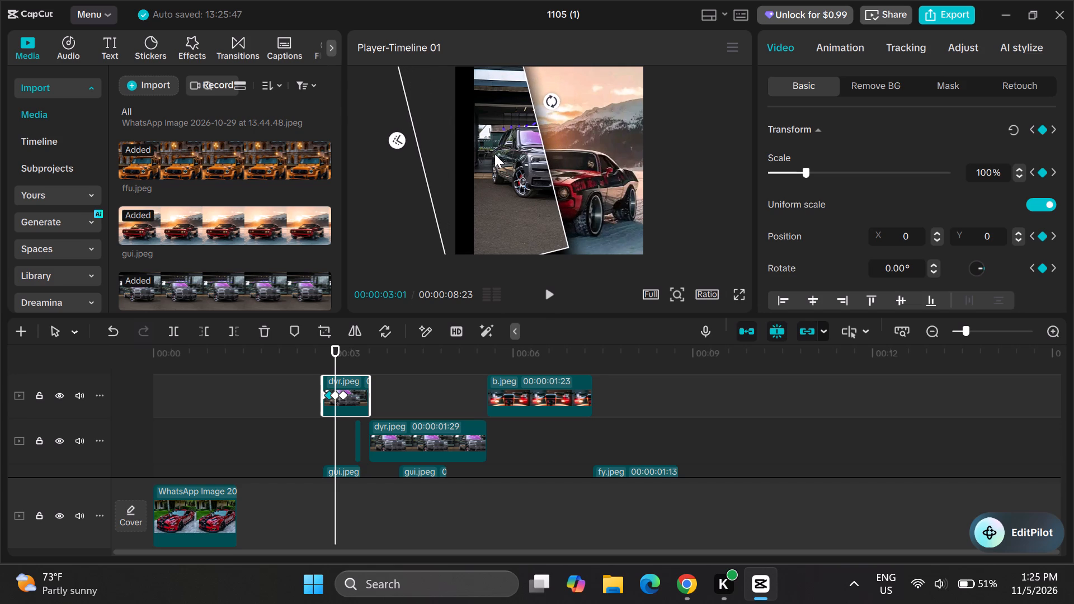
pyautogui.moveTo(494, 154); pyautogui.dragTo(481, 158)
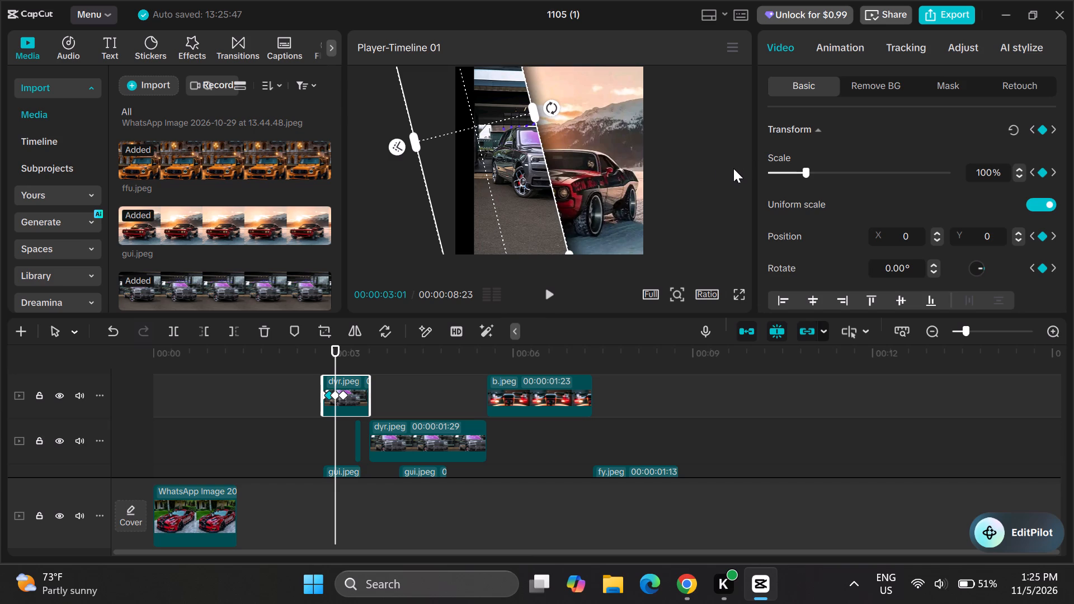
# Remove and re-add the dyr.jpeg clip's Transform keyframe at 00:00:03:01.
pyautogui.click(1042, 128)
pyautogui.click(1042, 128)
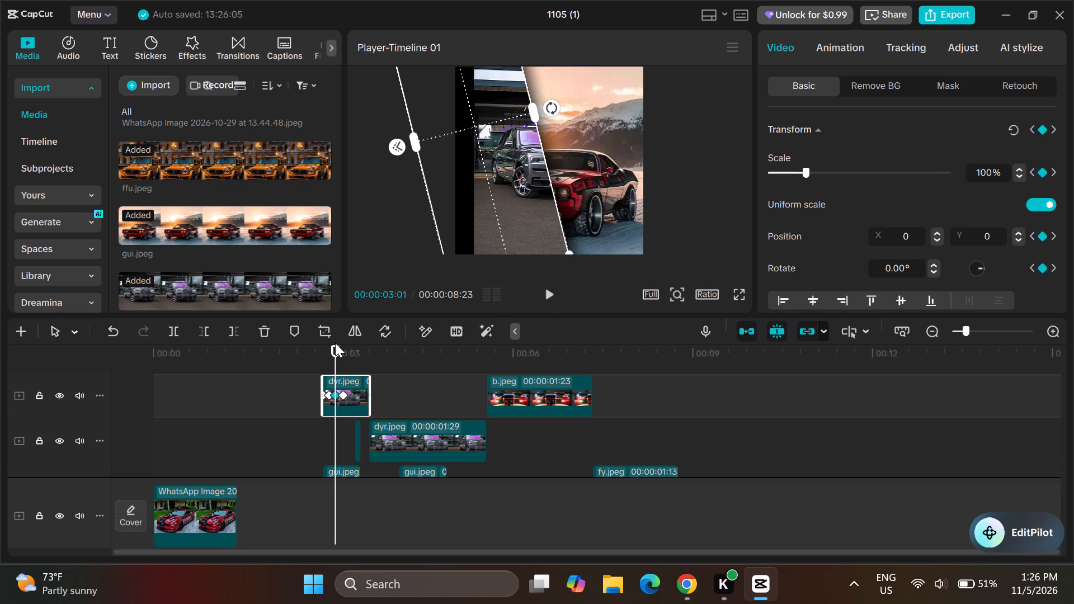
# At 00:00:03:05, rotate the dyr.jpeg mask past -131° to a flatter diagonal and lower it so its edge slopes across the red car.
pyautogui.moveTo(335, 347); pyautogui.dragTo(338, 347)
pyautogui.moveTo(338, 347); pyautogui.dragTo(342, 347)
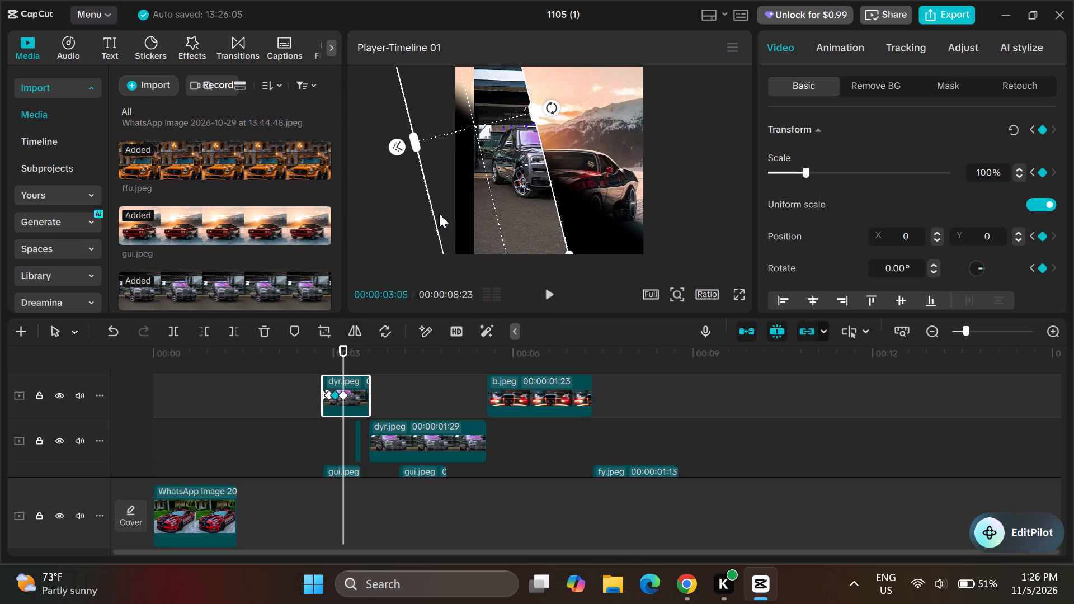
pyautogui.moveTo(552, 104); pyautogui.dragTo(501, 102)
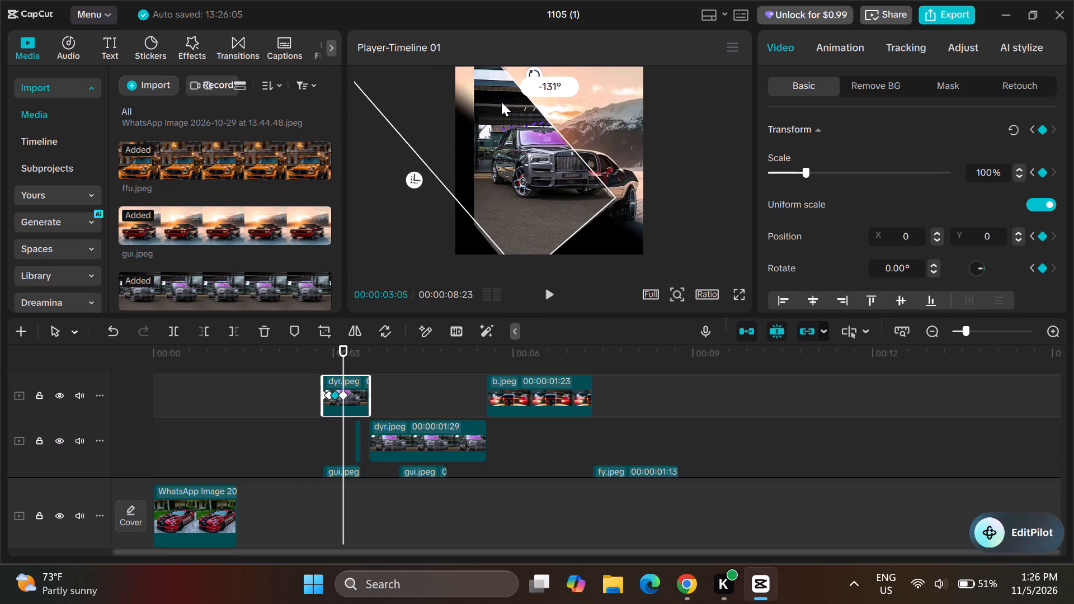
pyautogui.moveTo(501, 102); pyautogui.dragTo(500, 102)
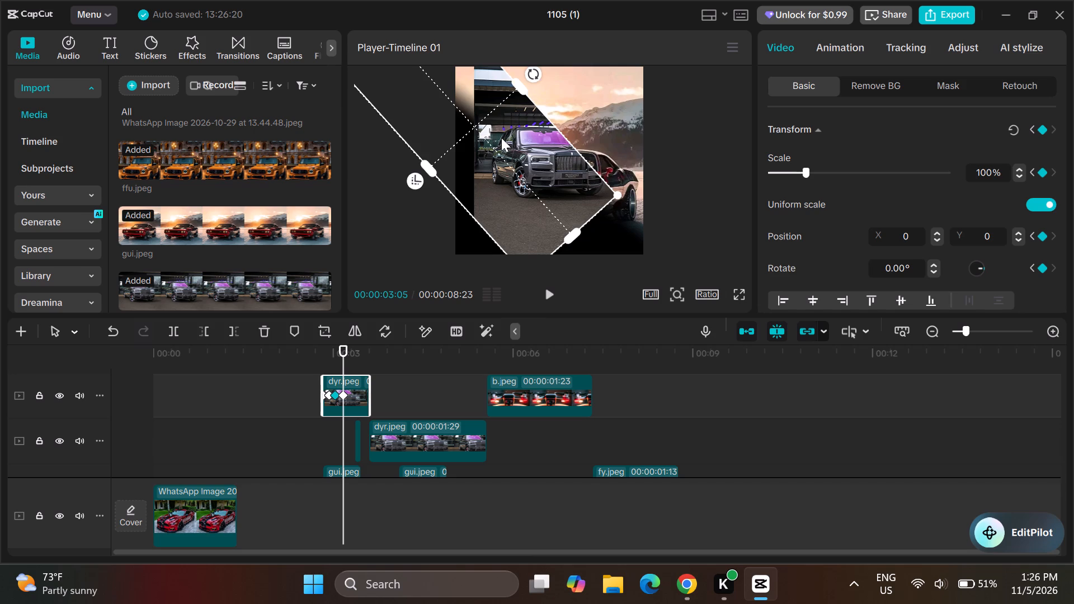
pyautogui.moveTo(474, 122); pyautogui.dragTo(490, 185)
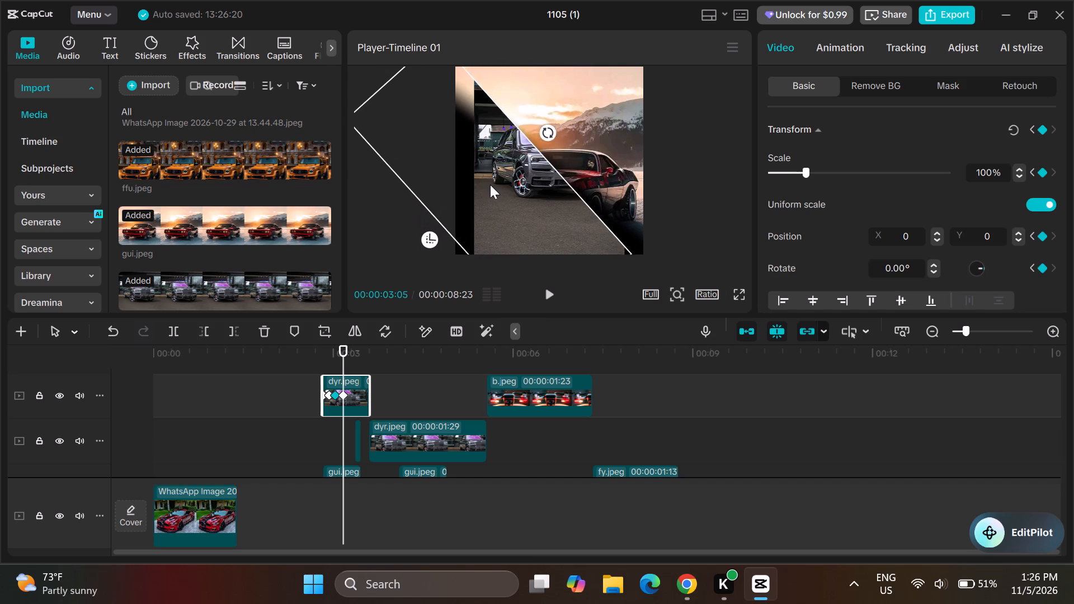
pyautogui.moveTo(490, 185); pyautogui.dragTo(490, 192)
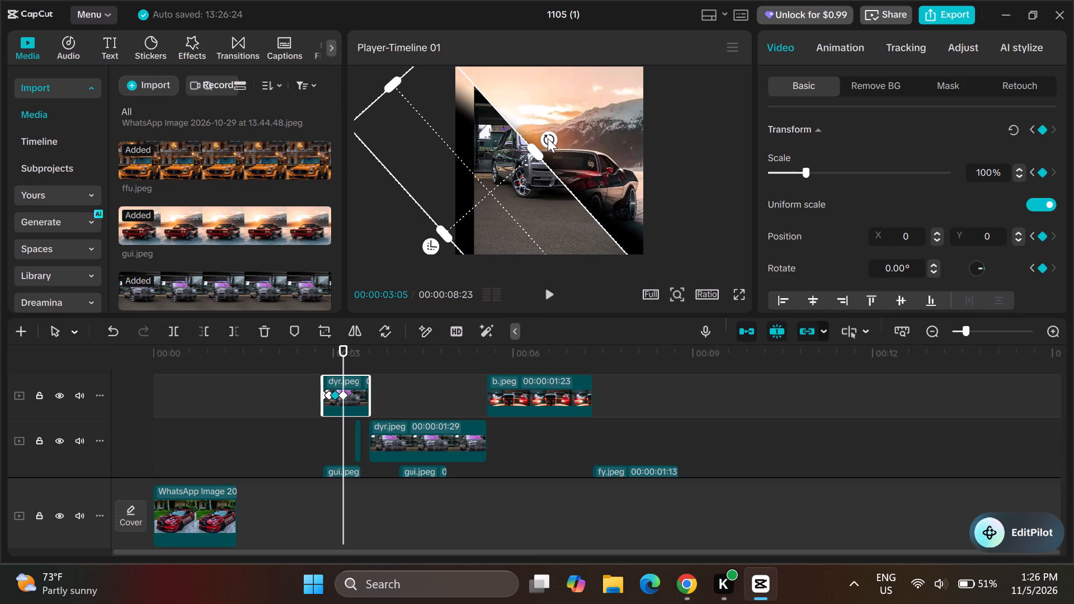
pyautogui.moveTo(548, 138); pyautogui.dragTo(521, 138)
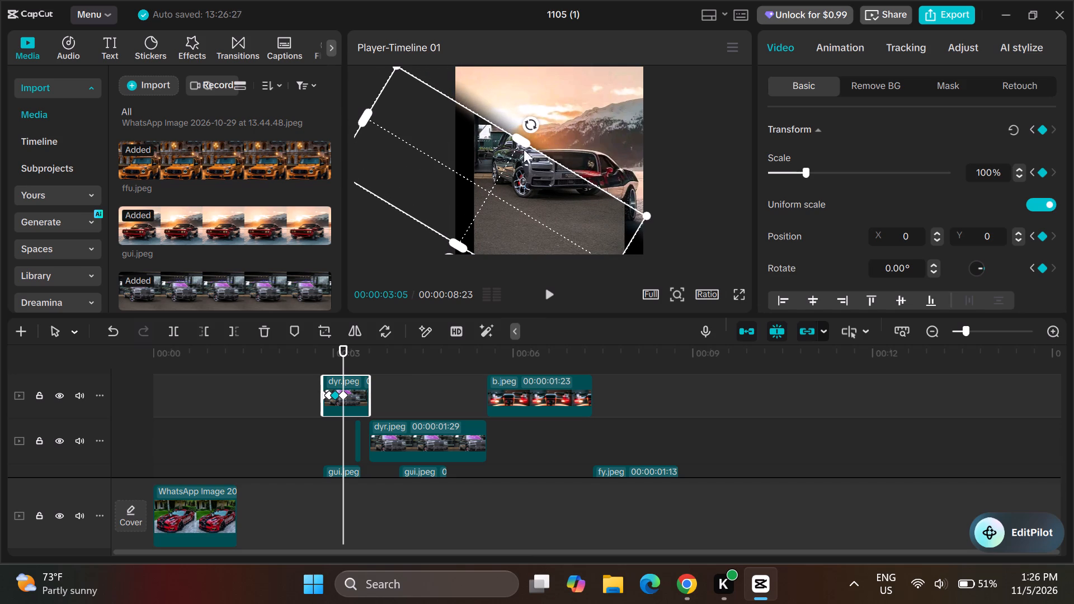
pyautogui.moveTo(511, 183); pyautogui.dragTo(511, 205)
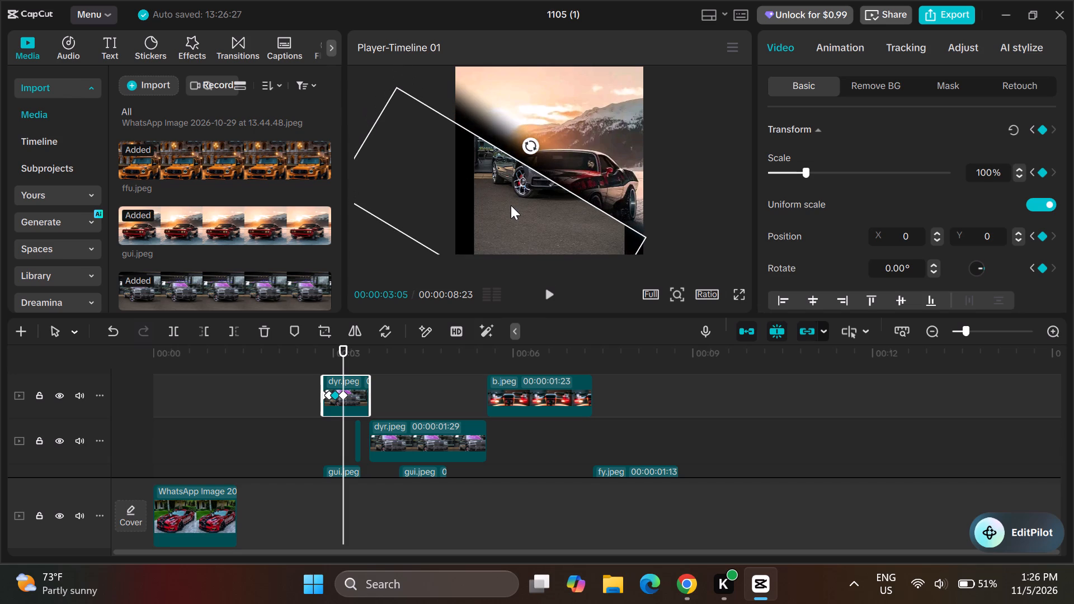
pyautogui.moveTo(511, 205); pyautogui.dragTo(516, 199)
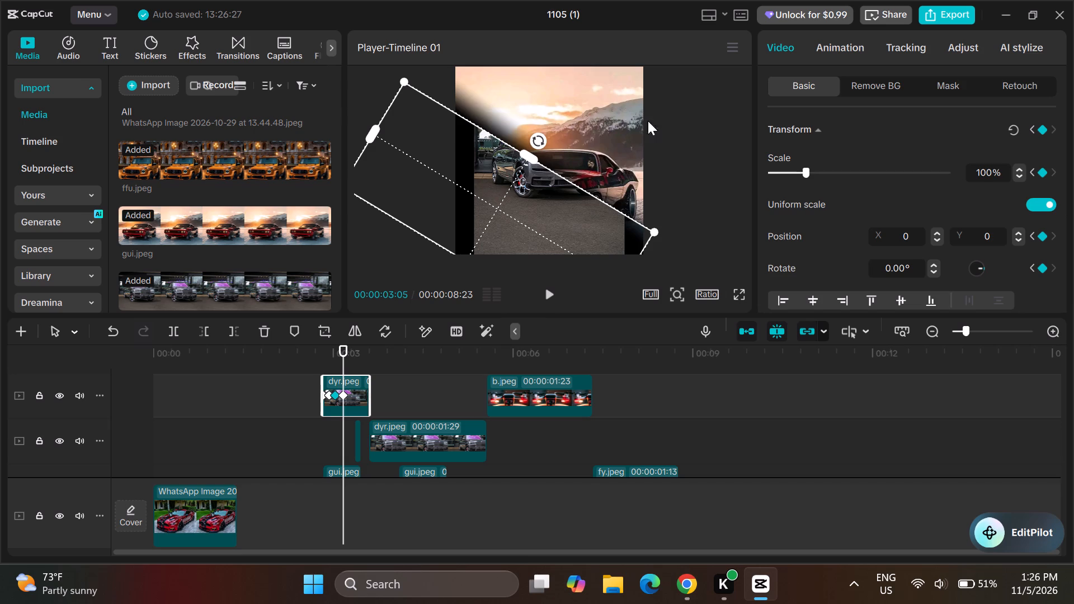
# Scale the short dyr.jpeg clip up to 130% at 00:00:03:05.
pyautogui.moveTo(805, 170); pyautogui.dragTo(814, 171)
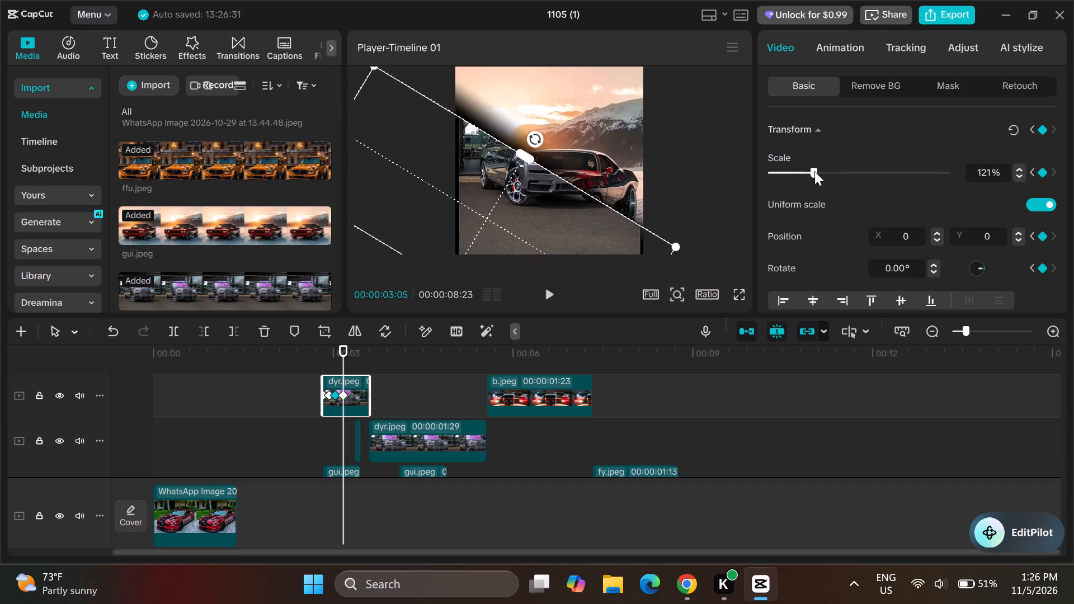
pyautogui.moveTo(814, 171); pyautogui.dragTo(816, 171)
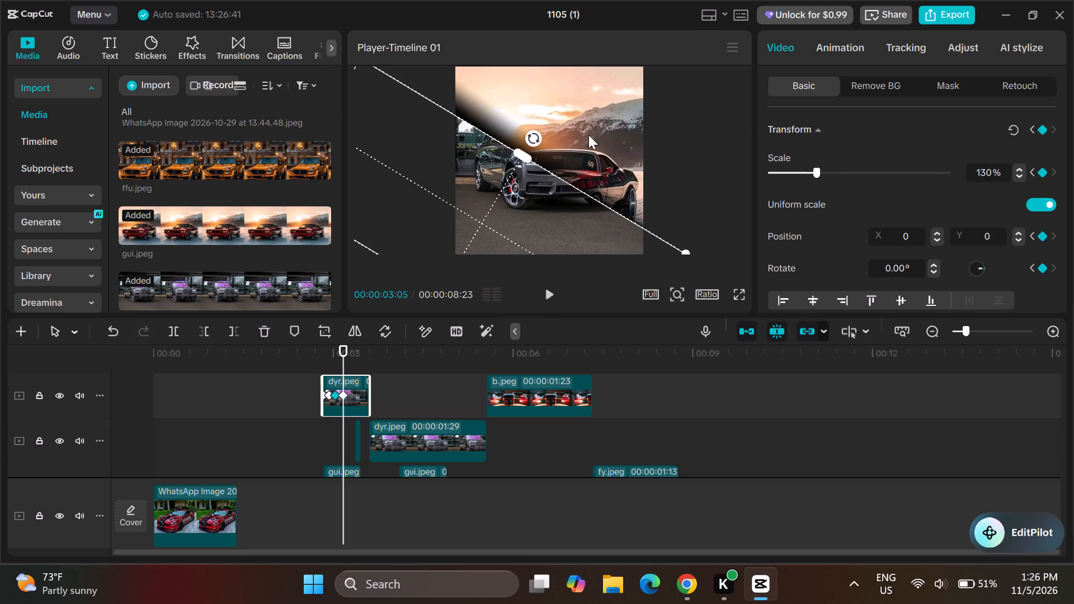
# Nudge the dyr.jpeg mask's rotation slightly, then remove and re-add its Transform keyframe at 00:00:03:05.
pyautogui.click(533, 136)
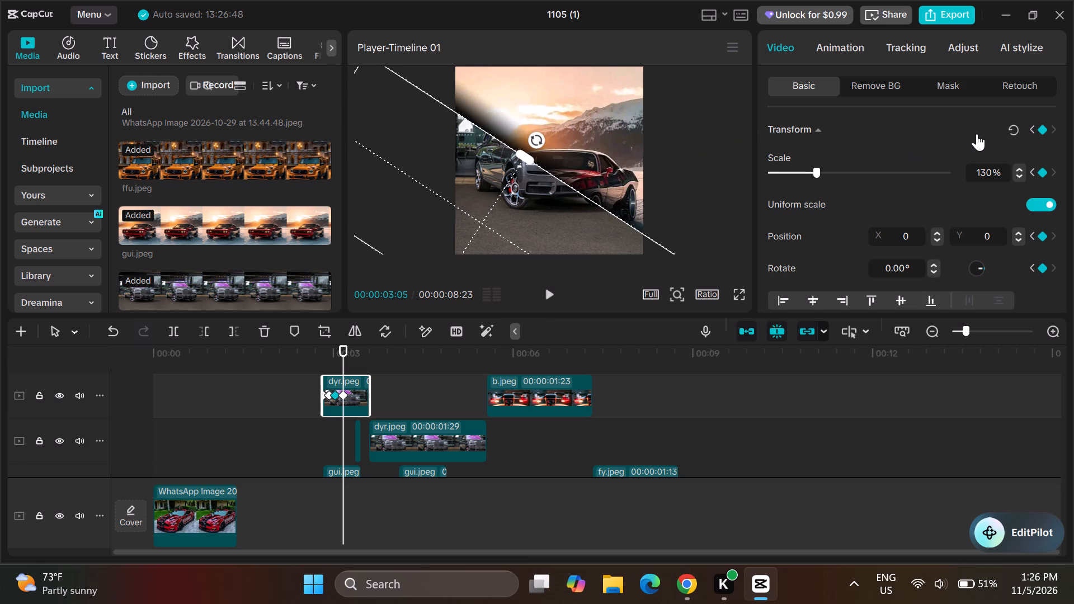
pyautogui.click(1040, 129)
pyautogui.click(1040, 129)
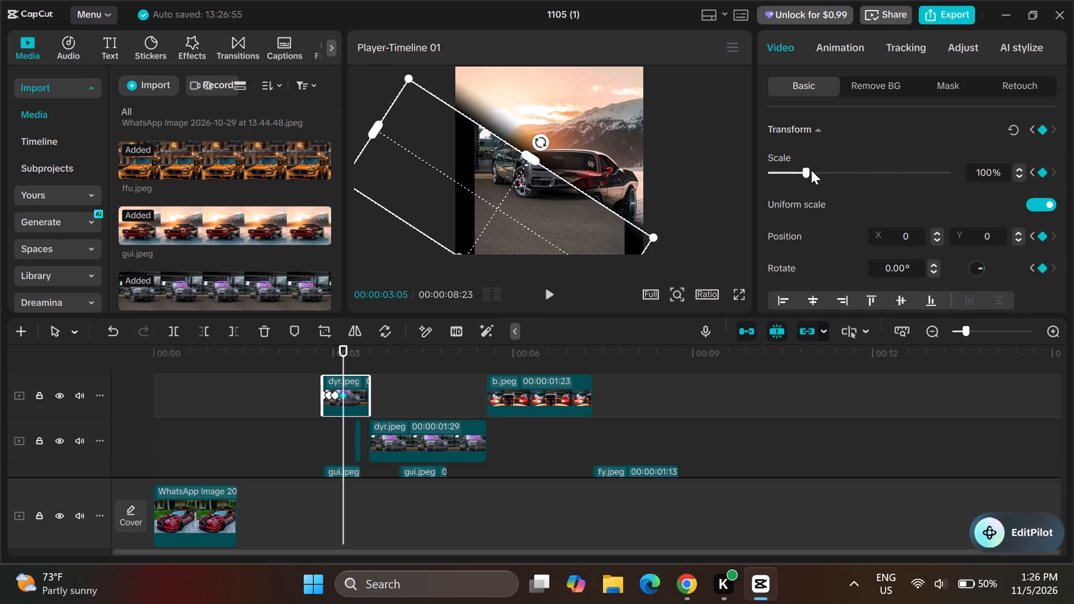
# Set the short dyr.jpeg clip's scale to 129% at 00:00:03:05.
pyautogui.moveTo(804, 169); pyautogui.dragTo(814, 169)
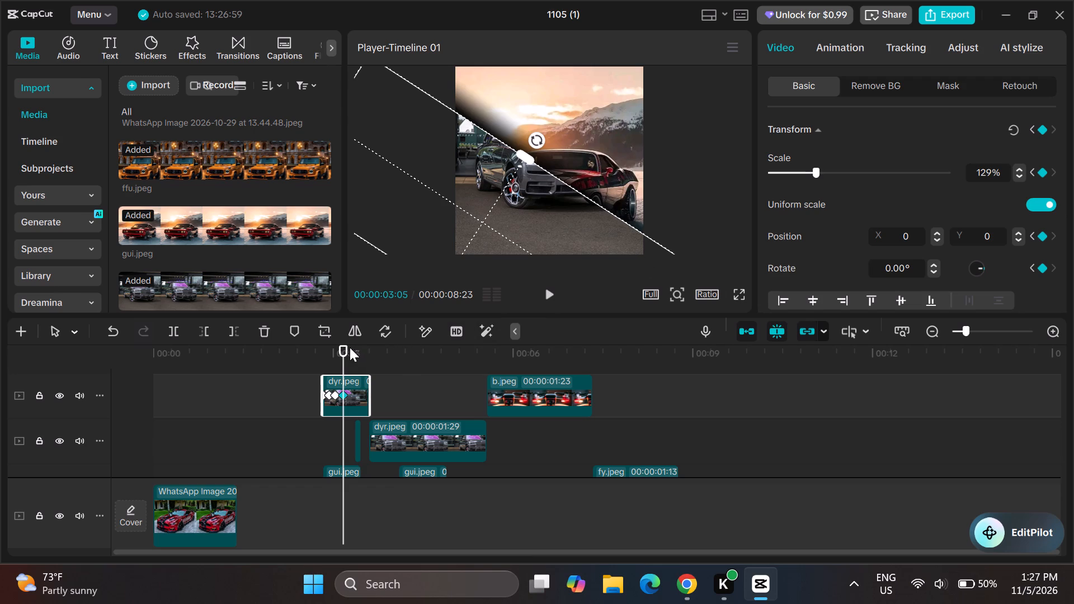
# At 00:00:03:11, rotate the short dyr.jpeg clip's mask past -187° so it slopes the opposite way, and lower its edge over the cars.
pyautogui.moveTo(342, 345); pyautogui.dragTo(357, 348)
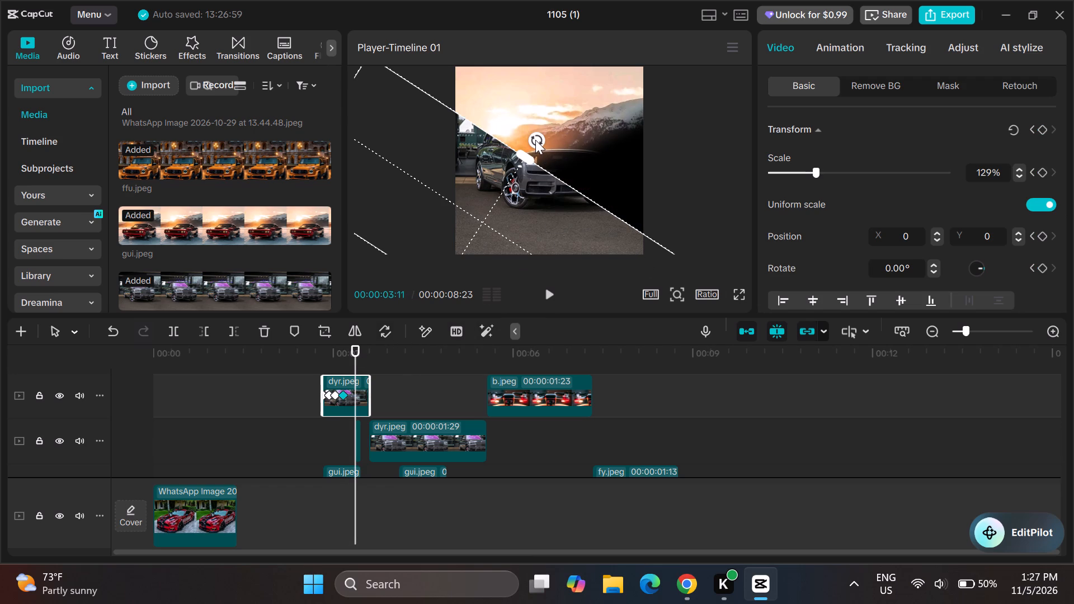
pyautogui.moveTo(535, 138); pyautogui.dragTo(486, 159)
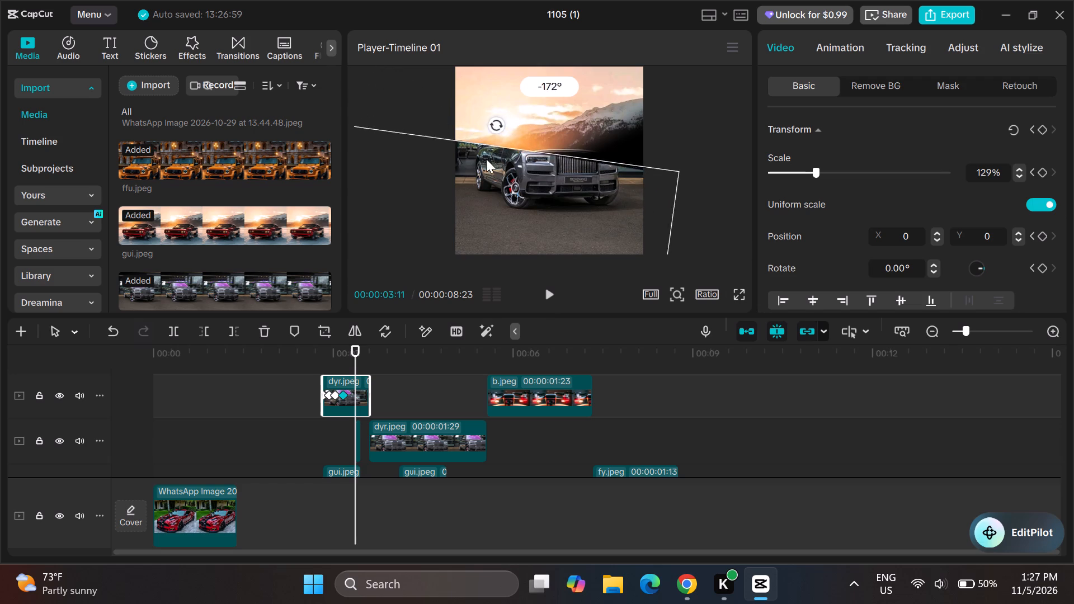
pyautogui.moveTo(486, 159); pyautogui.dragTo(523, 169)
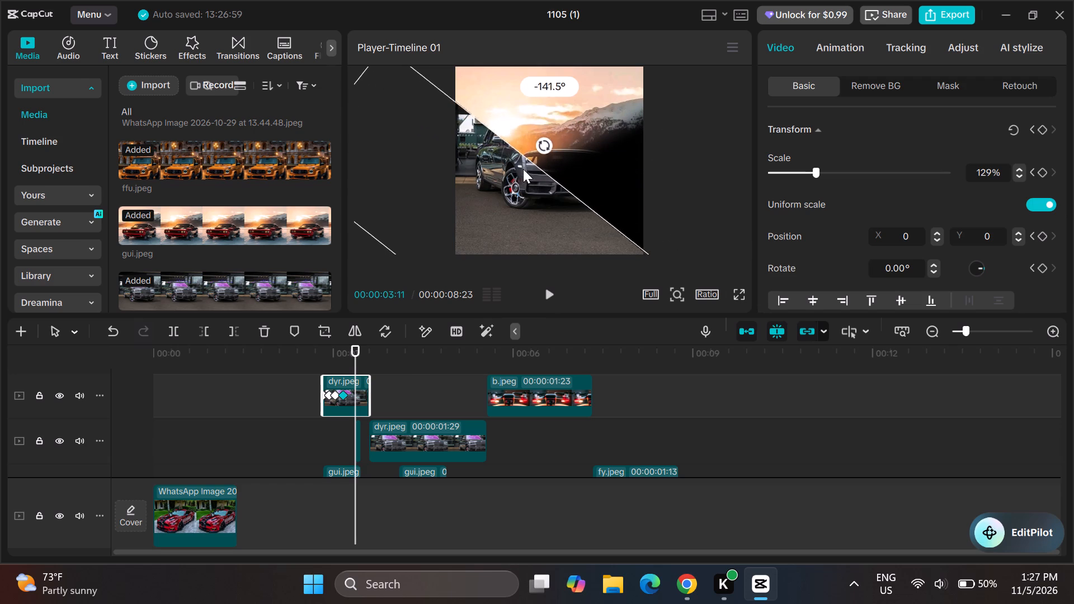
pyautogui.moveTo(523, 169); pyautogui.dragTo(479, 191)
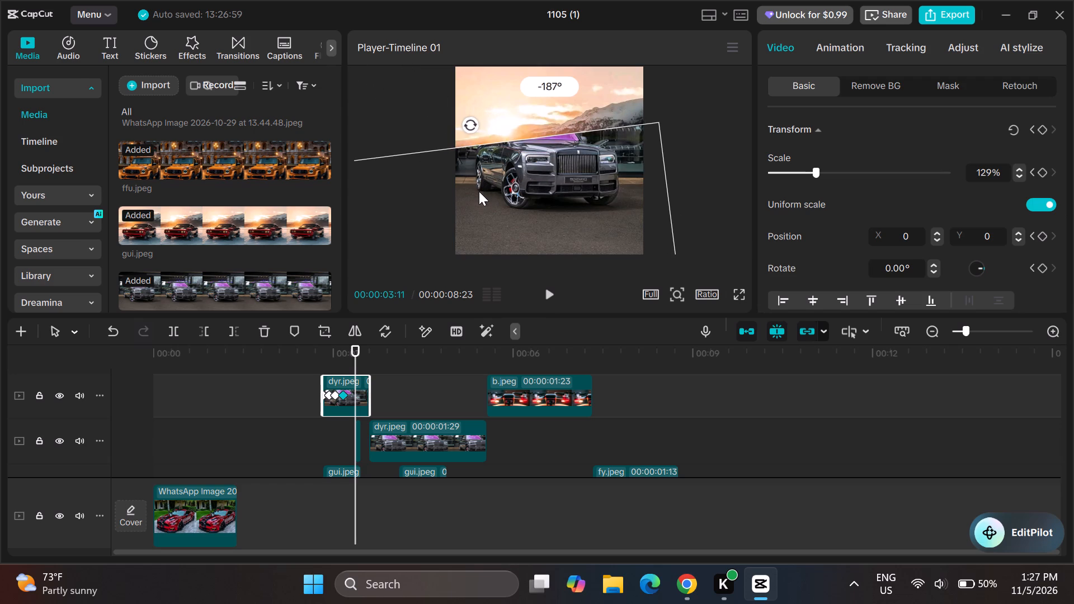
pyautogui.moveTo(479, 191); pyautogui.dragTo(478, 204)
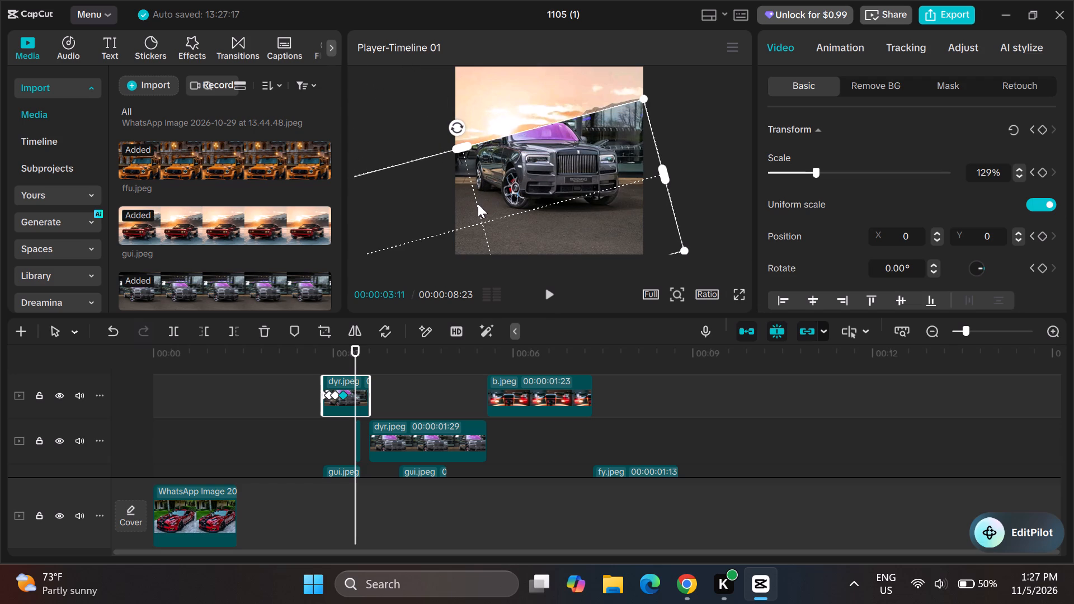
pyautogui.moveTo(490, 186); pyautogui.dragTo(523, 202)
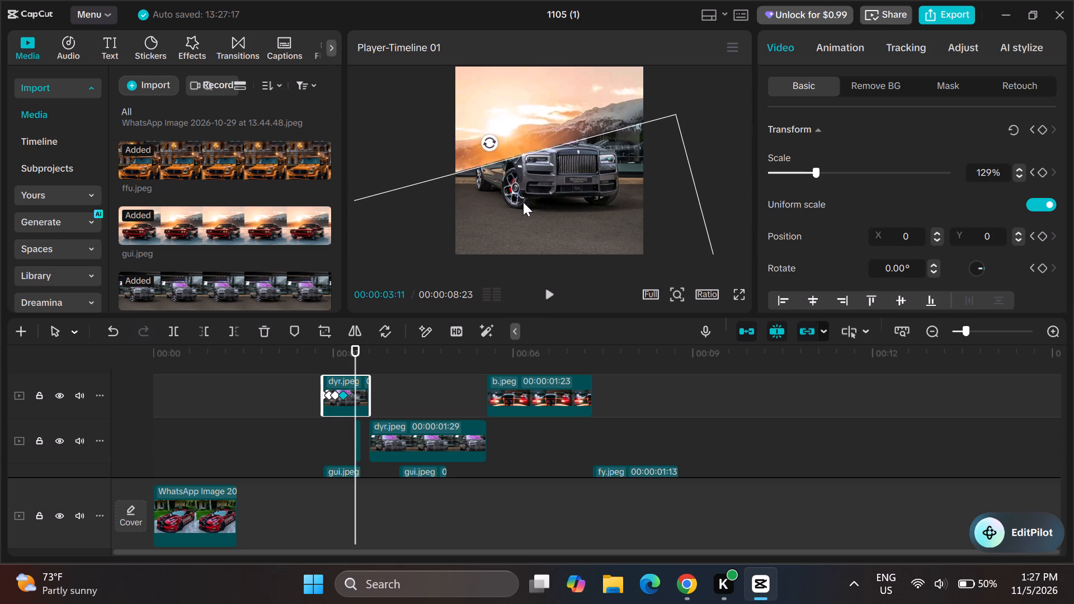
pyautogui.moveTo(523, 202); pyautogui.dragTo(537, 222)
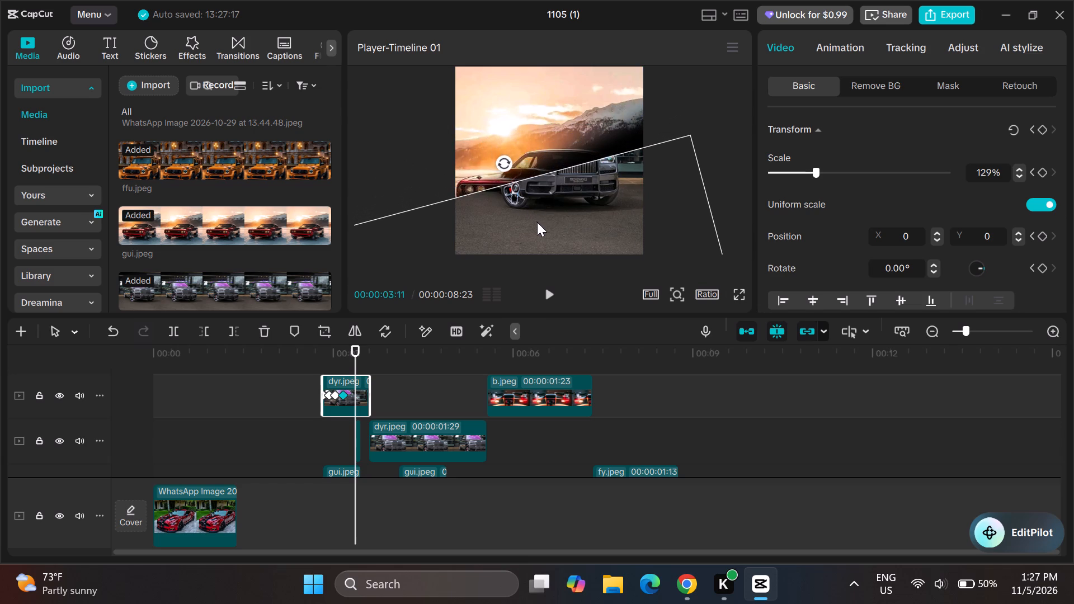
pyautogui.moveTo(537, 222); pyautogui.dragTo(537, 219)
# Steepen the dyr.jpeg mask to about -210°, nudge it slightly lower, and add a Transform keyframe at 00:00:03:11.
pyautogui.moveTo(501, 158); pyautogui.dragTo(493, 159)
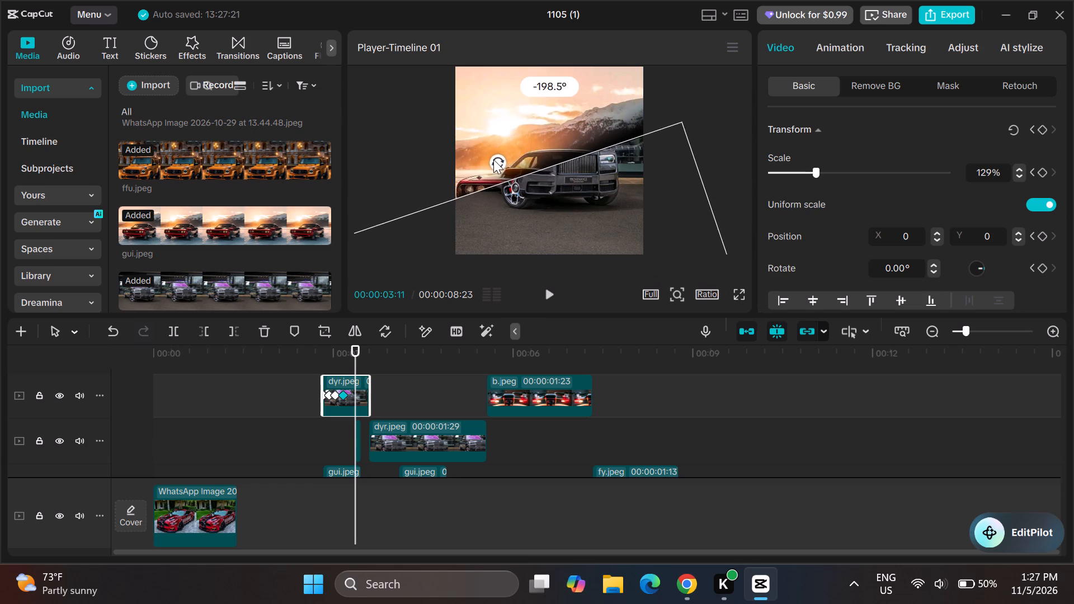
pyautogui.moveTo(493, 159); pyautogui.dragTo(489, 166)
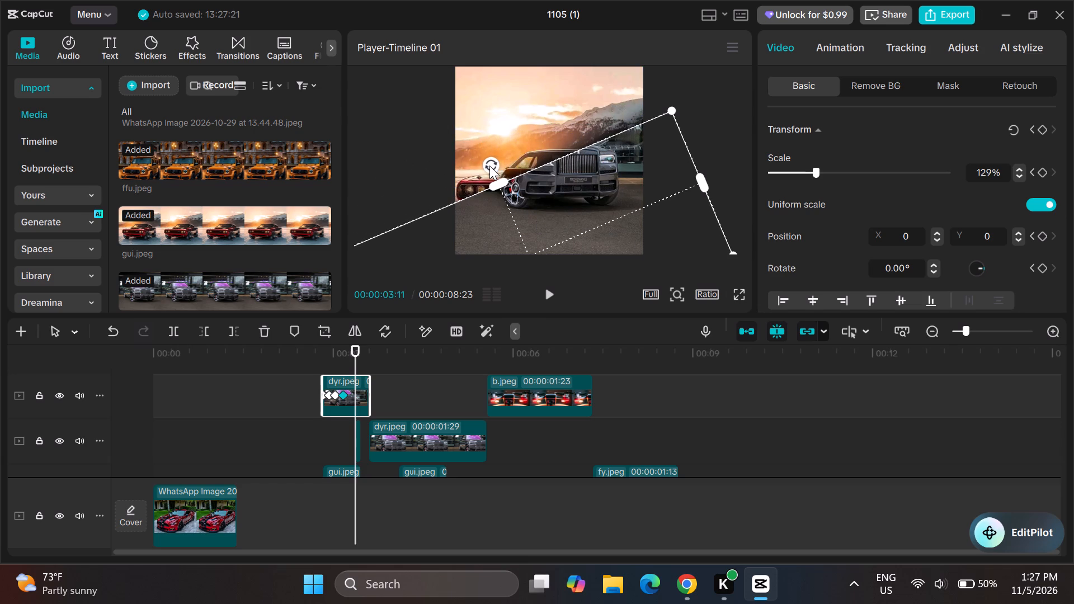
pyautogui.click(487, 164)
pyautogui.moveTo(538, 186); pyautogui.dragTo(543, 191)
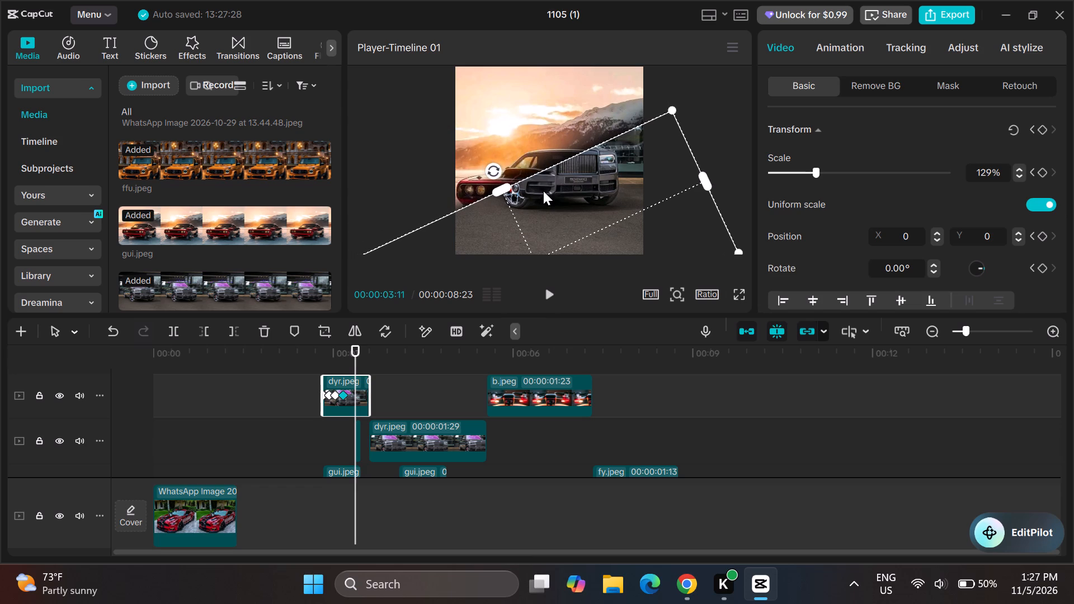
pyautogui.moveTo(493, 166); pyautogui.dragTo(483, 167)
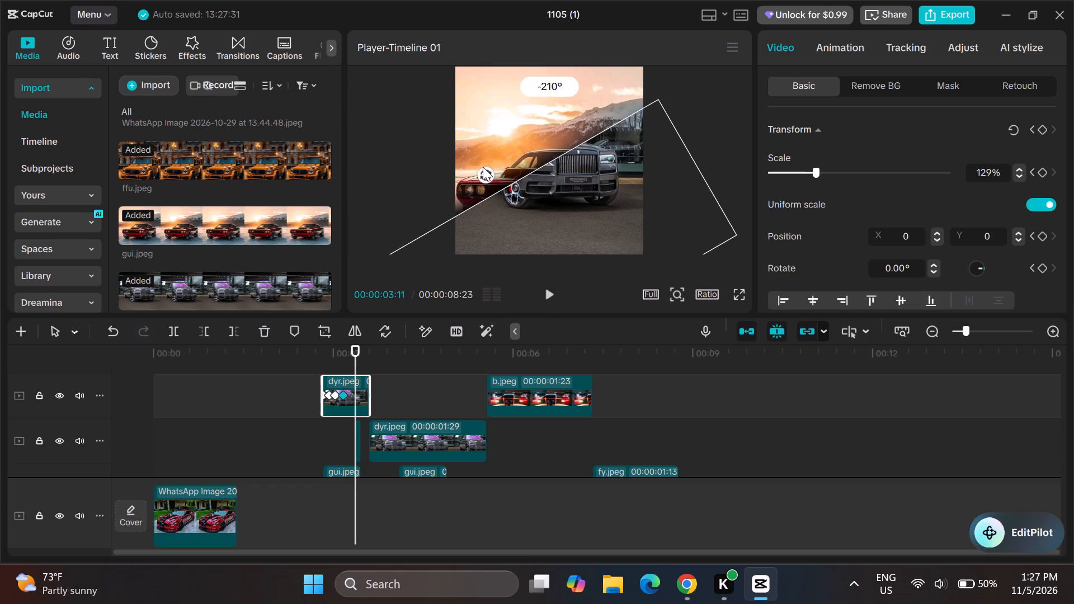
pyautogui.moveTo(483, 167); pyautogui.dragTo(484, 167)
pyautogui.moveTo(544, 191); pyautogui.dragTo(549, 193)
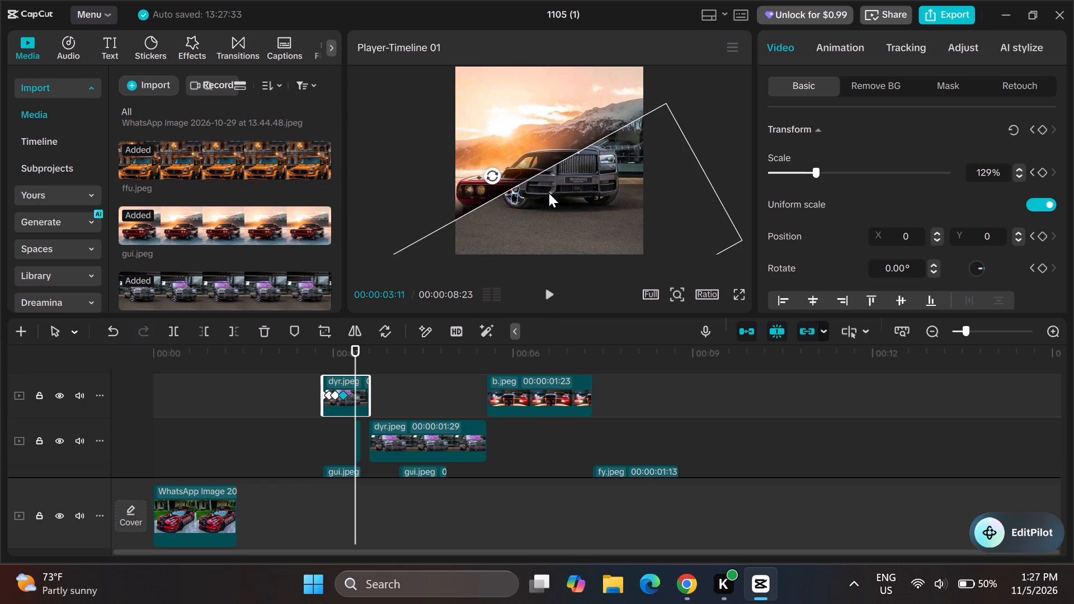
pyautogui.moveTo(549, 193); pyautogui.dragTo(550, 194)
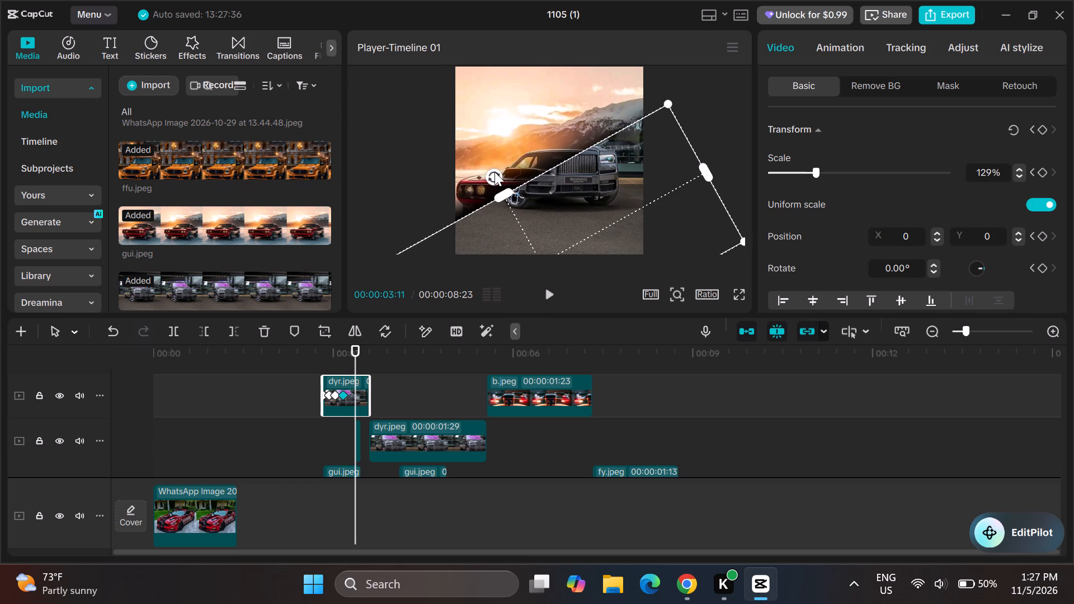
pyautogui.click(494, 172)
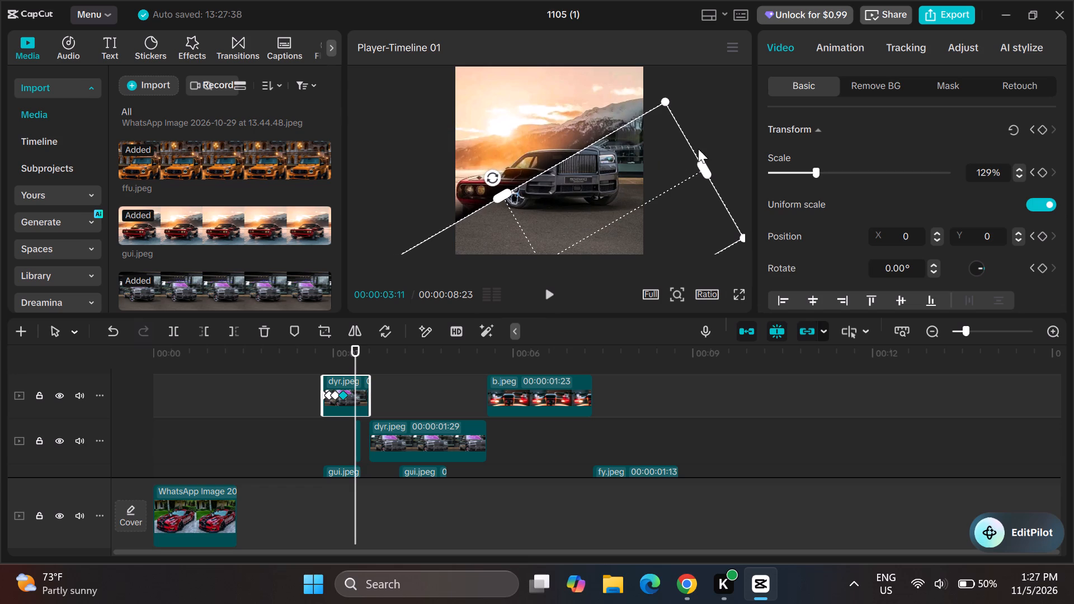
pyautogui.click(1041, 130)
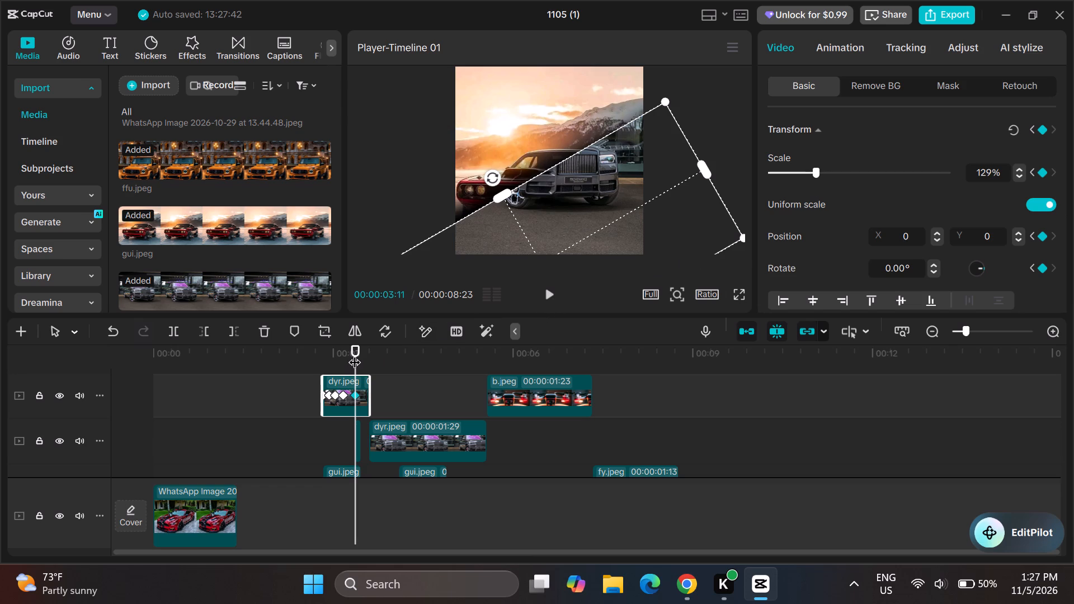
# Move the second gui.jpeg clip earlier to 00:00:03:14 so it directly follows the first gui.jpeg clip.
pyautogui.moveTo(355, 345); pyautogui.dragTo(365, 347)
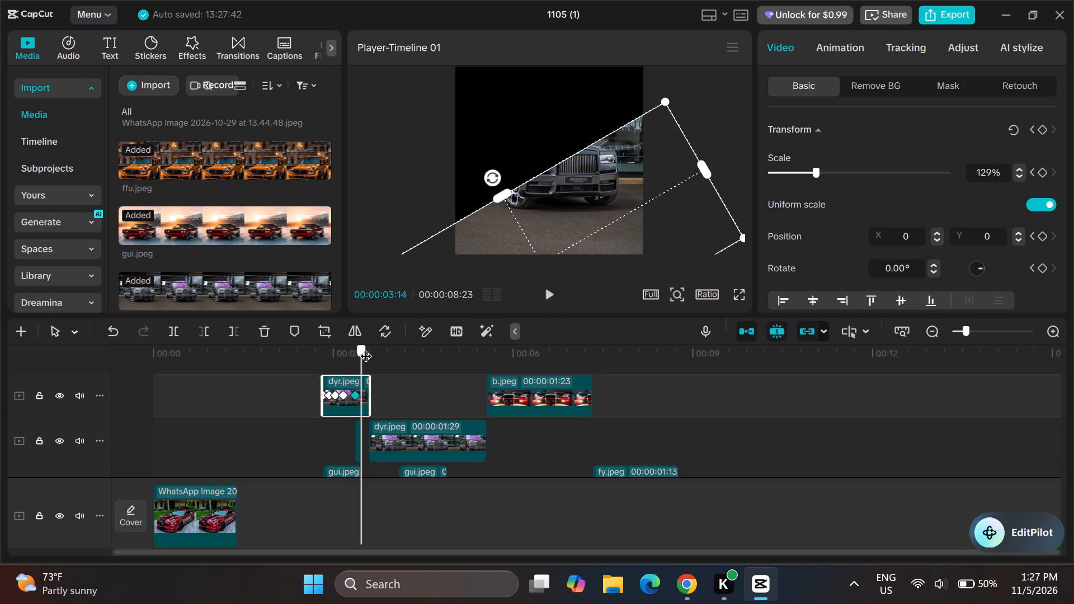
pyautogui.moveTo(365, 347); pyautogui.dragTo(366, 348)
pyautogui.scroll(-1, 445, 438)
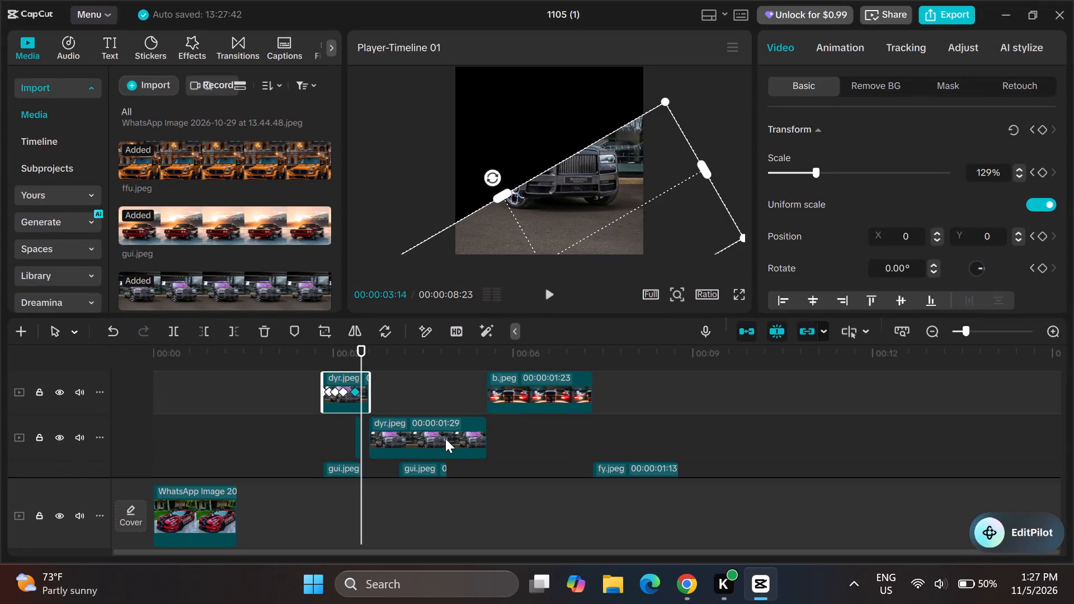
pyautogui.scroll(-1, 445, 438)
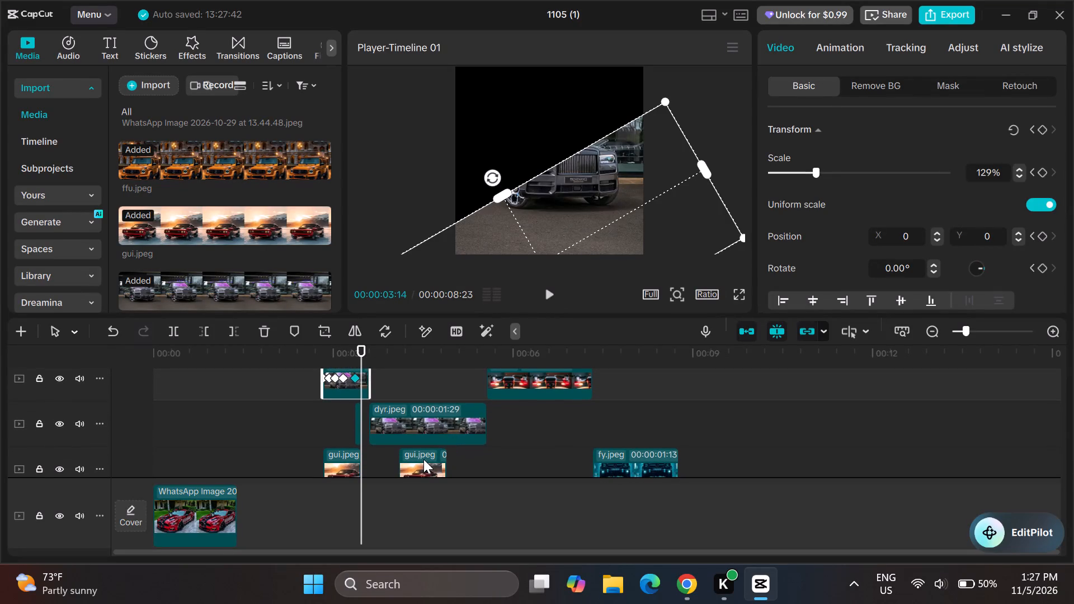
pyautogui.click(423, 458)
pyautogui.doubleClick(420, 459)
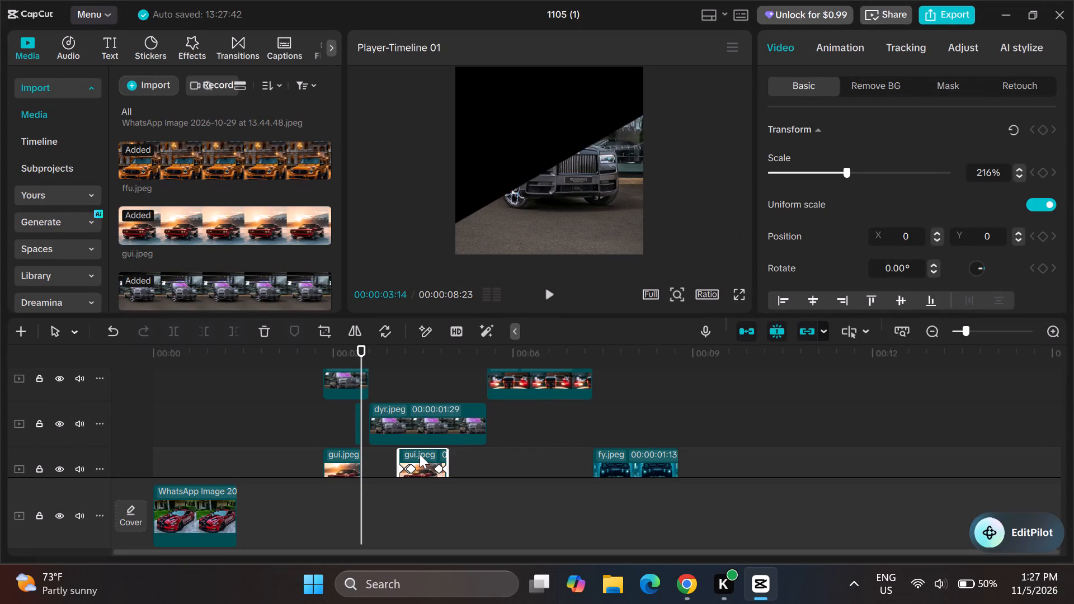
pyautogui.moveTo(419, 454); pyautogui.dragTo(385, 455)
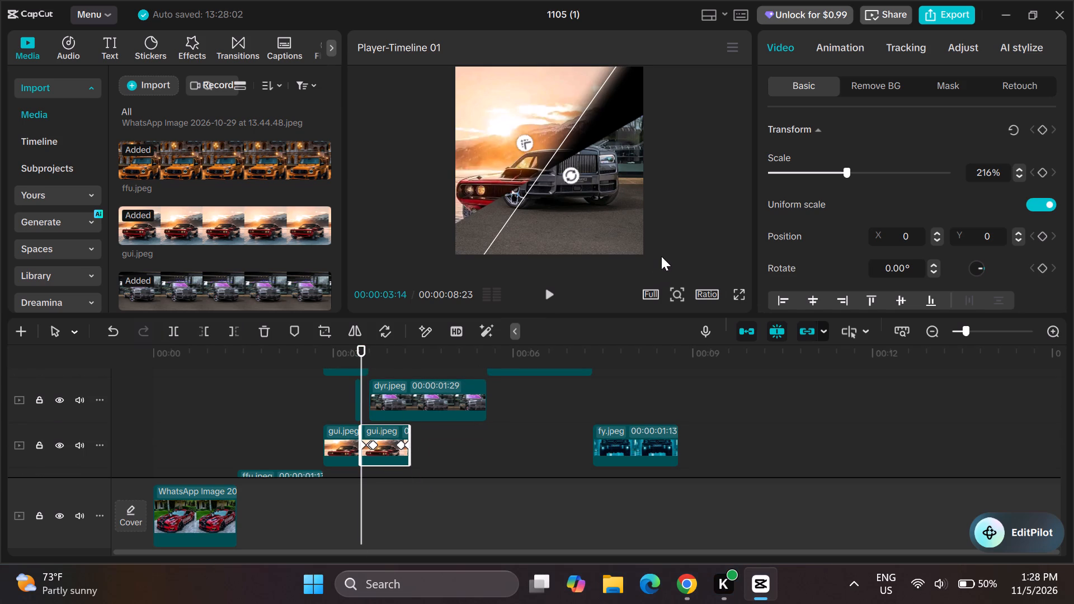
# Add a Transform keyframe to the second gui.jpeg clip at 00:00:03:14.
pyautogui.click(1041, 126)
# Play back the montage several times and examine the mask transitions and clip arrangement on the timeline.
pyautogui.click(550, 288)
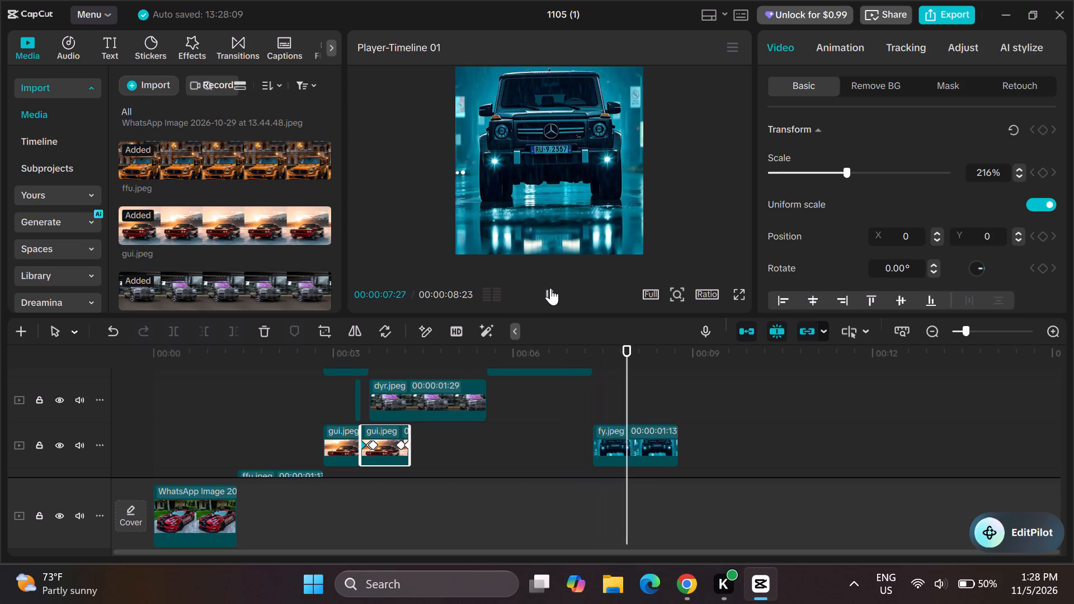
pyautogui.click(550, 288)
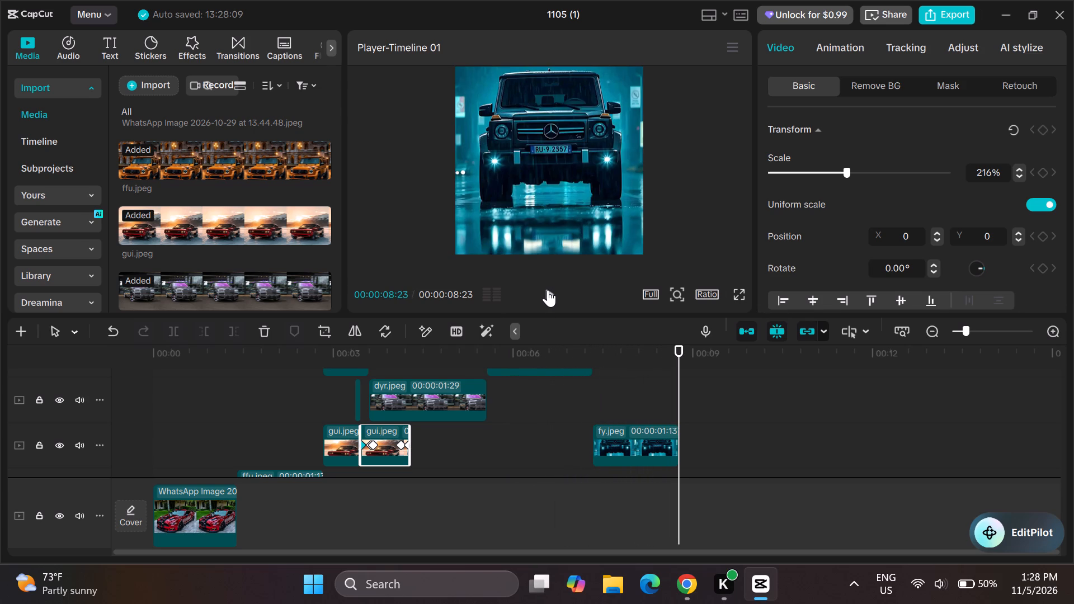
pyautogui.click(548, 290)
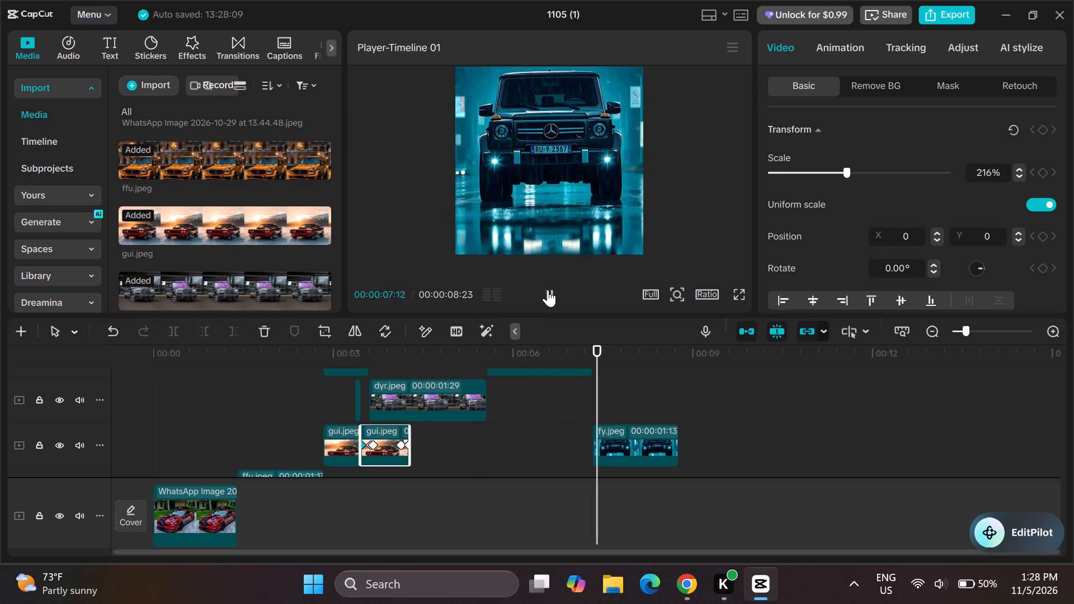
pyautogui.click(548, 290)
pyautogui.click(548, 290)
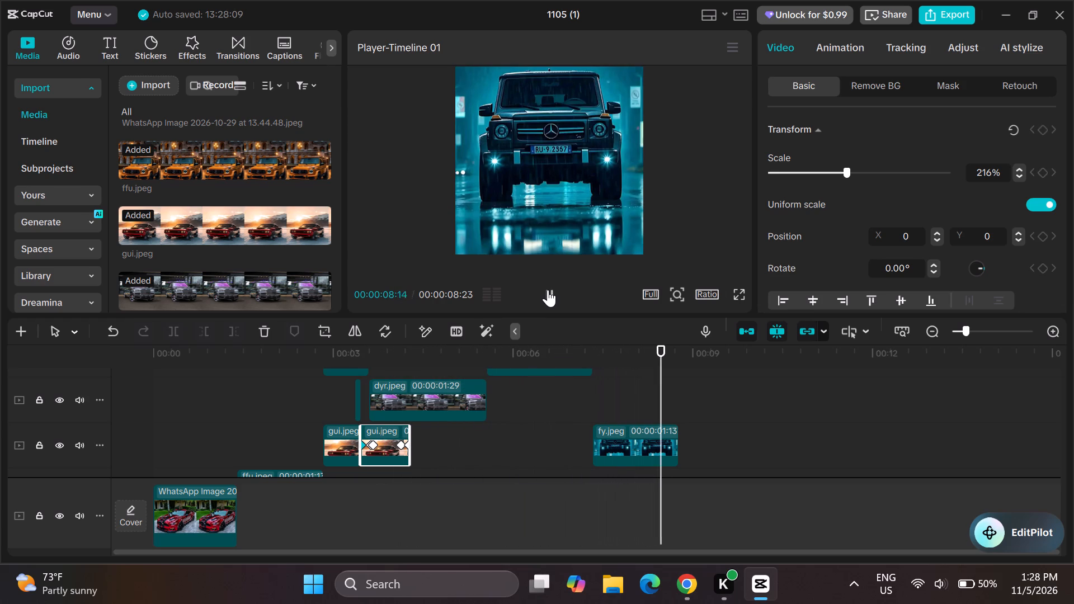
pyautogui.click(548, 290)
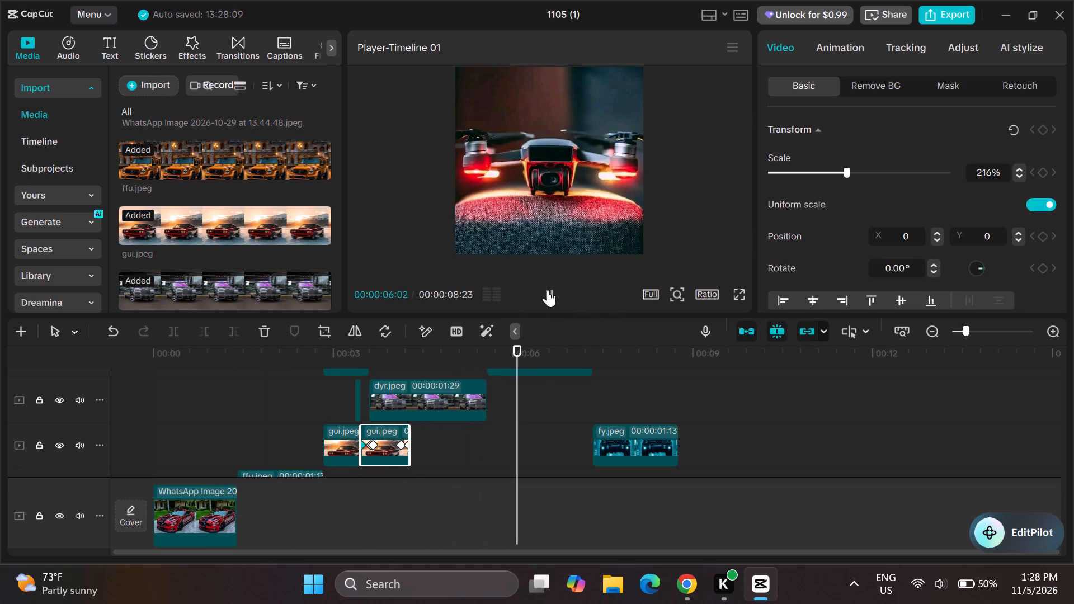
pyautogui.click(548, 290)
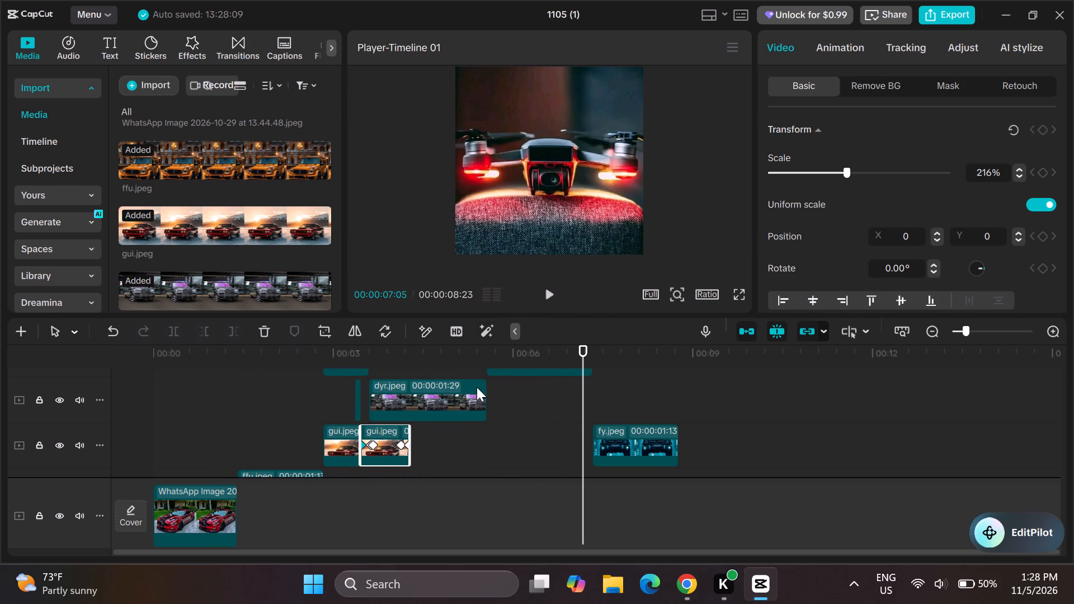
pyautogui.scroll(1, 477, 387)
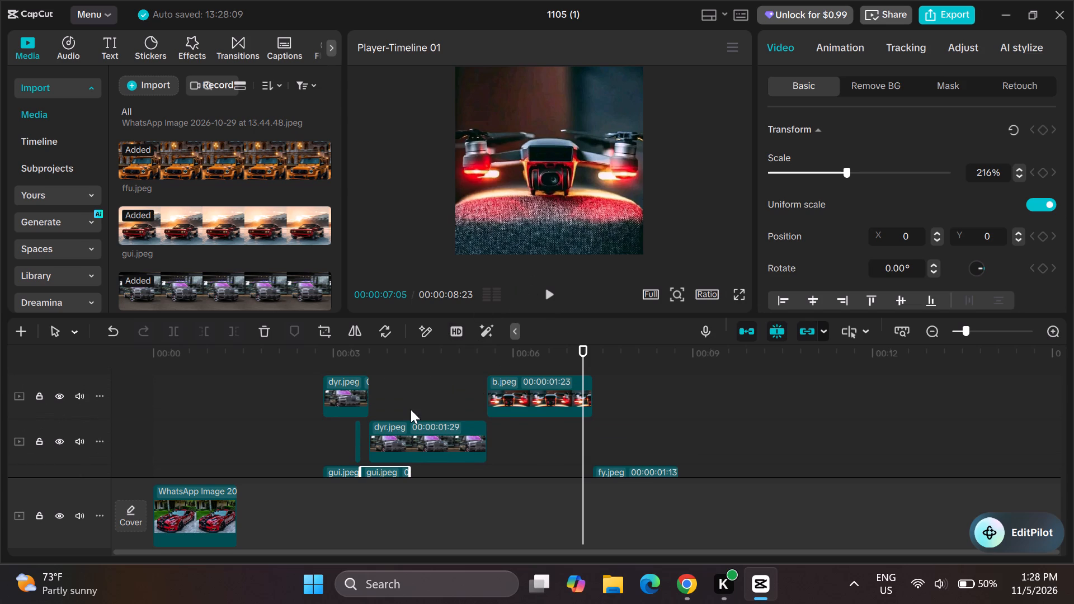
pyautogui.scroll(-1, 411, 409)
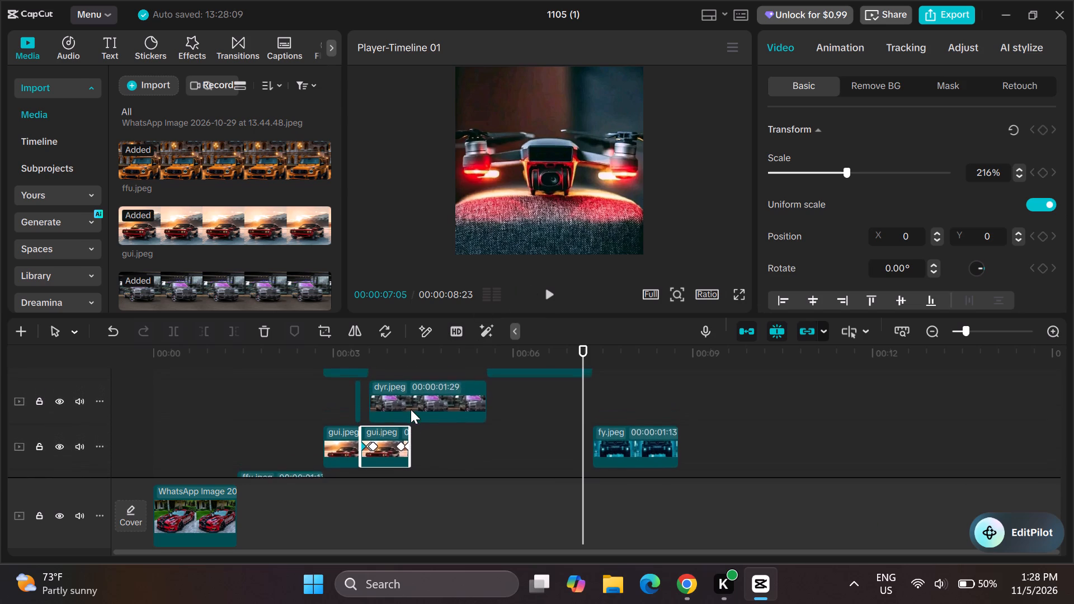
pyautogui.scroll(1, 411, 409)
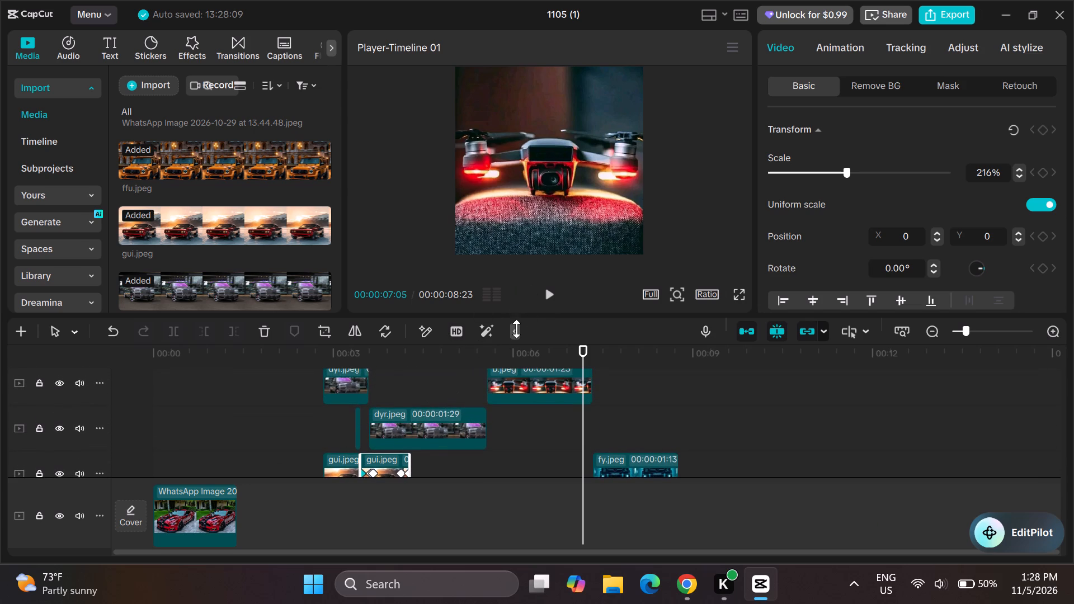
pyautogui.click(549, 289)
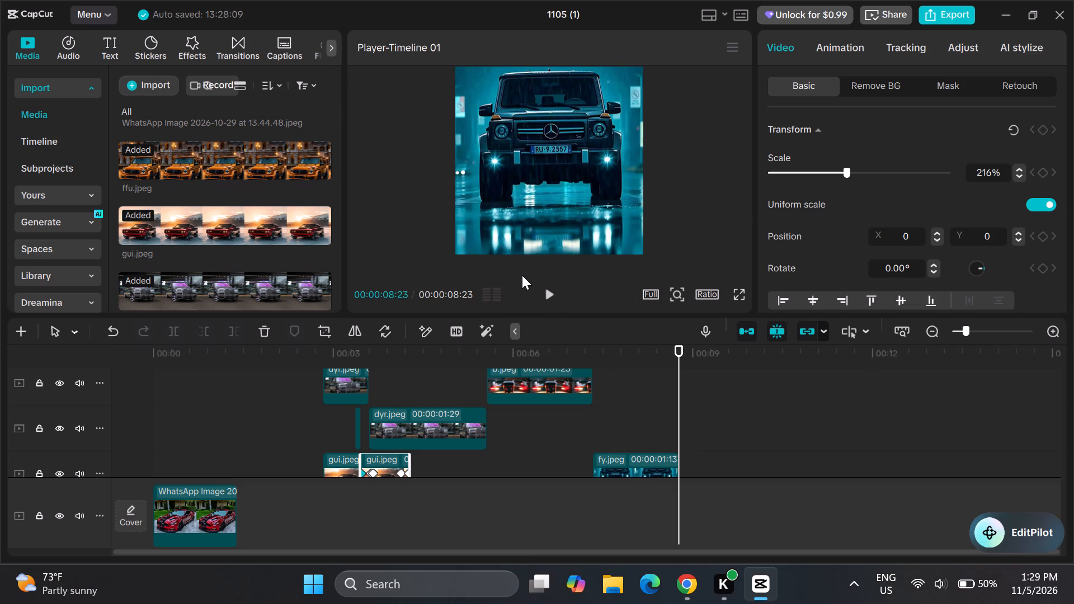
pyautogui.click(536, 287)
pyautogui.click(548, 287)
pyautogui.moveTo(965, 328); pyautogui.dragTo(978, 331)
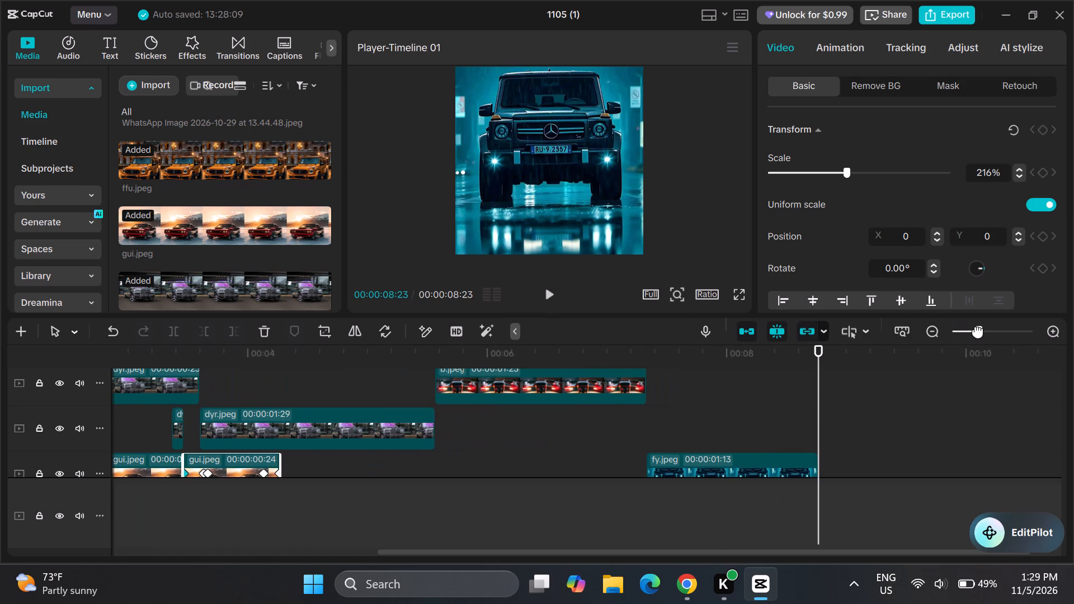
# Play back the montage several times, including with an enlarged preview, and examine the transitions between the gui.jpeg and dyr.jpeg clips.
pyautogui.moveTo(978, 331); pyautogui.dragTo(982, 332)
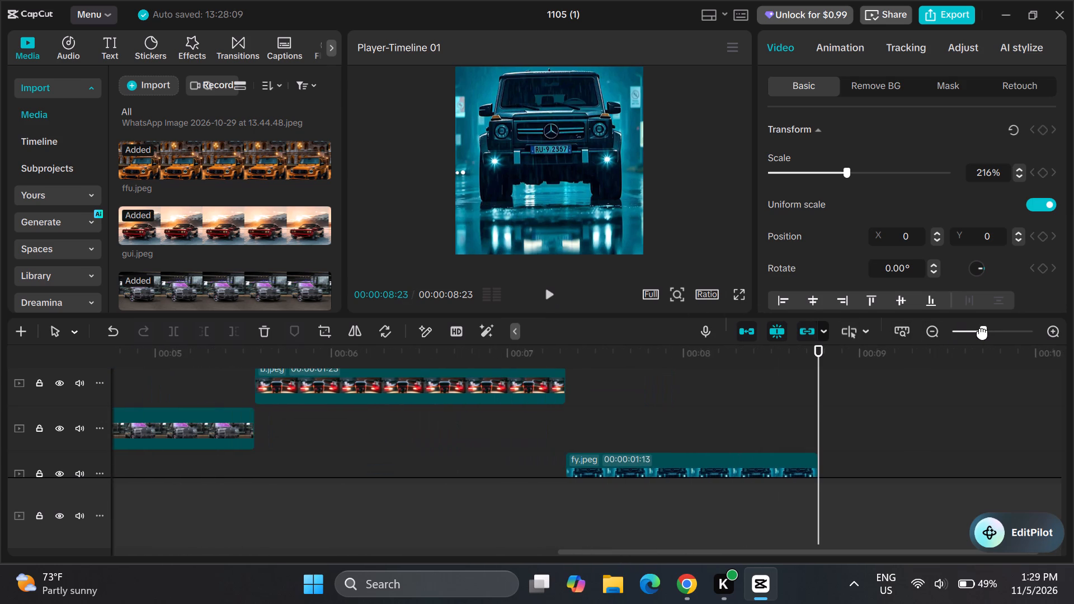
pyautogui.moveTo(982, 332); pyautogui.dragTo(980, 333)
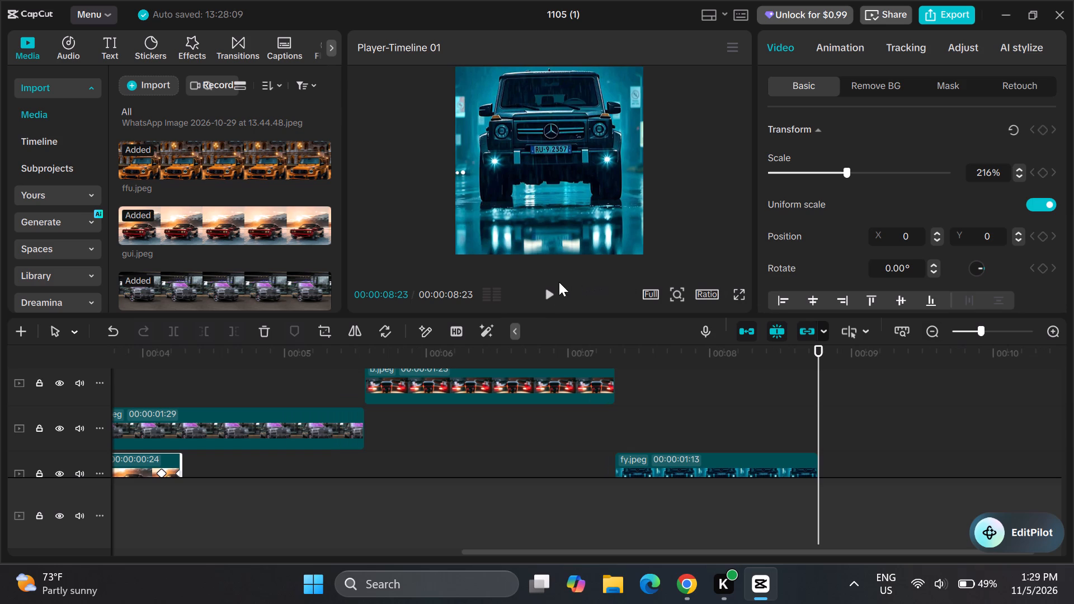
pyautogui.click(547, 288)
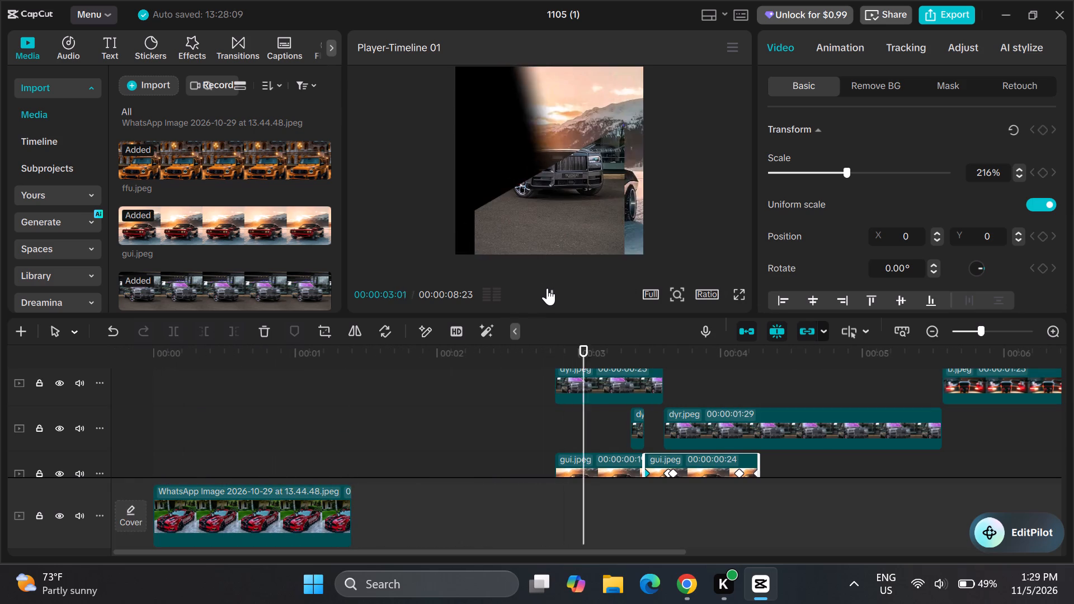
pyautogui.click(547, 288)
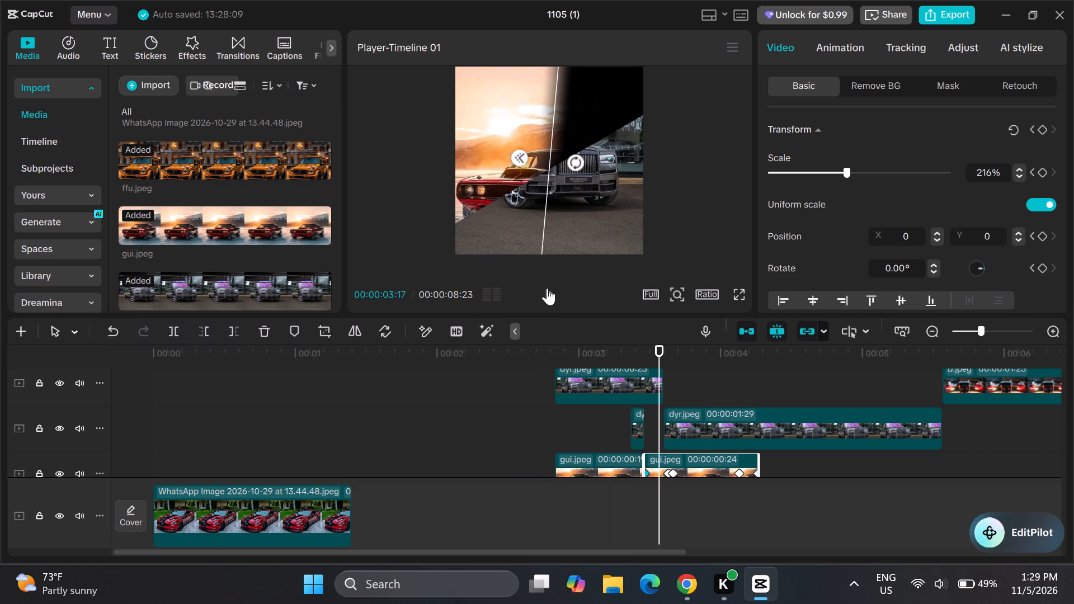
pyautogui.click(547, 288)
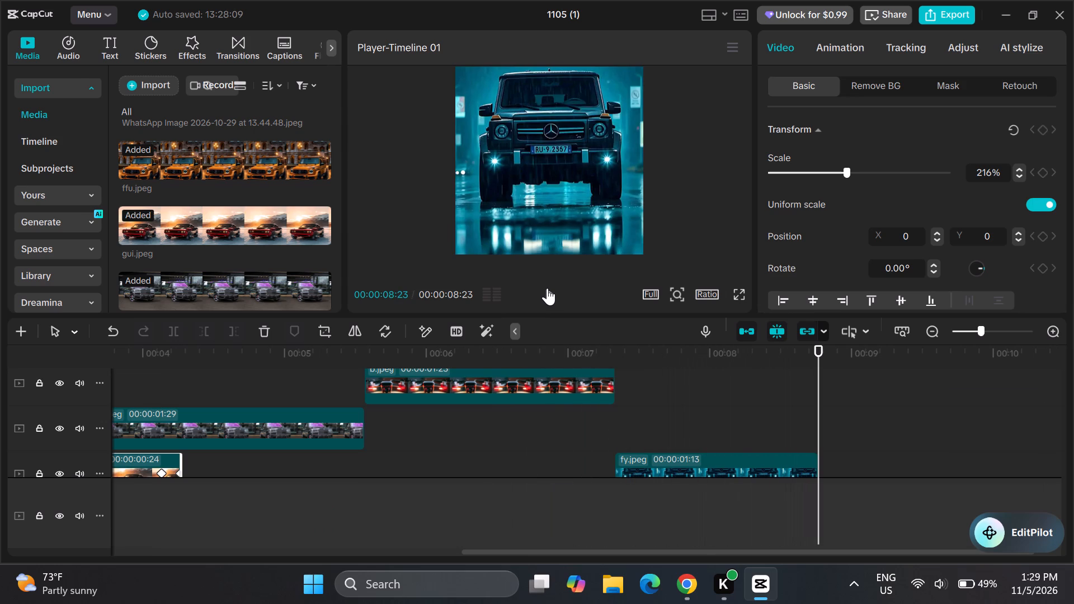
pyautogui.click(547, 288)
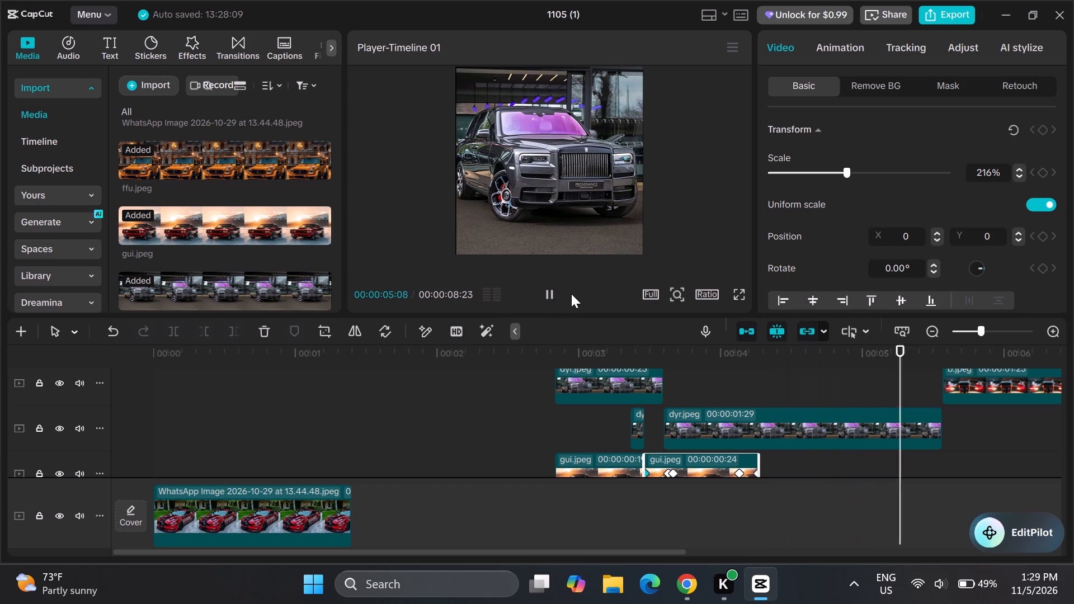
pyautogui.click(645, 294)
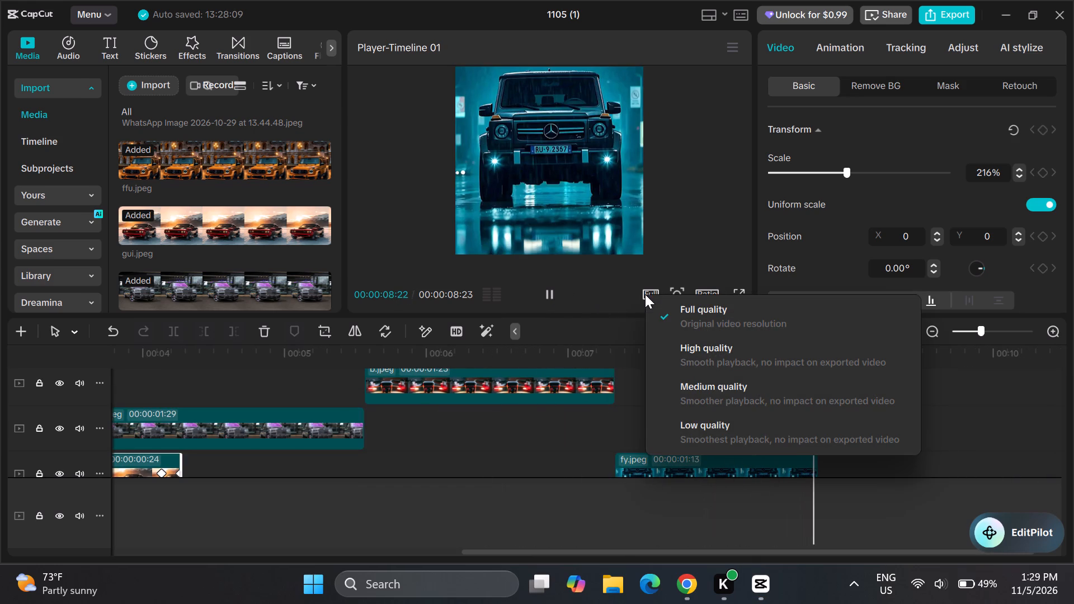
pyautogui.click(645, 294)
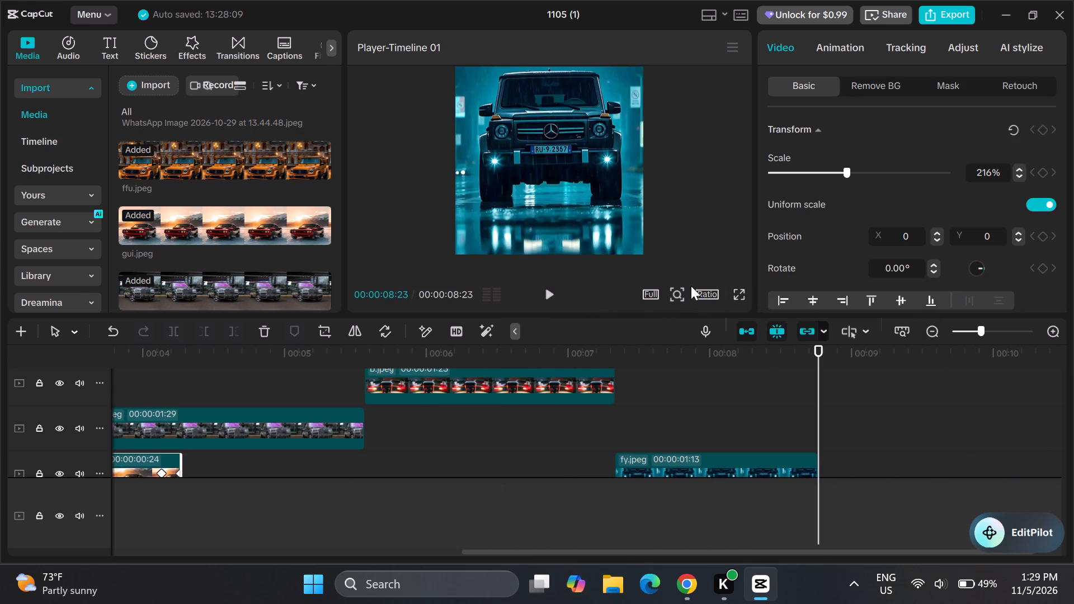
pyautogui.click(676, 290)
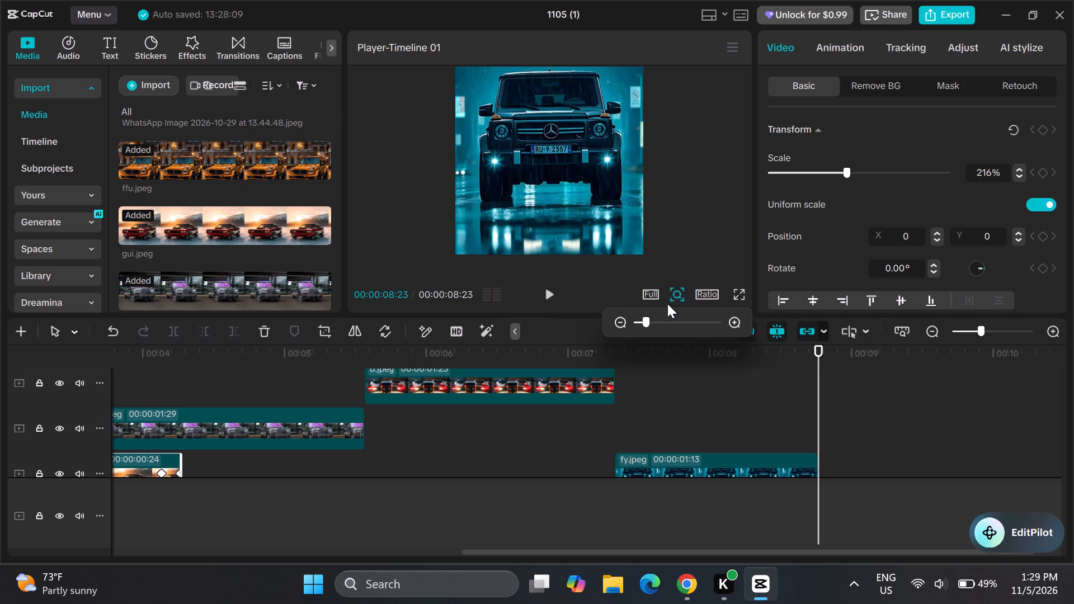
pyautogui.moveTo(648, 319); pyautogui.dragTo(670, 324)
pyautogui.click(548, 296)
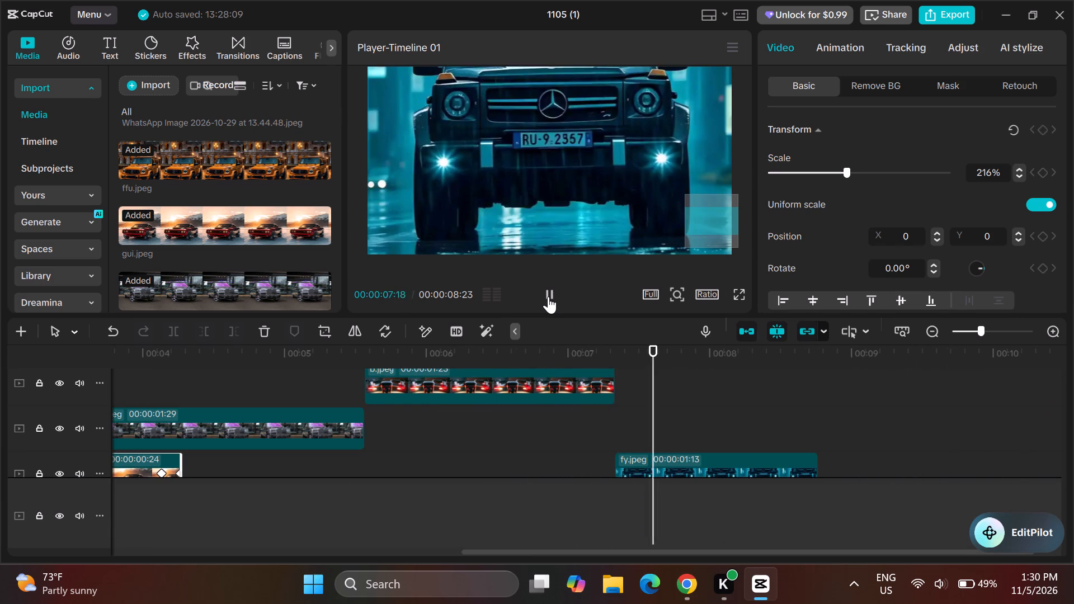
pyautogui.click(548, 291)
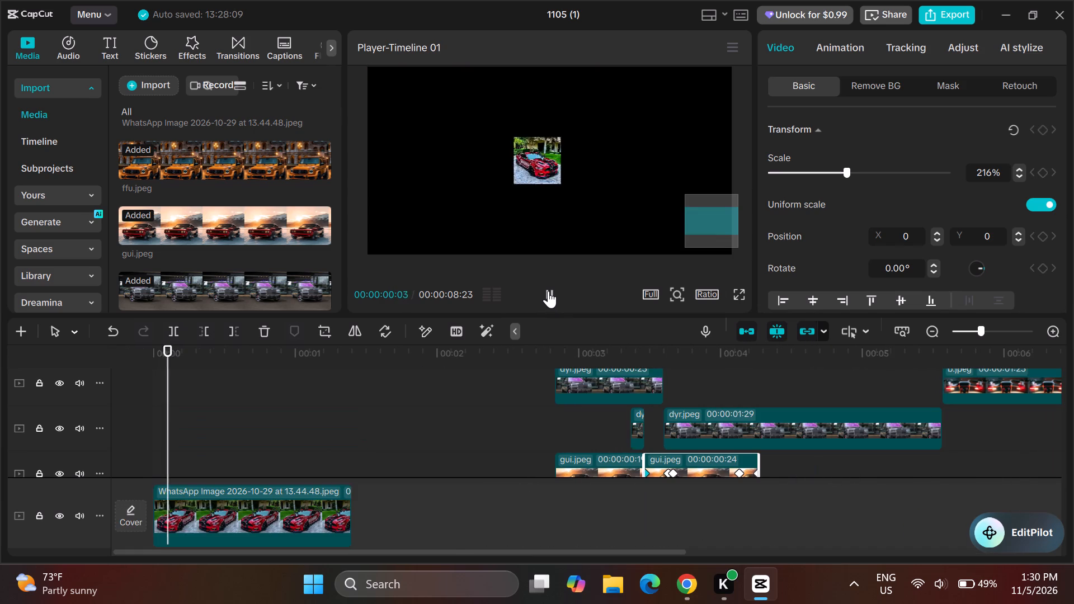
pyautogui.click(548, 291)
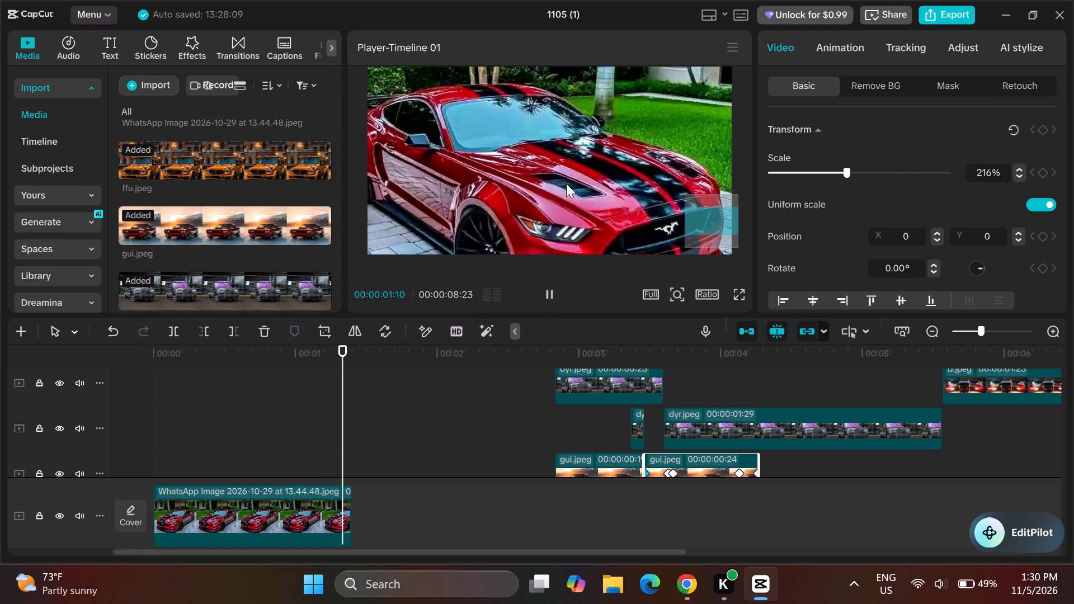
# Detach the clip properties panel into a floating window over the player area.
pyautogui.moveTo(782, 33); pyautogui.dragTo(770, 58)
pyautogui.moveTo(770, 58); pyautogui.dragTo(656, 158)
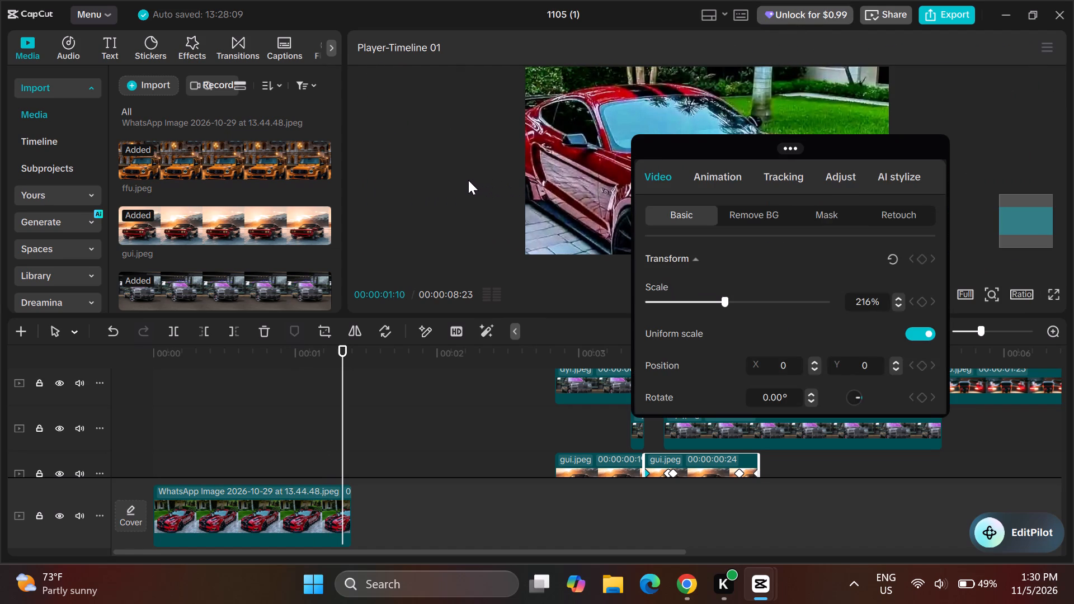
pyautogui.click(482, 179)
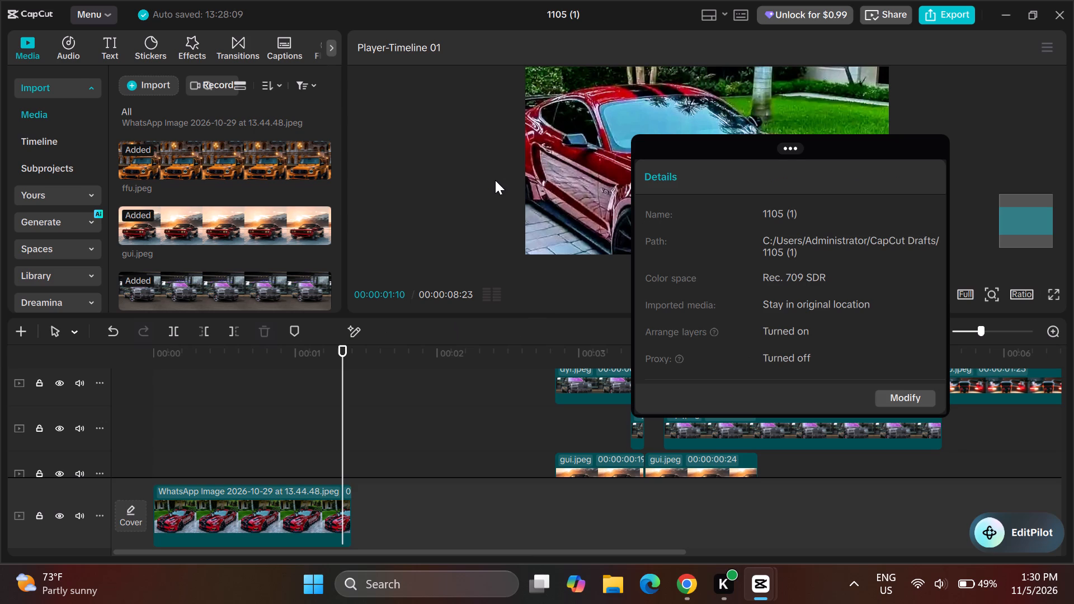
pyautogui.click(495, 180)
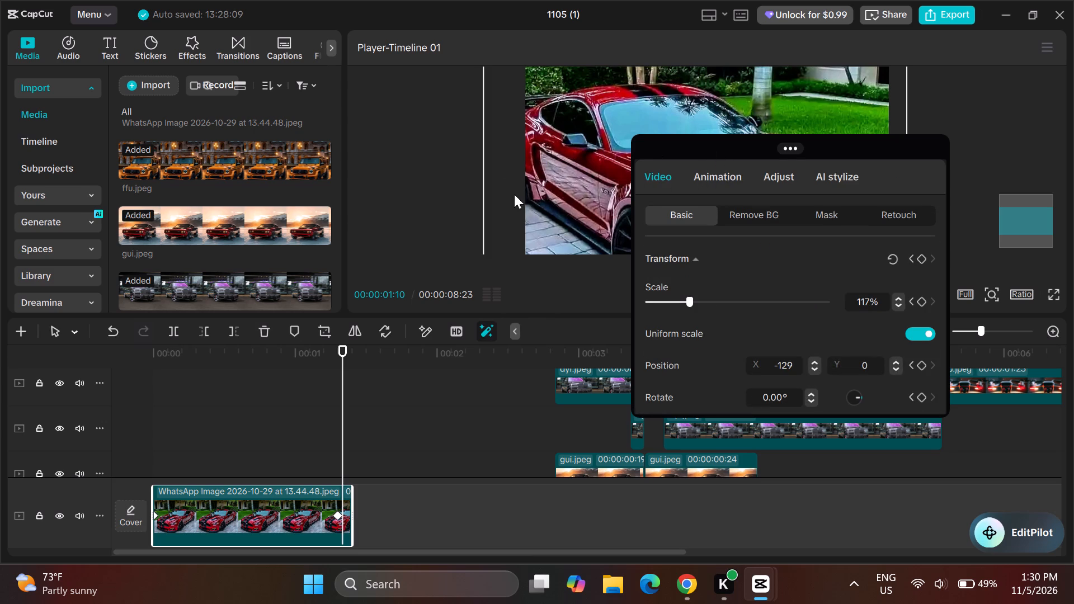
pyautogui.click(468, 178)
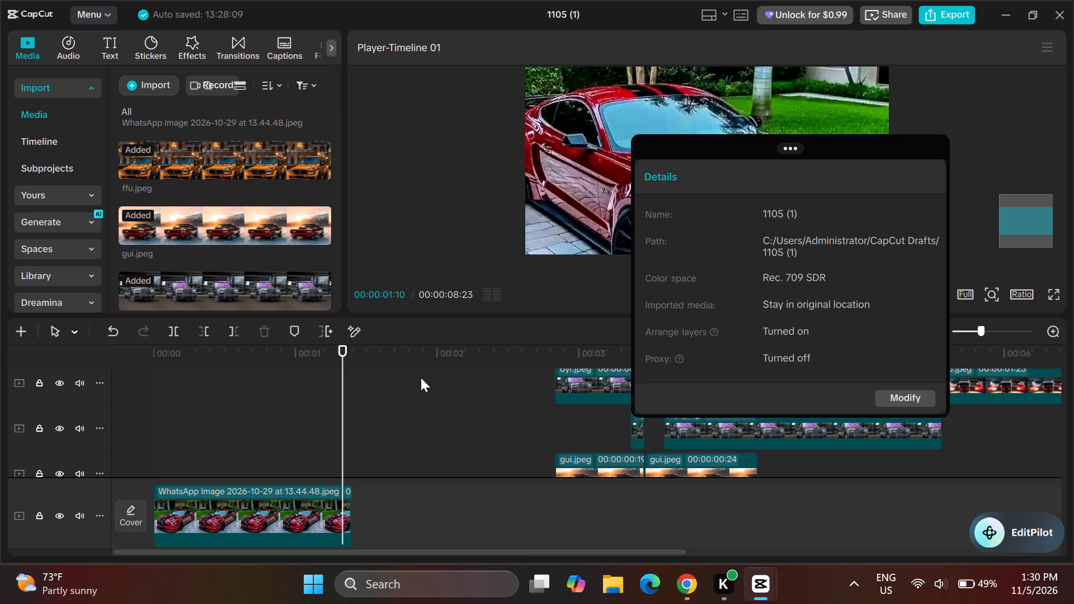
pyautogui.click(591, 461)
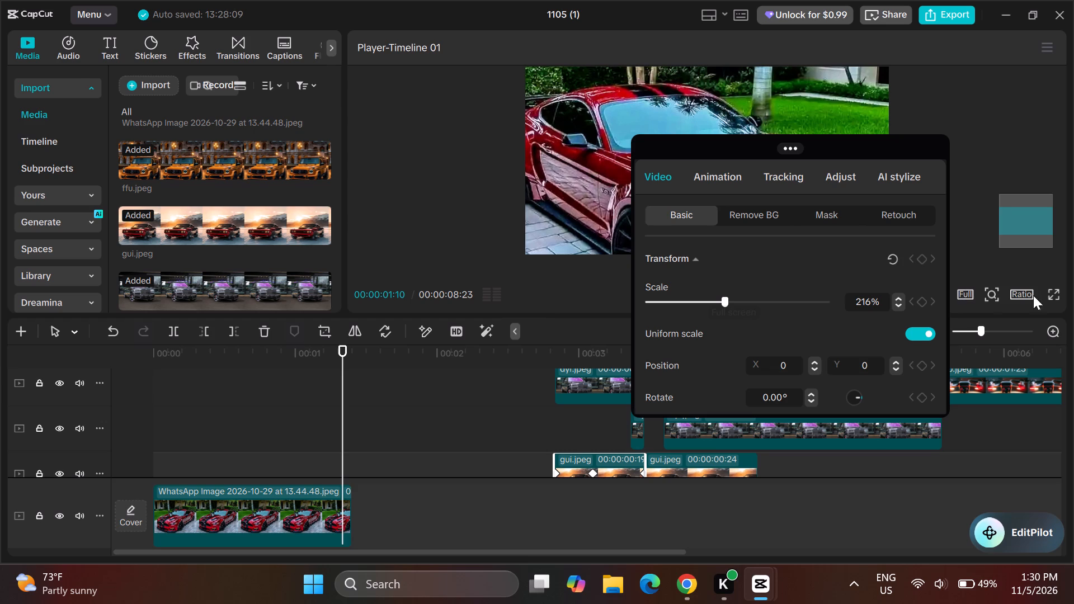
# Play the montage in full screen through its end and check the clip arrangement on the timeline.
pyautogui.click(1055, 292)
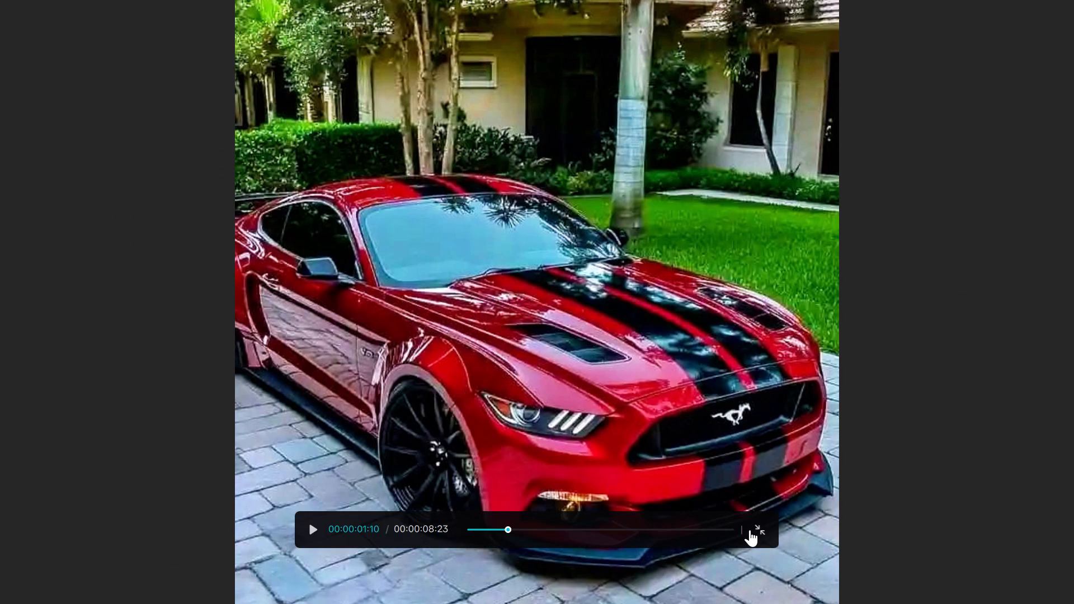
pyautogui.click(315, 526)
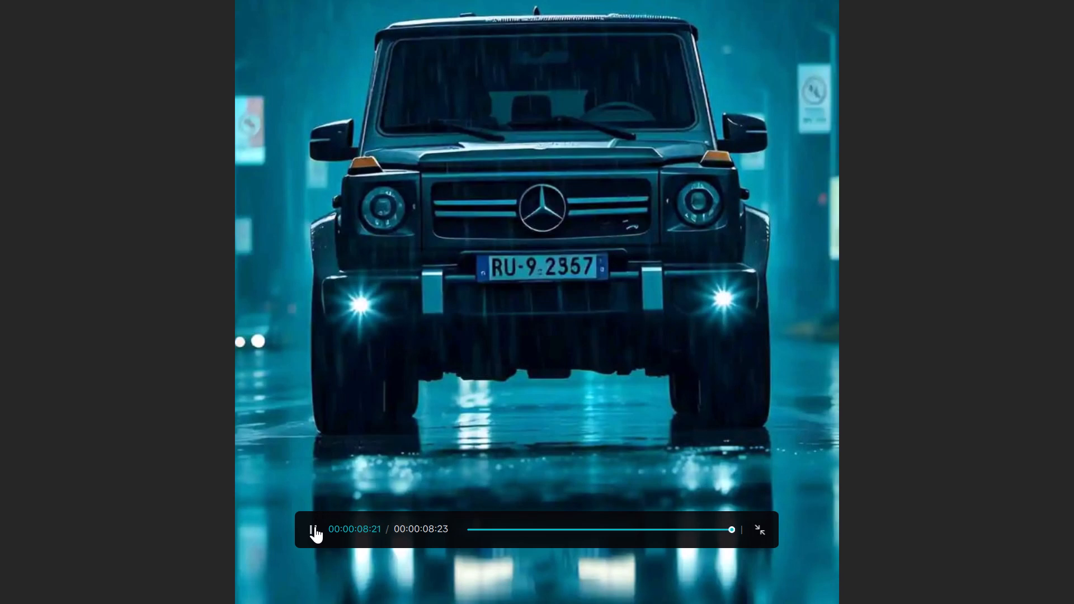
pyautogui.click(753, 525)
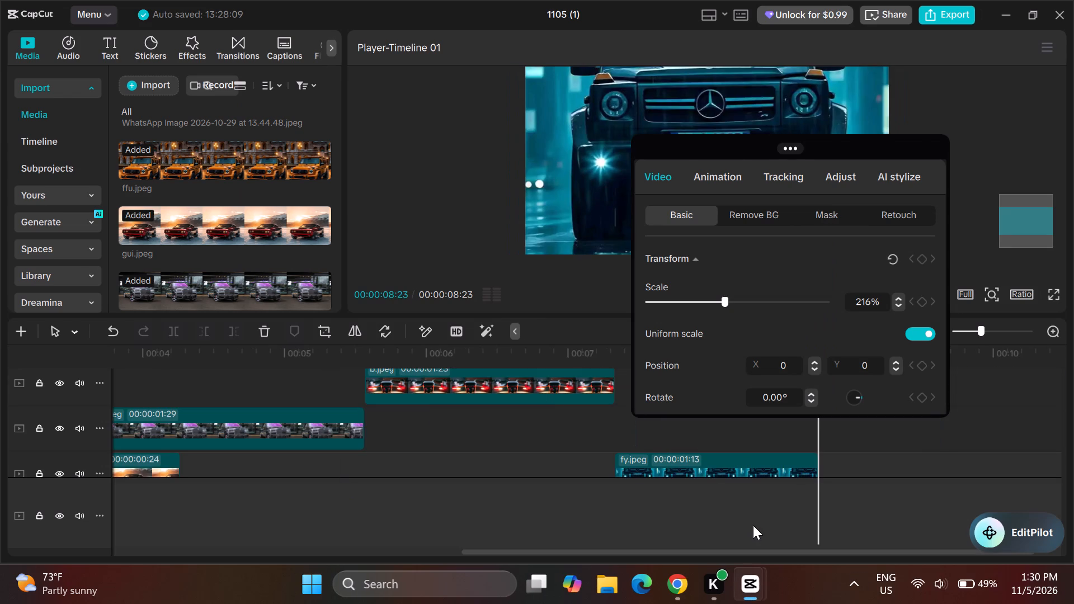
pyautogui.hscroll(-1, 576, 468)
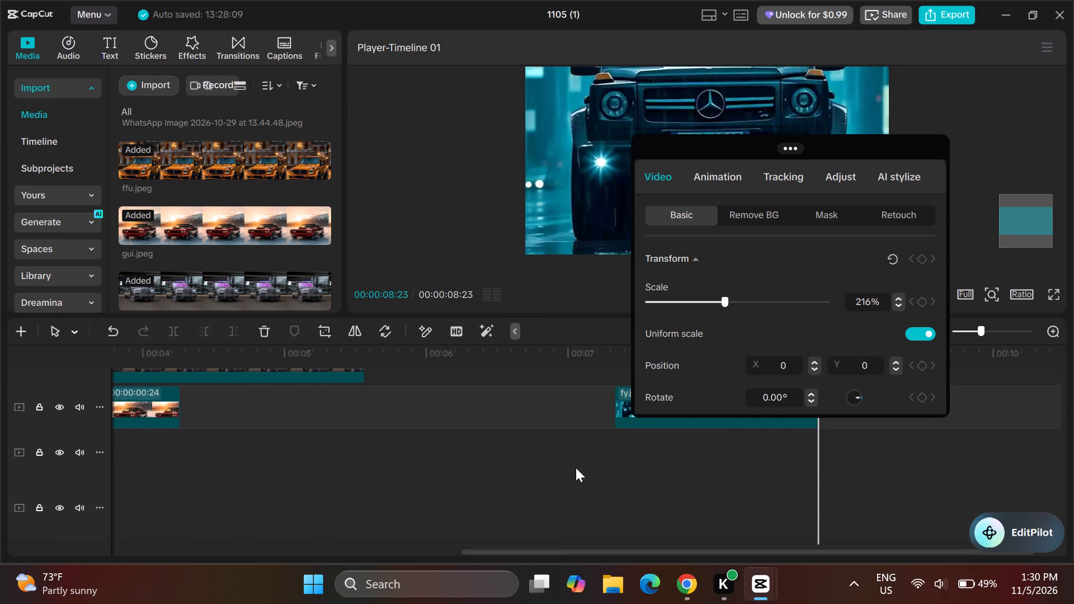
pyautogui.hscroll(-1, 576, 468)
pyautogui.scroll(1, 576, 468)
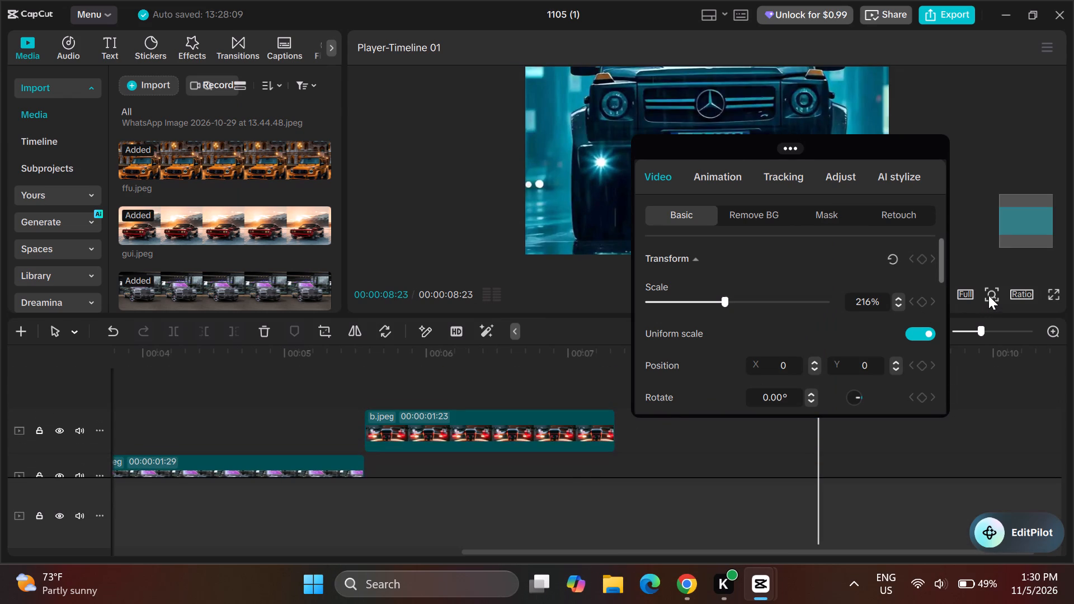
# Restore the floating properties panel to the docked window layout.
pyautogui.click(988, 293)
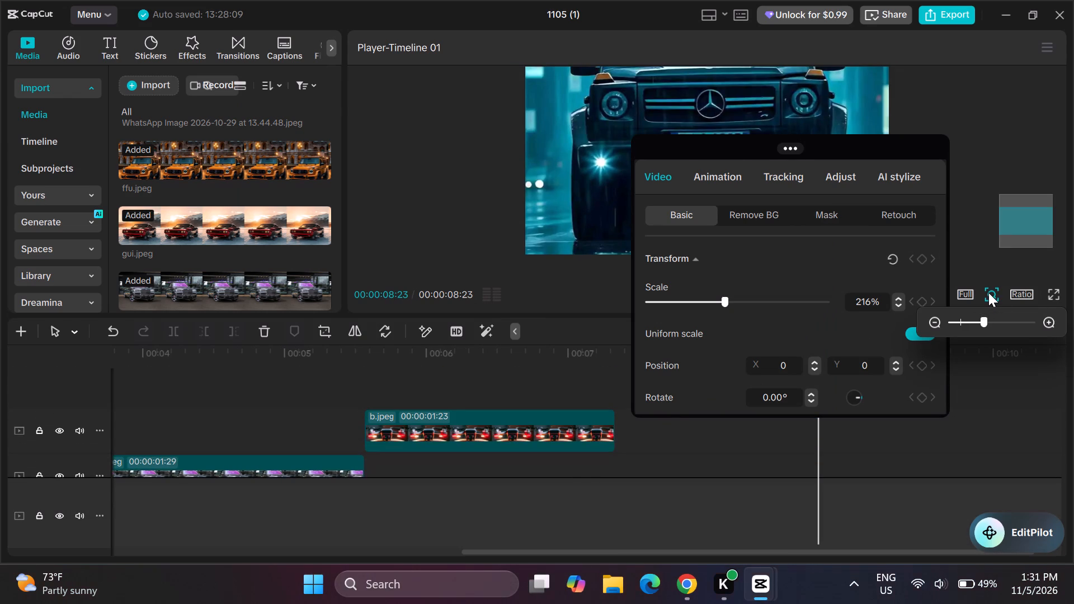
pyautogui.moveTo(982, 319); pyautogui.dragTo(954, 316)
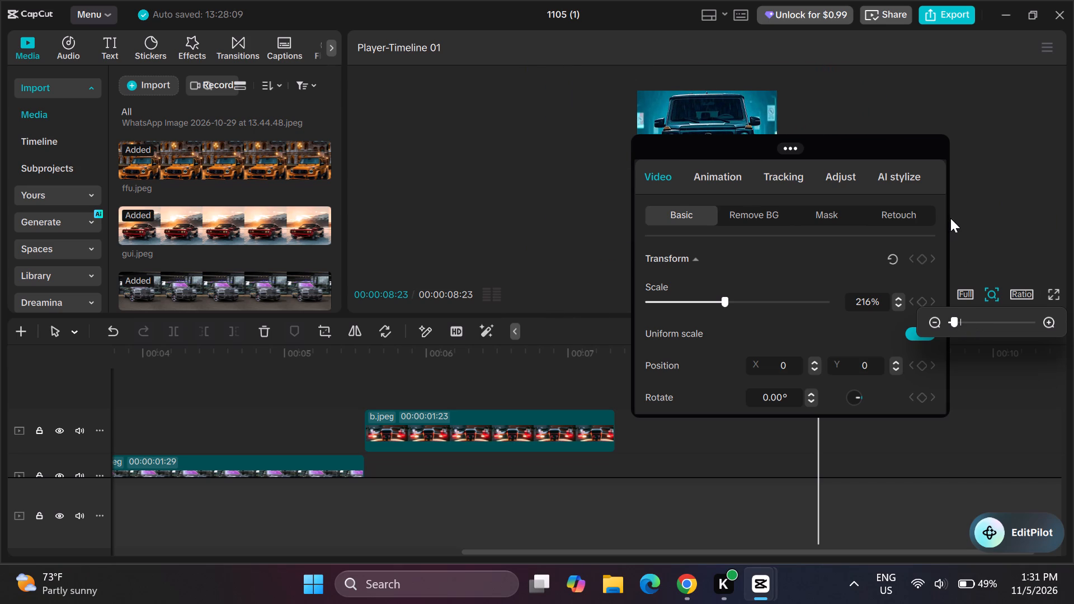
pyautogui.click(790, 145)
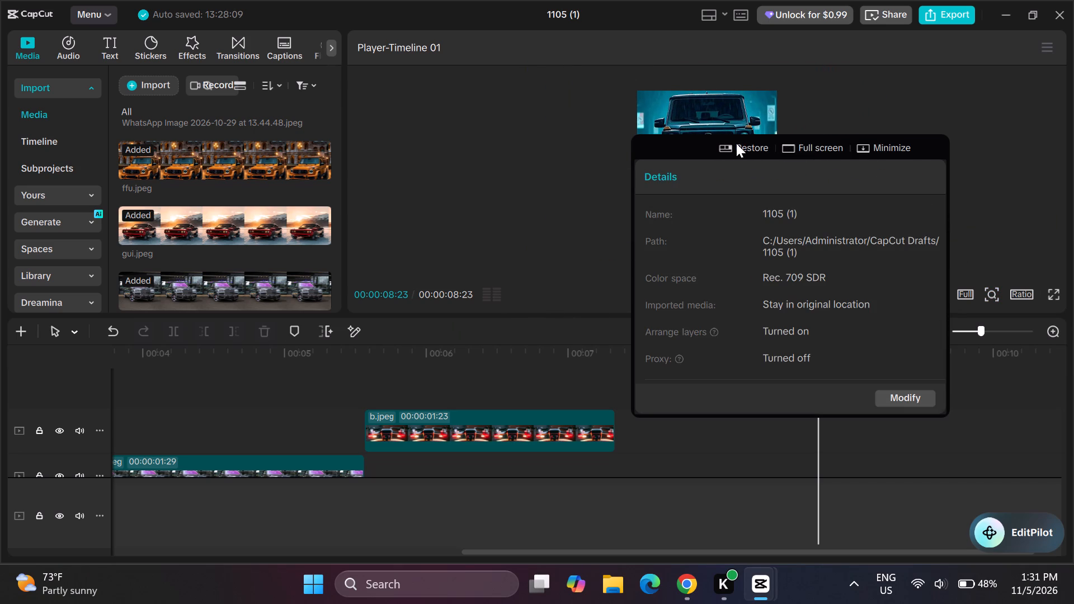
pyautogui.click(730, 142)
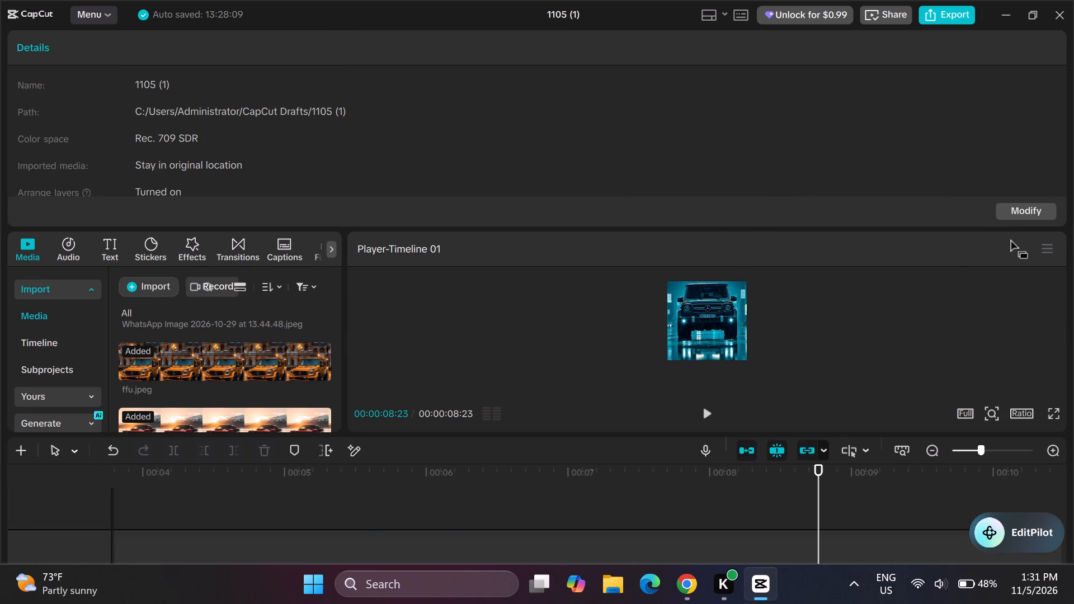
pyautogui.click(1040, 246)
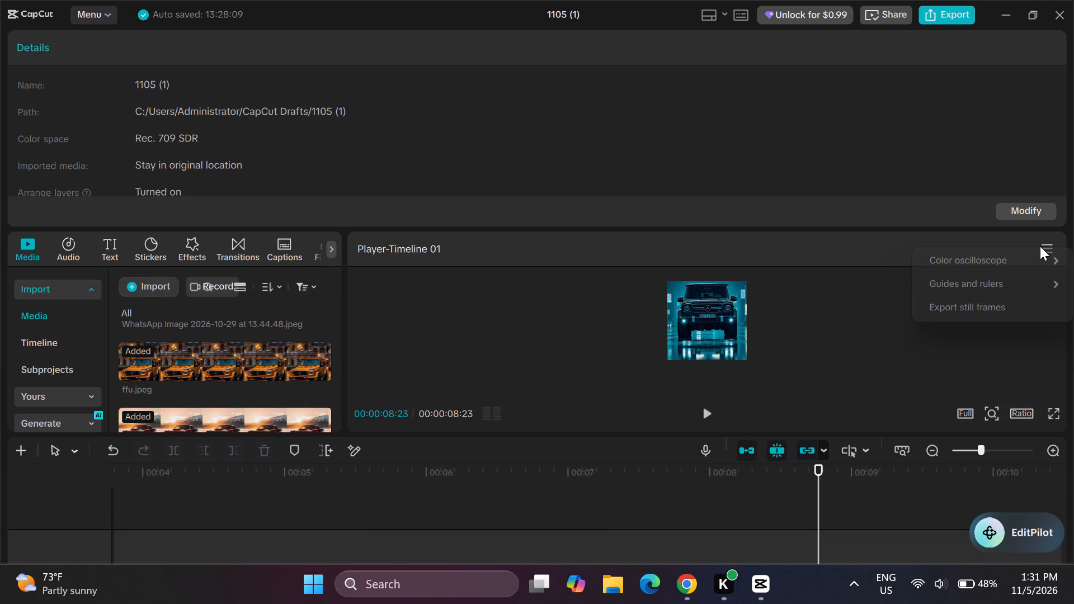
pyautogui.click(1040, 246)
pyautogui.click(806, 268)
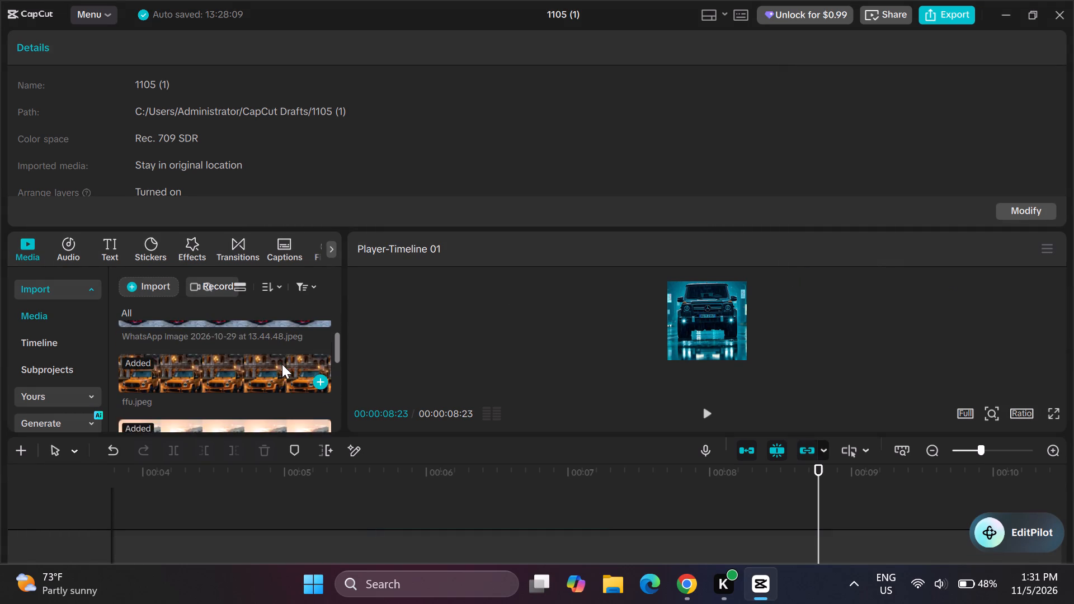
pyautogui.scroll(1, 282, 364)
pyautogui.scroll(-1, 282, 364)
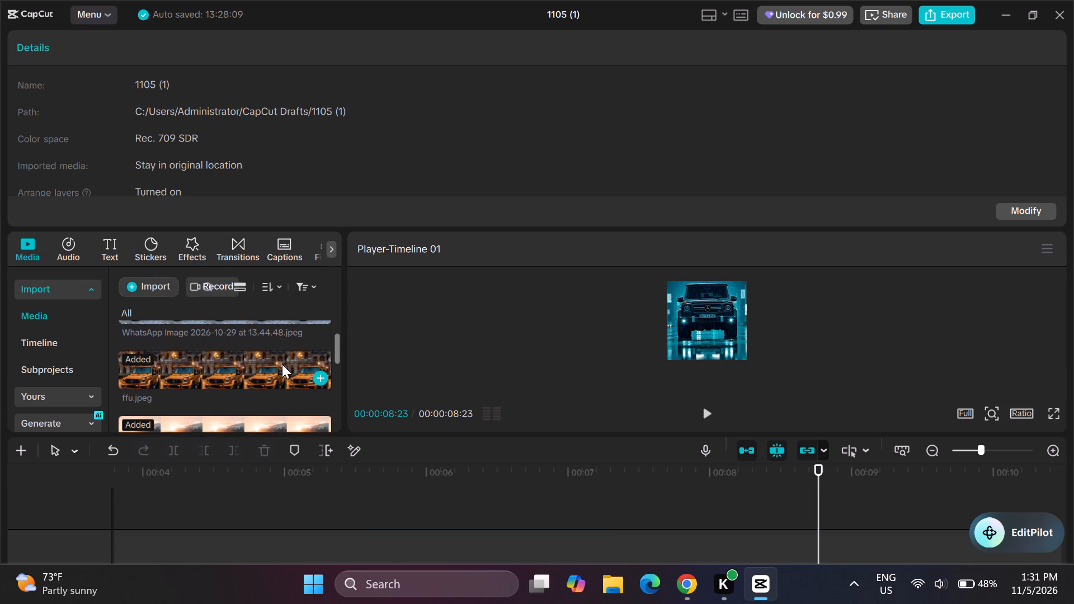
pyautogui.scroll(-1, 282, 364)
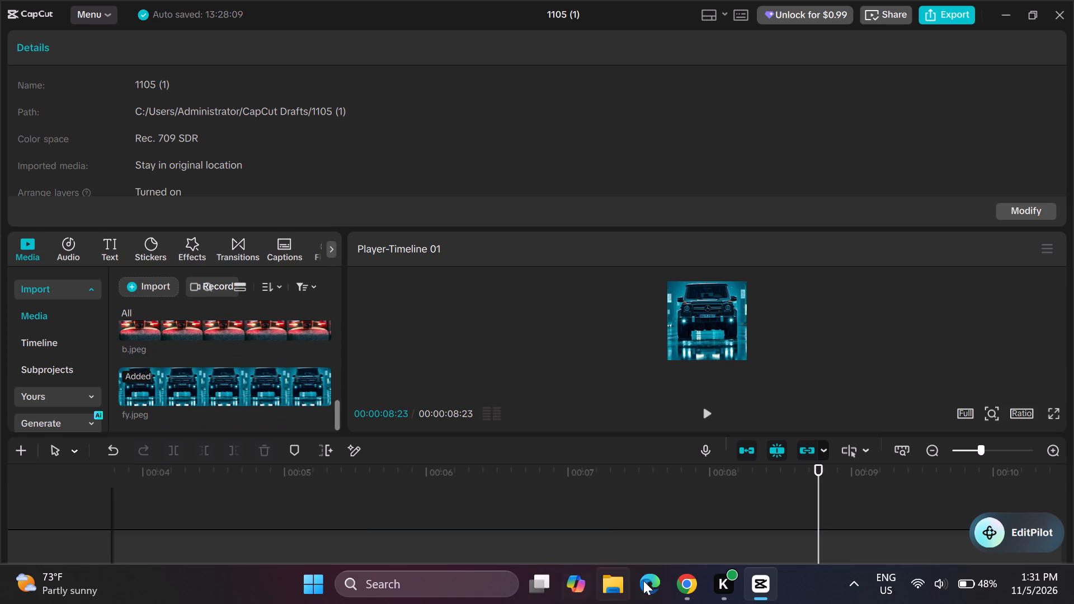
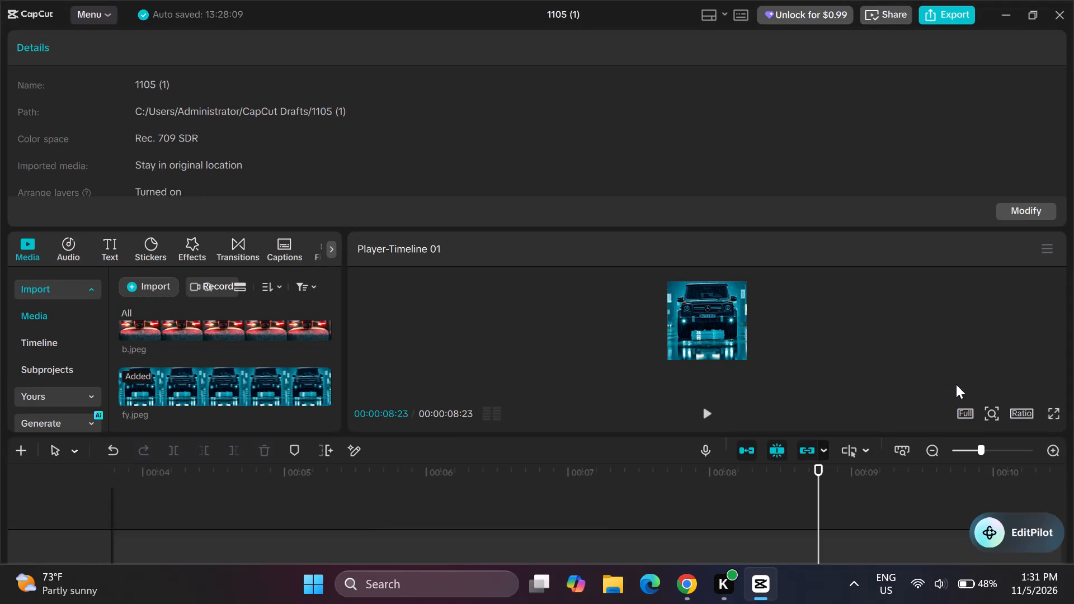
# Keep the preview at Full quality and view the montage's current frame in full screen.
pyautogui.click(963, 411)
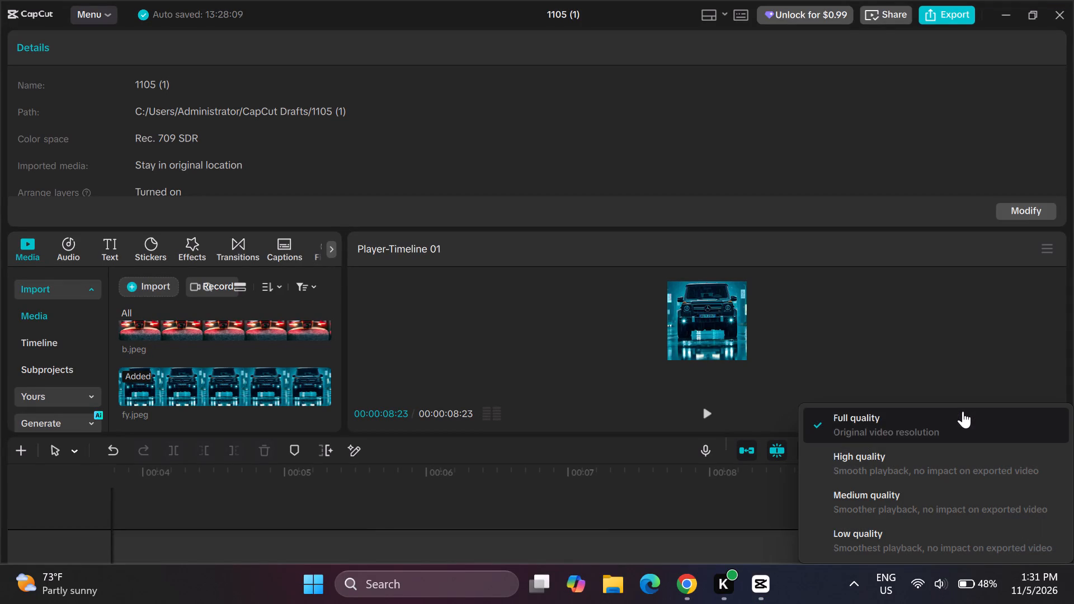
pyautogui.click(963, 416)
pyautogui.click(1050, 410)
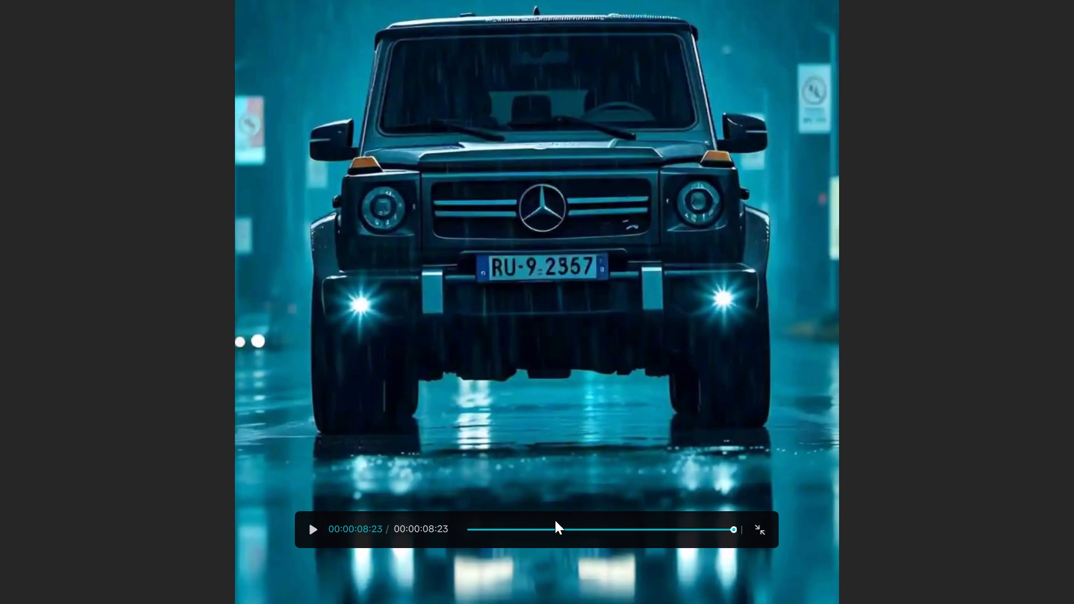
pyautogui.click(756, 532)
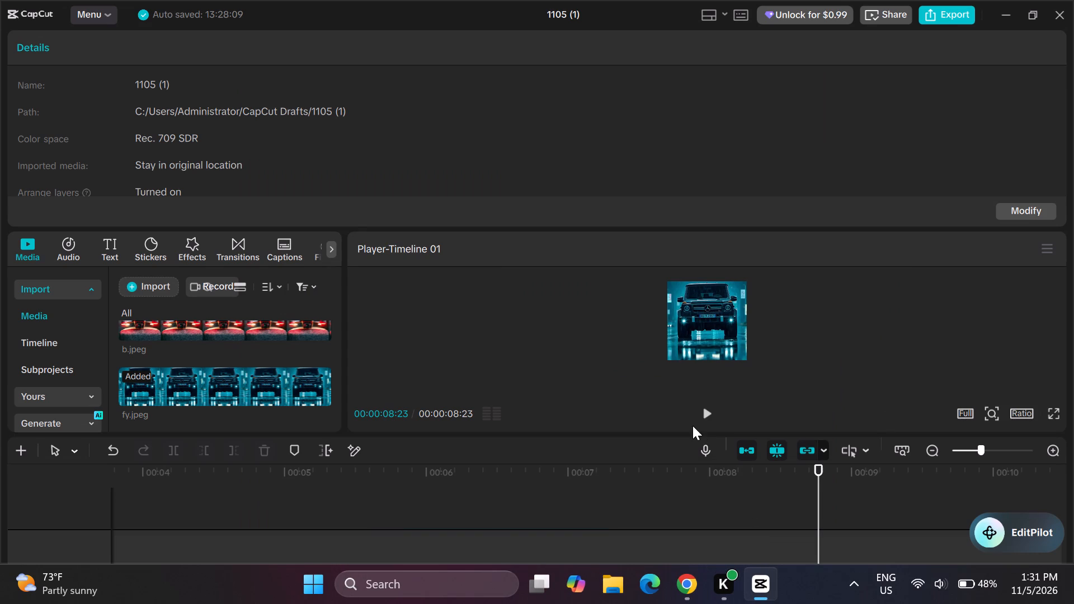
# Check the project's details and timeline settings in the Project settings dialog without modifying them.
pyautogui.click(1041, 242)
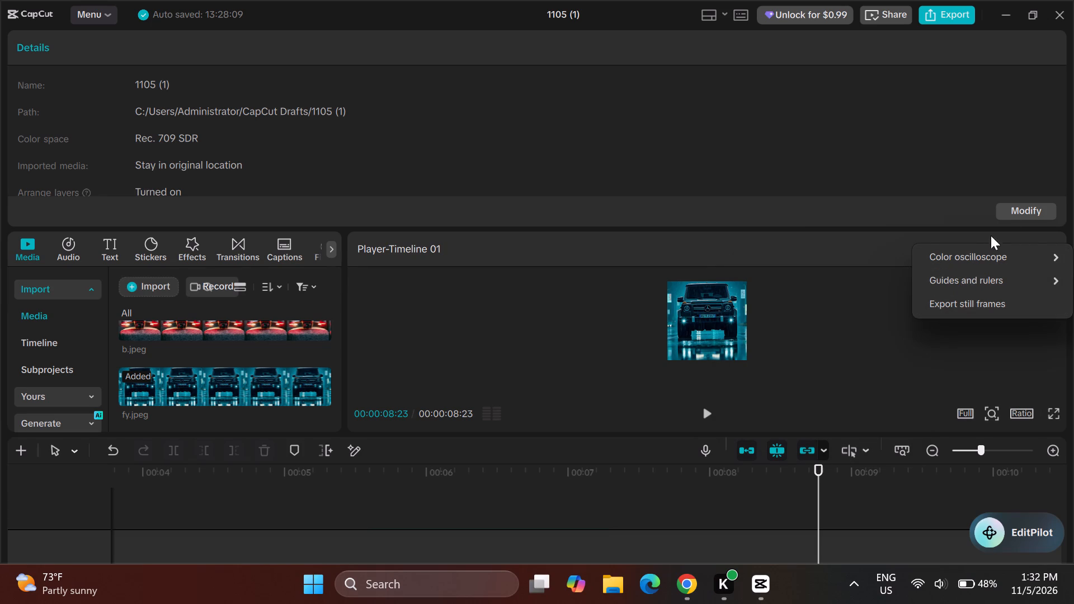
pyautogui.click(1013, 210)
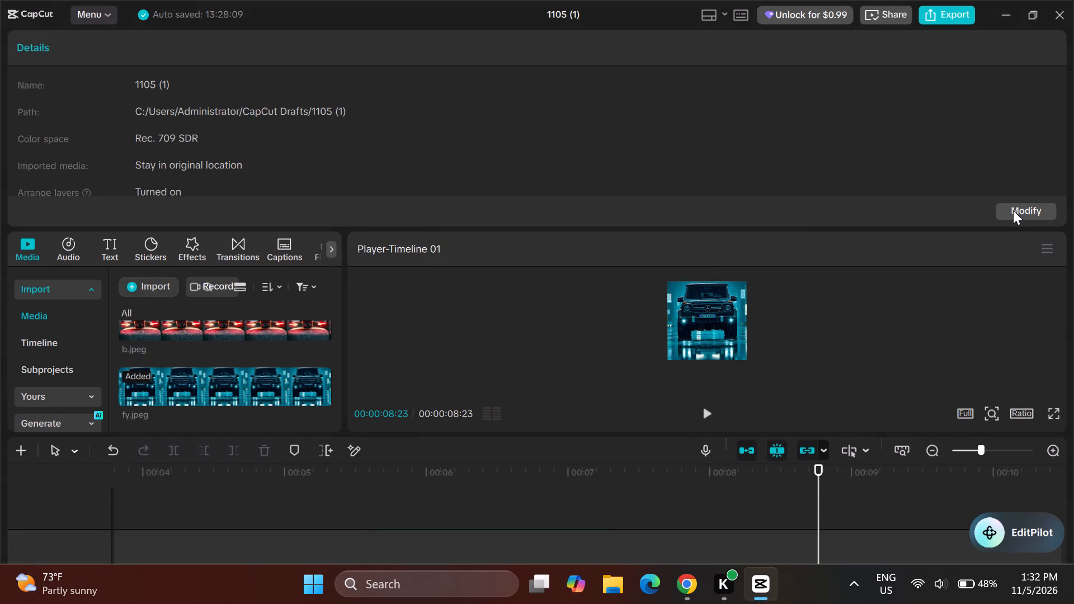
pyautogui.click(1014, 210)
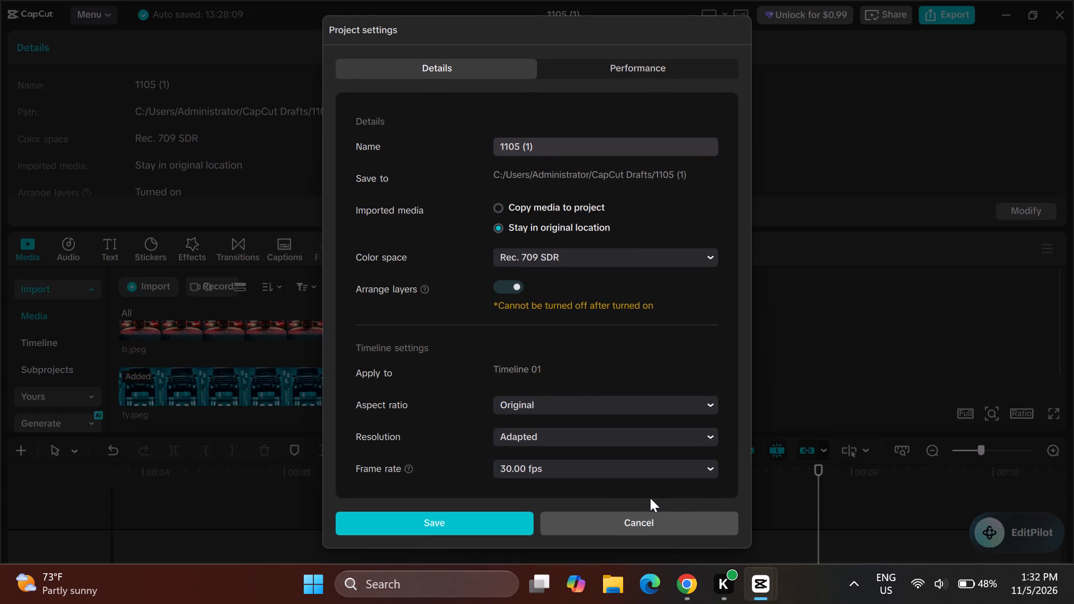
pyautogui.click(648, 521)
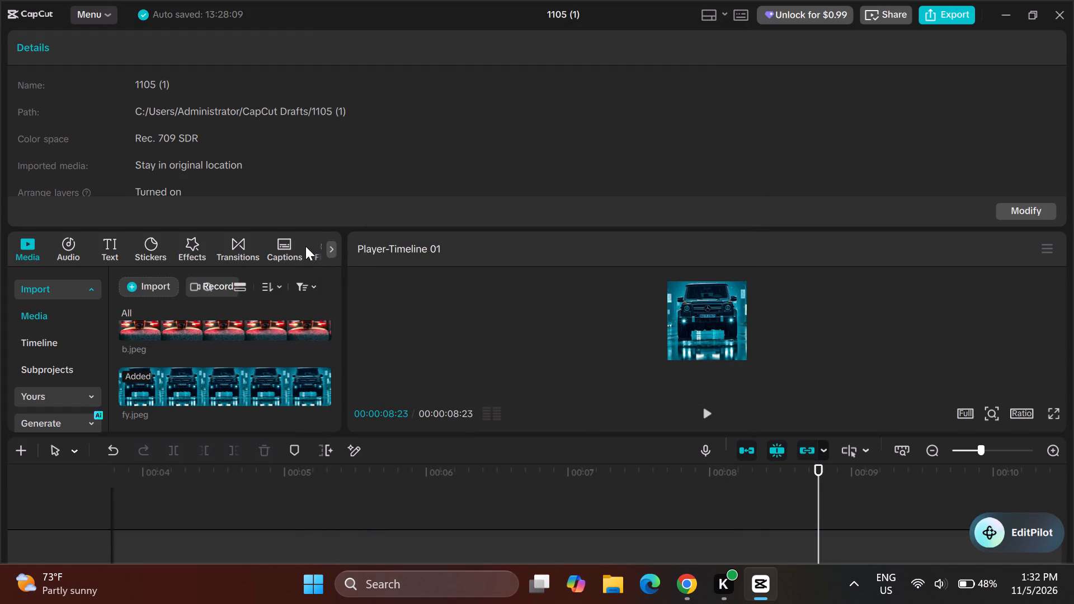
# Move the playhead to about 00:00:06:19 on the timeline.
pyautogui.scroll(-2, 369, 412)
pyautogui.scroll(-1, 451, 463)
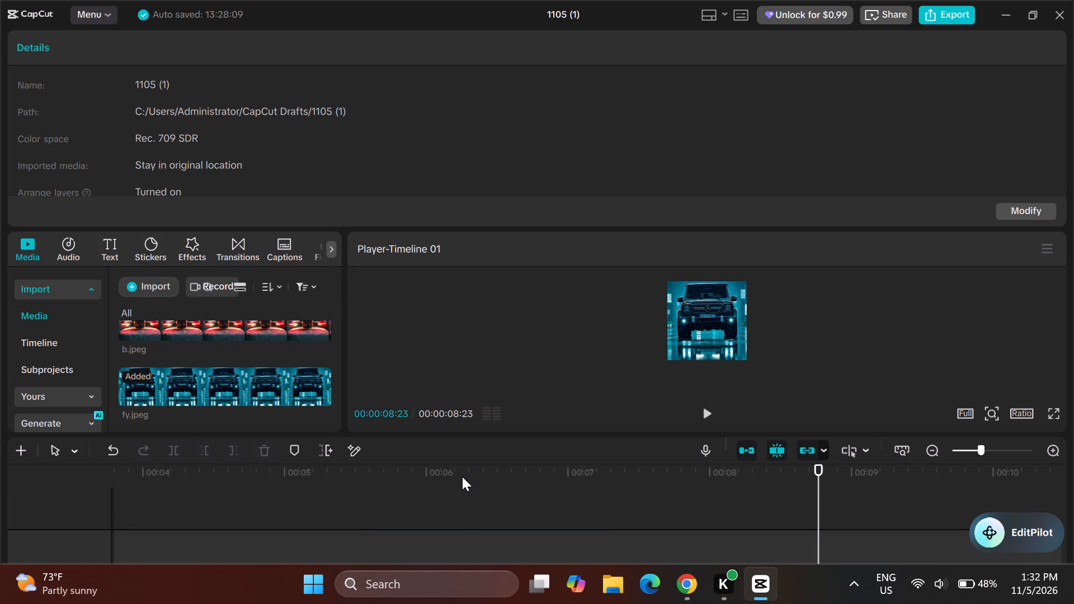
pyautogui.click(518, 469)
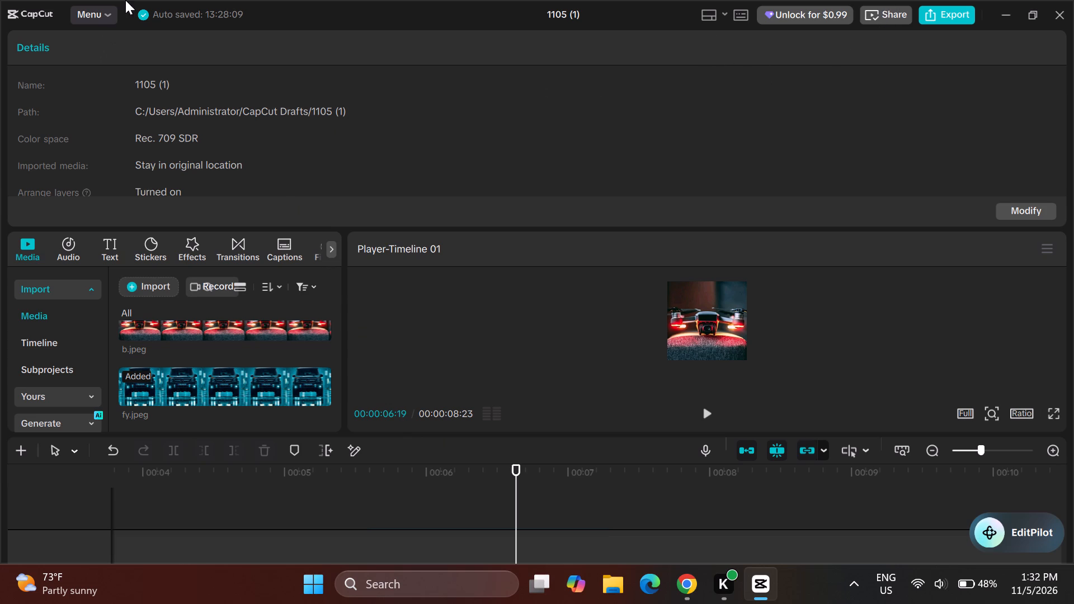
# Examine the project details, including color space, proxy, aspect ratio, resolution and frame rate.
pyautogui.click(106, 11)
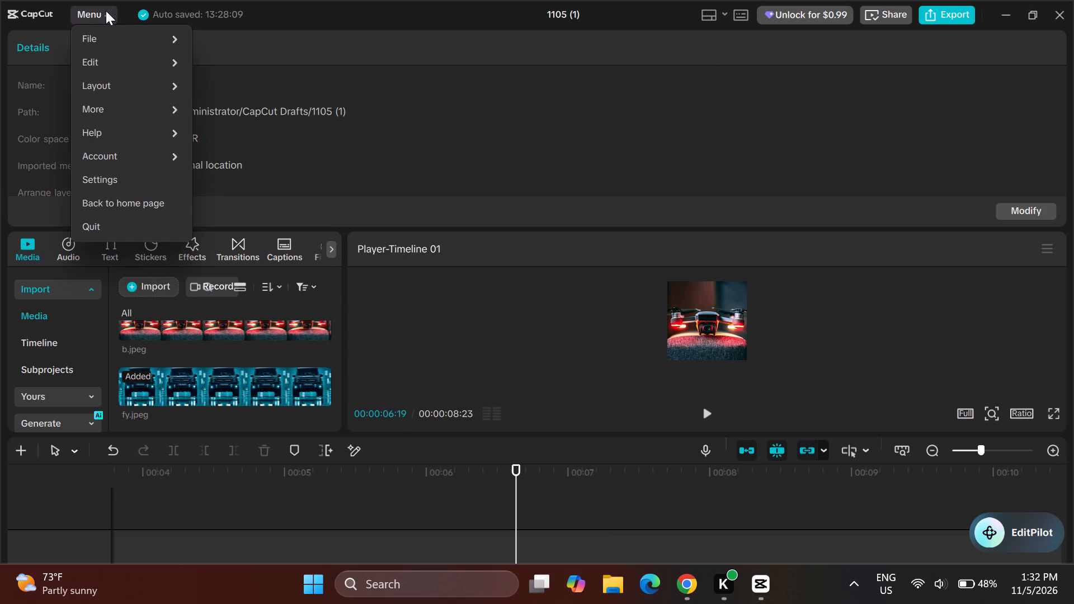
pyautogui.click(106, 11)
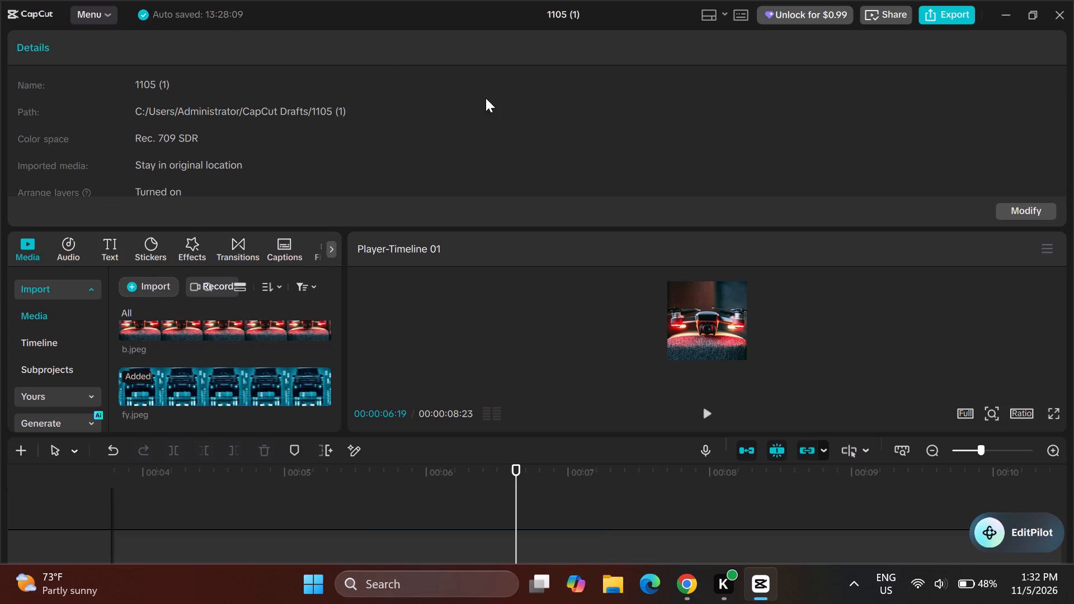
pyautogui.scroll(-6, 398, 116)
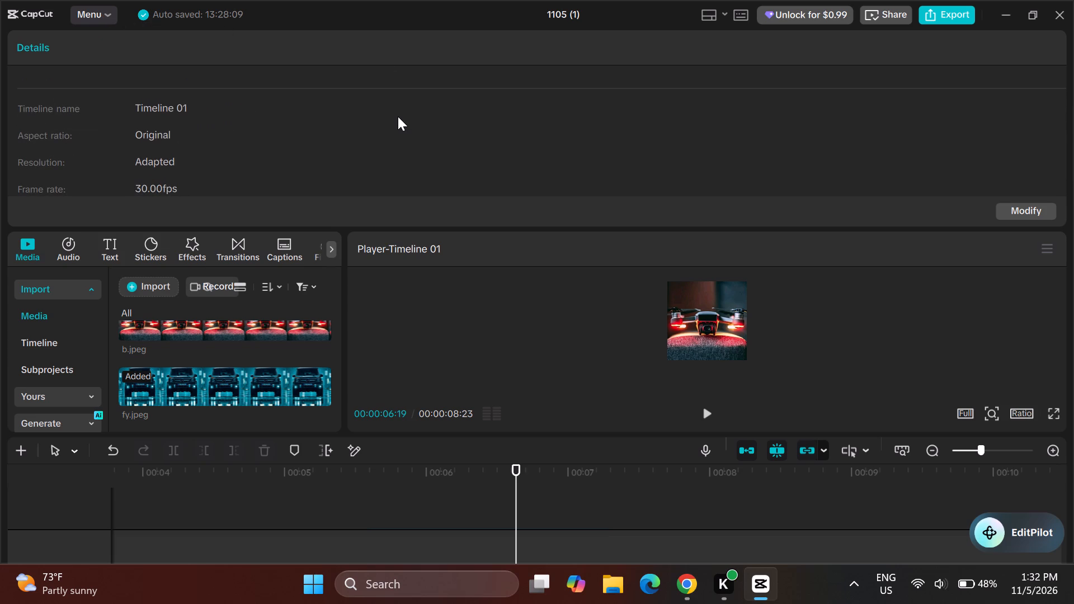
pyautogui.scroll(8, 398, 116)
pyautogui.scroll(-4, 398, 116)
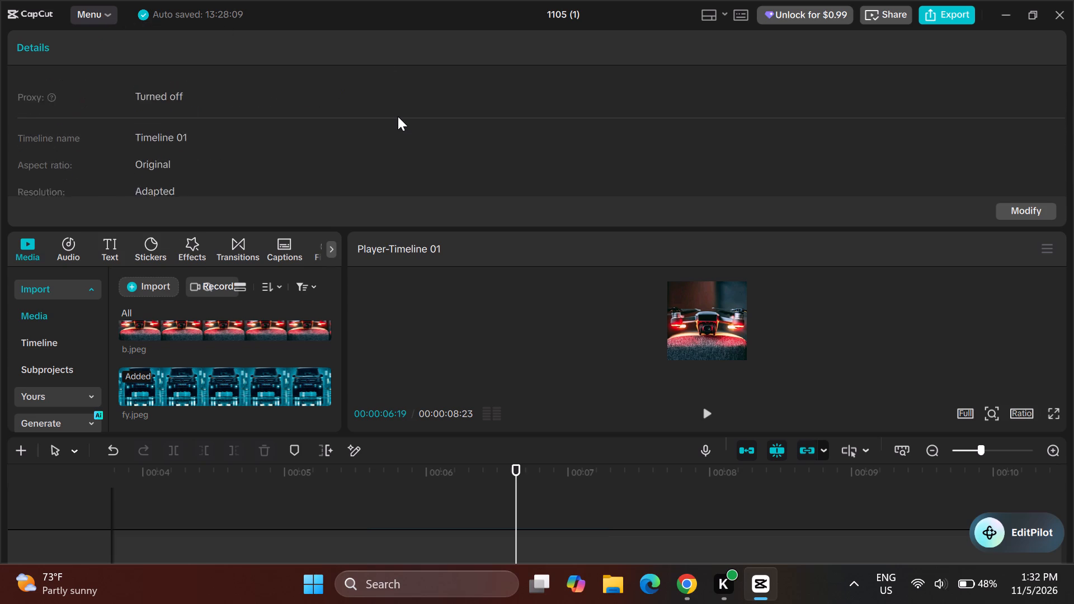
pyautogui.scroll(-3, 398, 116)
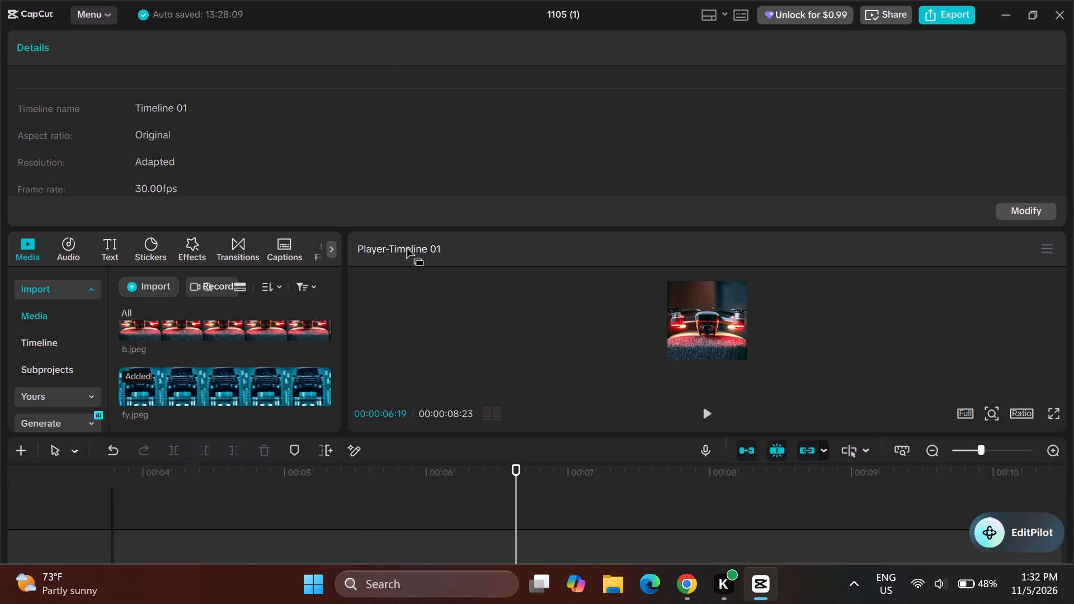
pyautogui.click(407, 243)
pyautogui.click(1043, 246)
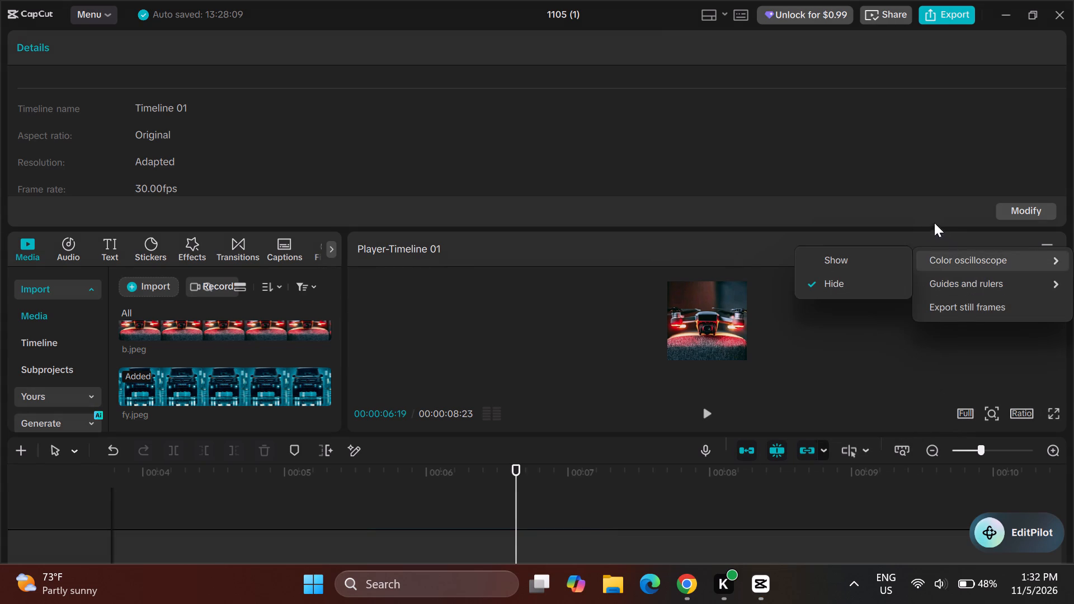
pyautogui.scroll(4, 865, 135)
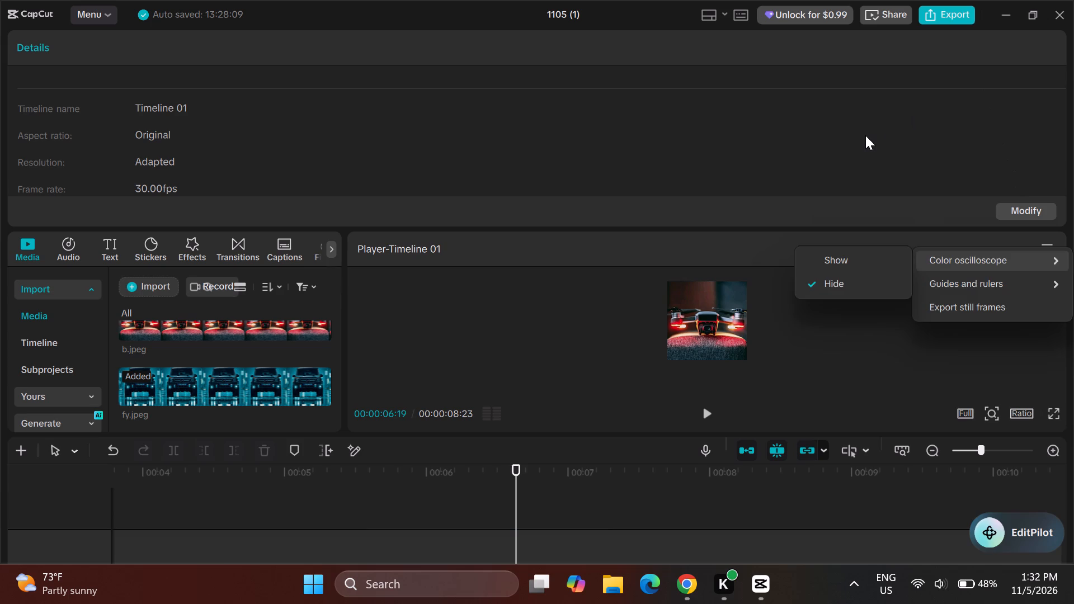
pyautogui.click(865, 135)
pyautogui.scroll(5, 879, 145)
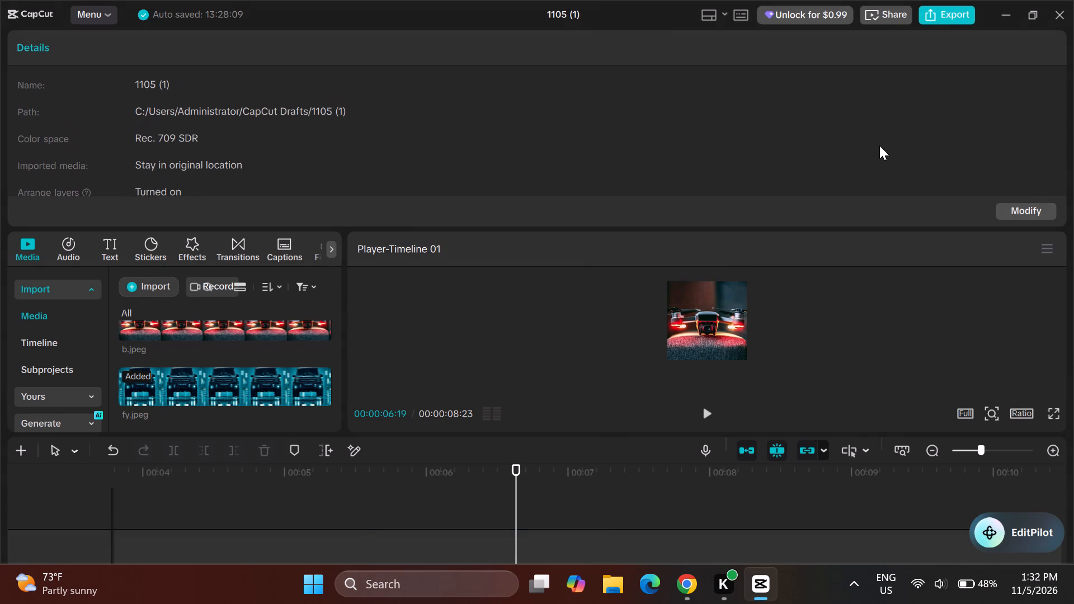
pyautogui.scroll(3, 879, 145)
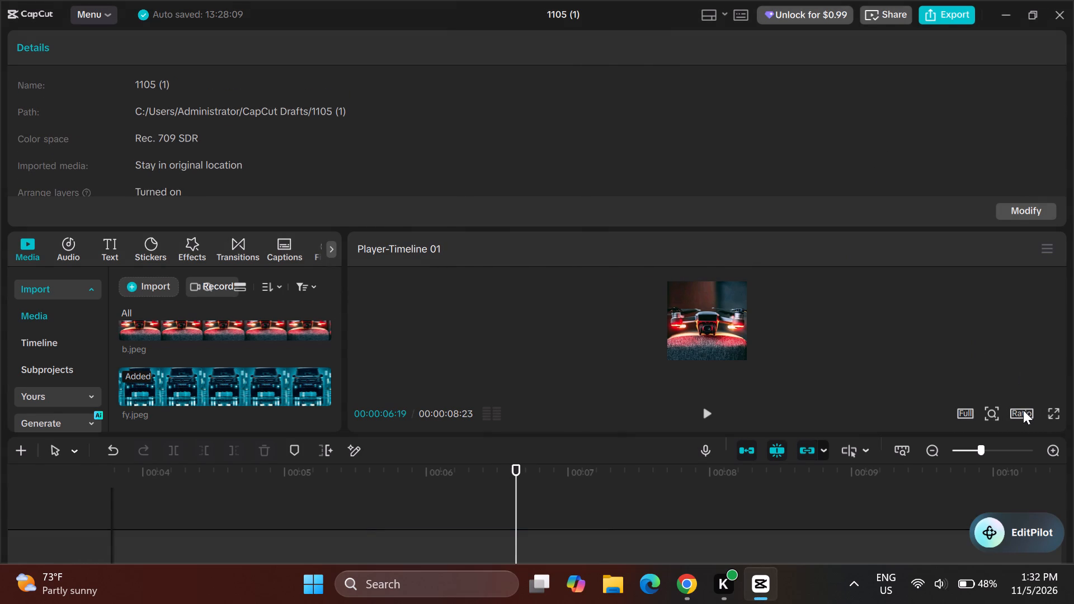
# Check the available canvas aspect ratios, keeping Original selected.
pyautogui.click(1023, 410)
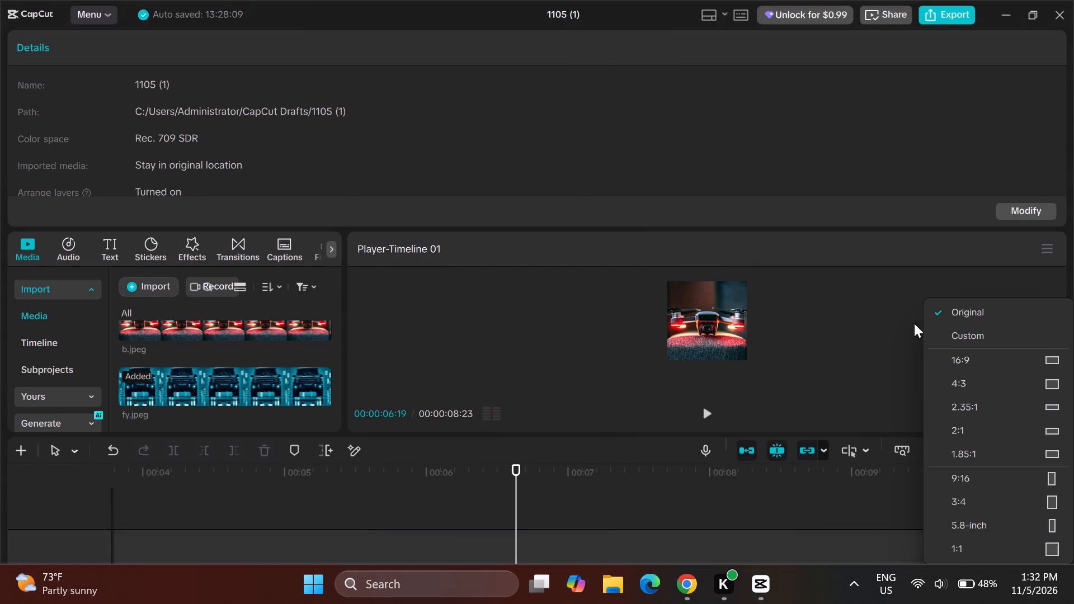
pyautogui.click(956, 312)
pyautogui.scroll(-1, 875, 397)
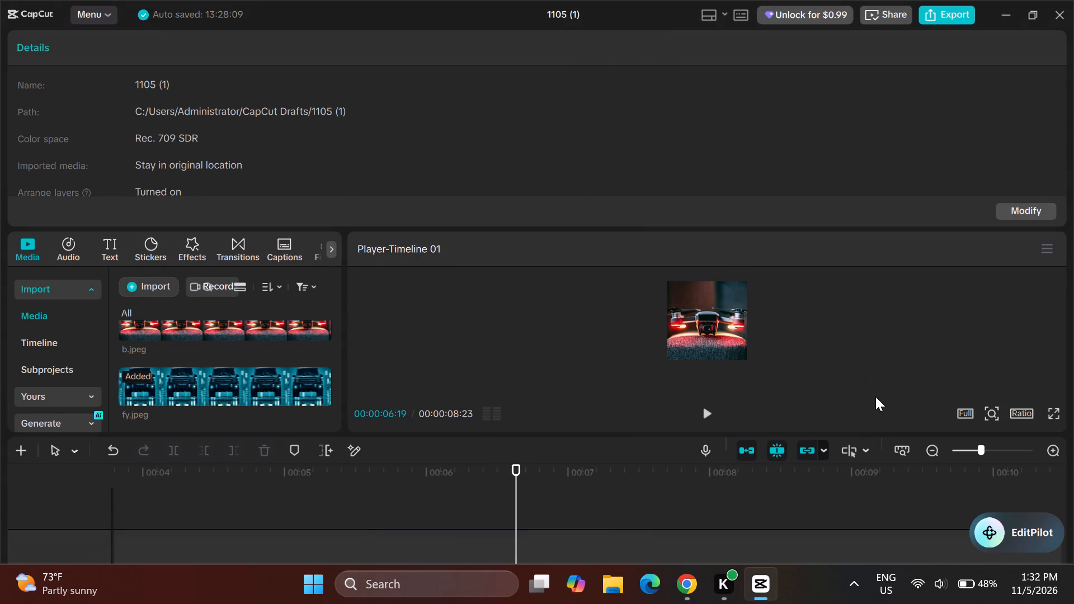
pyautogui.scroll(-1, 875, 397)
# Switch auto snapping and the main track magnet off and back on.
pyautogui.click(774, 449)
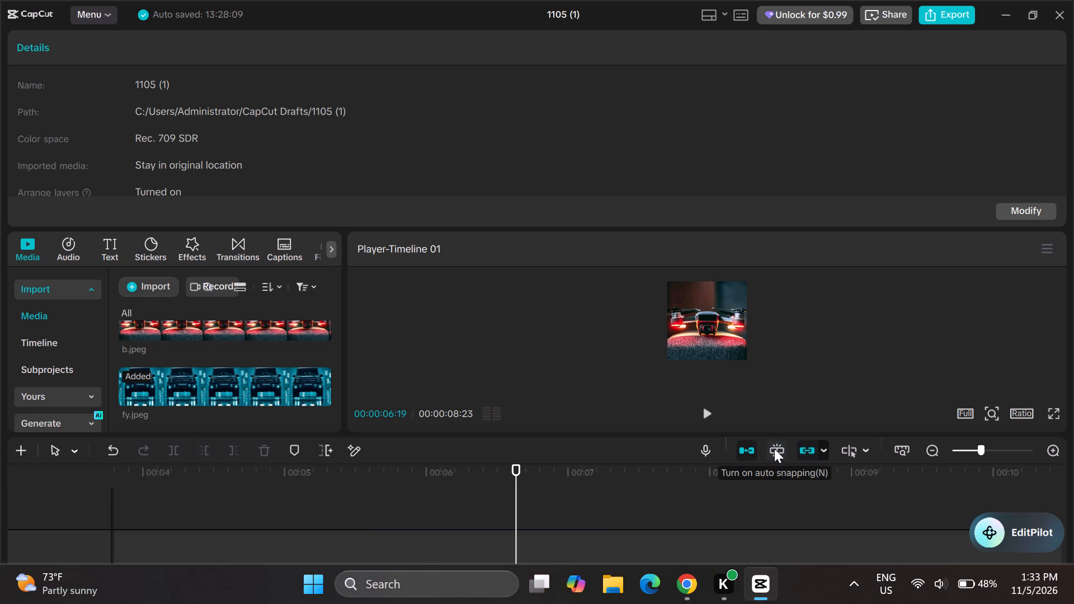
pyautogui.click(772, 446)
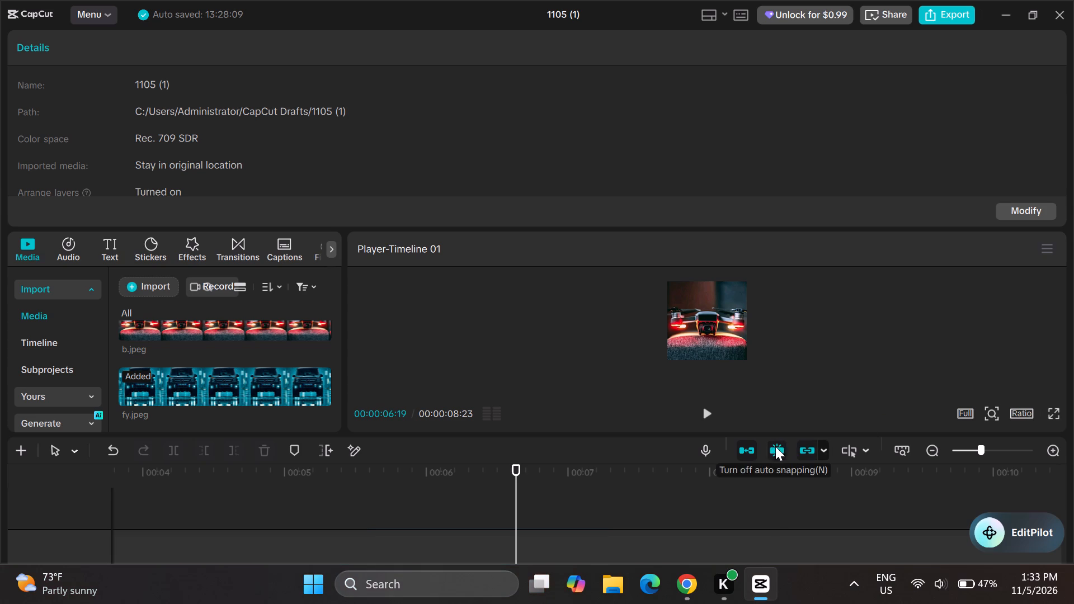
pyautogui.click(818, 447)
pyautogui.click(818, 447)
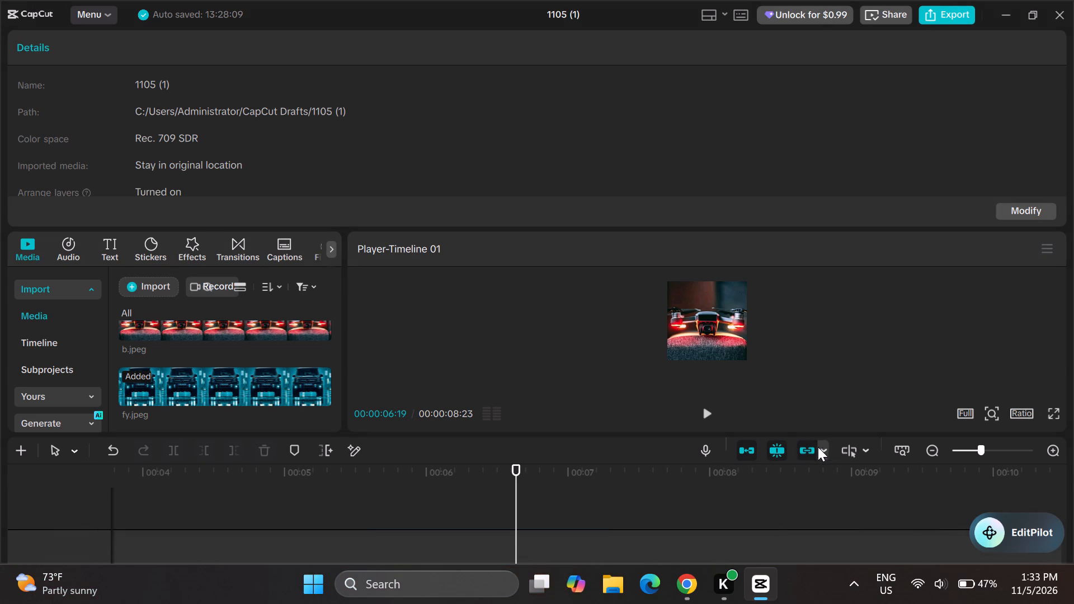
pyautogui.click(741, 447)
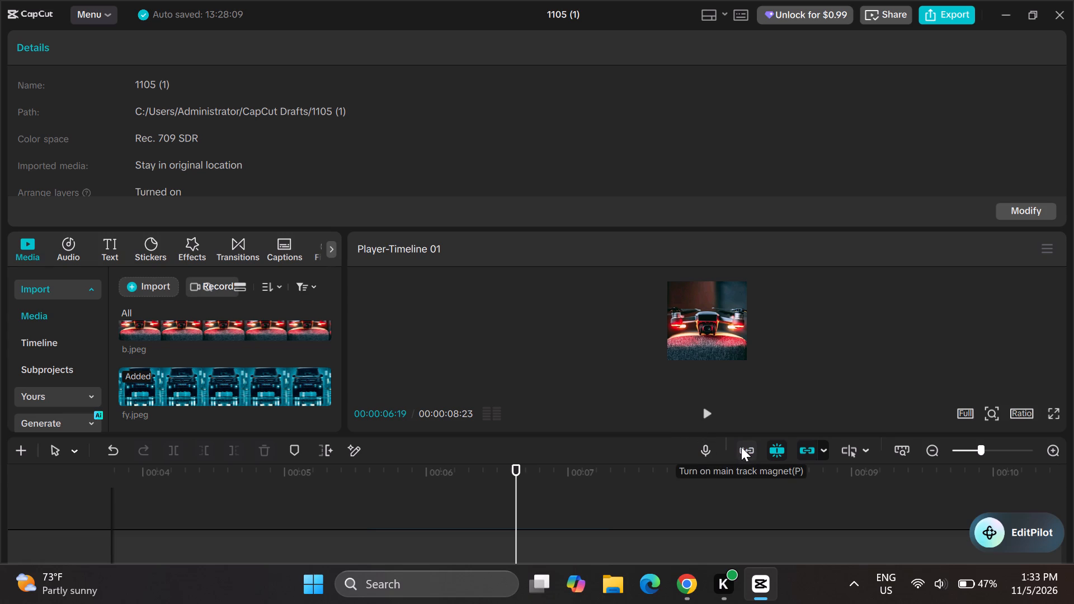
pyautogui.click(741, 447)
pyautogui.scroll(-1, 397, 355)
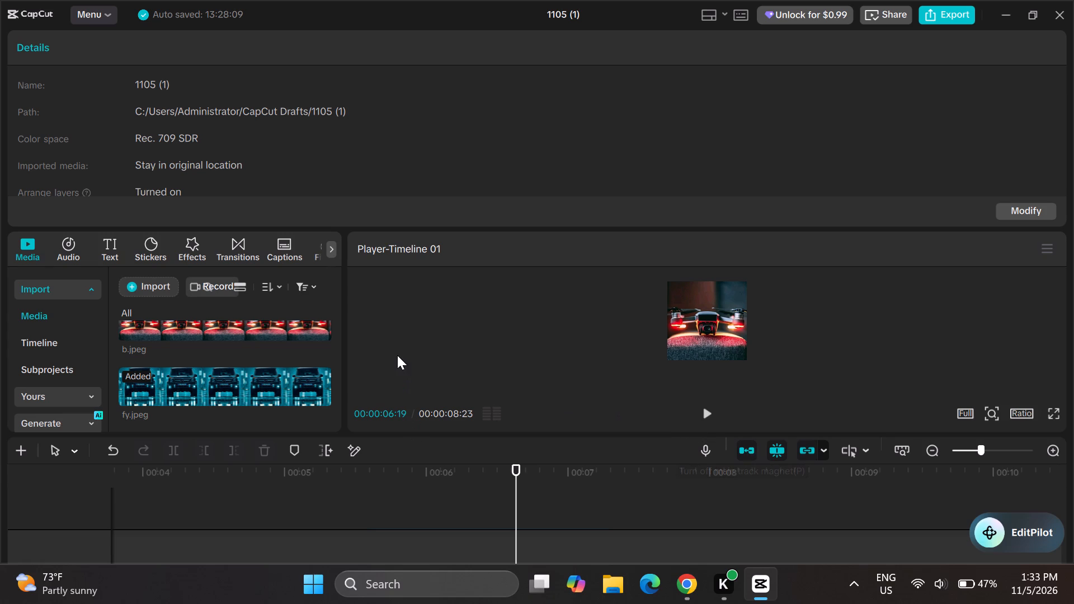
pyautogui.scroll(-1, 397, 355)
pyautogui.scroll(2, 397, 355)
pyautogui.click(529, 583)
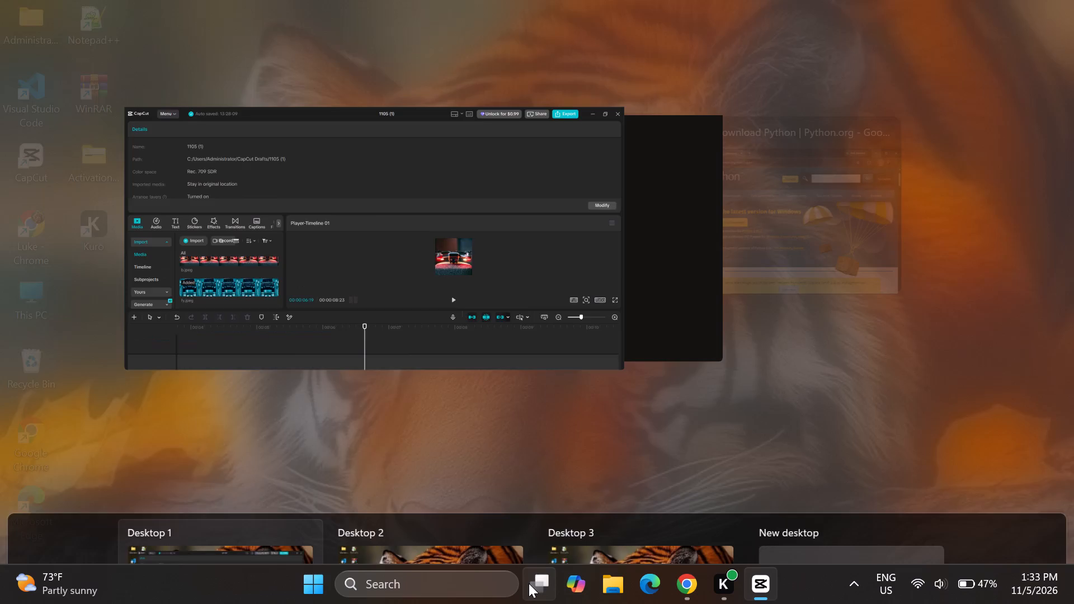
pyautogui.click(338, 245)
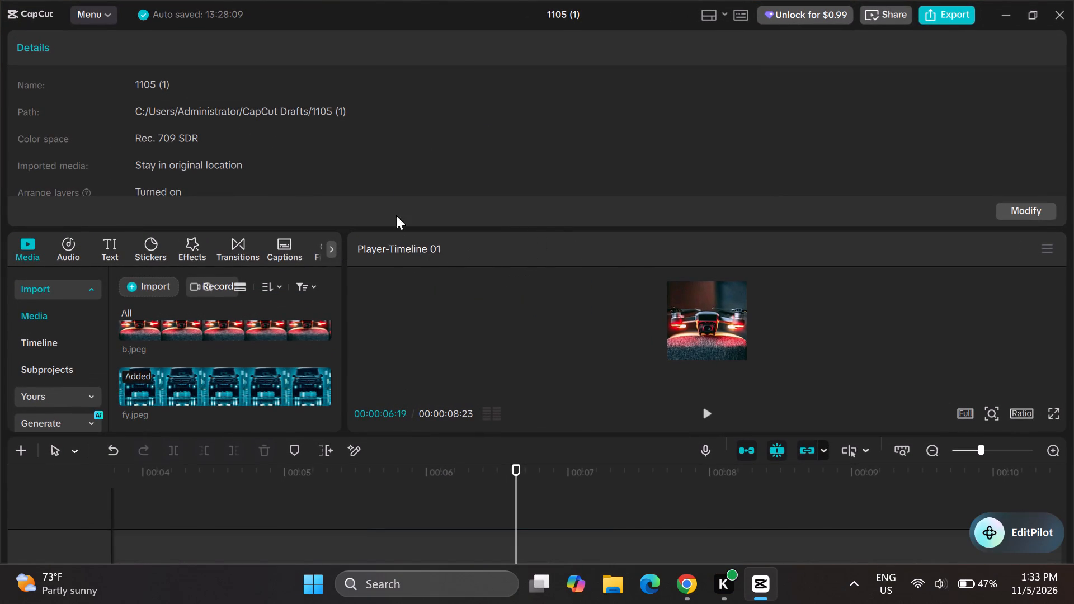
# Restore the maximized editor window down to a smaller window on the desktop.
pyautogui.click(1029, 12)
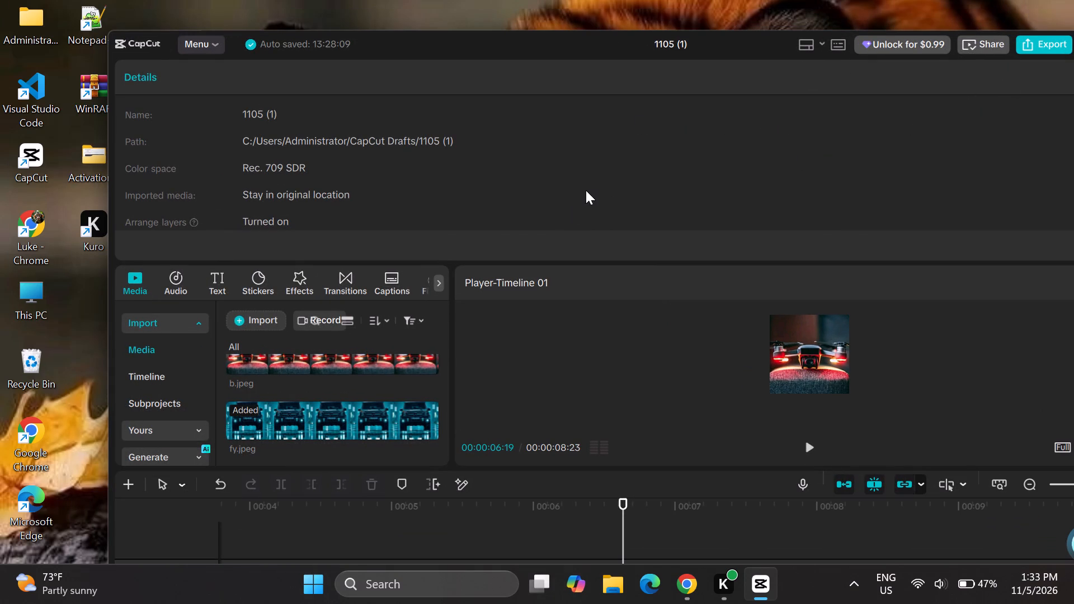
pyautogui.moveTo(623, 182); pyautogui.dragTo(599, 180)
pyautogui.moveTo(599, 180); pyautogui.dragTo(589, 171)
pyautogui.scroll(-2, 600, 170)
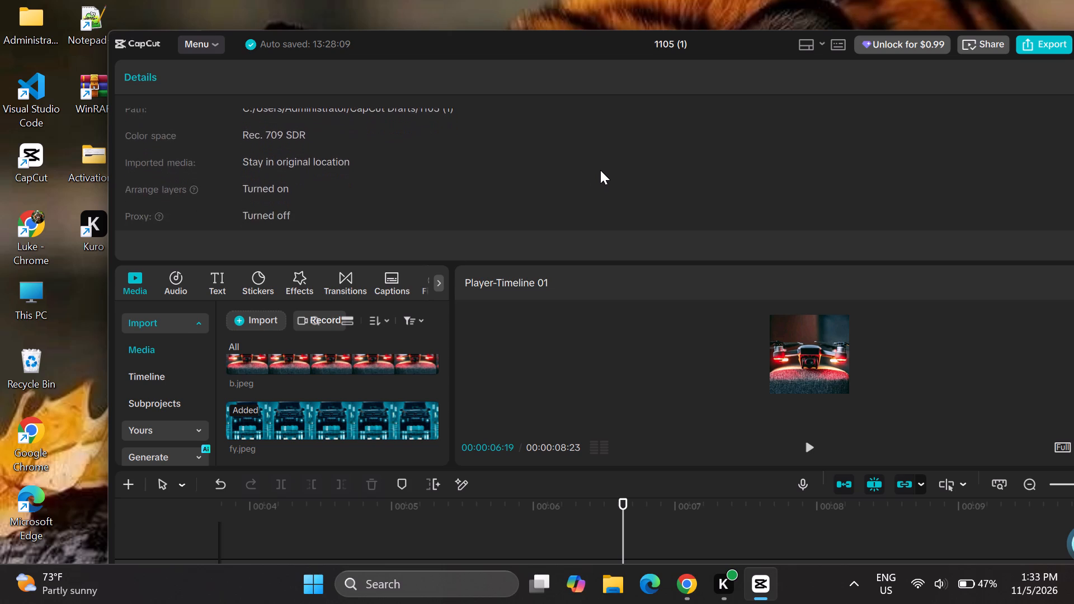
pyautogui.scroll(-4, 600, 170)
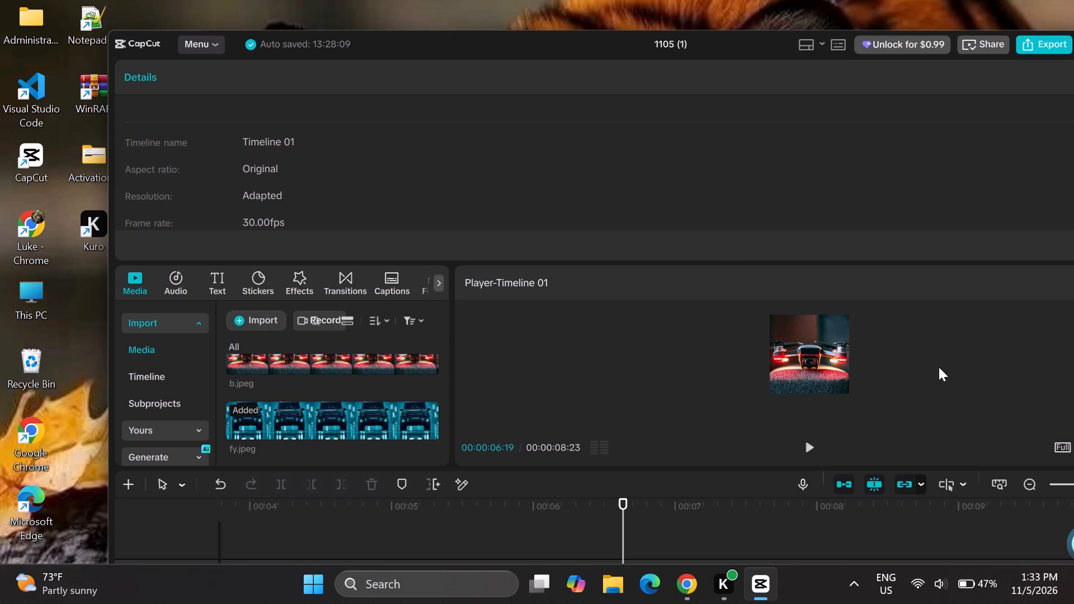
# Check the preview playback quality options, keeping Full quality selected.
pyautogui.click(1064, 442)
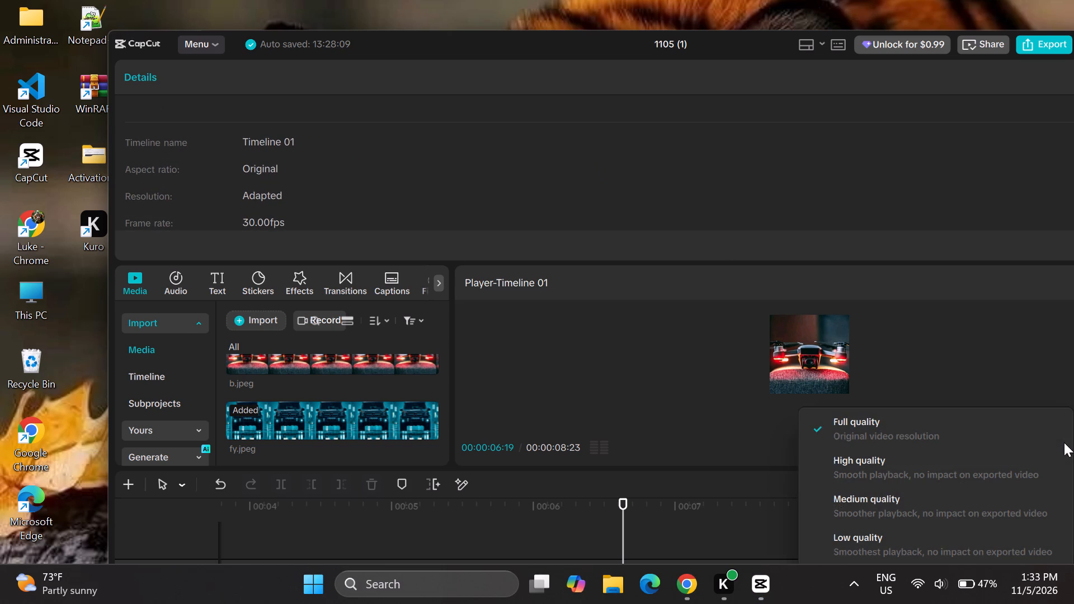
pyautogui.click(972, 434)
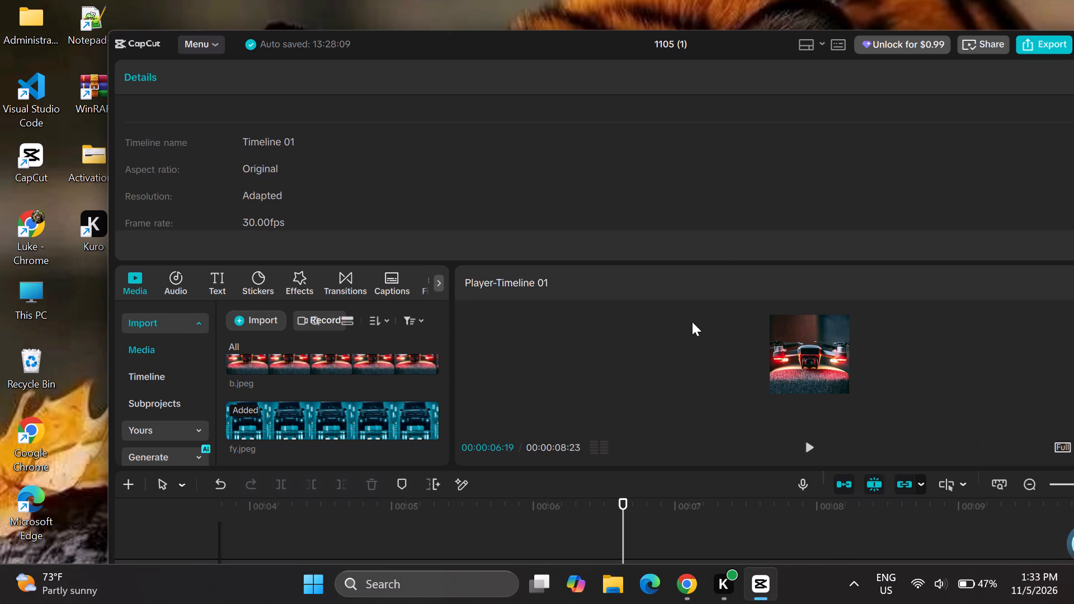
pyautogui.scroll(-2, 556, 405)
# Add a second, empty timeline to the project.
pyautogui.click(129, 478)
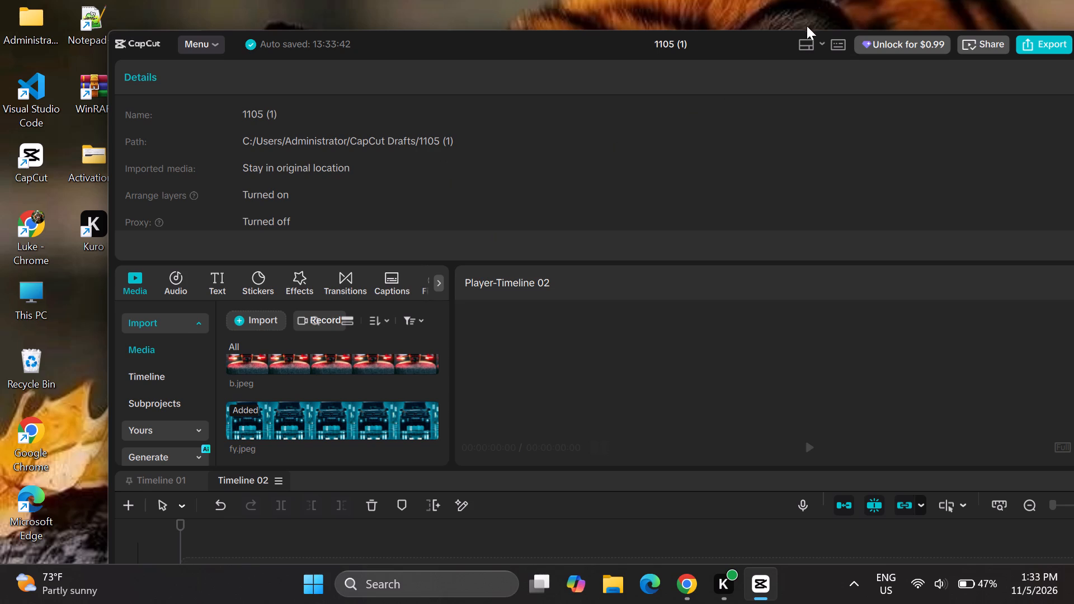
# Look over the keyboard shortcut list for timeline commands and close it without changes.
pyautogui.click(802, 40)
pyautogui.click(834, 42)
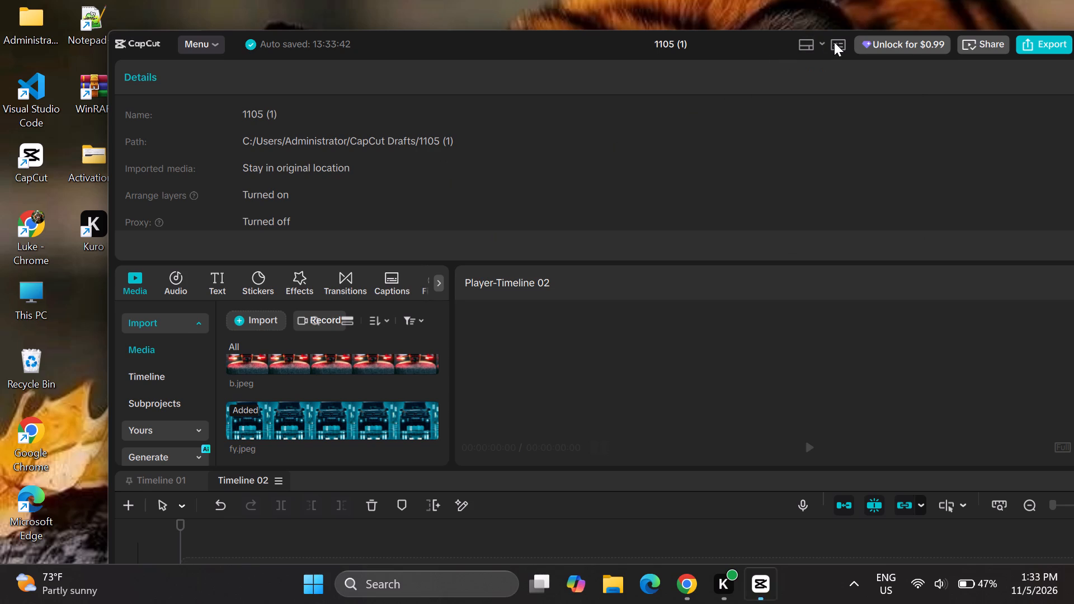
pyautogui.click(838, 43)
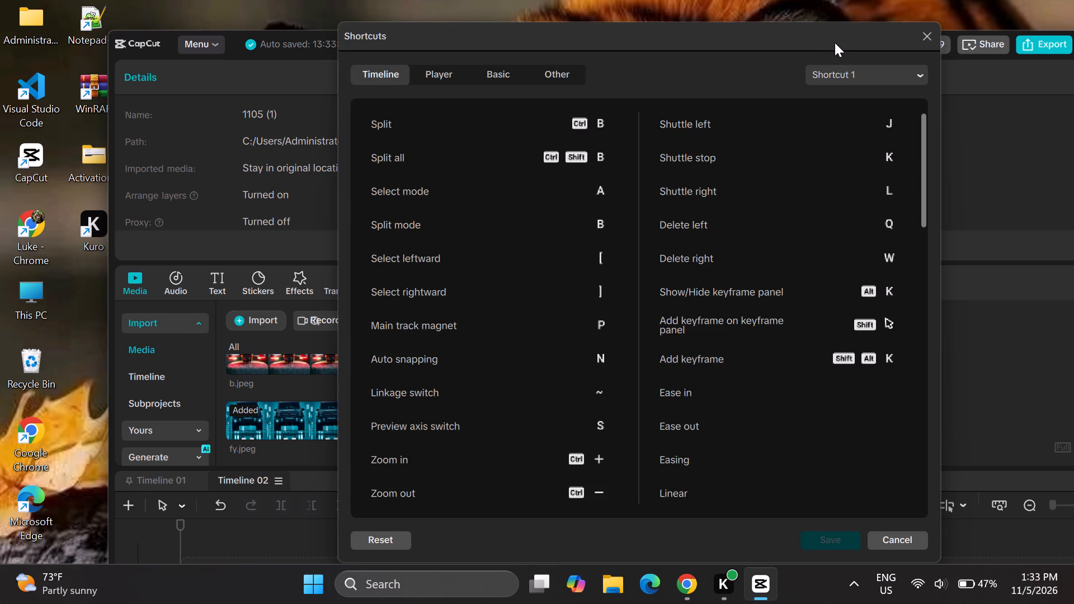
pyautogui.click(933, 36)
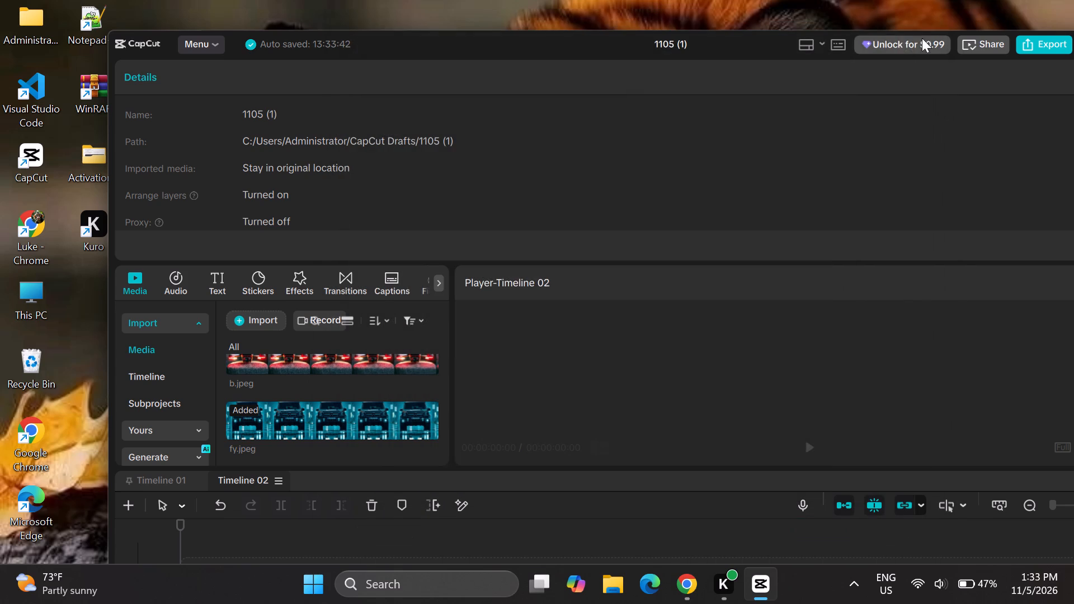
# Change the workspace layout from Default to Media.
pyautogui.click(811, 39)
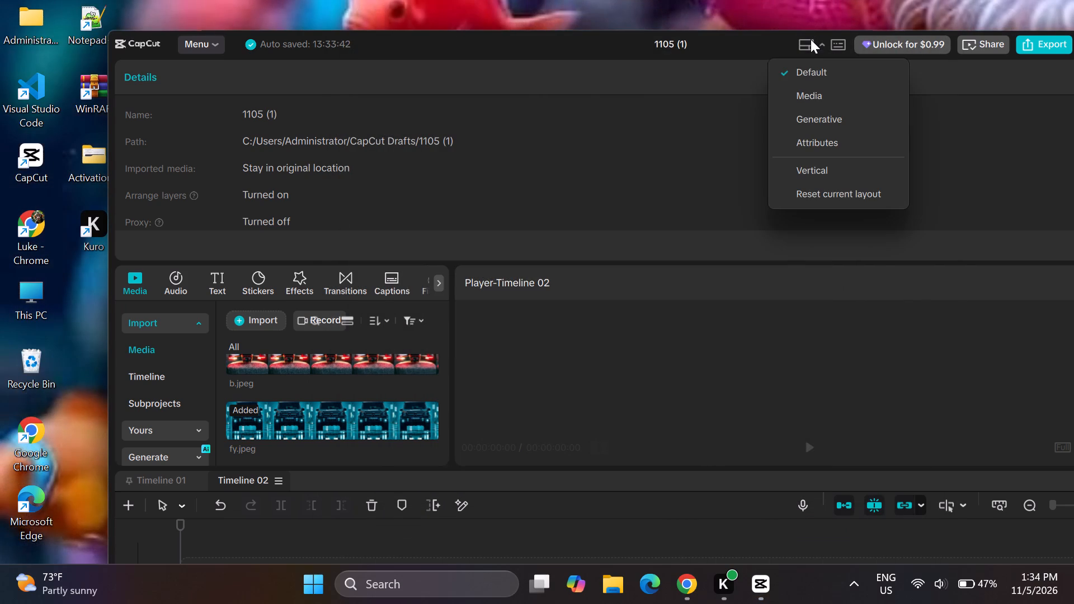
pyautogui.click(802, 92)
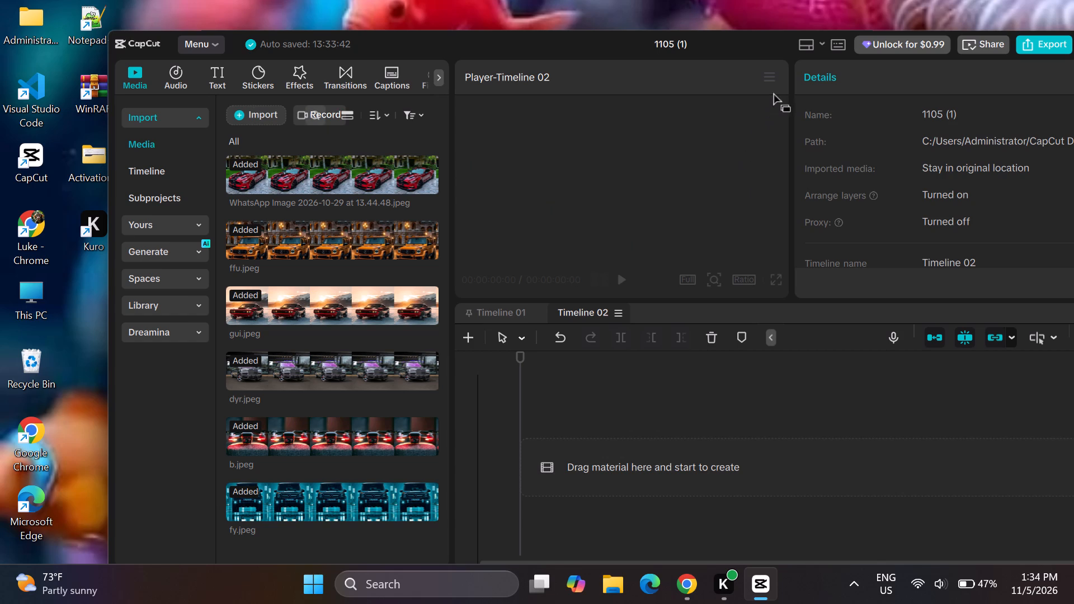
pyautogui.hscroll(1, 572, 150)
# Switch back to Timeline 01 in the CapCut project.
pyautogui.click(508, 308)
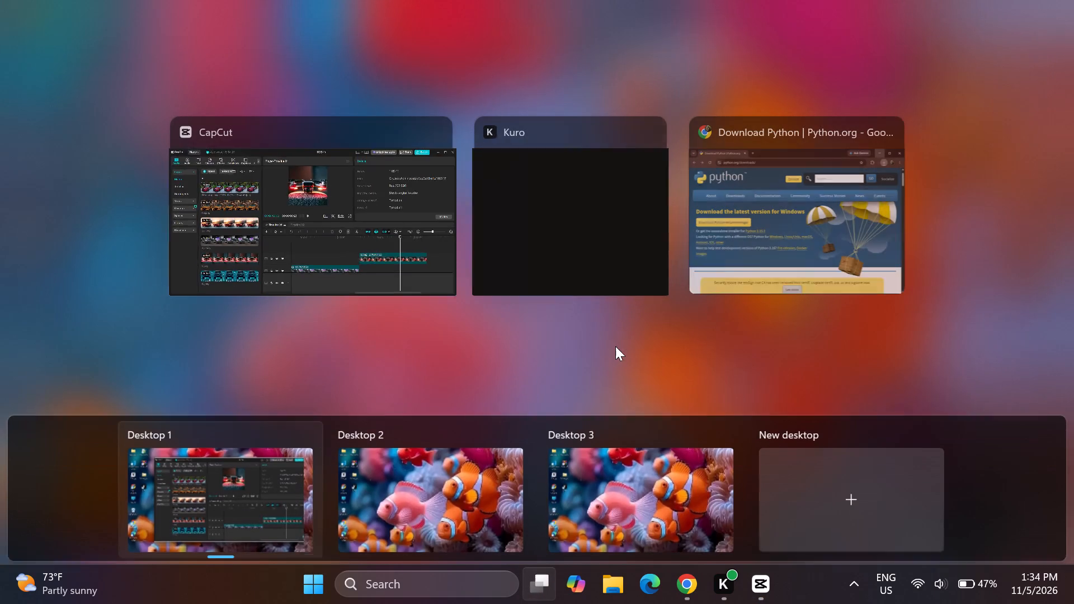
pyautogui.click(384, 194)
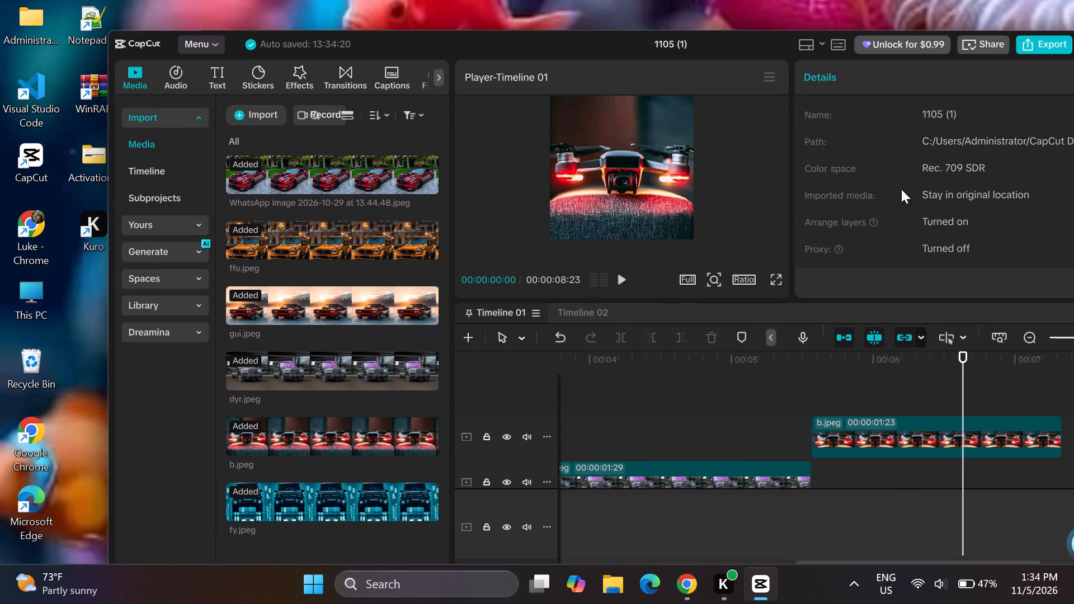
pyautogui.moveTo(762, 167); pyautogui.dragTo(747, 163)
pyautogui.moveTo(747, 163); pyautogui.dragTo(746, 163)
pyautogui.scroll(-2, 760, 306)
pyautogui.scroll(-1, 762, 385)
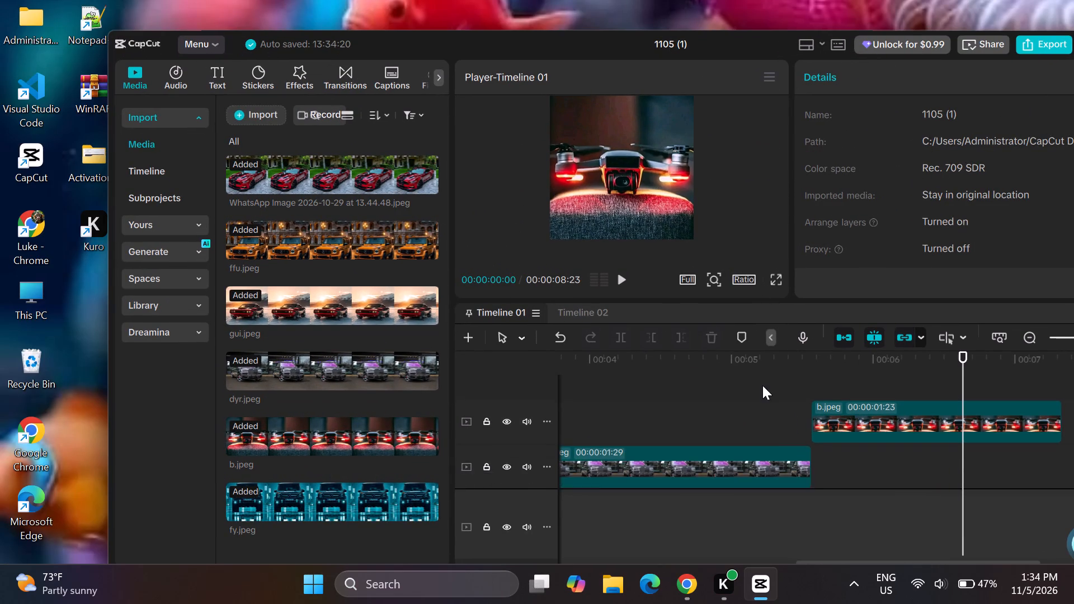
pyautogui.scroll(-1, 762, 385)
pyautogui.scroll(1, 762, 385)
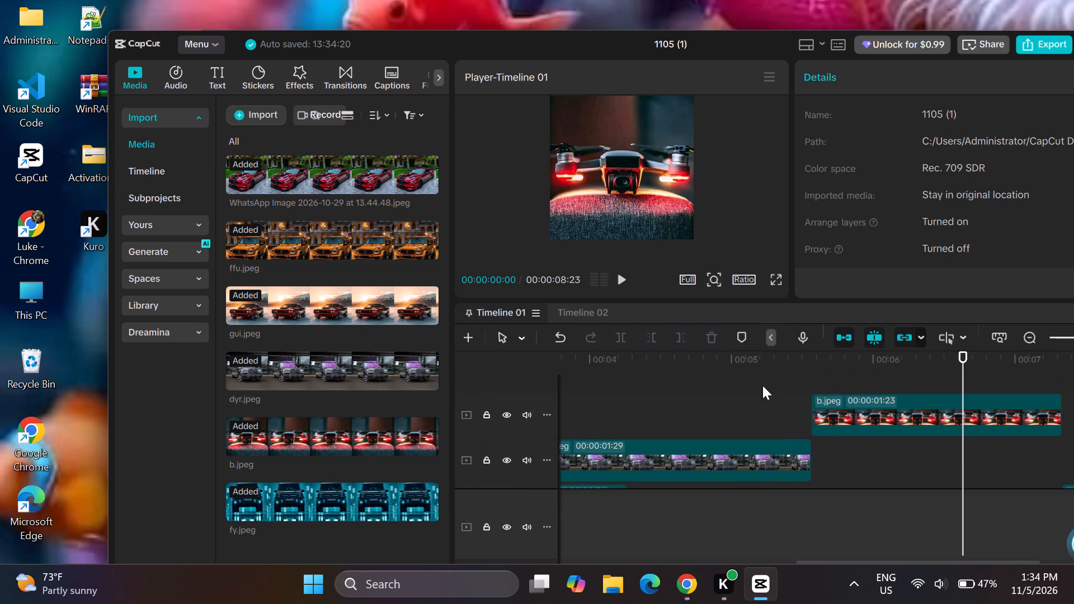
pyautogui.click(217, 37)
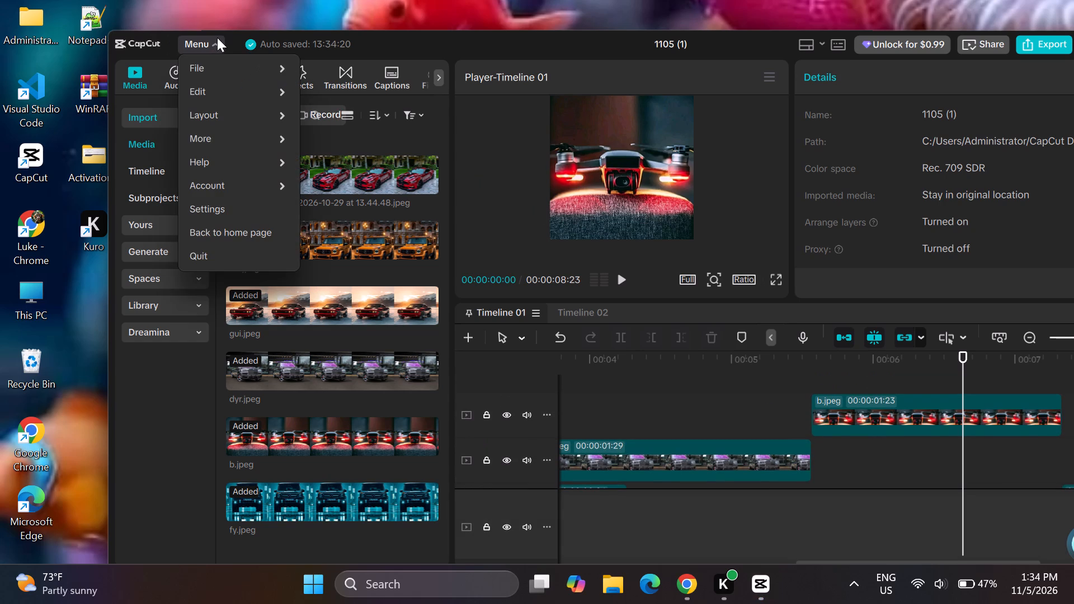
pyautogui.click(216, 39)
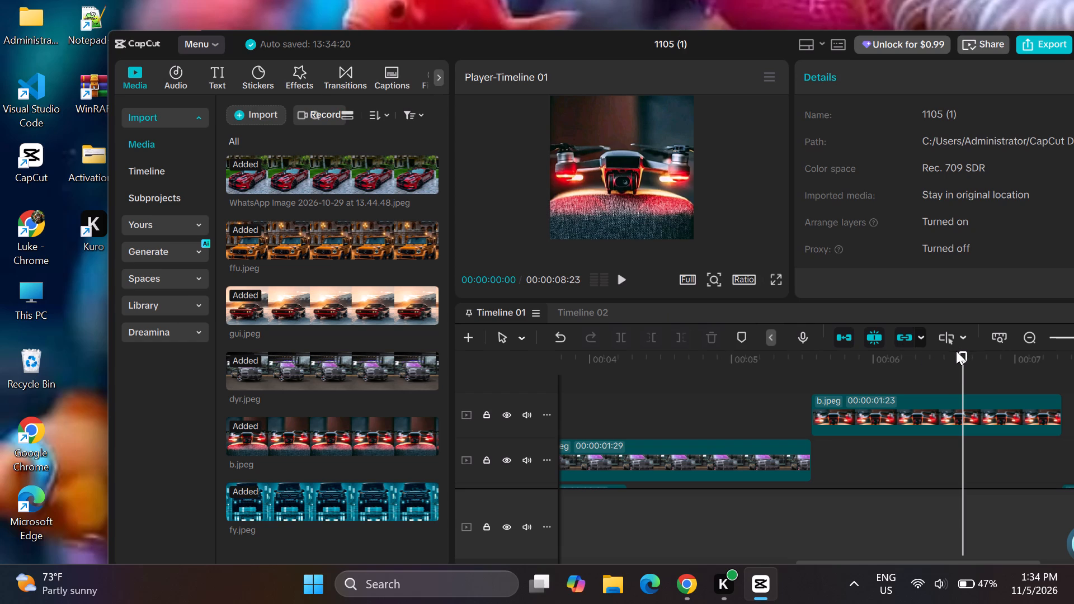
# Scrub Timeline 01 back from about 6 to 2 seconds, and through the dyr.jpeg mask transition near 3 seconds, to examine the reveals.
pyautogui.moveTo(962, 351); pyautogui.dragTo(920, 354)
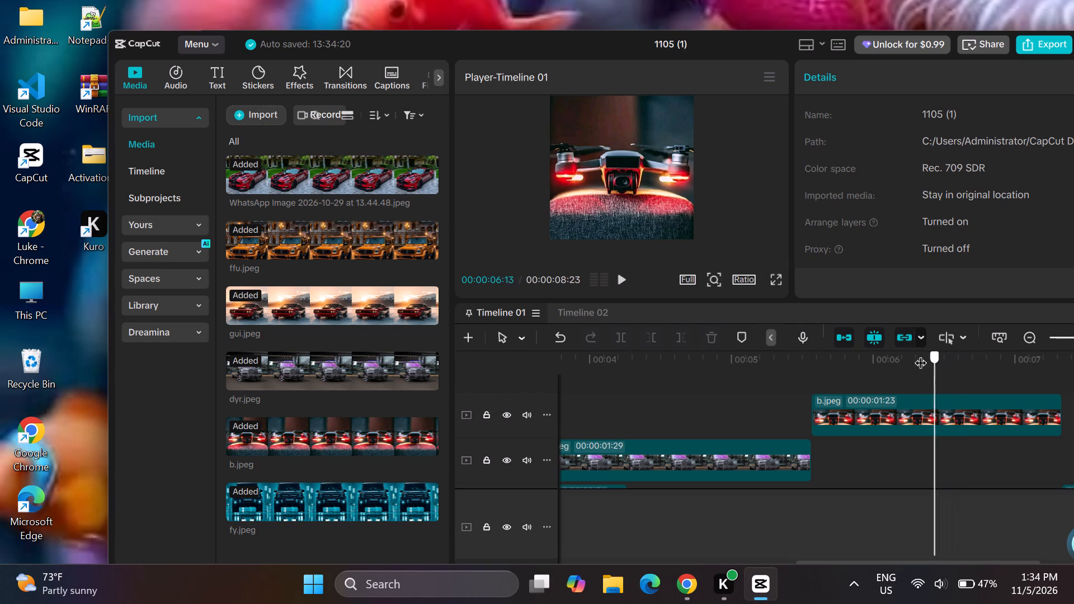
pyautogui.moveTo(920, 354); pyautogui.dragTo(665, 347)
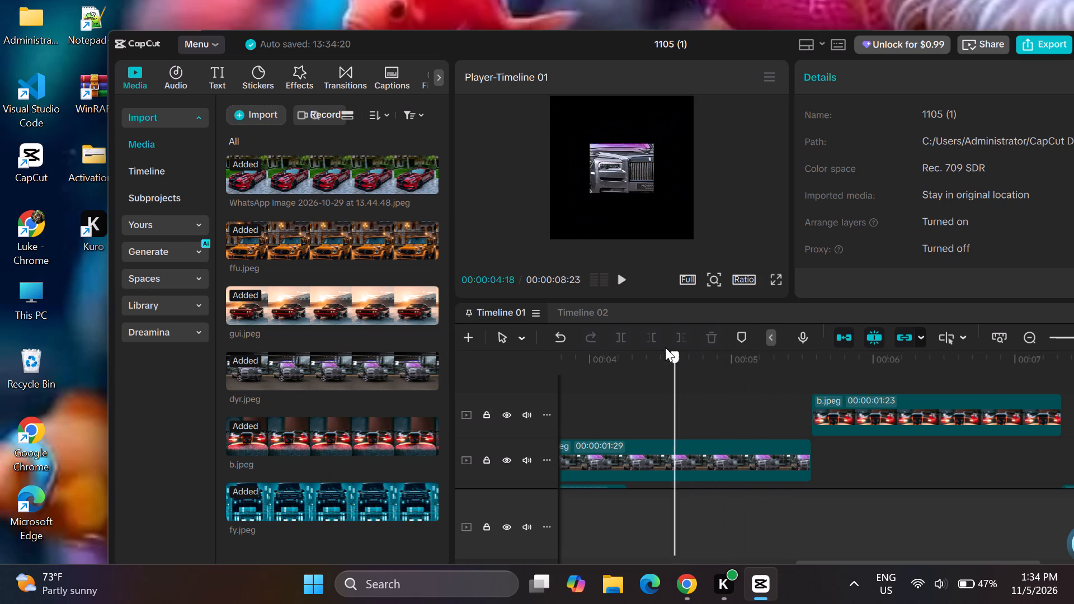
pyautogui.moveTo(665, 347); pyautogui.dragTo(638, 346)
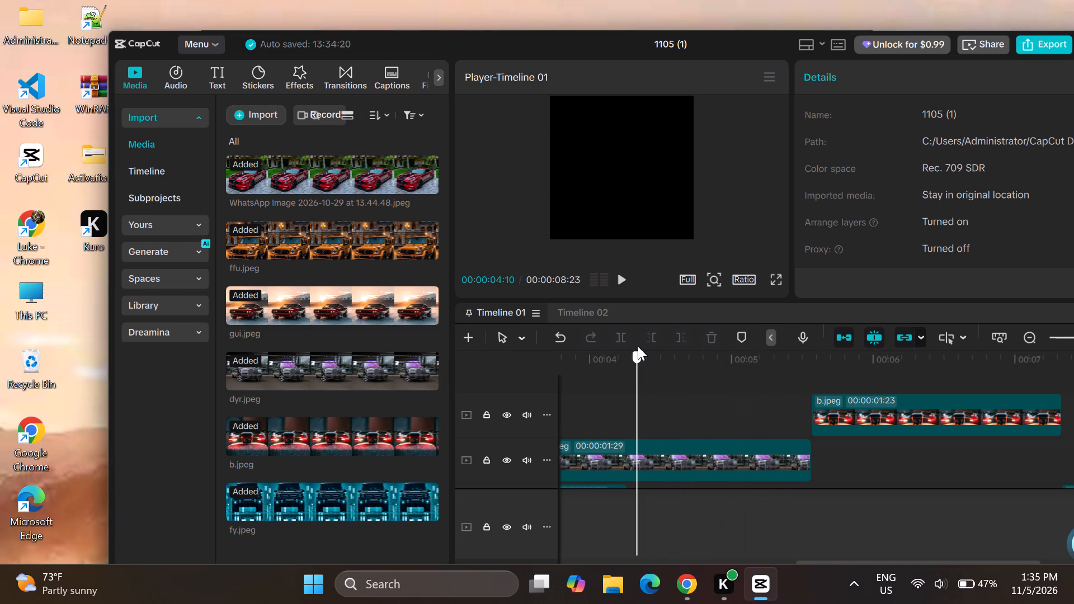
pyautogui.moveTo(638, 346); pyautogui.dragTo(618, 345)
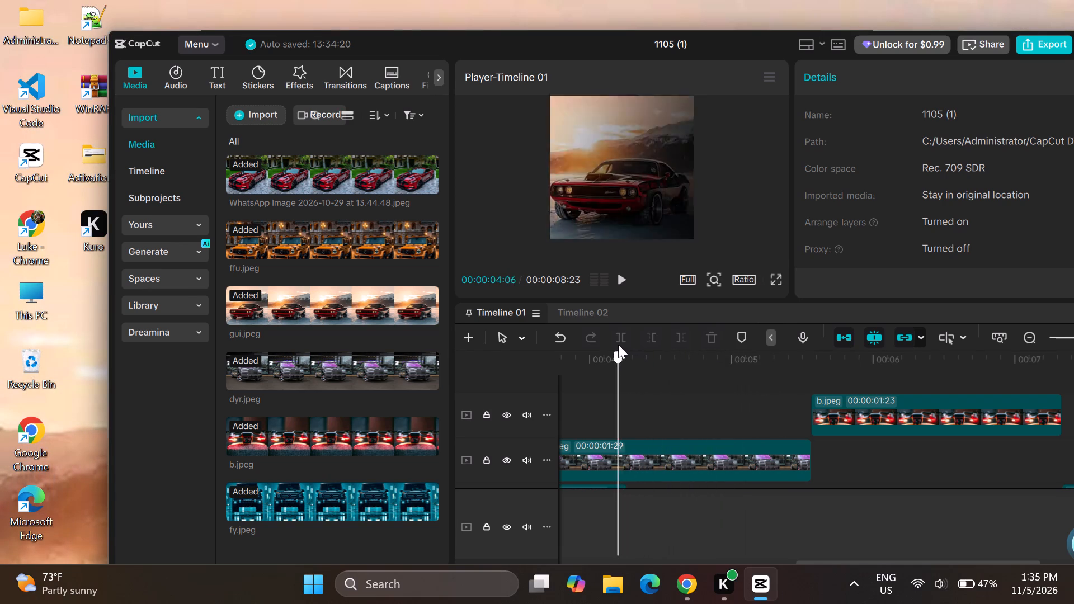
pyautogui.moveTo(618, 345); pyautogui.dragTo(690, 342)
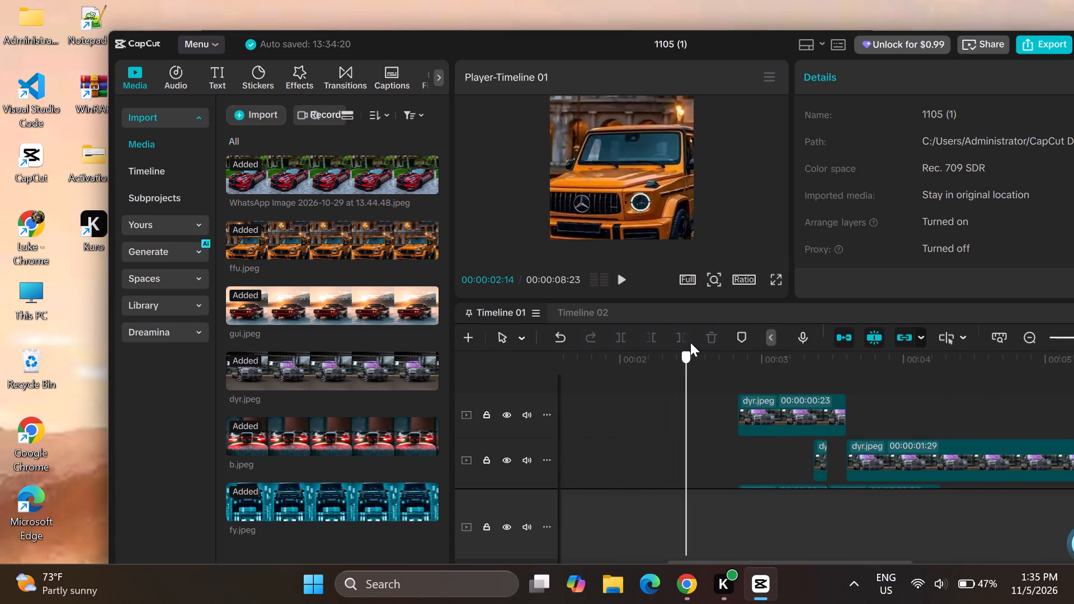
pyautogui.moveTo(690, 342); pyautogui.dragTo(746, 341)
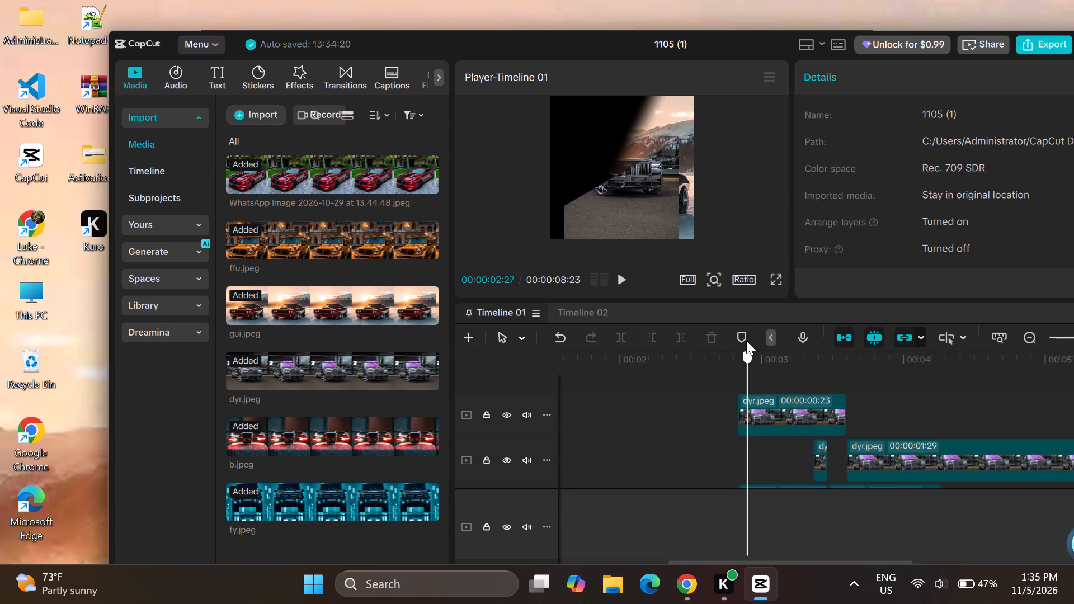
pyautogui.moveTo(746, 341); pyautogui.dragTo(751, 342)
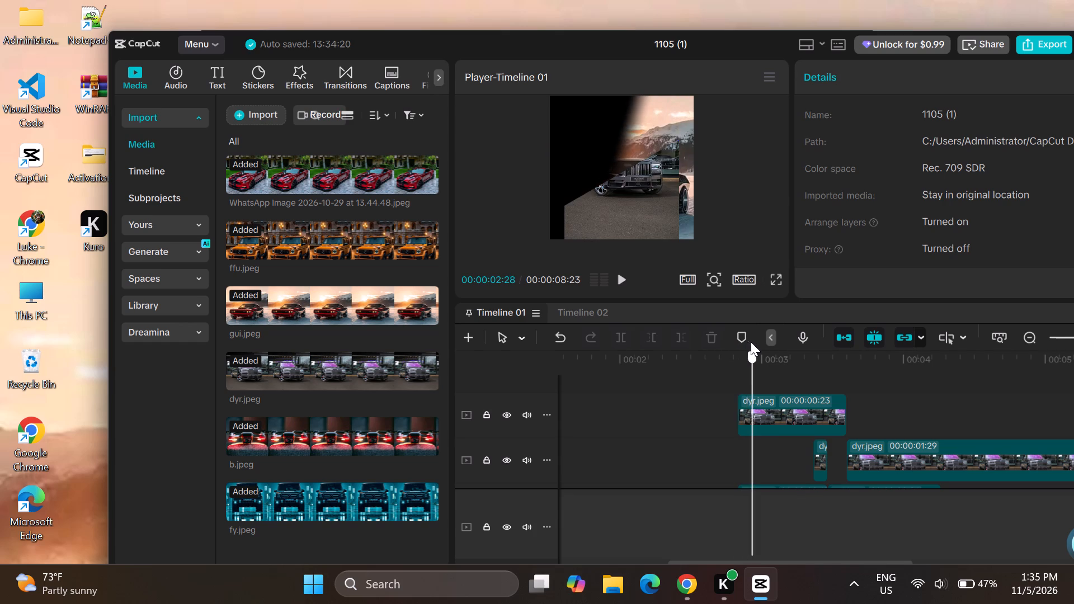
pyautogui.moveTo(751, 342); pyautogui.dragTo(799, 345)
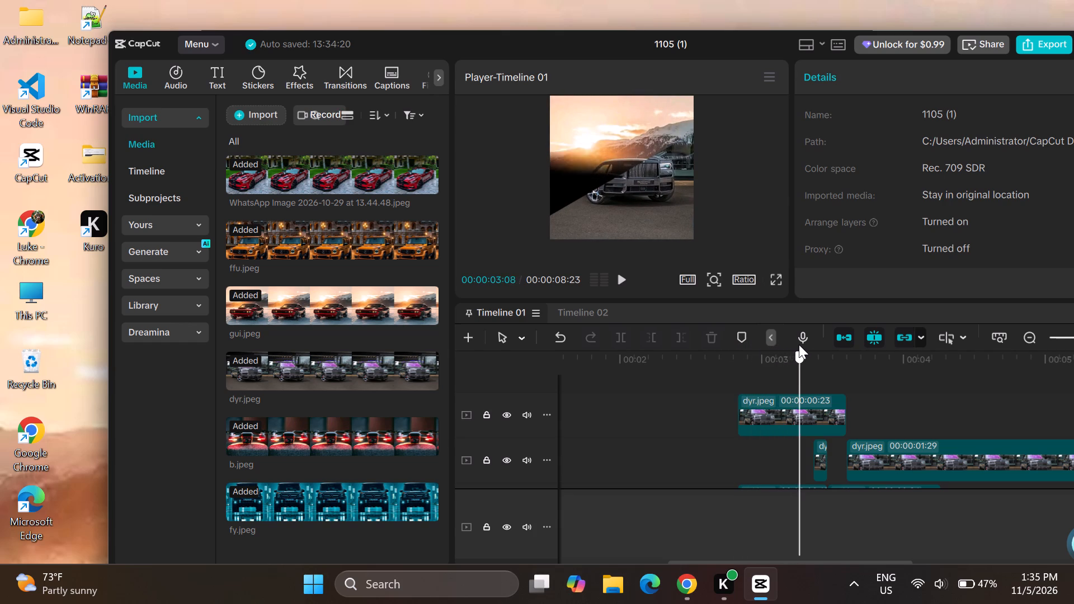
pyautogui.moveTo(799, 345); pyautogui.dragTo(826, 348)
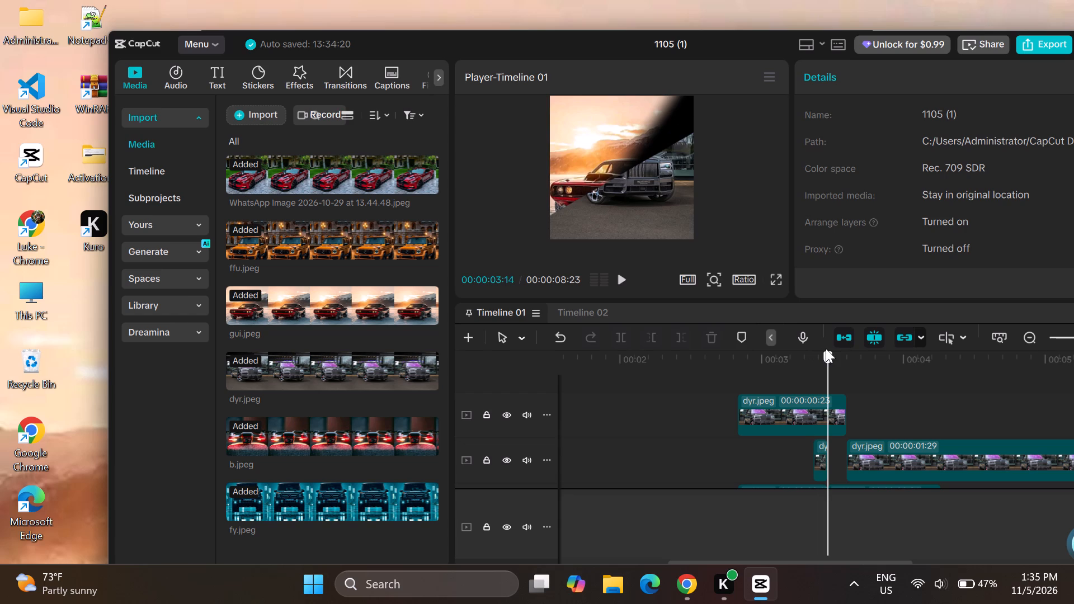
pyautogui.moveTo(826, 348); pyautogui.dragTo(850, 351)
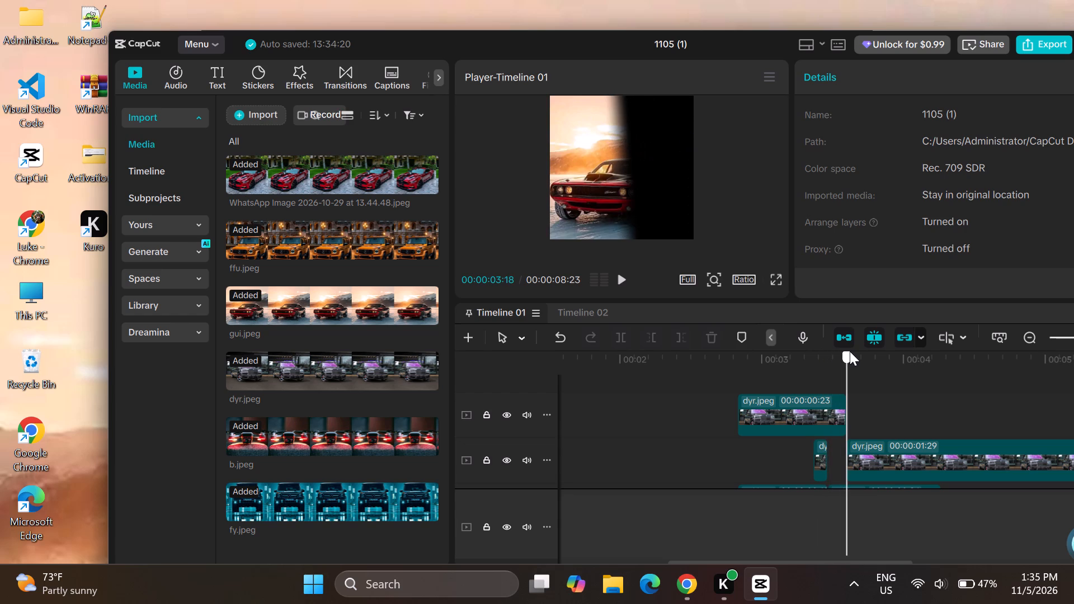
pyautogui.moveTo(850, 351); pyautogui.dragTo(854, 351)
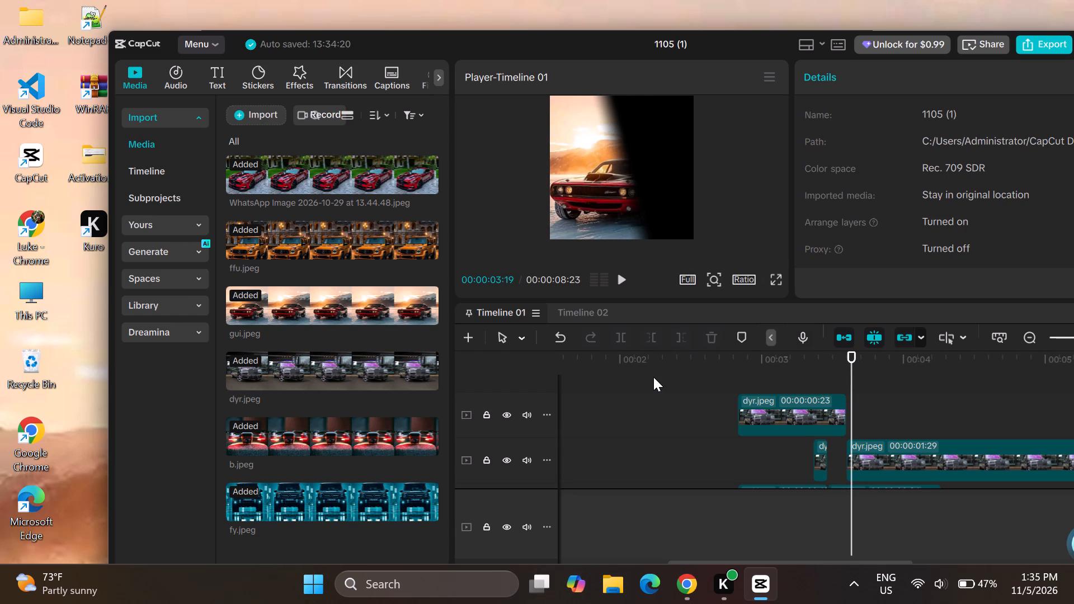
# Extend the end of the short keyframed dyr.jpeg clip on the upper track to a duration of 00:00:00:26.
pyautogui.hscroll(-1, 634, 417)
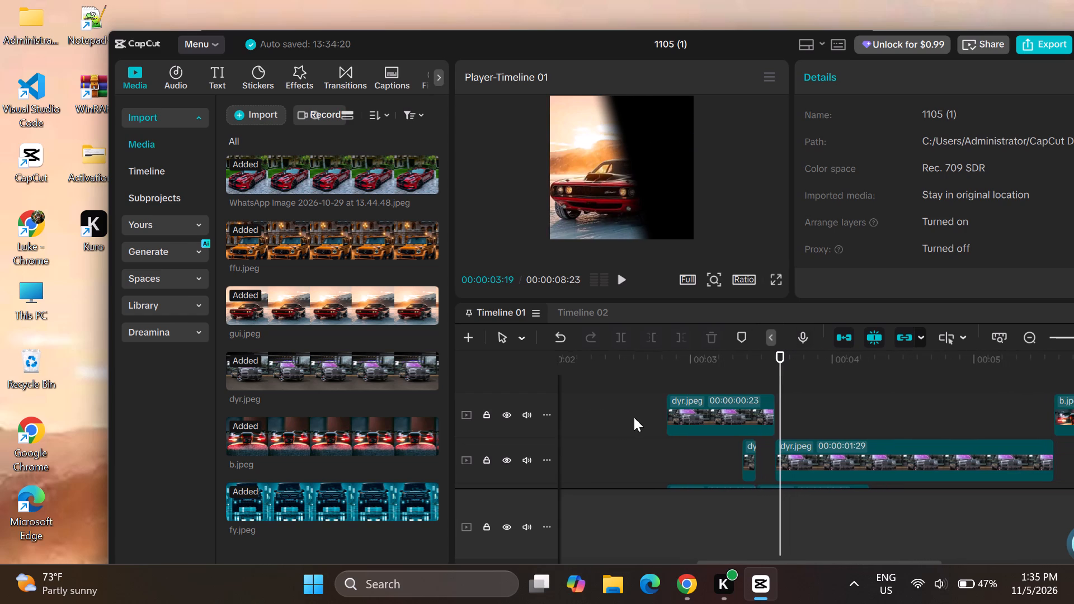
pyautogui.hscroll(-1, 634, 417)
pyautogui.click(755, 408)
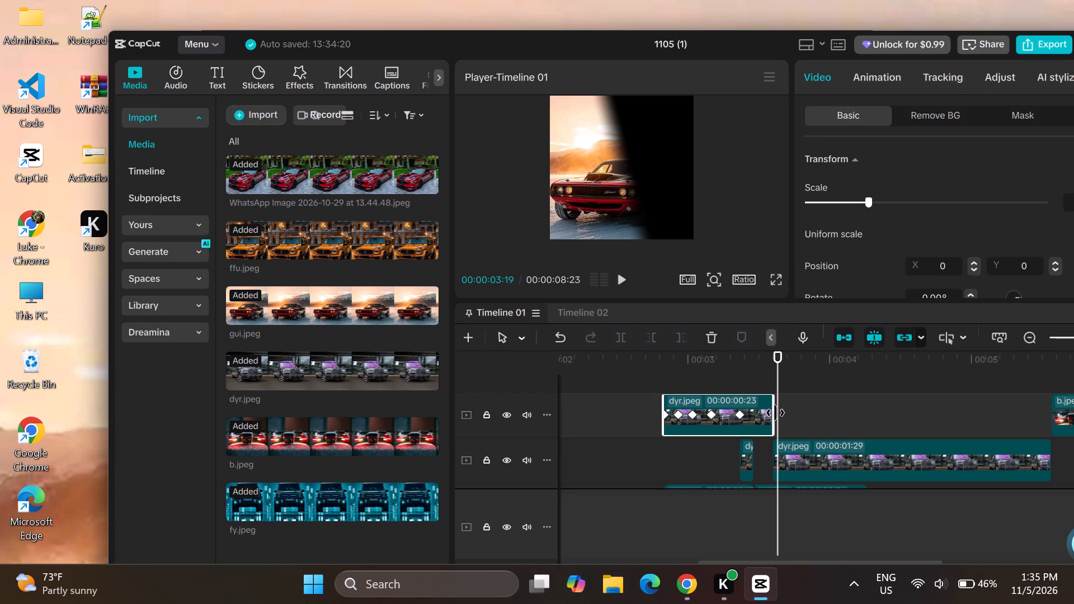
pyautogui.moveTo(775, 412); pyautogui.dragTo(787, 412)
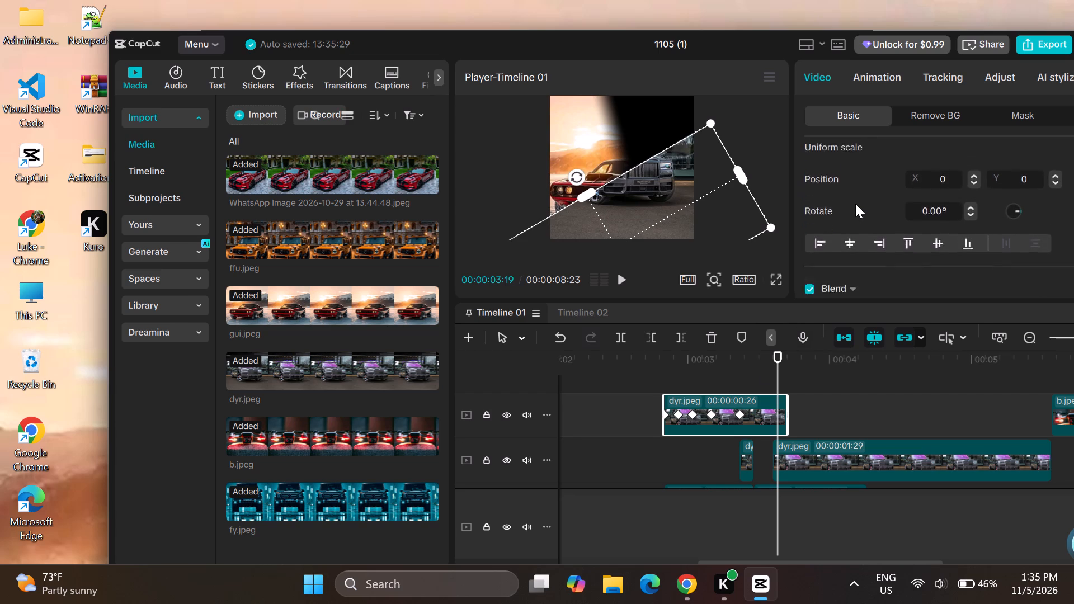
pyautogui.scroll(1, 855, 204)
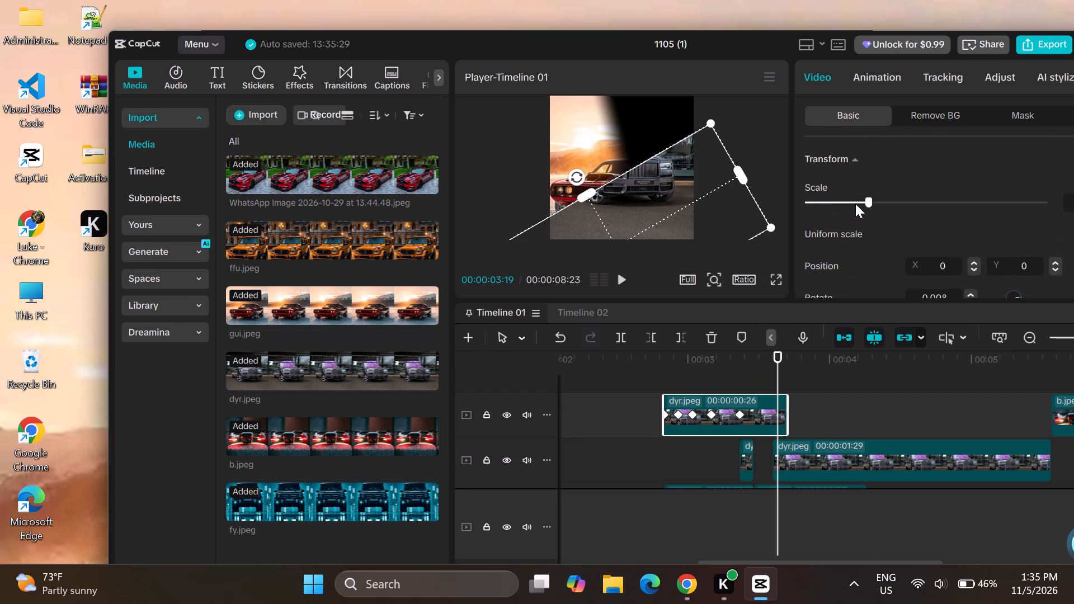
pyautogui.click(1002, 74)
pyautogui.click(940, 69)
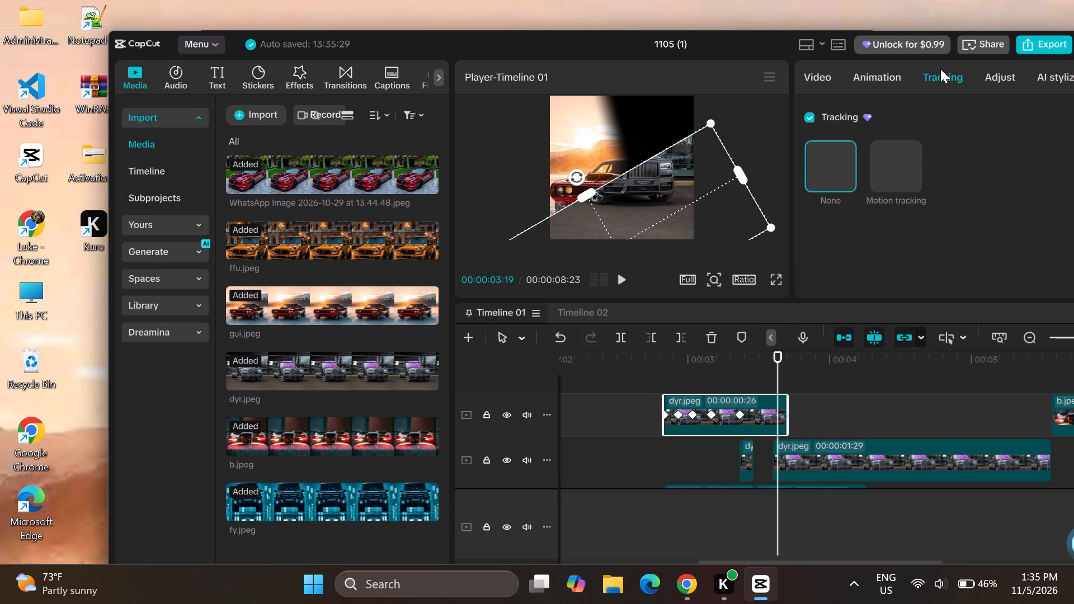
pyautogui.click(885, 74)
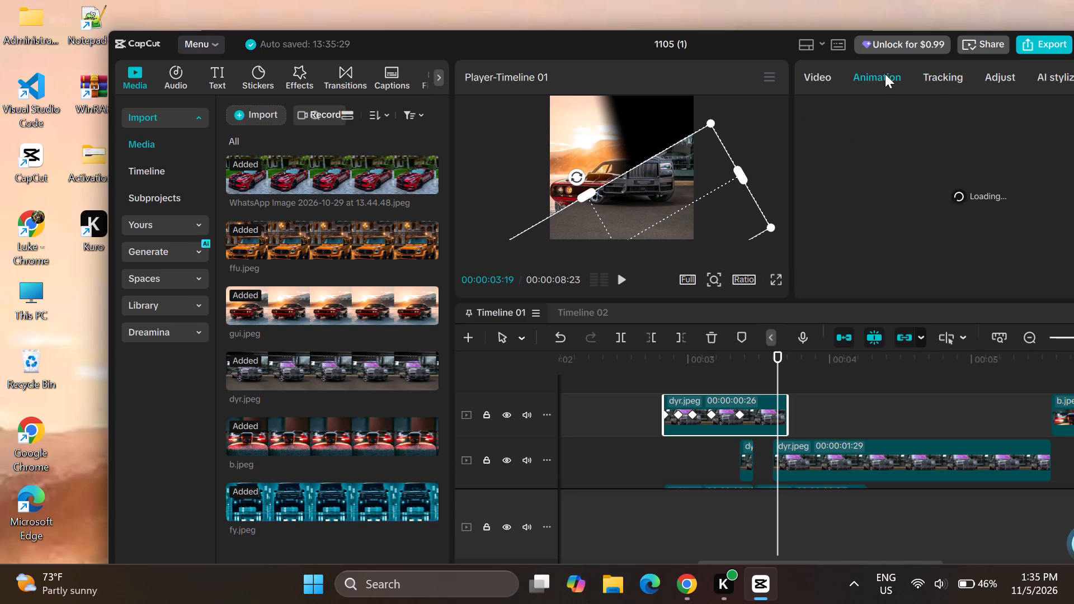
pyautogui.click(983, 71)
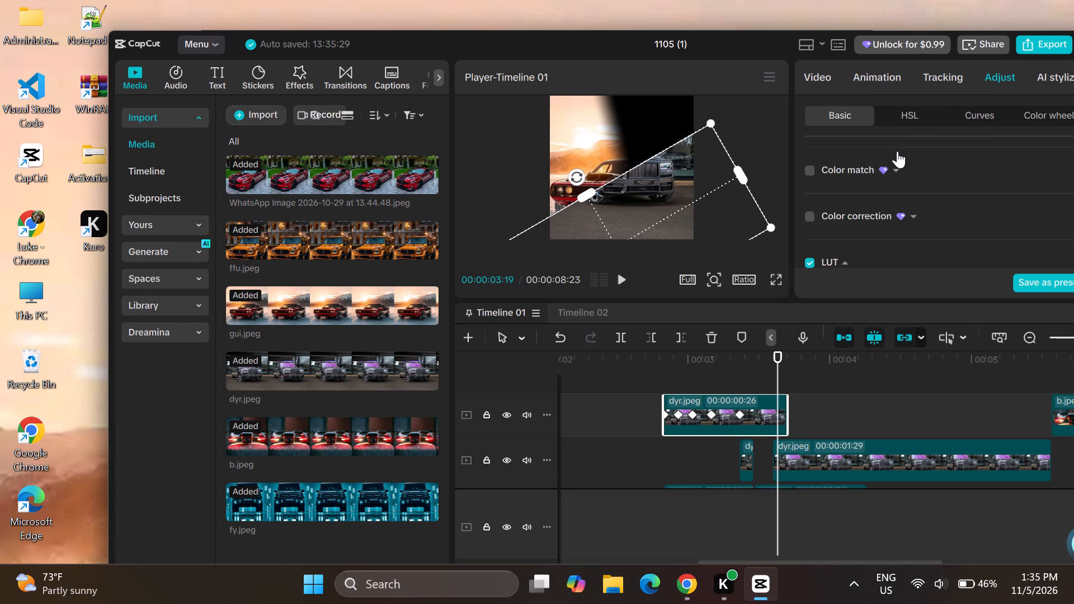
# Replace the Rectangle mask on the short keyframed dyr.jpeg clip with a Split mask at 00:00:03:19.
pyautogui.click(815, 75)
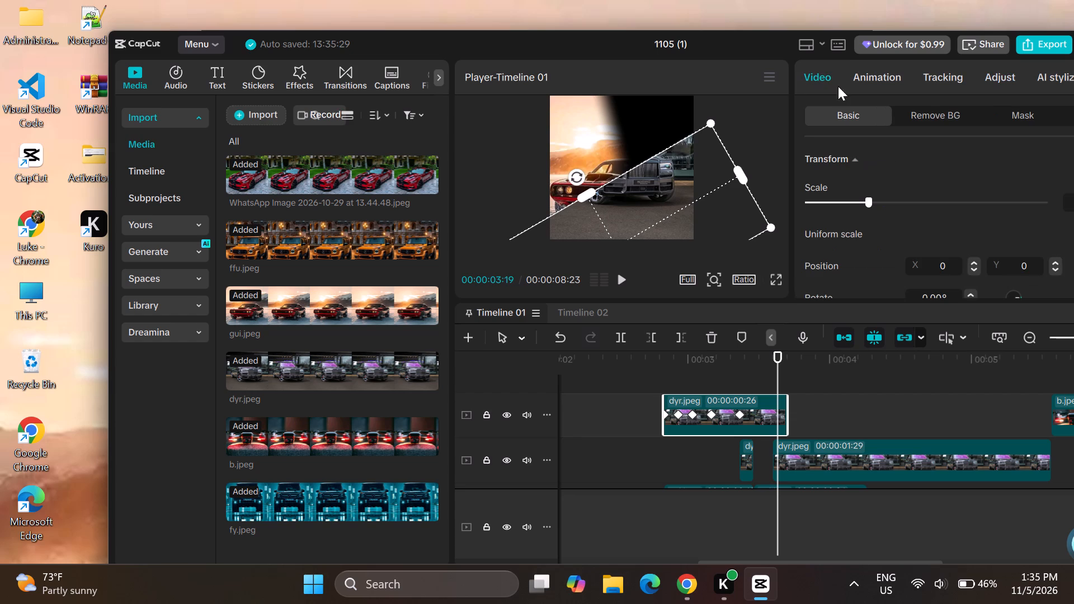
pyautogui.click(1010, 111)
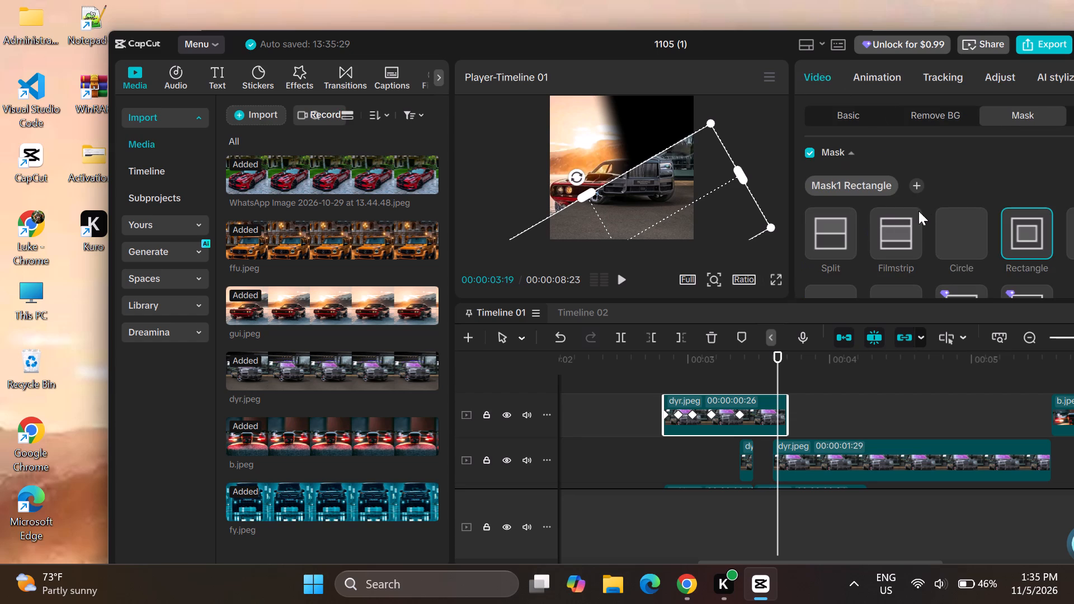
pyautogui.click(842, 240)
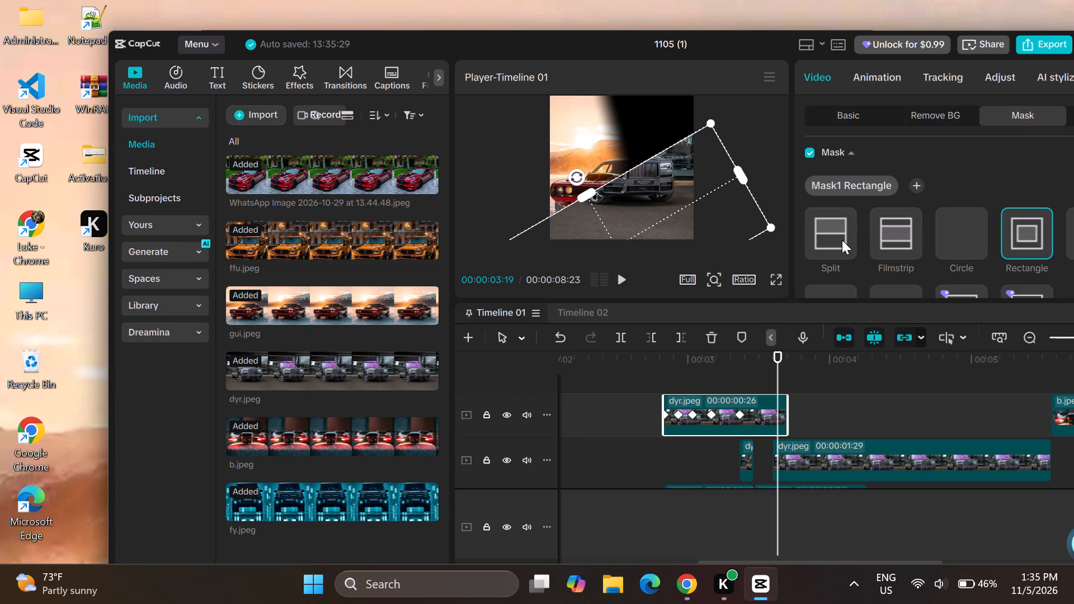
pyautogui.click(842, 240)
pyautogui.click(842, 240)
pyautogui.moveTo(842, 240); pyautogui.dragTo(759, 247)
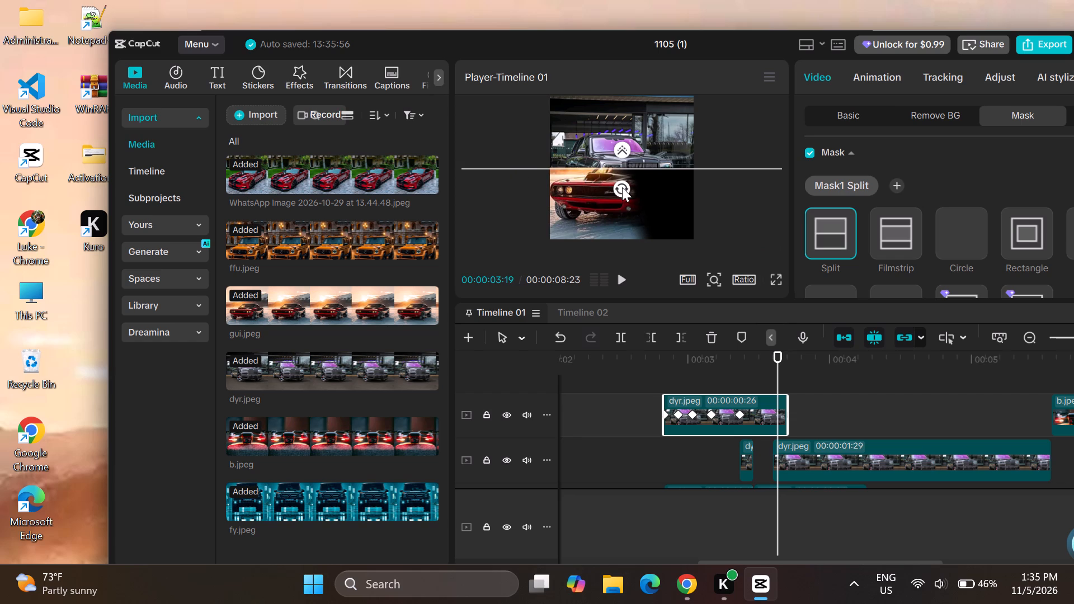
# Rotate the dyr.jpeg clip's Split mask to a diagonal of about 67° in the preview.
pyautogui.moveTo(620, 186); pyautogui.dragTo(597, 178)
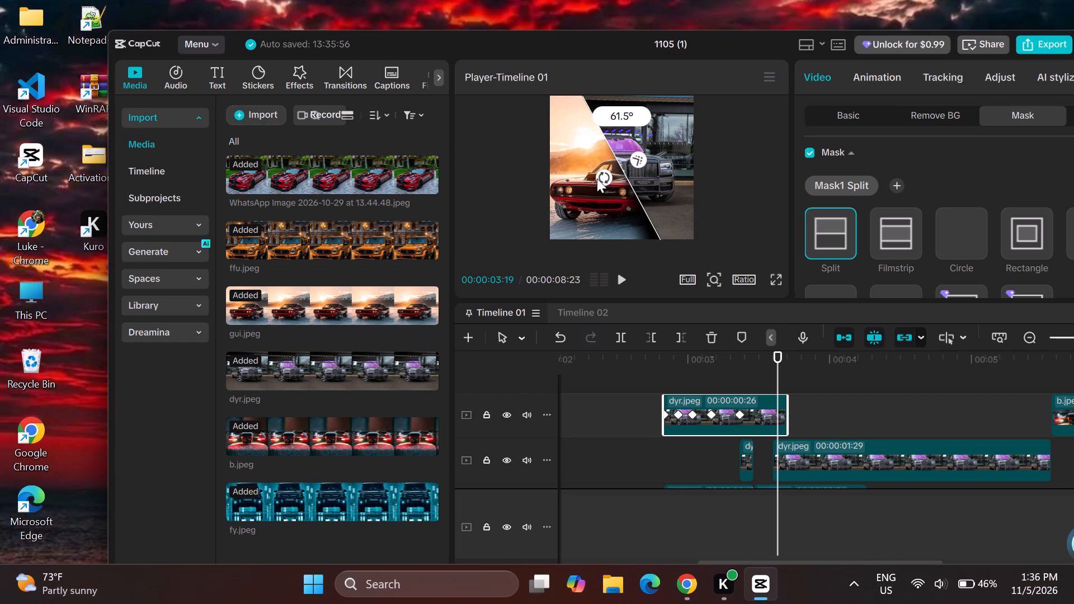
pyautogui.moveTo(597, 178); pyautogui.dragTo(591, 178)
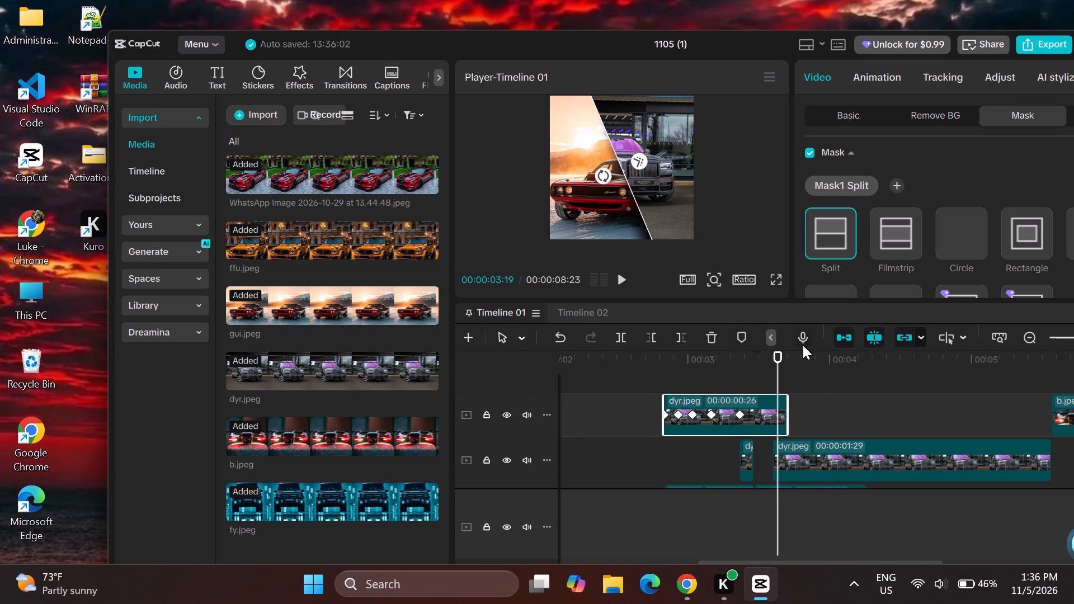
# Examine the Split mask's position, rotation and feather settings, along with the dyr.jpeg clip's basic properties.
pyautogui.scroll(-1, 879, 248)
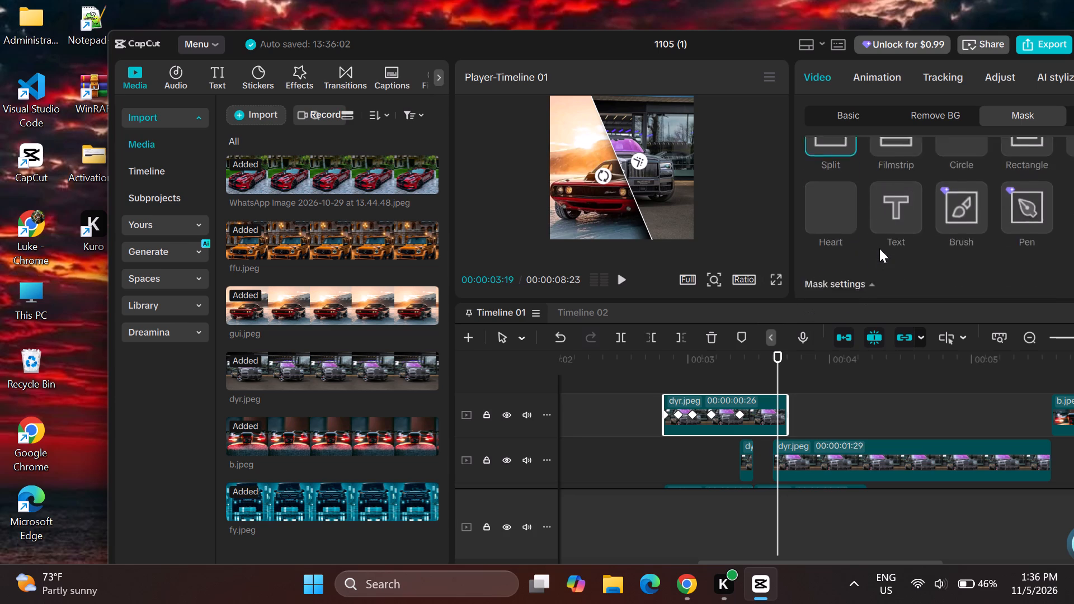
pyautogui.scroll(-2, 879, 248)
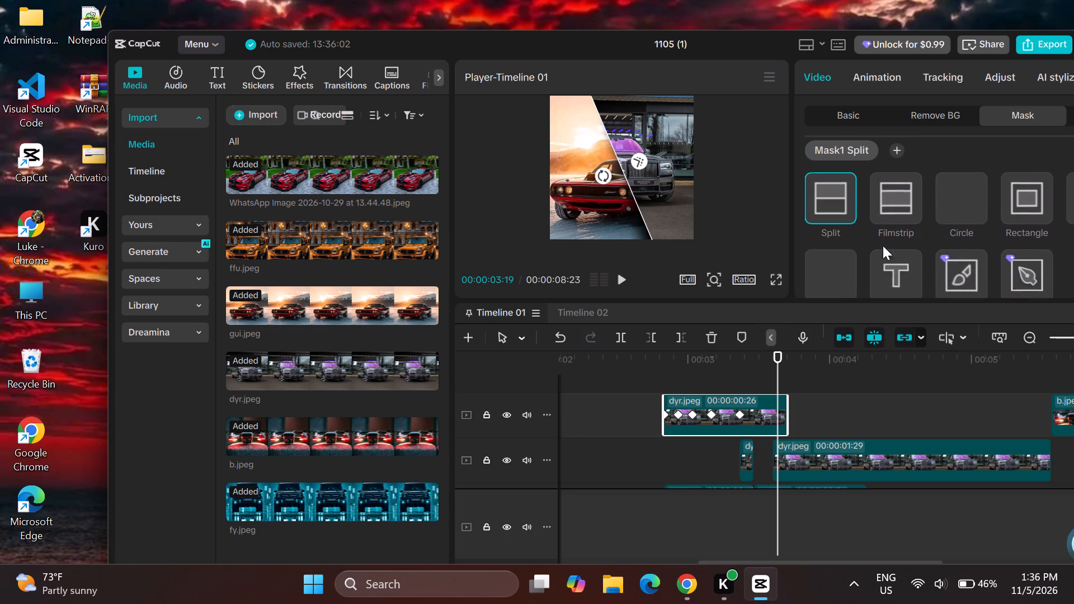
pyautogui.scroll(1, 883, 246)
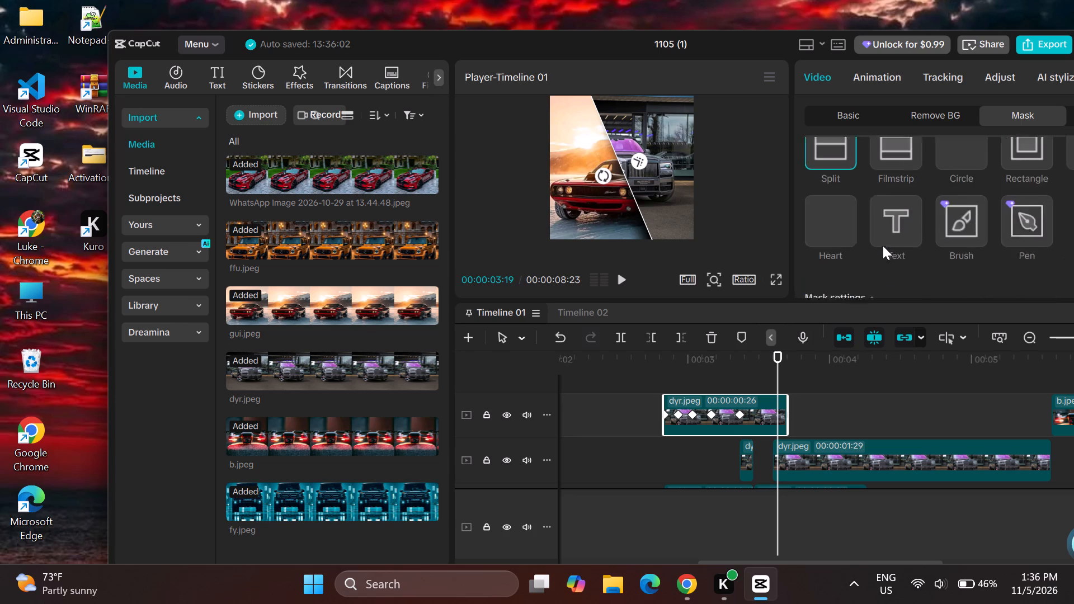
pyautogui.scroll(1, 883, 246)
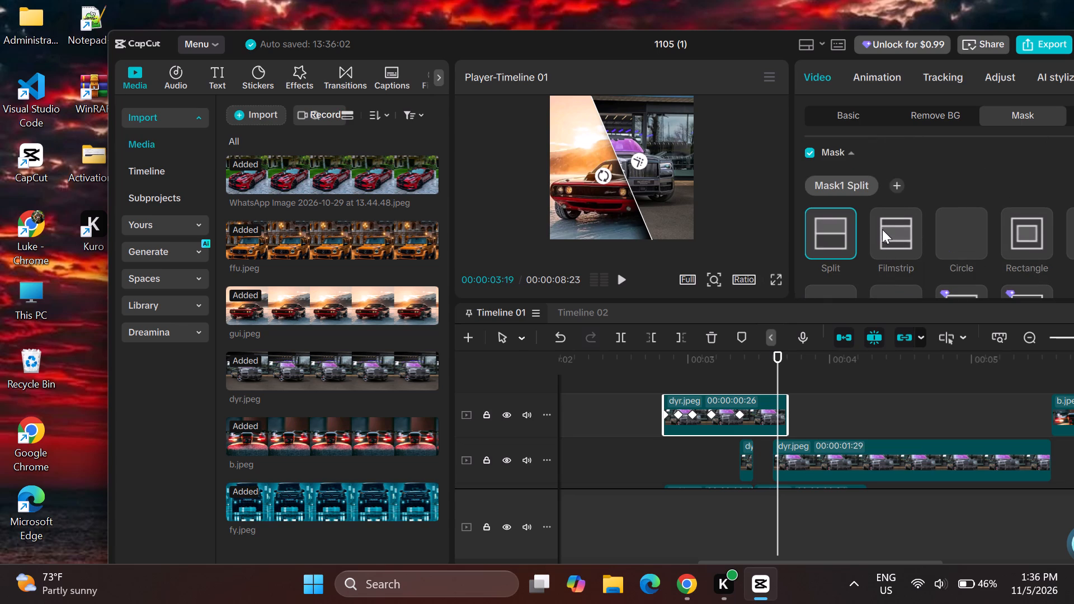
pyautogui.click(847, 116)
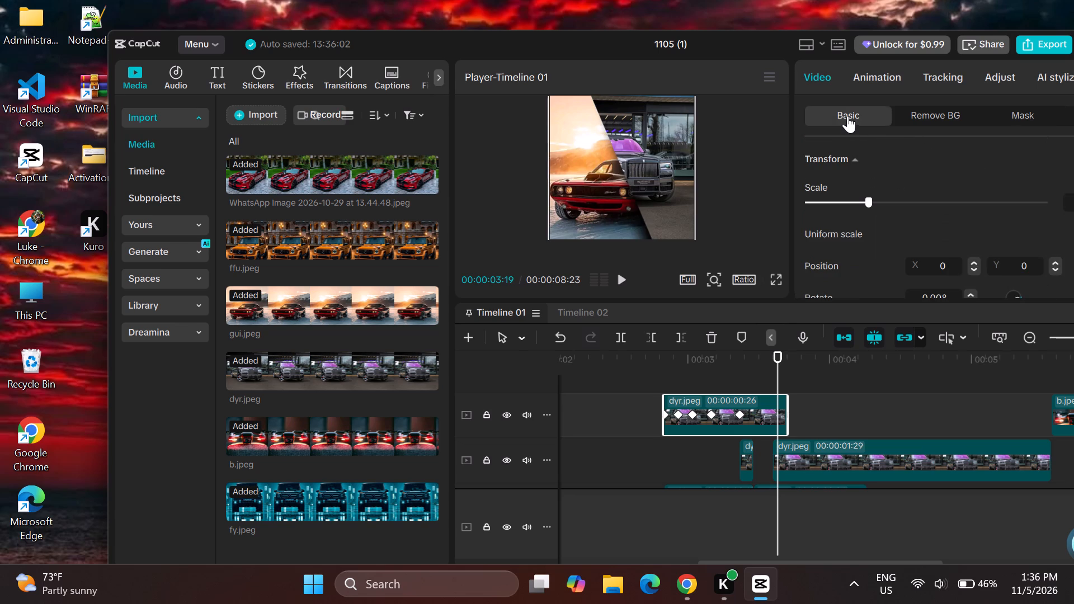
pyautogui.scroll(1, 912, 199)
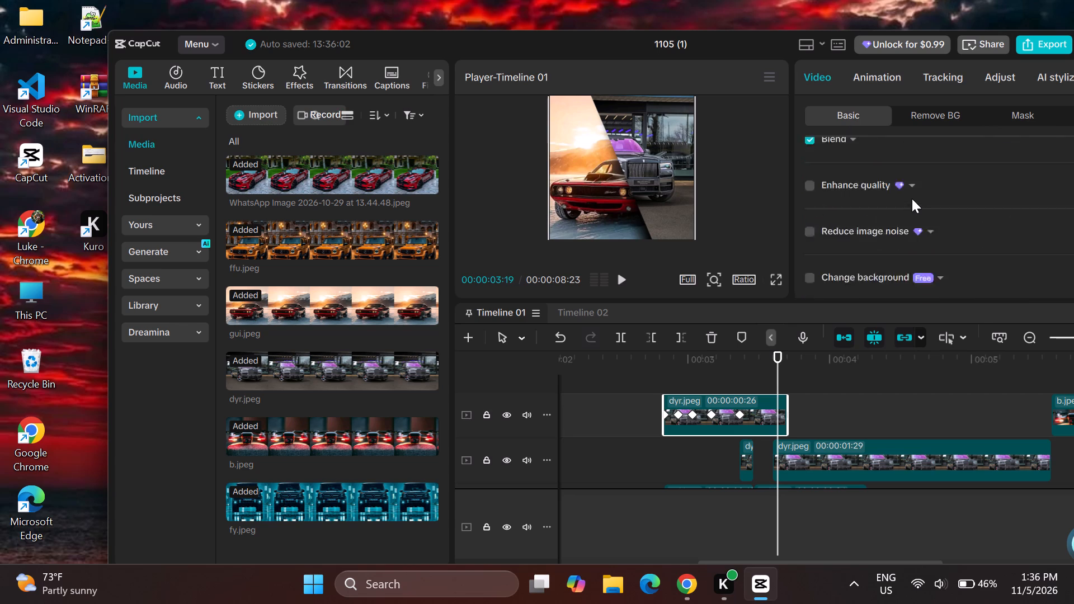
pyautogui.scroll(2, 912, 199)
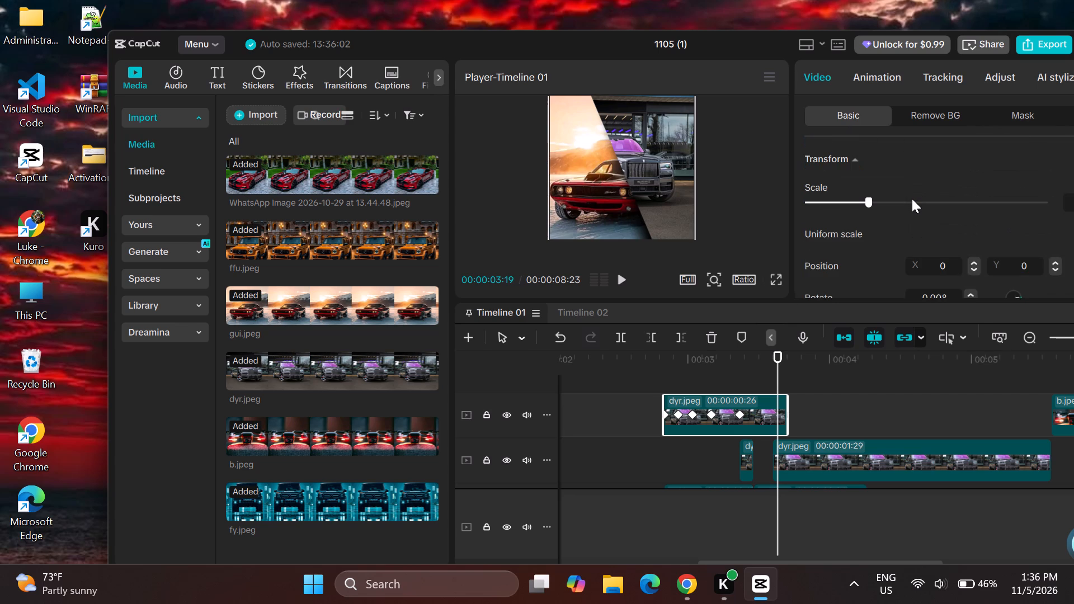
pyautogui.scroll(1, 912, 199)
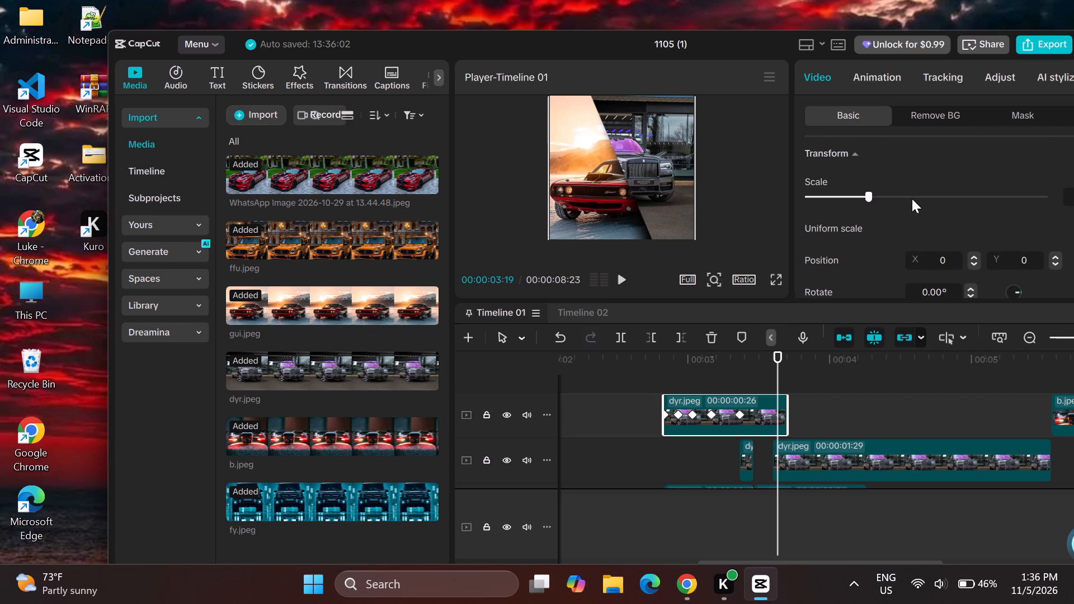
pyautogui.click(1007, 111)
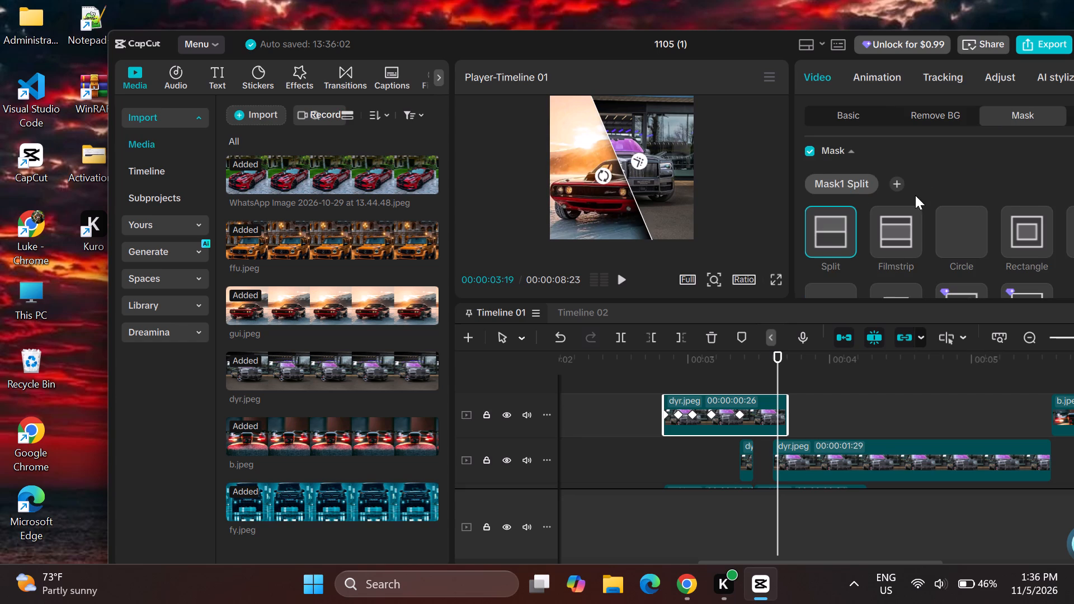
pyautogui.scroll(1, 945, 180)
pyautogui.scroll(-1, 945, 180)
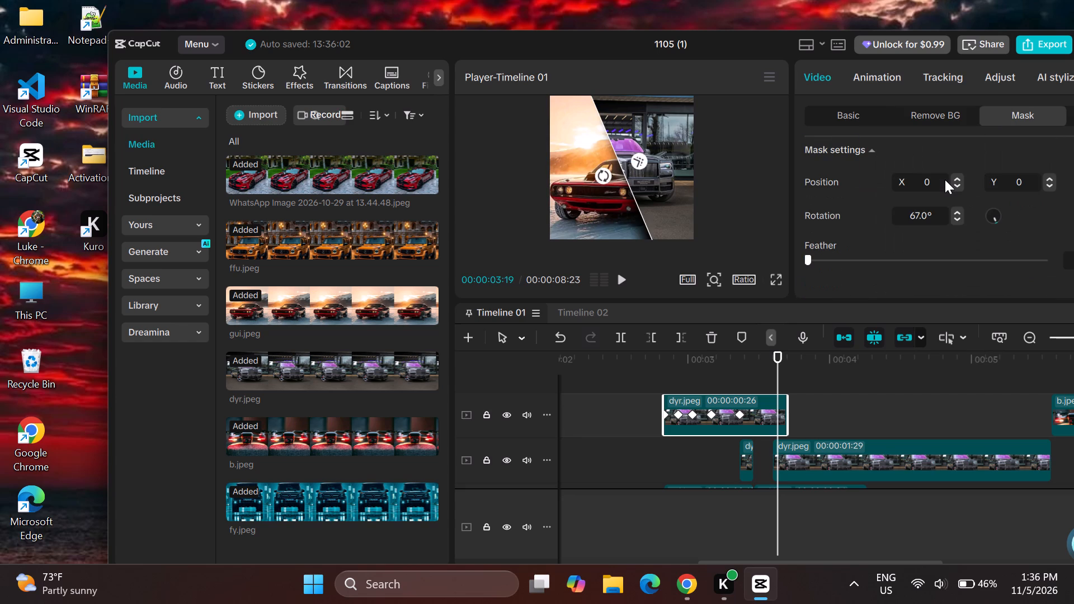
pyautogui.scroll(1, 945, 180)
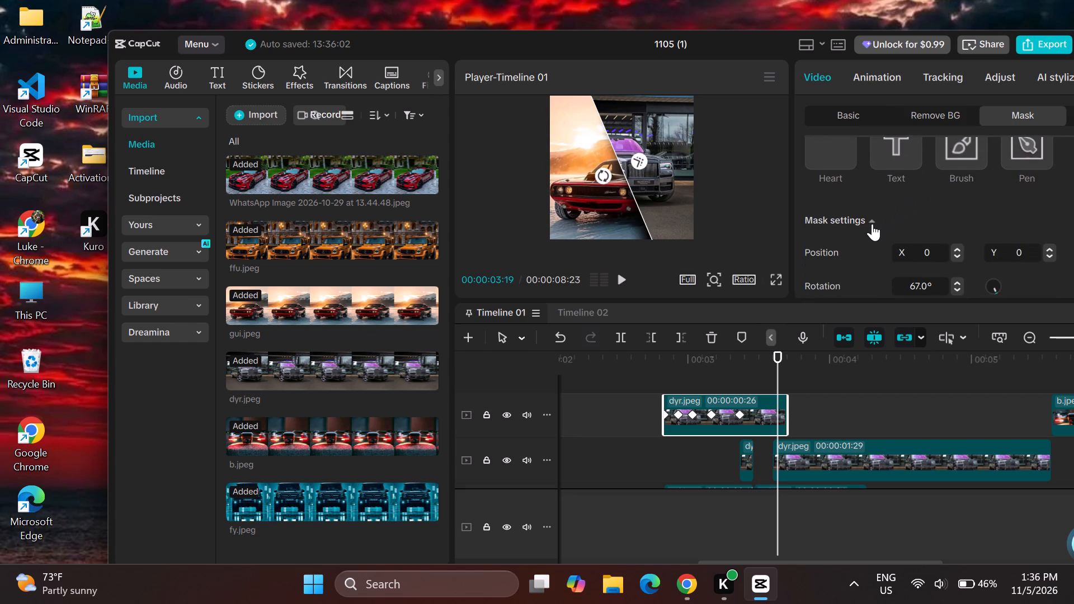
pyautogui.click(872, 223)
pyautogui.scroll(-1, 883, 237)
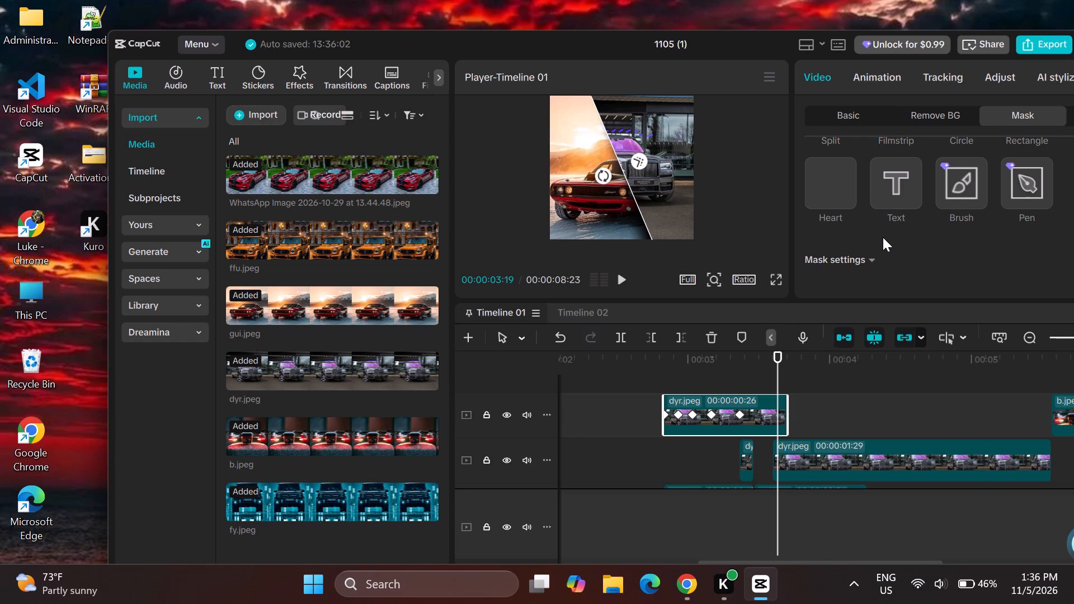
pyautogui.click(869, 256)
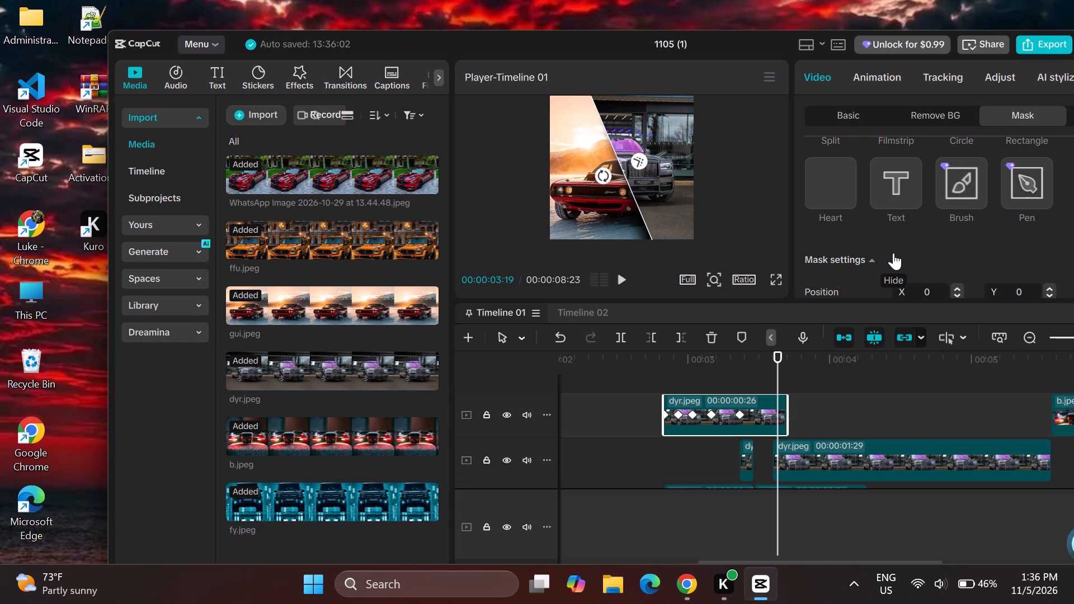
pyautogui.scroll(-1, 893, 253)
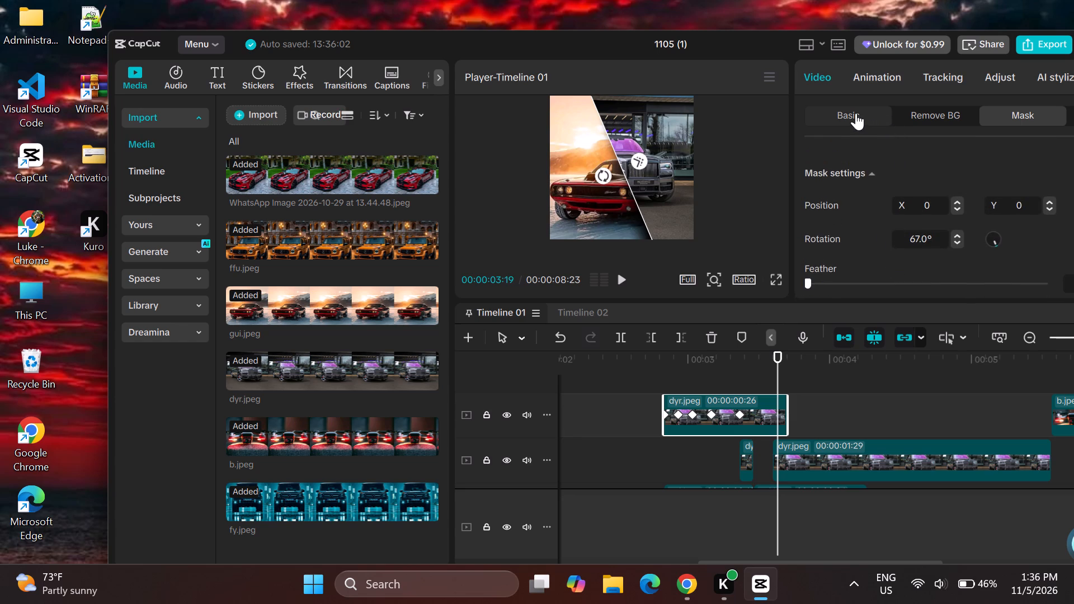
# Examine the short keyframed dyr.jpeg clip's basic properties and color adjustment options.
pyautogui.click(856, 113)
pyautogui.scroll(1, 911, 234)
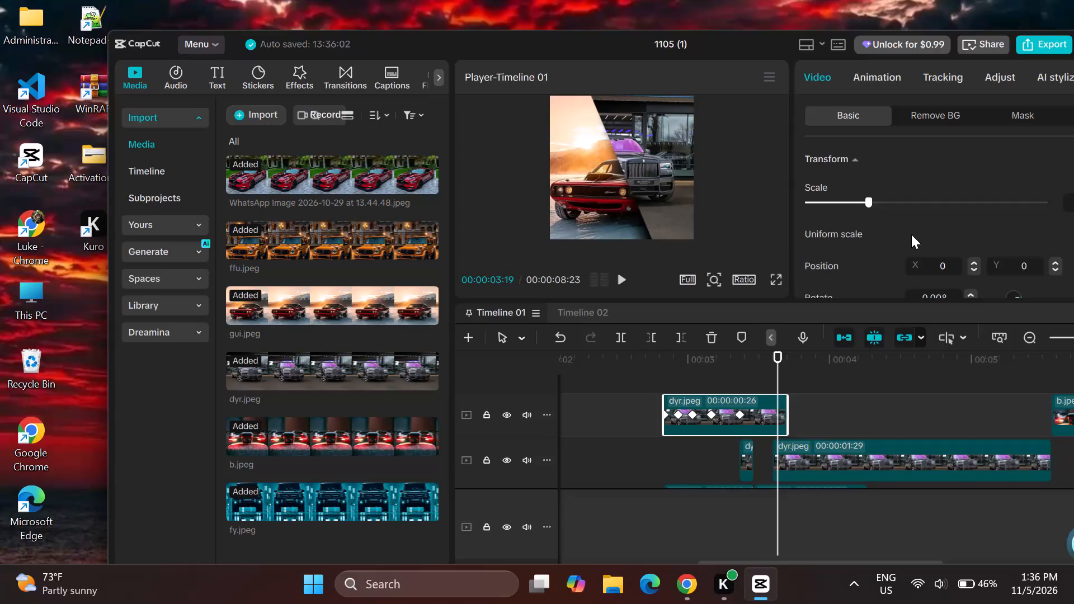
pyautogui.rightClick(911, 234)
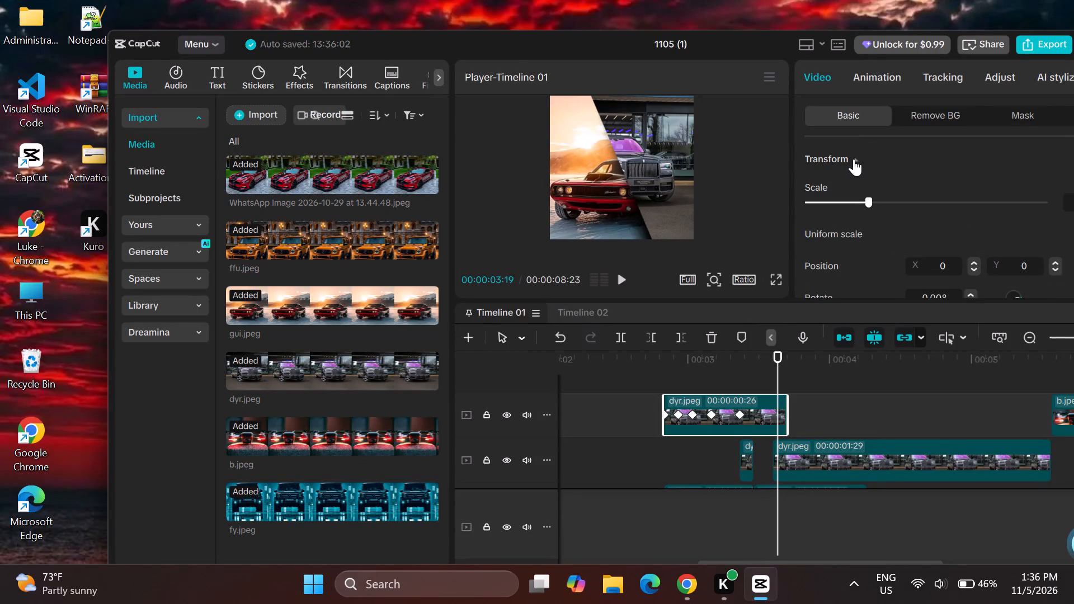
pyautogui.click(853, 158)
pyautogui.click(853, 158)
pyautogui.scroll(1, 929, 178)
pyautogui.scroll(-1, 929, 178)
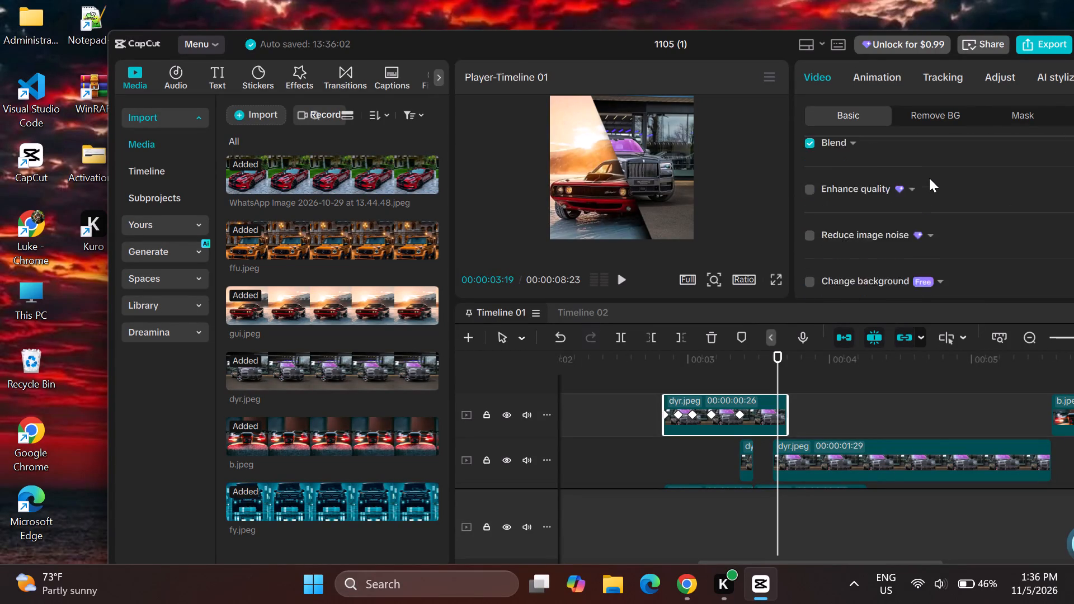
pyautogui.scroll(-2, 929, 178)
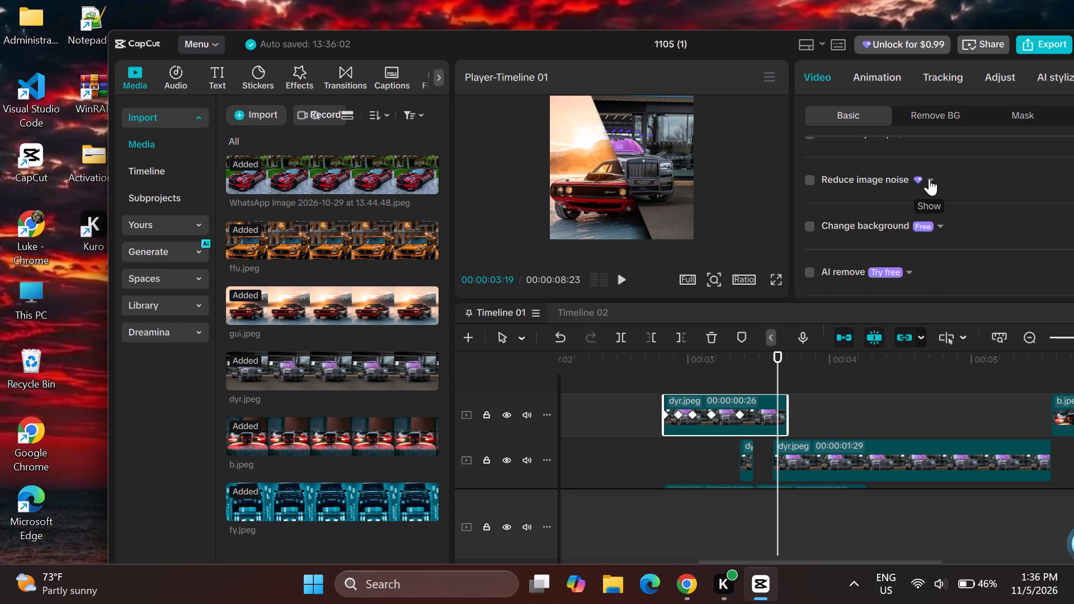
pyautogui.scroll(2, 929, 178)
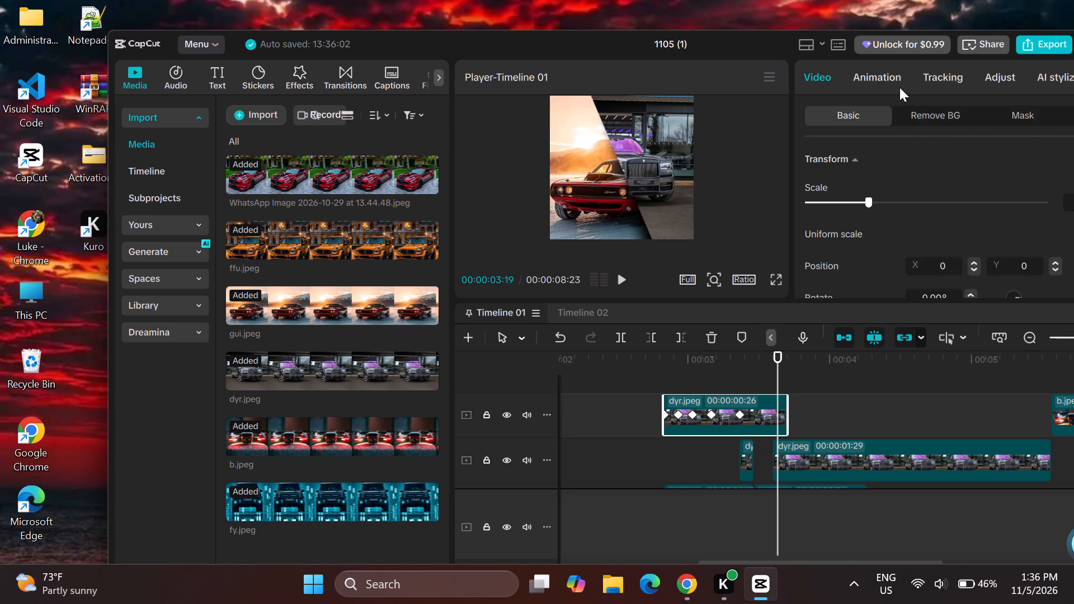
pyautogui.click(990, 73)
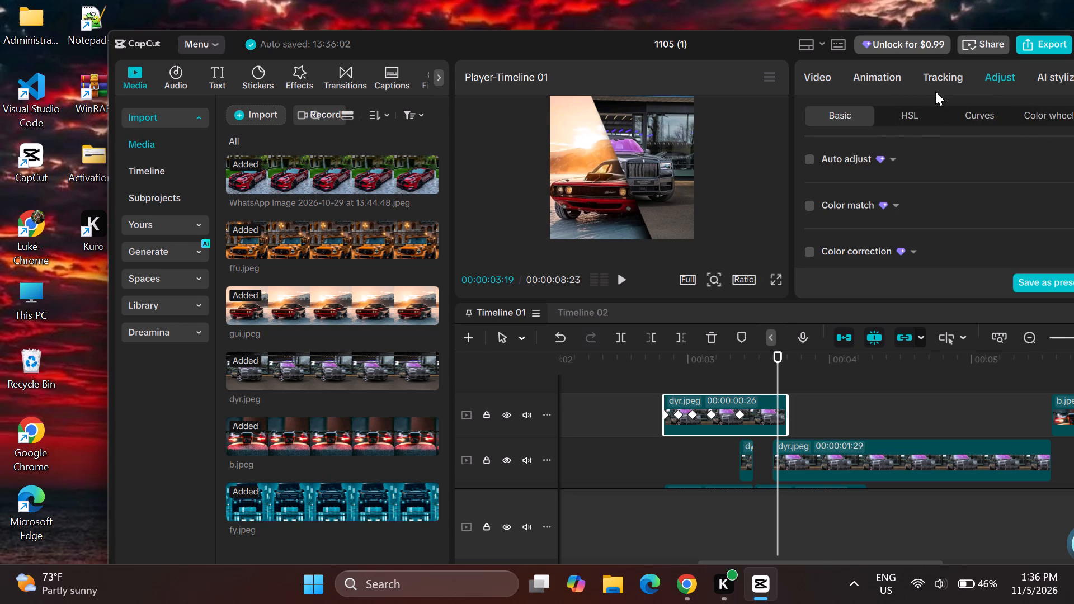
pyautogui.click(822, 73)
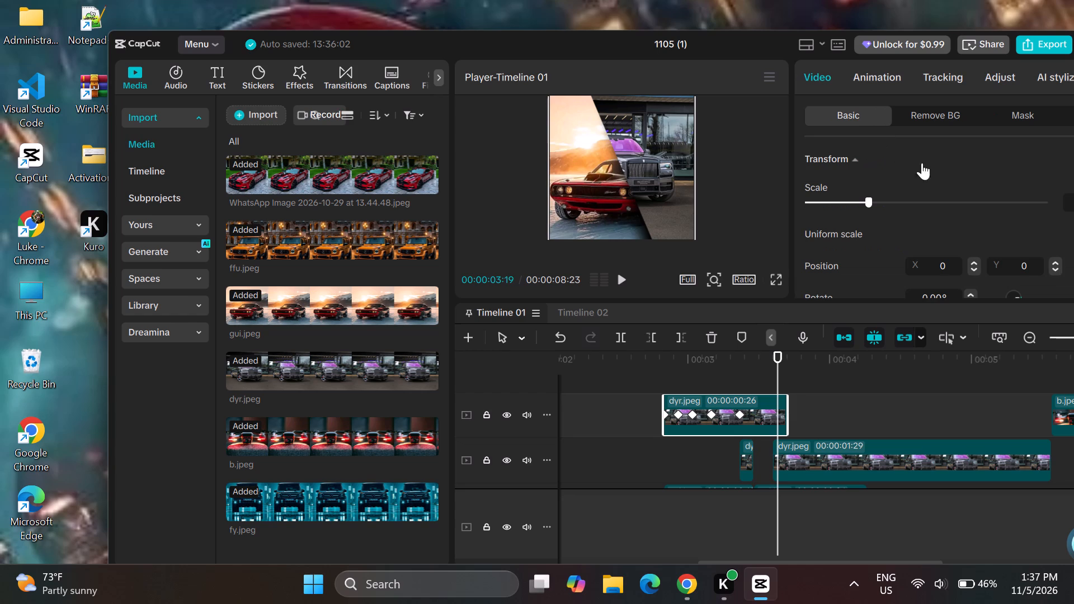
pyautogui.scroll(1, 953, 173)
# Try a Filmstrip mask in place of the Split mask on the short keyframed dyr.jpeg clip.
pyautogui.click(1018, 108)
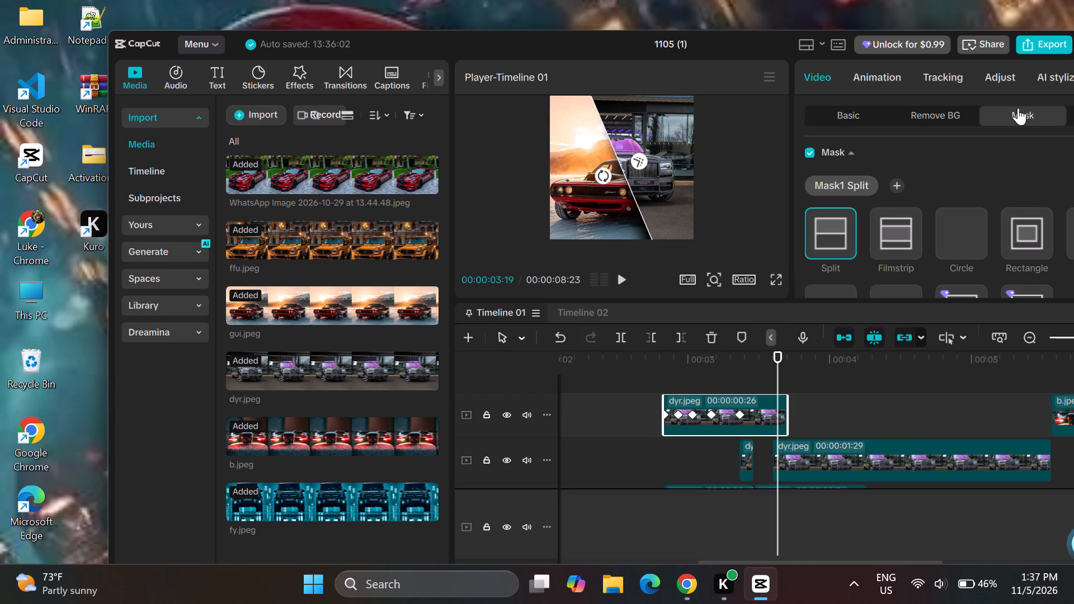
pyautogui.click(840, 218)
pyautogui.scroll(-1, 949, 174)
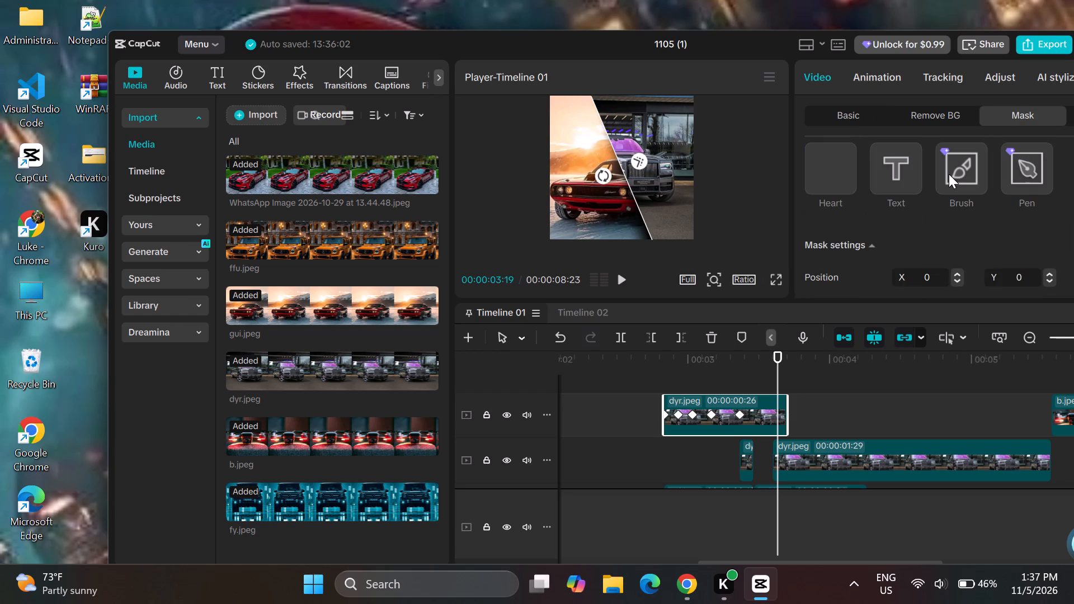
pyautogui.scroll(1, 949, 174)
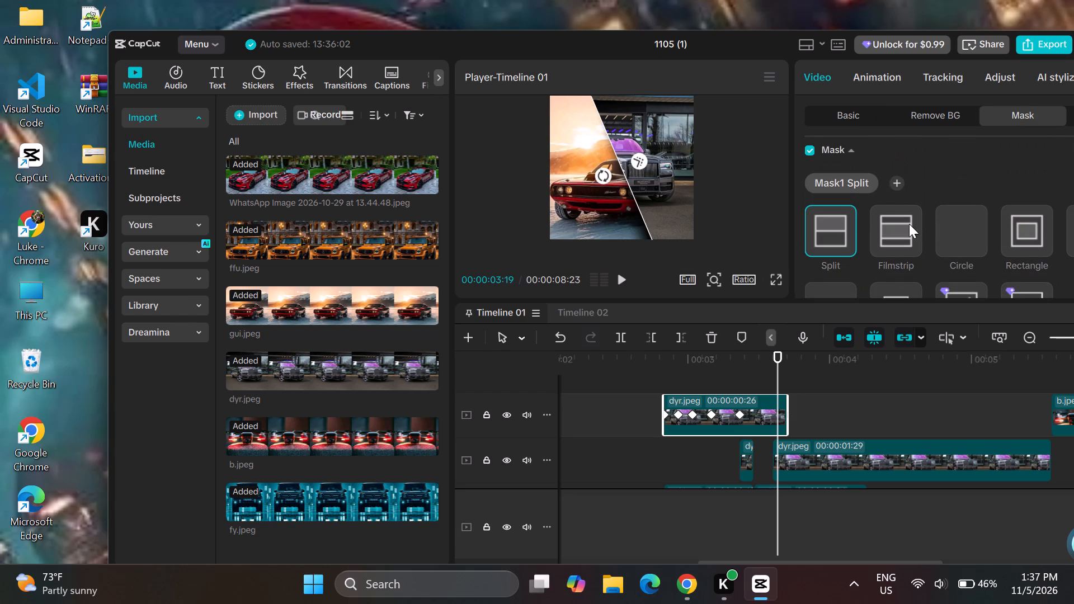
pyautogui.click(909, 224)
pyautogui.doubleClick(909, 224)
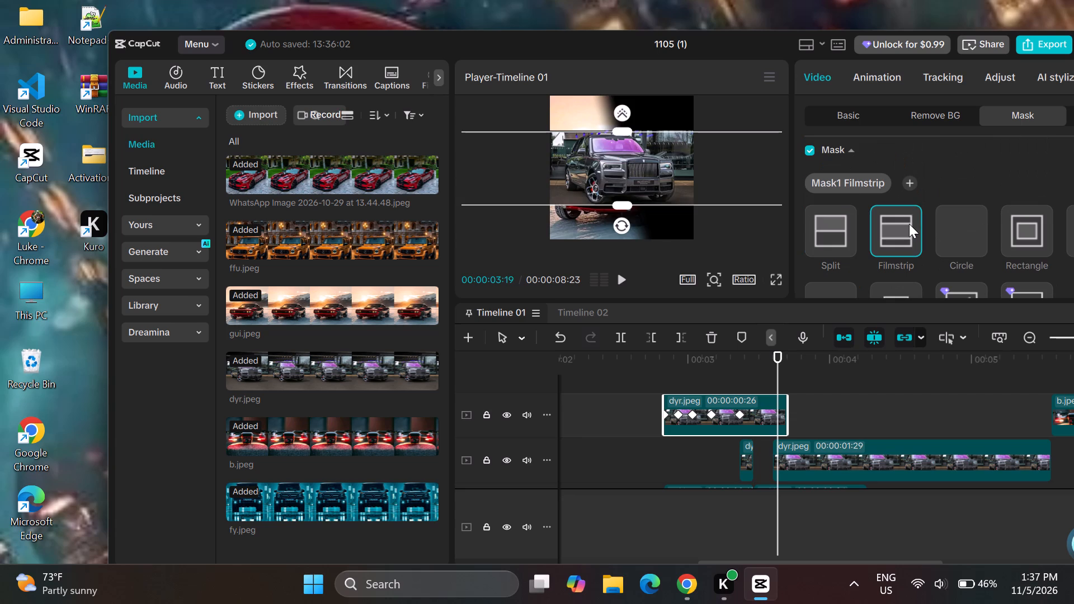
# Apply a fresh Split mask to the short keyframed dyr.jpeg clip in place of the Filmstrip mask.
pyautogui.click(808, 239)
pyautogui.doubleClick(835, 230)
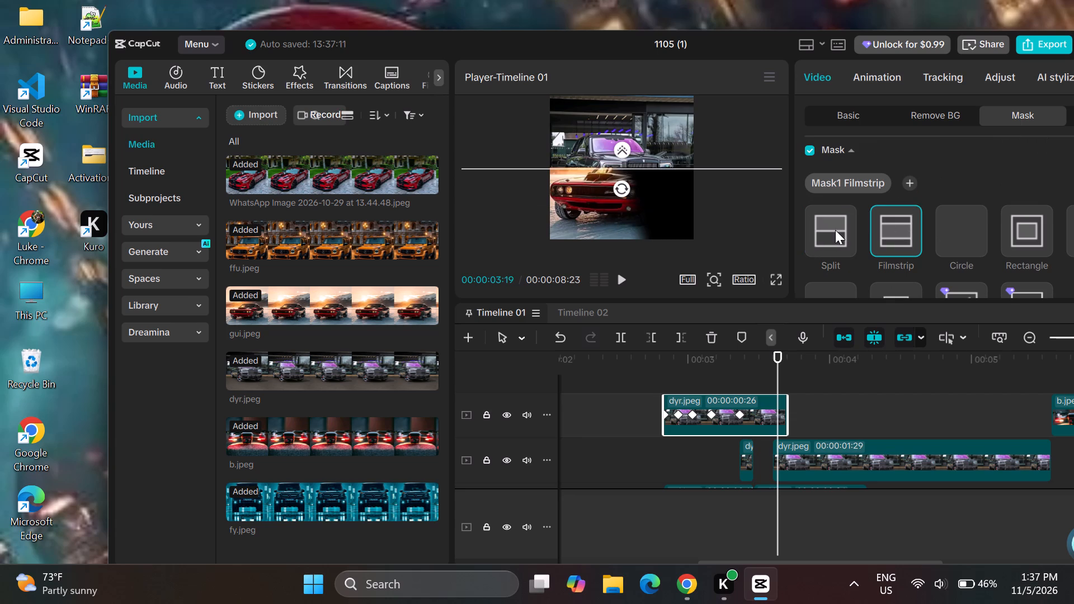
pyautogui.scroll(-2, 855, 233)
pyautogui.scroll(1, 855, 233)
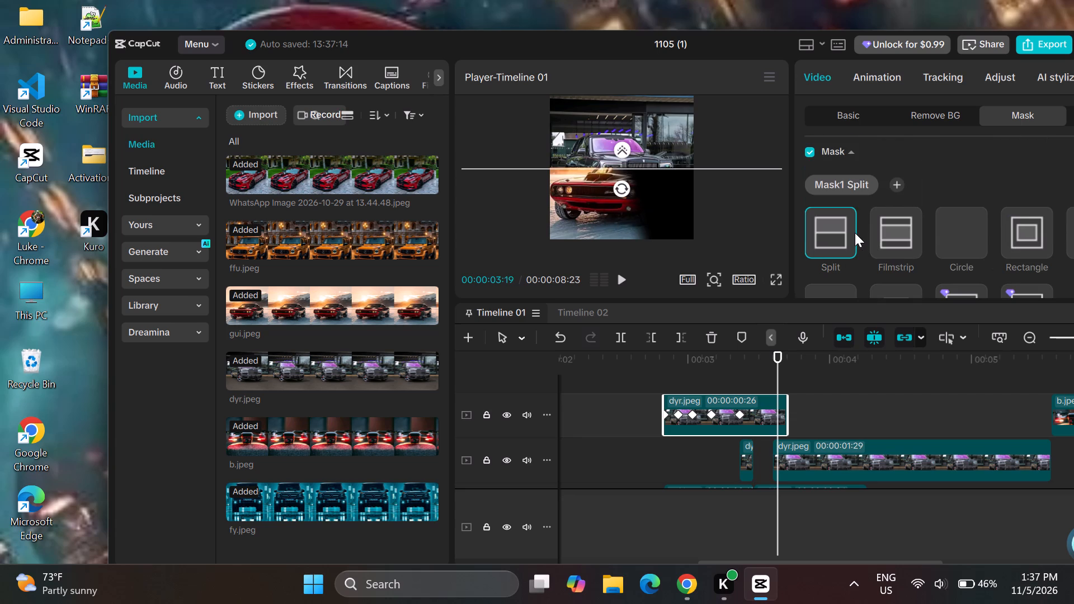
# Examine the dyr.jpeg clip's basic properties, including the Transform and Blend sections.
pyautogui.scroll(1, 855, 233)
pyautogui.click(850, 121)
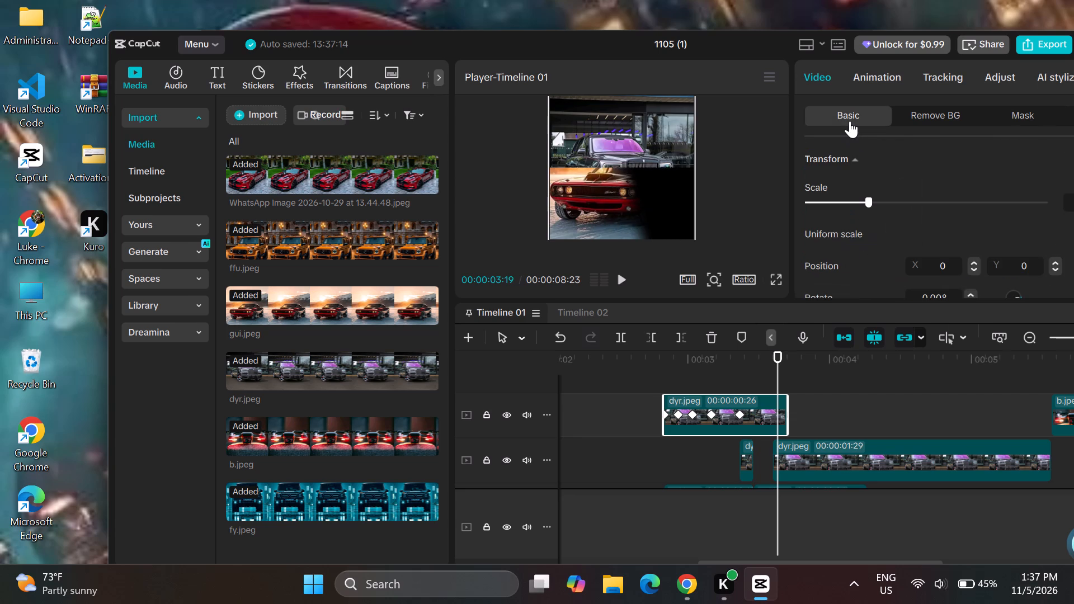
pyautogui.scroll(-1, 891, 243)
pyautogui.scroll(2, 891, 243)
pyautogui.scroll(-2, 891, 243)
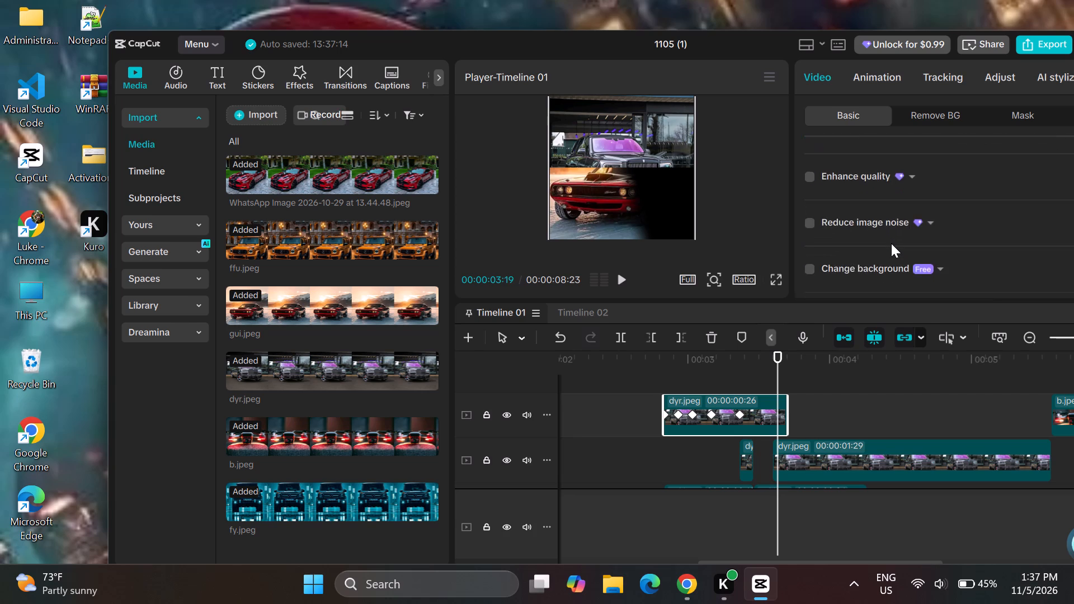
pyautogui.scroll(4, 891, 243)
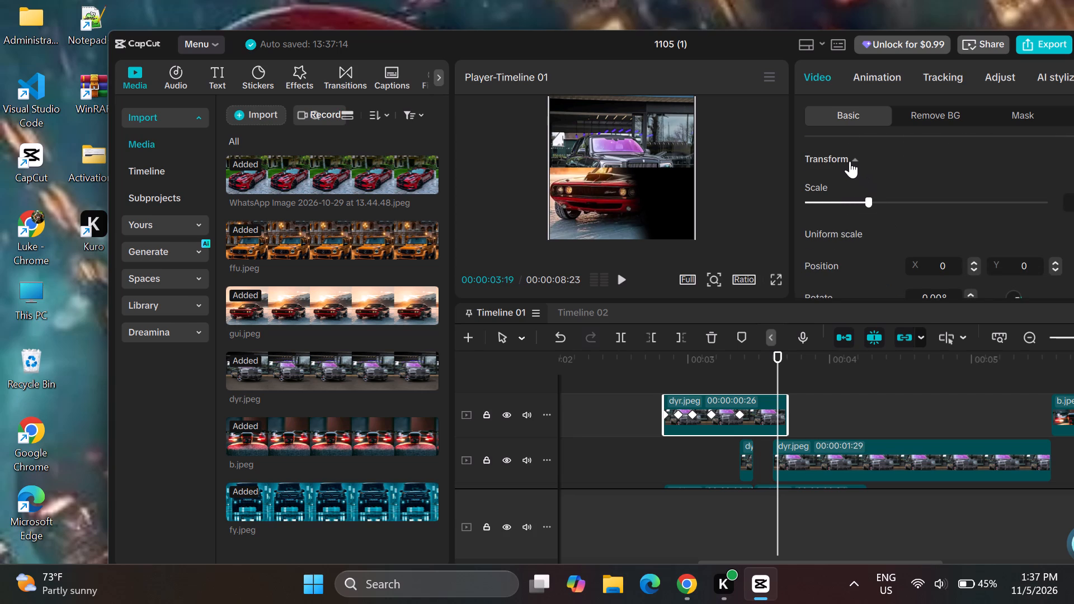
pyautogui.scroll(1, 850, 161)
pyautogui.click(862, 159)
pyautogui.scroll(1, 862, 159)
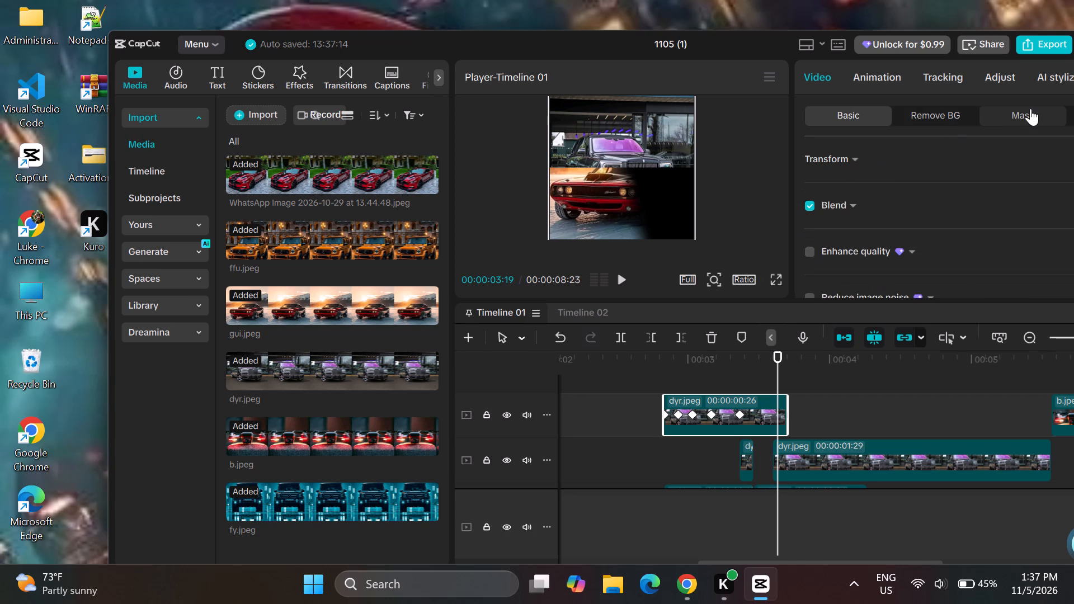
# Rotate the dyr.jpeg clip's Split mask to a diagonal of about 69° in the preview.
pyautogui.click(1034, 107)
pyautogui.click(847, 236)
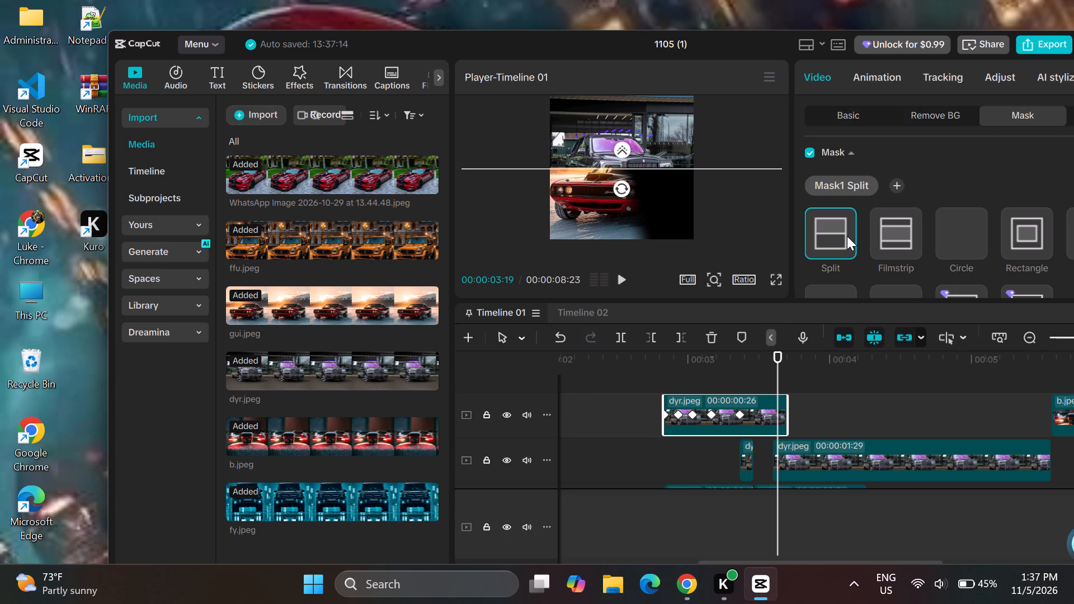
pyautogui.moveTo(621, 184); pyautogui.dragTo(607, 182)
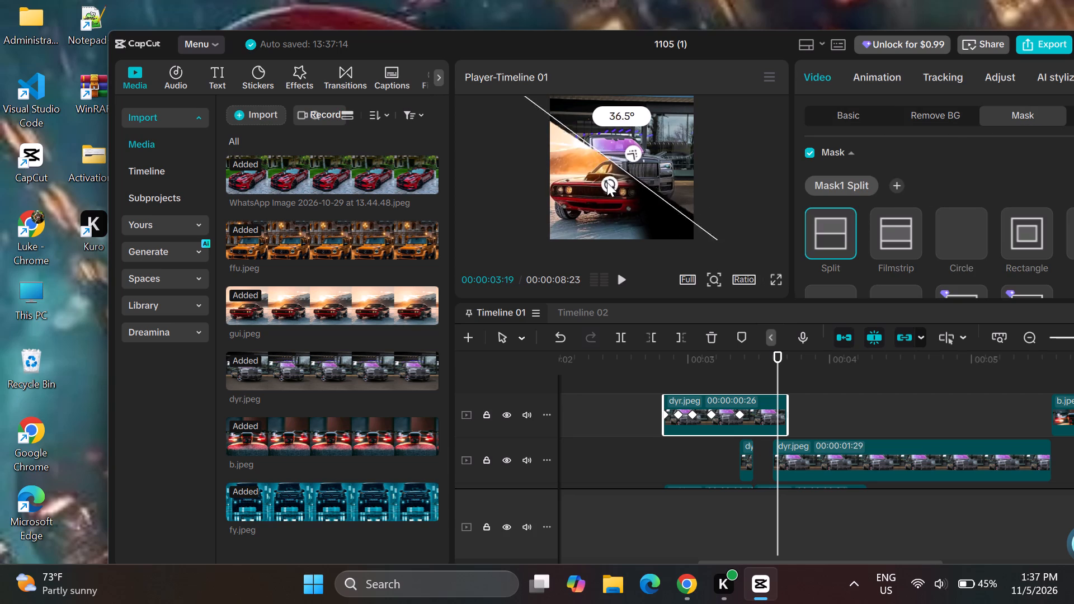
pyautogui.moveTo(607, 182); pyautogui.dragTo(595, 177)
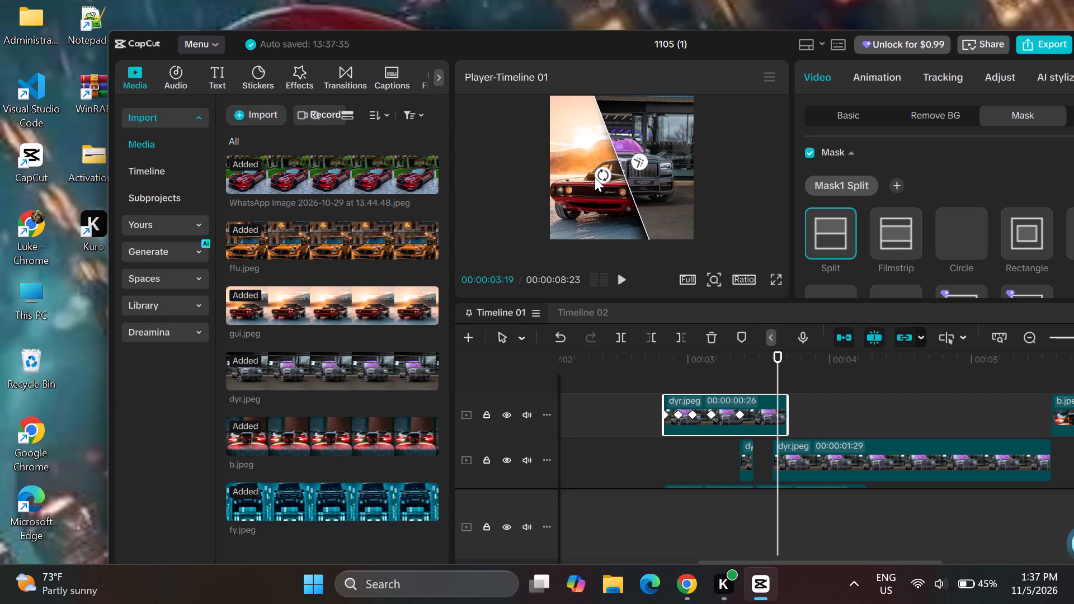
# Examine the Split mask's position, rotation and feather settings on the dyr.jpeg clip.
pyautogui.scroll(-3, 954, 248)
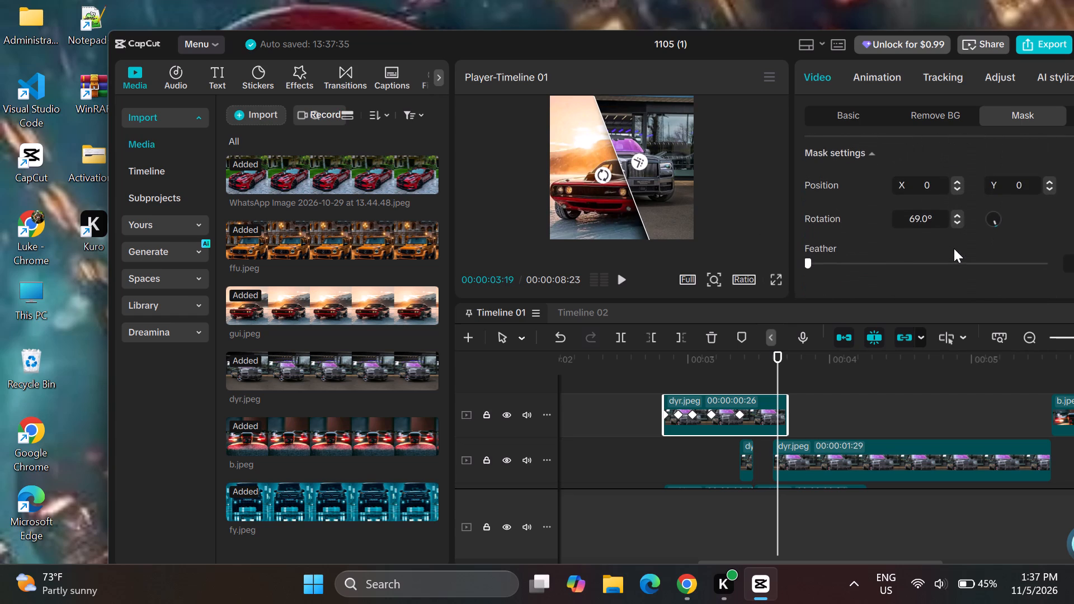
pyautogui.scroll(-1, 954, 248)
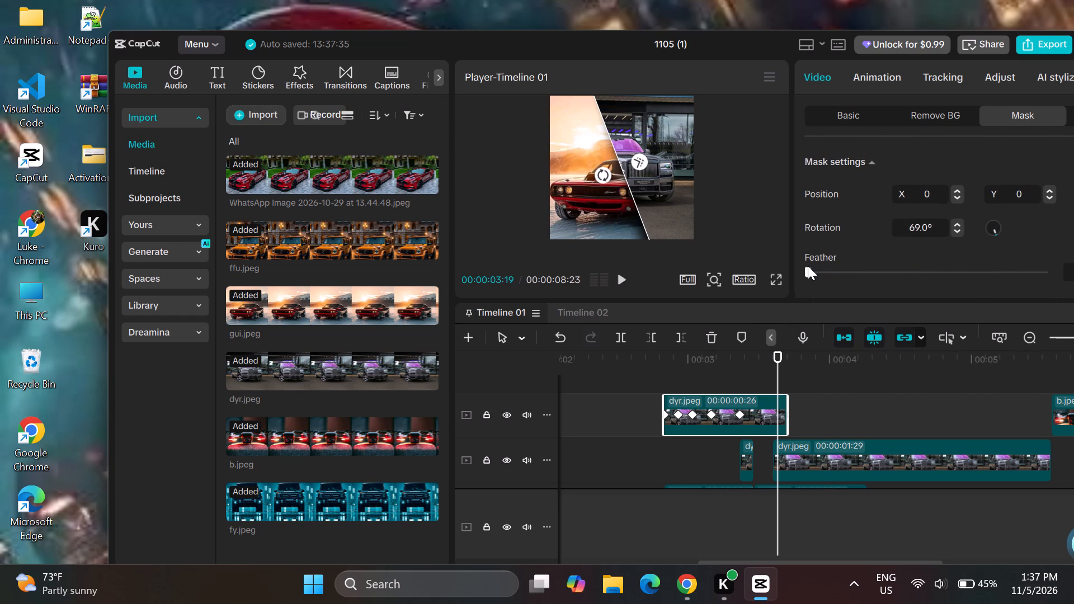
pyautogui.click(808, 266)
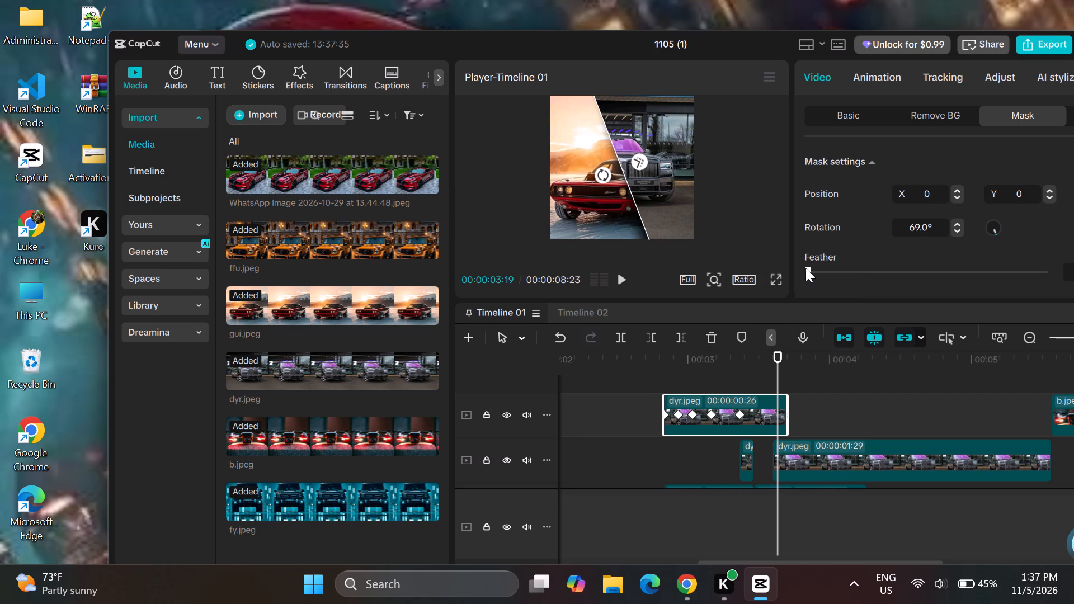
pyautogui.scroll(1, 891, 147)
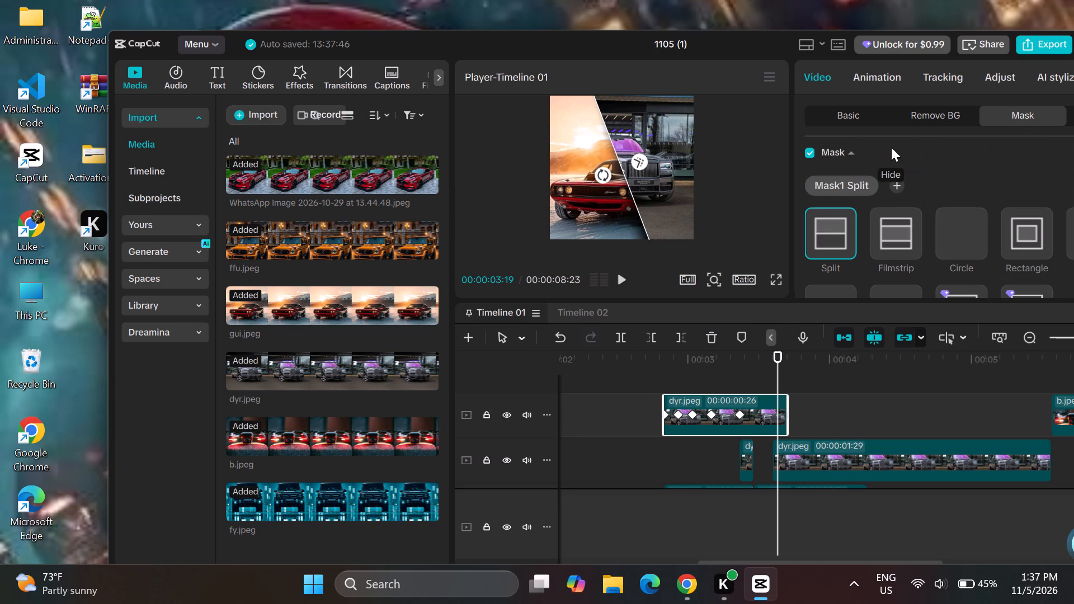
pyautogui.click(841, 182)
pyautogui.scroll(-1, 898, 225)
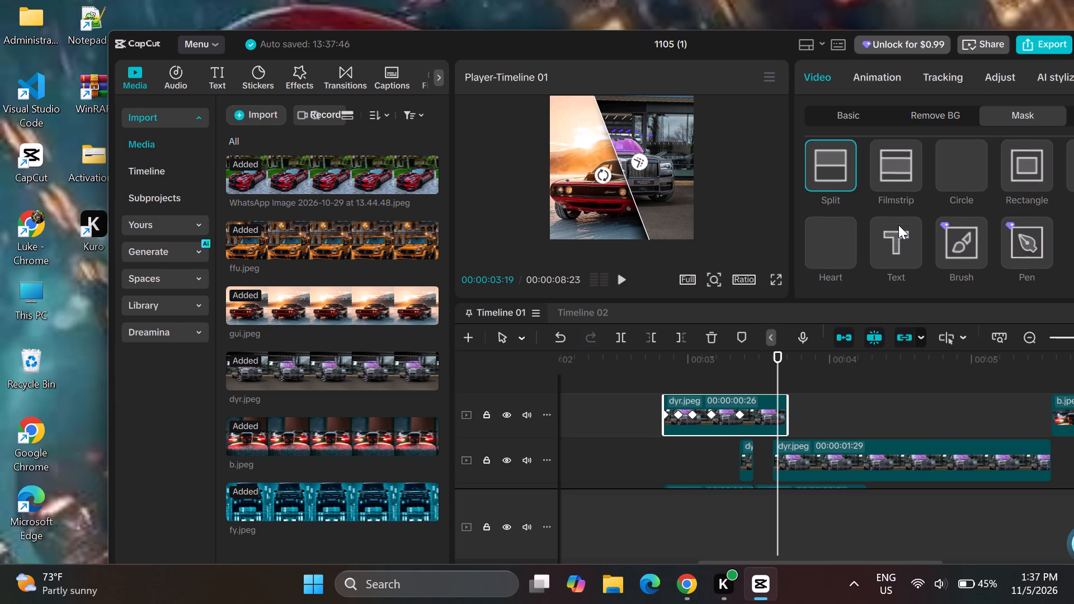
pyautogui.scroll(-2, 898, 225)
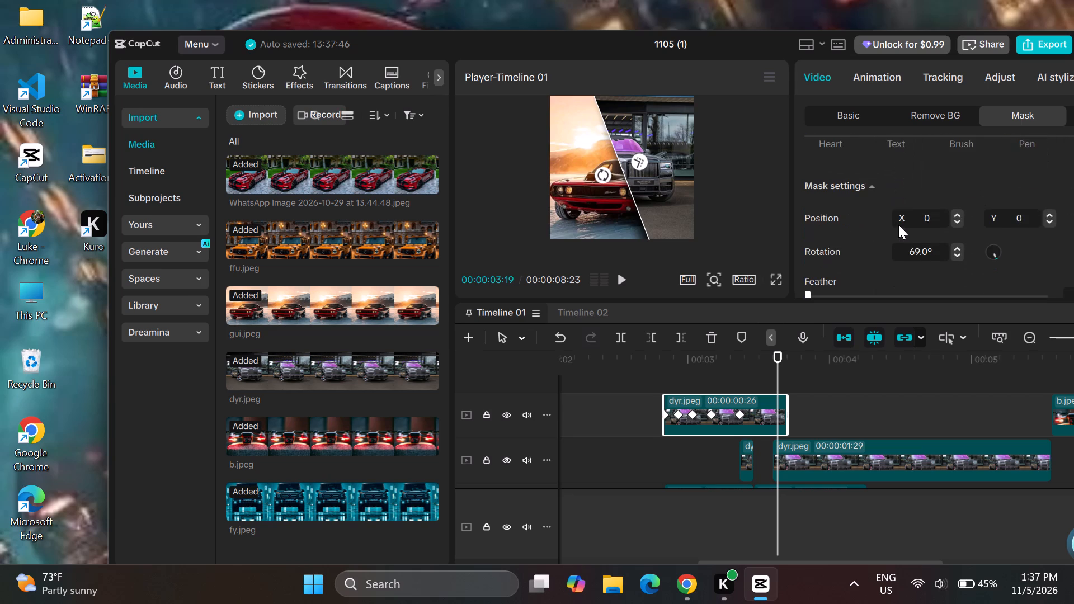
pyautogui.rightClick(898, 225)
pyautogui.scroll(1, 898, 225)
# Increase the Transform scale of the short keyframed dyr.jpeg clip at 00:00:03:19 so the photo extends slightly beyond the frame's sides.
pyautogui.click(849, 103)
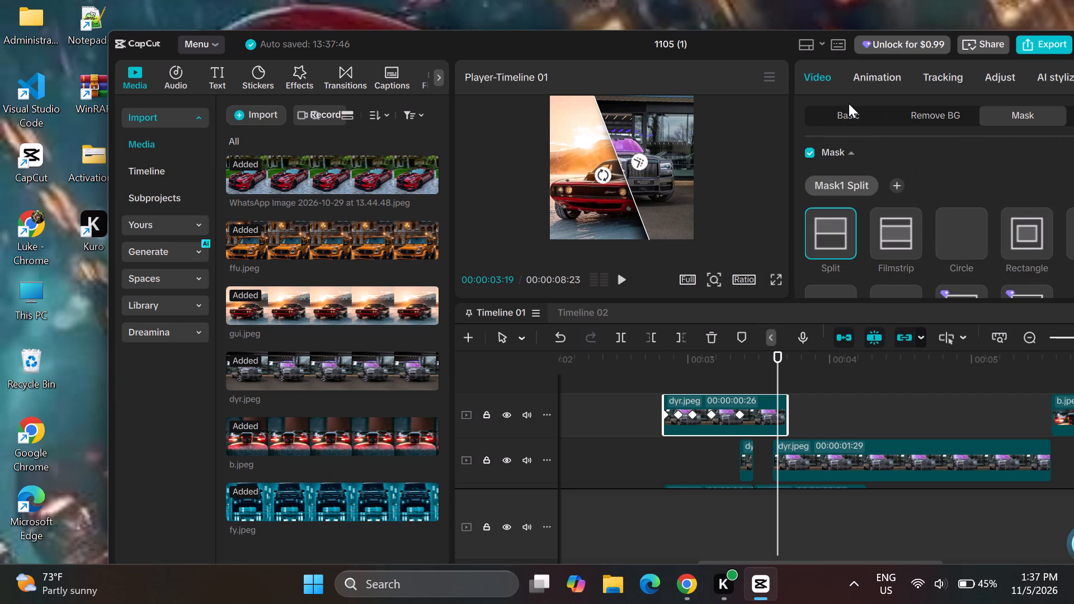
pyautogui.click(852, 110)
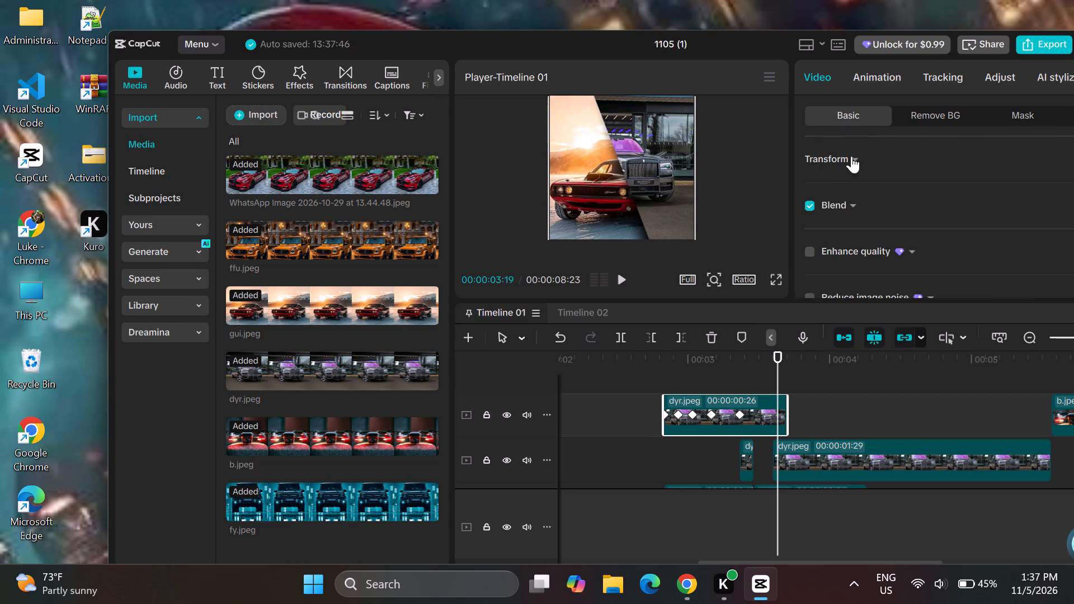
pyautogui.scroll(1, 864, 171)
pyautogui.click(856, 153)
pyautogui.moveTo(868, 195); pyautogui.dragTo(874, 195)
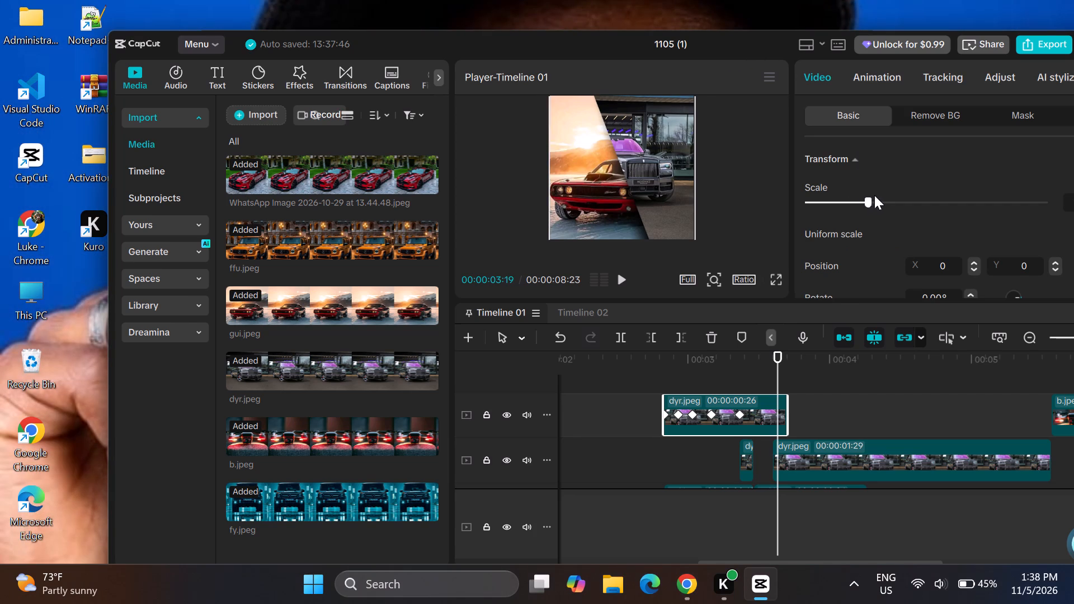
pyautogui.moveTo(874, 195); pyautogui.dragTo(884, 194)
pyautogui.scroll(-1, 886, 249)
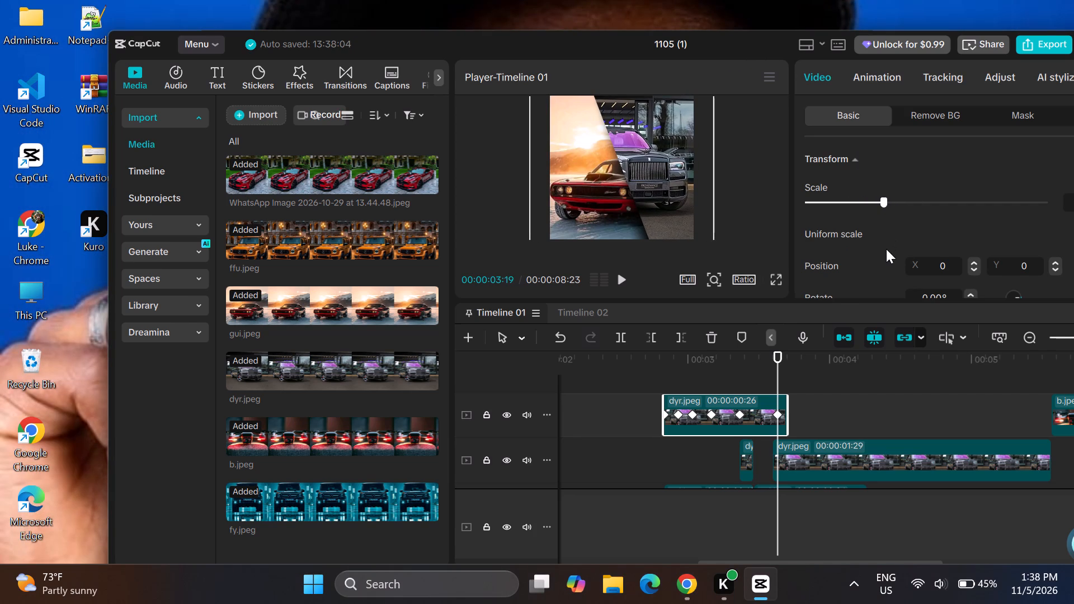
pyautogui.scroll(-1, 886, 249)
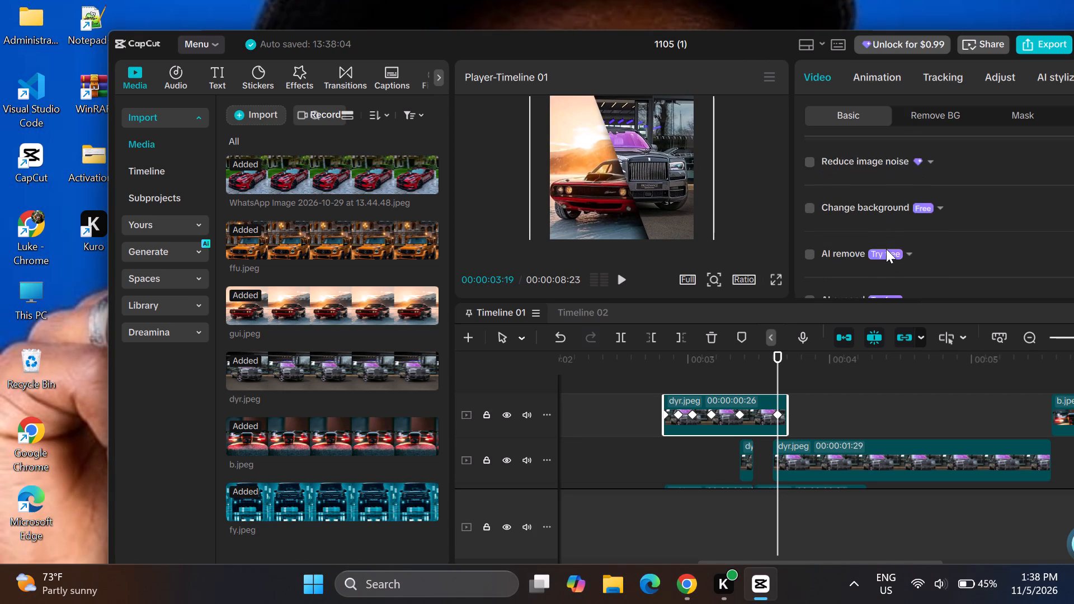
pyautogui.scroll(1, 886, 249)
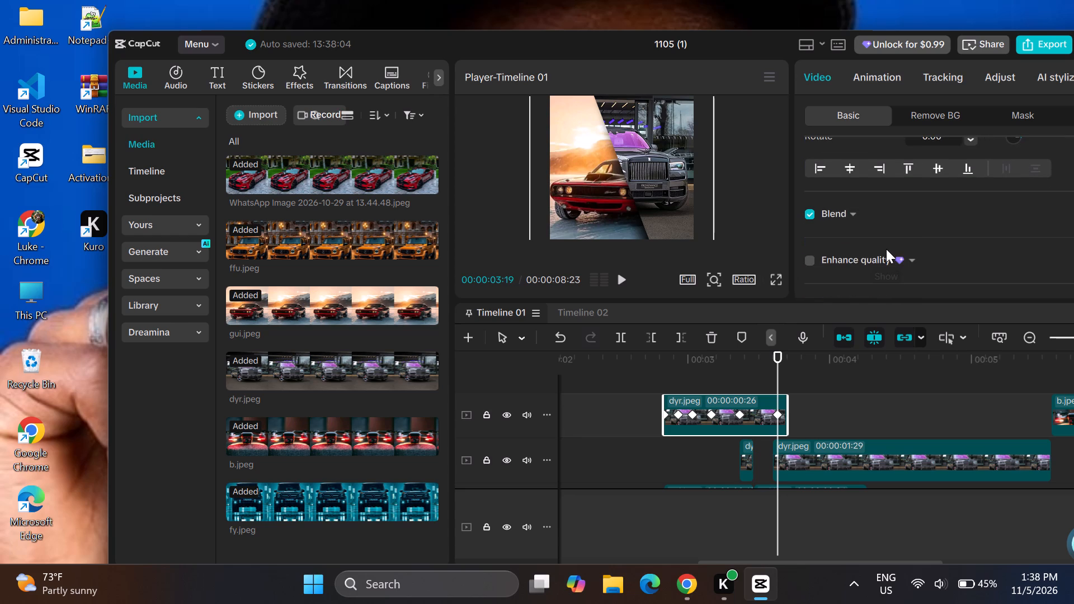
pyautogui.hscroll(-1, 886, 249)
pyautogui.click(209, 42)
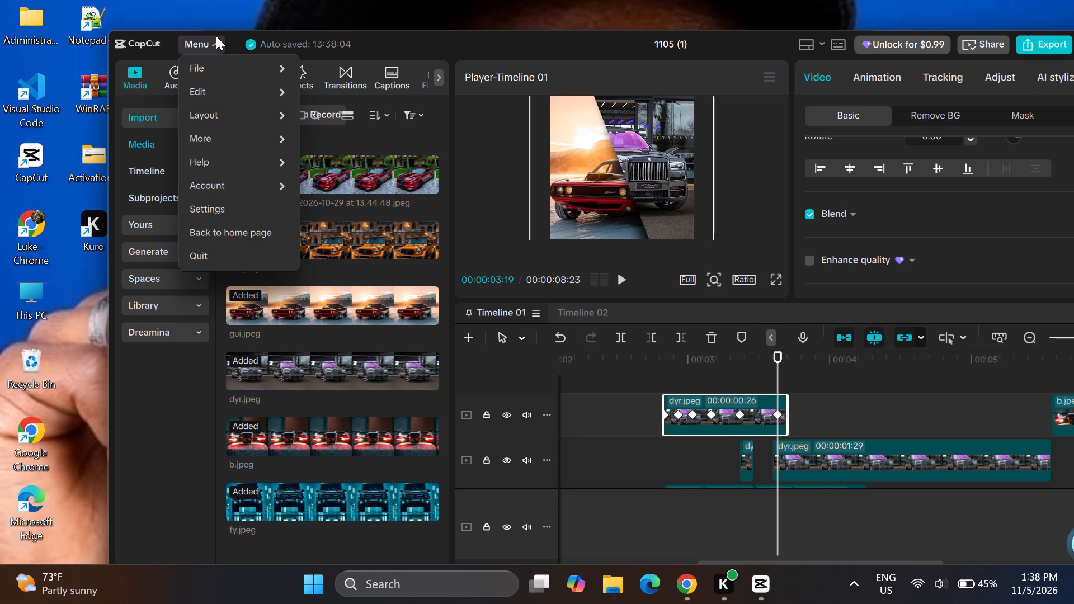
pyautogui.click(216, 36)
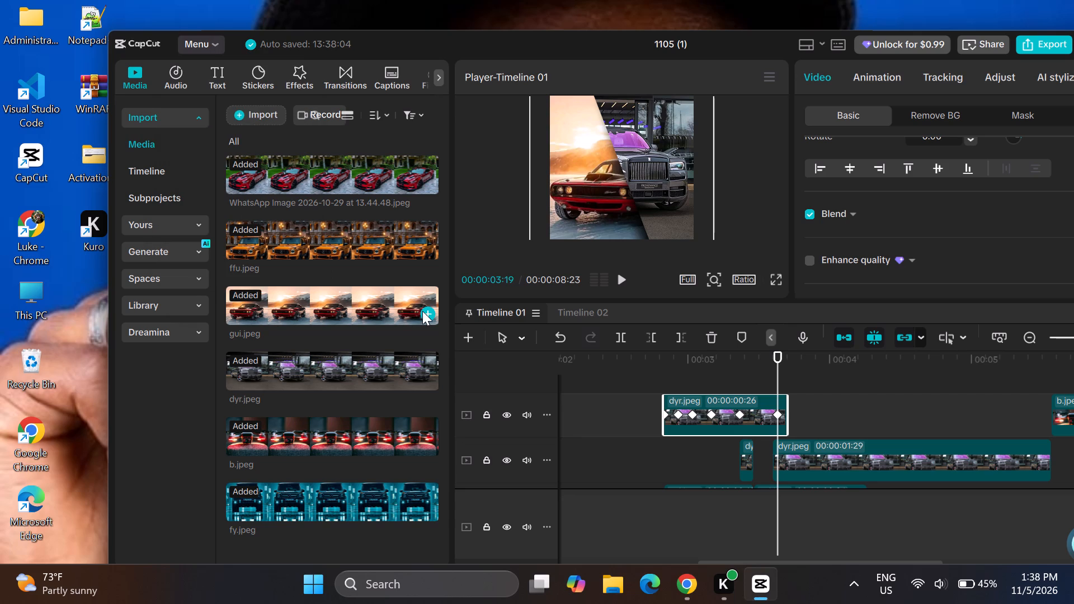
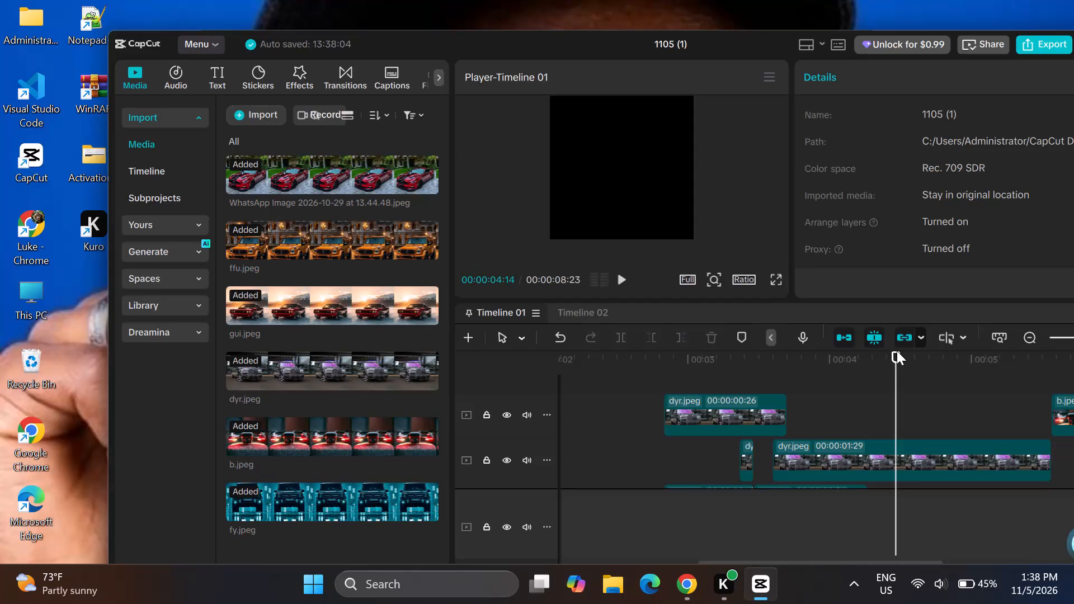
# Scrub back and forth through the dyr.jpeg transition between about 00:00:02:24 and 00:00:03:23 to review the mask reveal.
pyautogui.moveTo(894, 350); pyautogui.dragTo(775, 358)
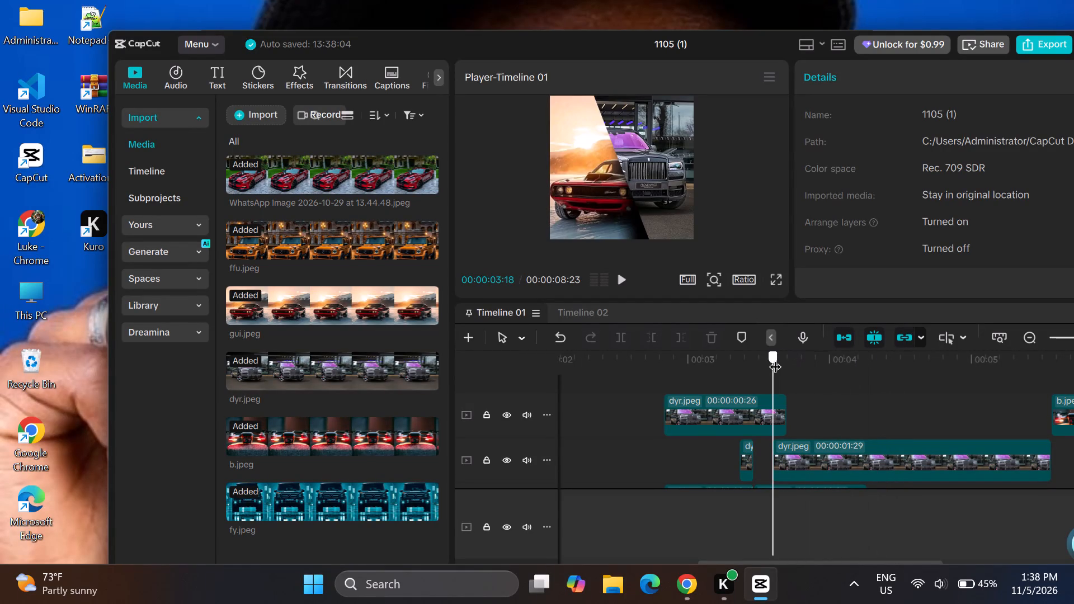
pyautogui.moveTo(775, 358); pyautogui.dragTo(742, 363)
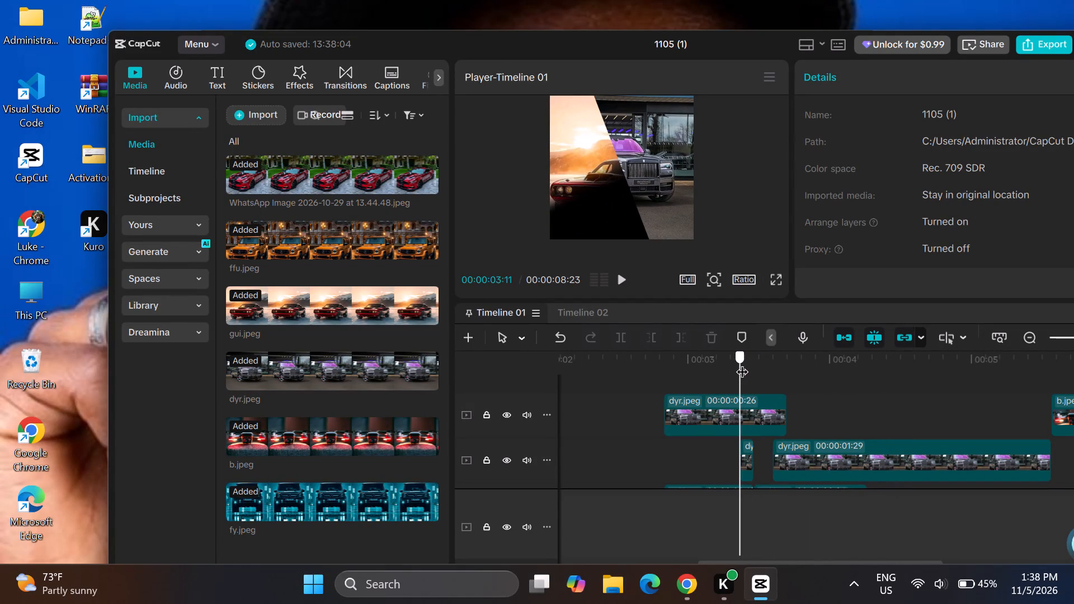
pyautogui.moveTo(742, 363); pyautogui.dragTo(714, 366)
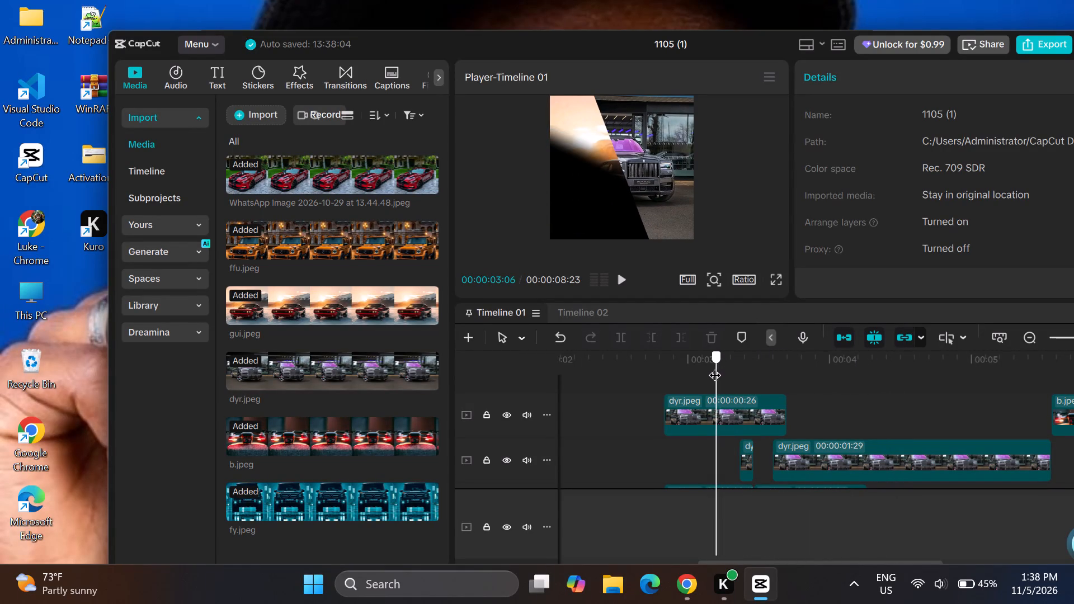
pyautogui.moveTo(714, 366); pyautogui.dragTo(677, 363)
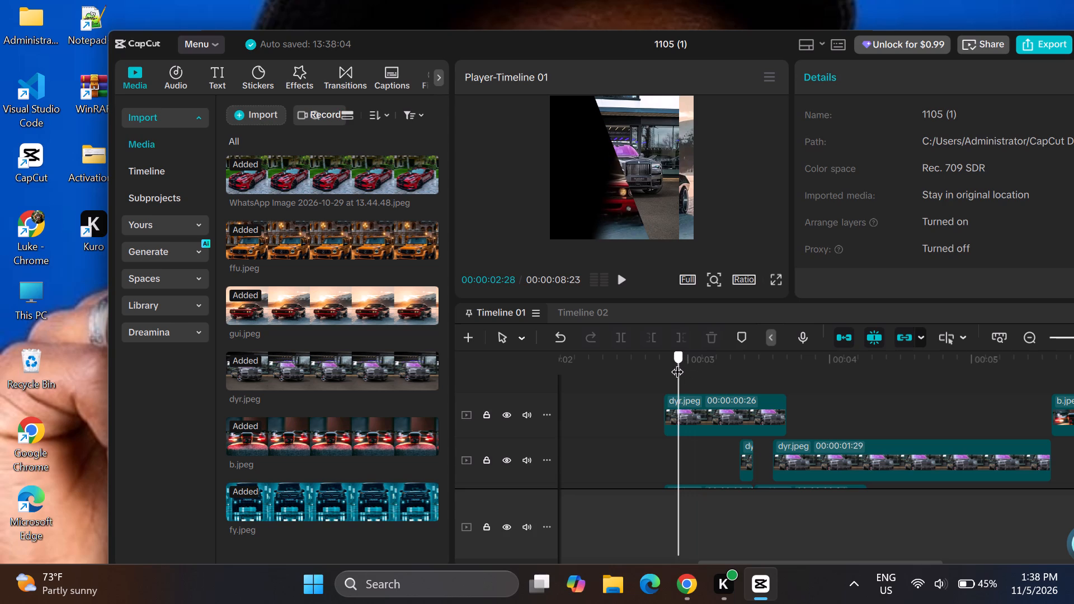
pyautogui.moveTo(677, 363); pyautogui.dragTo(700, 365)
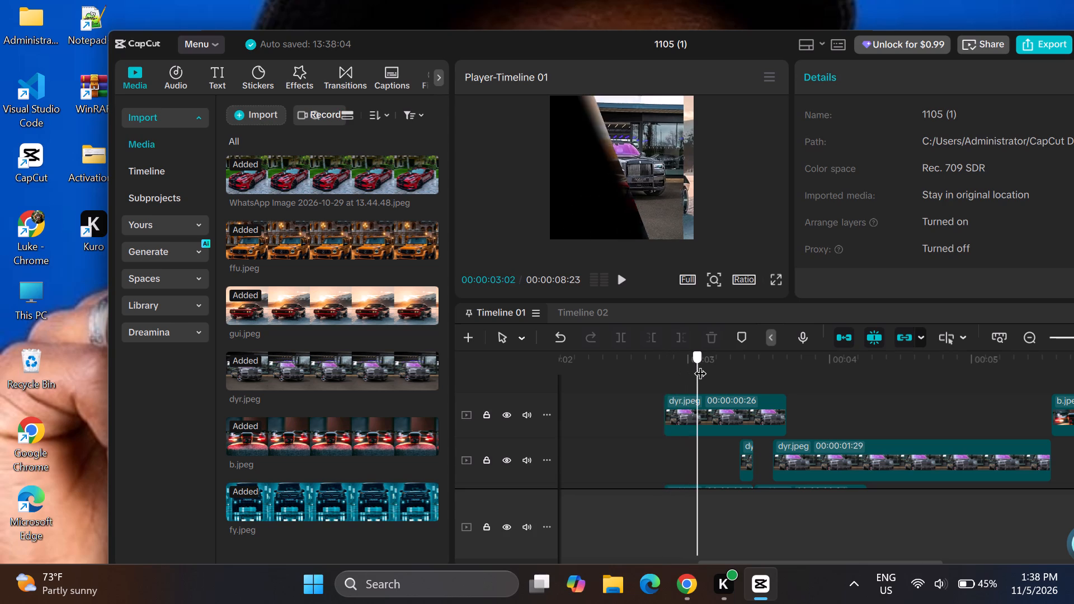
pyautogui.moveTo(700, 365); pyautogui.dragTo(774, 361)
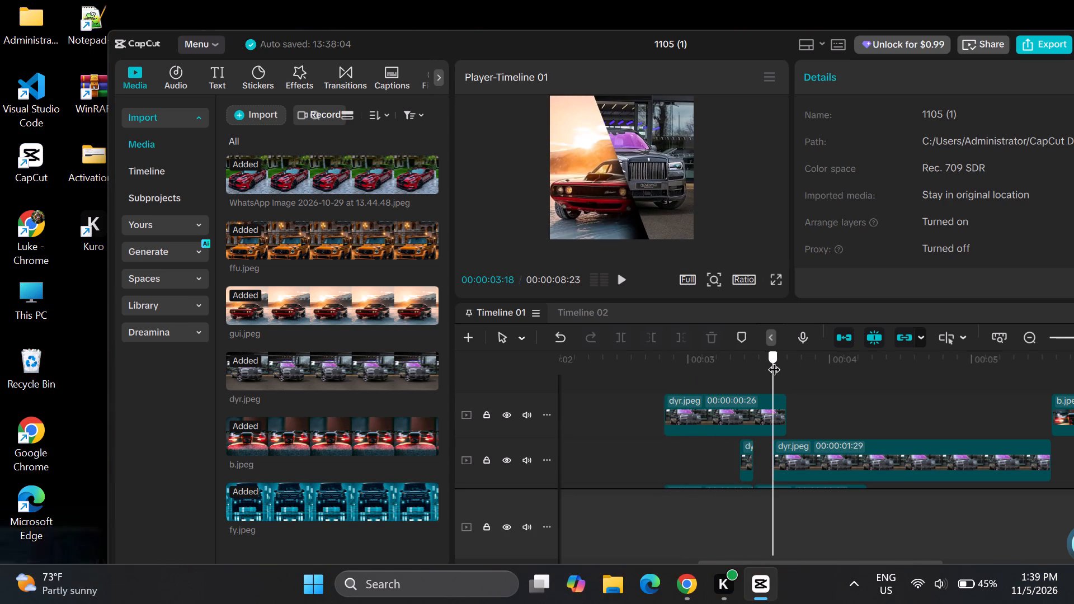
pyautogui.moveTo(774, 361); pyautogui.dragTo(795, 359)
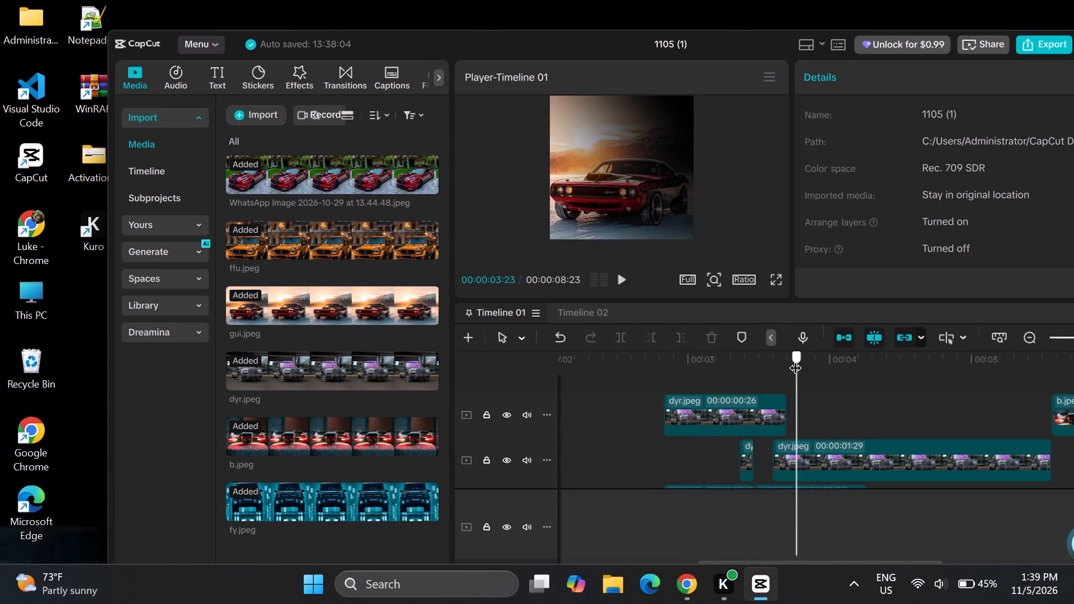
pyautogui.moveTo(795, 359); pyautogui.dragTo(688, 365)
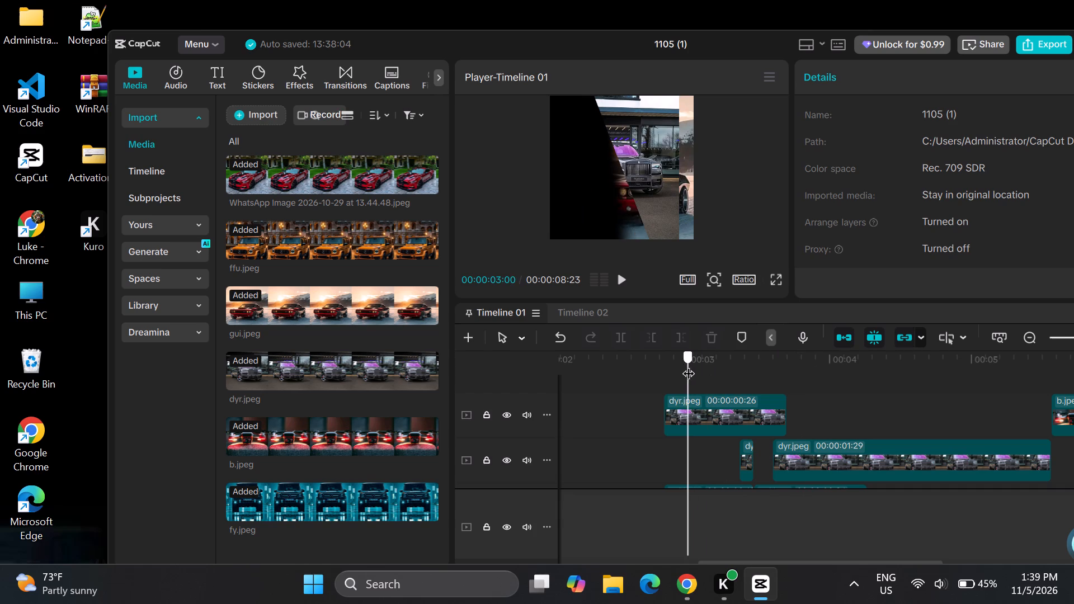
pyautogui.moveTo(688, 365); pyautogui.dragTo(659, 365)
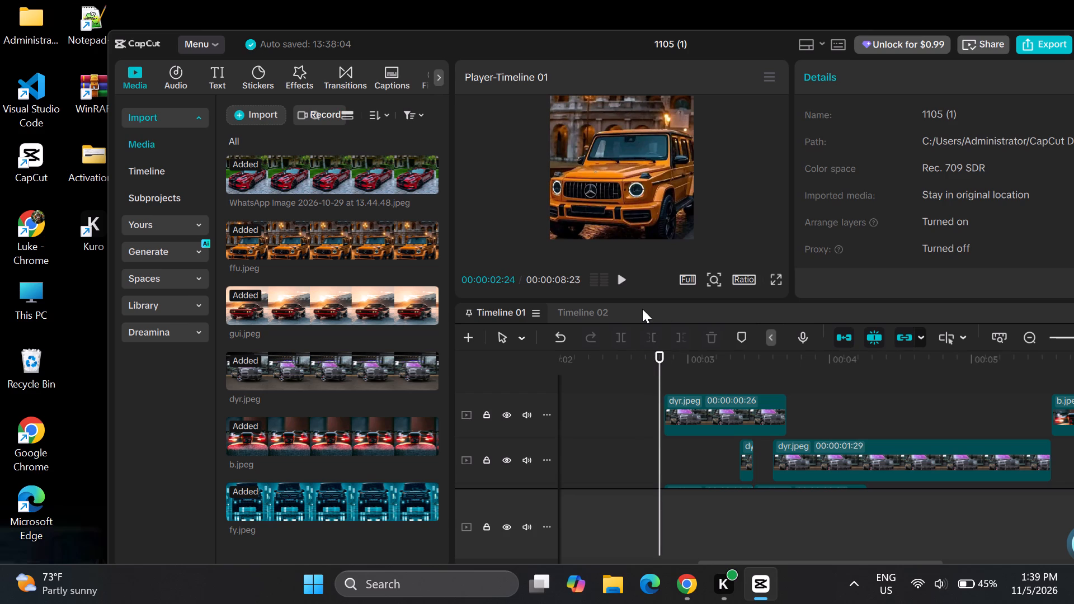
# Play the montage through to its end, pausing along the way, to review the car photo transitions.
pyautogui.click(620, 277)
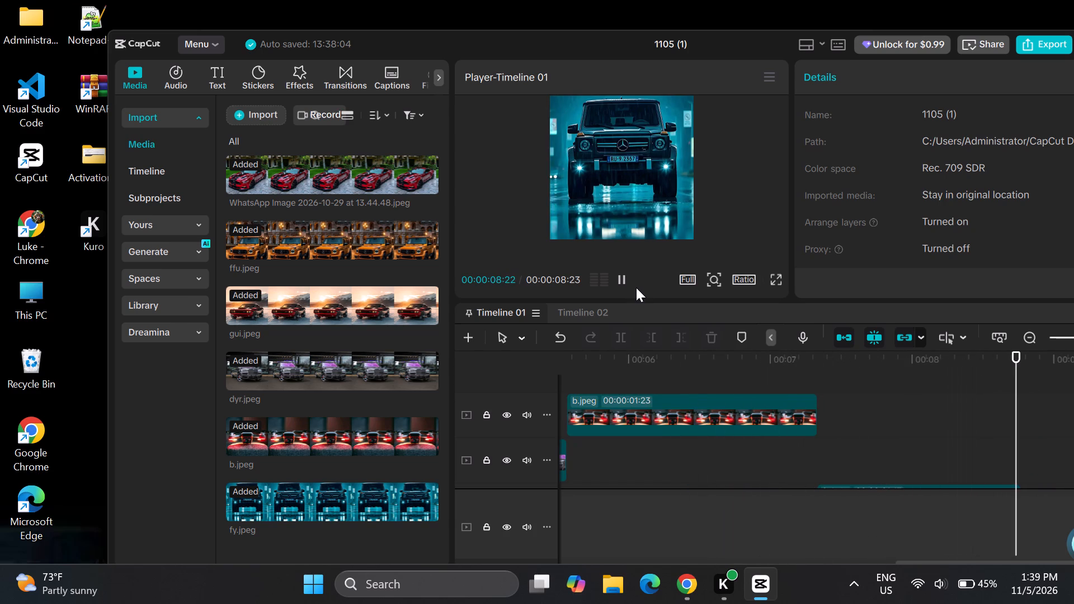
pyautogui.click(620, 281)
pyautogui.click(620, 281)
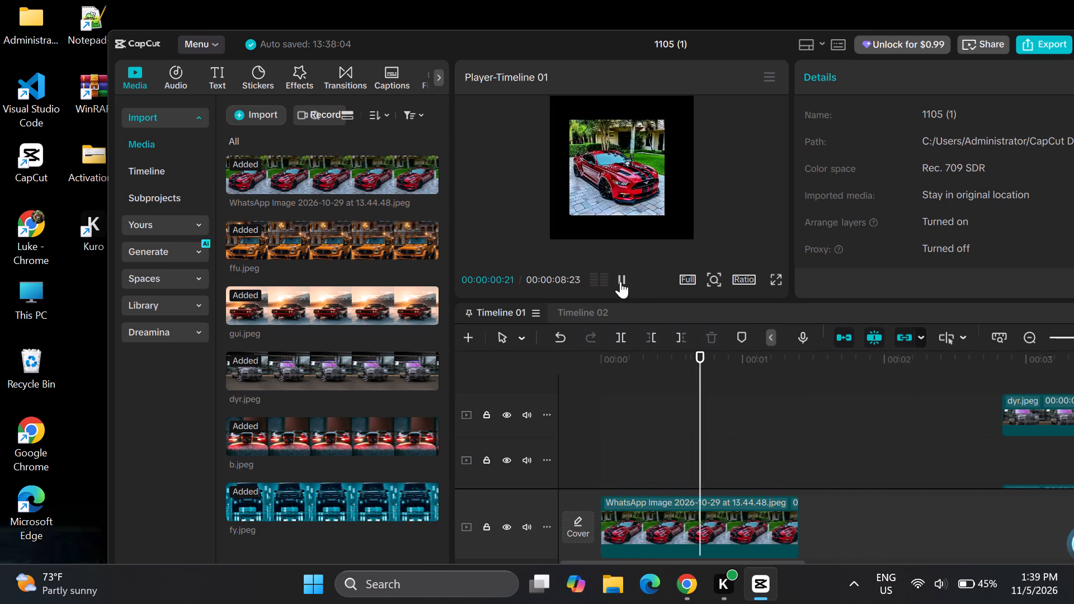
pyautogui.click(620, 281)
pyautogui.click(620, 281)
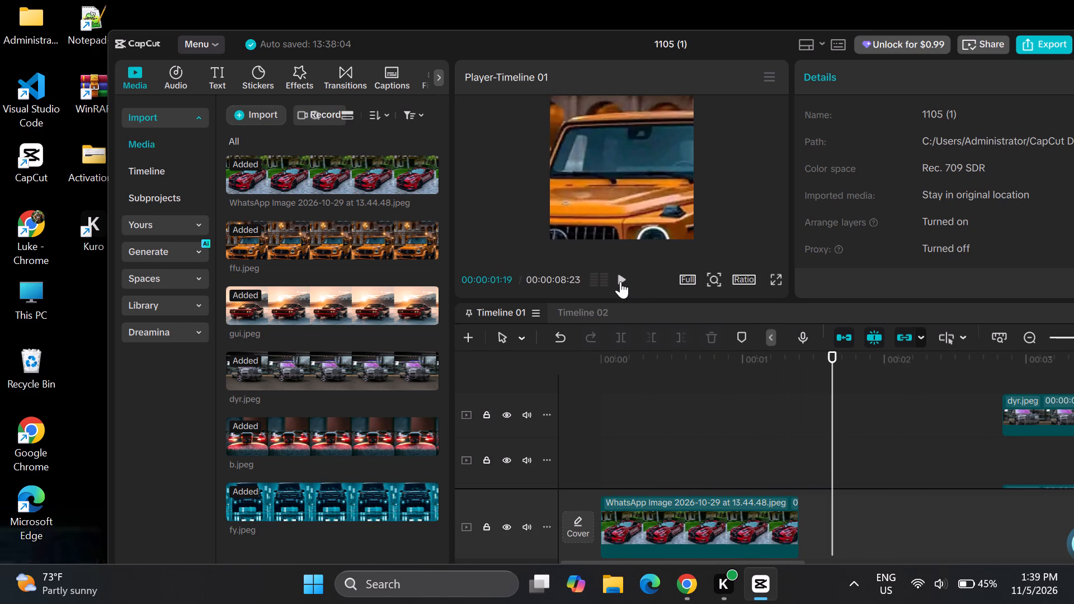
pyautogui.click(620, 281)
pyautogui.click(620, 281)
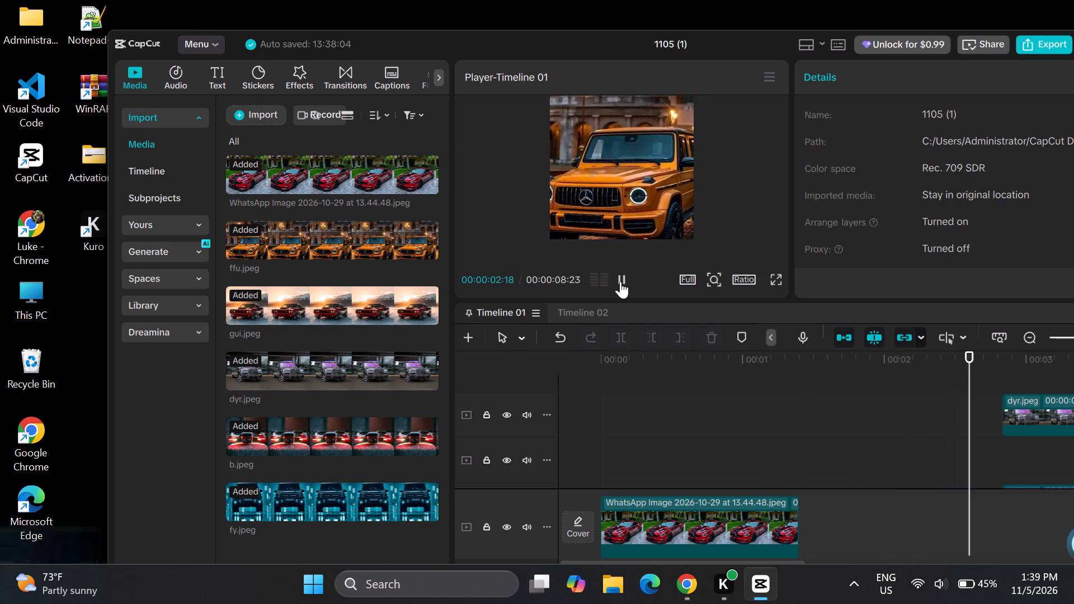
pyautogui.click(620, 281)
pyautogui.click(620, 281)
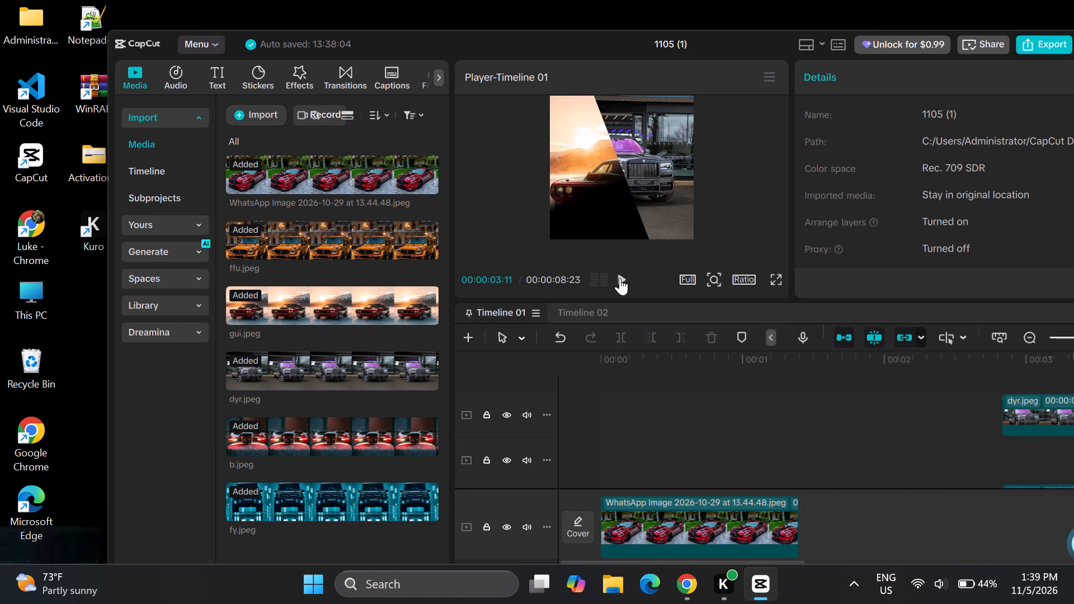
pyautogui.click(620, 278)
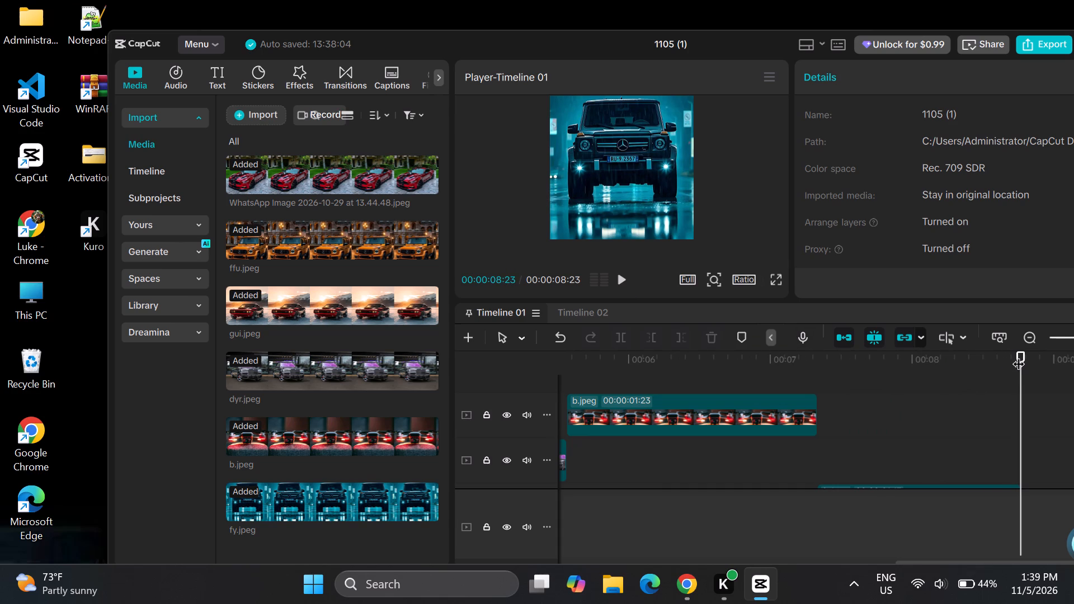
# Return to 00:00:03:18 and examine the Transform and Split mask settings of the short keyframed dyr.jpeg clip.
pyautogui.moveTo(1020, 351); pyautogui.dragTo(921, 345)
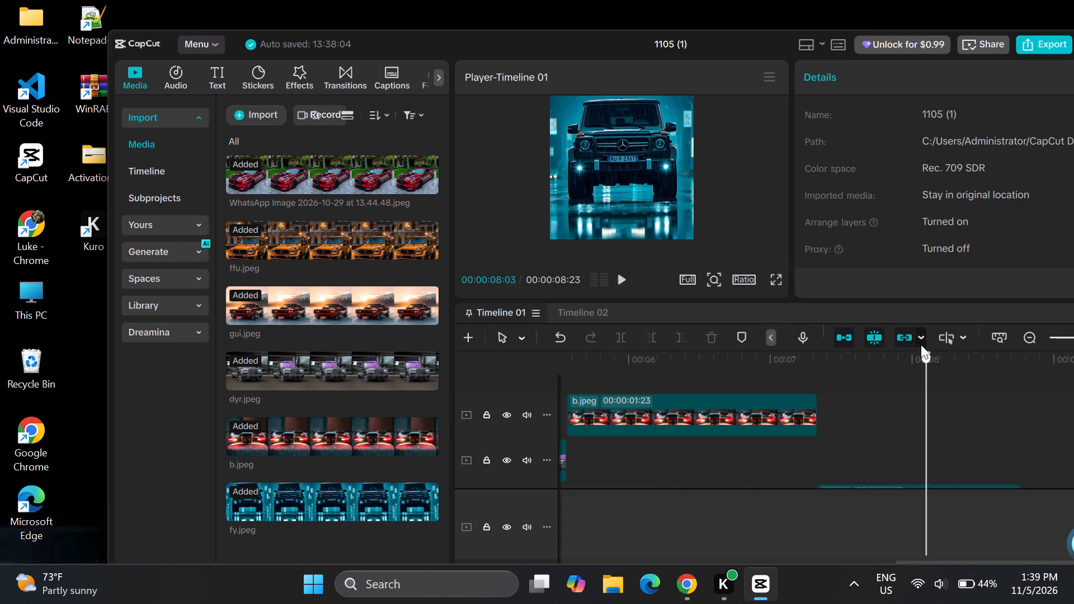
pyautogui.moveTo(921, 345); pyautogui.dragTo(615, 337)
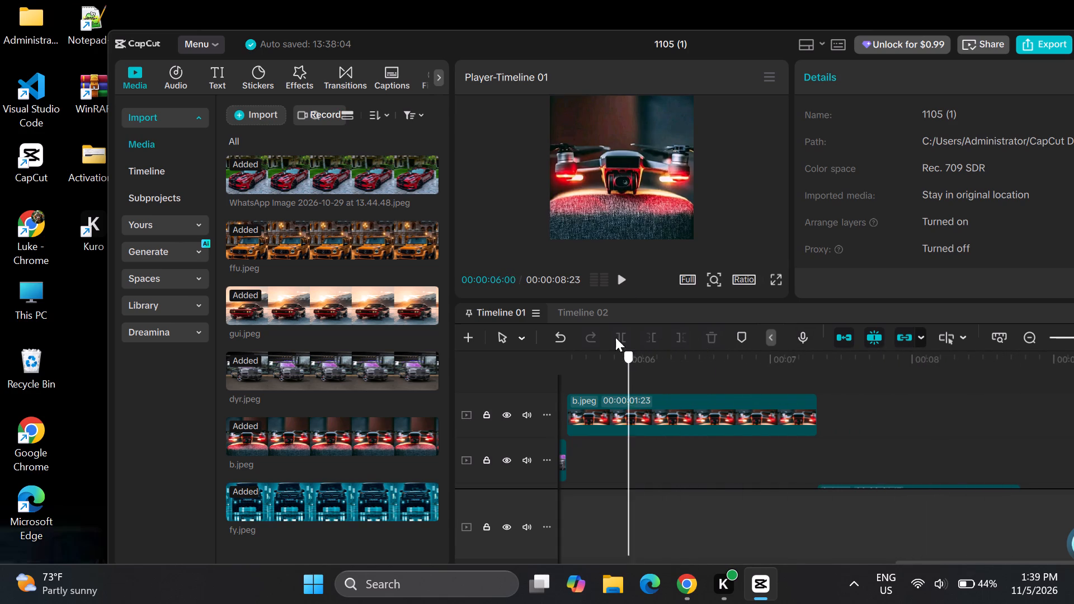
pyautogui.moveTo(615, 337); pyautogui.dragTo(847, 357)
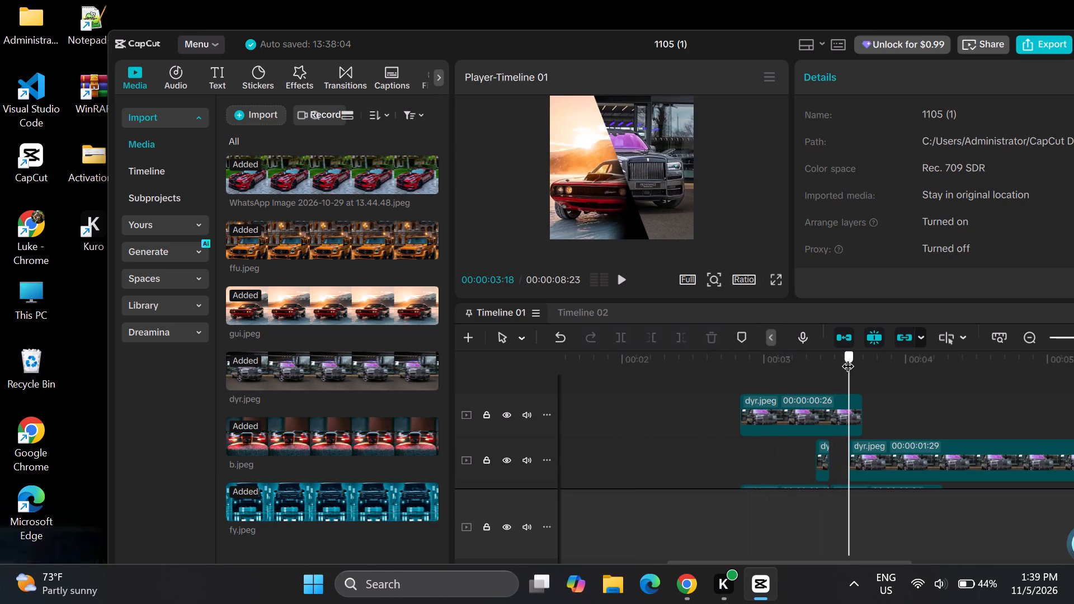
pyautogui.moveTo(847, 357); pyautogui.dragTo(848, 356)
pyautogui.click(849, 405)
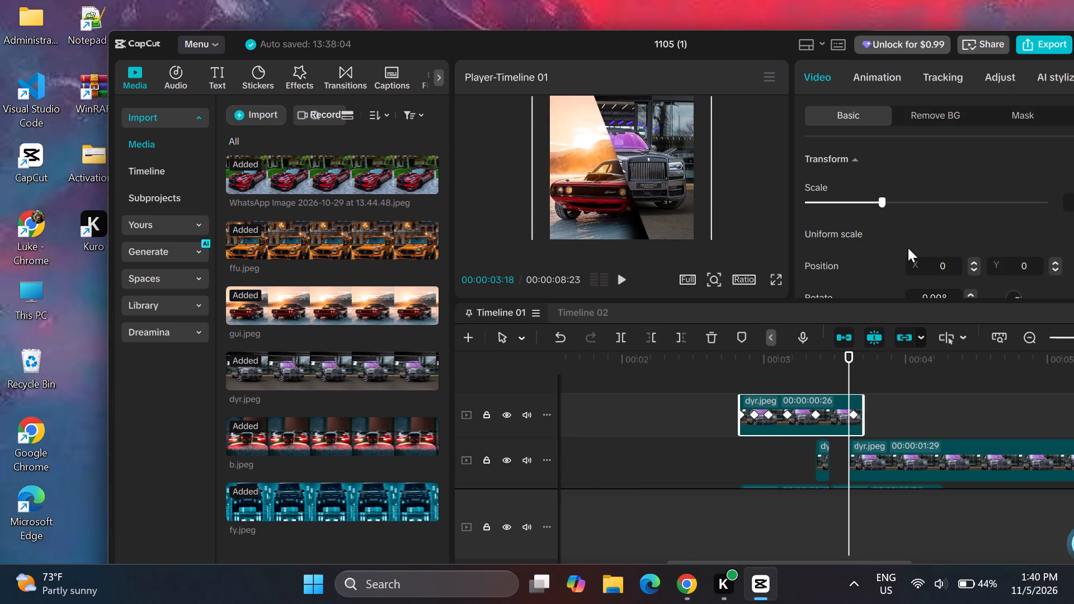
pyautogui.scroll(1, 913, 168)
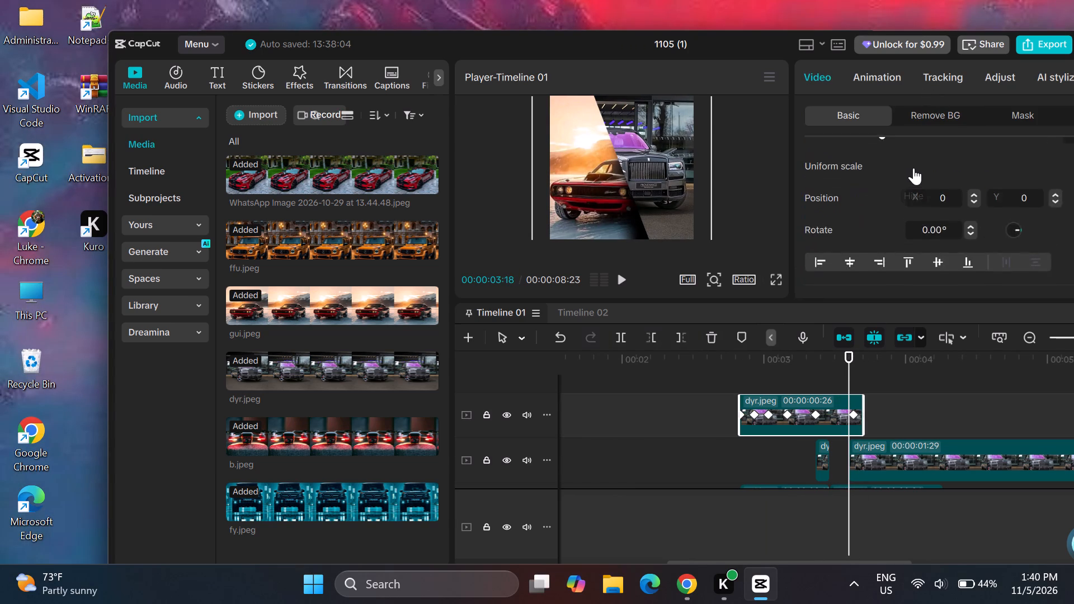
pyautogui.scroll(1, 913, 168)
pyautogui.click(1011, 108)
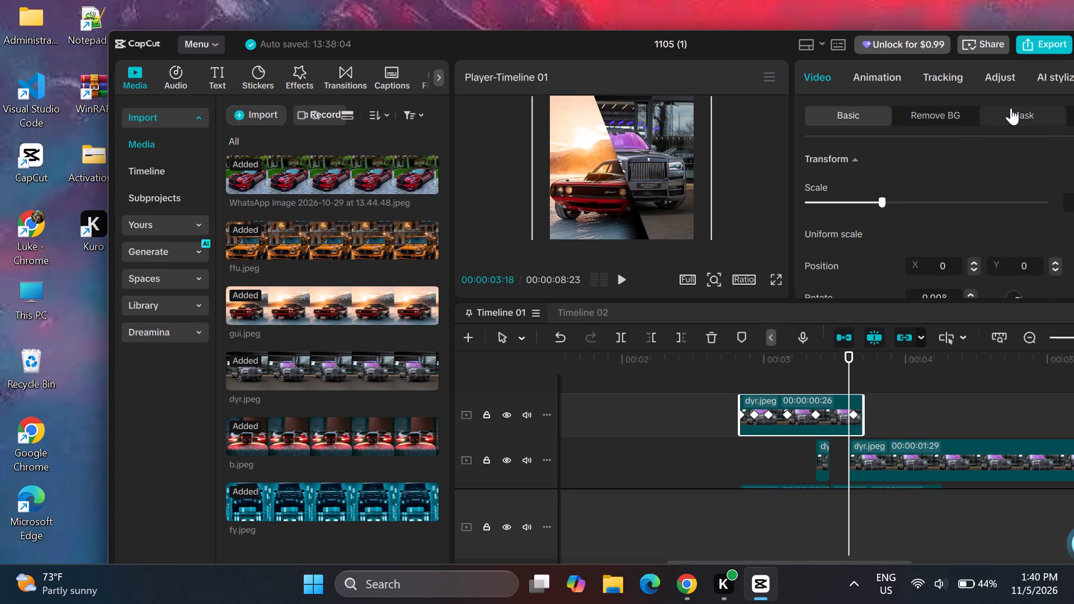
pyautogui.scroll(-1, 914, 232)
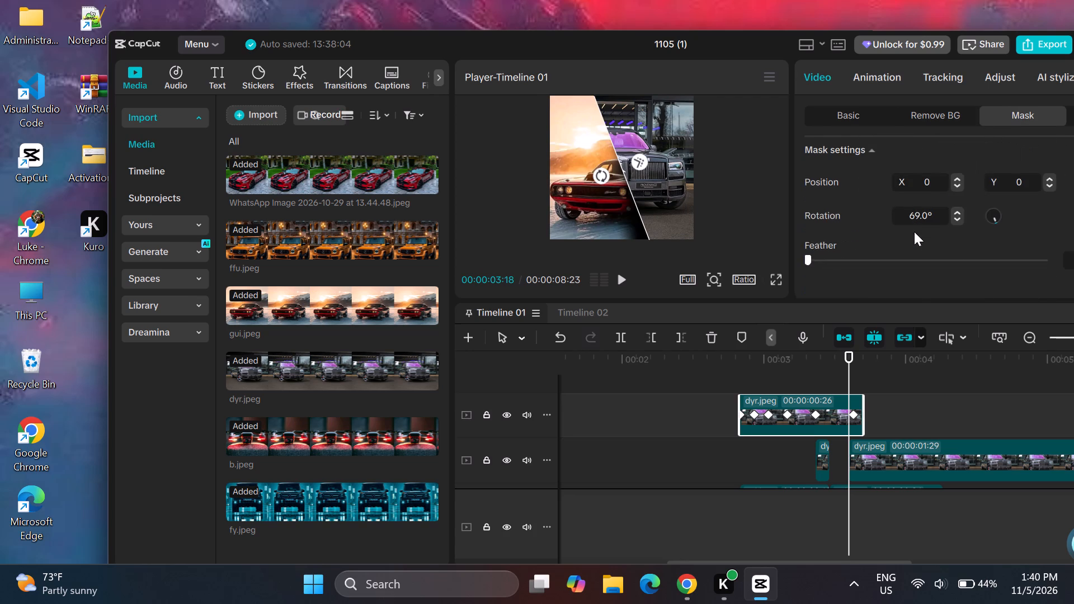
pyautogui.scroll(-1, 914, 232)
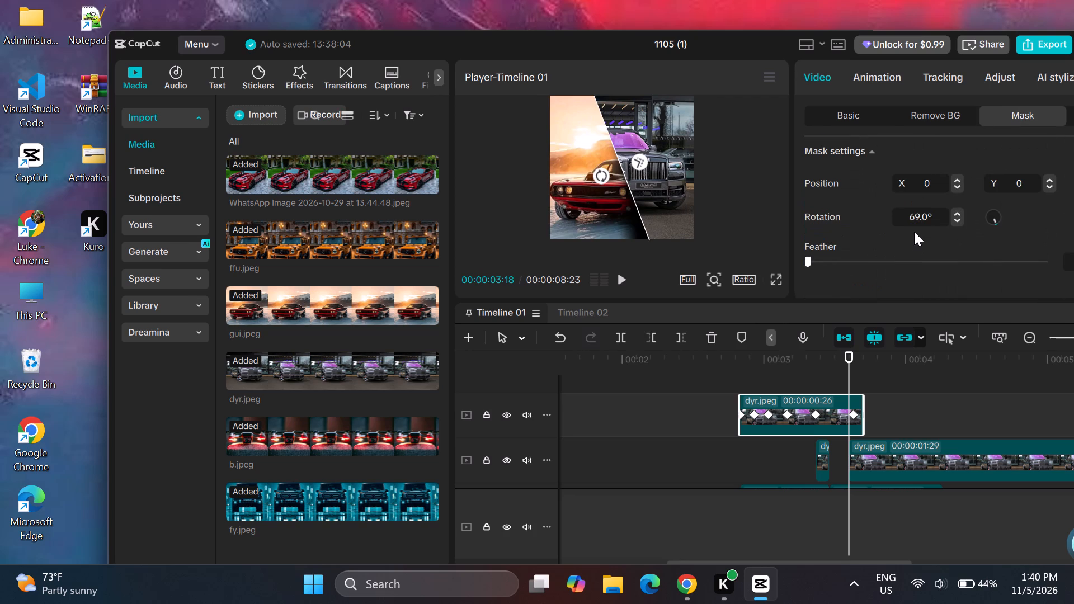
pyautogui.scroll(1, 914, 232)
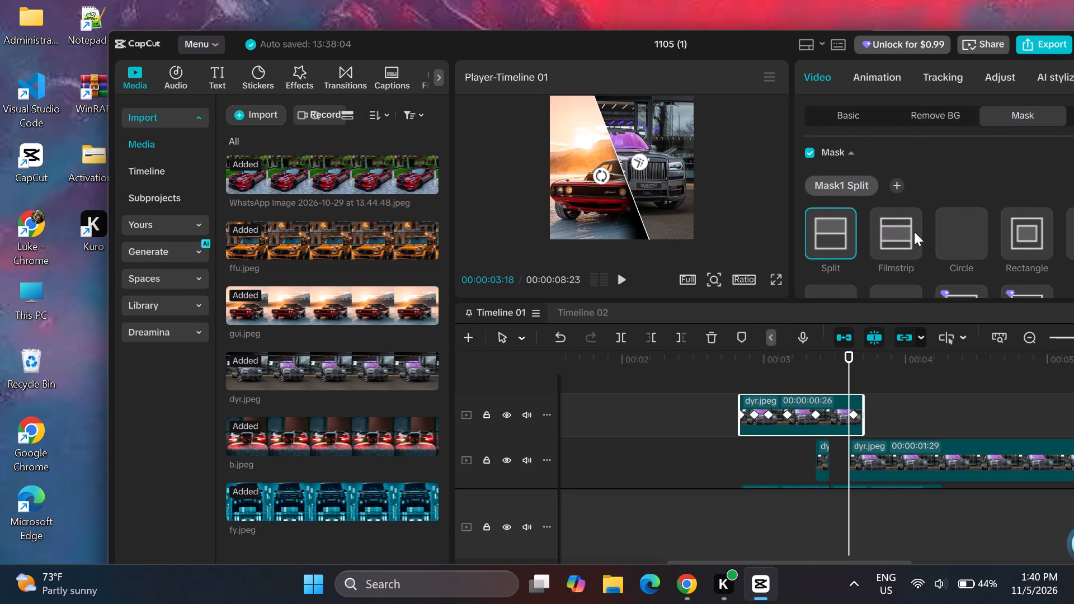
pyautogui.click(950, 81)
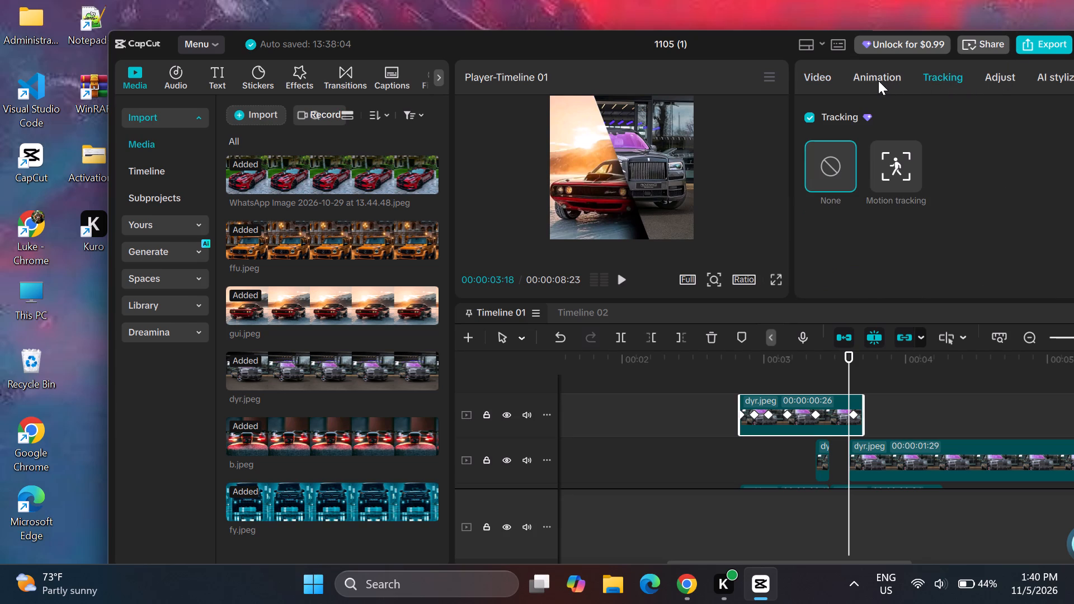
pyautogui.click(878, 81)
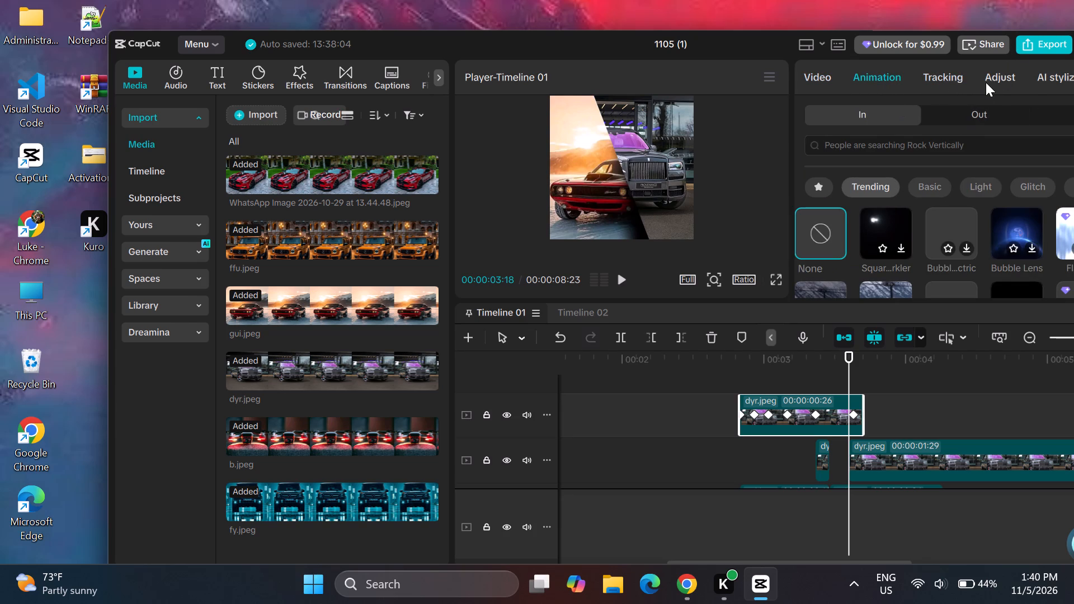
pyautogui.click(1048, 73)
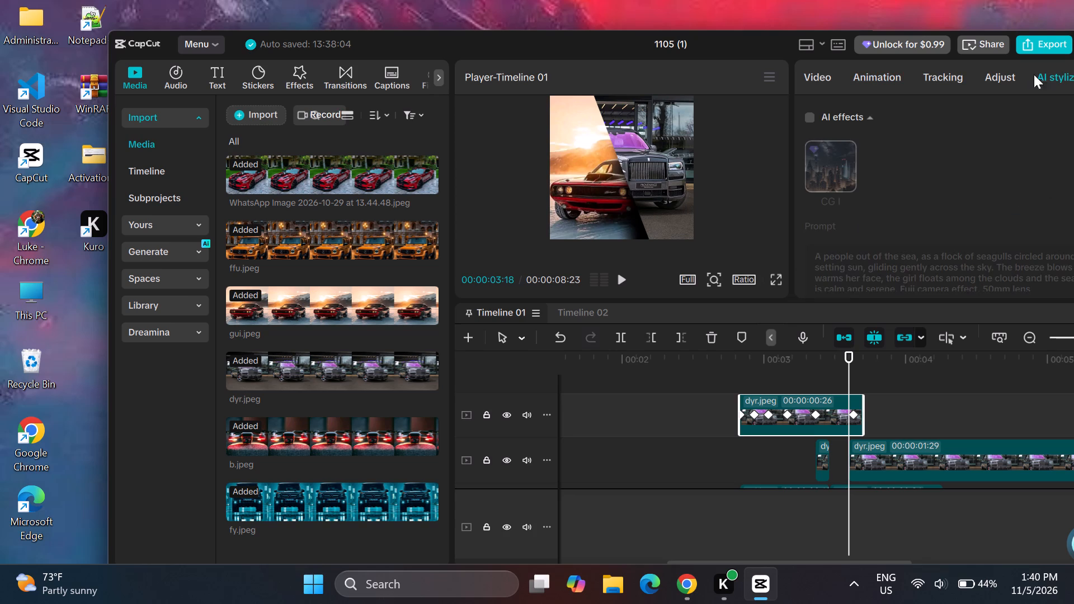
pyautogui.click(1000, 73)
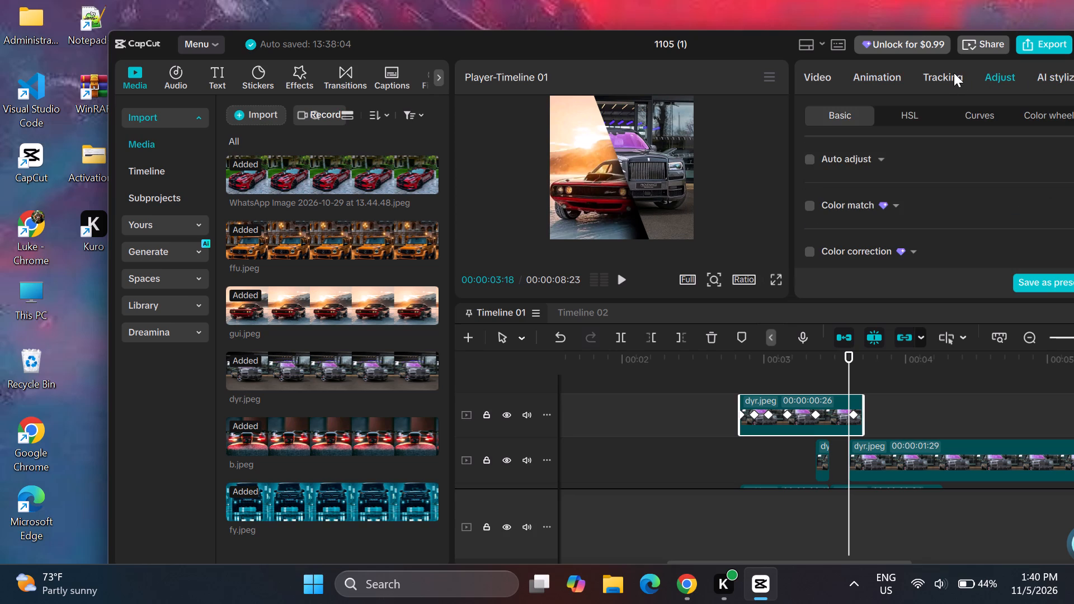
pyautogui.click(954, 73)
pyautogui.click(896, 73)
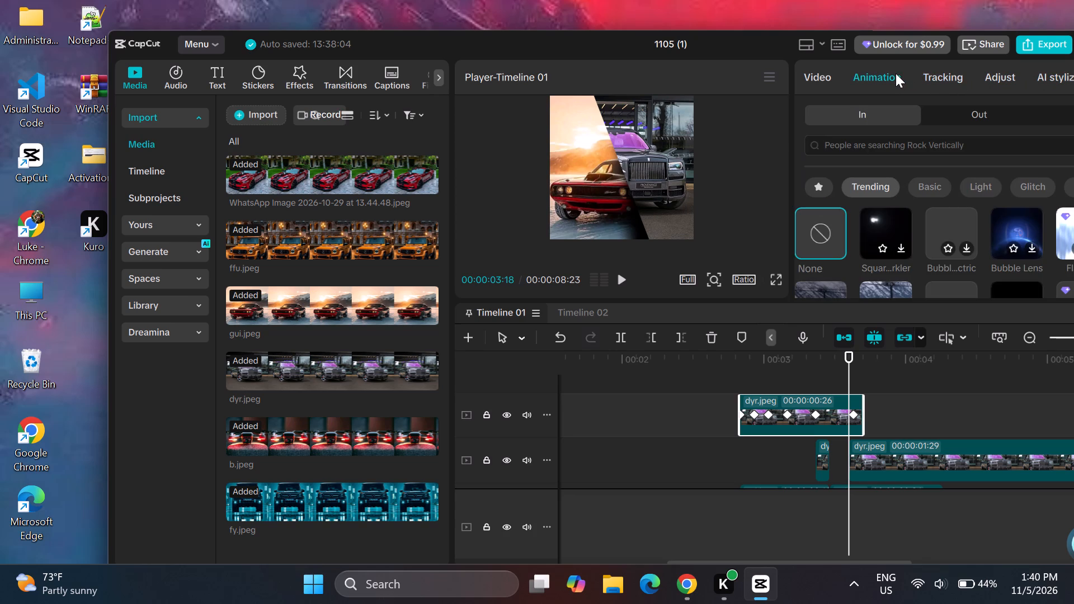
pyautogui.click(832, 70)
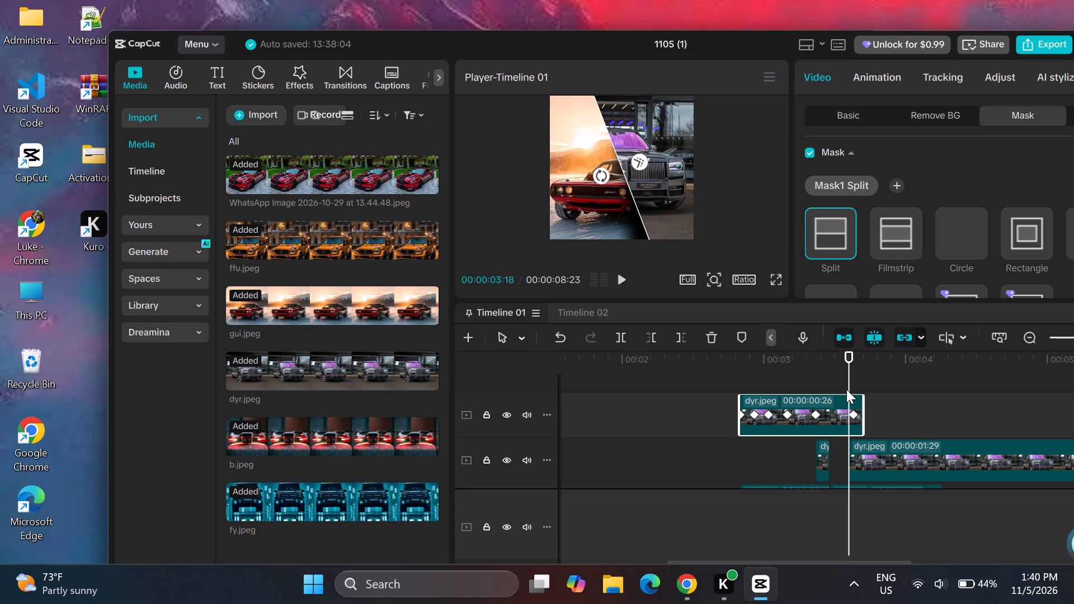
# Rotate the Split mask of the short keyframed dyr.jpeg clip to 126° at 00:00:03:14.
pyautogui.click(854, 412)
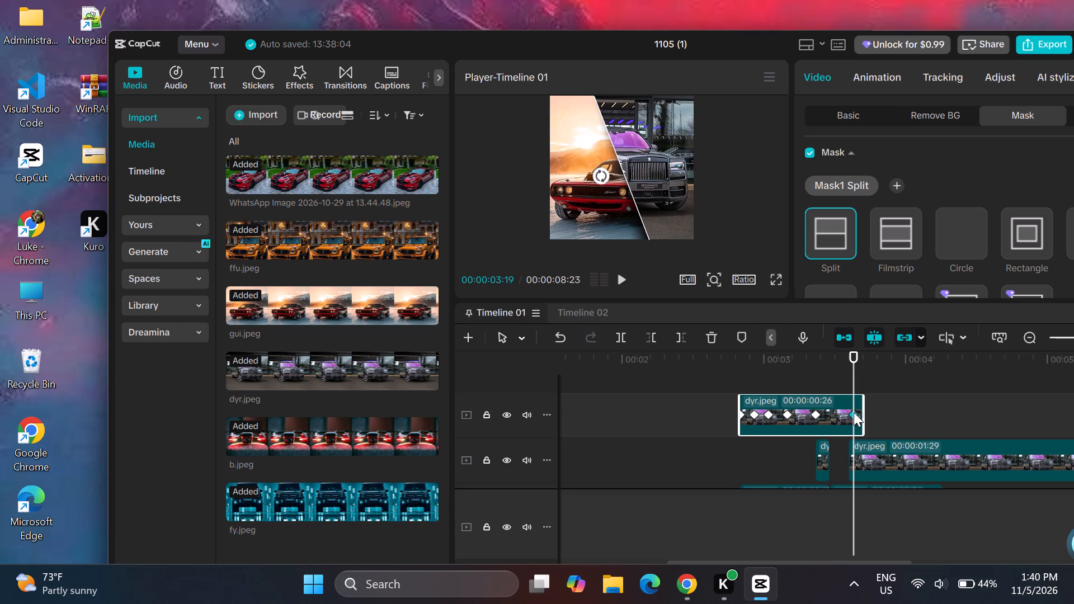
pyautogui.scroll(2, 871, 257)
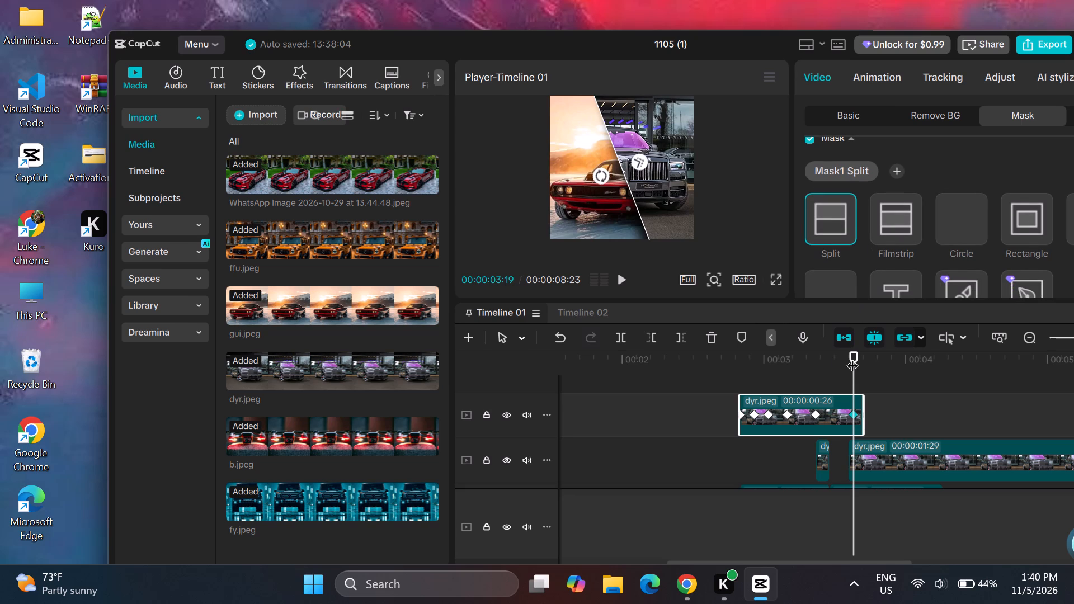
pyautogui.moveTo(851, 348); pyautogui.dragTo(839, 349)
pyautogui.moveTo(839, 349); pyautogui.dragTo(839, 350)
pyautogui.moveTo(852, 351); pyautogui.dragTo(850, 351)
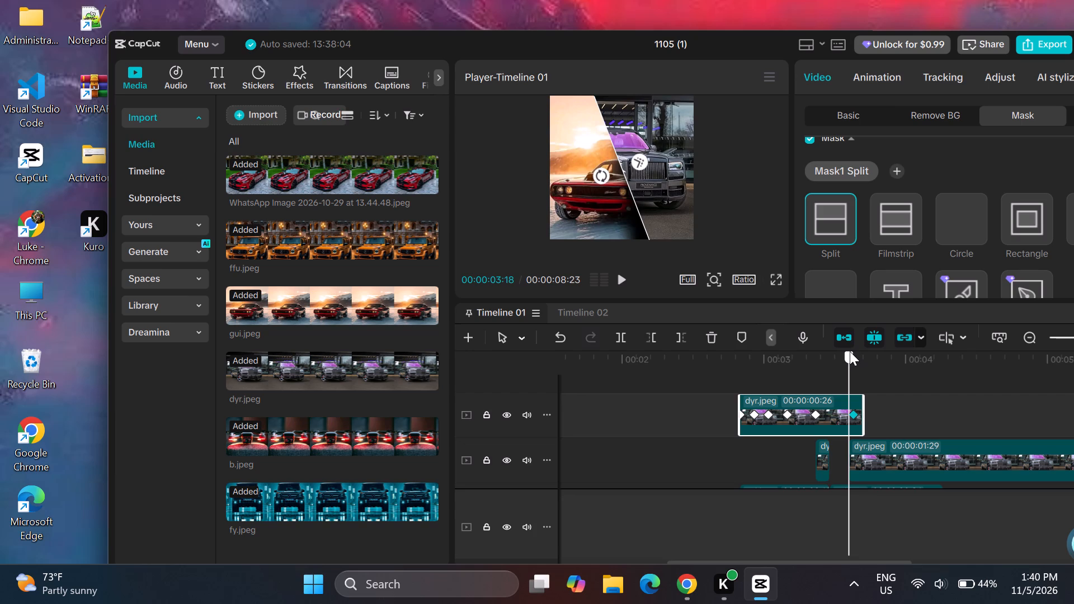
pyautogui.moveTo(850, 351); pyautogui.dragTo(830, 351)
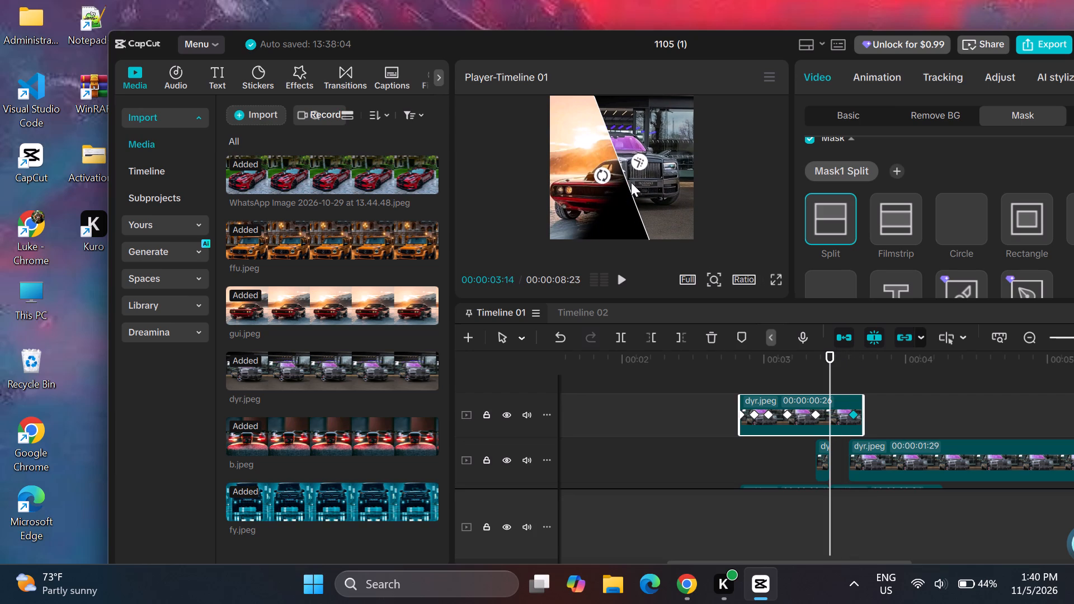
pyautogui.moveTo(602, 171); pyautogui.dragTo(592, 170)
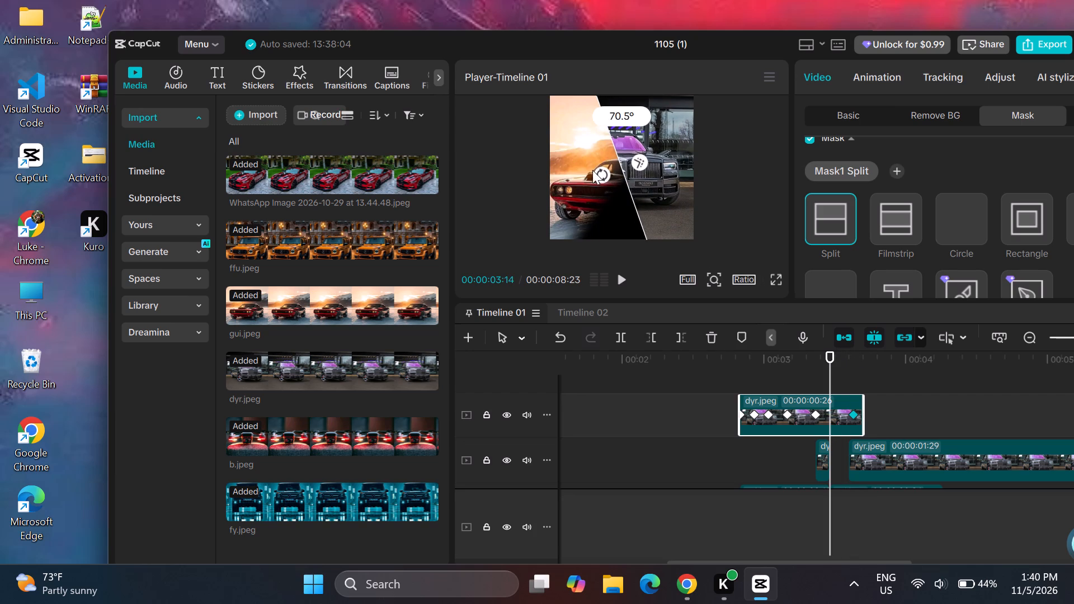
pyautogui.moveTo(592, 170); pyautogui.dragTo(508, 113)
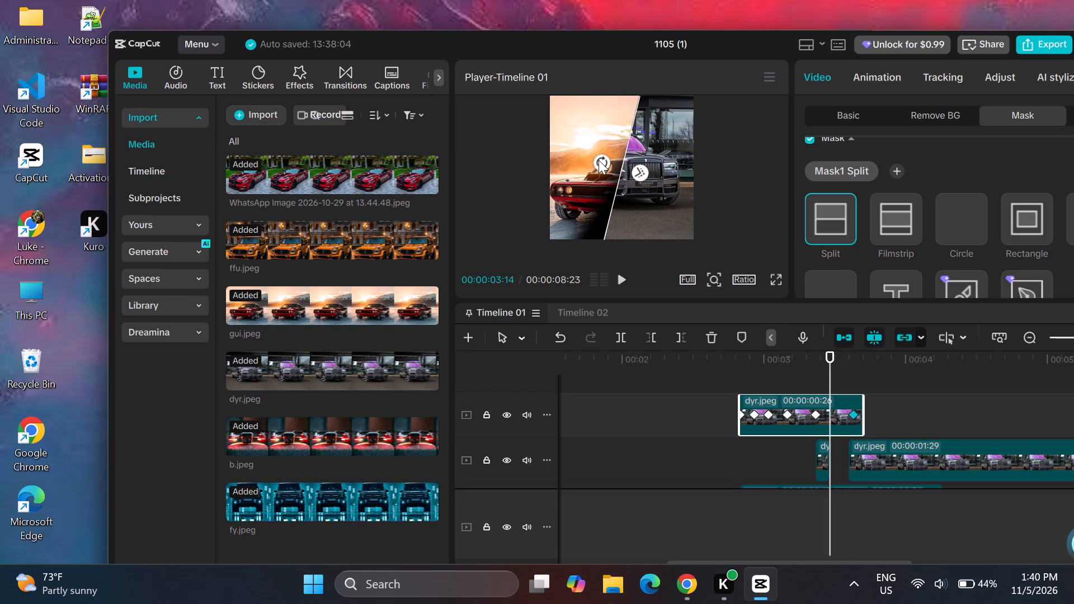
pyautogui.moveTo(599, 159); pyautogui.dragTo(580, 136)
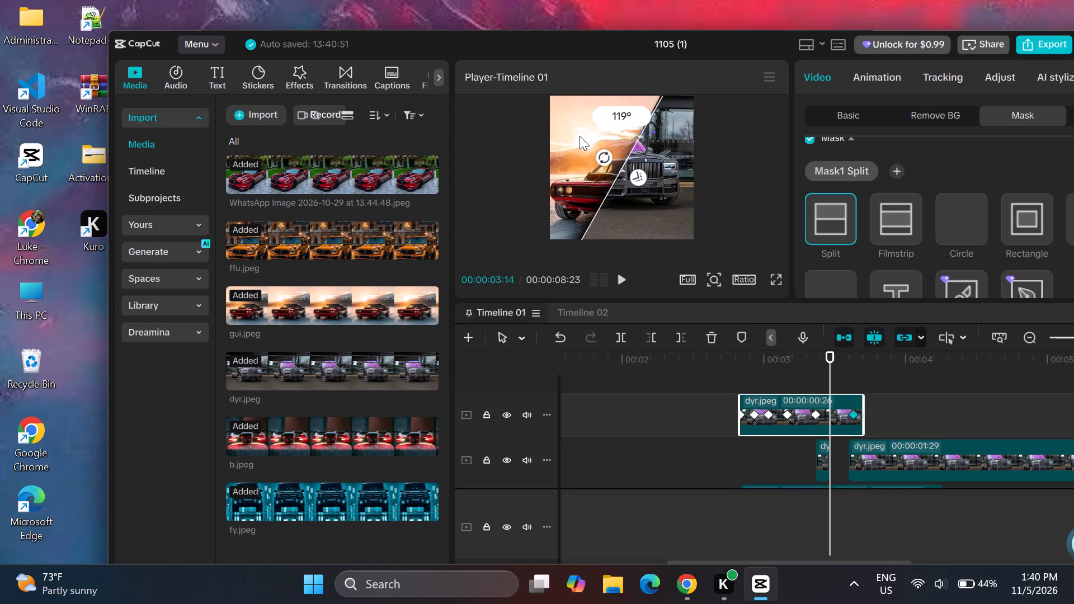
pyautogui.moveTo(580, 136); pyautogui.dragTo(576, 125)
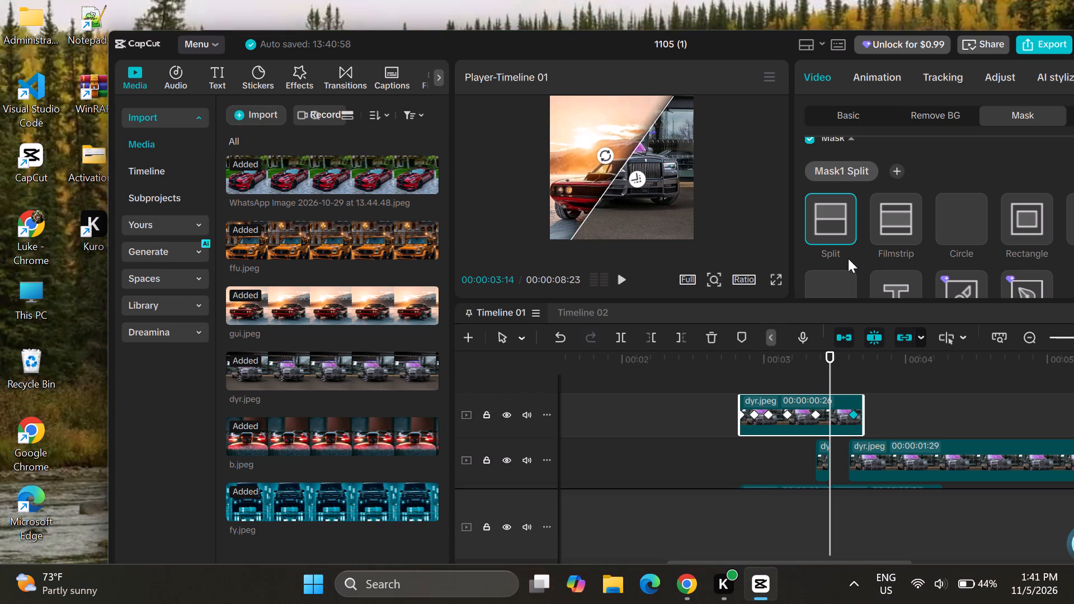
# Examine the Split mask settings and Transform settings of the short dyr.jpeg clip for keyframe options at 00:00:03:14.
pyautogui.click(836, 229)
pyautogui.scroll(-1, 890, 237)
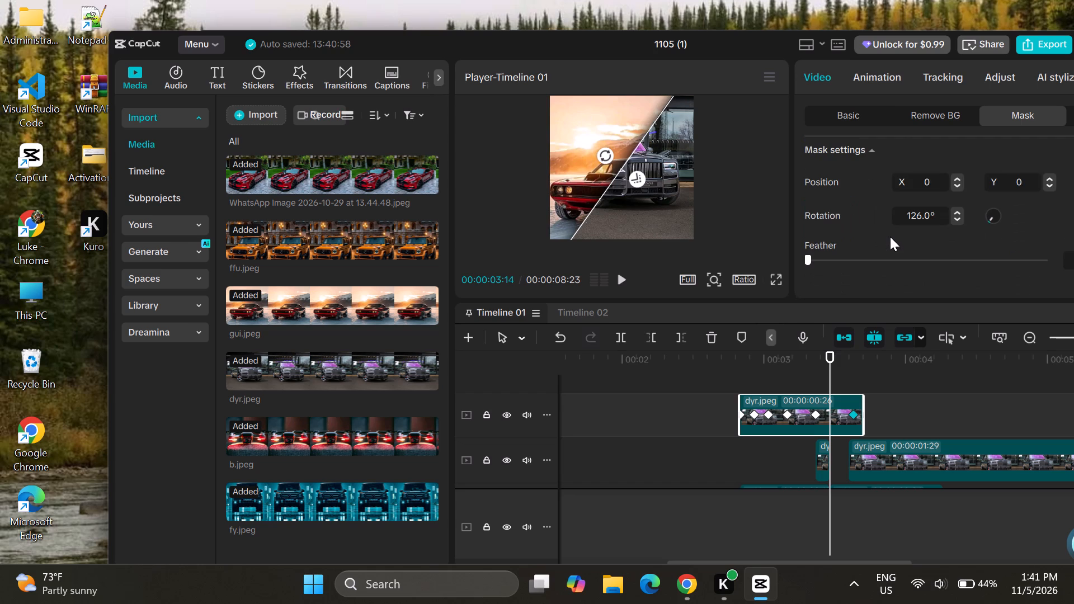
pyautogui.doubleClick(830, 413)
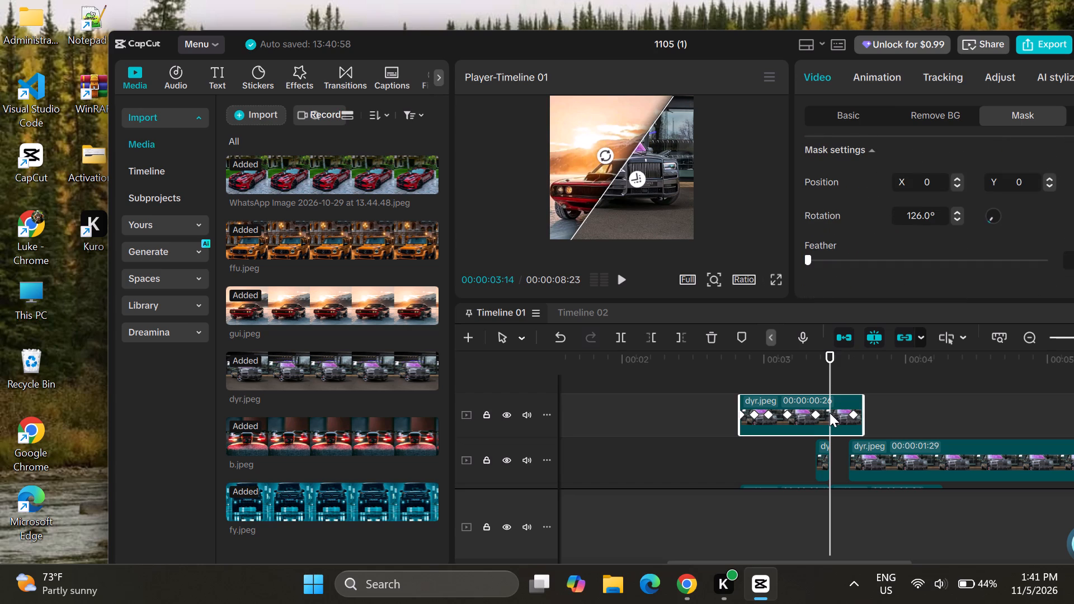
pyautogui.doubleClick(830, 413)
pyautogui.doubleClick(830, 413)
pyautogui.click(897, 166)
pyautogui.scroll(1, 897, 166)
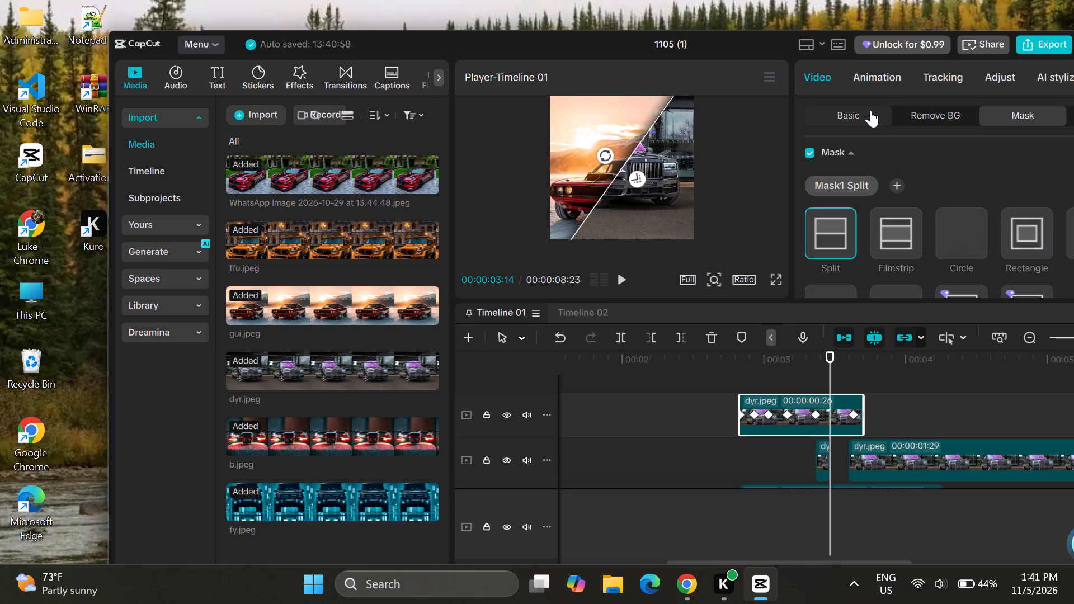
pyautogui.click(868, 108)
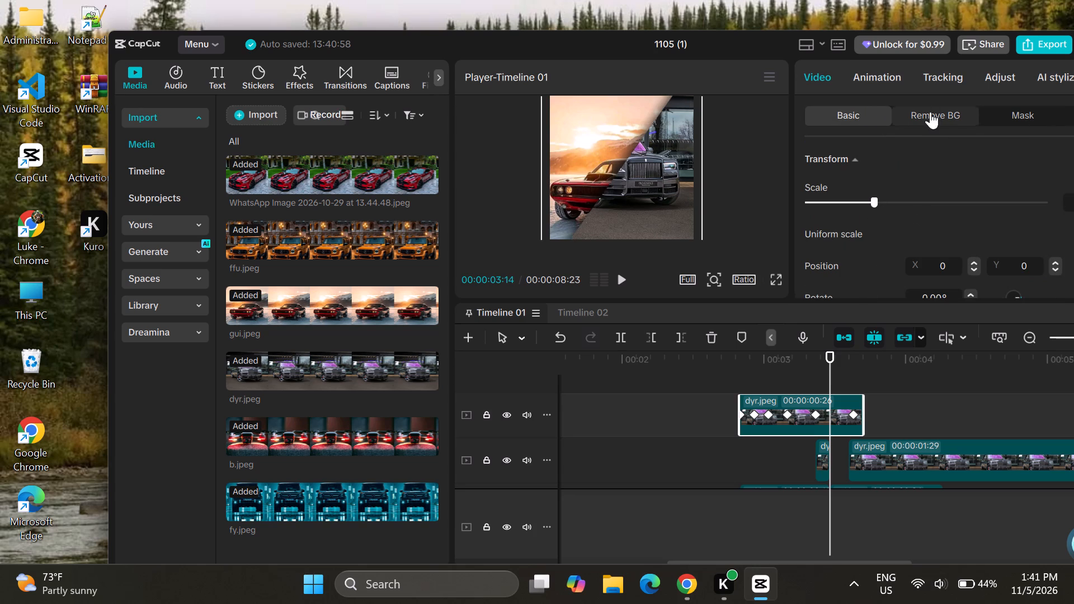
pyautogui.click(1019, 109)
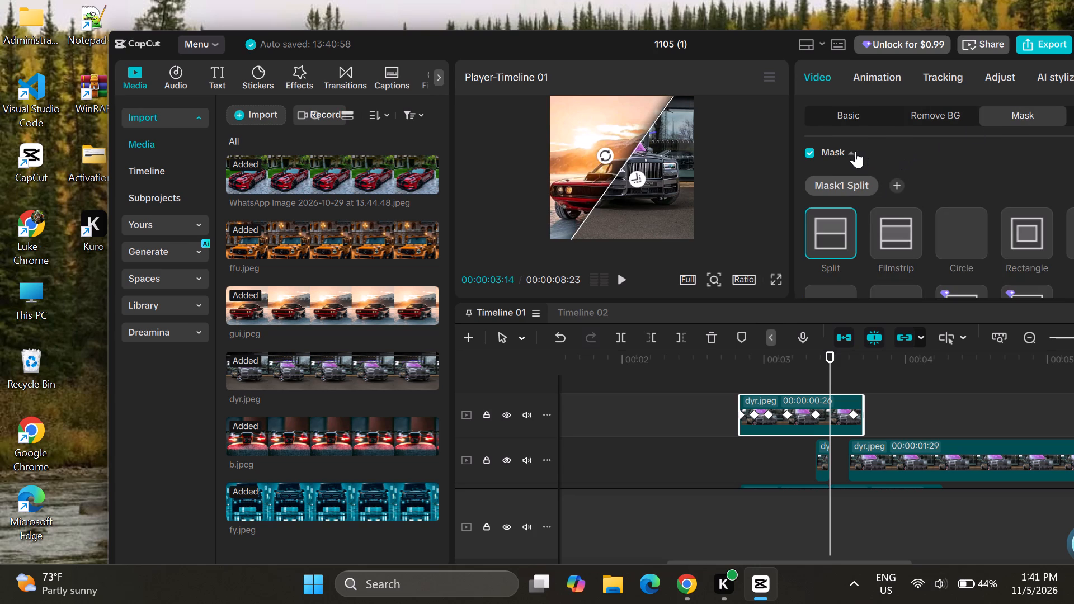
pyautogui.click(848, 181)
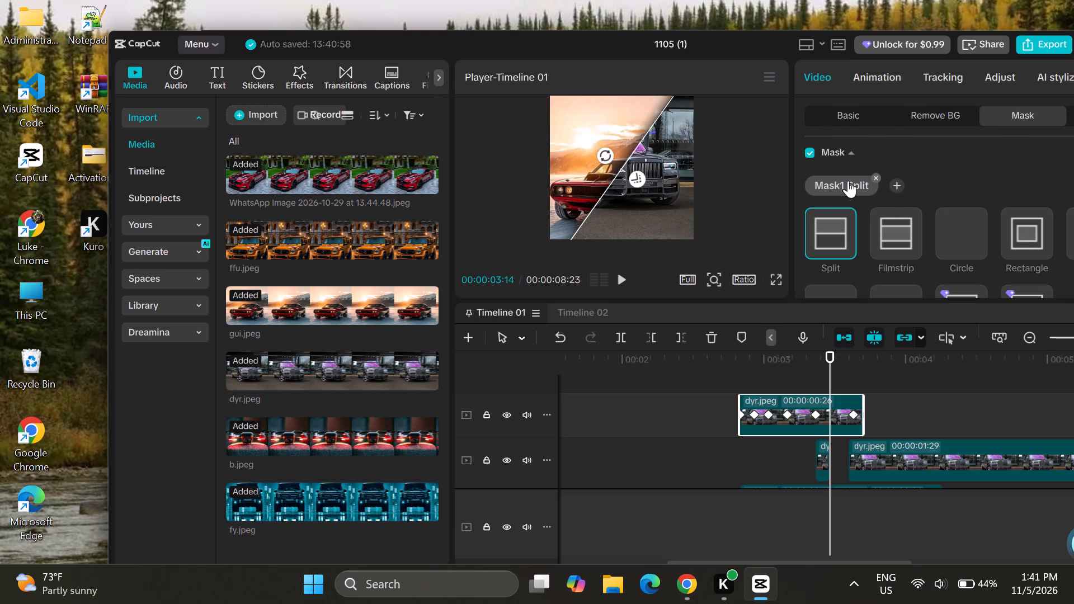
pyautogui.doubleClick(848, 181)
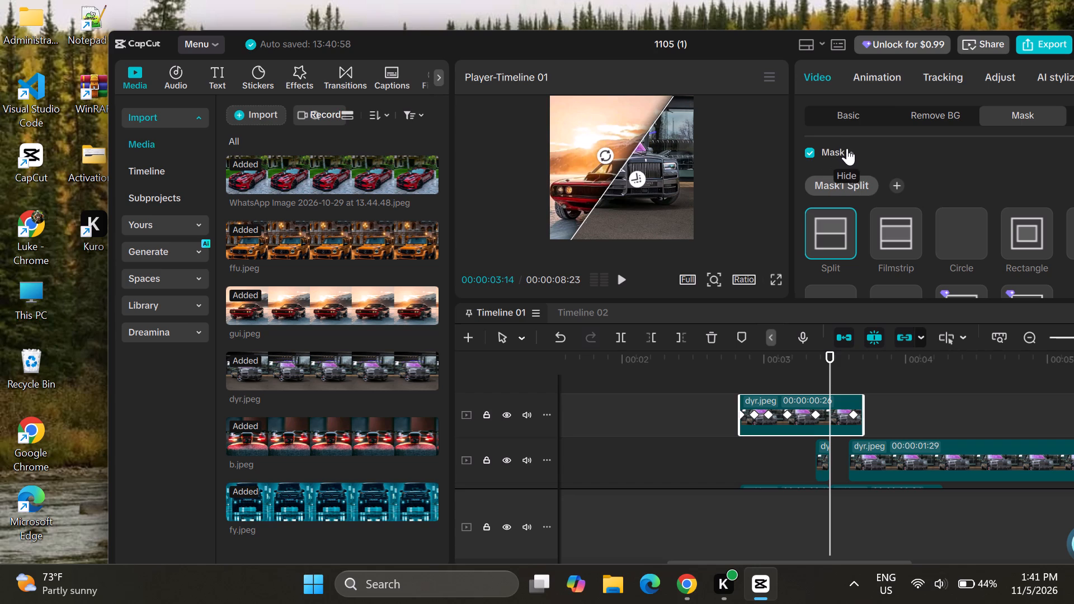
pyautogui.click(847, 148)
pyautogui.click(847, 148)
pyautogui.click(847, 148)
pyautogui.scroll(-1, 926, 155)
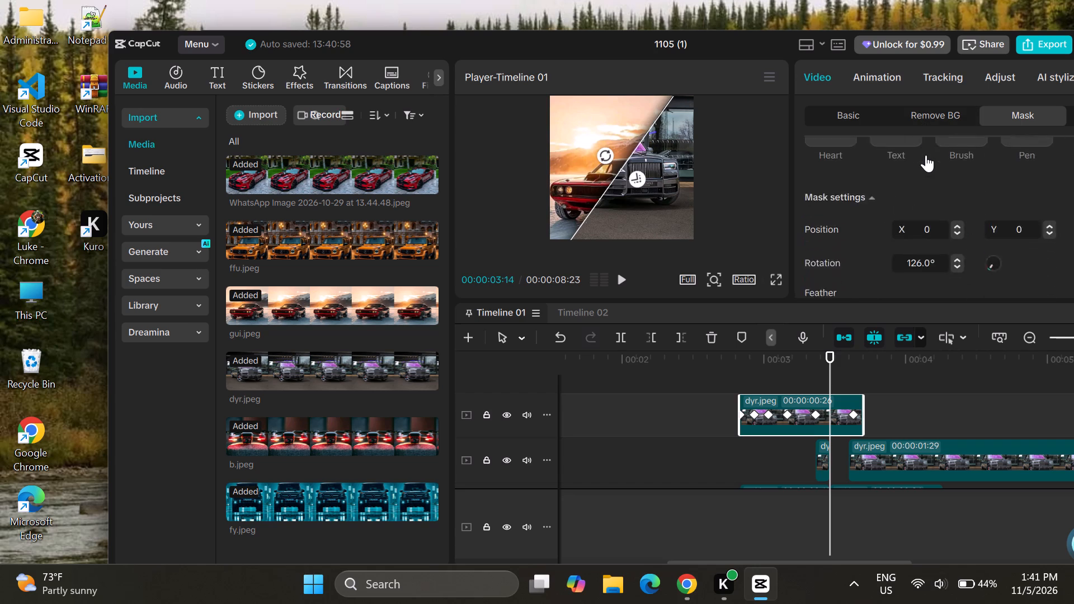
pyautogui.scroll(-1, 926, 155)
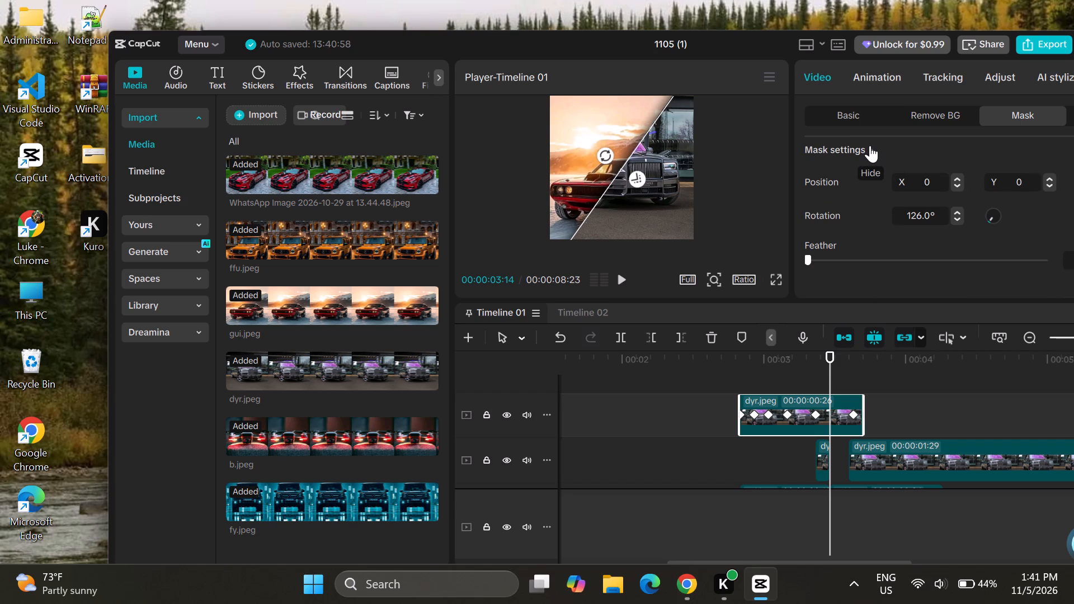
pyautogui.click(870, 145)
pyautogui.scroll(-1, 872, 234)
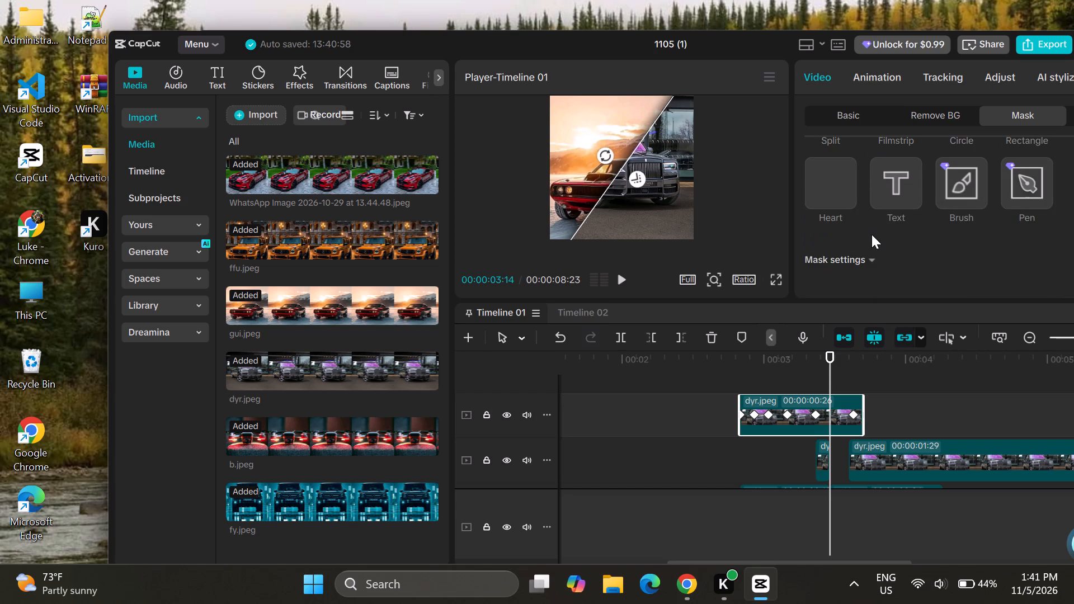
pyautogui.scroll(-1, 872, 234)
pyautogui.click(869, 258)
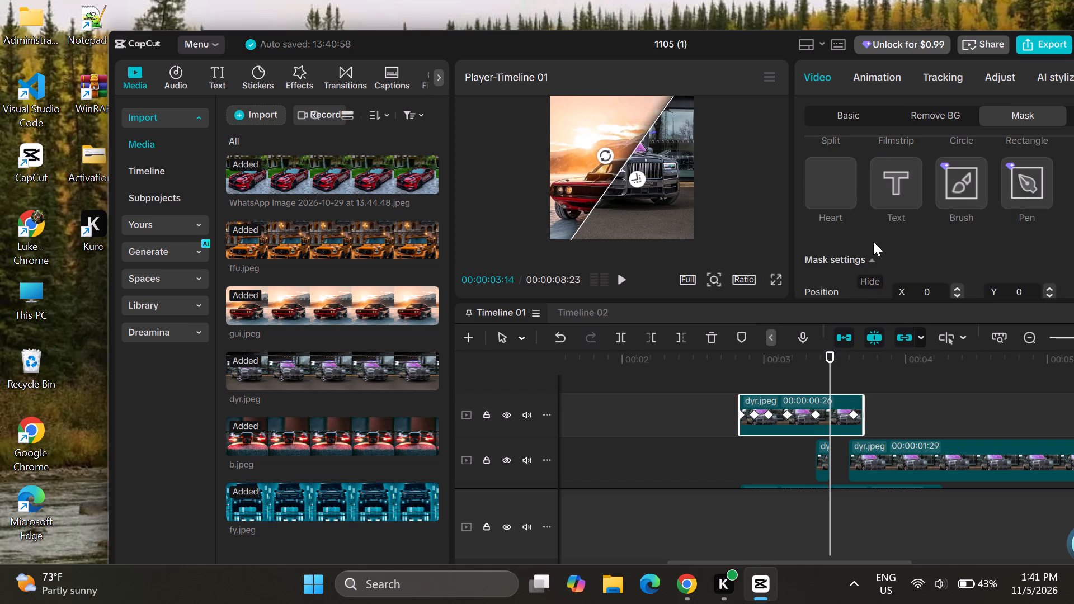
pyautogui.scroll(-1, 873, 242)
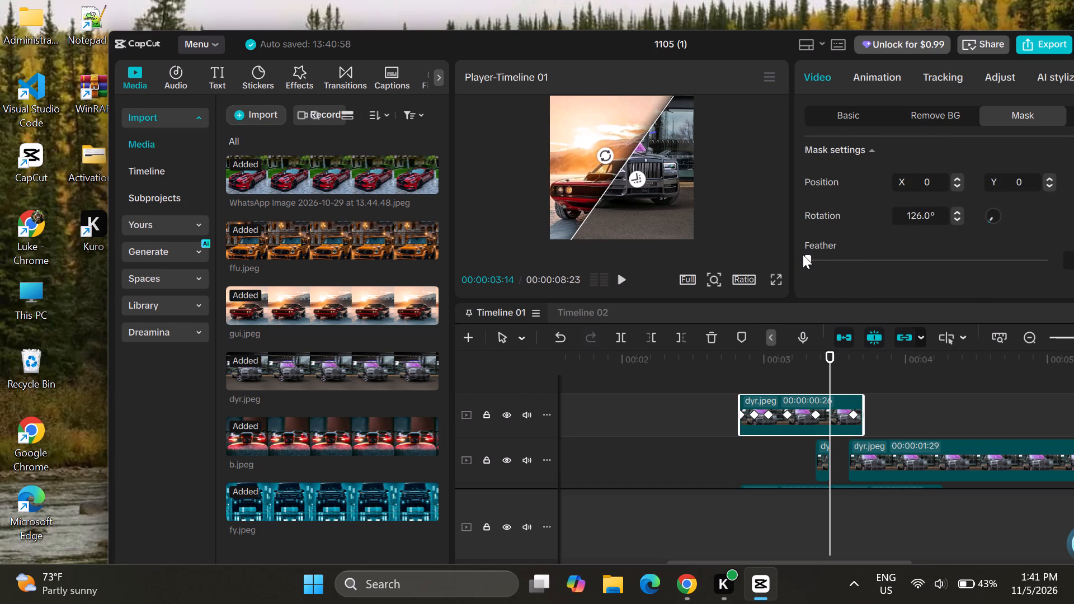
# Raise the feather of the short dyr.jpeg clip's Split mask to 13.
pyautogui.moveTo(808, 252); pyautogui.dragTo(823, 252)
pyautogui.moveTo(823, 252); pyautogui.dragTo(840, 258)
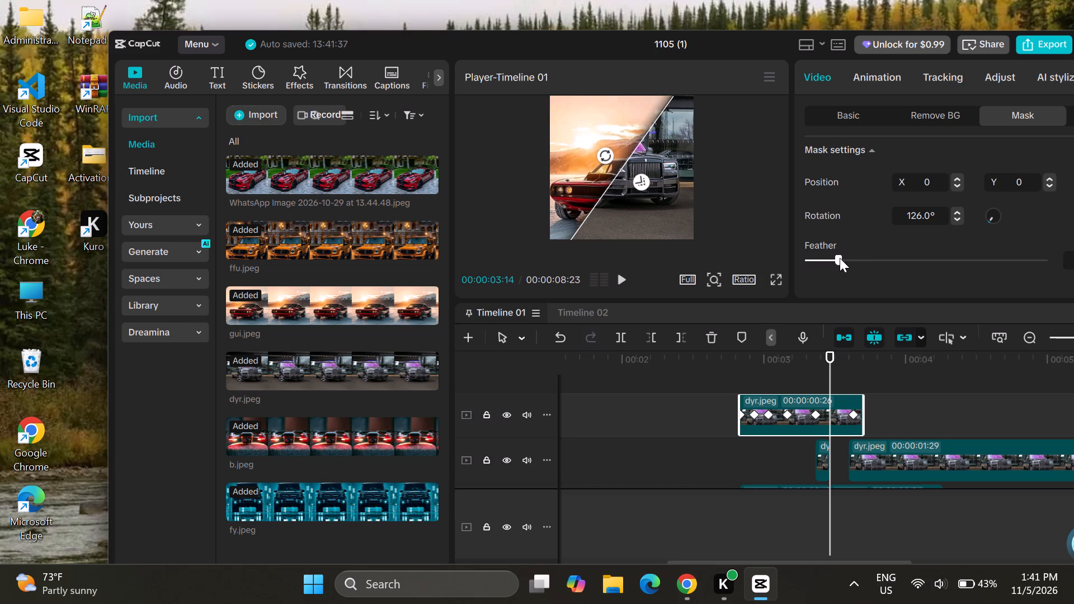
pyautogui.rightClick(873, 276)
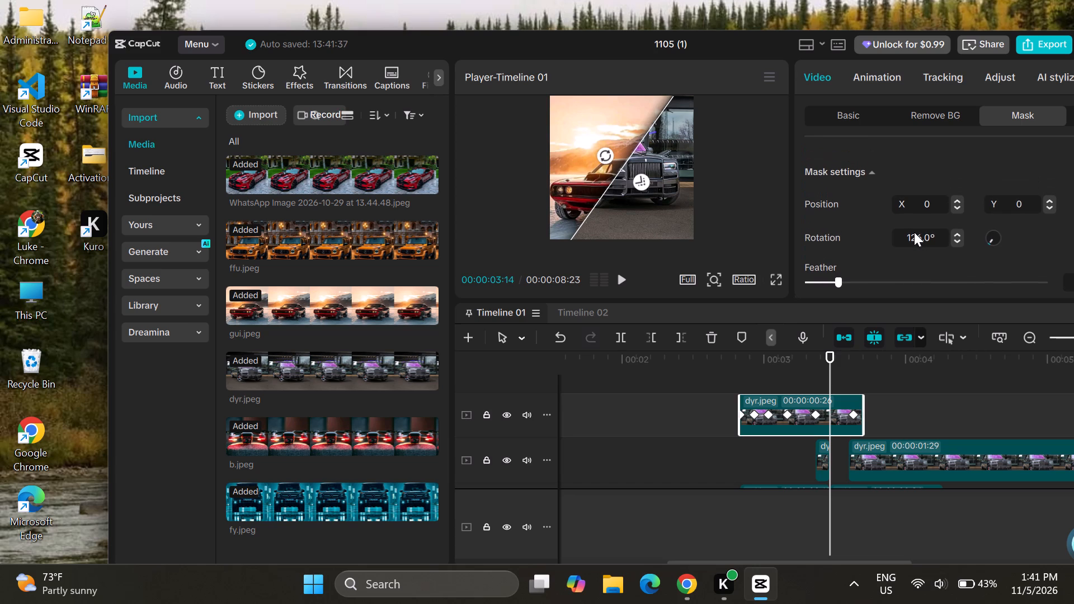
# Maximize the editor window and add a keyframe for all the Split mask settings at 00:00:03:14.
pyautogui.scroll(-2, 914, 232)
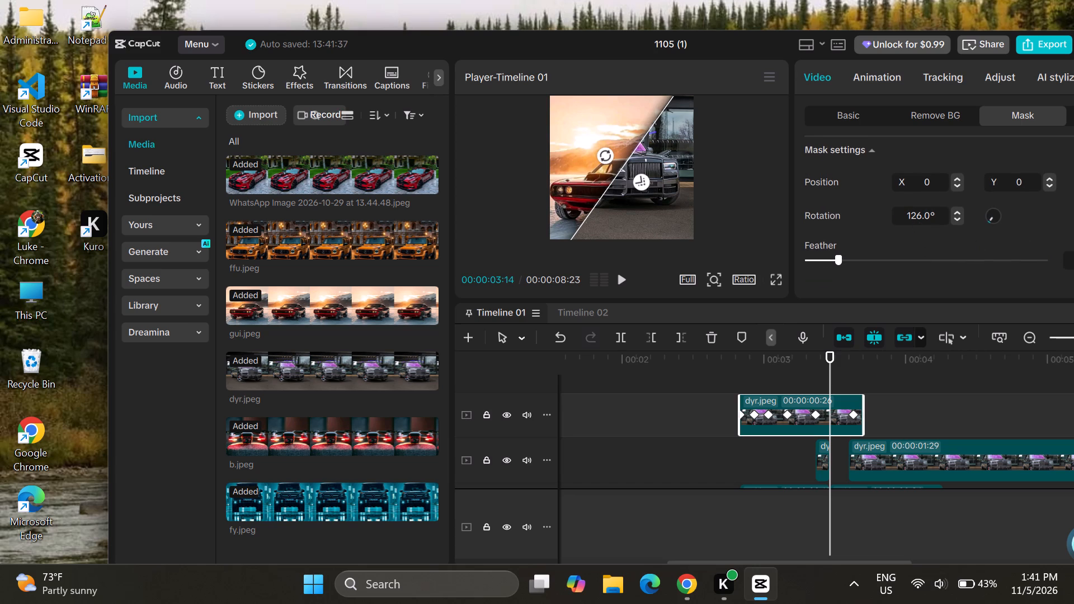
pyautogui.moveTo(1070, 258); pyautogui.dragTo(1059, 254)
pyautogui.moveTo(1059, 254); pyautogui.dragTo(1073, 60)
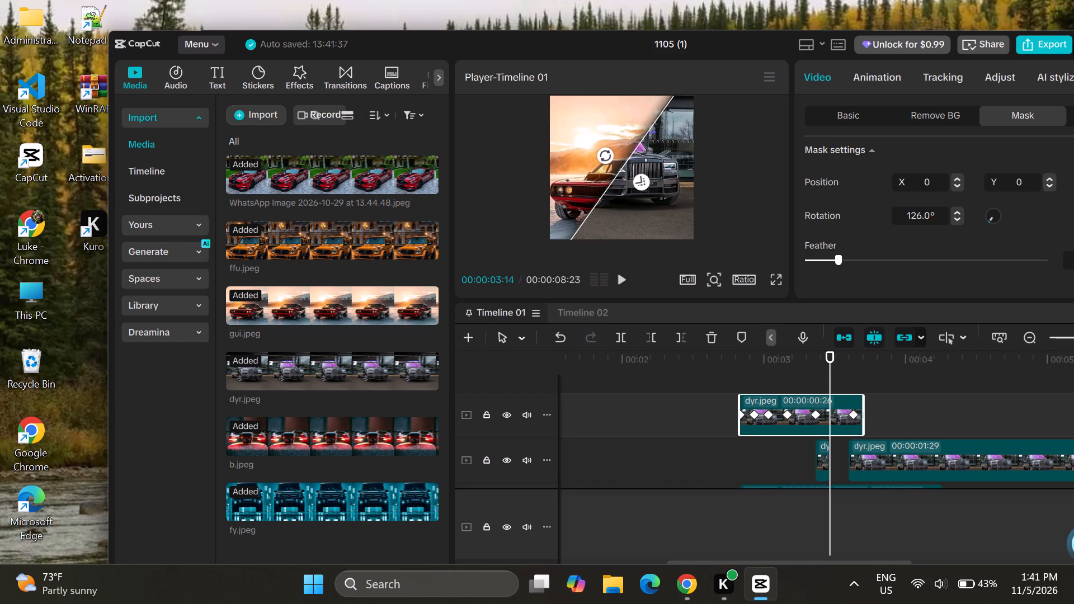
pyautogui.click(1073, 46)
pyautogui.doubleClick(1073, 51)
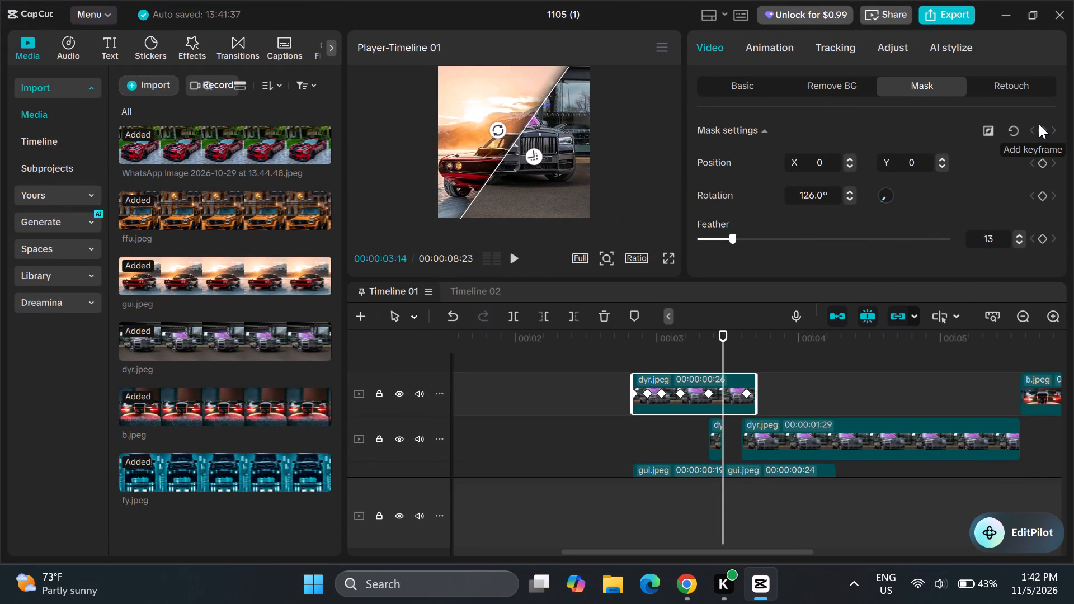
pyautogui.click(1039, 124)
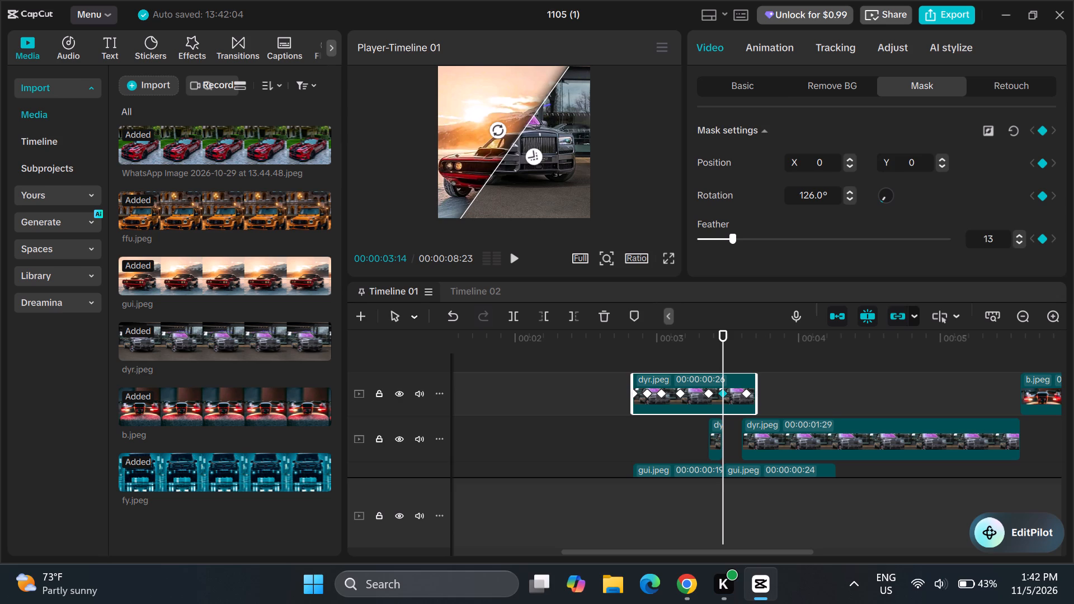
pyautogui.click(834, 164)
# Rotate the short dyr.jpeg clip's Split mask to 174° at 00:00:03:10.
pyautogui.moveTo(723, 331); pyautogui.dragTo(703, 331)
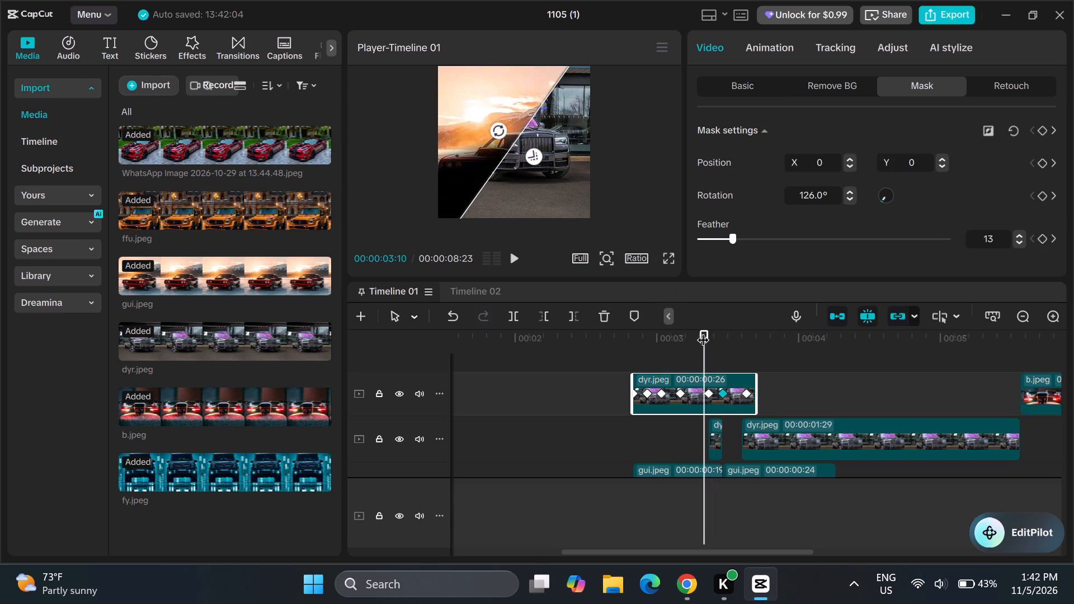
pyautogui.moveTo(497, 128); pyautogui.dragTo(515, 125)
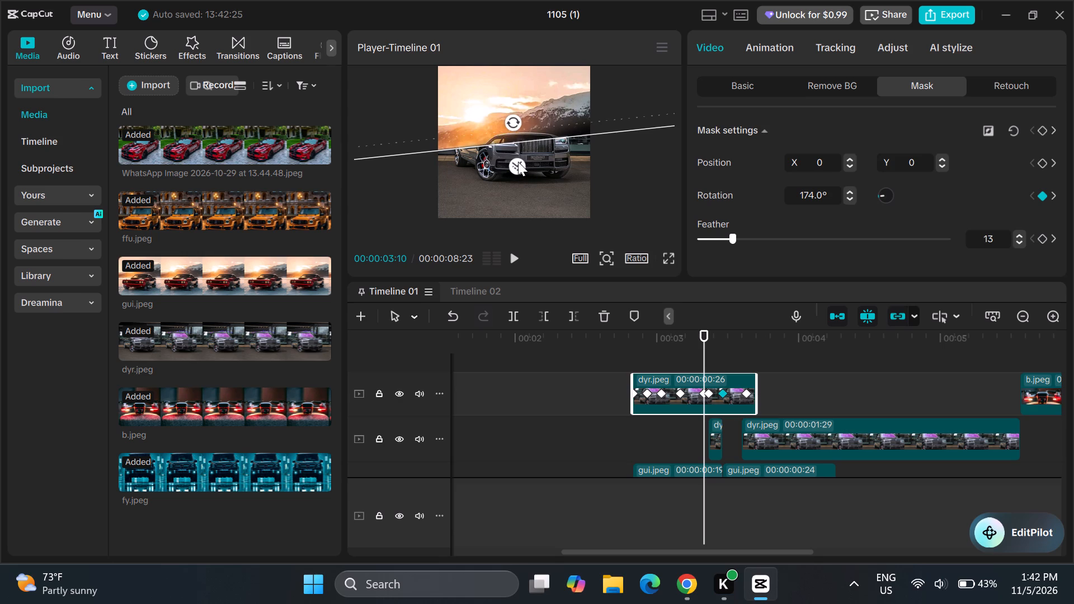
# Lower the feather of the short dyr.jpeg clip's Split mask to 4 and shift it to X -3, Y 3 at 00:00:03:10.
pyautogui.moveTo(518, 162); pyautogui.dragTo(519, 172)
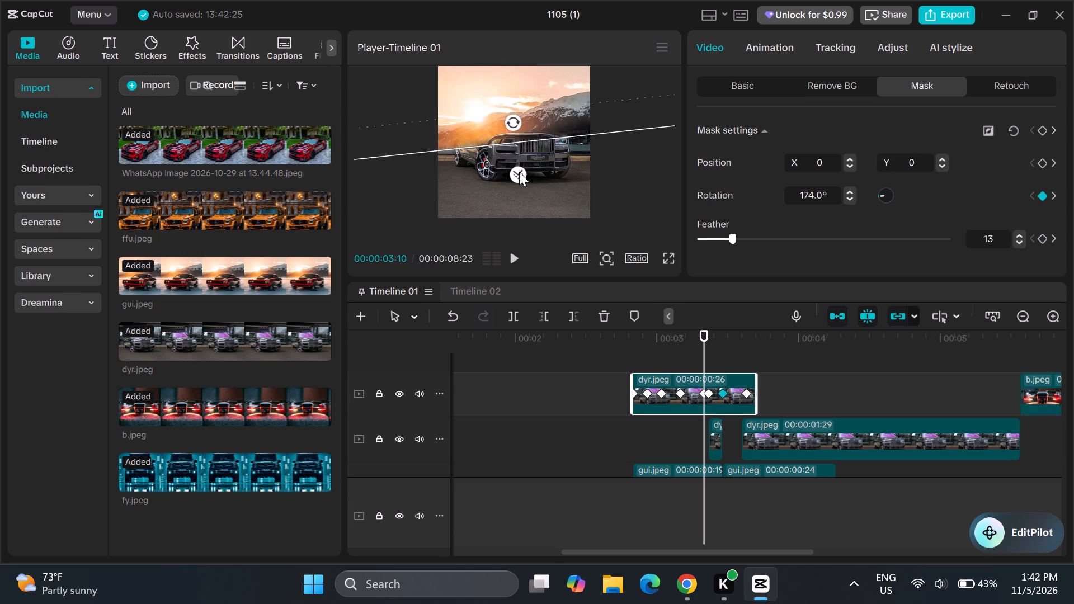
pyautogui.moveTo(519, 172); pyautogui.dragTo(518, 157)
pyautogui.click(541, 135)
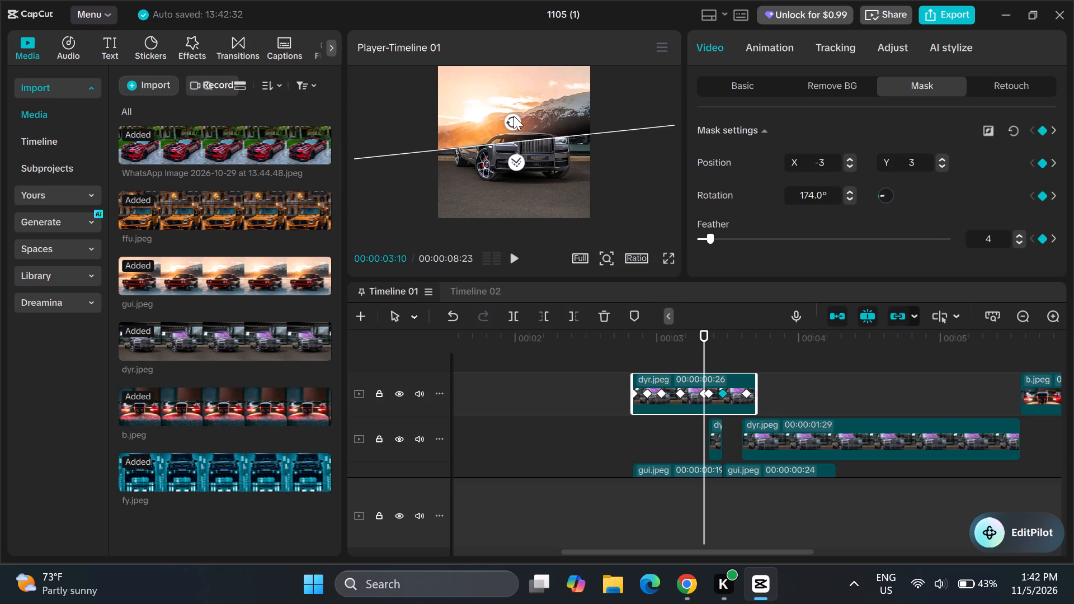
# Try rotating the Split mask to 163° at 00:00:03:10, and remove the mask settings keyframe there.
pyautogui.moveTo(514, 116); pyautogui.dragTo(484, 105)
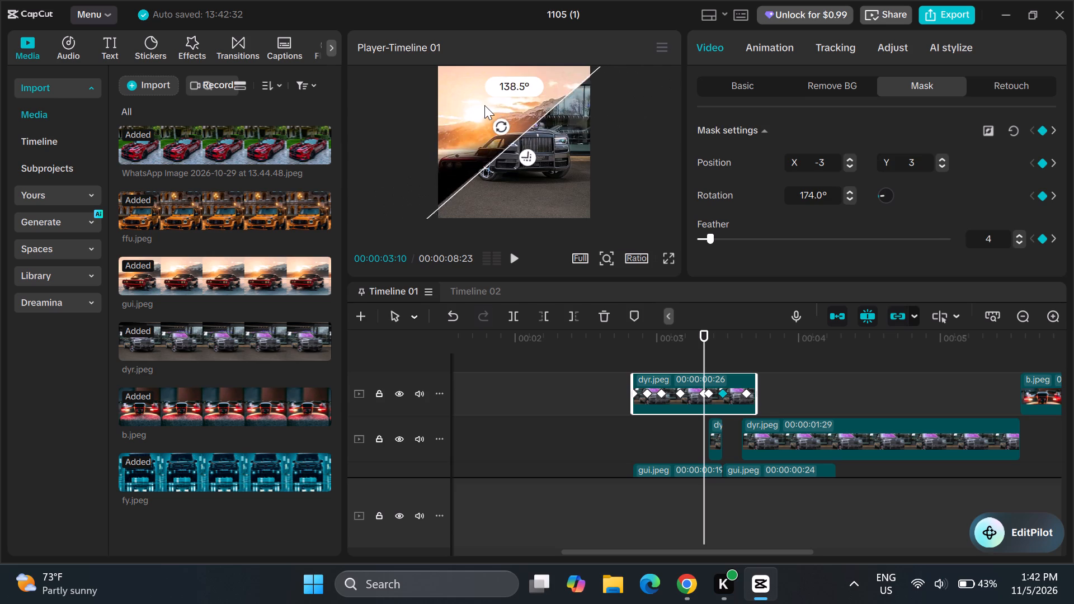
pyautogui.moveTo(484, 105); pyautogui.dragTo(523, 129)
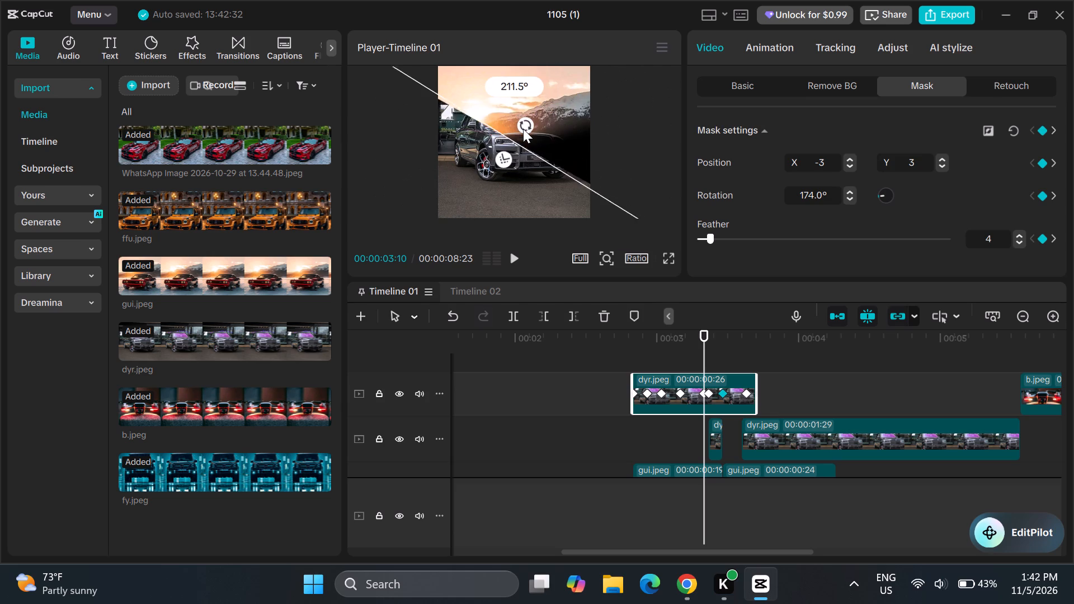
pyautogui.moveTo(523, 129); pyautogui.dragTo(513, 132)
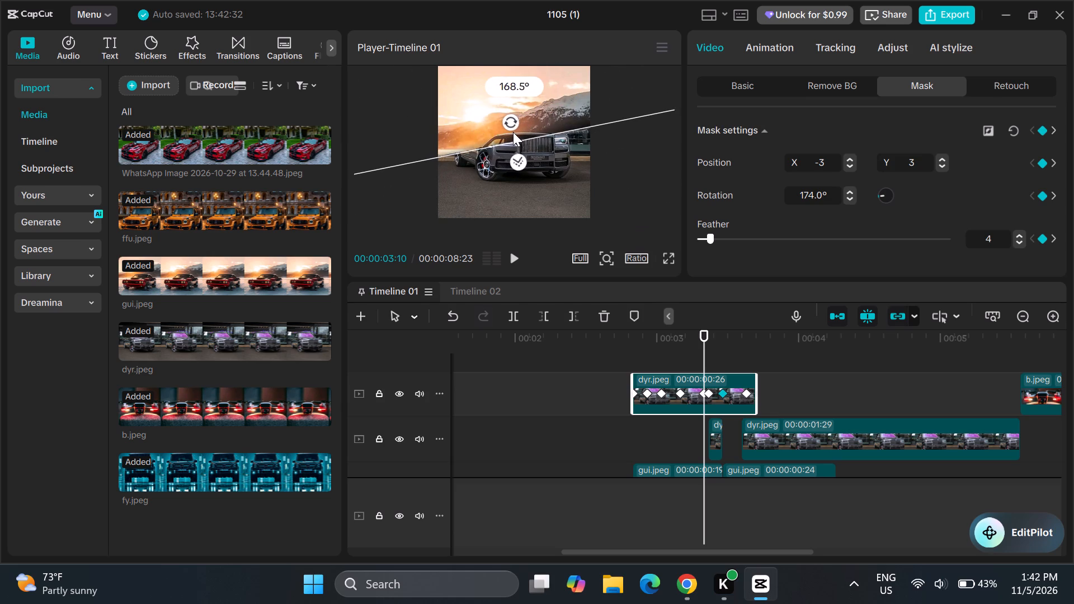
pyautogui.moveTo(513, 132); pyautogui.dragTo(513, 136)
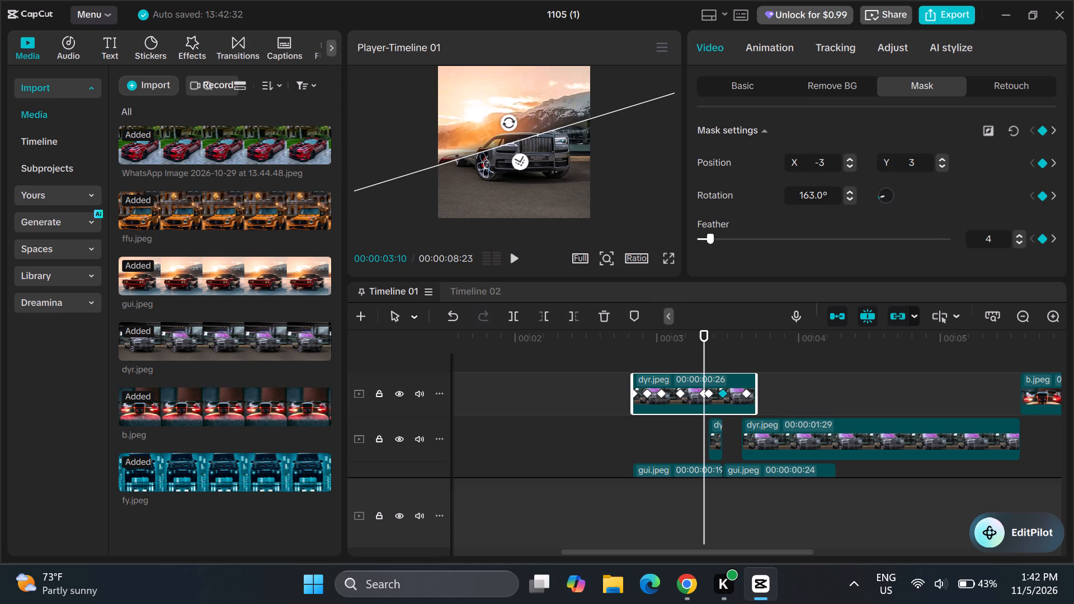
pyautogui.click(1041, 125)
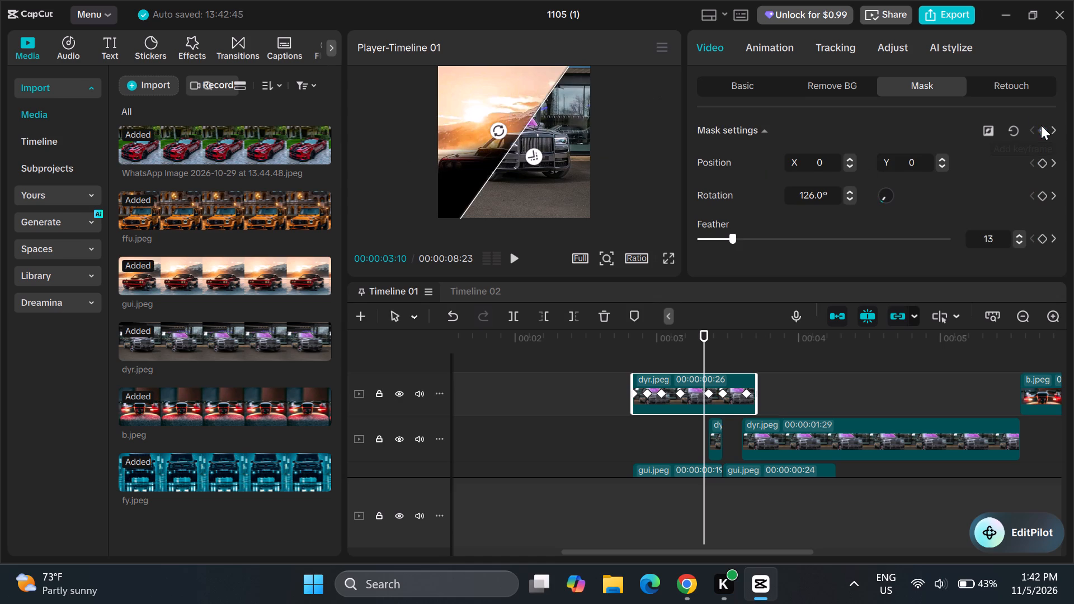
# Add a keyframe for all the Split mask settings at 00:00:03:10 and rotate the mask to 157°.
pyautogui.click(1041, 125)
pyautogui.moveTo(497, 129); pyautogui.dragTo(509, 129)
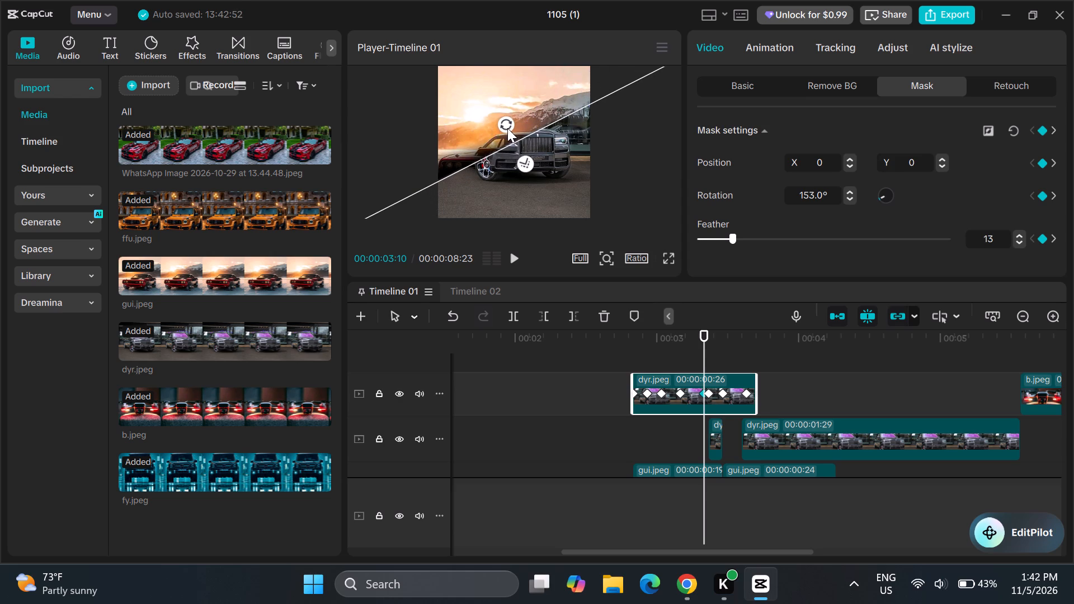
pyautogui.click(507, 124)
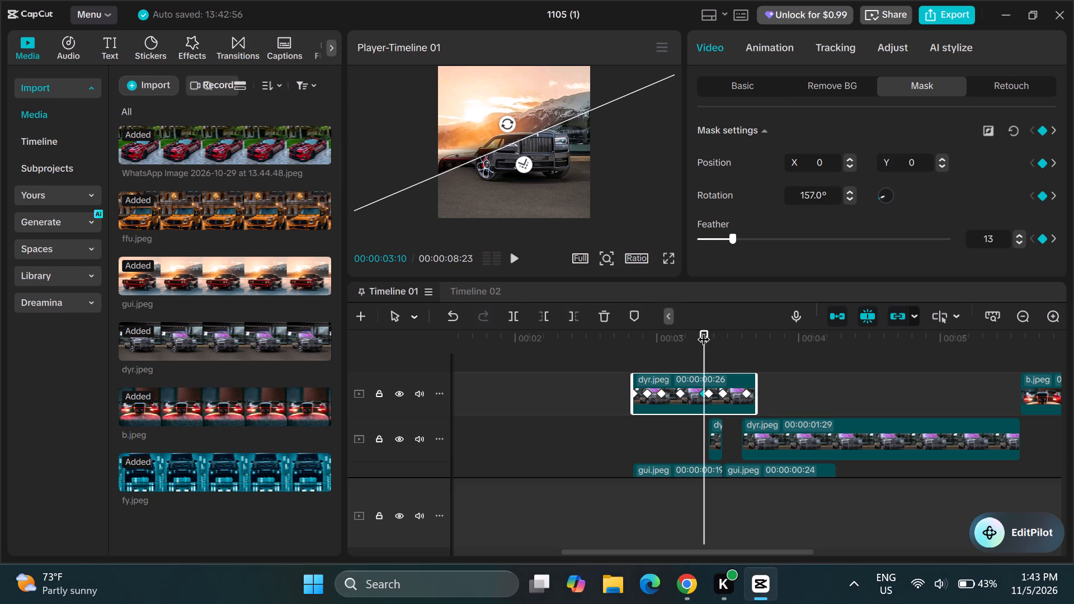
# Rotate the short dyr.jpeg clip's Split mask to 198° at 00:00:03:07 and keyframe all its mask settings.
pyautogui.moveTo(705, 332); pyautogui.dragTo(690, 333)
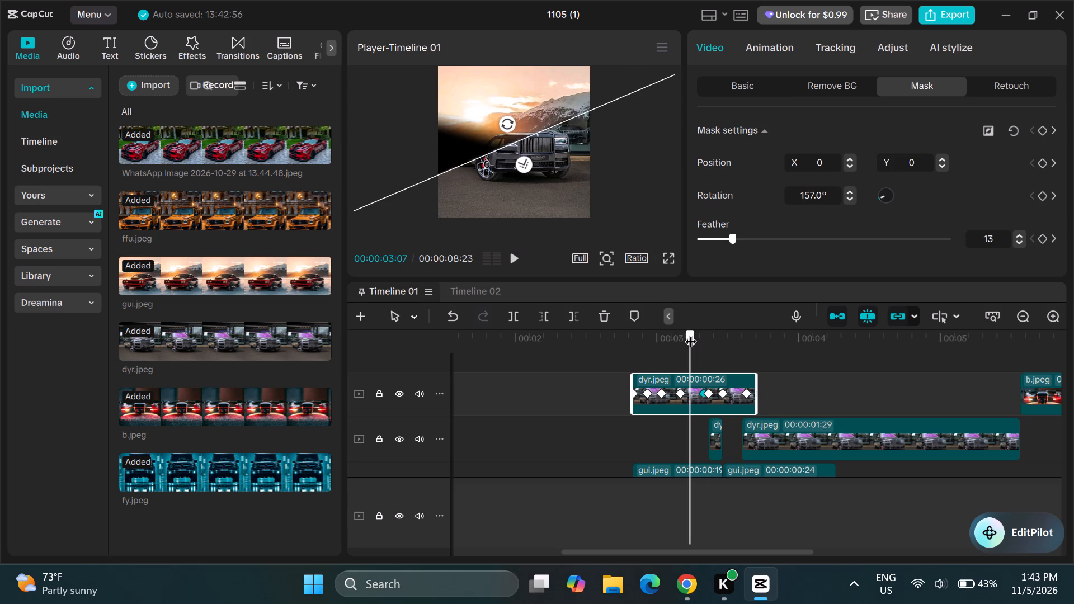
pyautogui.moveTo(690, 333); pyautogui.dragTo(688, 333)
pyautogui.moveTo(507, 121); pyautogui.dragTo(521, 130)
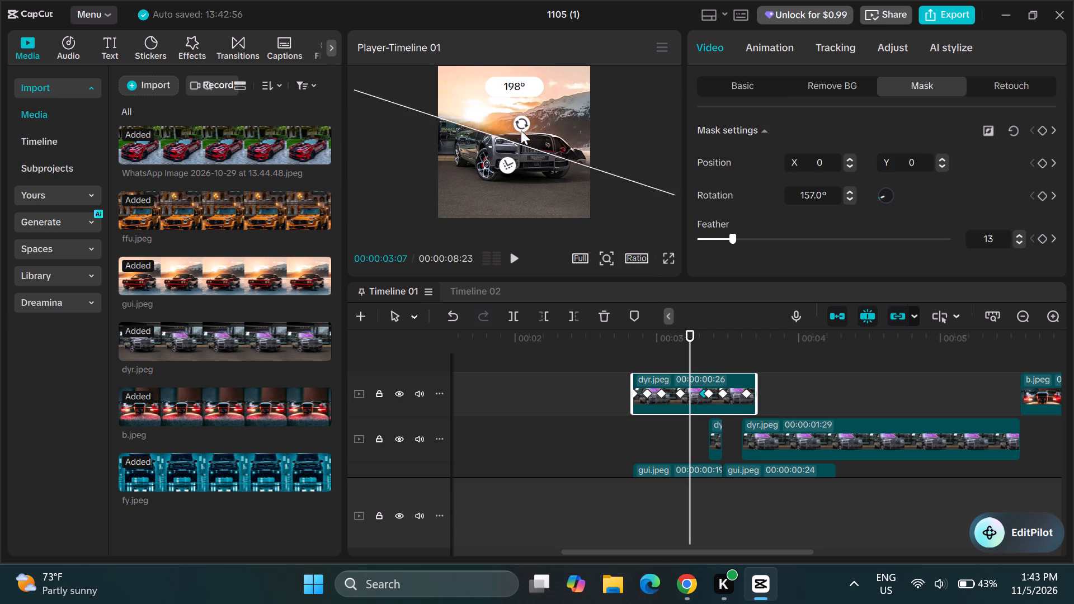
pyautogui.moveTo(521, 130); pyautogui.dragTo(519, 134)
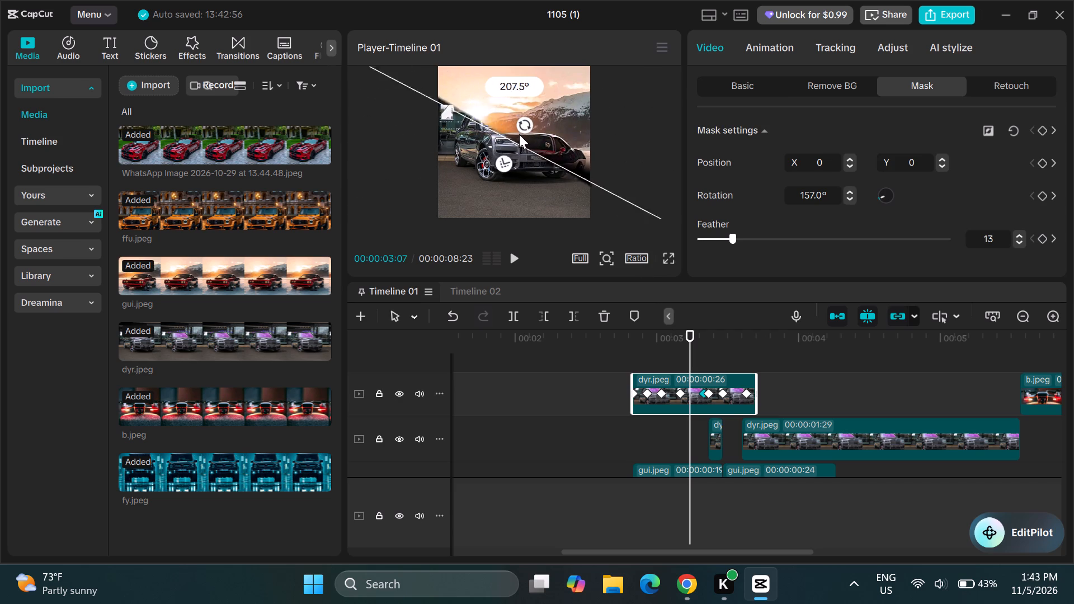
pyautogui.moveTo(519, 134); pyautogui.dragTo(518, 134)
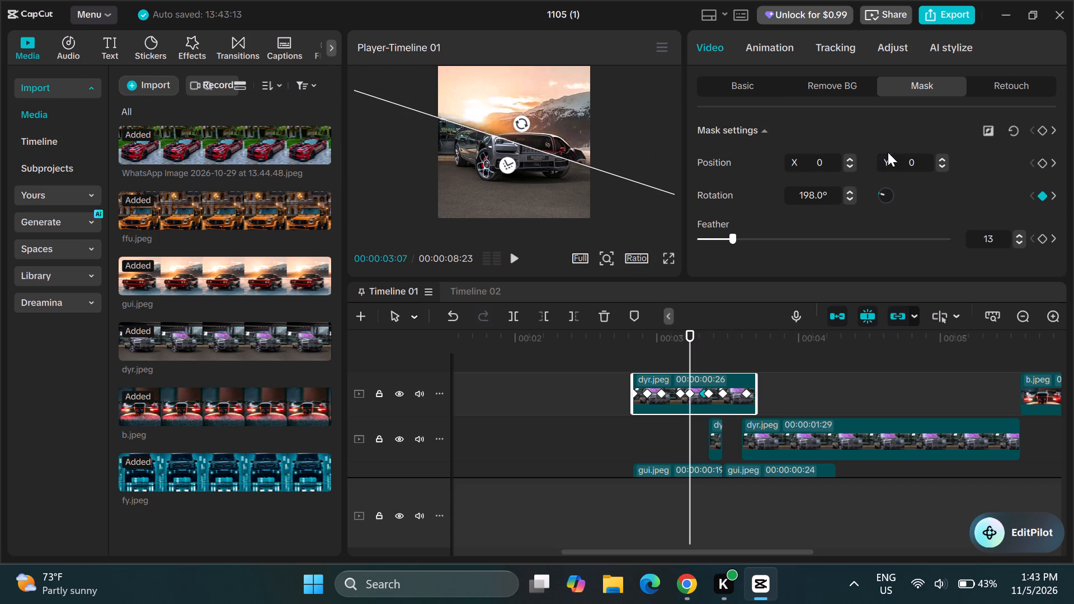
pyautogui.click(1037, 128)
pyautogui.click(1040, 128)
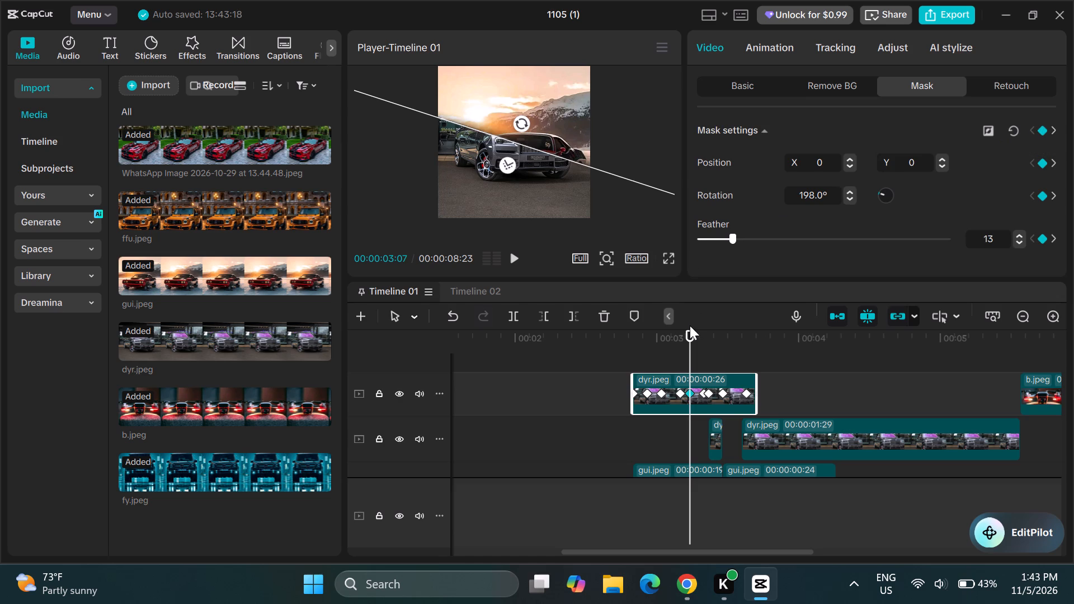
# Rotate the short dyr.jpeg clip's Split mask to 227° at 00:00:03:04 and keyframe all its mask settings.
pyautogui.moveTo(691, 329); pyautogui.dragTo(673, 326)
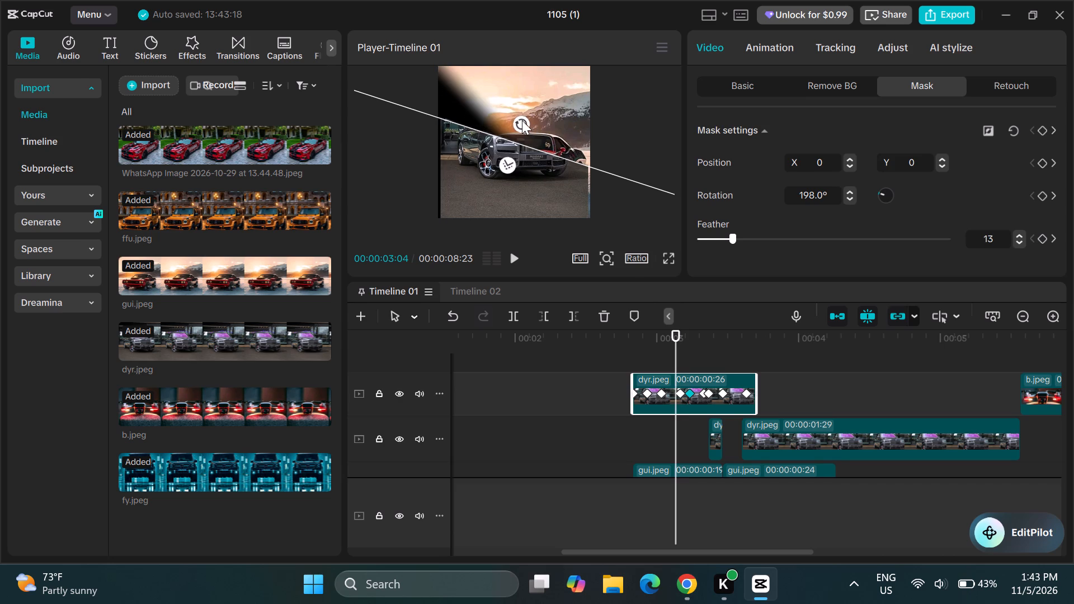
pyautogui.moveTo(522, 120); pyautogui.dragTo(529, 128)
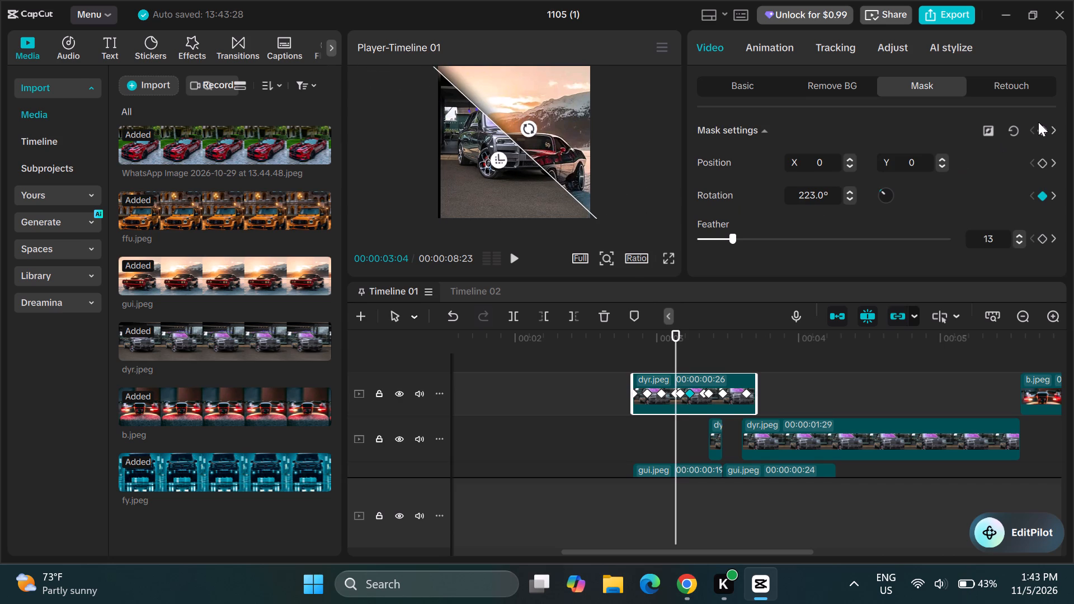
pyautogui.click(1042, 127)
pyautogui.click(527, 124)
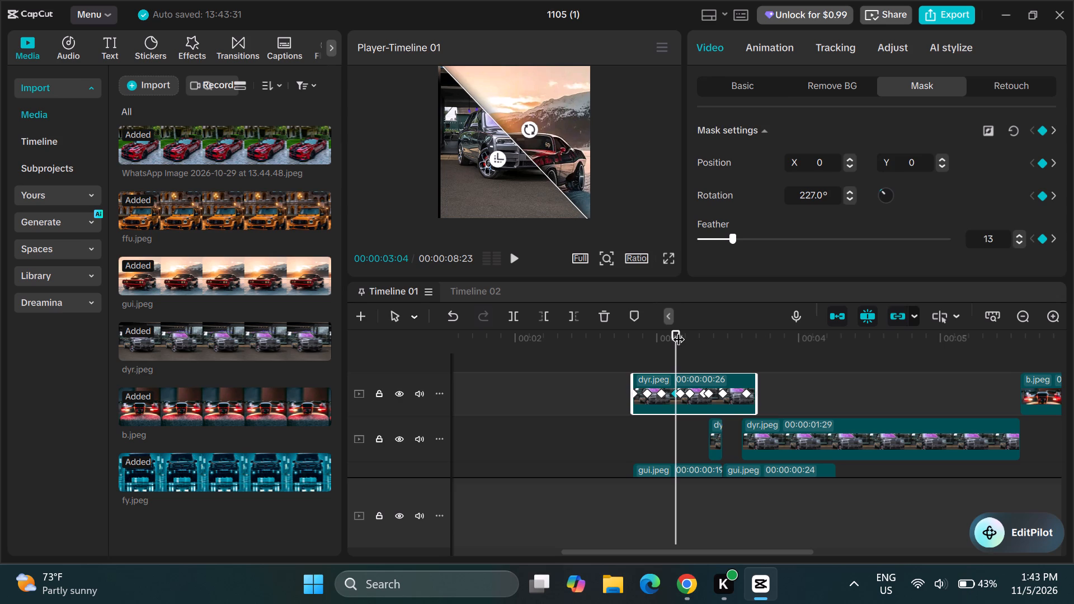
# Rotate the short dyr.jpeg clip's Split mask to 243° at 00:00:03:01.
pyautogui.moveTo(677, 330); pyautogui.dragTo(671, 329)
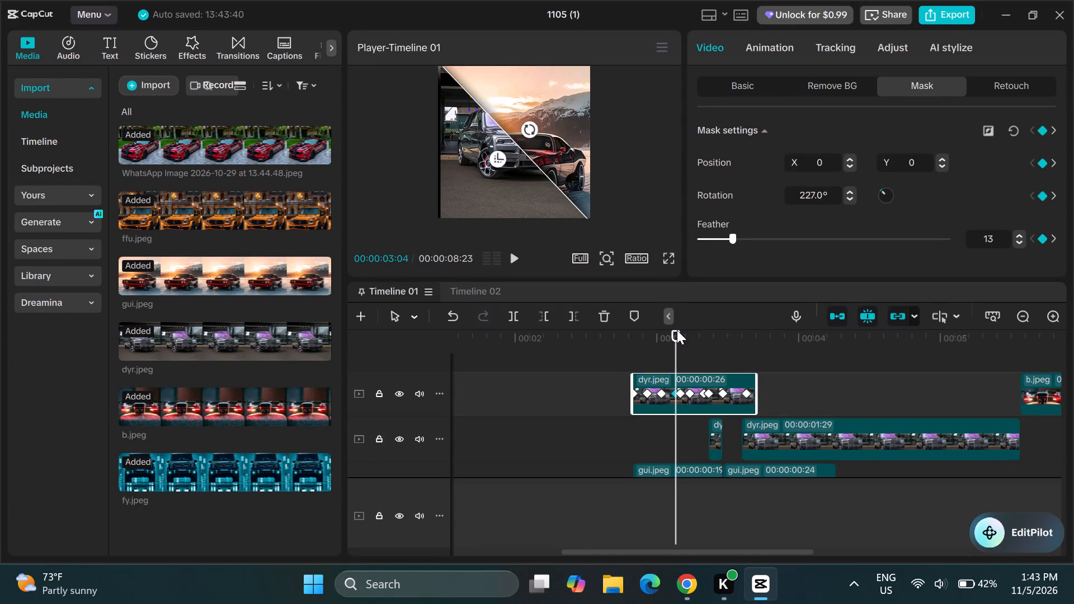
pyautogui.moveTo(677, 329); pyautogui.dragTo(665, 328)
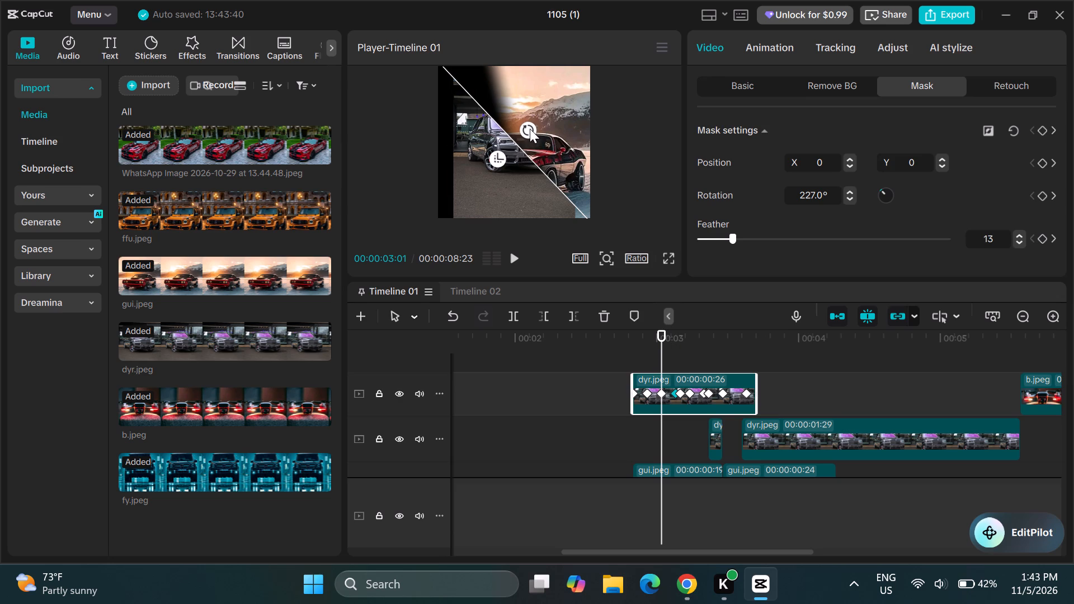
pyautogui.moveTo(530, 129); pyautogui.dragTo(534, 132)
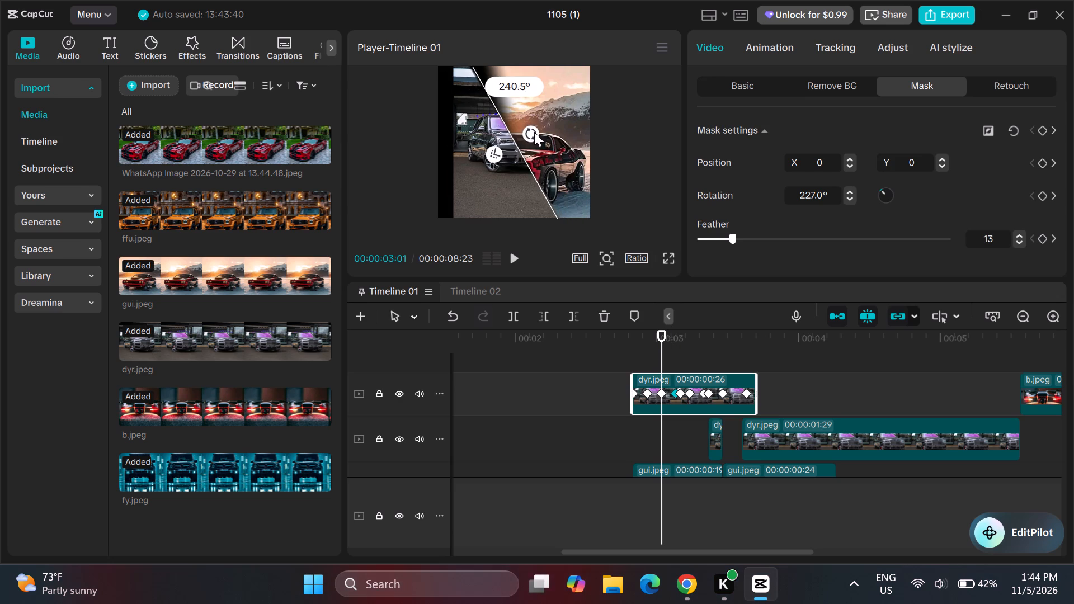
pyautogui.moveTo(534, 132); pyautogui.dragTo(533, 134)
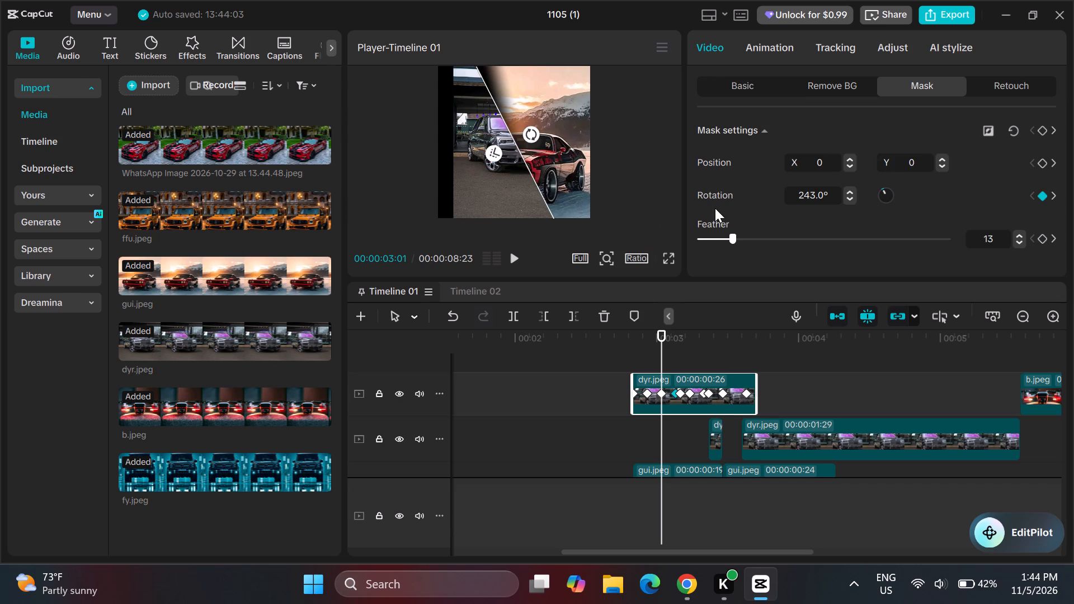
# Scale the short dyr.jpeg clip to 125% at 00:00:03:01.
pyautogui.scroll(2, 786, 150)
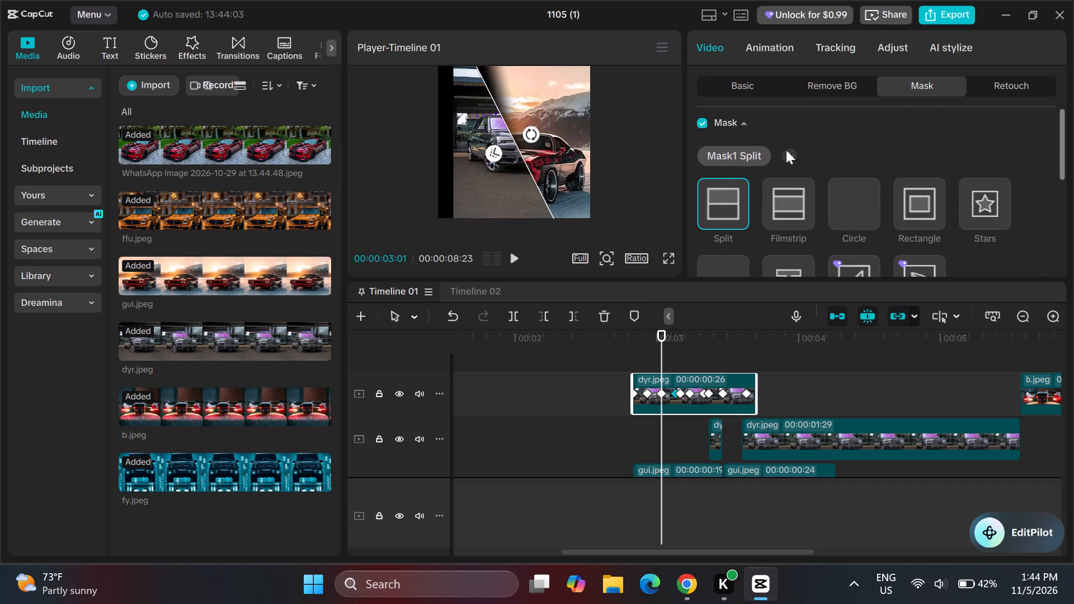
pyautogui.click(741, 77)
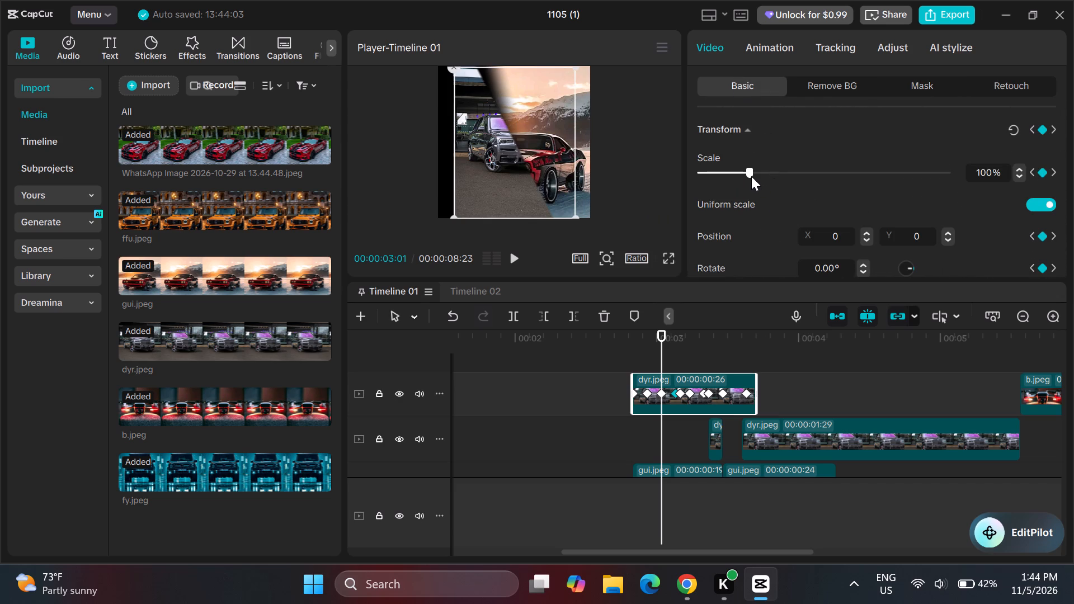
pyautogui.click(747, 131)
pyautogui.click(747, 131)
pyautogui.moveTo(749, 170); pyautogui.dragTo(761, 171)
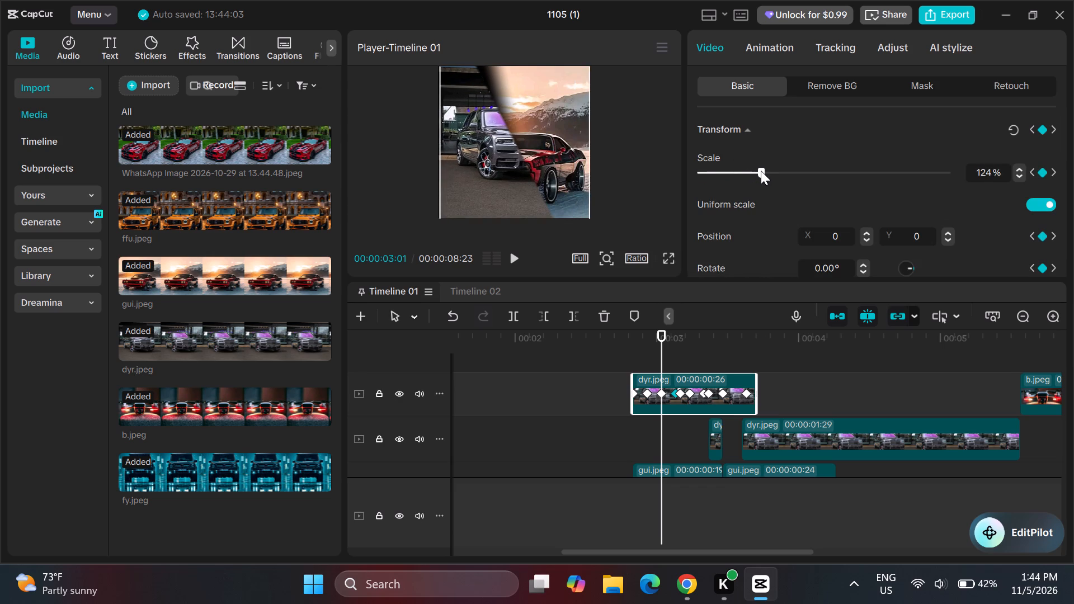
pyautogui.moveTo(761, 171); pyautogui.dragTo(761, 171)
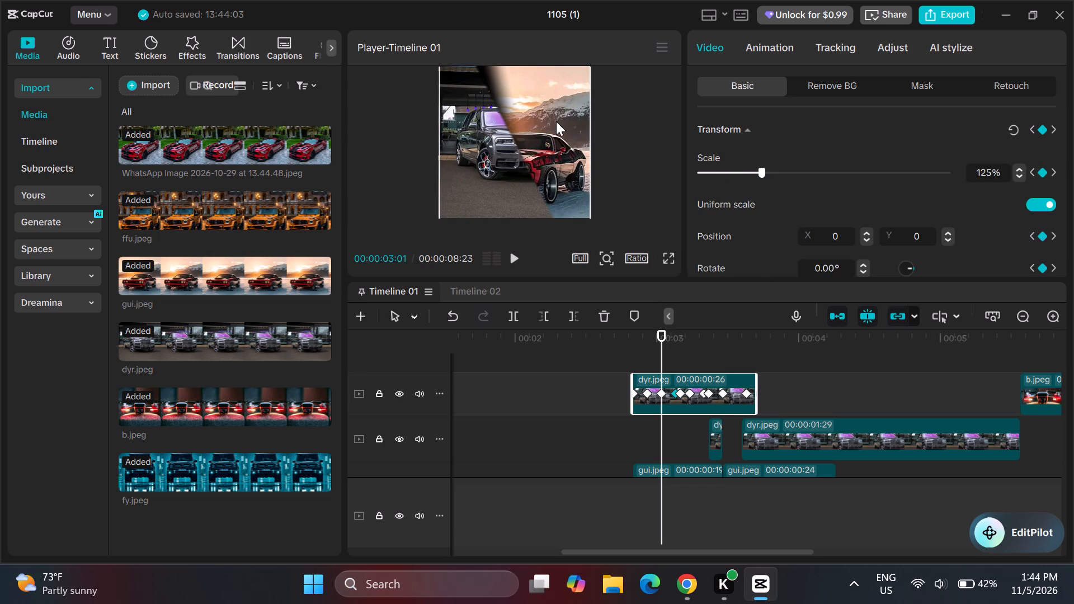
pyautogui.click(540, 117)
# Add a keyframe for all the Split mask settings of the short dyr.jpeg clip at 00:00:03:01.
pyautogui.click(929, 84)
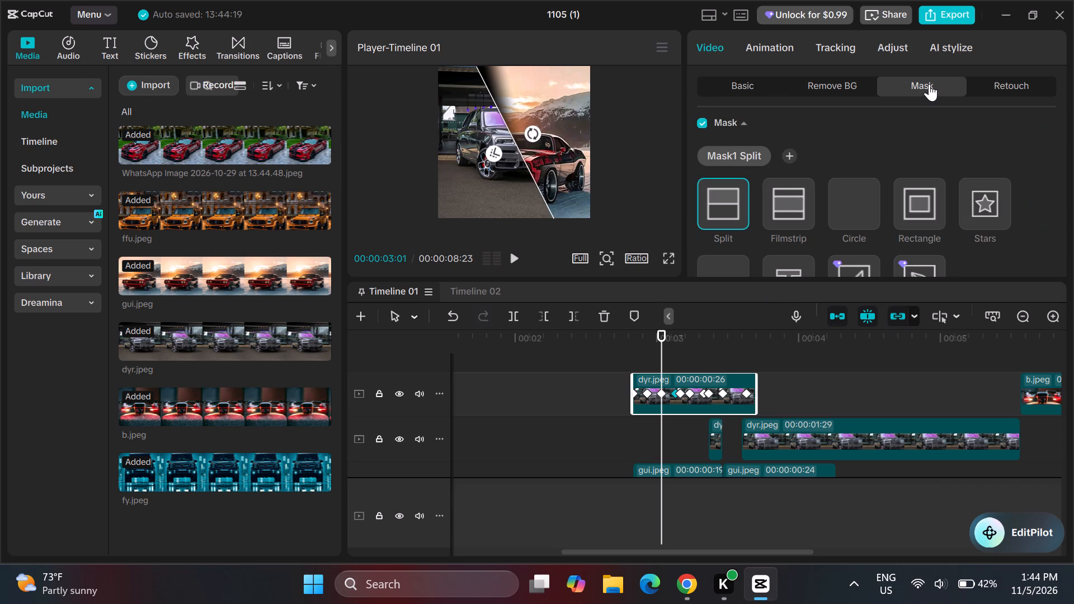
pyautogui.scroll(-1, 795, 212)
pyautogui.rightClick(795, 212)
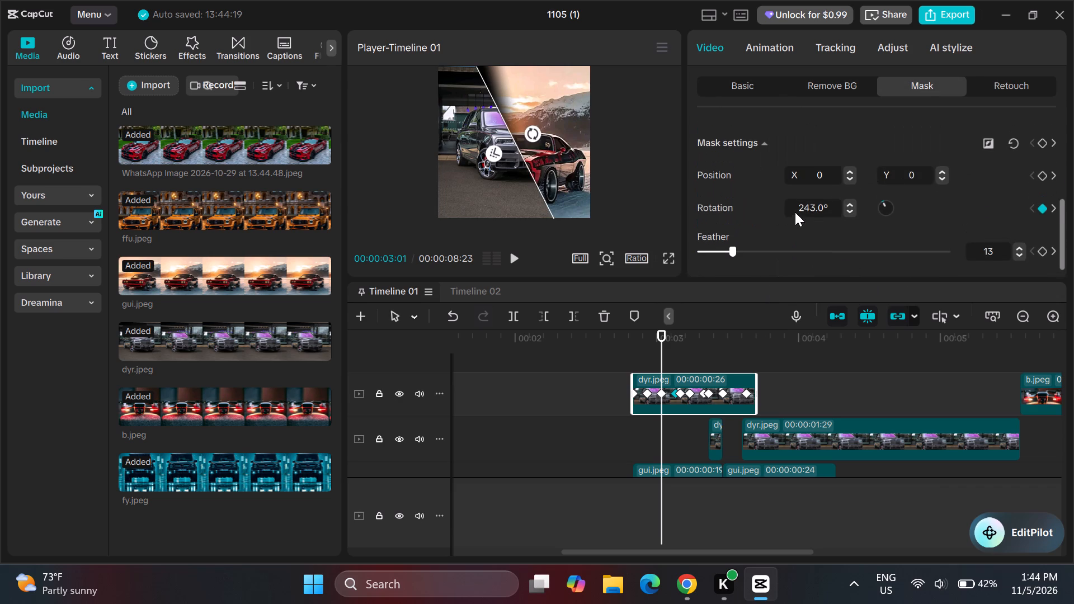
pyautogui.click(1043, 147)
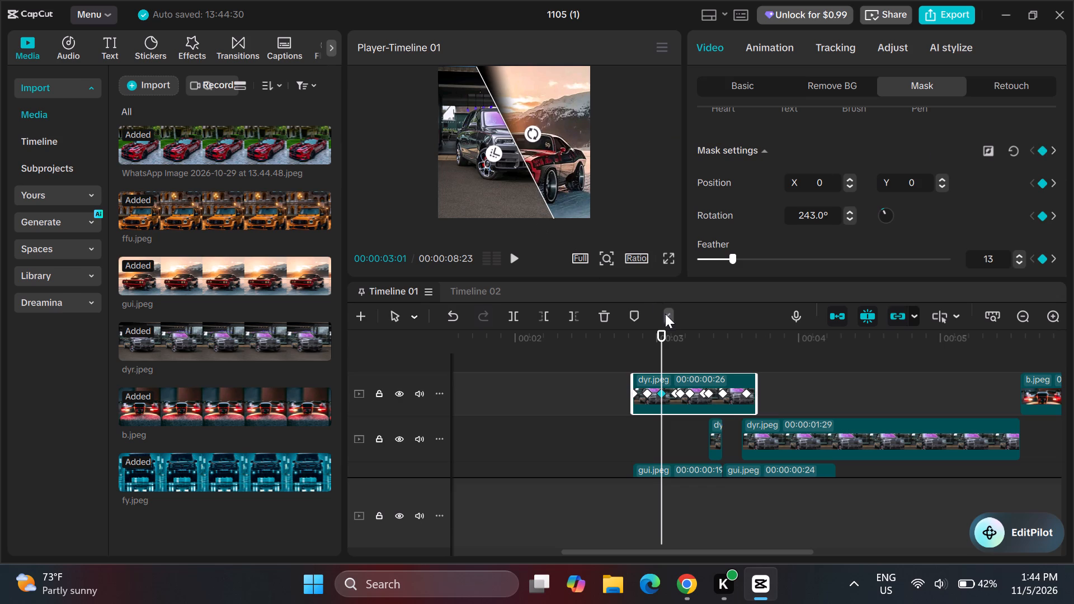
# Rotate the short dyr.jpeg clip's Split mask to 278° at 00:00:02:28.
pyautogui.moveTo(662, 331); pyautogui.dragTo(649, 329)
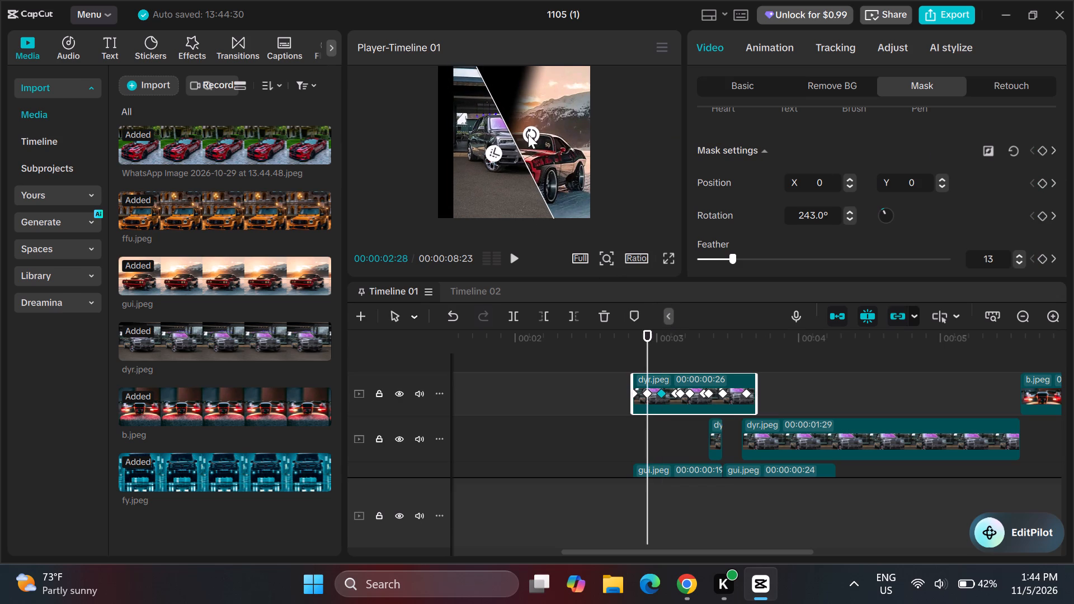
pyautogui.moveTo(531, 130); pyautogui.dragTo(547, 139)
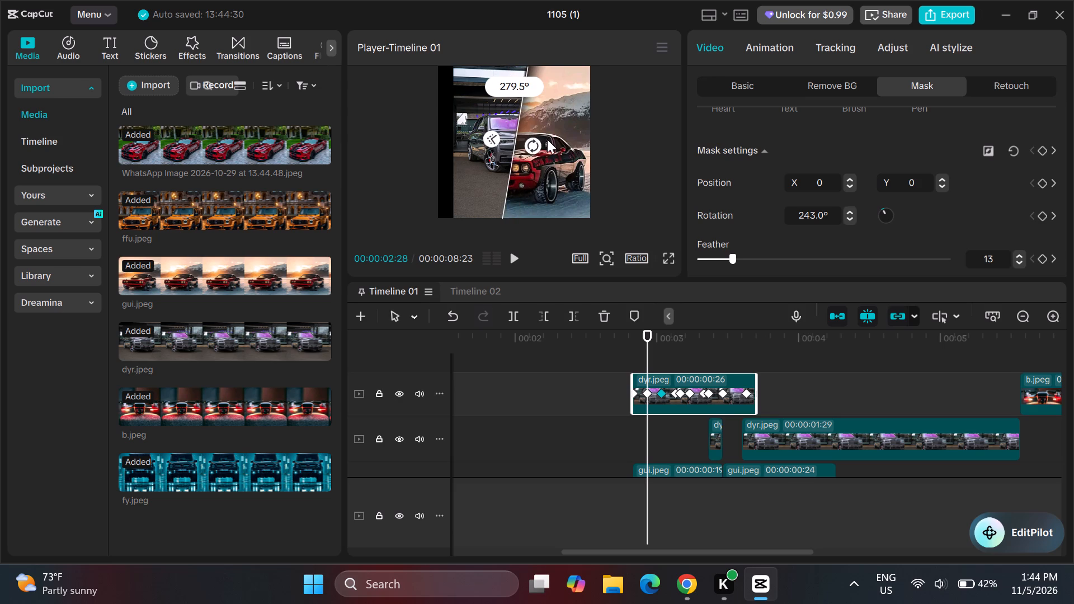
pyautogui.moveTo(547, 139); pyautogui.dragTo(547, 139)
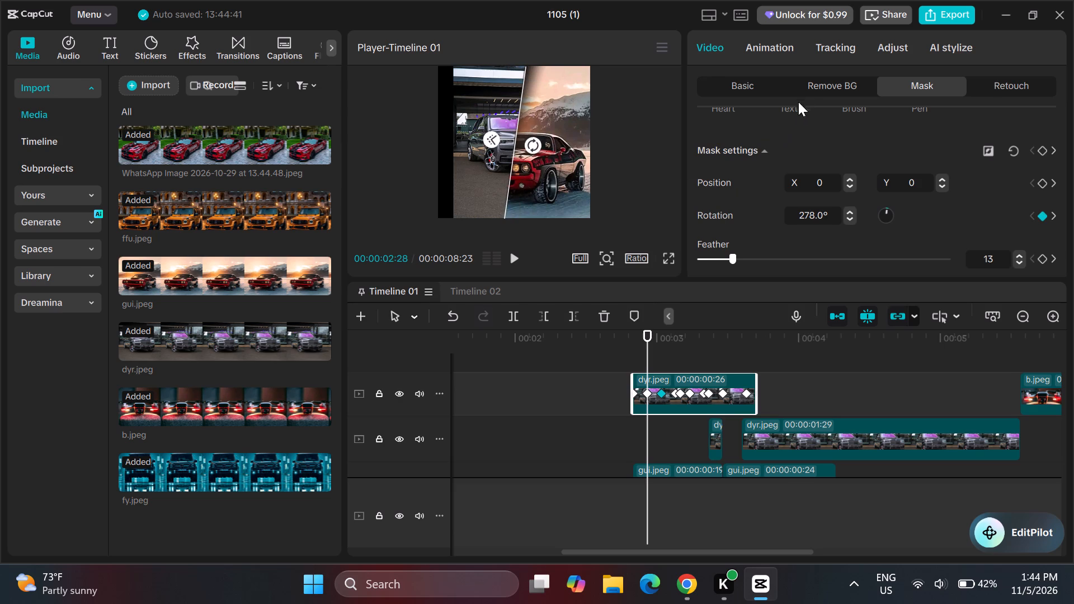
# Scale the short dyr.jpeg clip to 136% at 00:00:02:28.
pyautogui.click(755, 84)
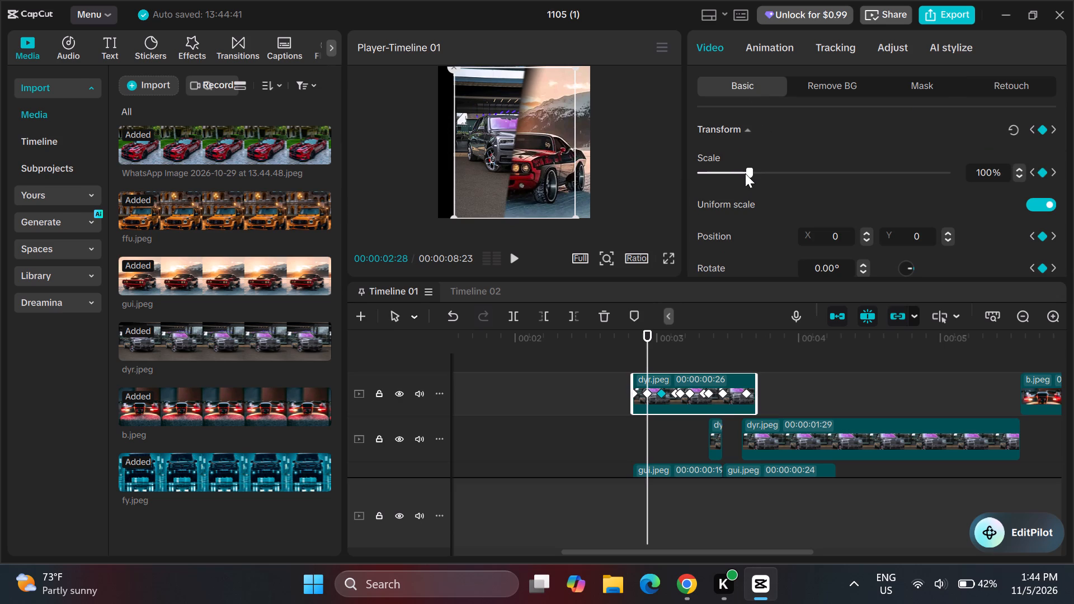
pyautogui.moveTo(750, 168); pyautogui.dragTo(767, 167)
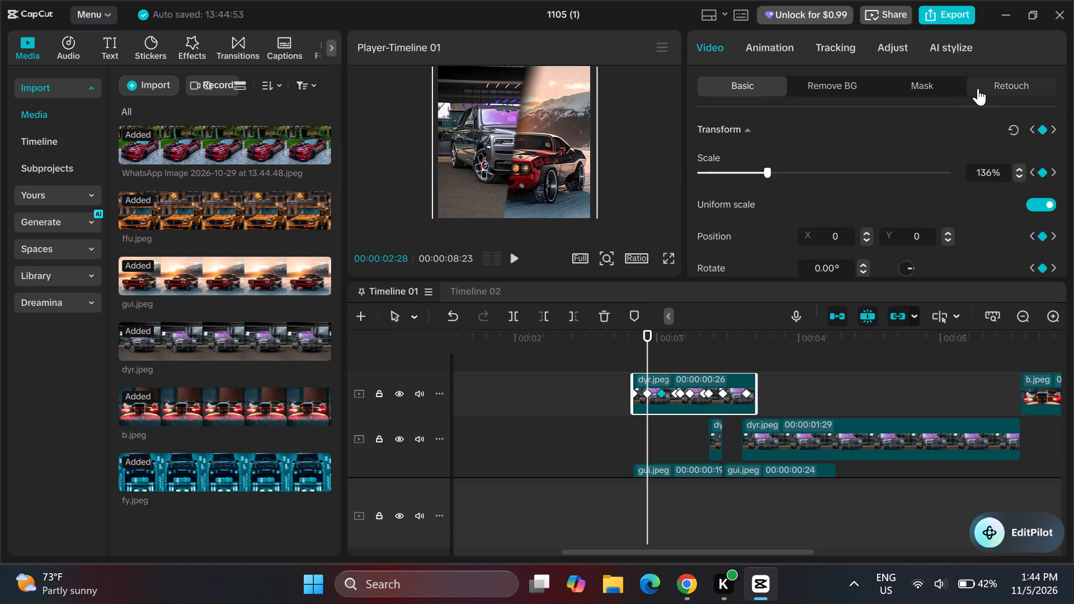
# Add a keyframe for all the Split mask settings of the short dyr.jpeg clip at 00:00:02:28.
pyautogui.click(927, 84)
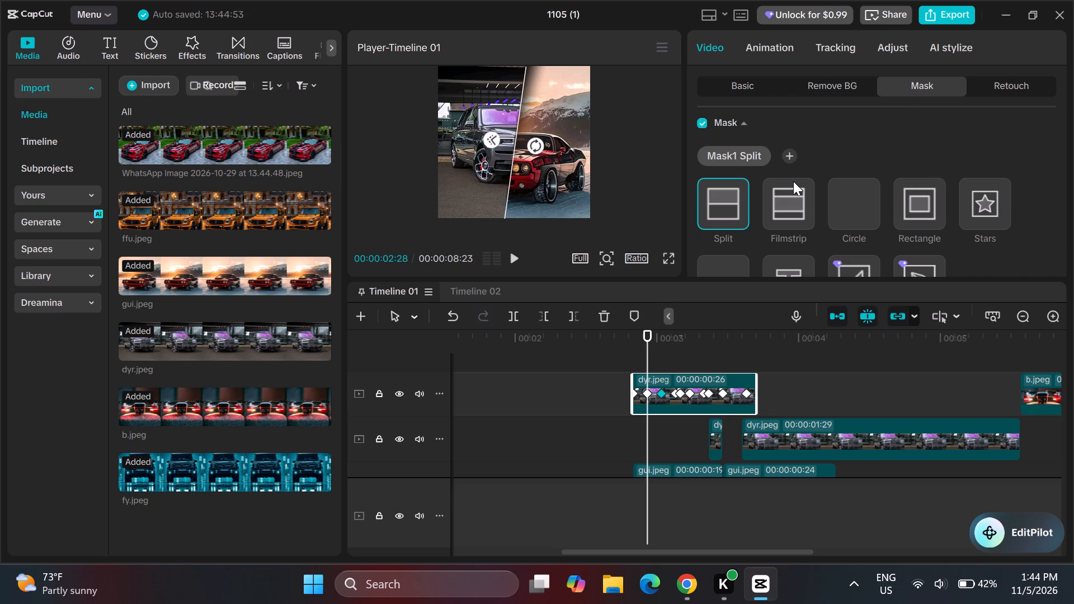
pyautogui.scroll(-1, 793, 181)
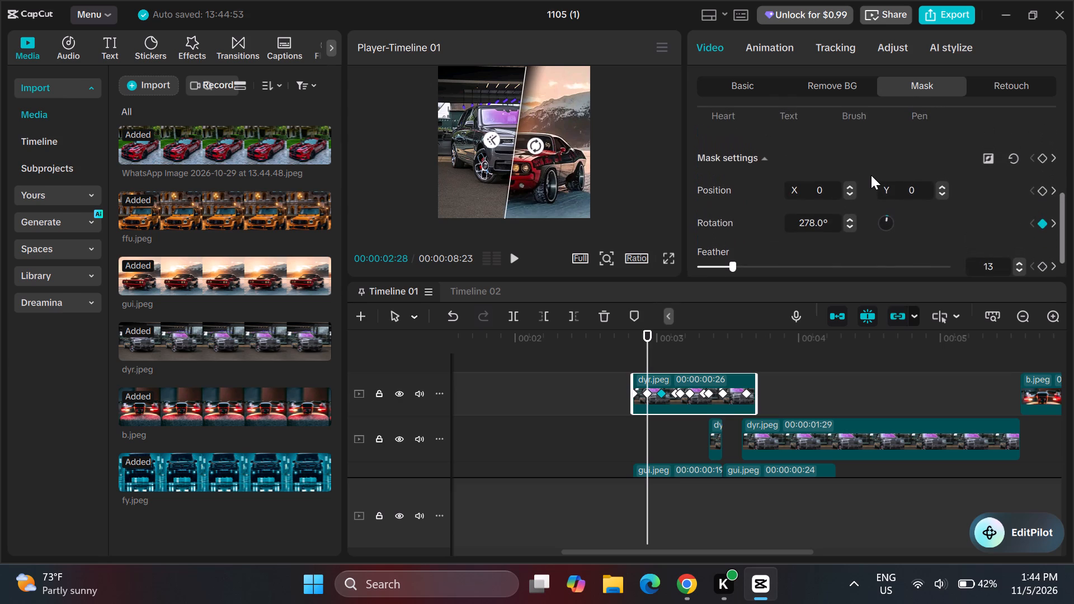
pyautogui.click(1040, 159)
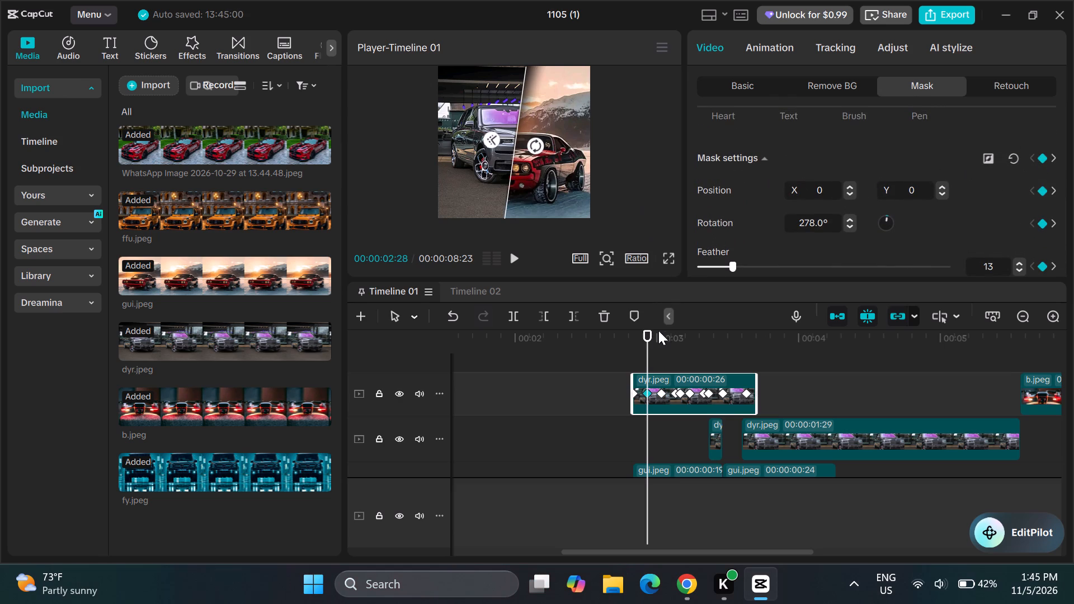
# Rotate the short dyr.jpeg clip's Split mask to 320° at 00:00:02:25, the start of the clip.
pyautogui.moveTo(648, 329); pyautogui.dragTo(638, 328)
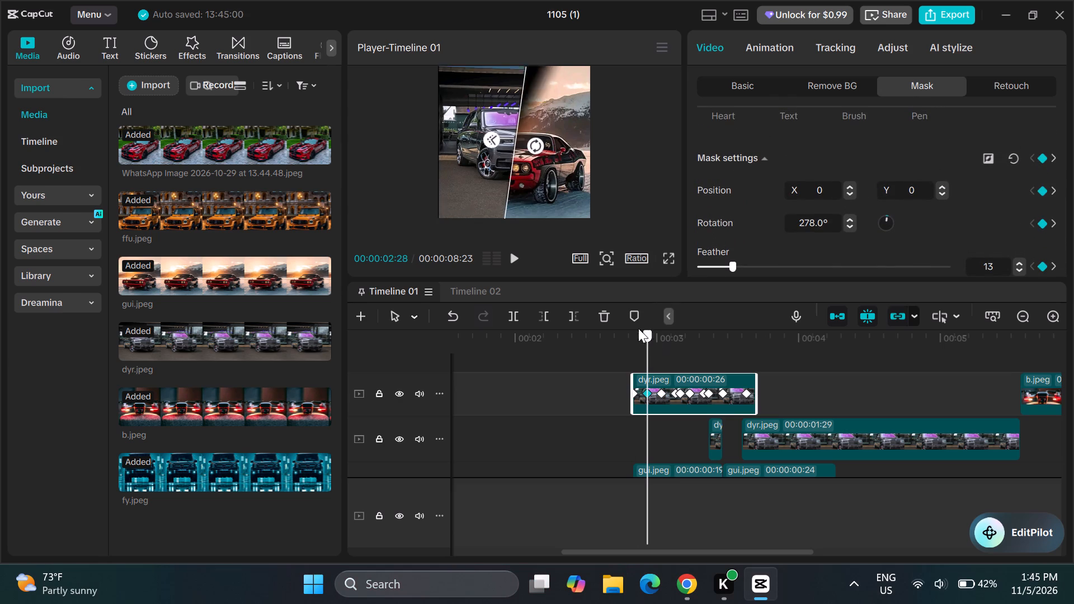
pyautogui.moveTo(638, 328); pyautogui.dragTo(638, 328)
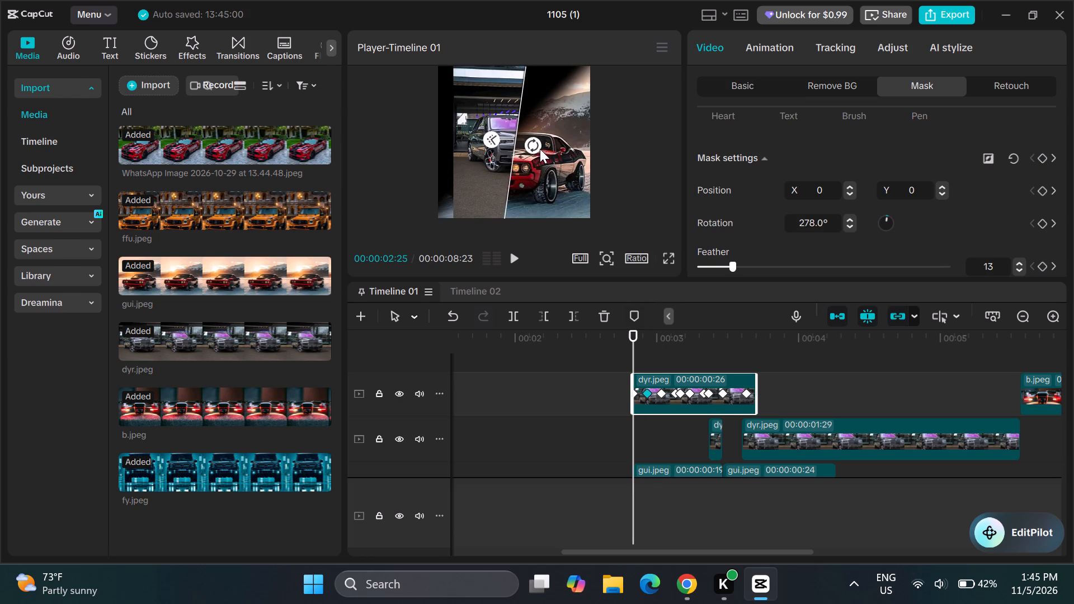
pyautogui.moveTo(535, 142); pyautogui.dragTo(546, 150)
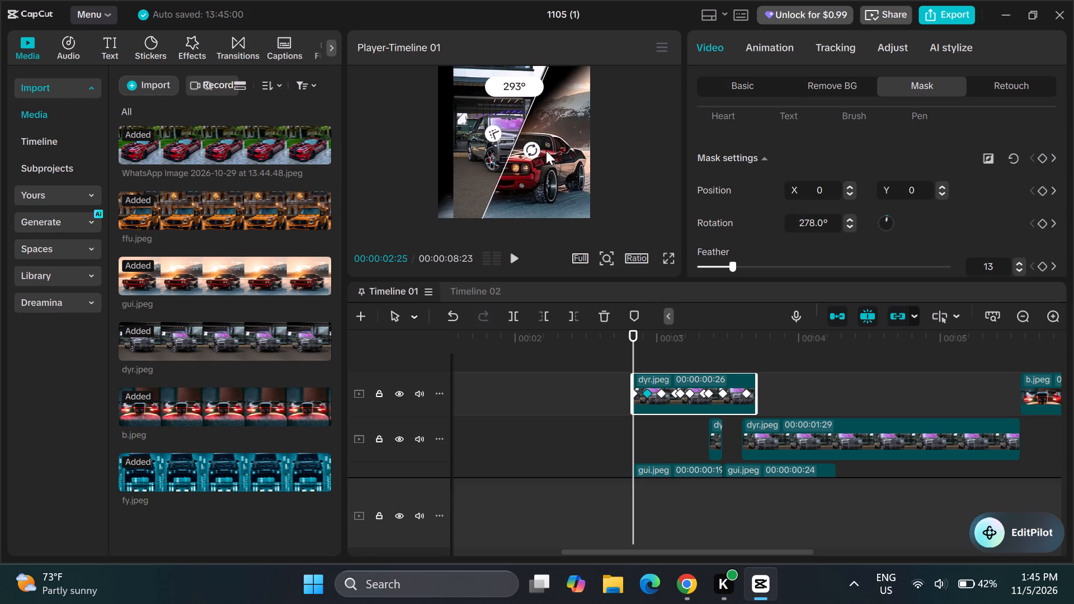
pyautogui.moveTo(546, 150); pyautogui.dragTo(556, 176)
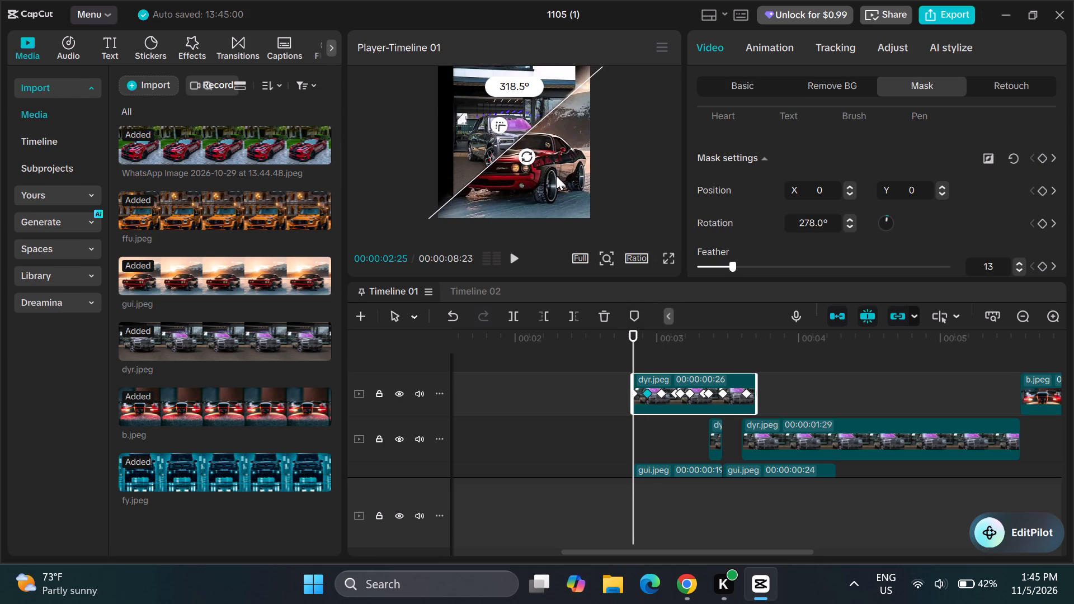
pyautogui.moveTo(556, 176); pyautogui.dragTo(556, 177)
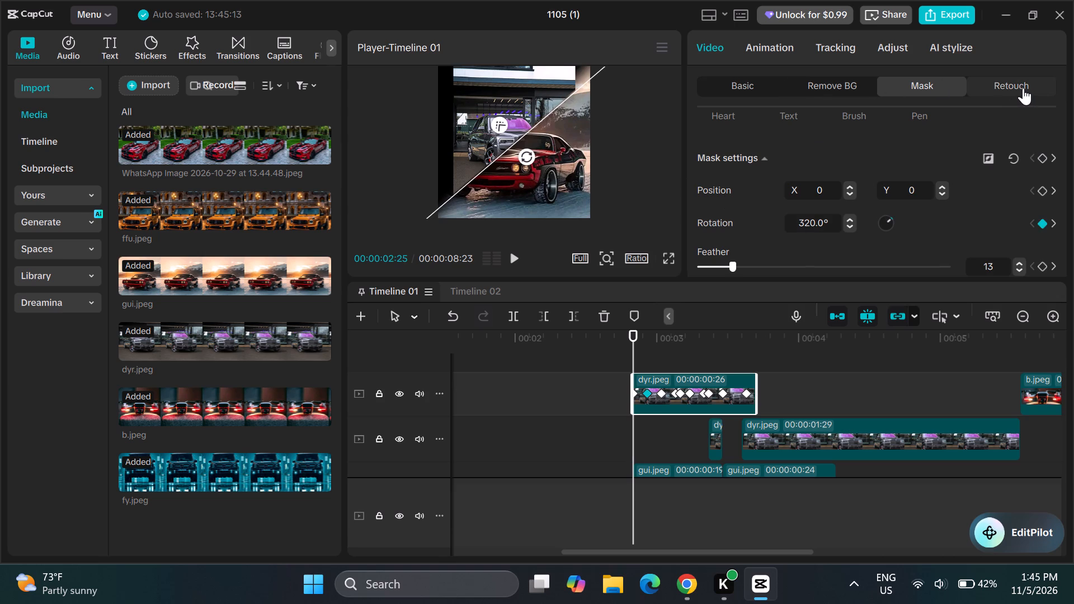
# Scale the short dyr.jpeg clip to 136% at 00:00:02:25.
pyautogui.click(1022, 87)
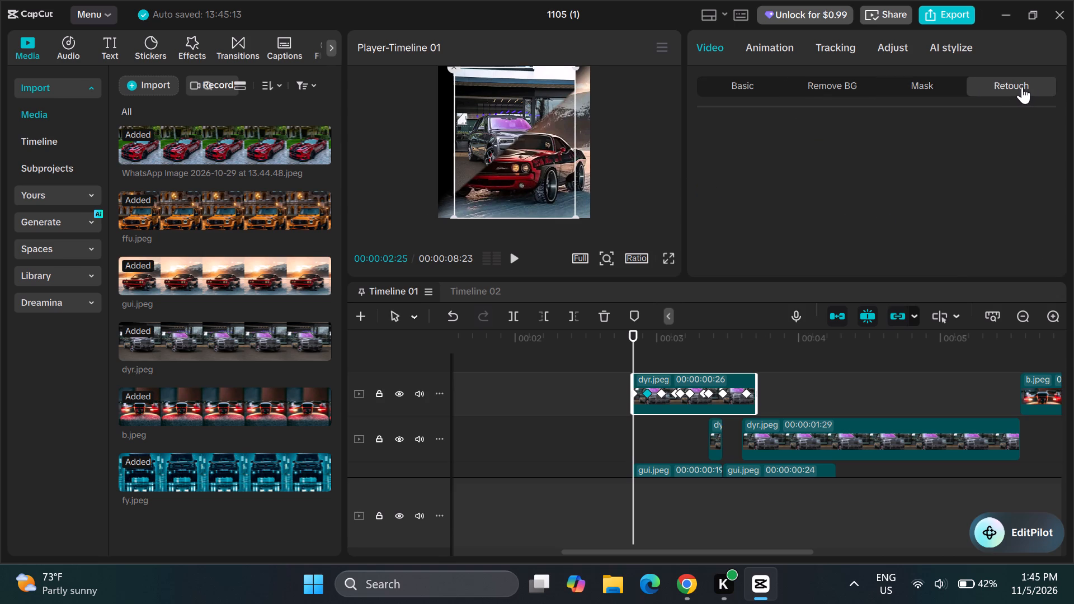
pyautogui.click(930, 75)
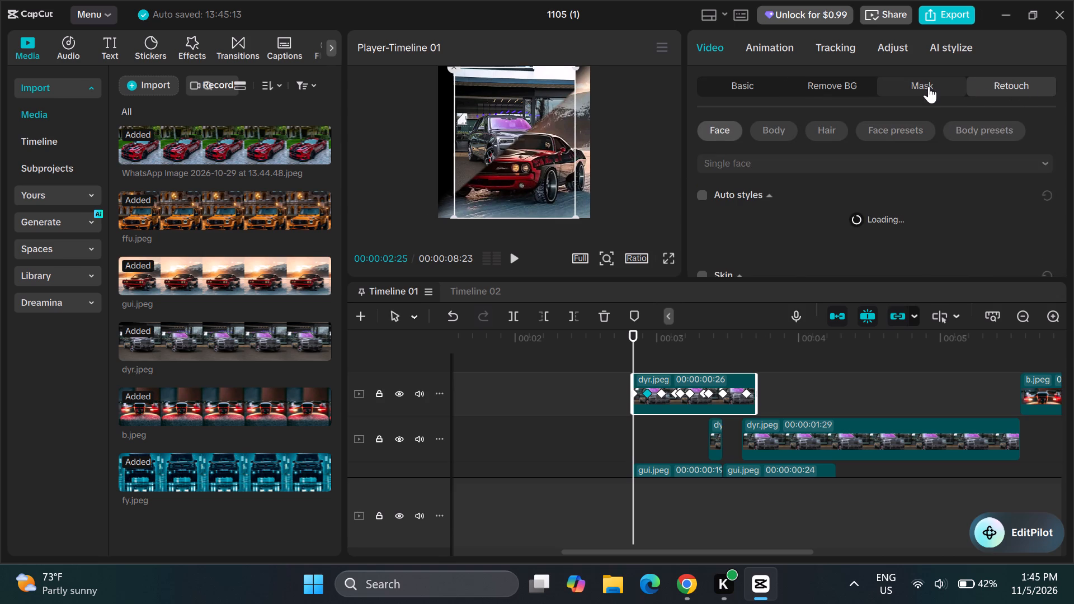
pyautogui.click(929, 86)
pyautogui.click(741, 81)
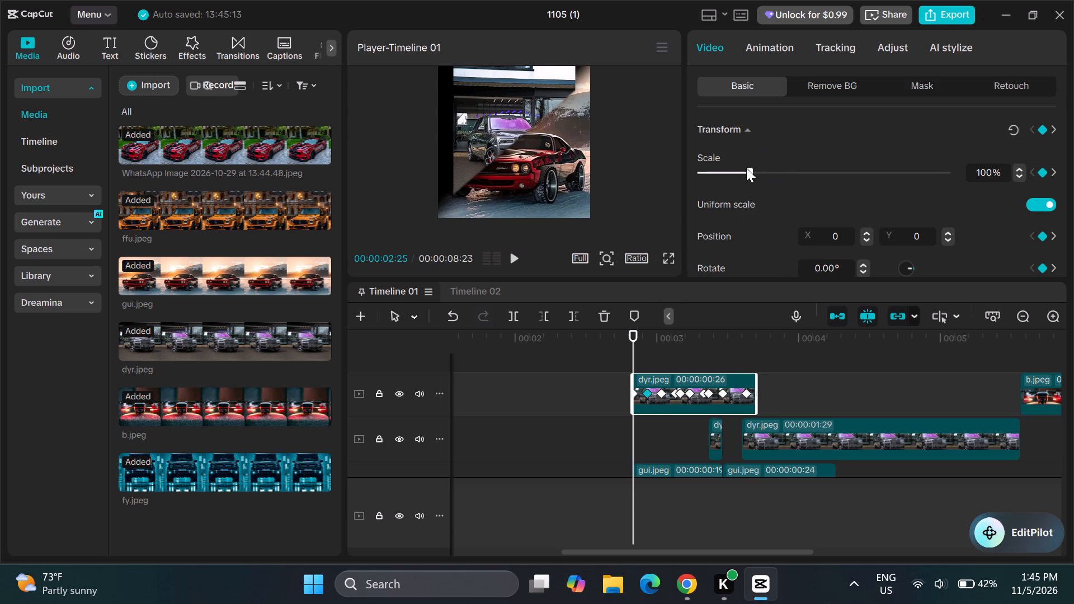
pyautogui.moveTo(749, 168); pyautogui.dragTo(767, 170)
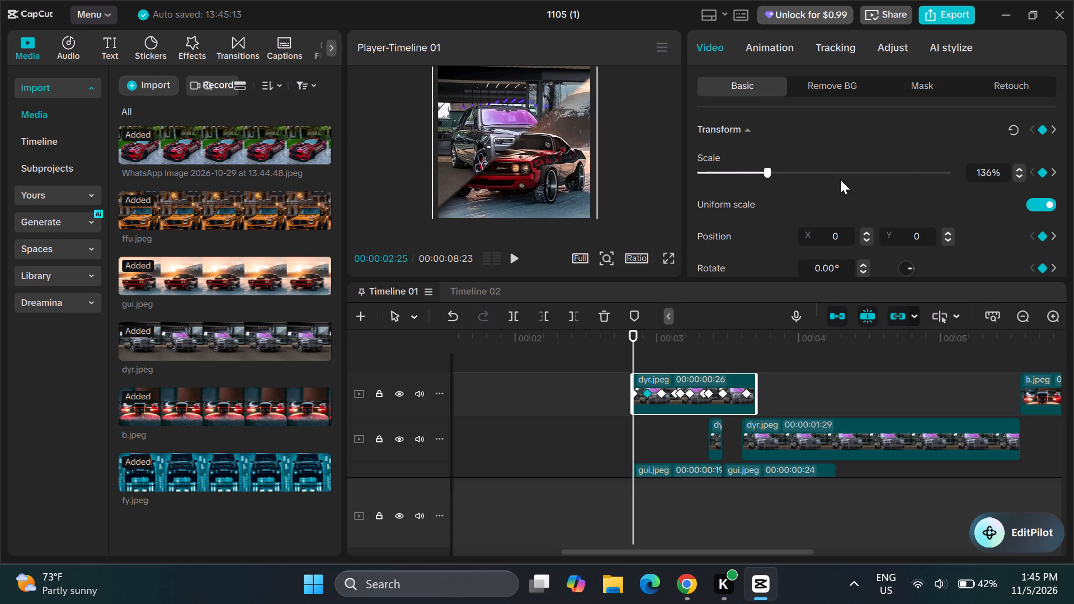
# Add a keyframe for all the Split mask settings of the short dyr.jpeg clip at 00:00:02:25.
pyautogui.click(915, 88)
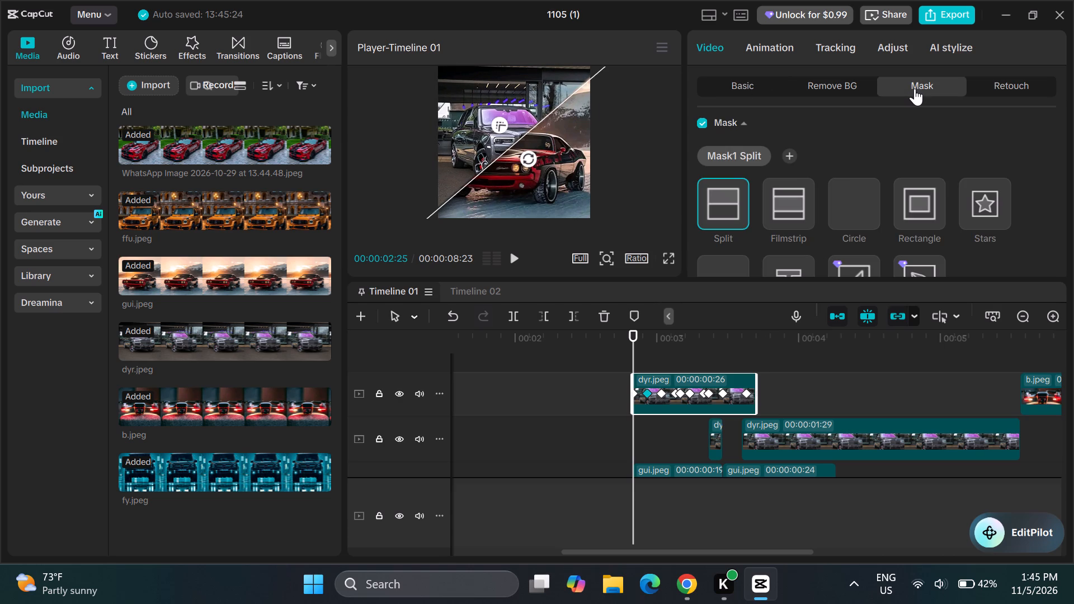
pyautogui.scroll(-2, 897, 191)
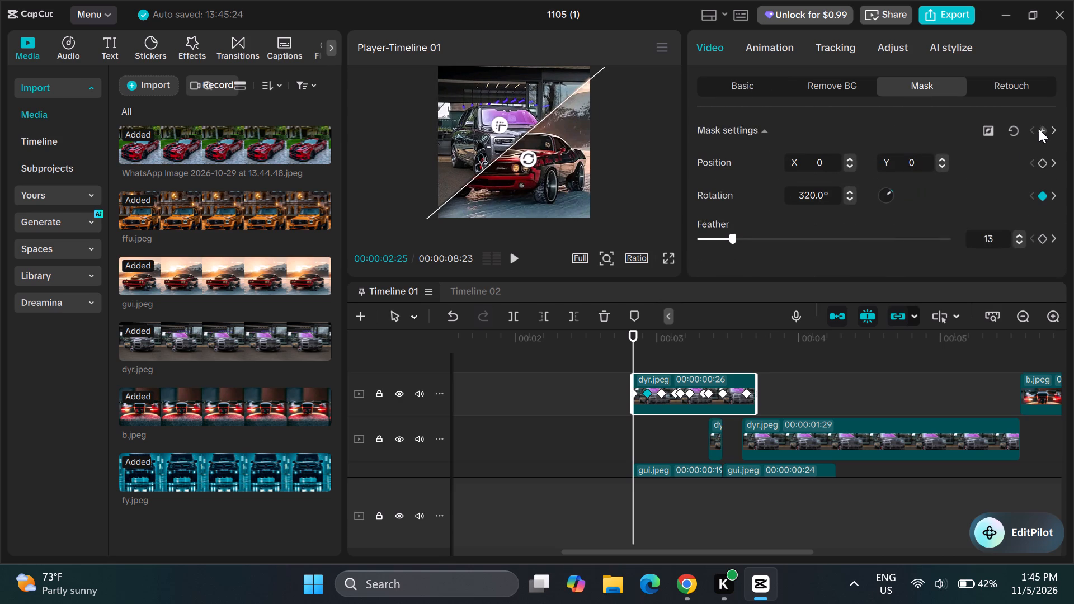
pyautogui.click(1040, 129)
# Scrub through the short dyr.jpeg clip between 00:00:02:25 and 00:00:03:19 to review the rotating mask and its coverage of the frame.
pyautogui.moveTo(633, 328); pyautogui.dragTo(626, 328)
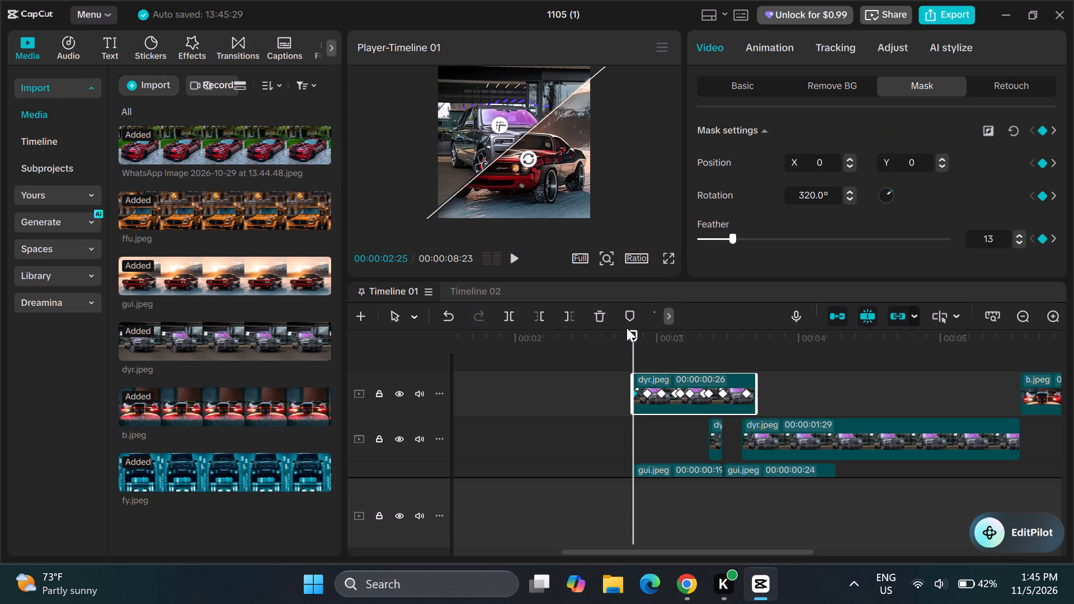
pyautogui.moveTo(626, 328); pyautogui.dragTo(628, 328)
pyautogui.moveTo(636, 331); pyautogui.dragTo(633, 331)
pyautogui.moveTo(633, 331); pyautogui.dragTo(643, 332)
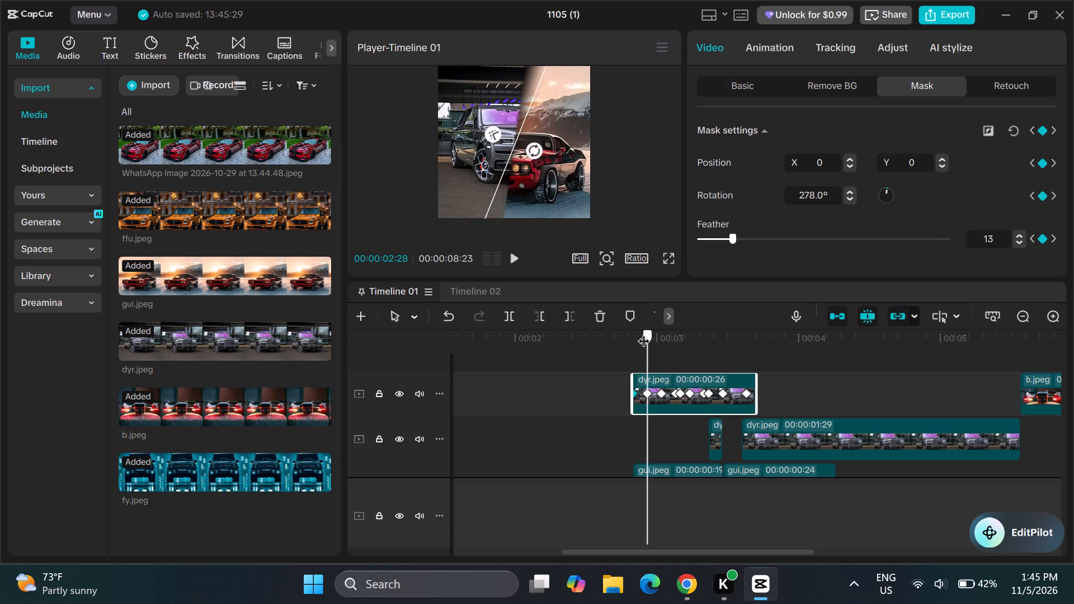
pyautogui.moveTo(643, 332); pyautogui.dragTo(667, 336)
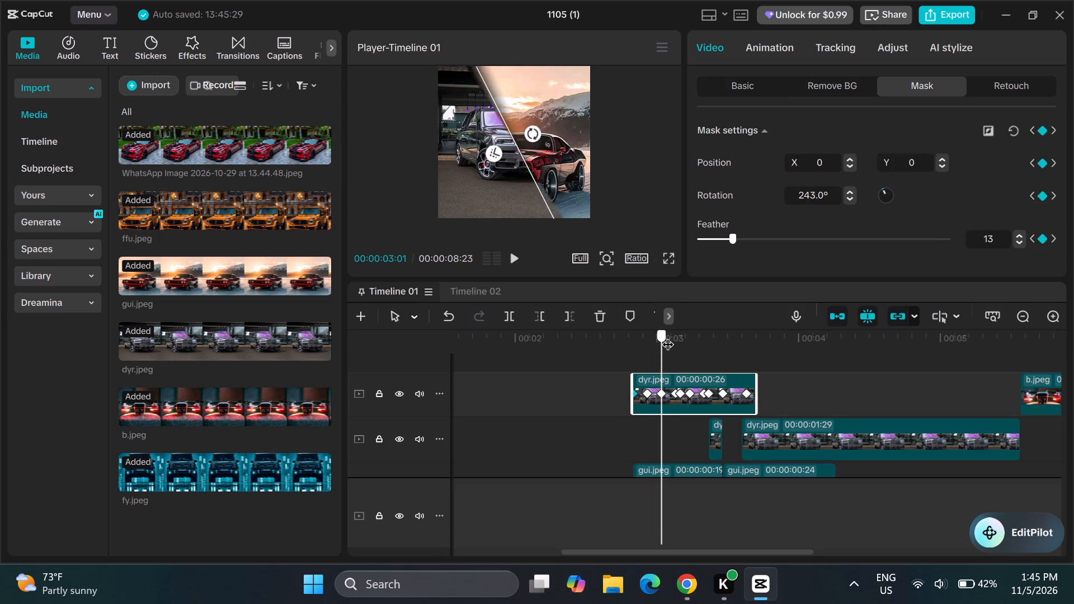
pyautogui.moveTo(667, 336); pyautogui.dragTo(718, 343)
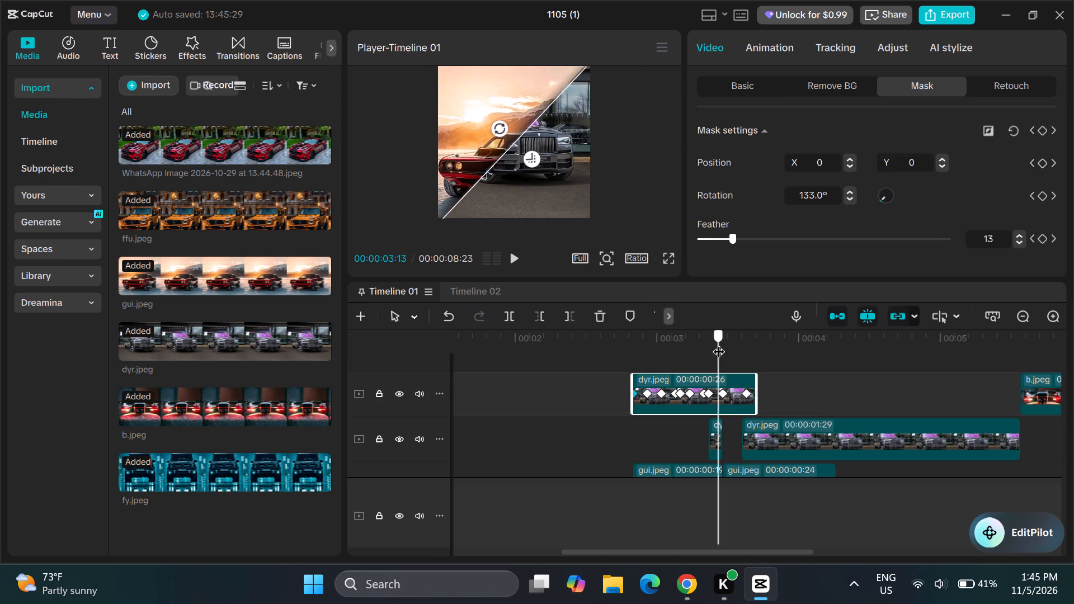
pyautogui.moveTo(718, 343); pyautogui.dragTo(749, 348)
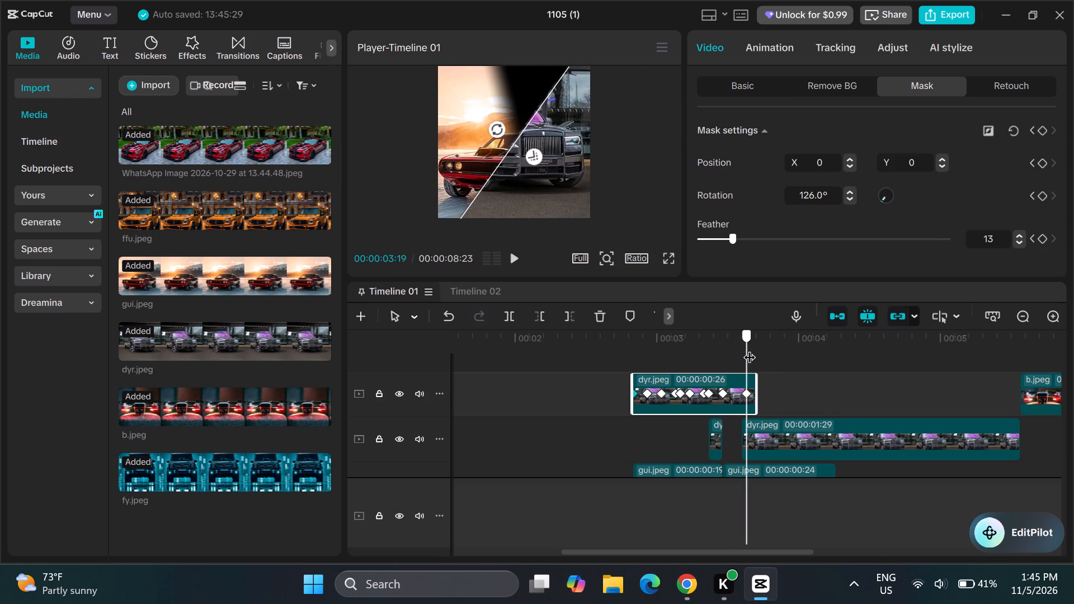
pyautogui.moveTo(749, 348); pyautogui.dragTo(735, 347)
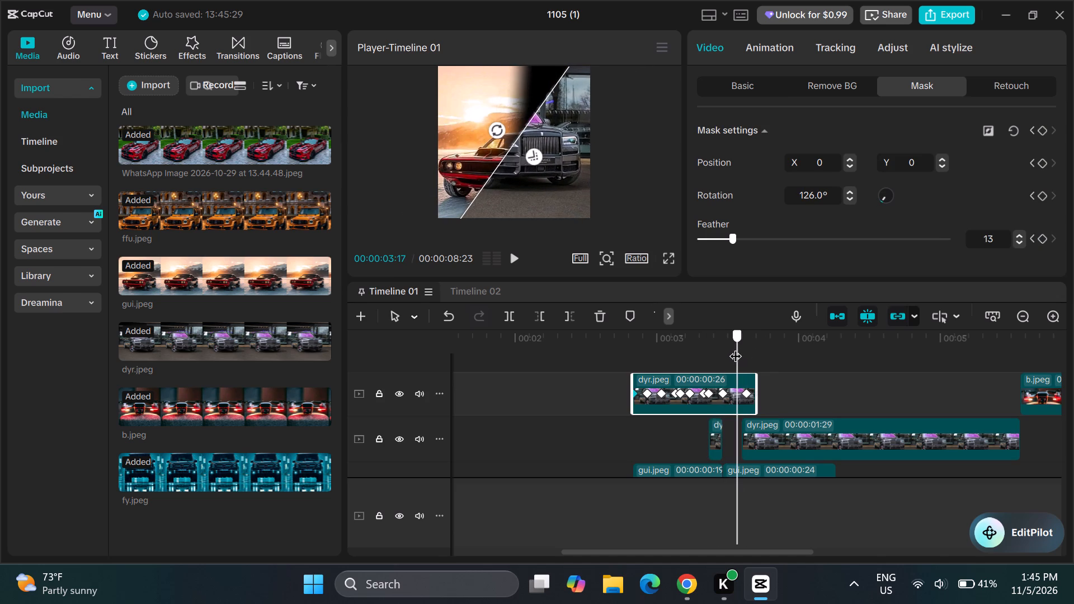
pyautogui.moveTo(735, 347); pyautogui.dragTo(724, 348)
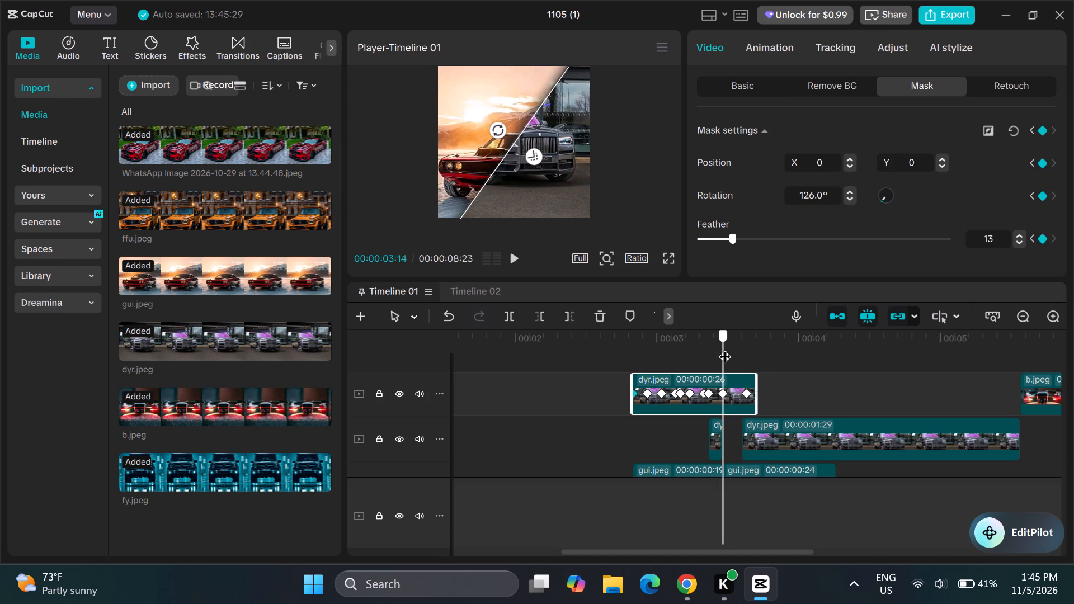
pyautogui.moveTo(724, 348); pyautogui.dragTo(729, 347)
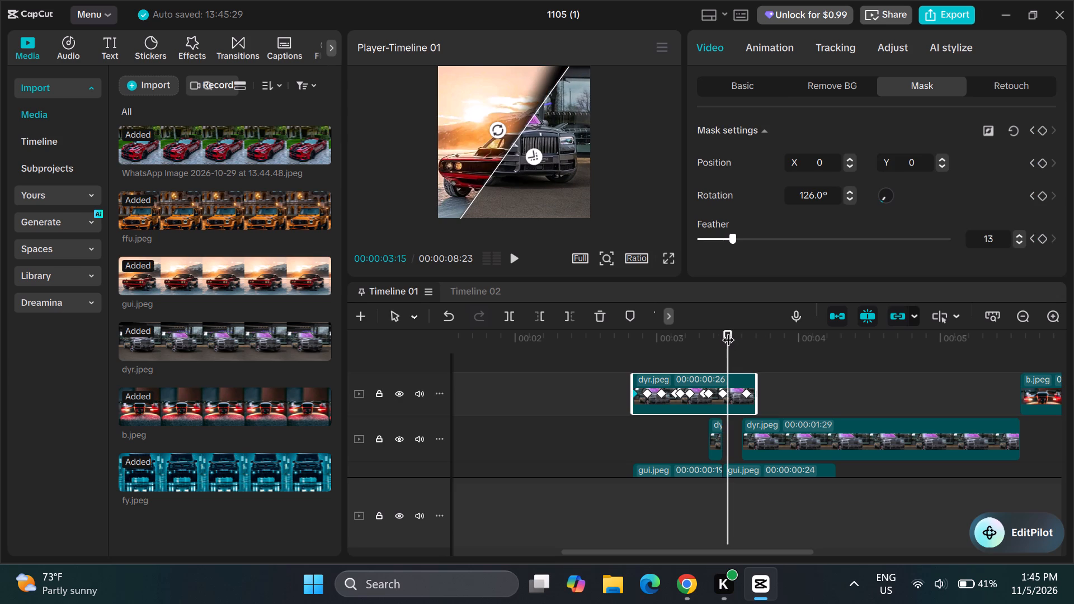
# Rotate the short dyr.jpeg clip's Split mask to 96° at 00:00:03:18.
pyautogui.moveTo(729, 330); pyautogui.dragTo(736, 330)
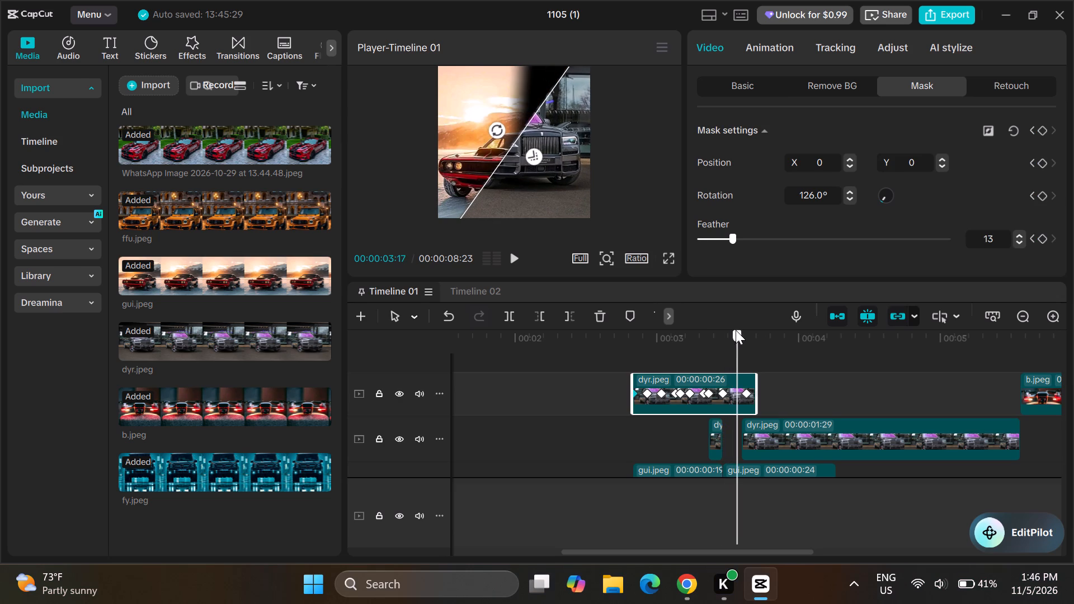
pyautogui.moveTo(736, 330); pyautogui.dragTo(739, 330)
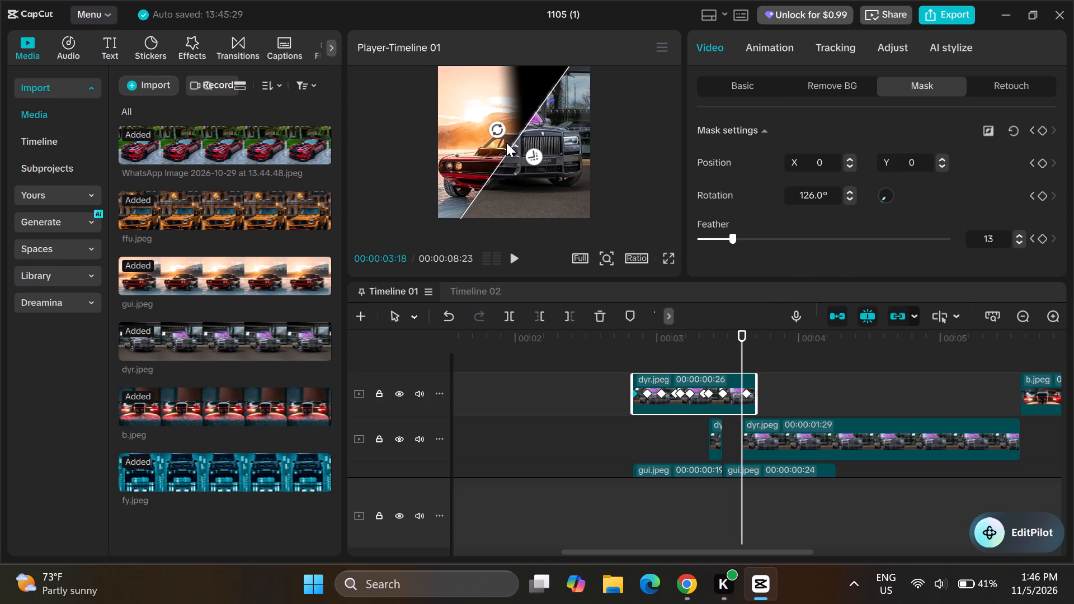
pyautogui.moveTo(496, 128); pyautogui.dragTo(503, 131)
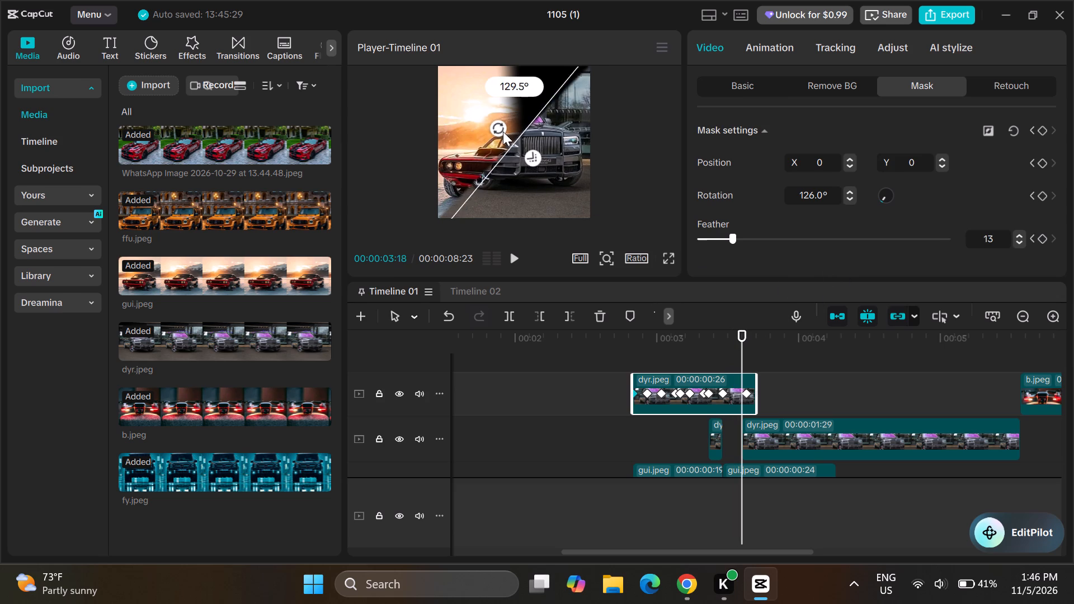
pyautogui.moveTo(503, 131); pyautogui.dragTo(468, 134)
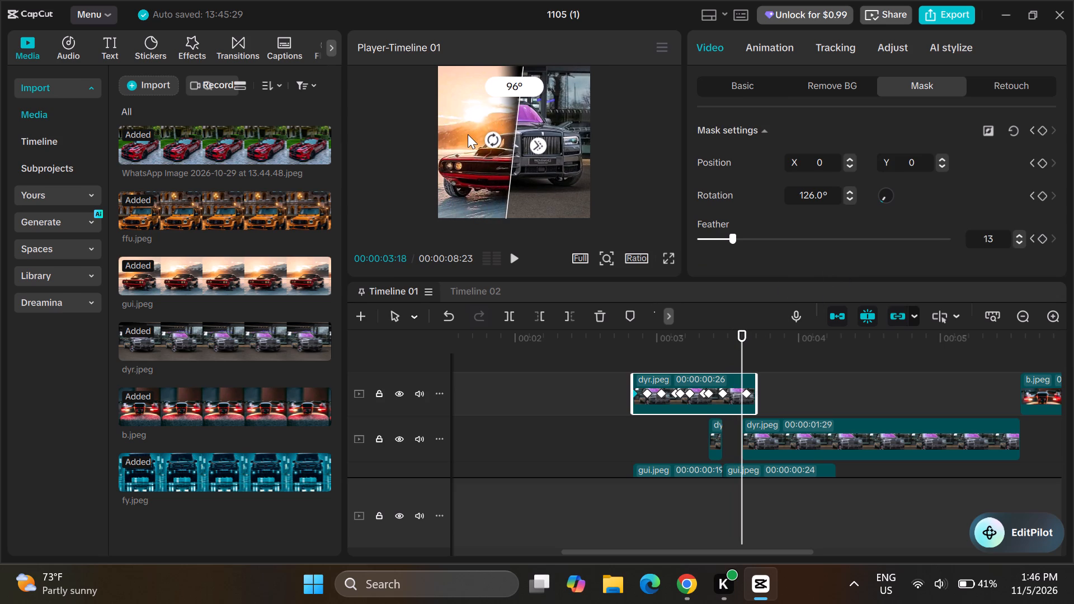
pyautogui.moveTo(468, 134); pyautogui.dragTo(467, 135)
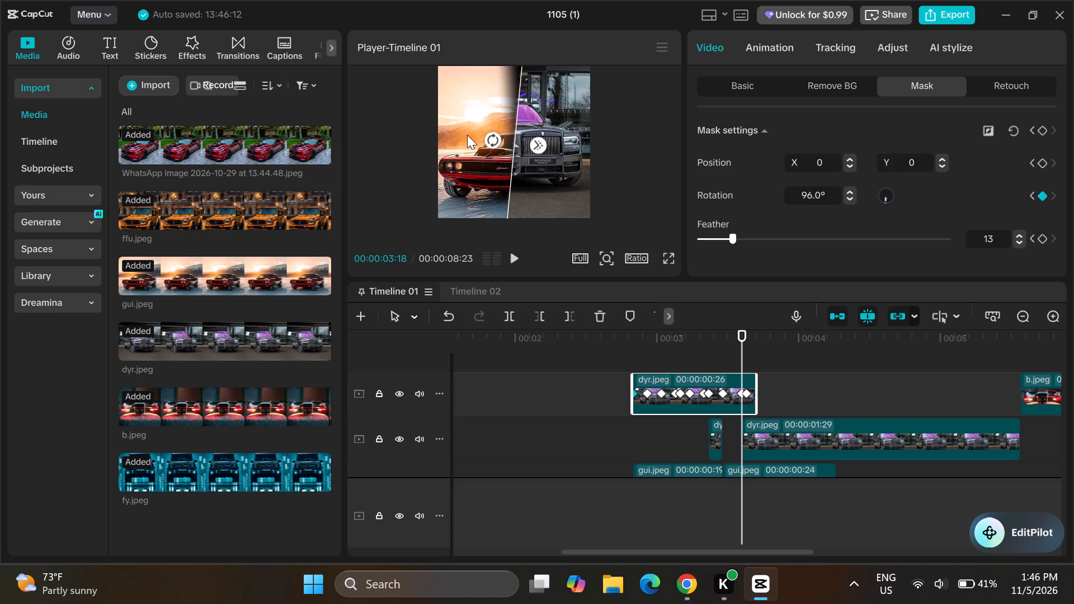
# Rotate the short dyr.jpeg clip's Split mask to 90° at 00:00:03:18 and keyframe all its mask settings.
pyautogui.click(491, 134)
pyautogui.click(1040, 129)
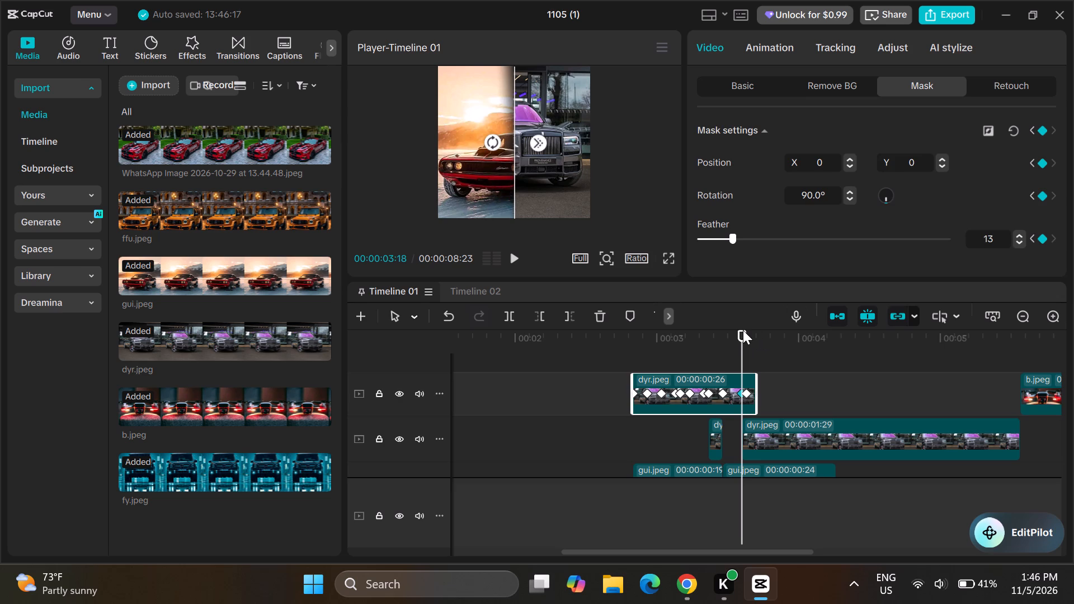
# Rotate the short dyr.jpeg clip's Split mask to 78° at 00:00:03:19 and keyframe all its mask settings.
pyautogui.moveTo(743, 331); pyautogui.dragTo(748, 332)
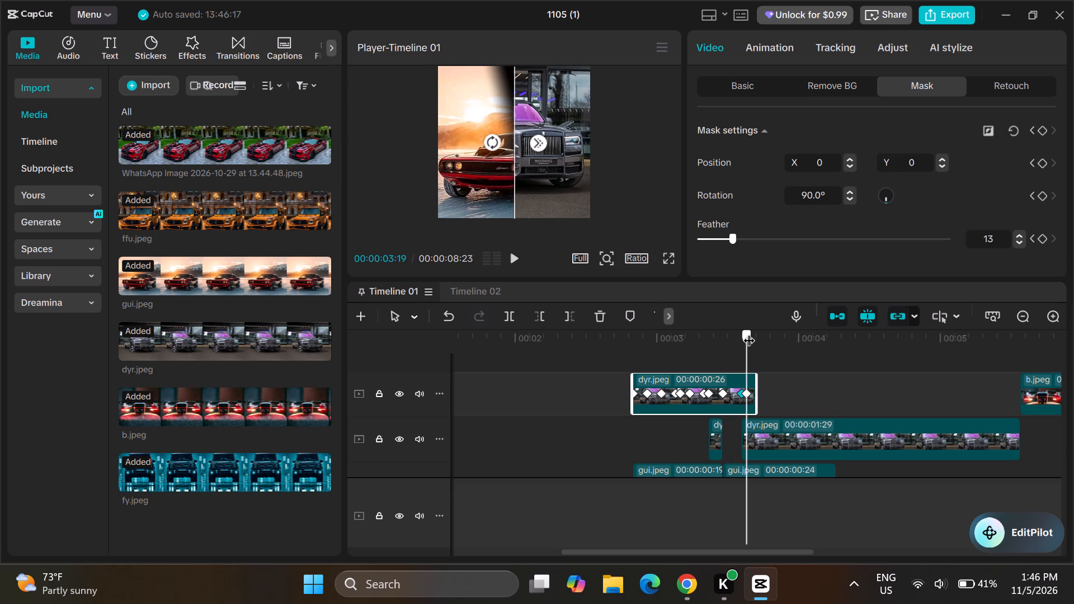
pyautogui.moveTo(748, 332); pyautogui.dragTo(749, 332)
pyautogui.moveTo(490, 137); pyautogui.dragTo(484, 139)
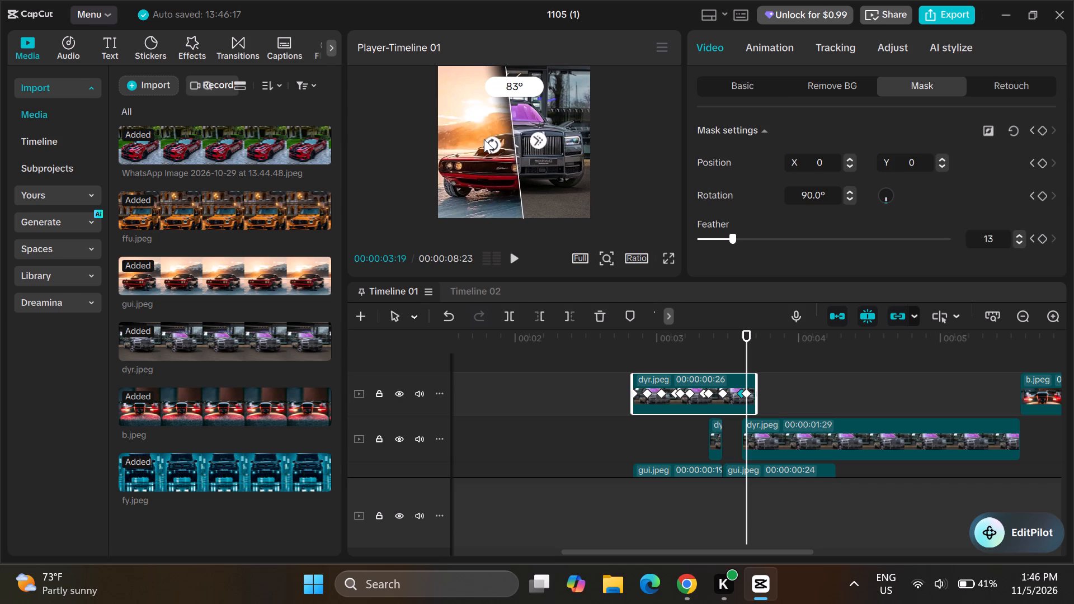
pyautogui.moveTo(484, 139); pyautogui.dragTo(483, 142)
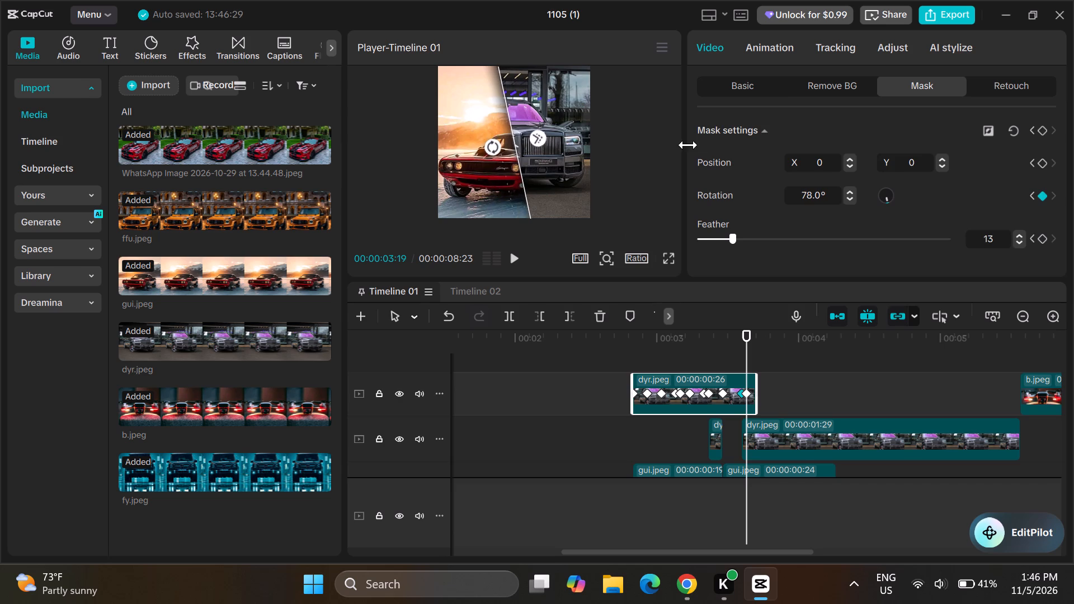
pyautogui.click(1043, 126)
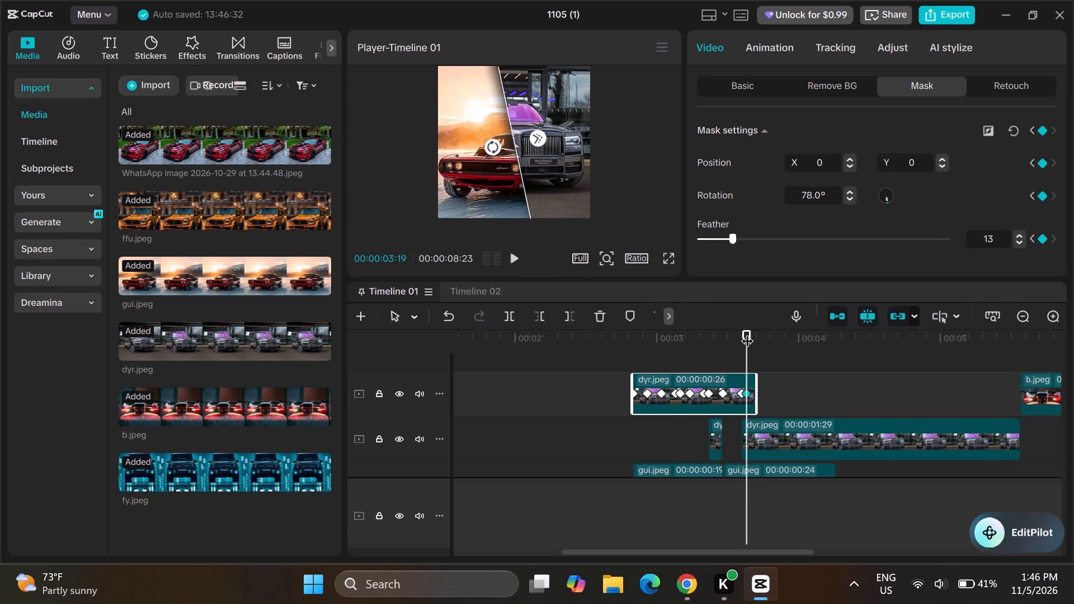
# Scrub from 00:00:03:19 to 00:00:04:08 to examine the frame after the short dyr.jpeg clip and where the gui.jpeg clip ends.
pyautogui.moveTo(747, 329); pyautogui.dragTo(752, 329)
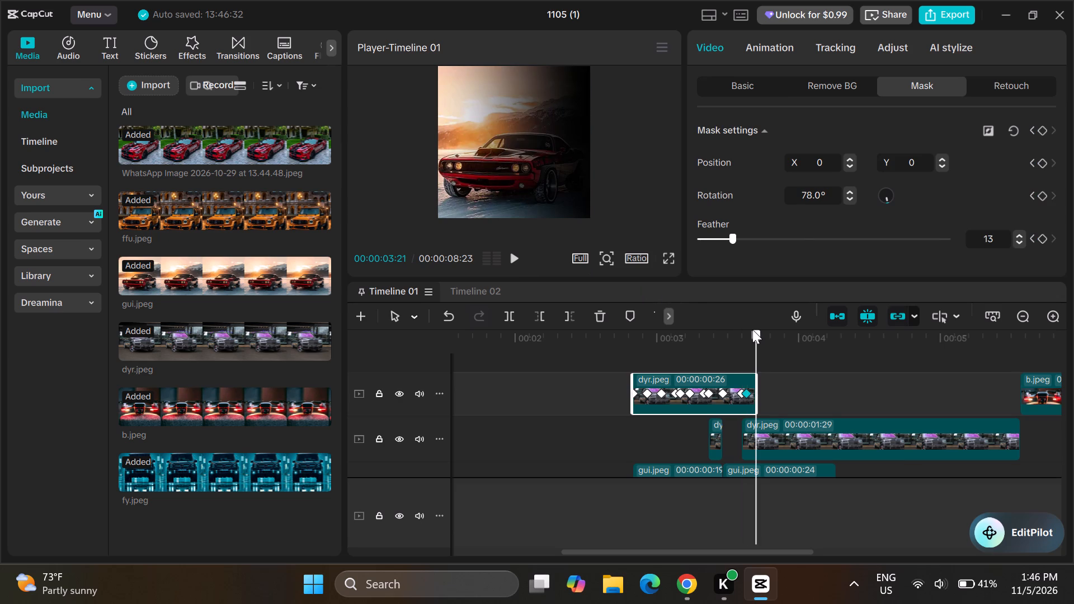
pyautogui.moveTo(752, 329); pyautogui.dragTo(761, 328)
pyautogui.moveTo(761, 328); pyautogui.dragTo(767, 328)
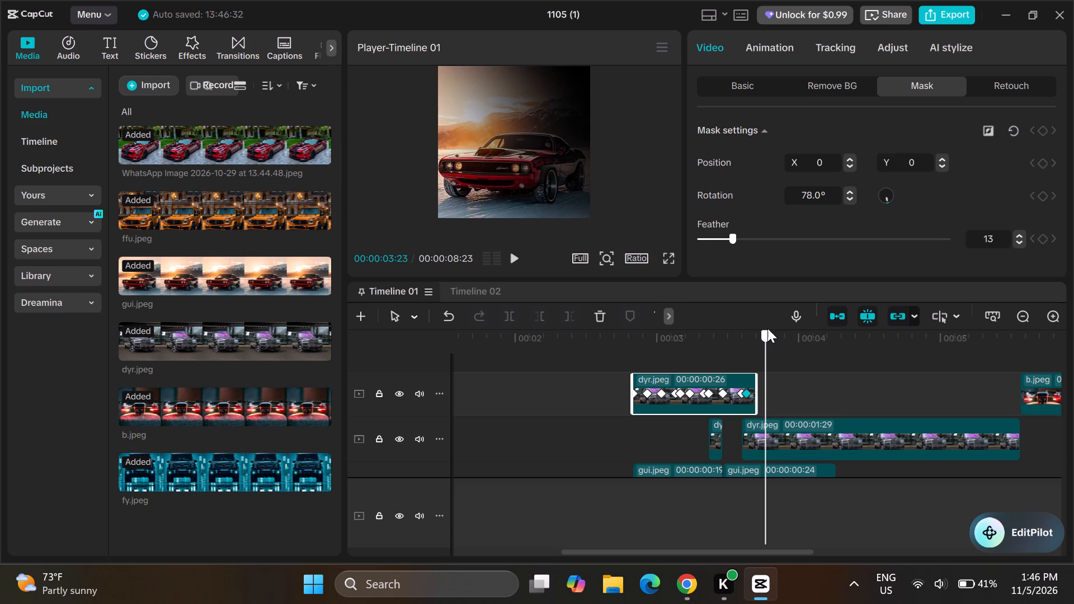
pyautogui.moveTo(767, 328); pyautogui.dragTo(793, 331)
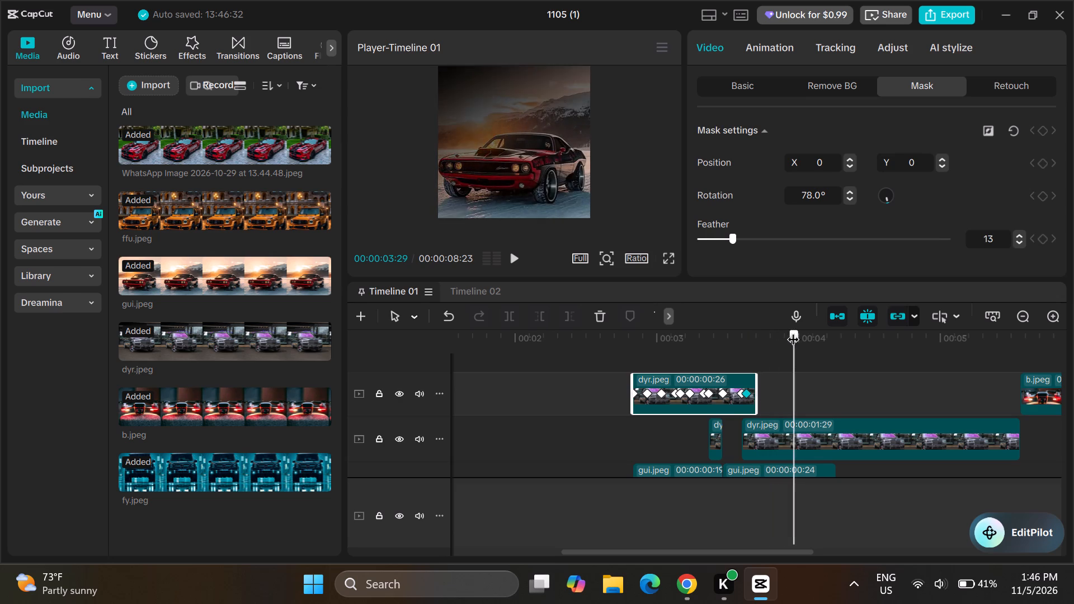
pyautogui.moveTo(793, 331); pyautogui.dragTo(827, 331)
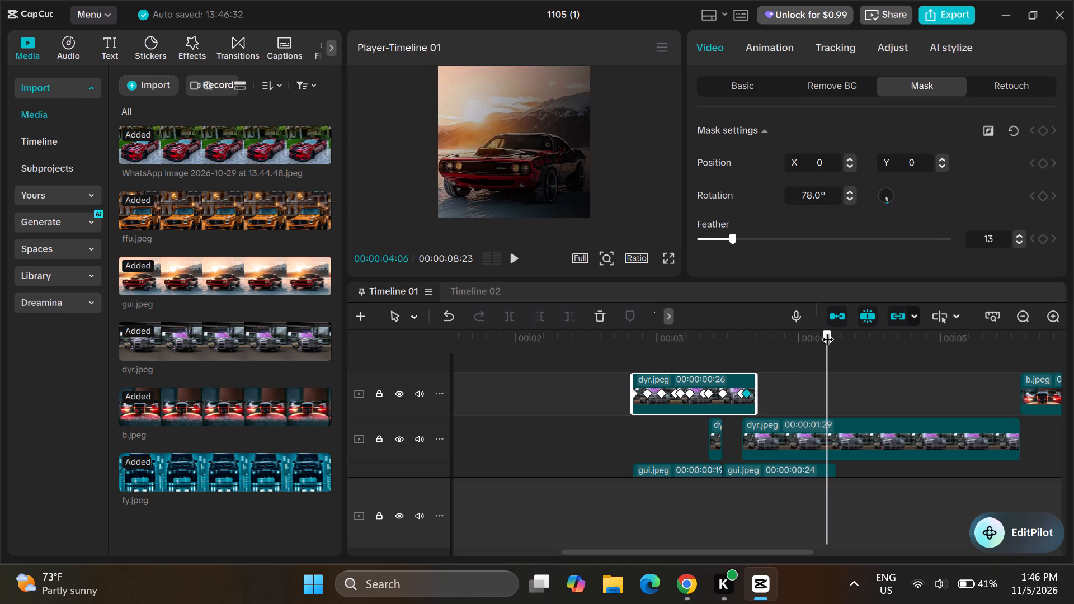
pyautogui.moveTo(827, 331); pyautogui.dragTo(833, 331)
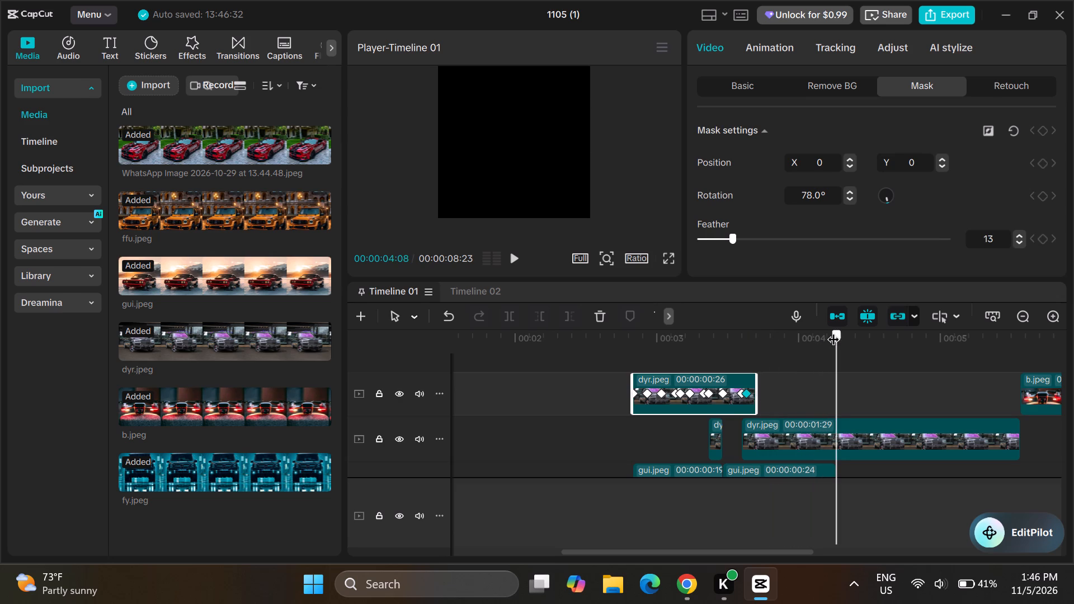
pyautogui.moveTo(833, 331); pyautogui.dragTo(832, 331)
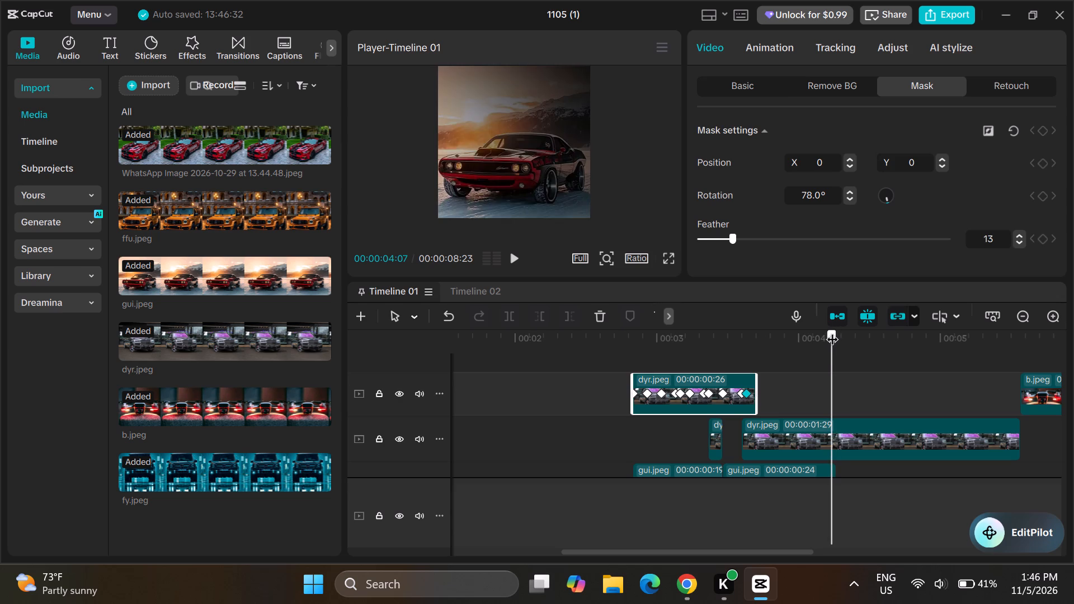
pyautogui.moveTo(832, 331); pyautogui.dragTo(832, 329)
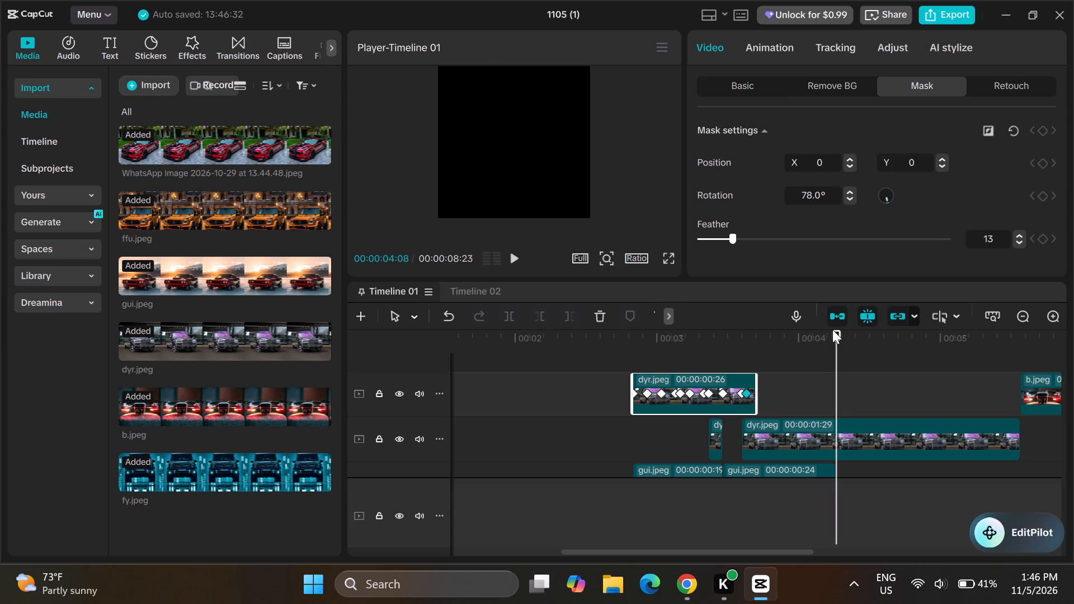
# Move the 00:00:01:29 dyr.jpeg clip earlier on its track so it starts directly after the small dyr.jpeg piece.
pyautogui.scroll(-1, 733, 443)
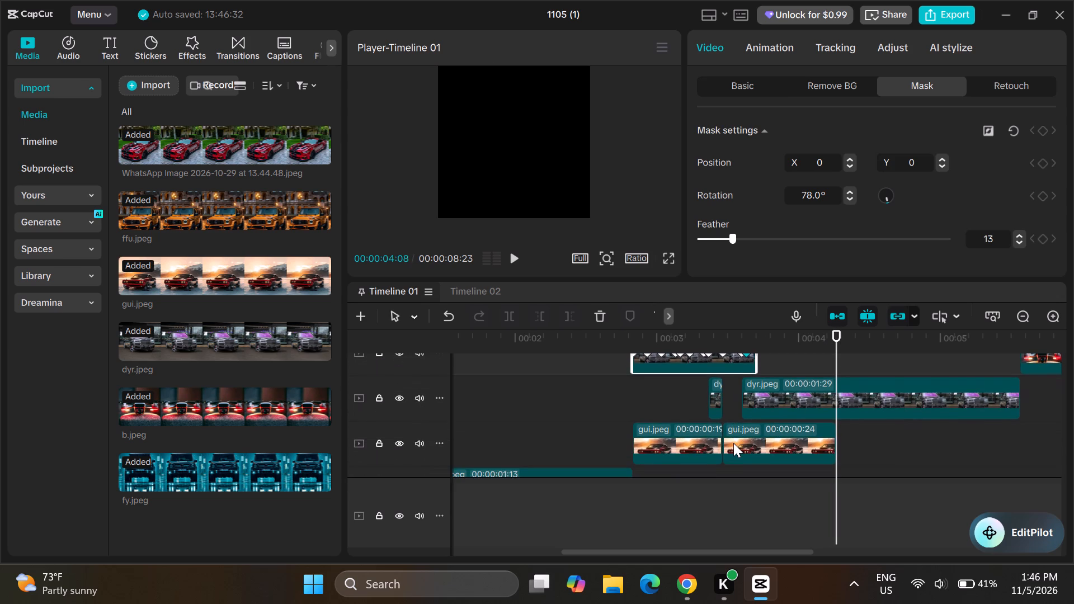
pyautogui.scroll(-1, 733, 443)
pyautogui.click(806, 389)
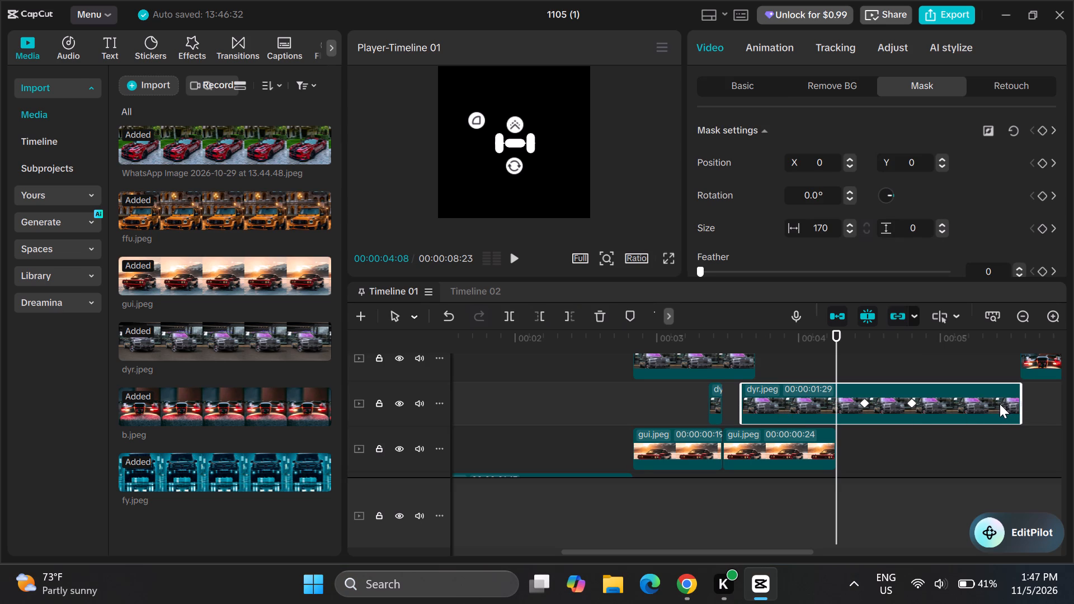
pyautogui.moveTo(1000, 404); pyautogui.dragTo(985, 405)
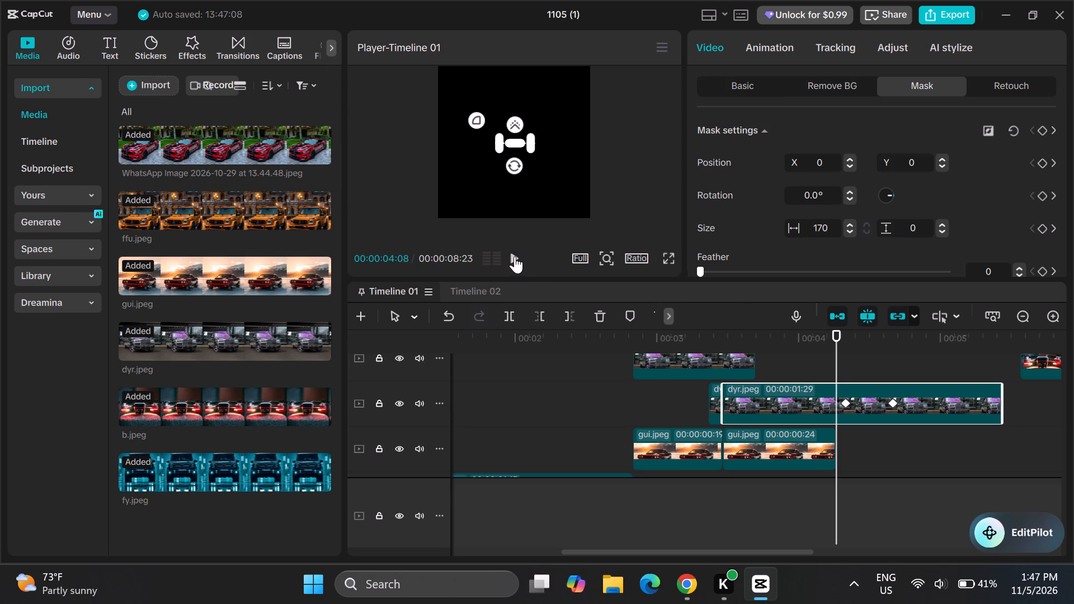
# Play the montage from 00:00:04:08 to the end and again from the beginning to review the sequence.
pyautogui.click(515, 256)
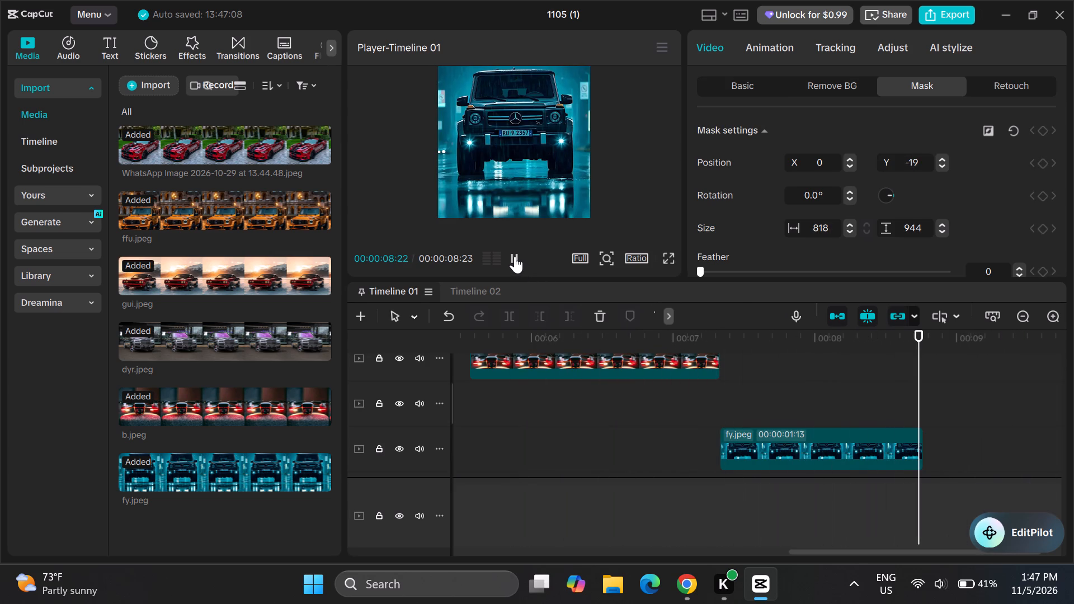
pyautogui.click(515, 256)
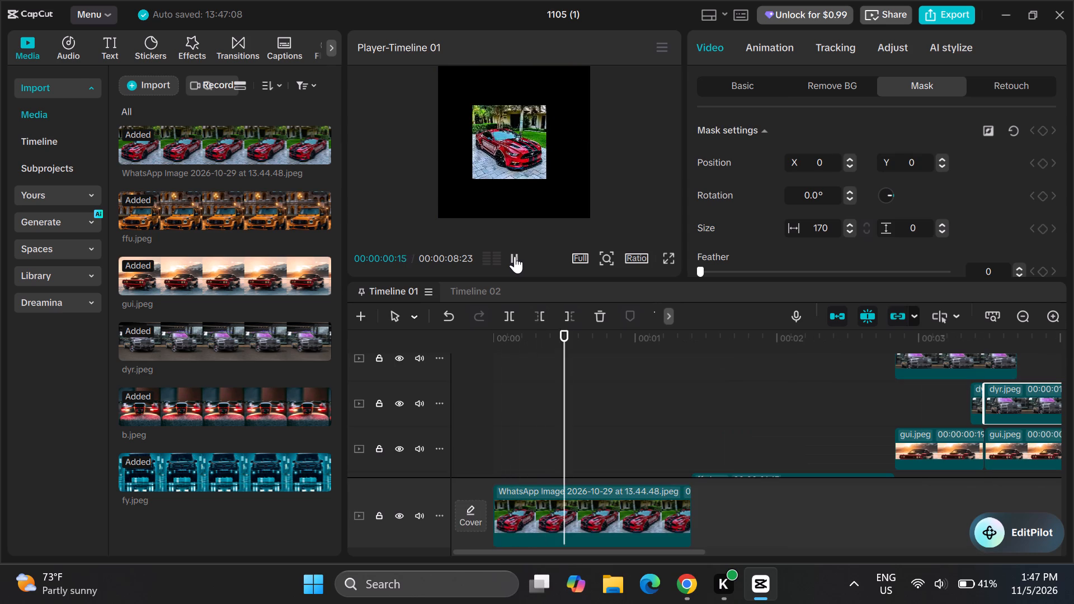
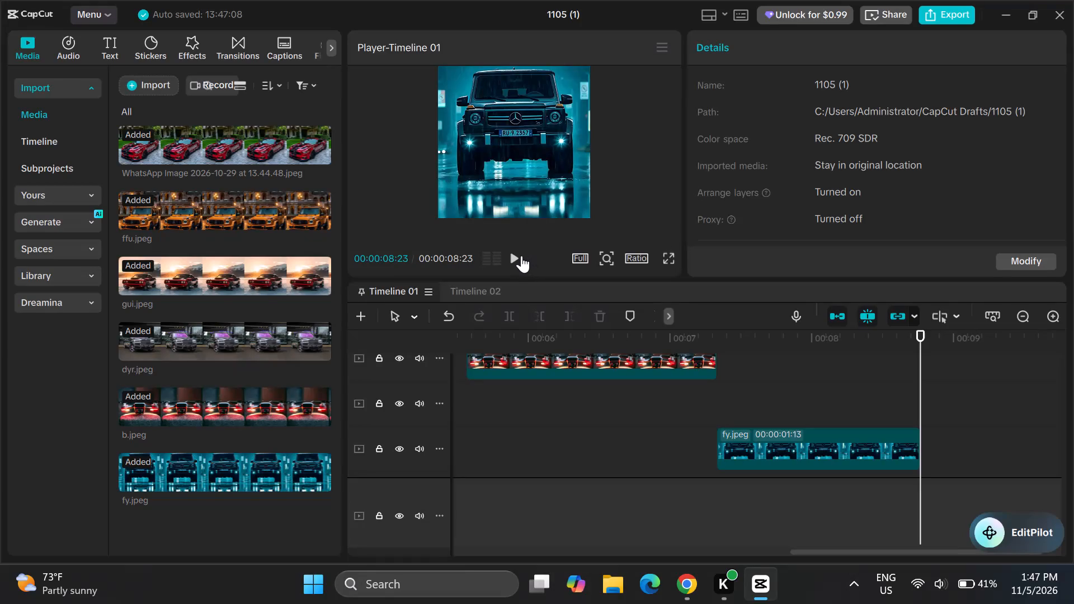
# Play the whole montage repeatedly in full screen to review the mask transitions, and return to the editing view.
pyautogui.click(517, 254)
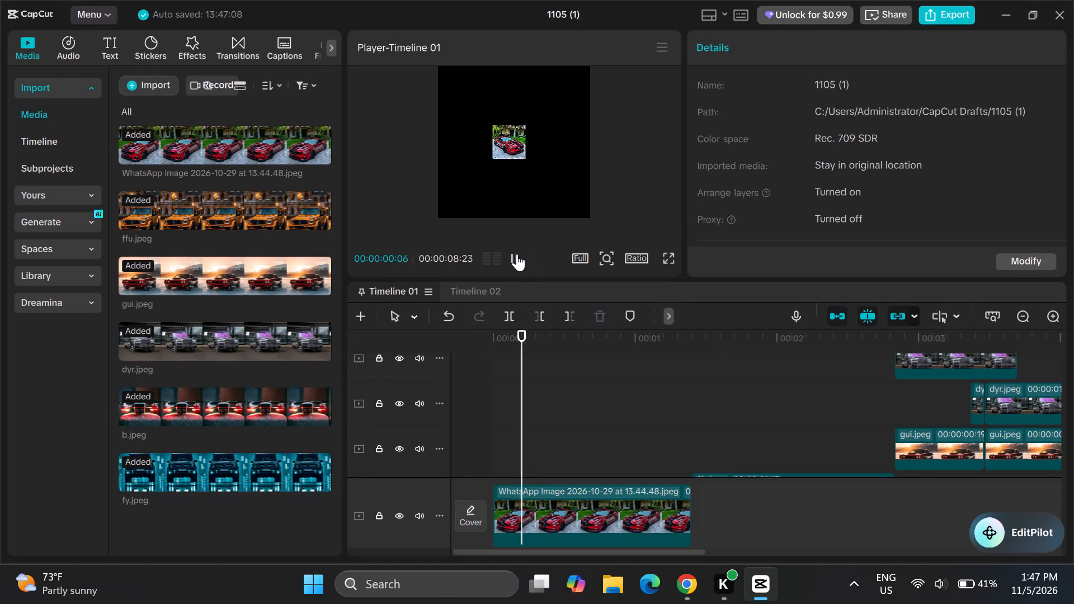
pyautogui.click(668, 256)
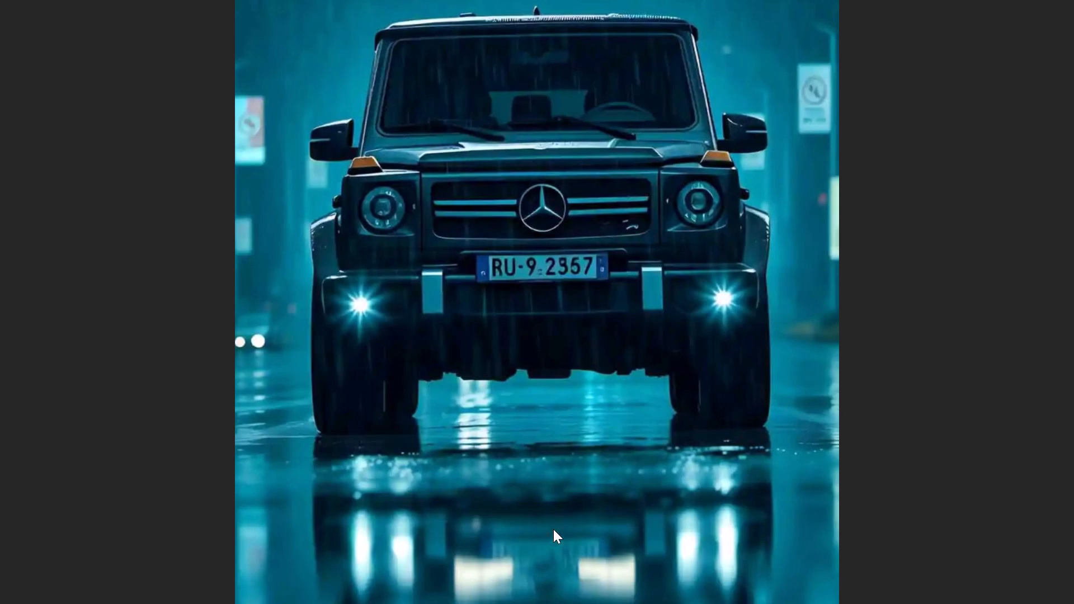
pyautogui.click(619, 569)
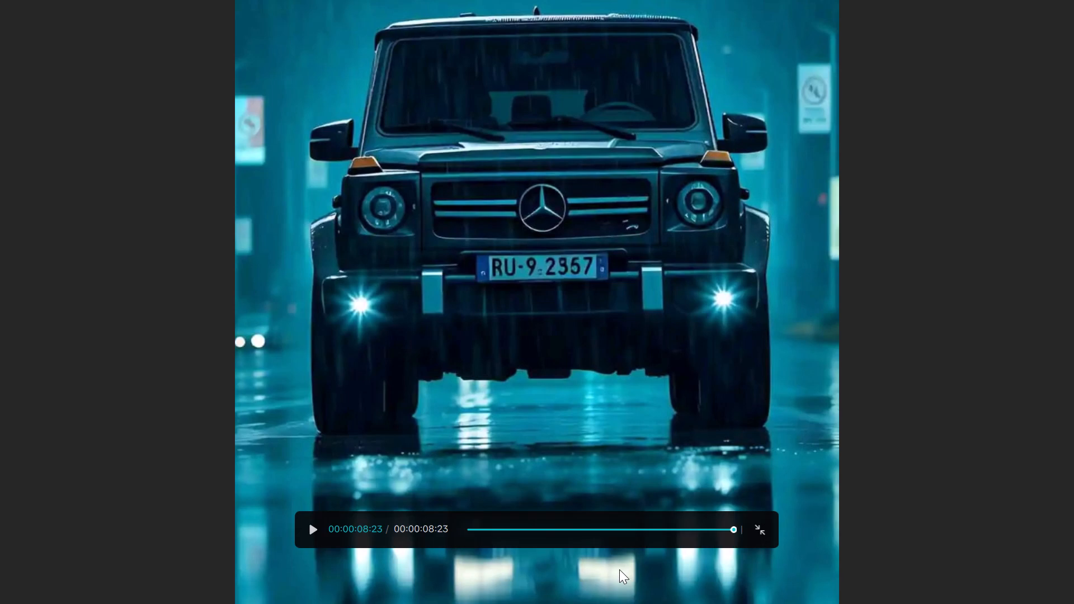
pyautogui.click(311, 531)
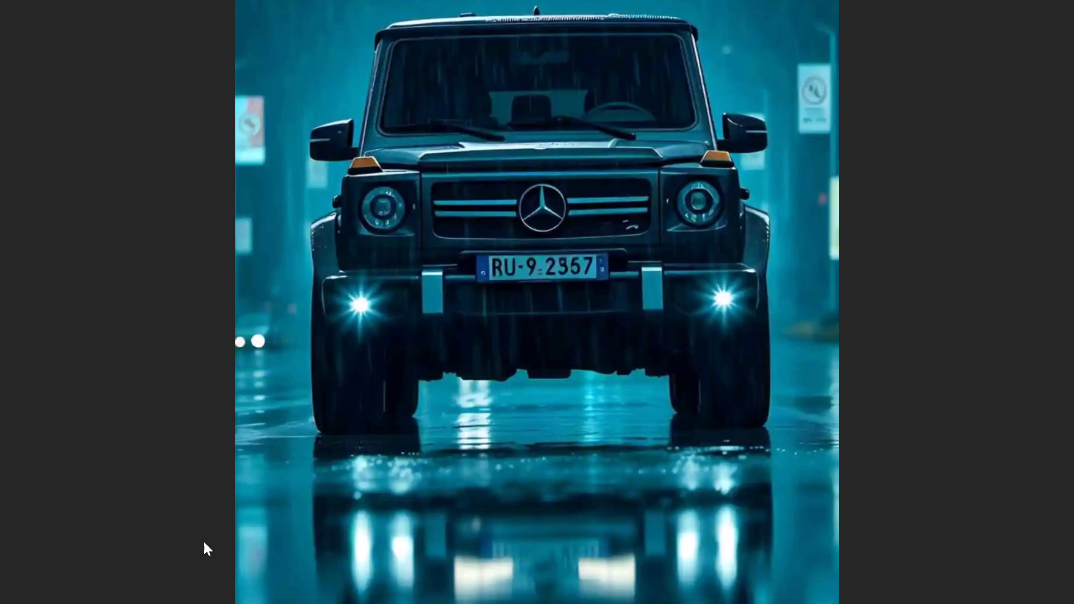
pyautogui.click(390, 465)
pyautogui.click(308, 521)
pyautogui.click(768, 461)
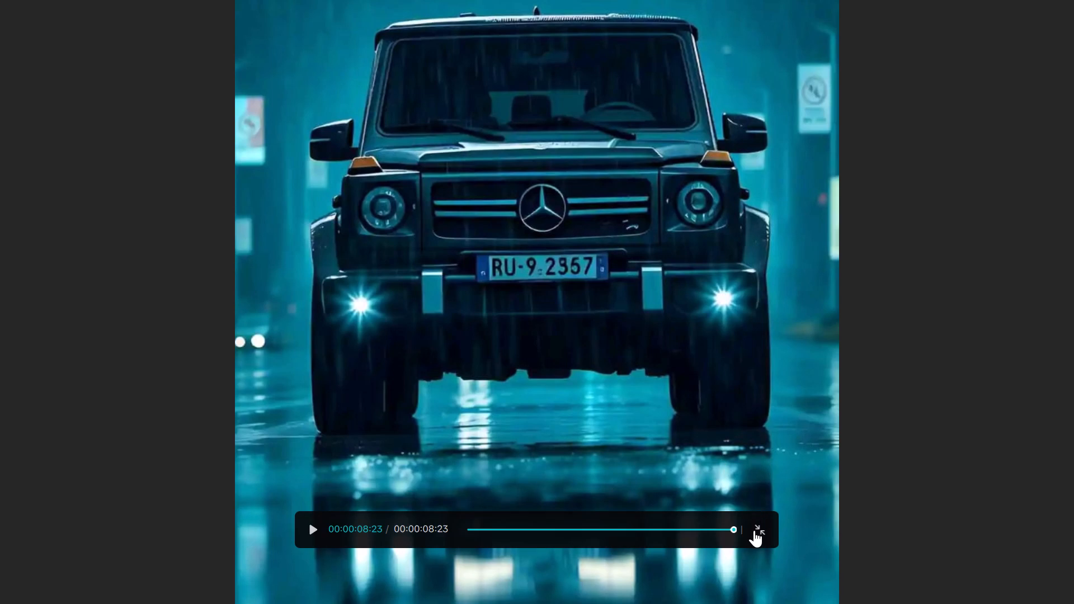
pyautogui.click(753, 530)
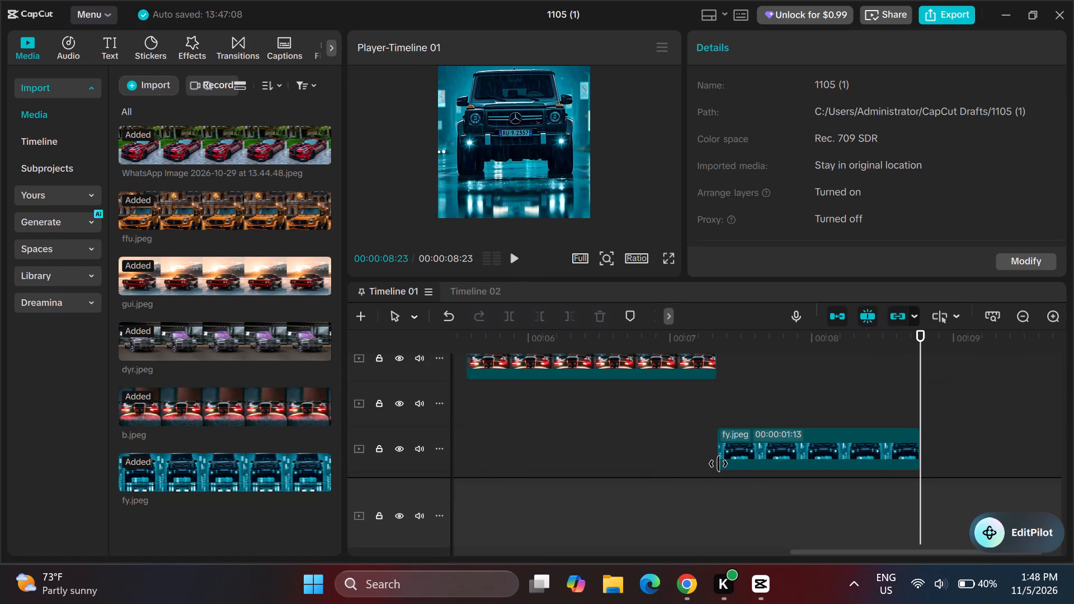
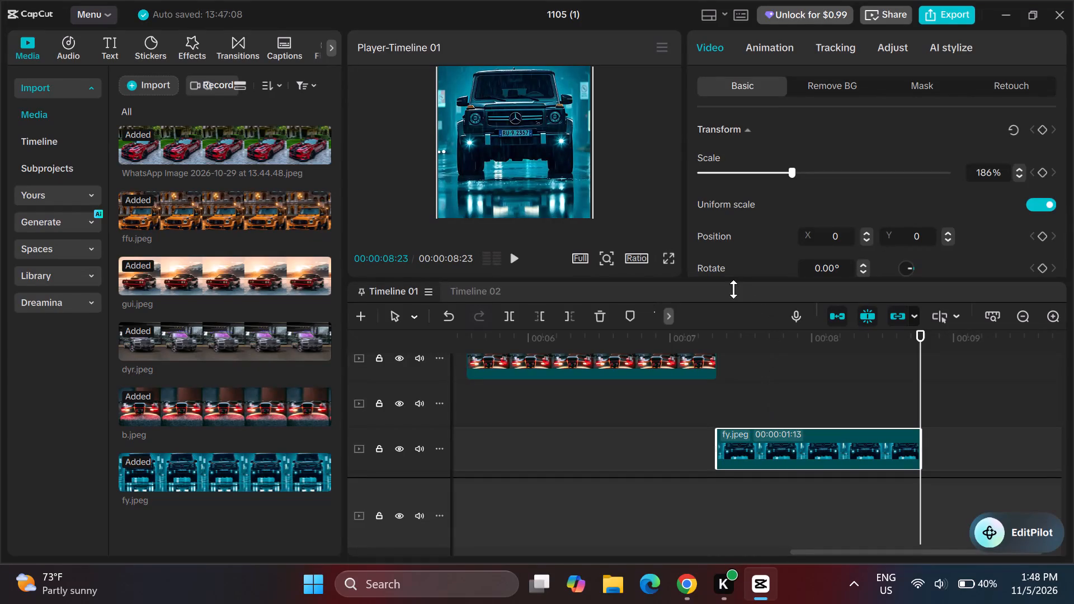
# Play the montage repeatedly in the editing preview to examine the clip transitions through to the final fy.jpeg clip.
pyautogui.click(512, 253)
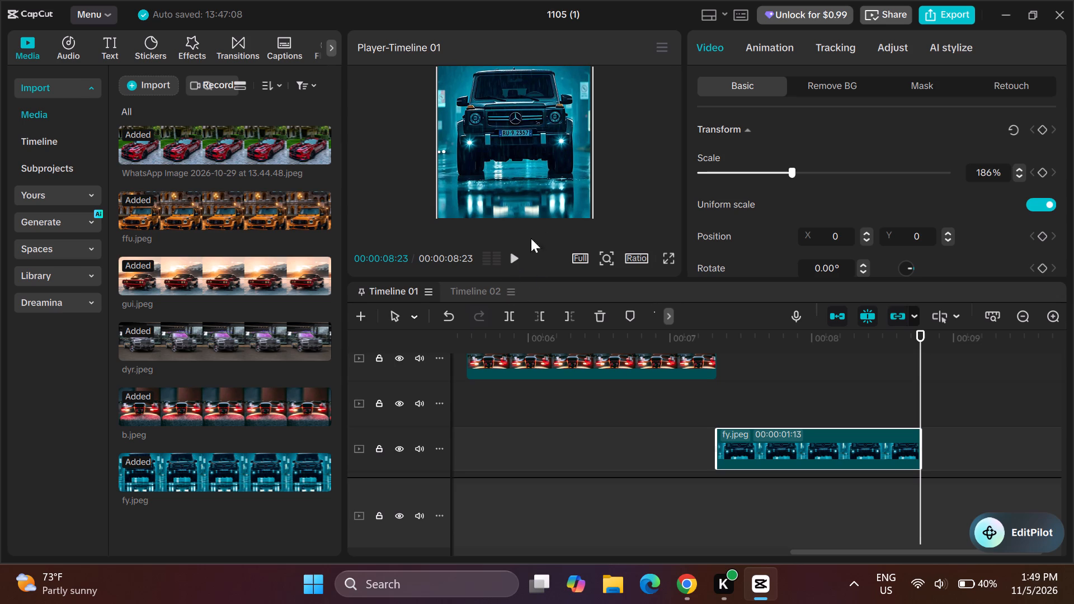
pyautogui.click(516, 253)
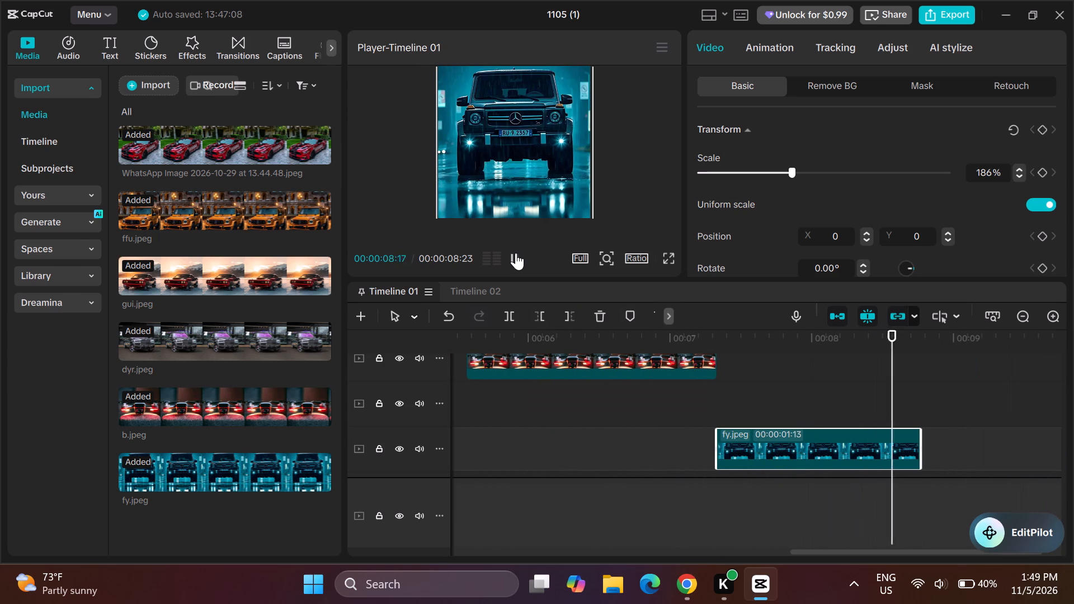
pyautogui.click(516, 253)
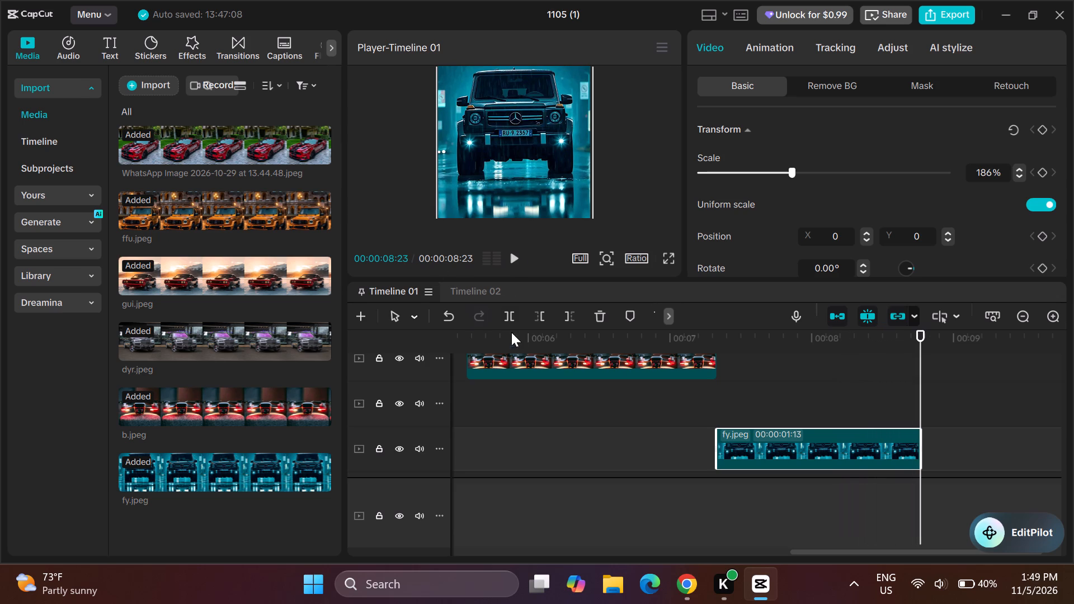
pyautogui.hscroll(2, 534, 365)
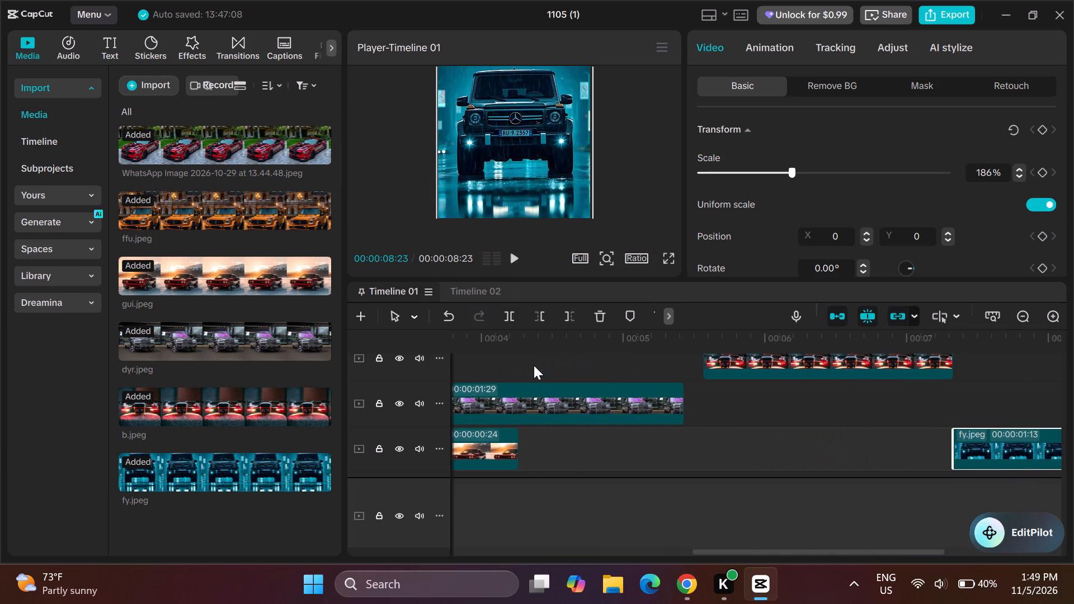
pyautogui.hscroll(1, 534, 365)
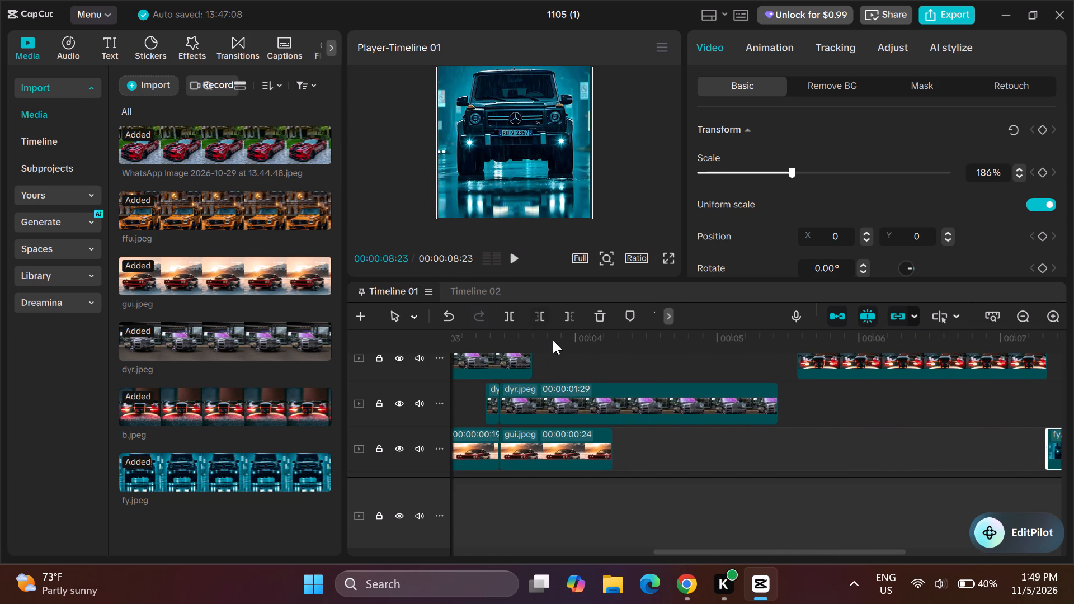
pyautogui.click(513, 252)
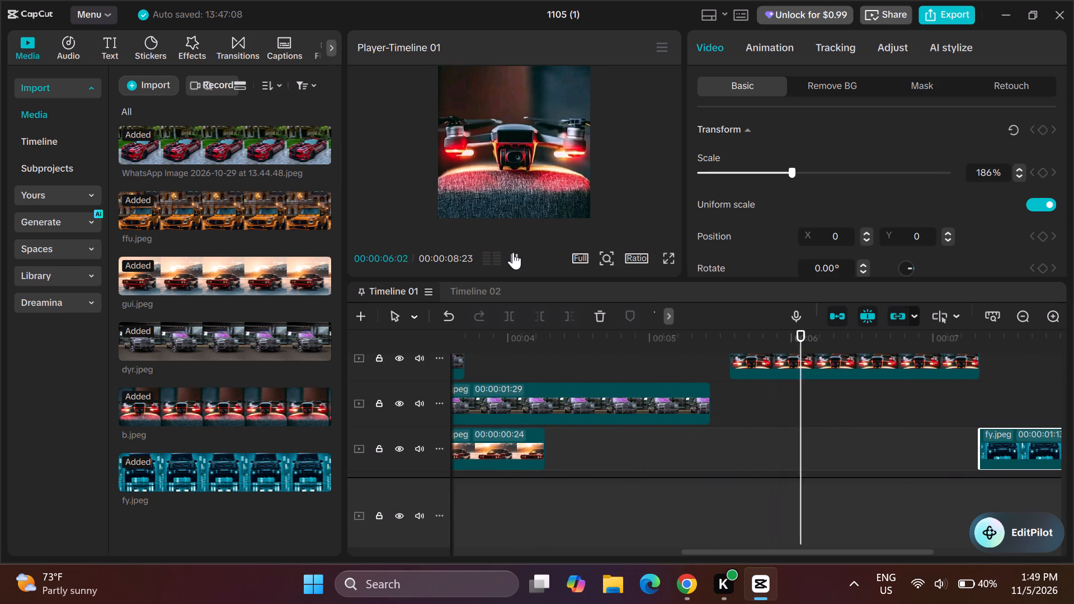
pyautogui.click(513, 251)
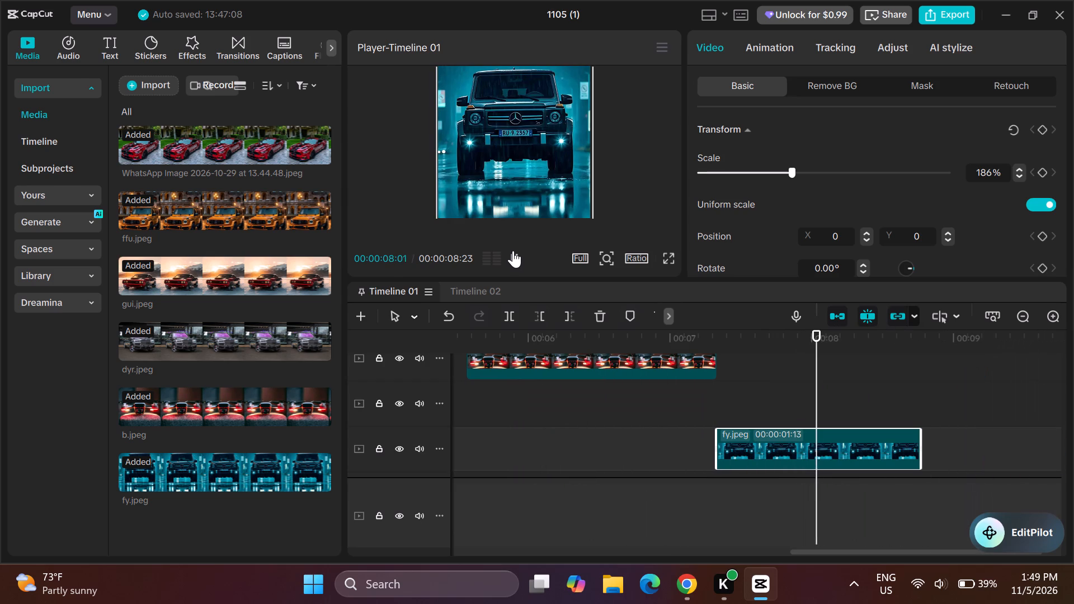
pyautogui.click(513, 251)
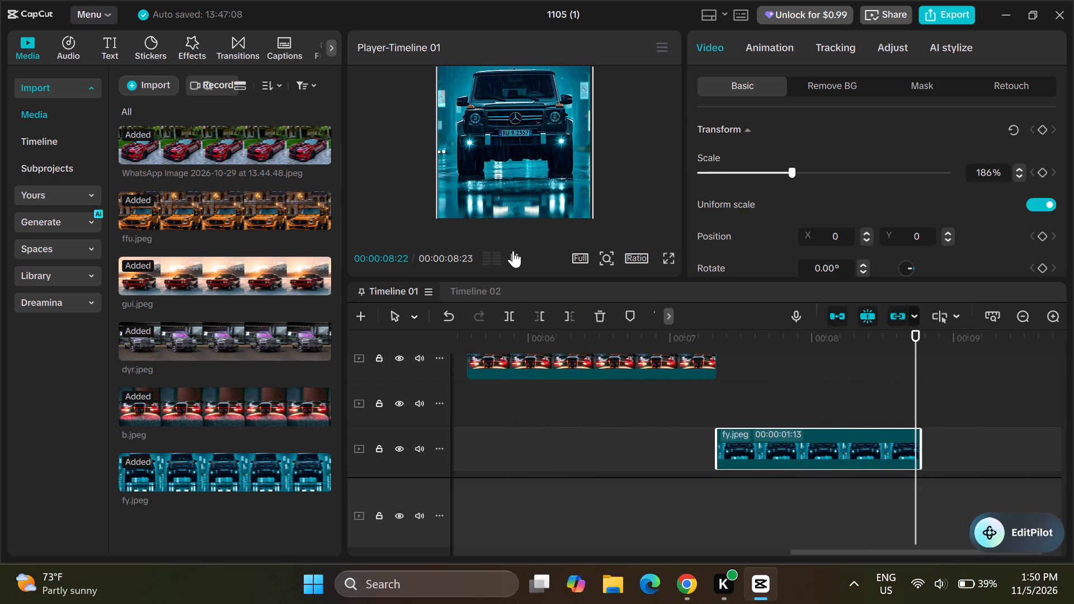
pyautogui.click(513, 251)
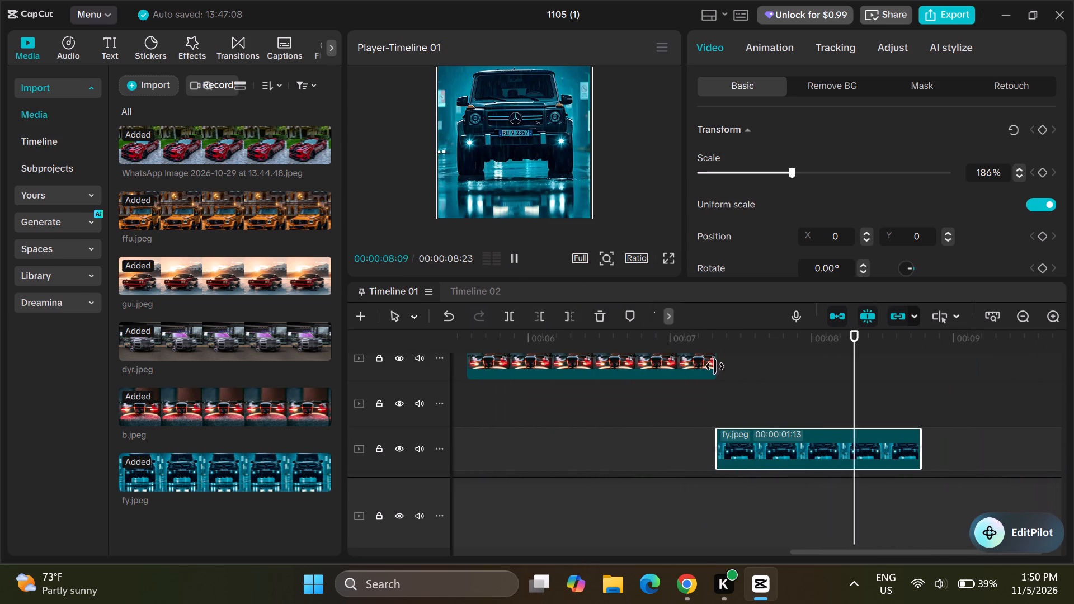
# Move the b.jpeg clip earlier on its track so its start slightly overlaps the end of the dyr.jpeg clip.
pyautogui.hscroll(1, 695, 360)
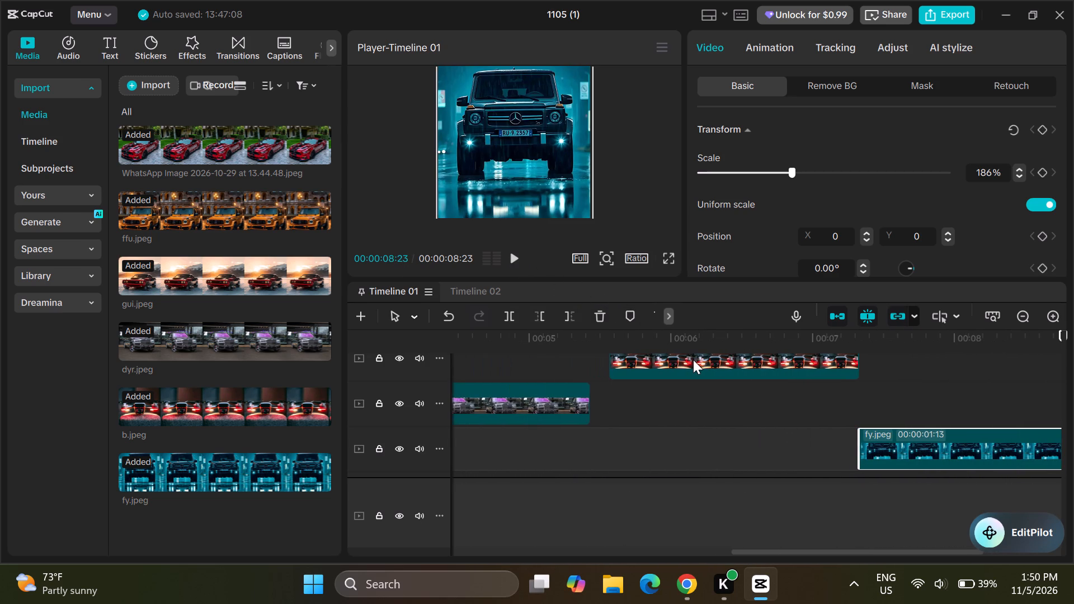
pyautogui.scroll(1, 693, 360)
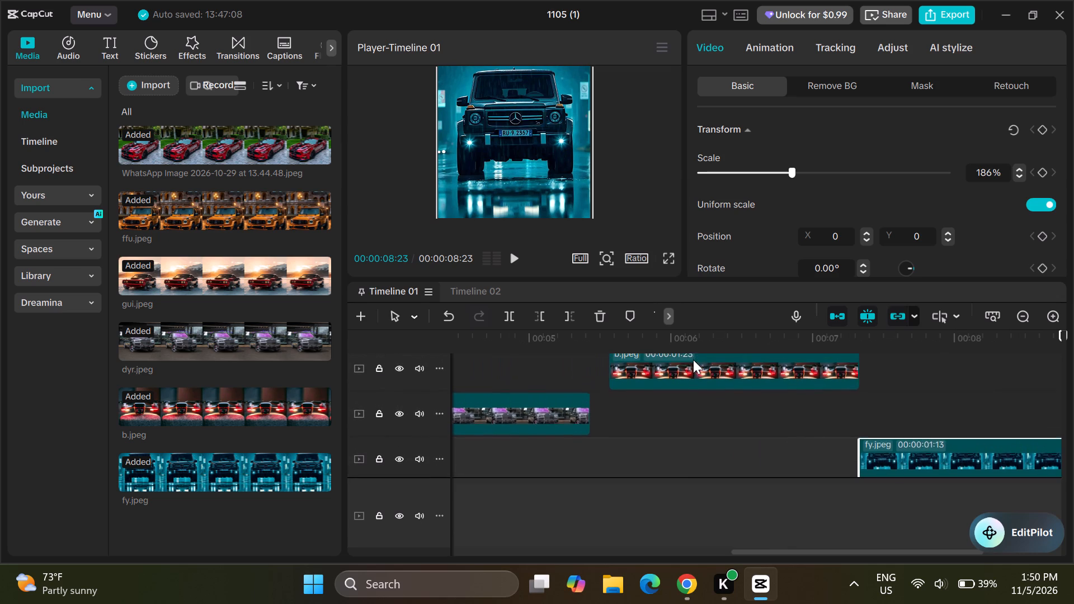
pyautogui.scroll(1, 693, 360)
pyautogui.click(700, 374)
pyautogui.moveTo(700, 374); pyautogui.dragTo(681, 379)
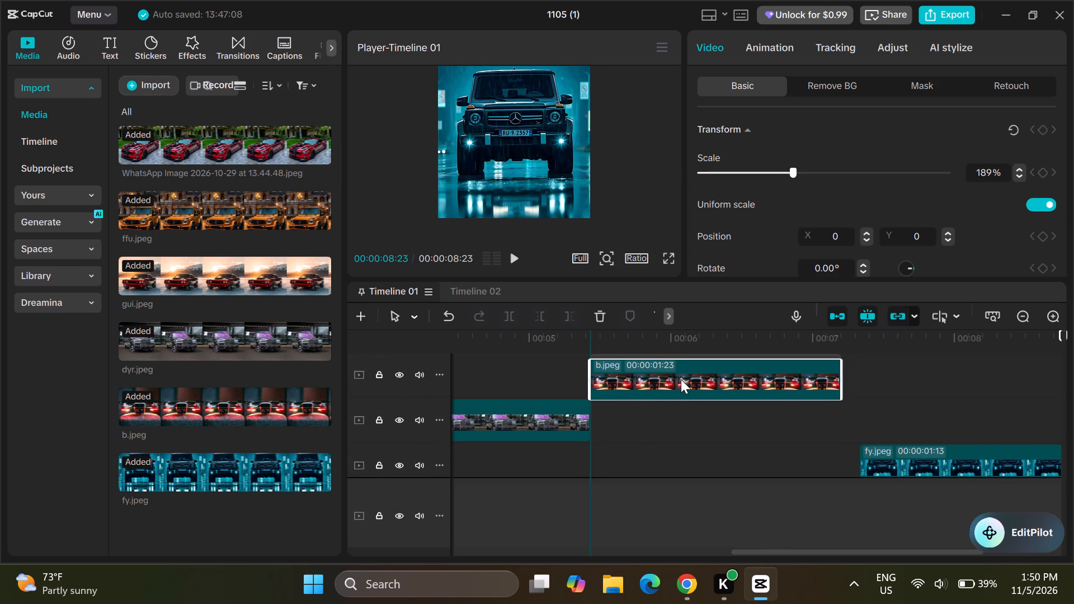
pyautogui.moveTo(681, 379); pyautogui.dragTo(671, 376)
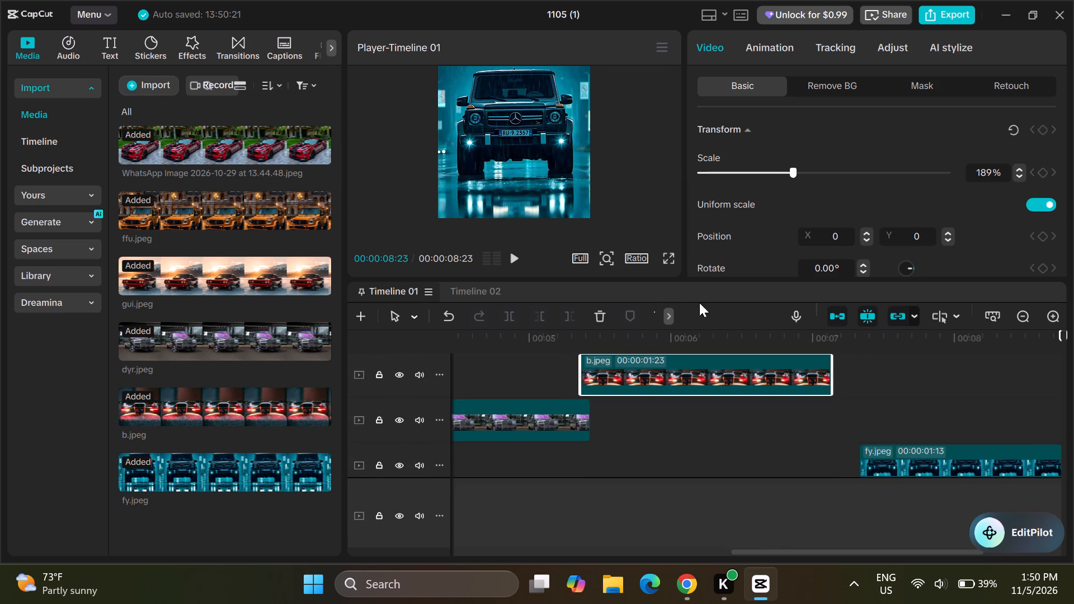
# Add a Rectangle mask to the b.jpeg clip.
pyautogui.click(921, 77)
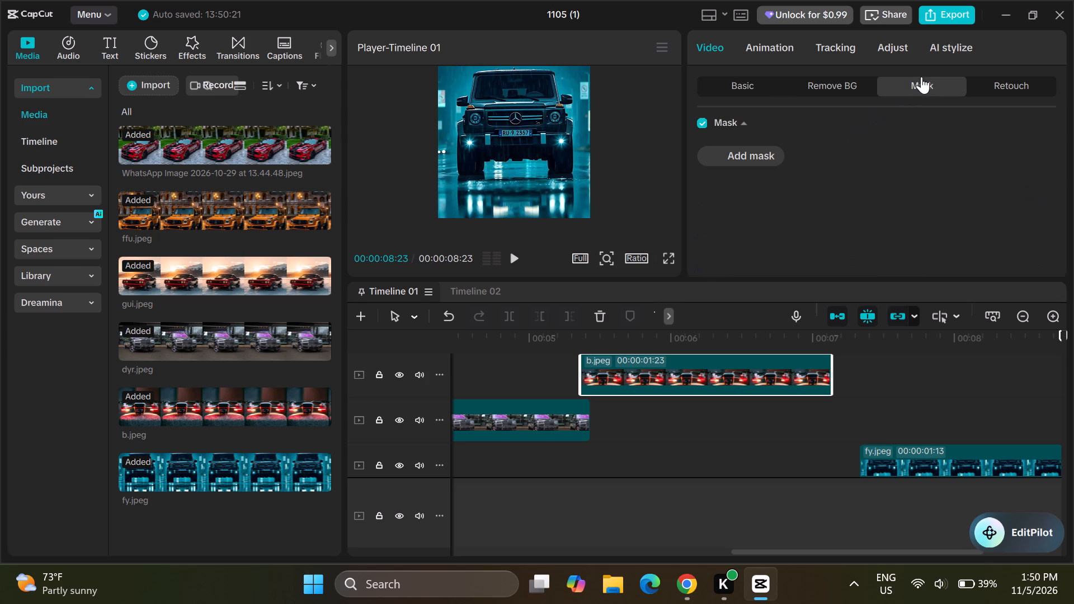
pyautogui.click(720, 152)
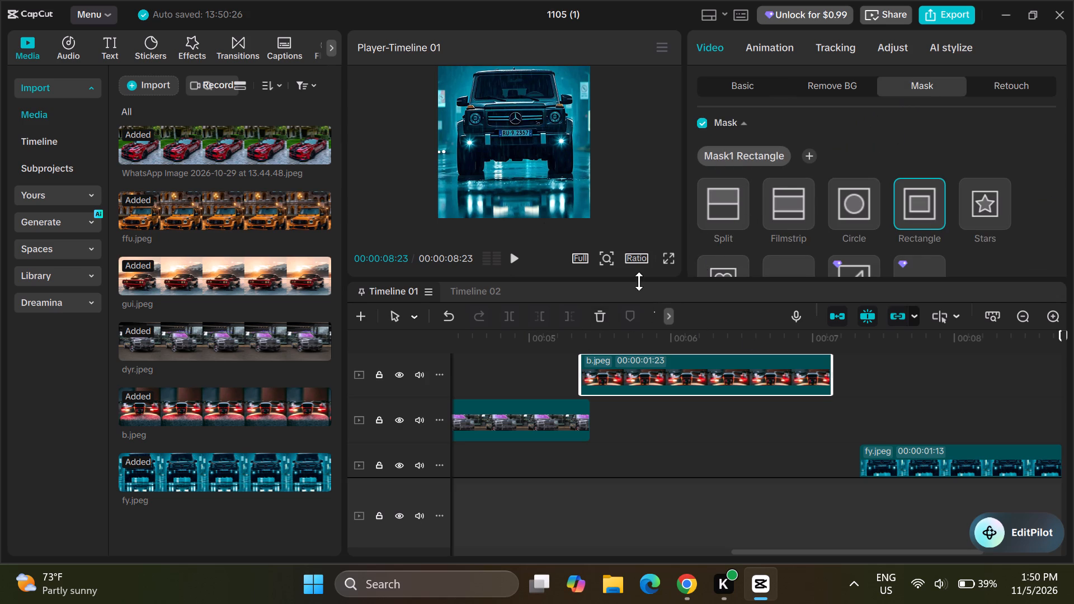
# Play the montage and scrub back over the b.jpeg clip to examine its rectangle mask.
pyautogui.click(517, 252)
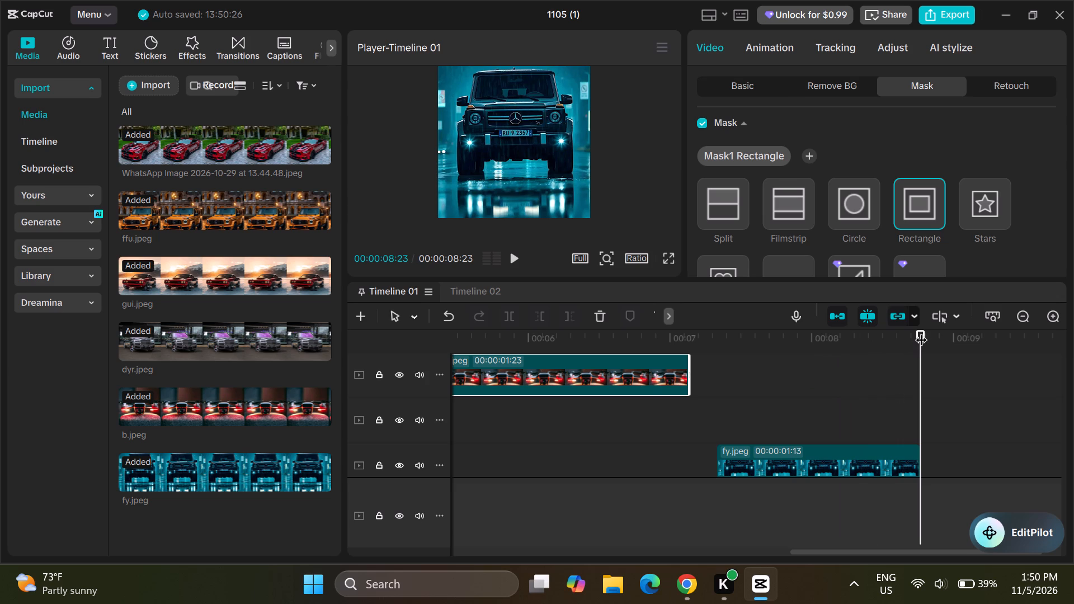
pyautogui.moveTo(921, 331); pyautogui.dragTo(837, 329)
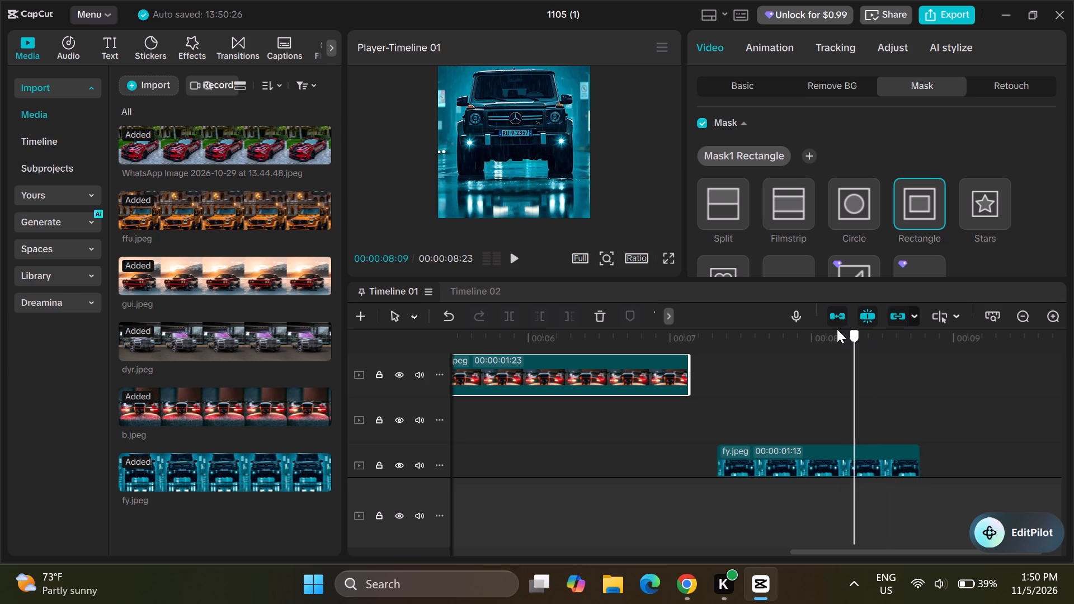
pyautogui.moveTo(837, 329); pyautogui.dragTo(655, 330)
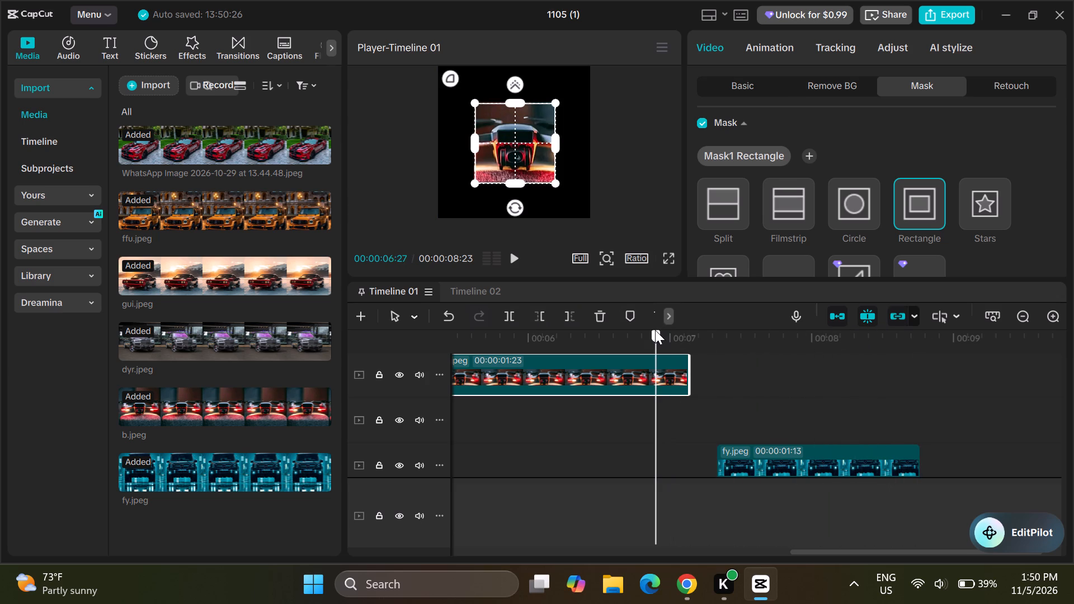
pyautogui.moveTo(655, 330); pyautogui.dragTo(643, 330)
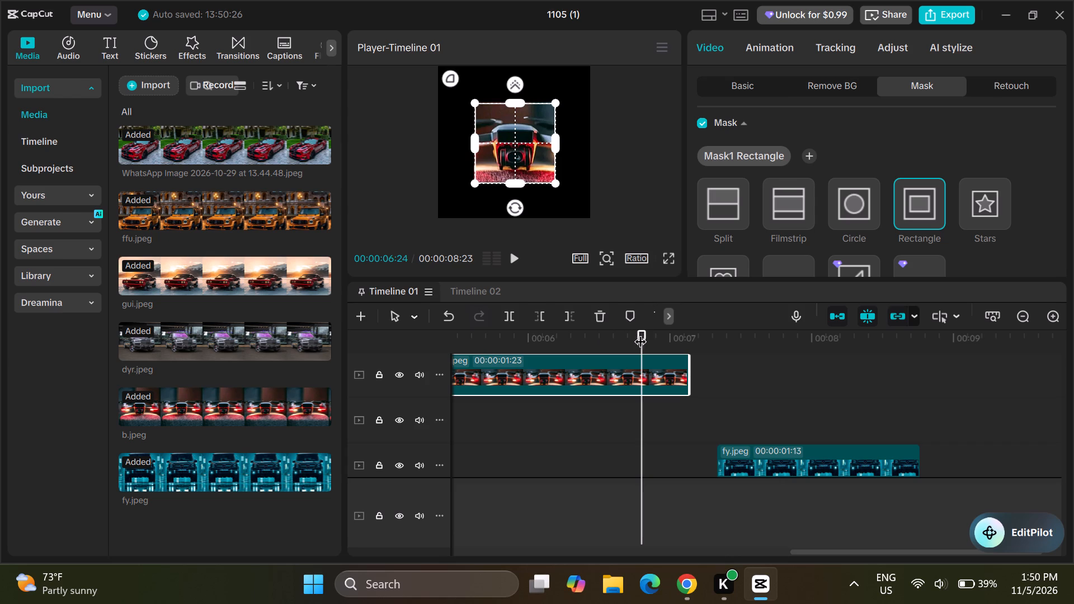
pyautogui.moveTo(642, 330); pyautogui.dragTo(595, 329)
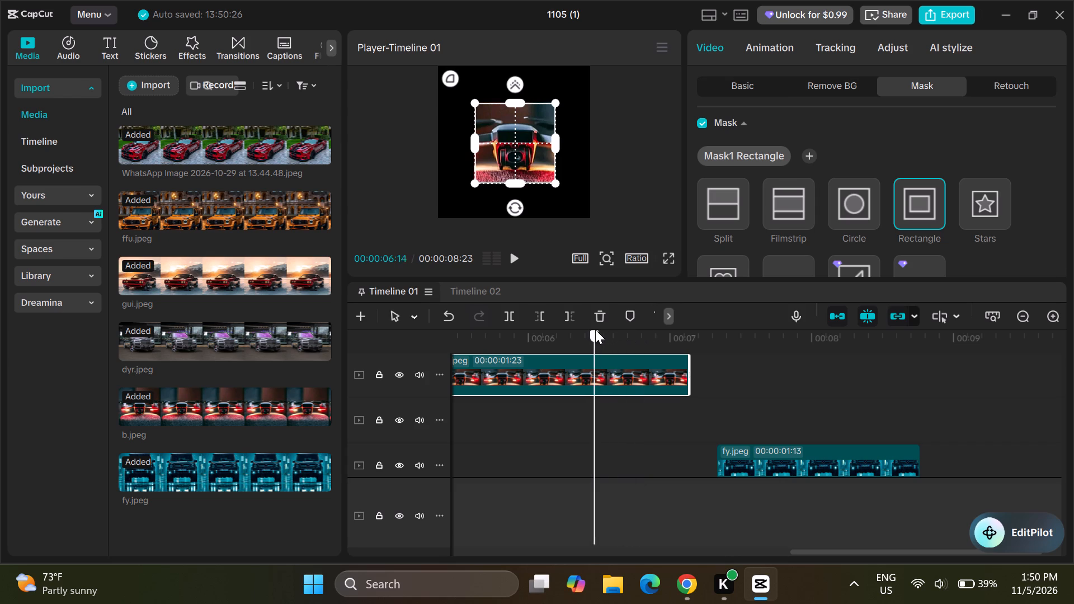
# Scrub back and forth around the end of the gui.jpeg clip to examine how it hands over to the masked dyr.jpeg clip.
pyautogui.moveTo(595, 329); pyautogui.dragTo(590, 351)
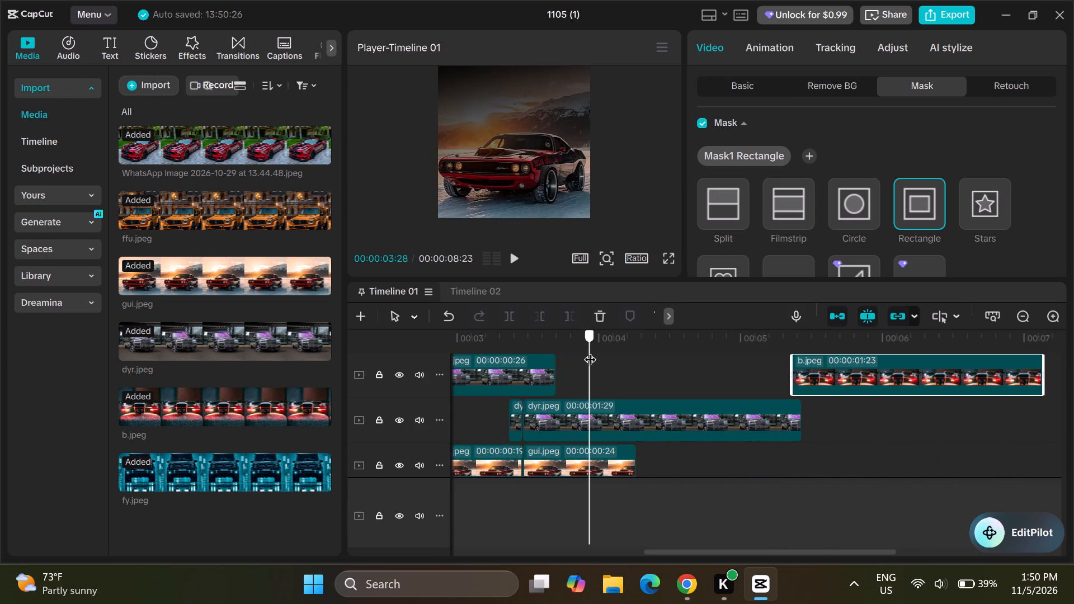
pyautogui.moveTo(590, 351); pyautogui.dragTo(612, 354)
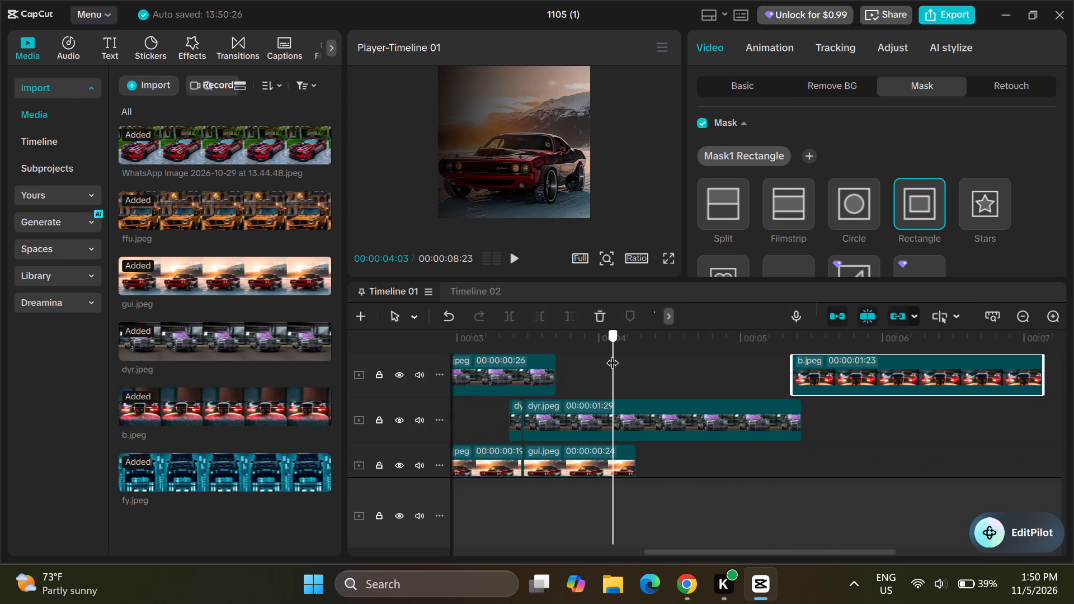
pyautogui.moveTo(612, 354); pyautogui.dragTo(621, 357)
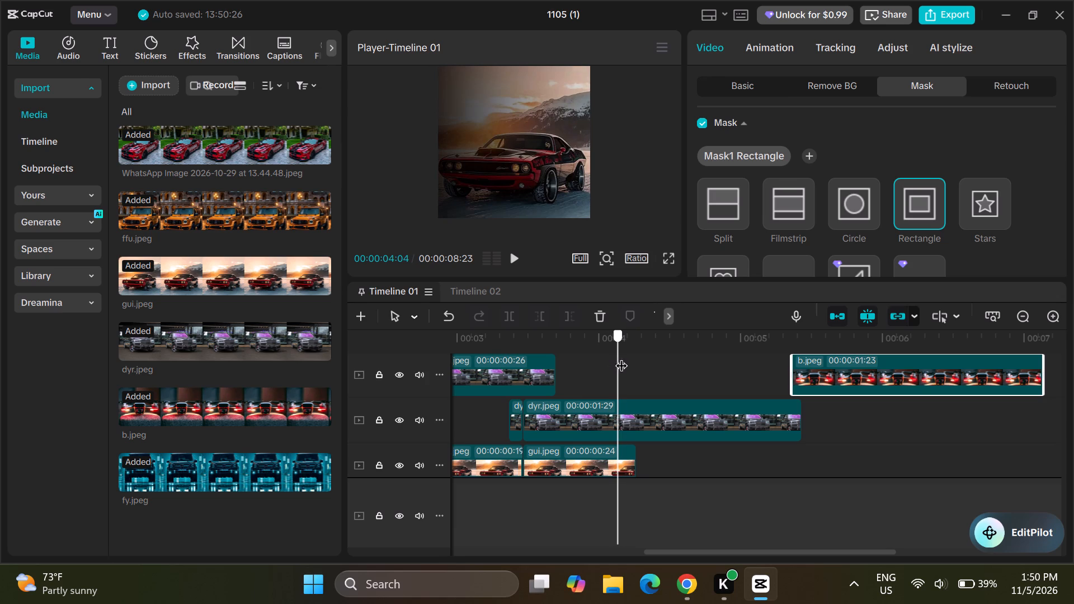
pyautogui.moveTo(621, 357); pyautogui.dragTo(628, 359)
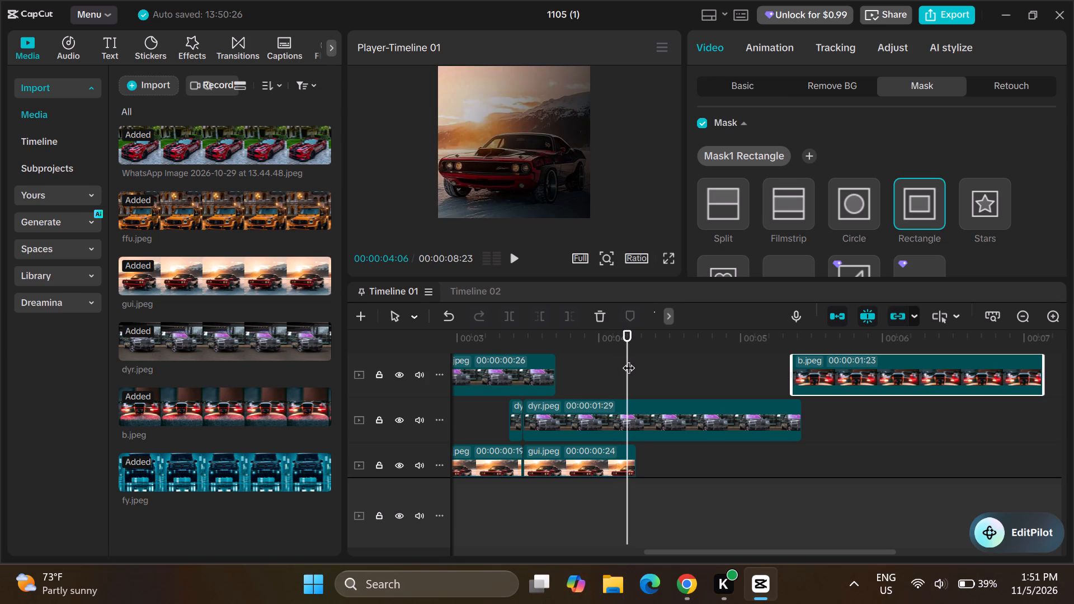
pyautogui.click(632, 329)
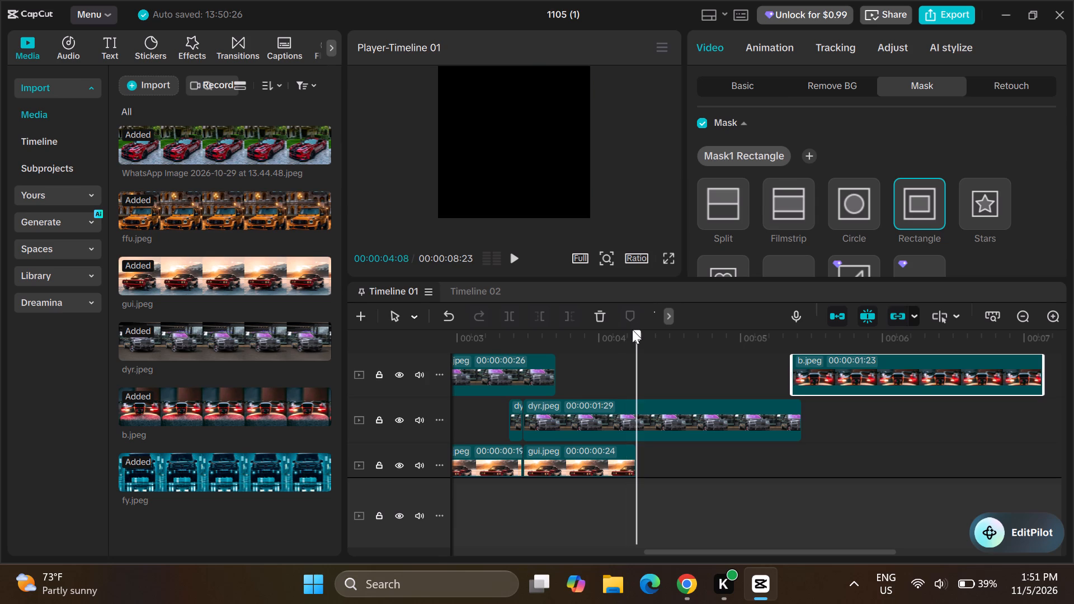
pyautogui.scroll(2, 691, 342)
pyautogui.moveTo(623, 329); pyautogui.dragTo(626, 329)
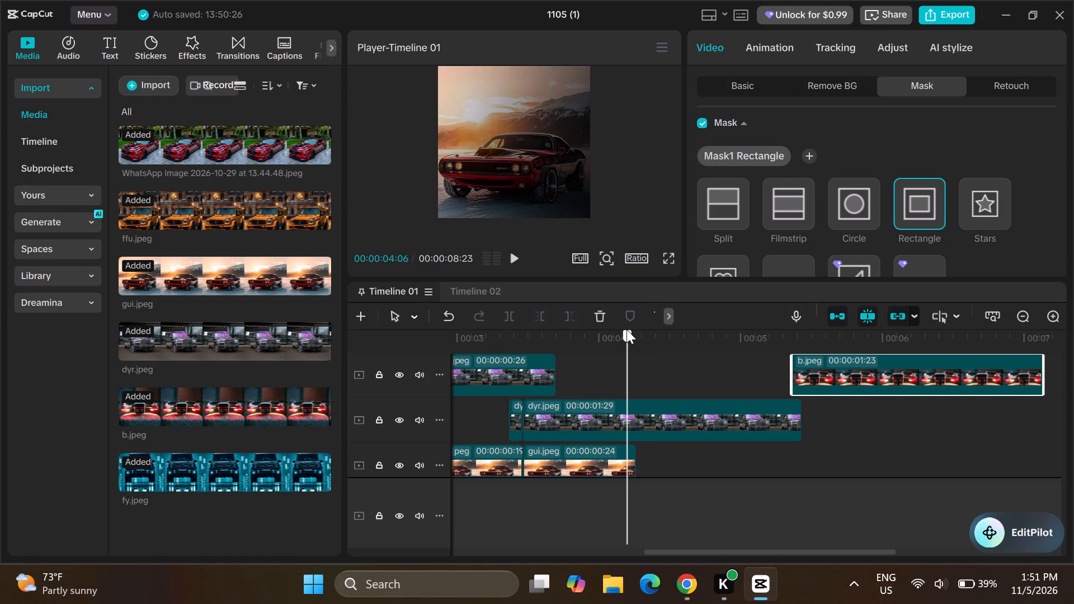
pyautogui.moveTo(626, 329); pyautogui.dragTo(626, 331)
pyautogui.moveTo(626, 331); pyautogui.dragTo(630, 332)
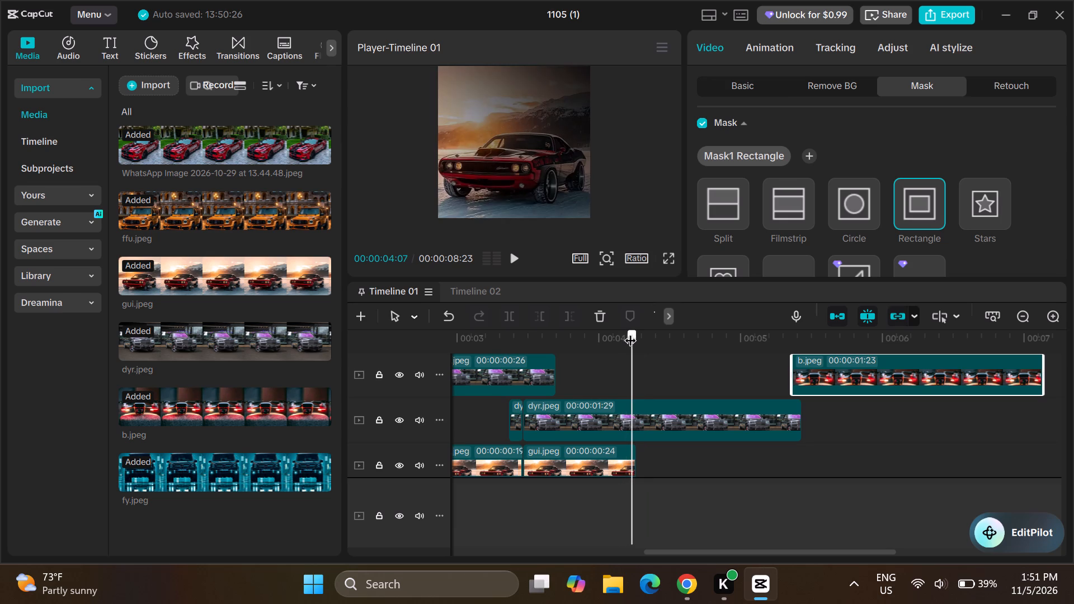
pyautogui.moveTo(630, 332); pyautogui.dragTo(631, 332)
pyautogui.moveTo(631, 332); pyautogui.dragTo(637, 333)
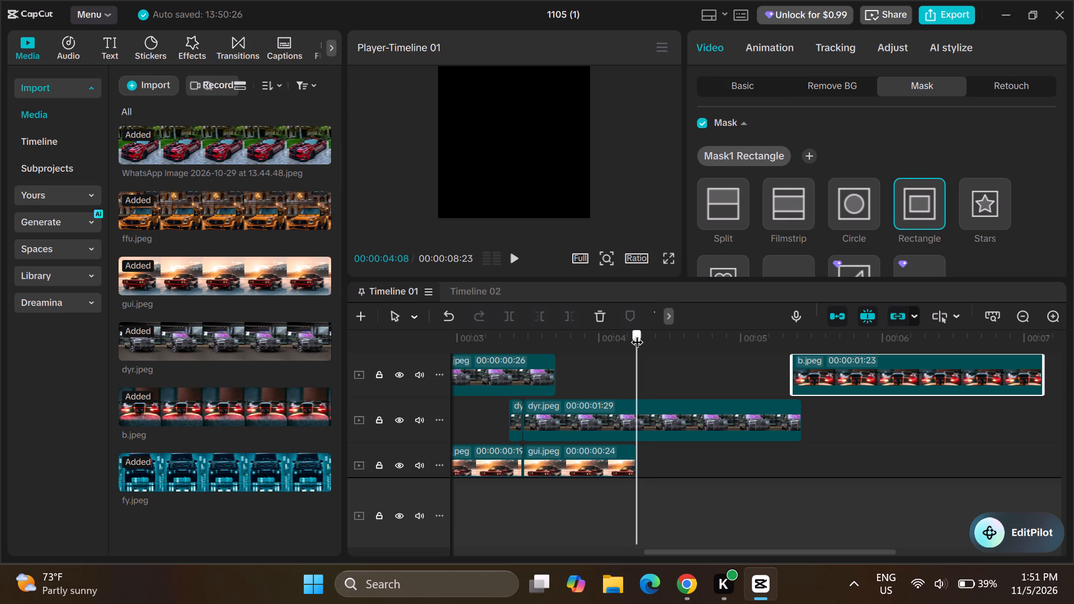
pyautogui.moveTo(637, 333); pyautogui.dragTo(658, 338)
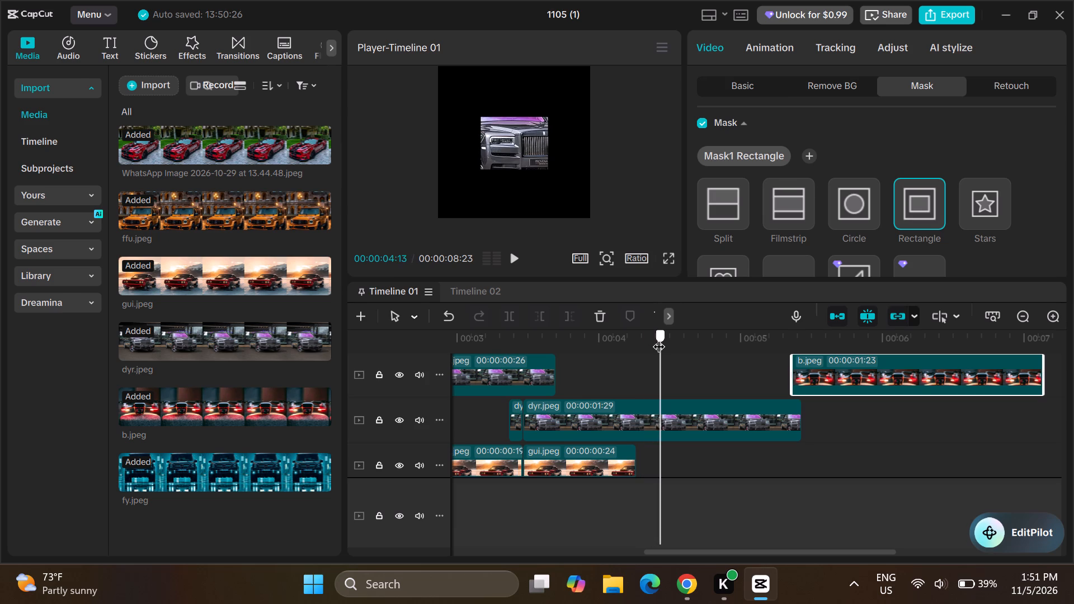
pyautogui.moveTo(658, 338); pyautogui.dragTo(679, 344)
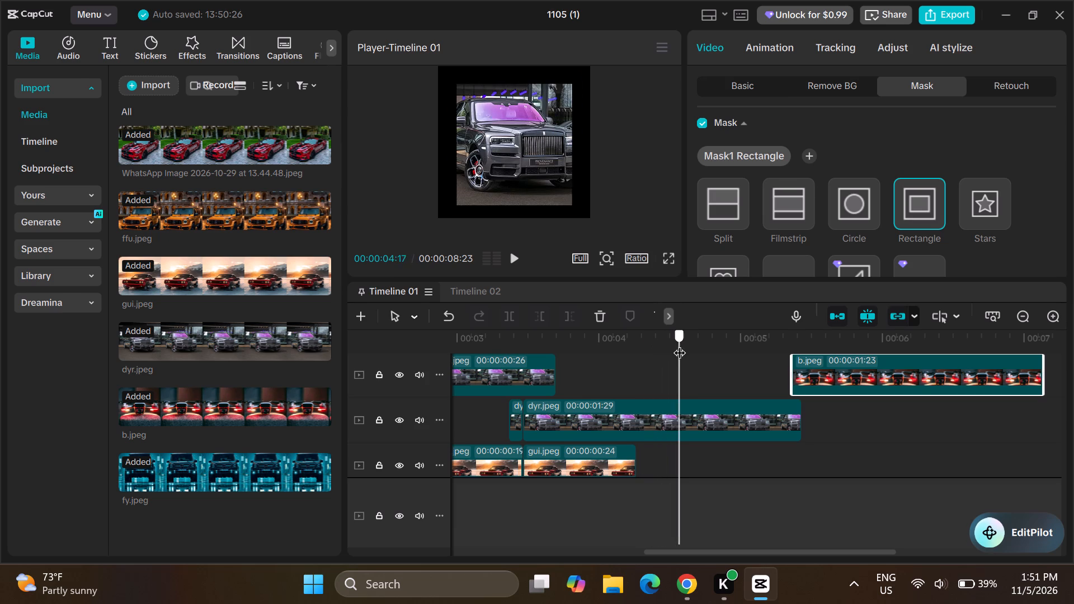
pyautogui.moveTo(679, 344); pyautogui.dragTo(671, 345)
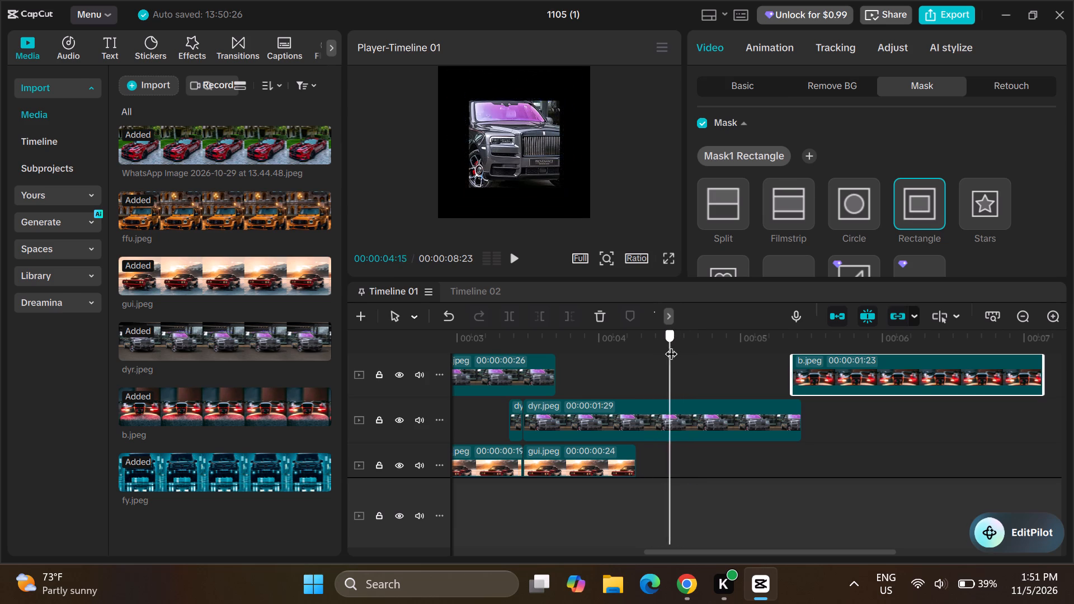
pyautogui.moveTo(671, 345); pyautogui.dragTo(640, 343)
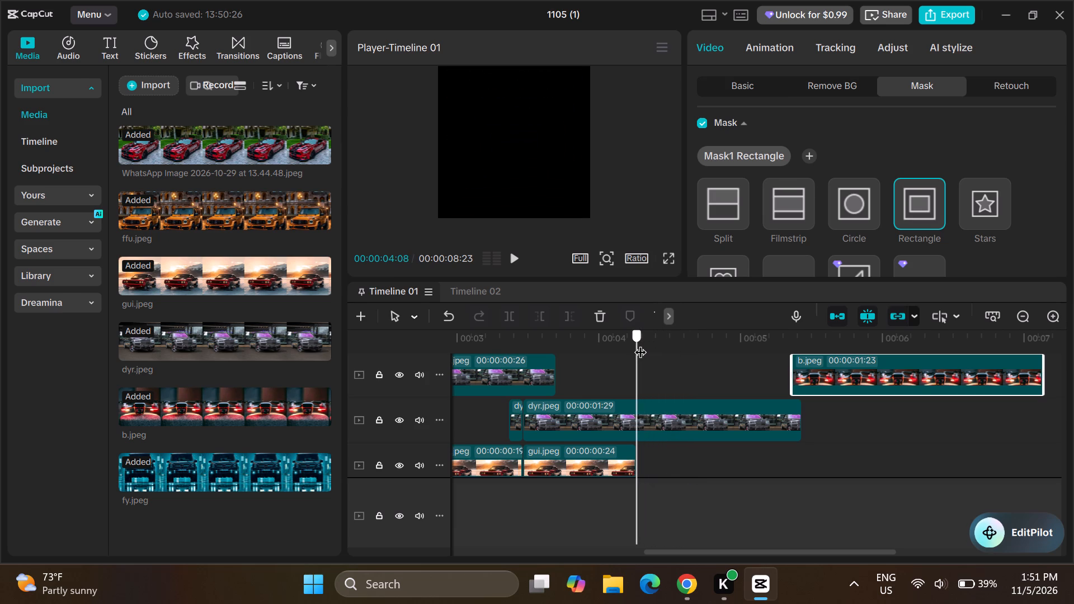
pyautogui.moveTo(640, 343); pyautogui.dragTo(635, 343)
pyautogui.moveTo(635, 343); pyautogui.dragTo(636, 343)
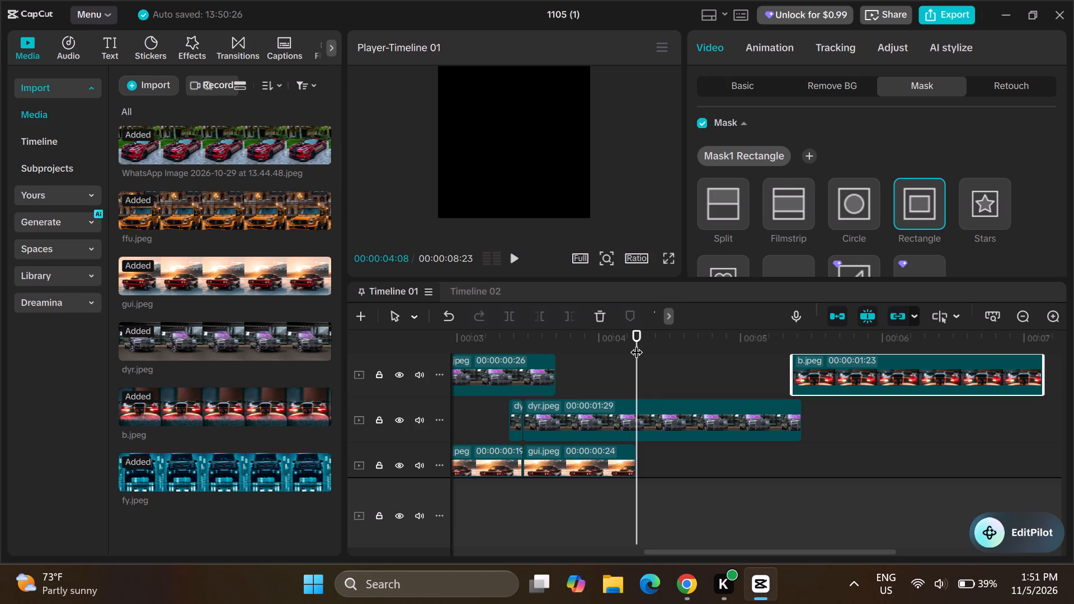
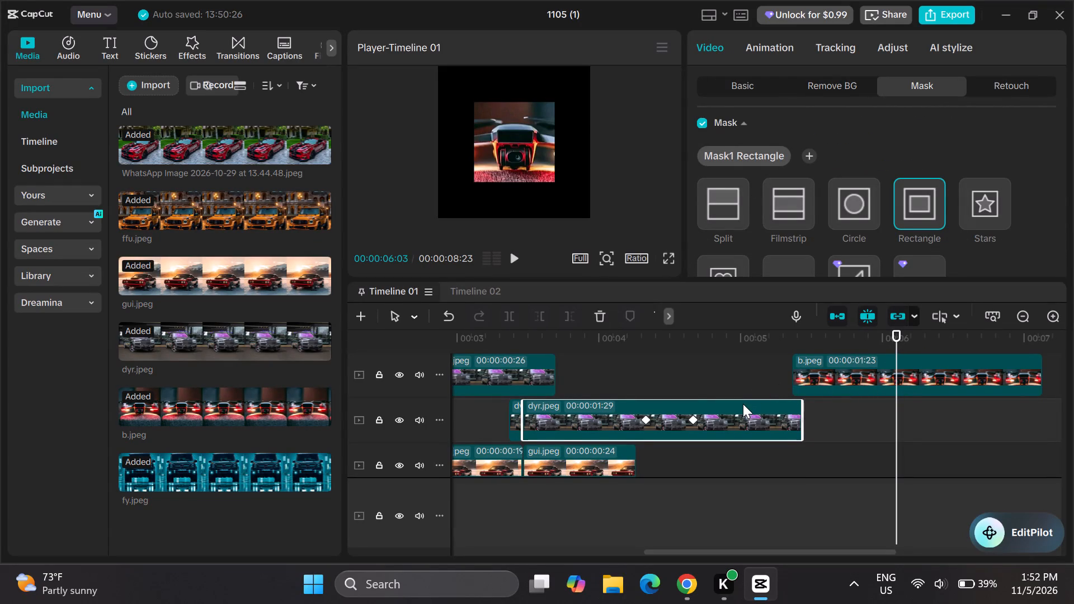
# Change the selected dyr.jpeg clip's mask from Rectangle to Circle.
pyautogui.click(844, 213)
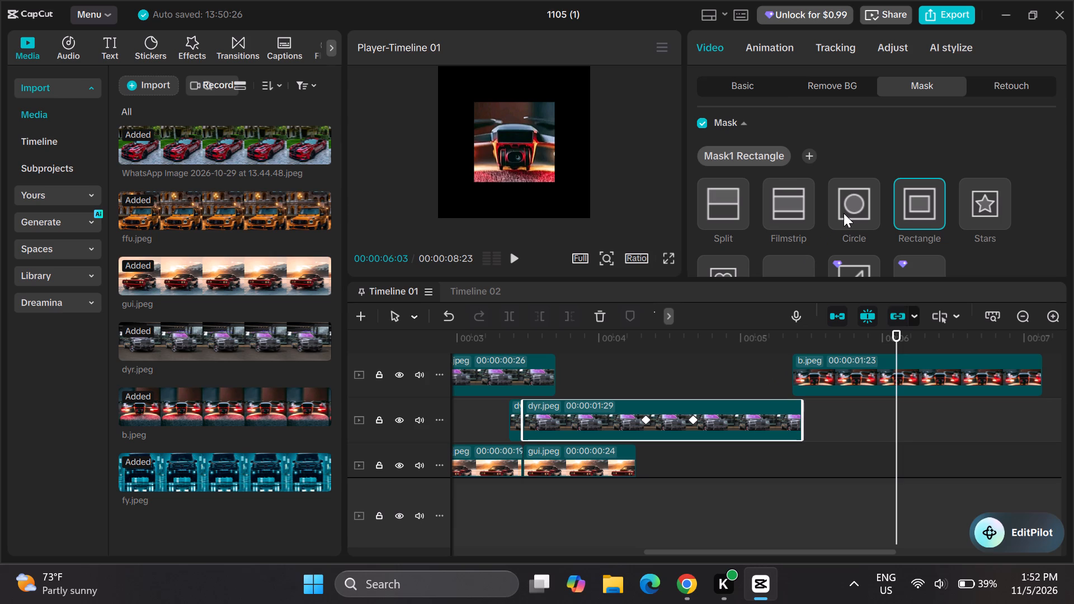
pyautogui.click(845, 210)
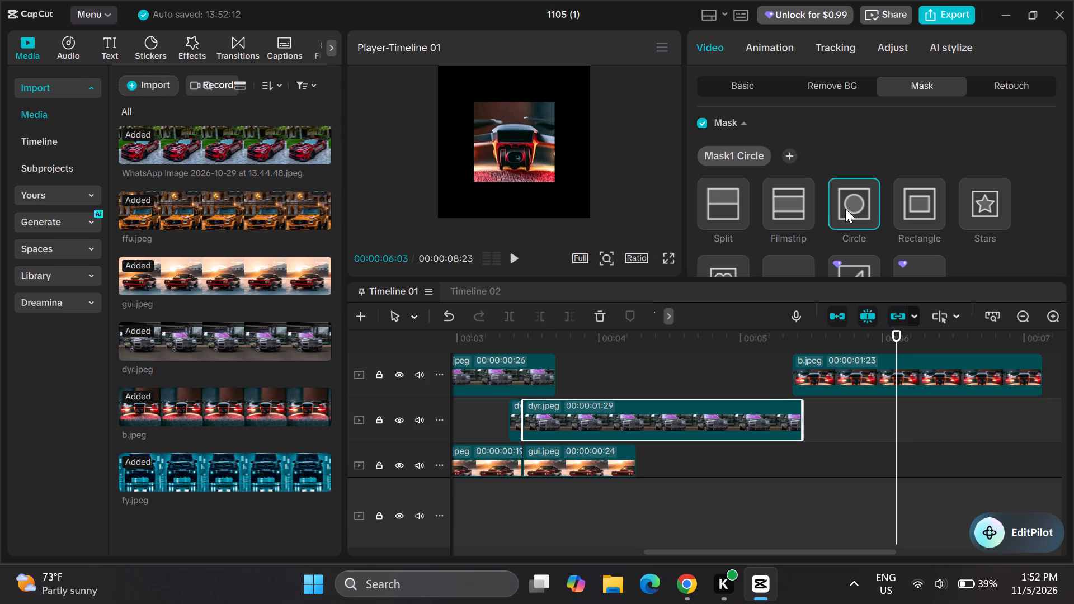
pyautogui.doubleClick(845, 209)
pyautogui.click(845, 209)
# Scrub back and forth over the dyr.jpeg clip and play on through the montage to examine the circle mask.
pyautogui.moveTo(898, 329); pyautogui.dragTo(882, 331)
pyautogui.moveTo(882, 331); pyautogui.dragTo(775, 344)
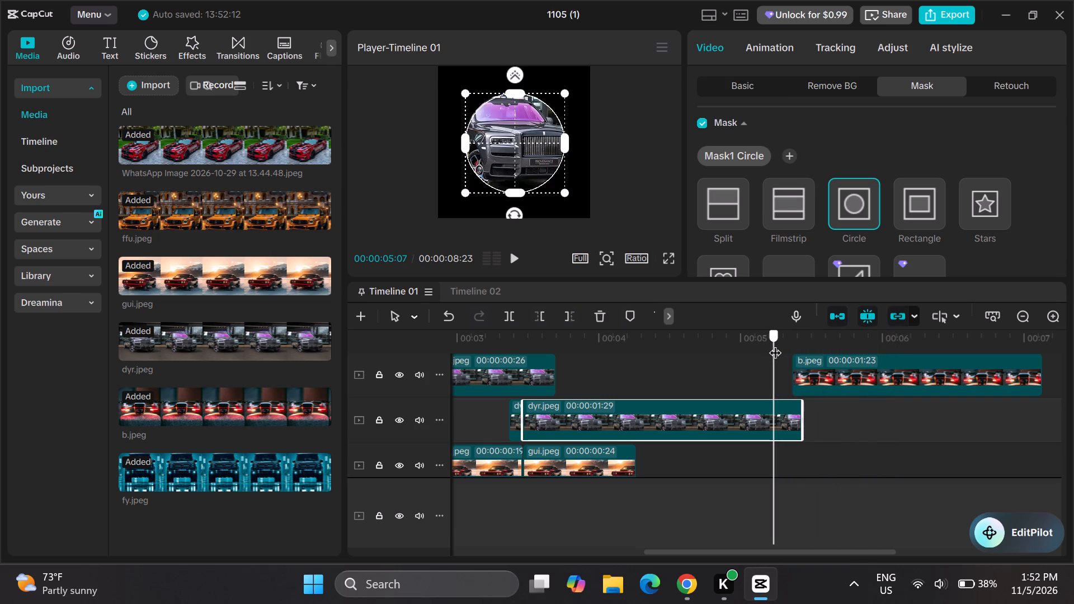
pyautogui.moveTo(775, 344); pyautogui.dragTo(756, 345)
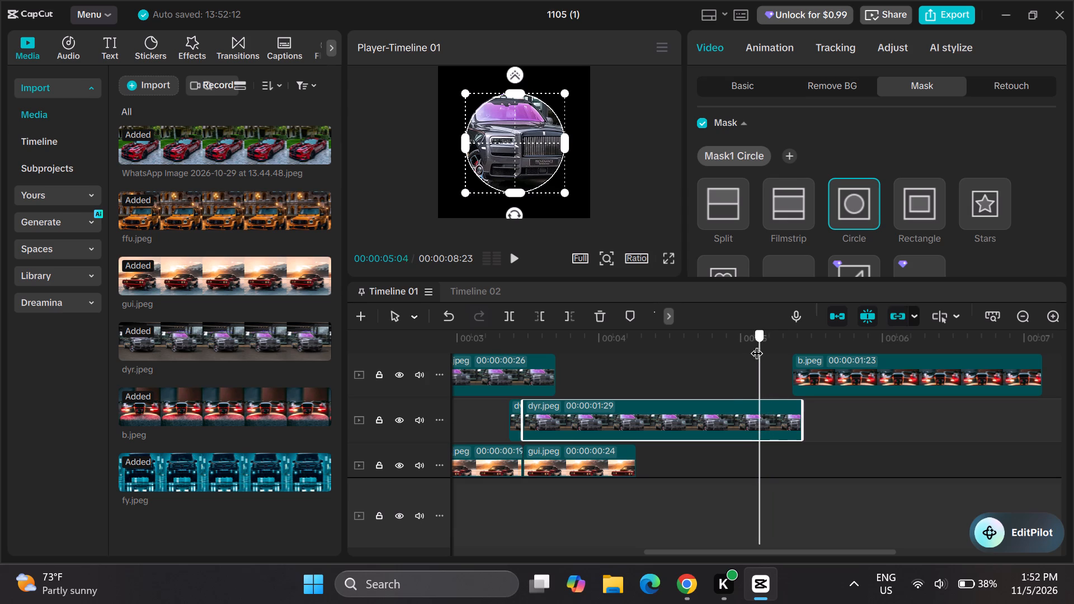
pyautogui.moveTo(756, 345); pyautogui.dragTo(773, 348)
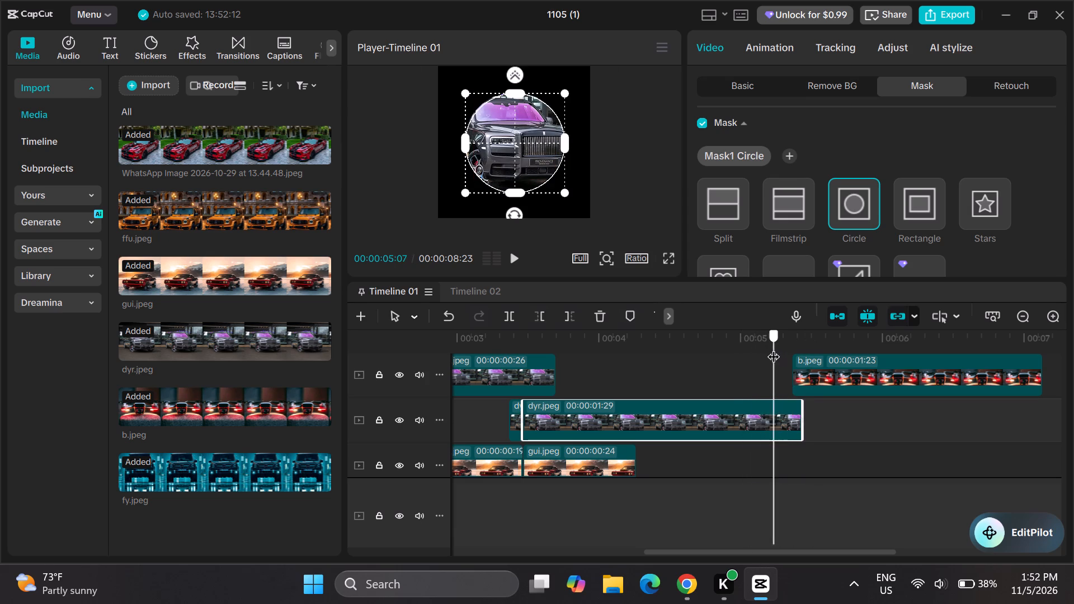
pyautogui.moveTo(773, 348); pyautogui.dragTo(642, 343)
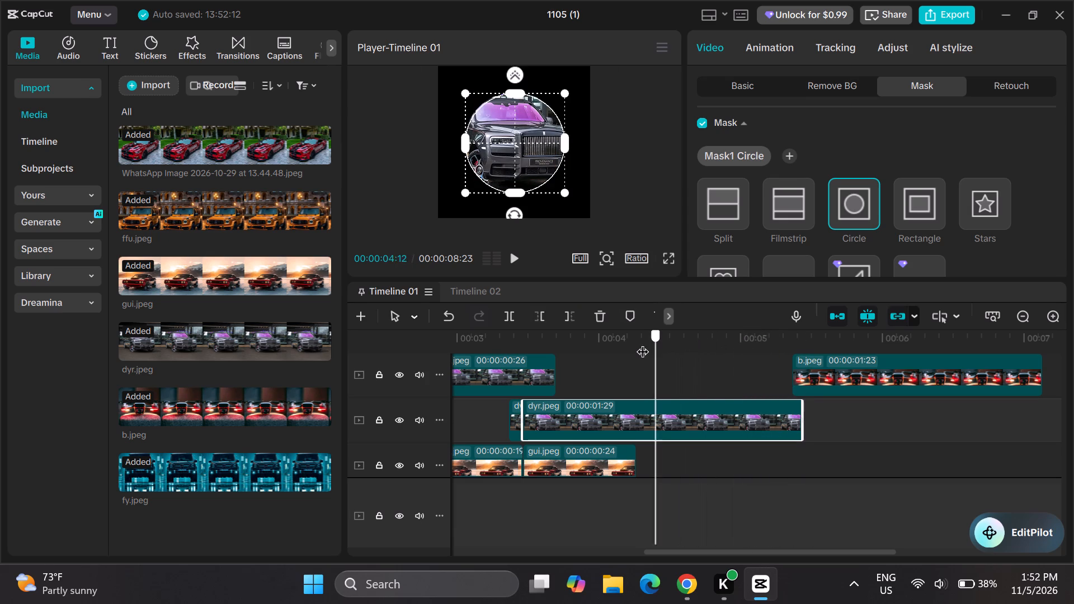
pyautogui.moveTo(642, 343); pyautogui.dragTo(540, 327)
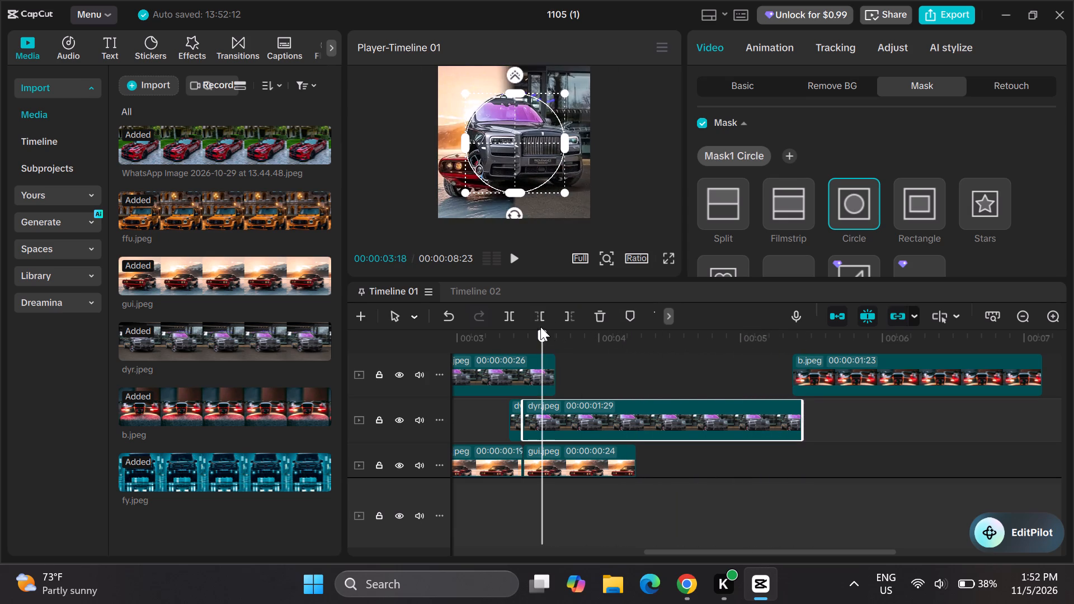
pyautogui.moveTo(540, 327); pyautogui.dragTo(647, 344)
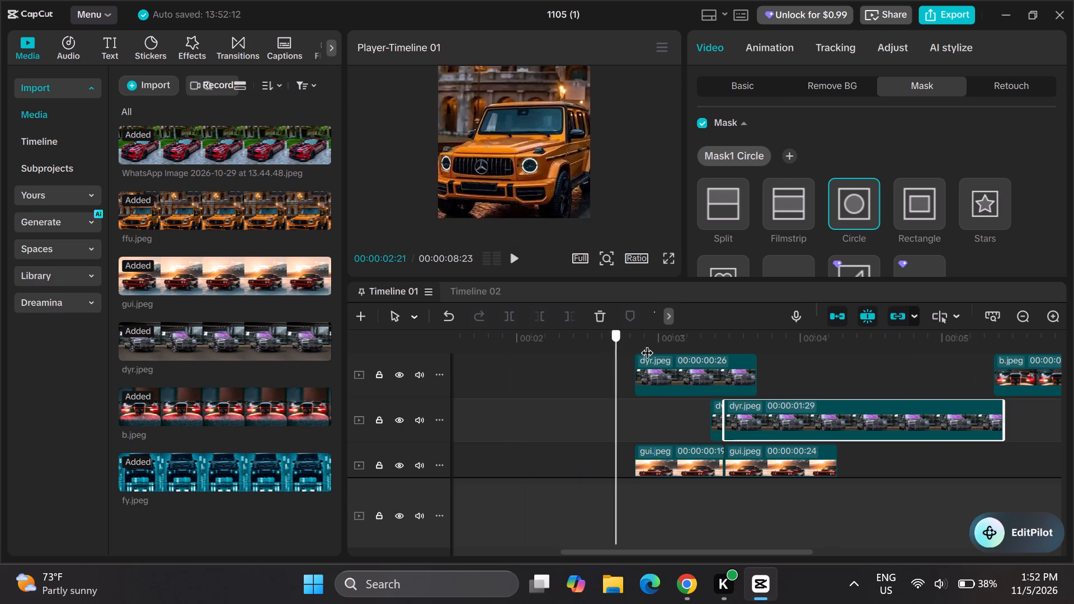
pyautogui.moveTo(647, 344); pyautogui.dragTo(804, 358)
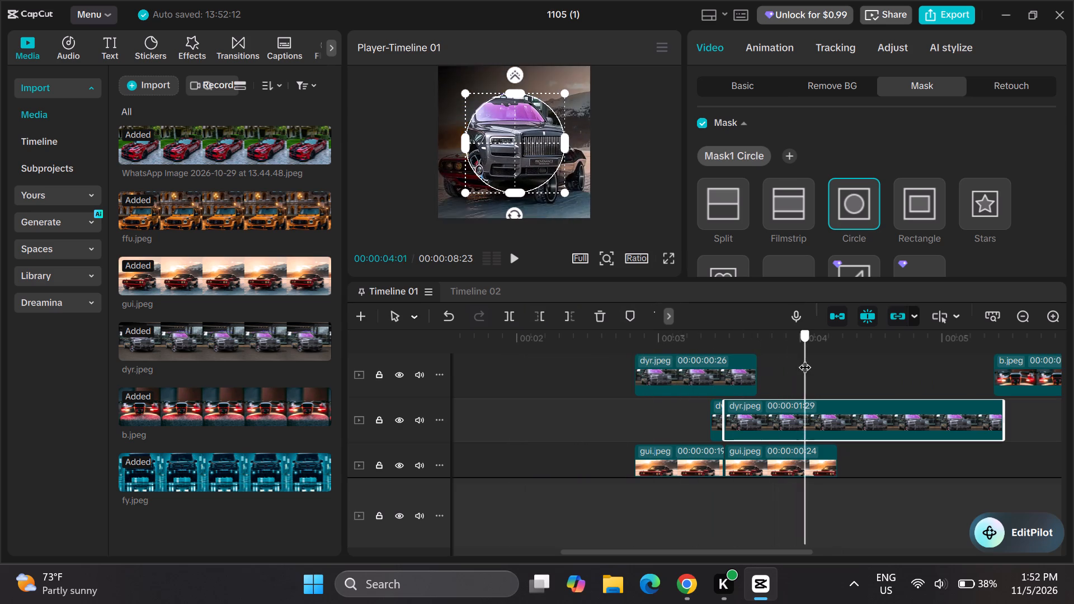
pyautogui.moveTo(804, 358); pyautogui.dragTo(875, 370)
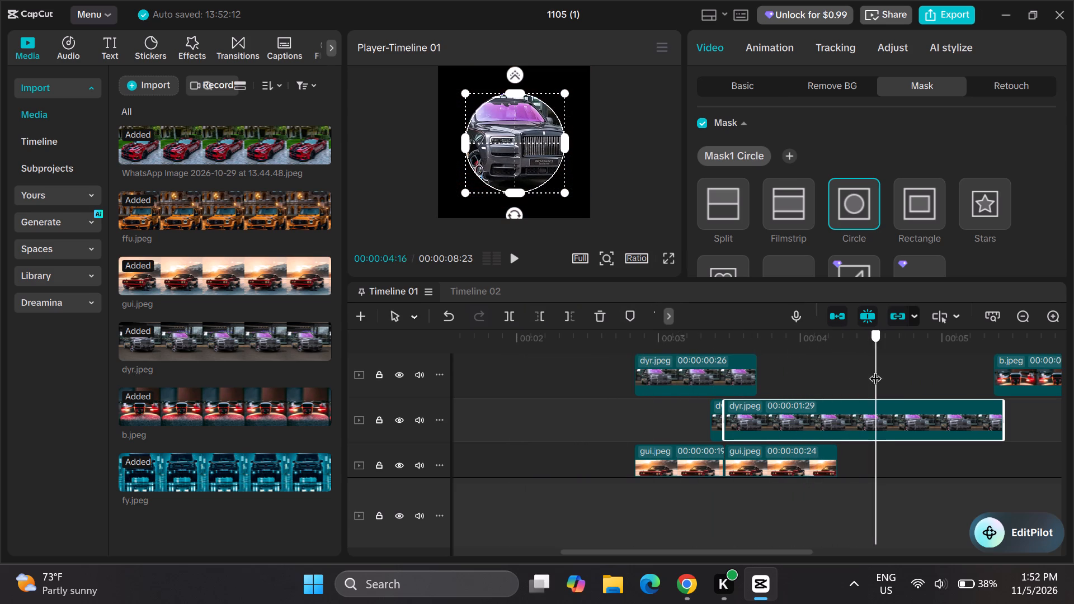
pyautogui.moveTo(875, 370); pyautogui.dragTo(999, 382)
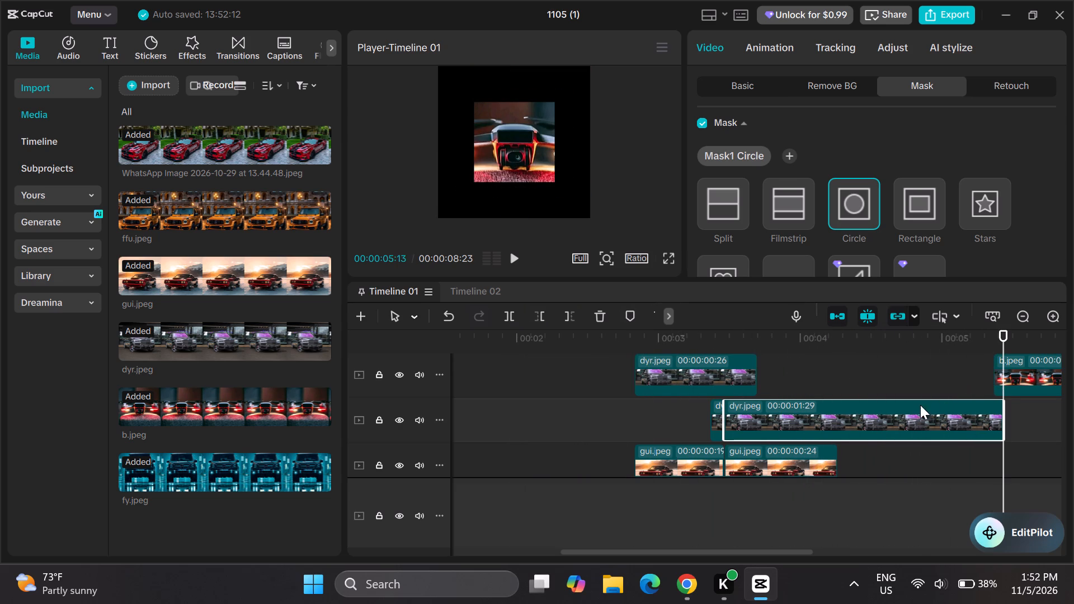
pyautogui.click(512, 257)
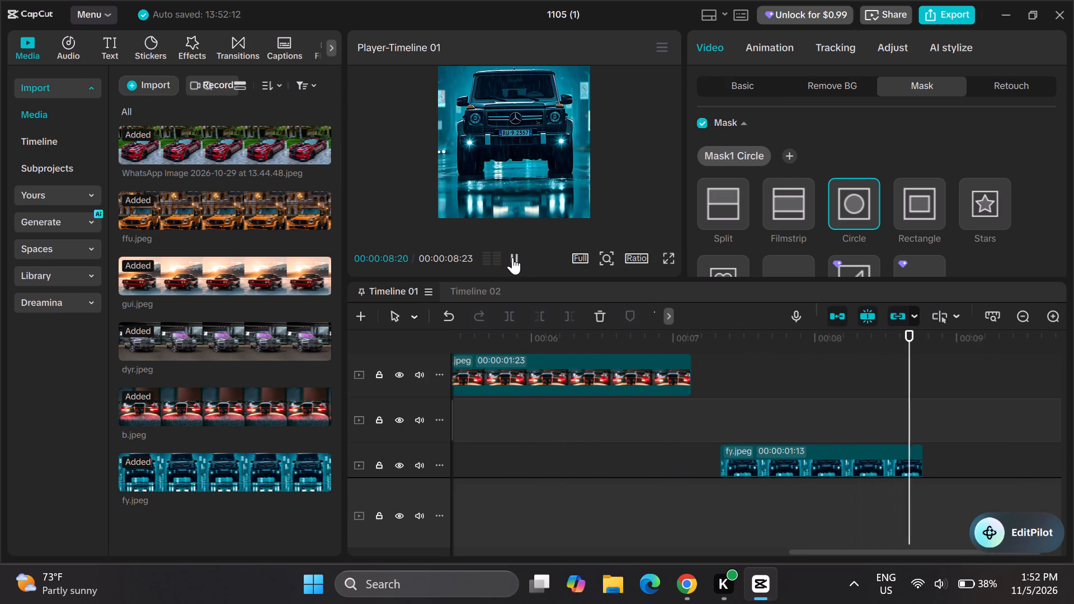
pyautogui.click(512, 251)
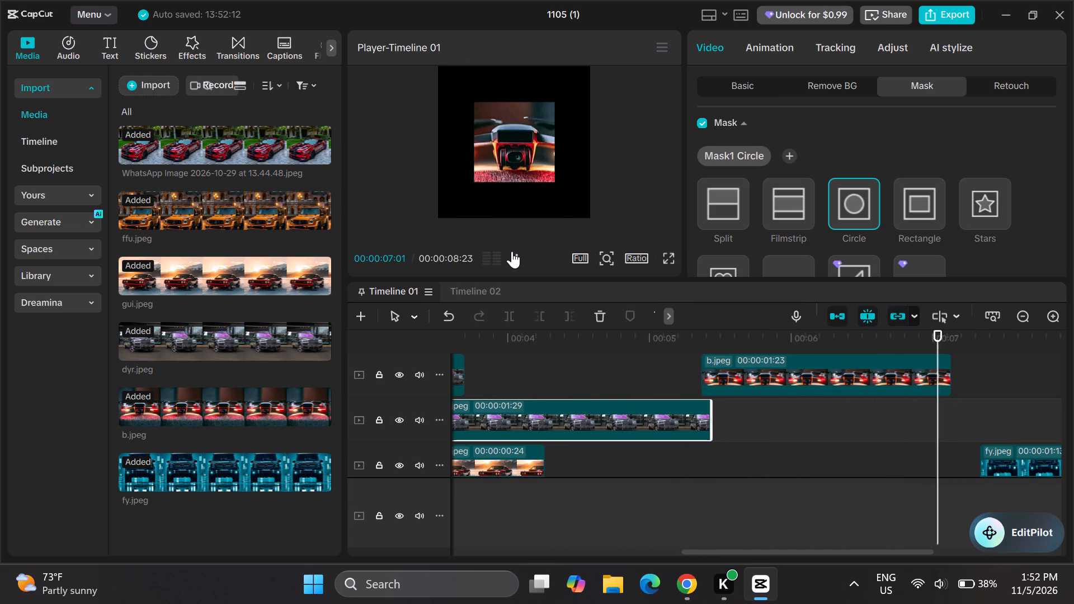
# Switch the dyr.jpeg clip's mask to Rectangle.
pyautogui.click(905, 189)
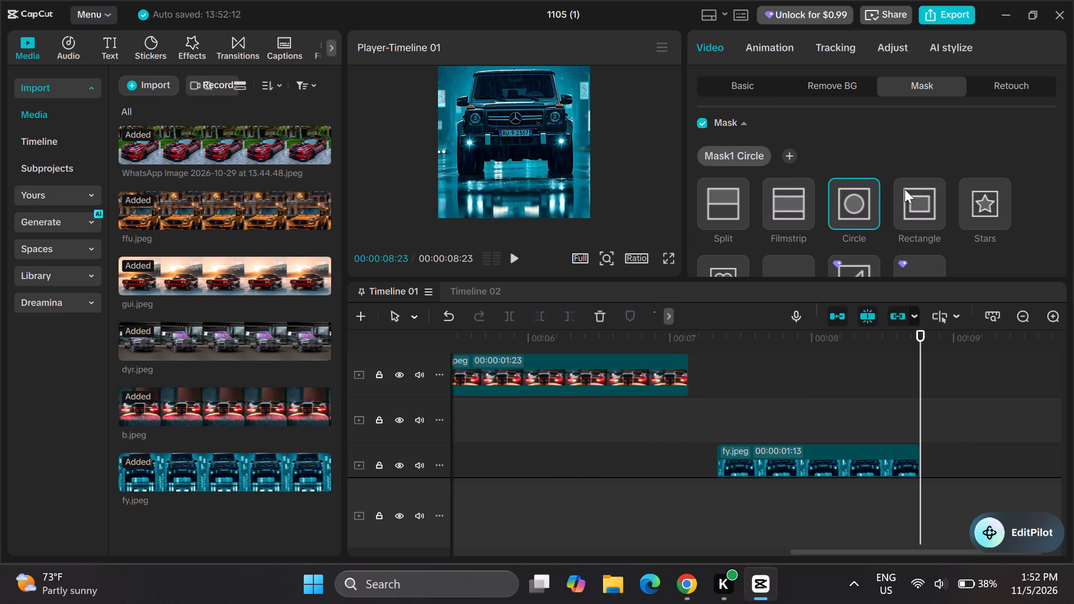
pyautogui.doubleClick(913, 196)
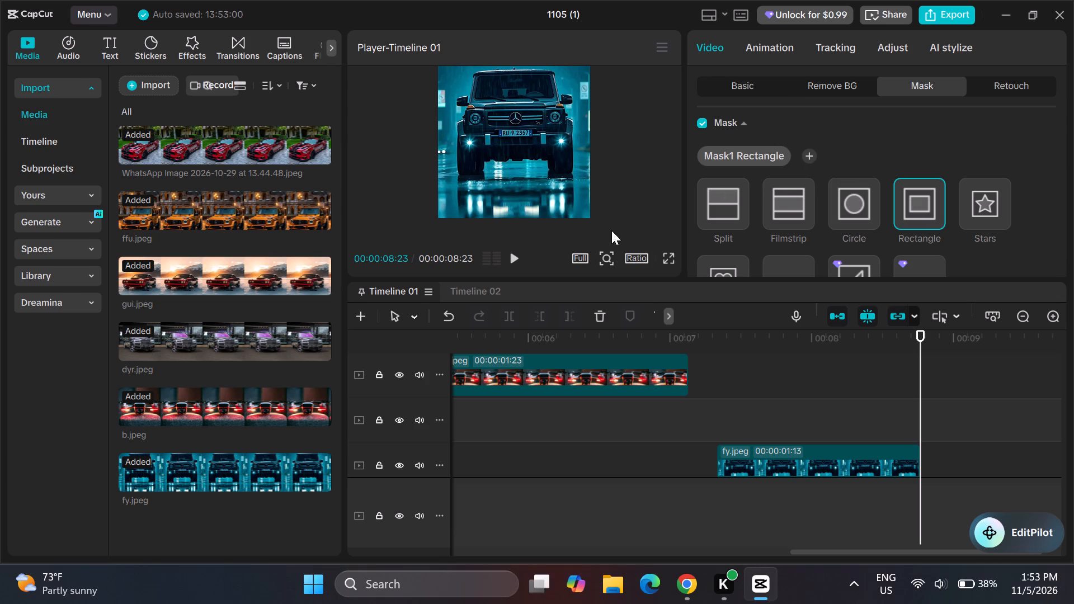
# Play the rest of the montage to examine the masked clips and return to the dyr.jpeg clip.
pyautogui.click(514, 253)
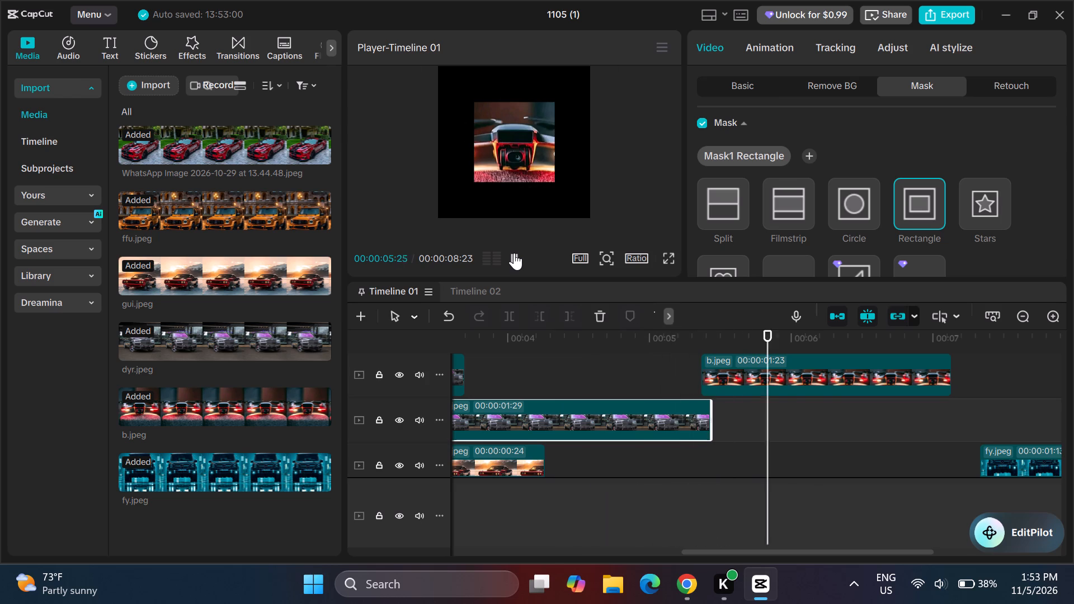
pyautogui.hscroll(1, 606, 399)
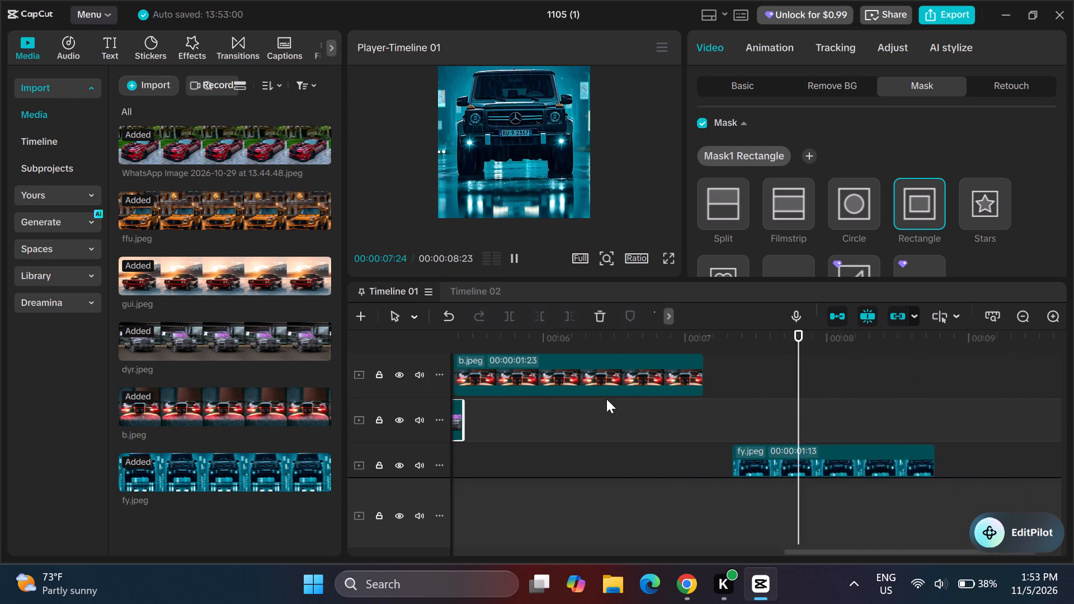
pyautogui.hscroll(1, 606, 399)
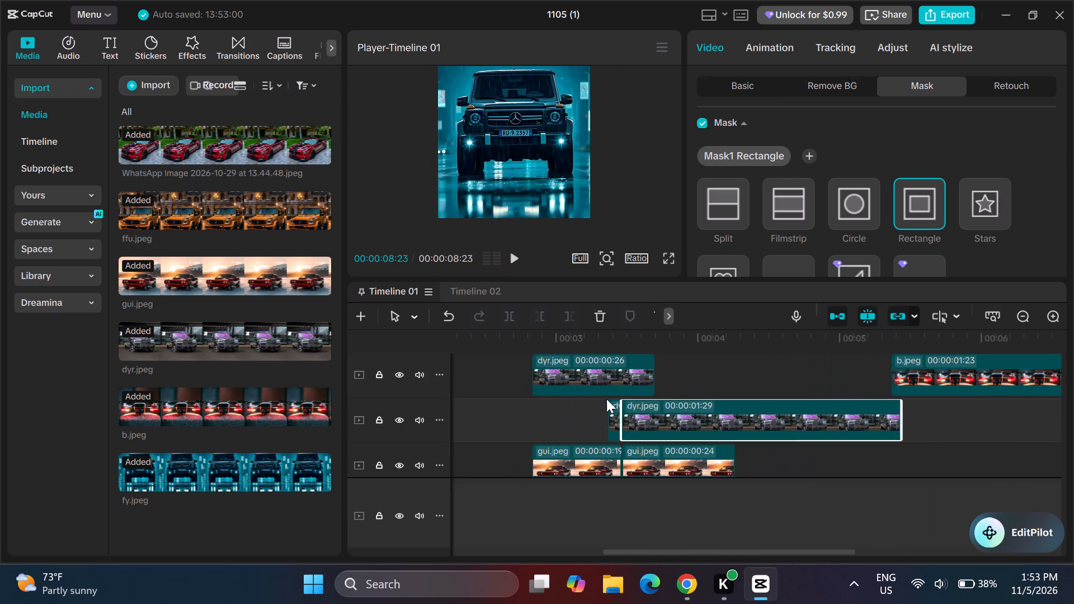
pyautogui.click(649, 414)
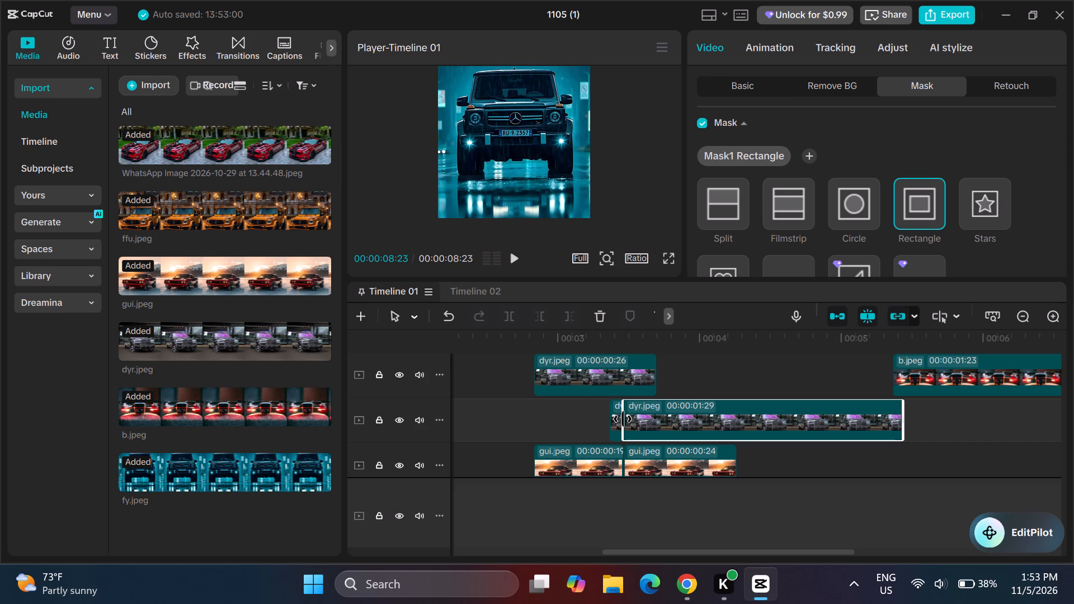
# At 00:00:03:29, collapse the dyr.jpeg clip's rectangle mask horizontally to a thin vertical line and add a Mask settings keyframe.
pyautogui.click(510, 252)
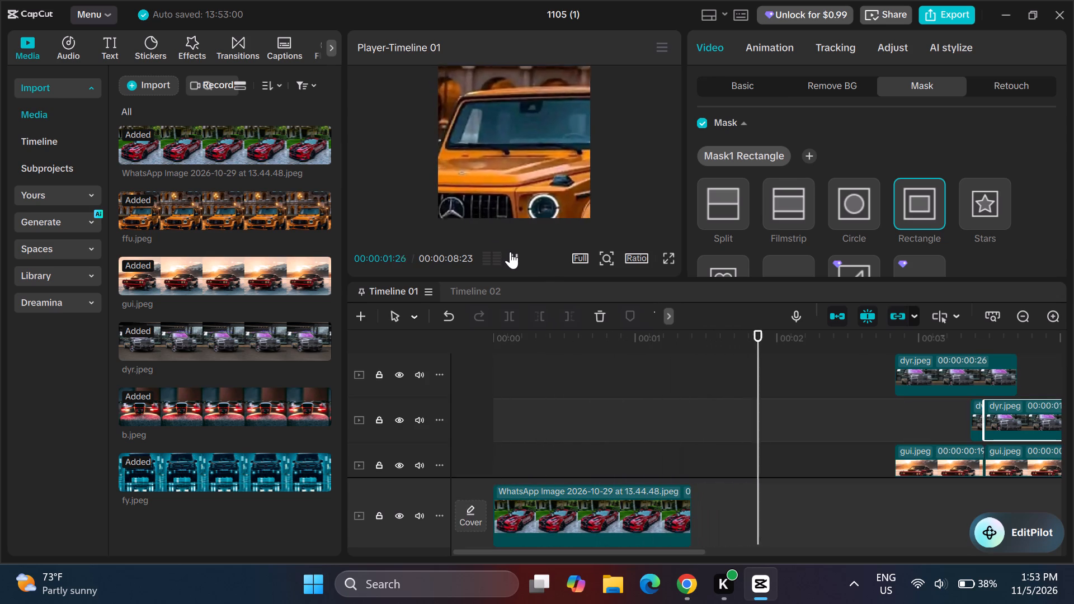
pyautogui.click(510, 252)
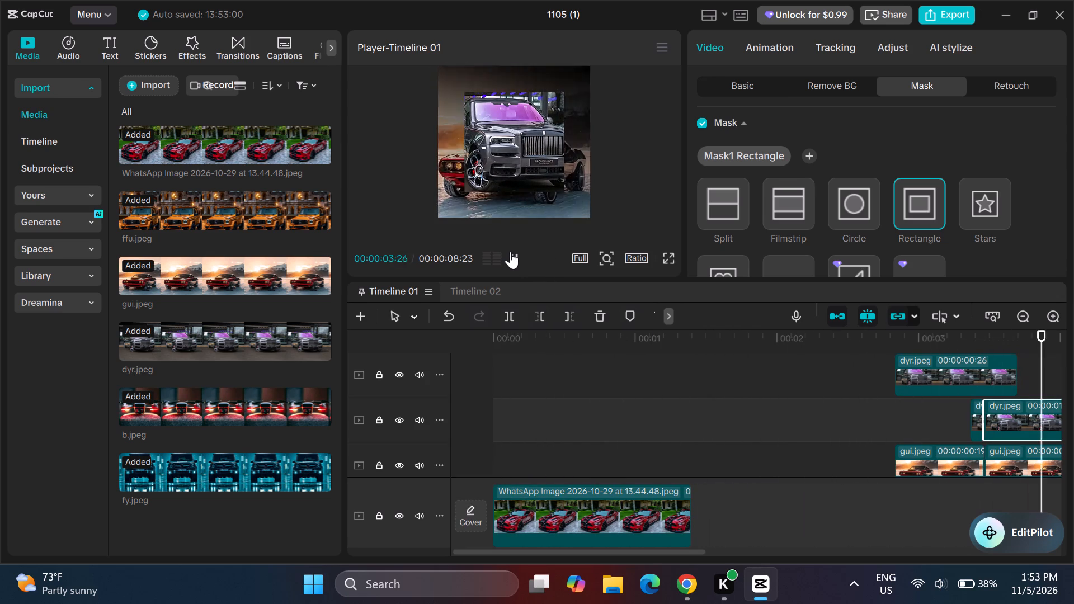
pyautogui.hscroll(-2, 663, 378)
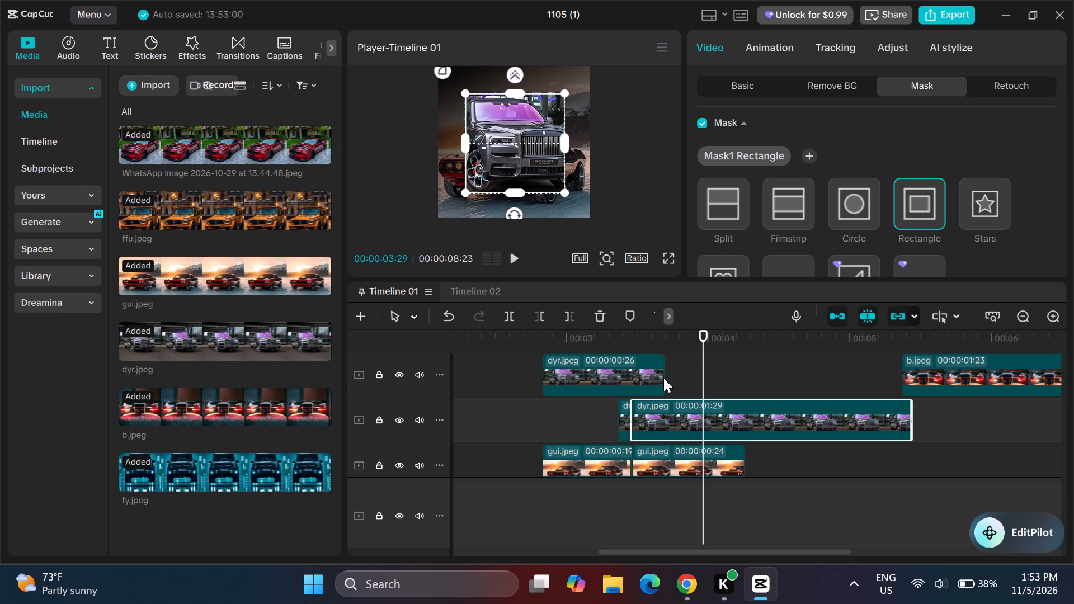
pyautogui.hscroll(-2, 663, 378)
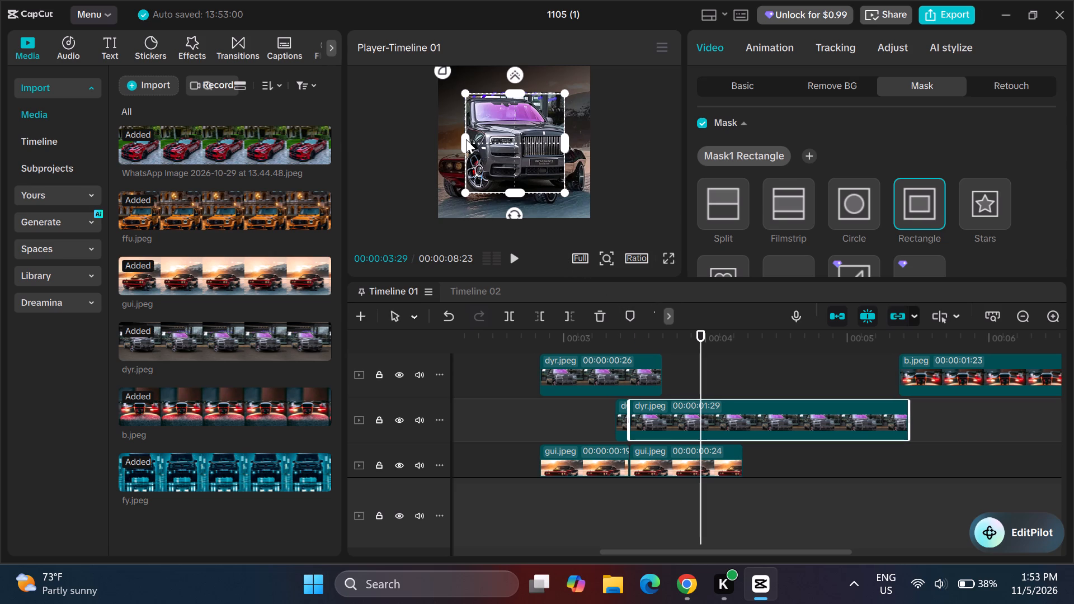
pyautogui.moveTo(463, 138); pyautogui.dragTo(500, 150)
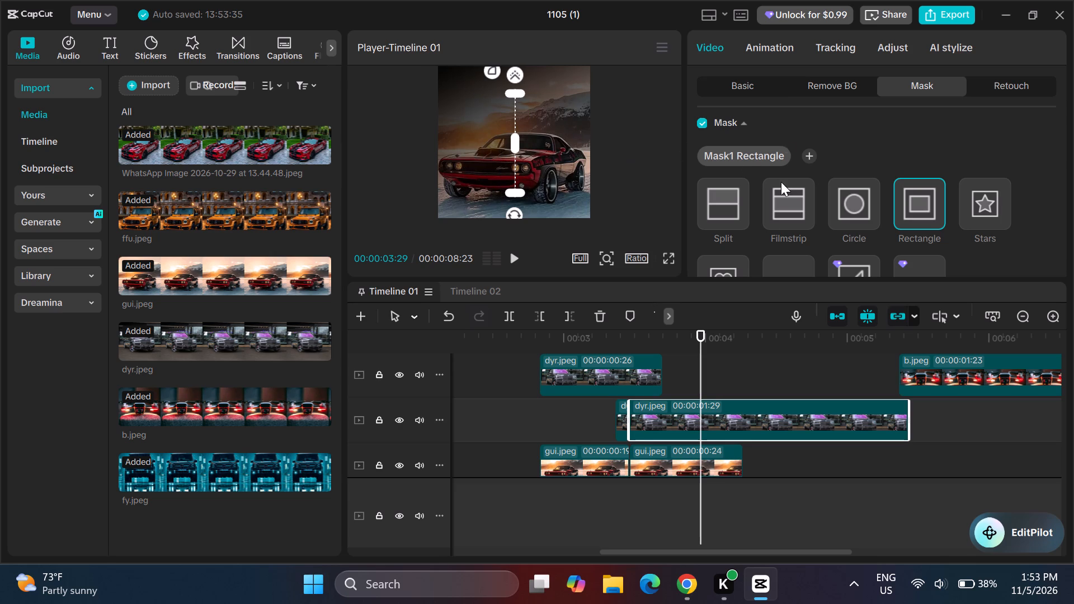
pyautogui.scroll(-2, 781, 182)
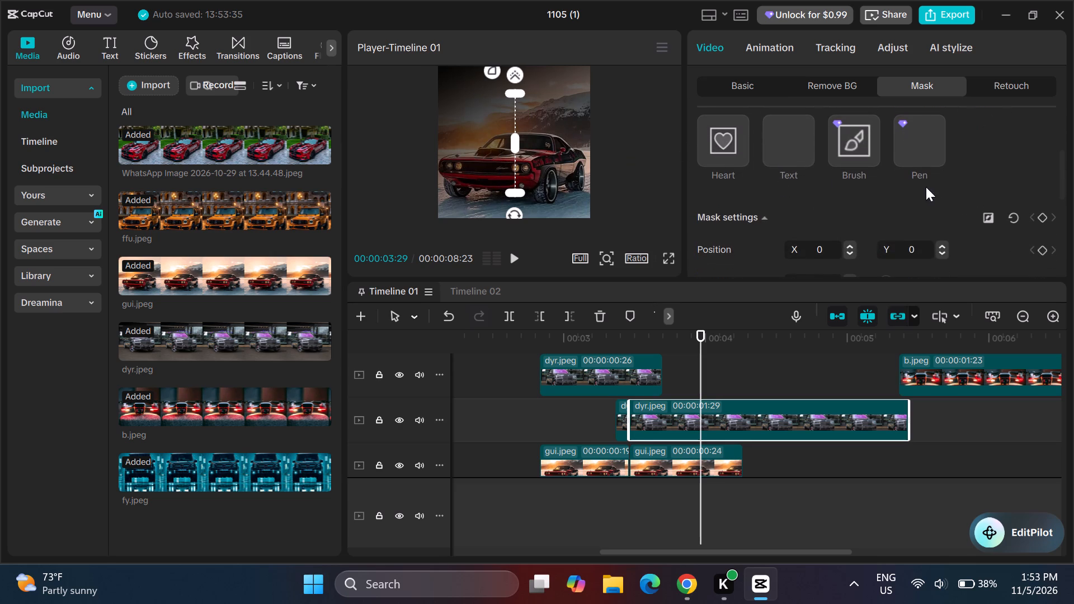
pyautogui.click(1039, 213)
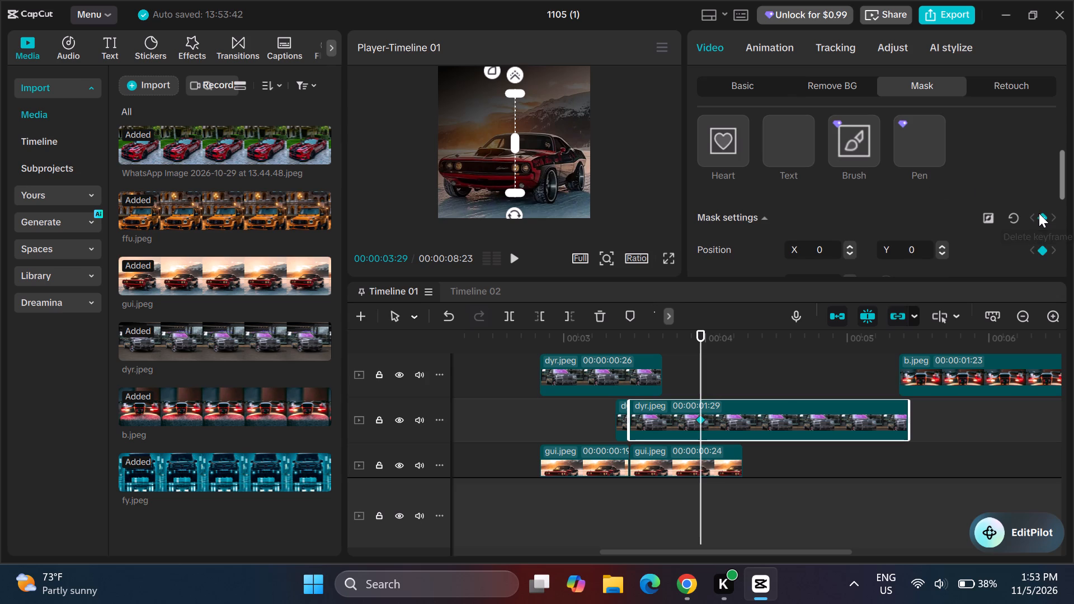
# At 00:00:04:08, widen the dyr.jpeg clip's collapsed rectangle mask across the frame and heighten it, to about 904 by 669.
pyautogui.click(701, 329)
pyautogui.moveTo(701, 329); pyautogui.dragTo(705, 329)
pyautogui.moveTo(705, 329); pyautogui.dragTo(715, 336)
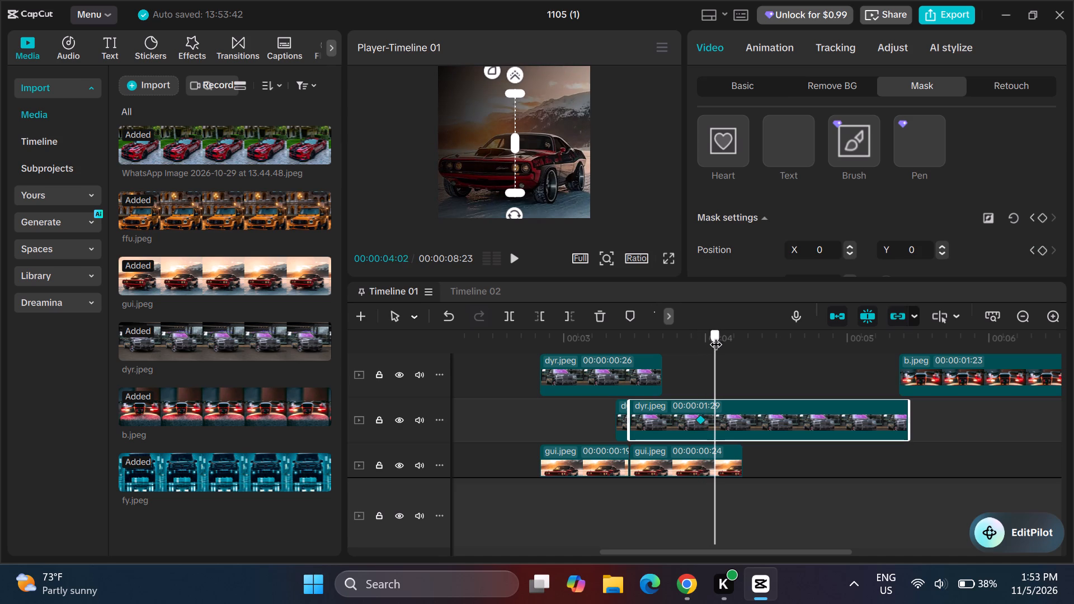
pyautogui.moveTo(715, 336); pyautogui.dragTo(717, 336)
pyautogui.moveTo(715, 330); pyautogui.dragTo(722, 331)
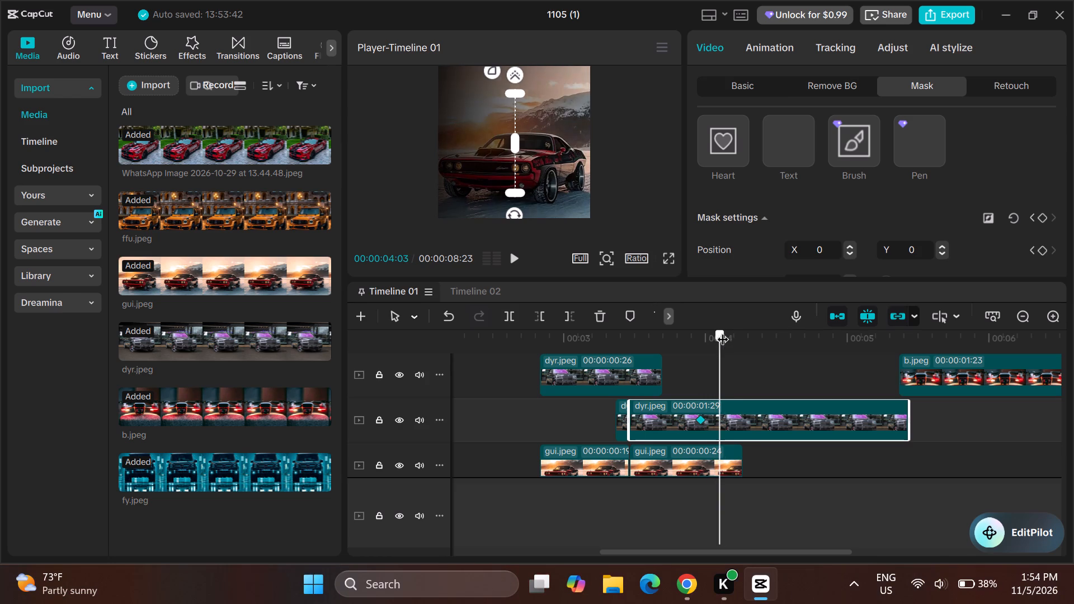
pyautogui.moveTo(722, 331); pyautogui.dragTo(733, 333)
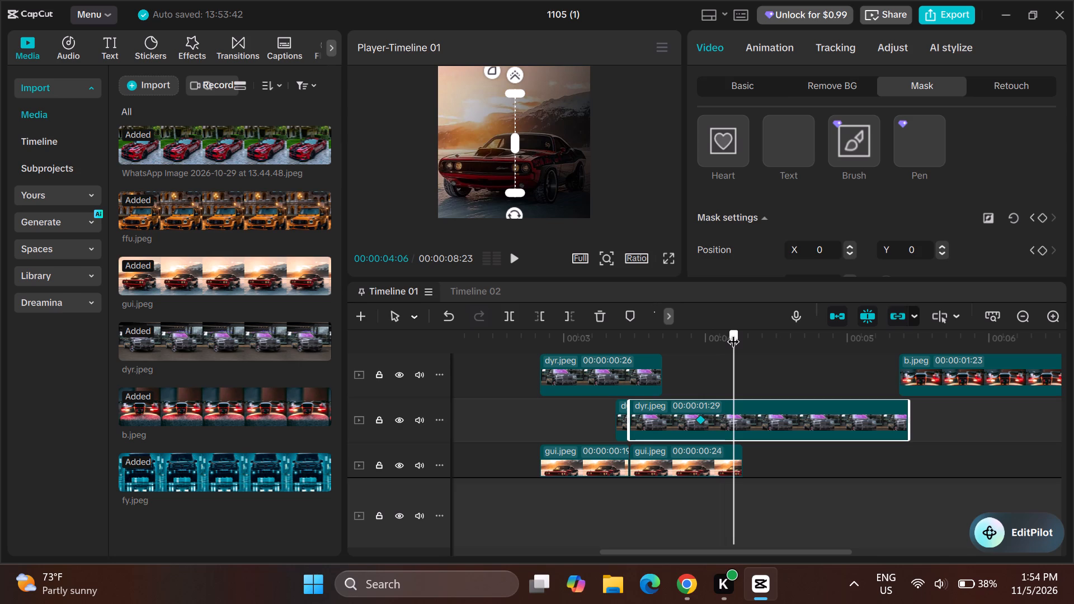
pyautogui.moveTo(733, 333); pyautogui.dragTo(736, 335)
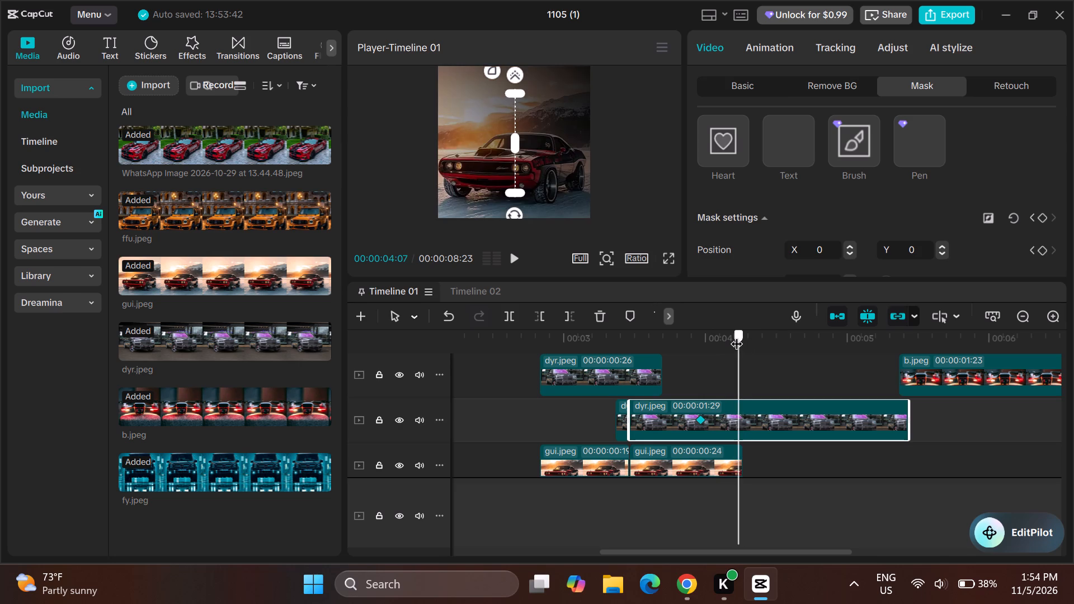
pyautogui.moveTo(736, 335); pyautogui.dragTo(737, 335)
pyautogui.click(738, 329)
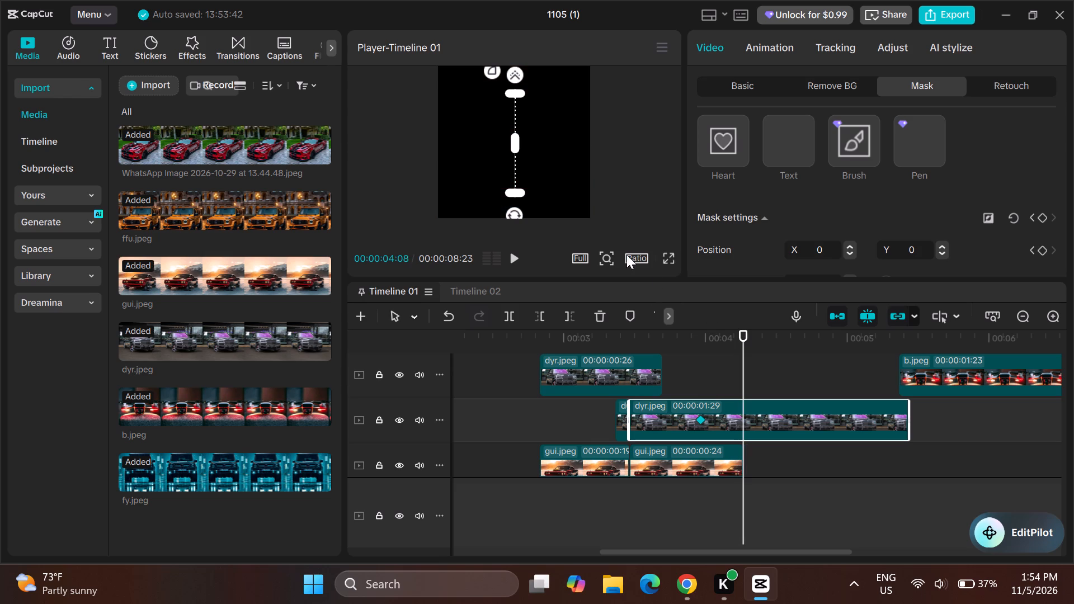
pyautogui.click(514, 143)
pyautogui.moveTo(514, 140); pyautogui.dragTo(564, 151)
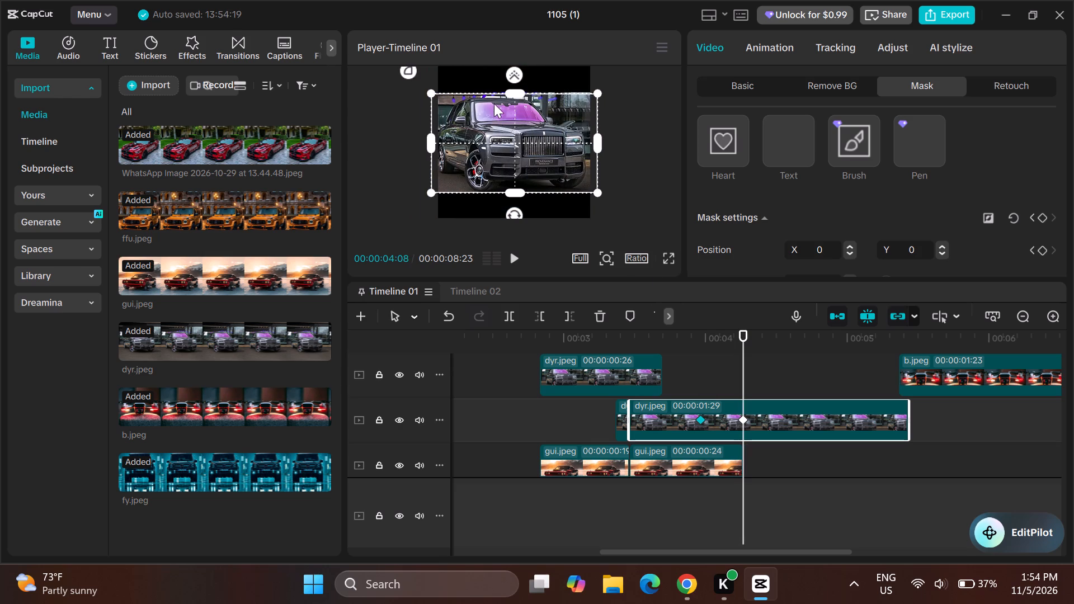
pyautogui.moveTo(516, 90); pyautogui.dragTo(516, 89)
pyautogui.moveTo(516, 89); pyautogui.dragTo(518, 83)
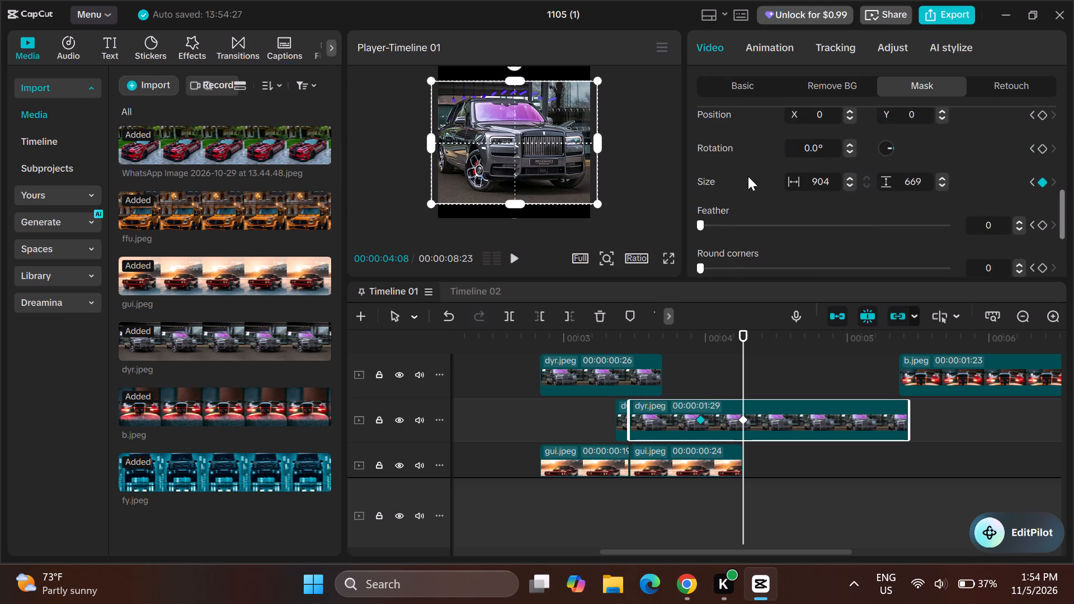
# Scale the dyr.jpeg clip up to 236% and add a Transform keyframe at 00:00:04:08.
pyautogui.click(746, 87)
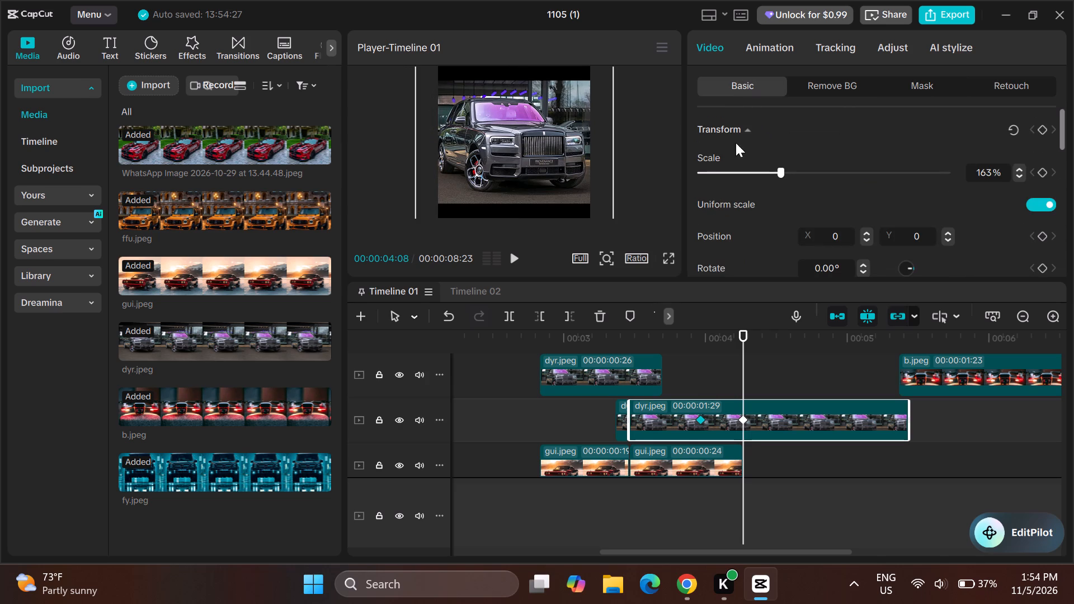
pyautogui.moveTo(780, 167); pyautogui.dragTo(813, 171)
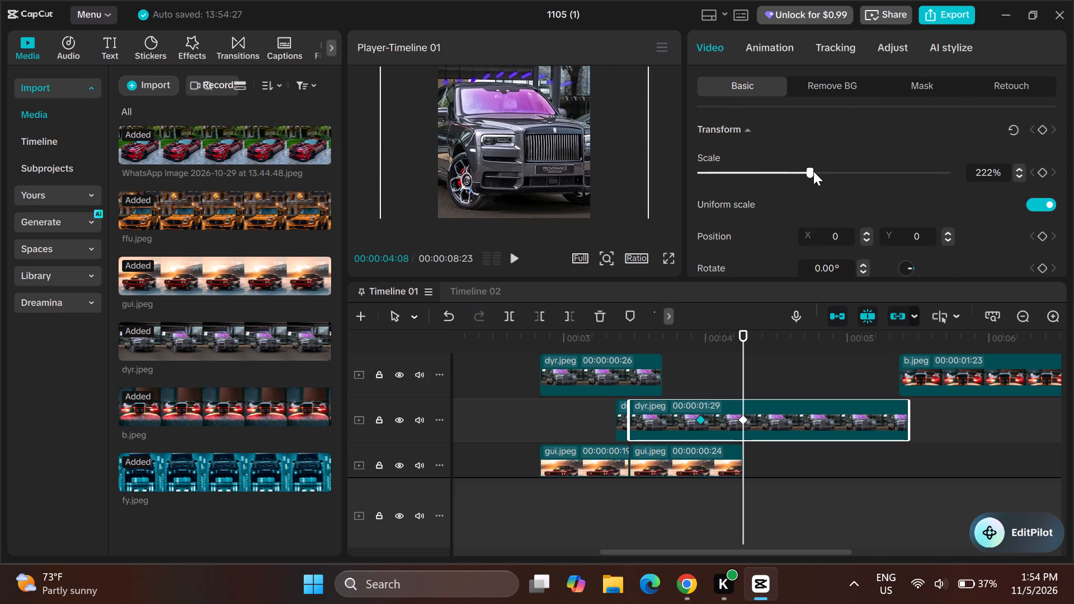
pyautogui.moveTo(813, 171); pyautogui.dragTo(817, 171)
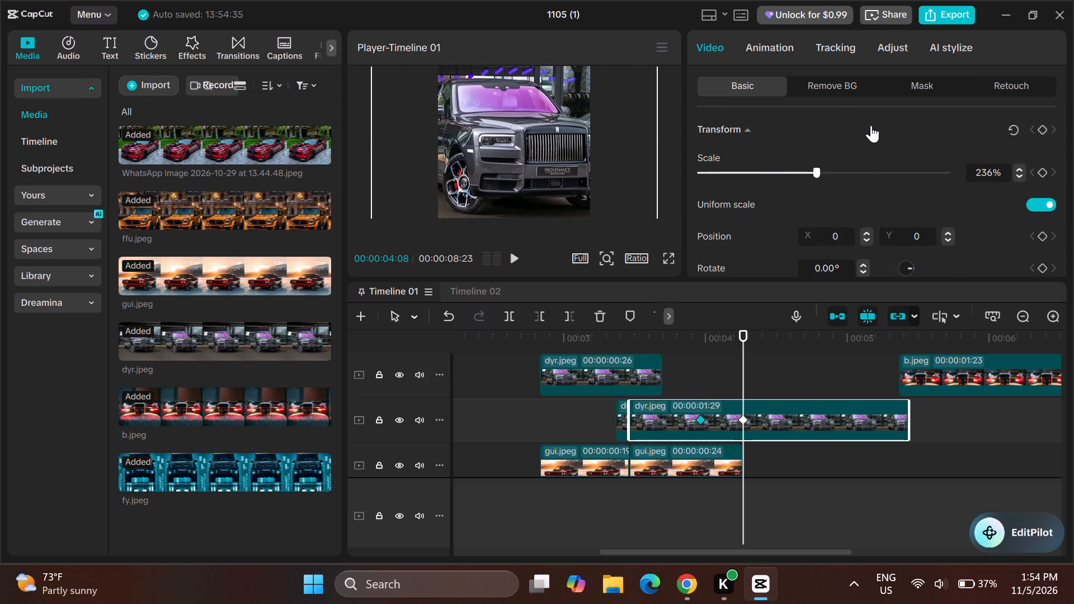
pyautogui.click(1038, 125)
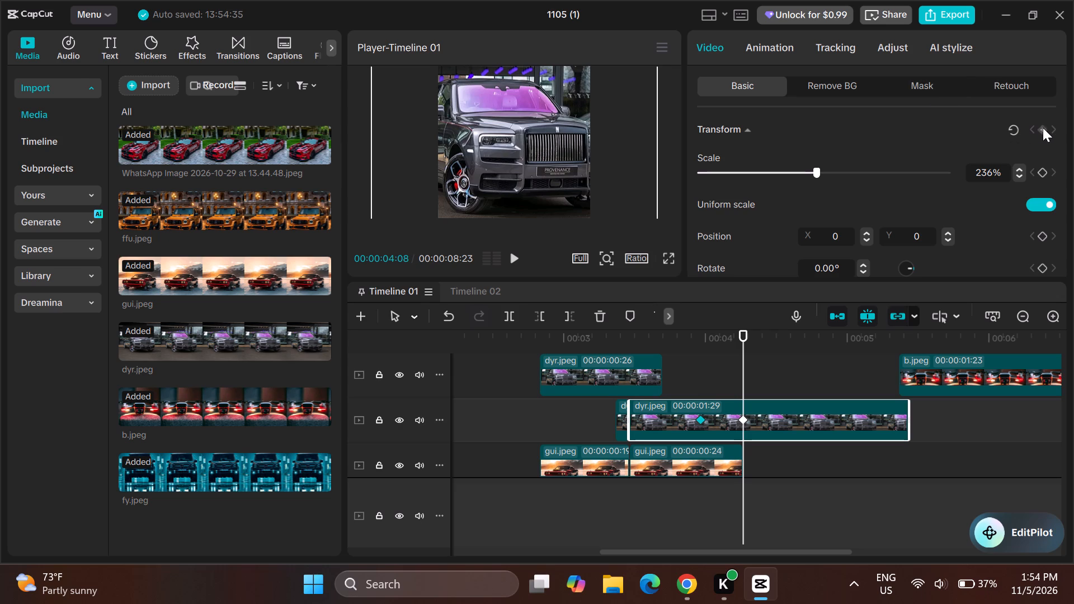
pyautogui.click(1042, 128)
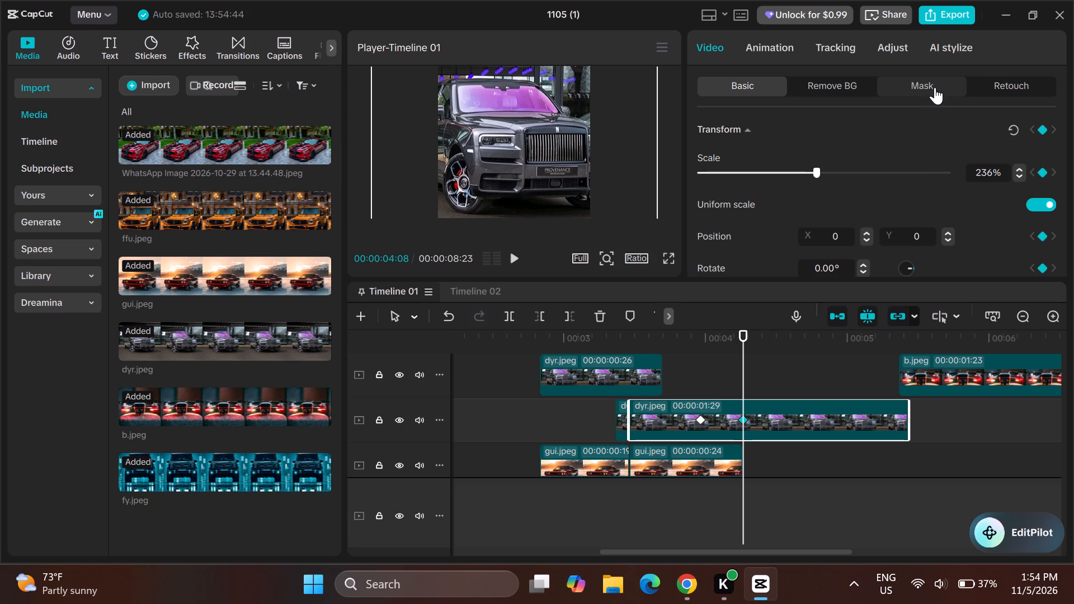
# Add a Mask settings keyframe to the dyr.jpeg clip at 00:00:04:08.
pyautogui.click(936, 86)
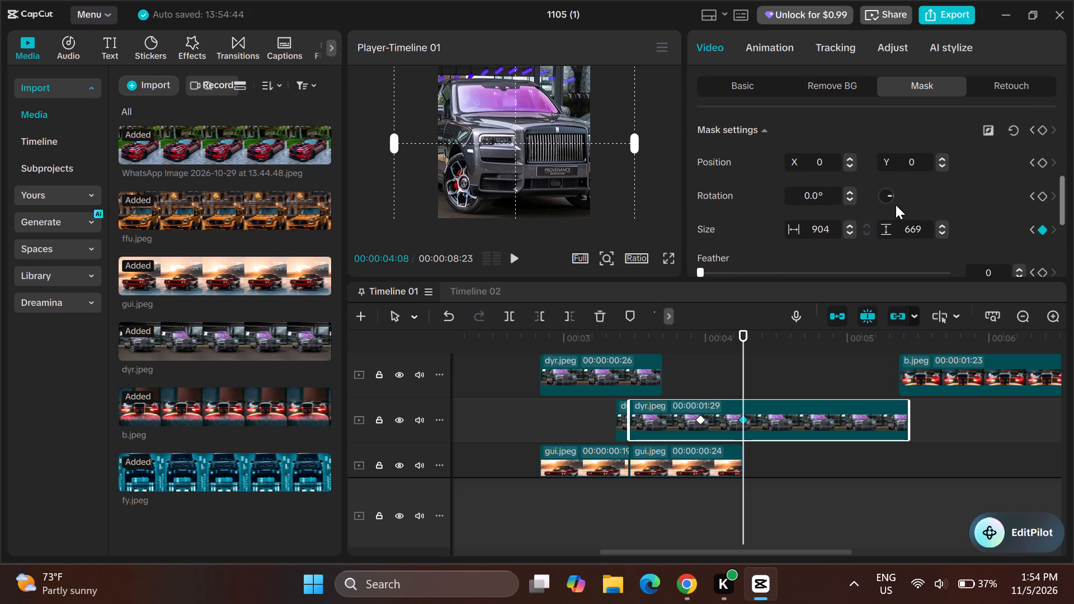
pyautogui.click(1042, 131)
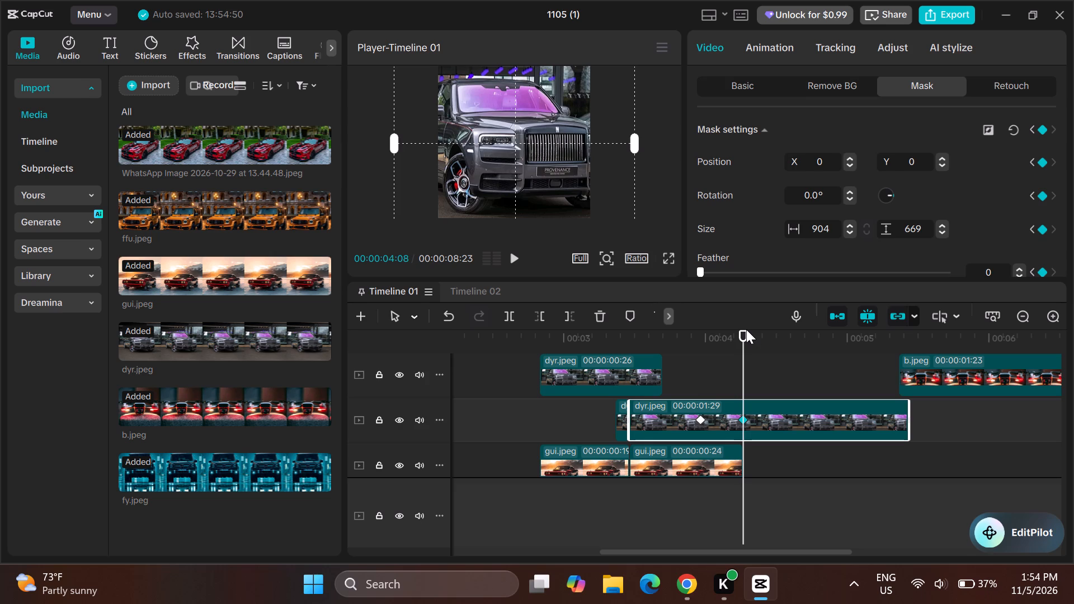
# Scrub on to where the b.jpeg clip begins, select that clip and switch its mask from Rectangle to Circle.
pyautogui.moveTo(745, 331); pyautogui.dragTo(773, 334)
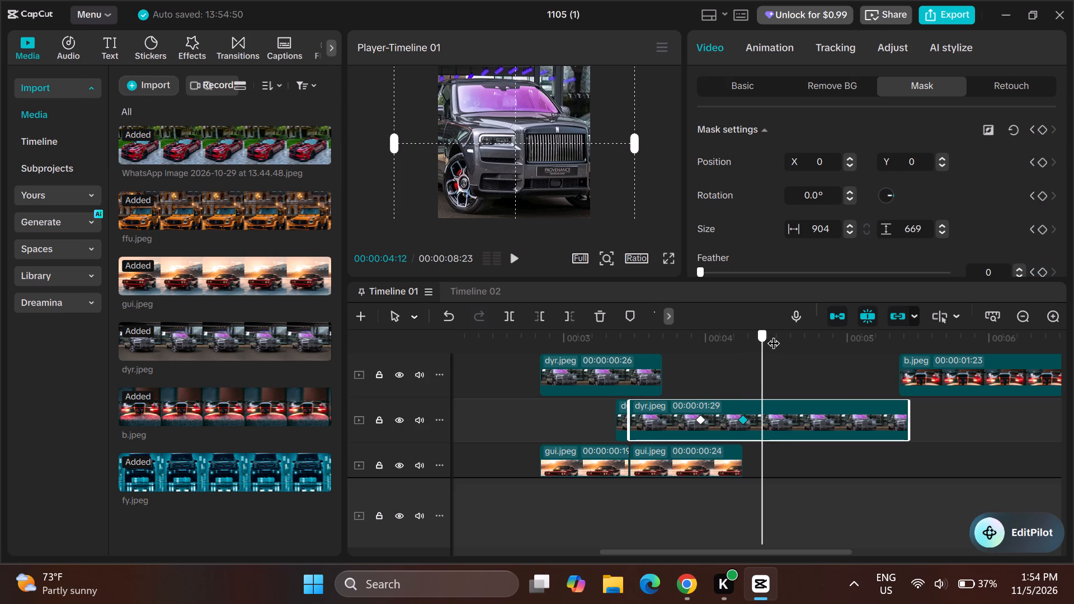
pyautogui.moveTo(773, 334); pyautogui.dragTo(794, 338)
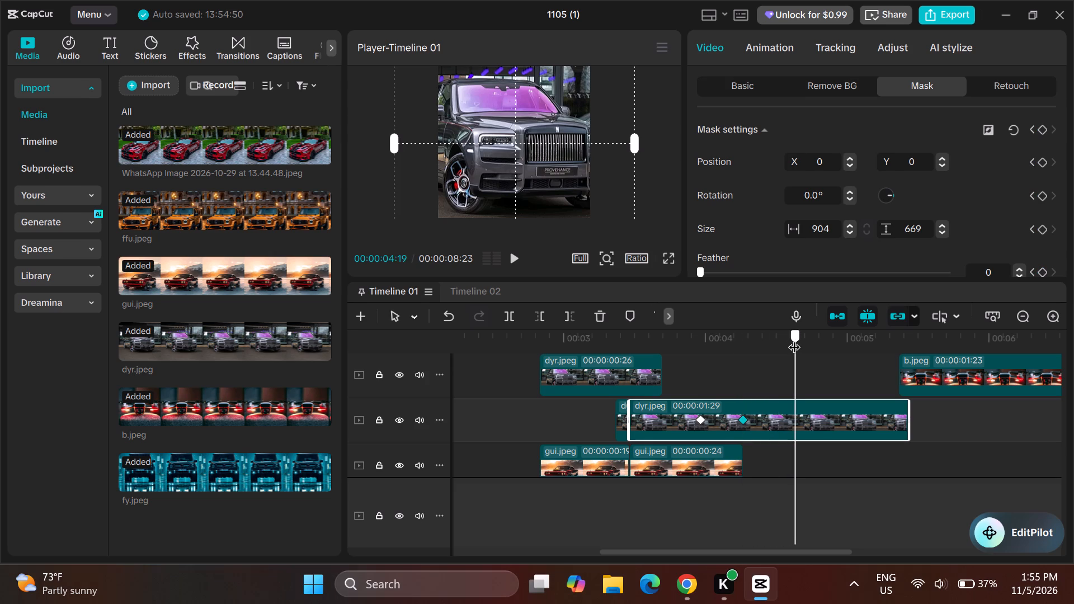
pyautogui.moveTo(794, 338); pyautogui.dragTo(831, 353)
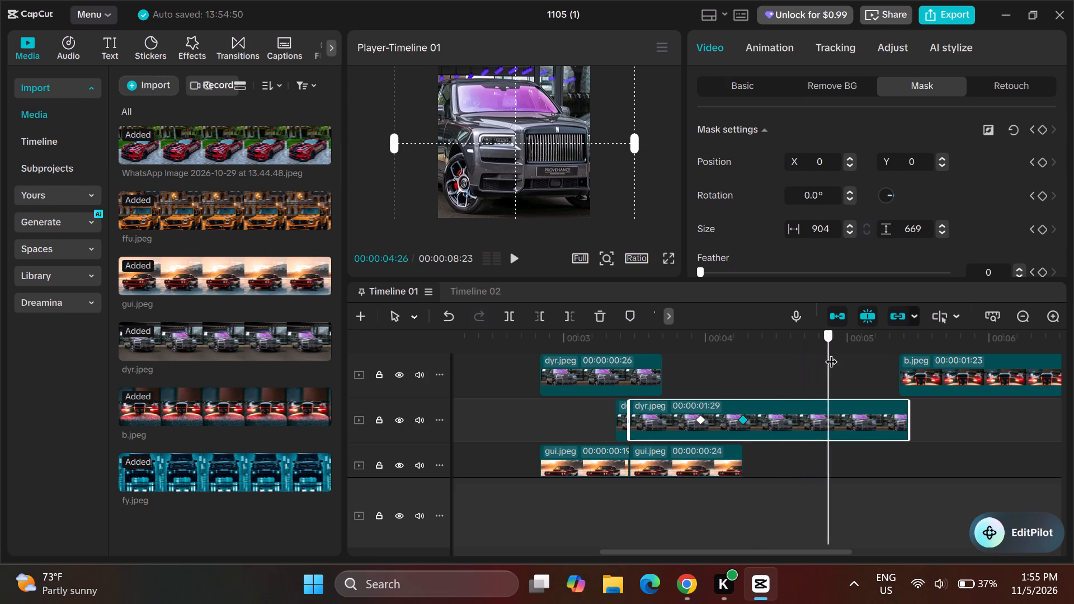
pyautogui.moveTo(831, 353); pyautogui.dragTo(973, 362)
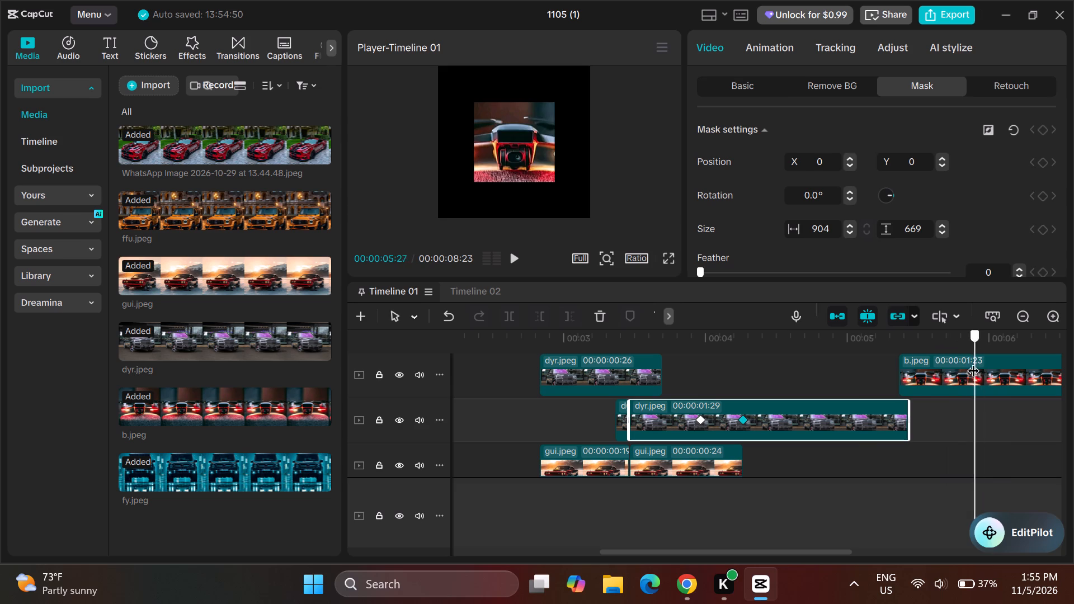
pyautogui.moveTo(973, 362); pyautogui.dragTo(868, 371)
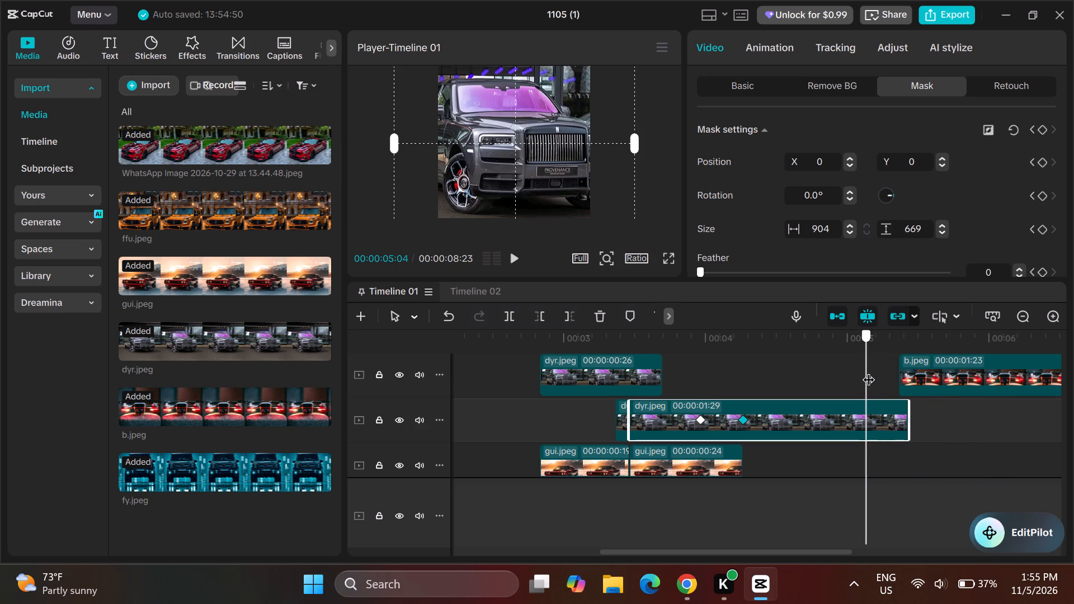
pyautogui.moveTo(868, 371); pyautogui.dragTo(898, 375)
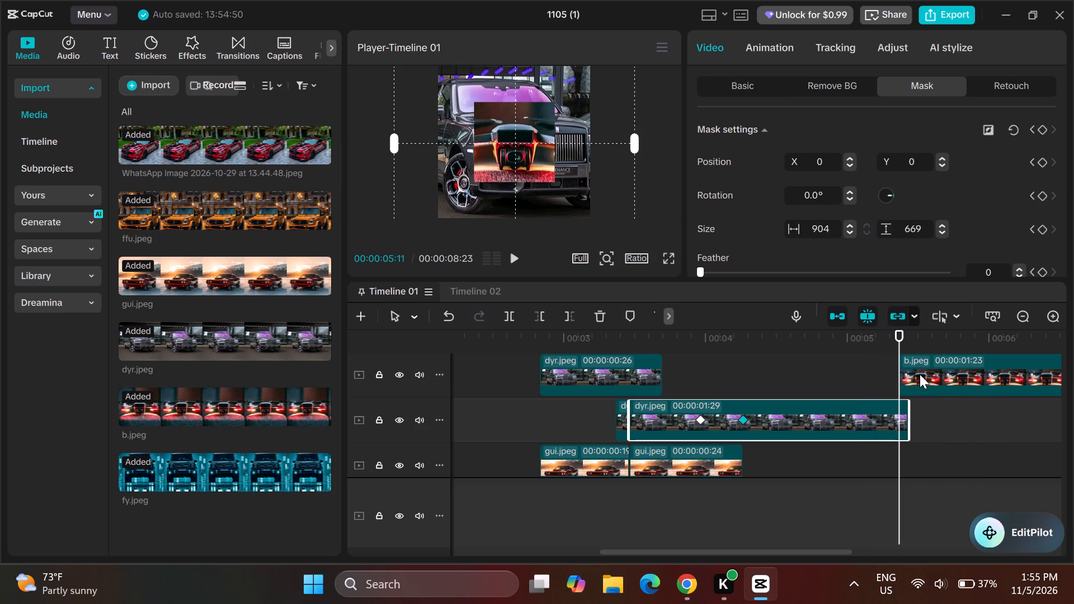
pyautogui.click(922, 376)
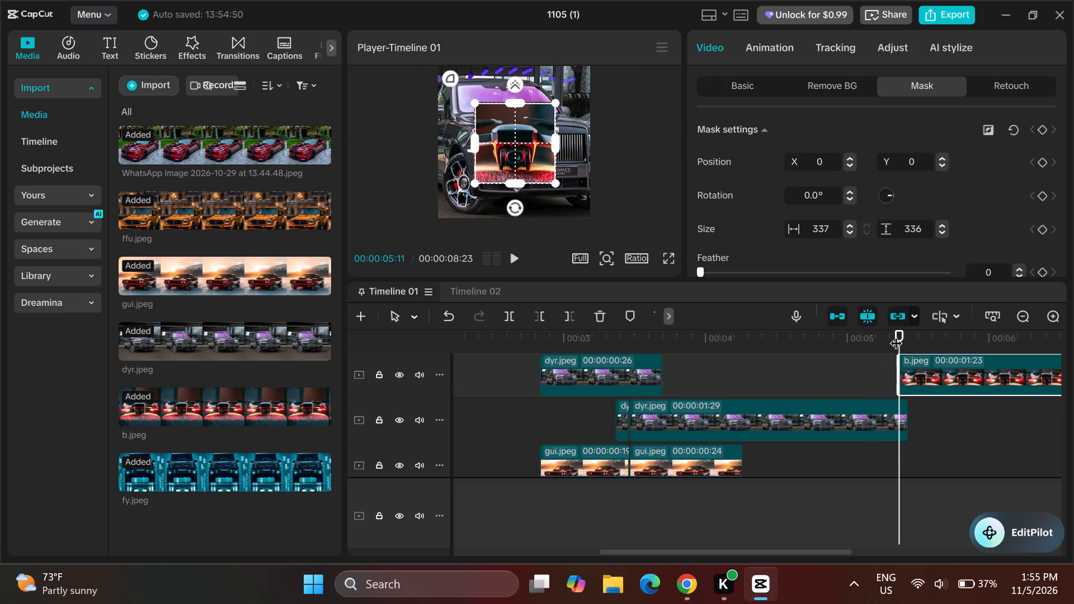
pyautogui.moveTo(899, 330); pyautogui.dragTo(894, 331)
pyautogui.moveTo(894, 331); pyautogui.dragTo(895, 332)
pyautogui.moveTo(895, 332); pyautogui.dragTo(892, 332)
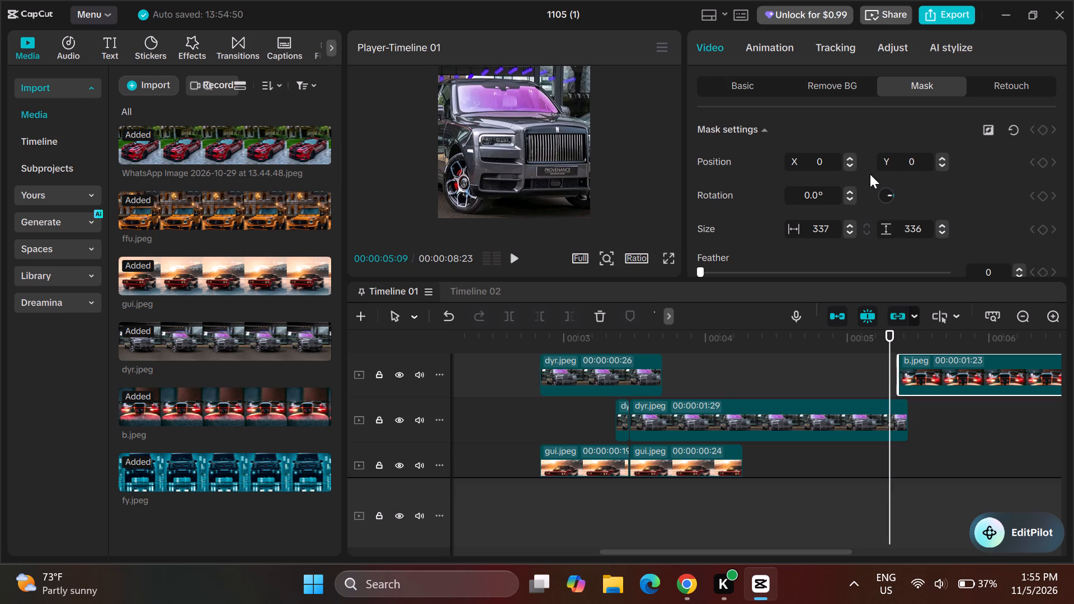
pyautogui.scroll(1, 870, 174)
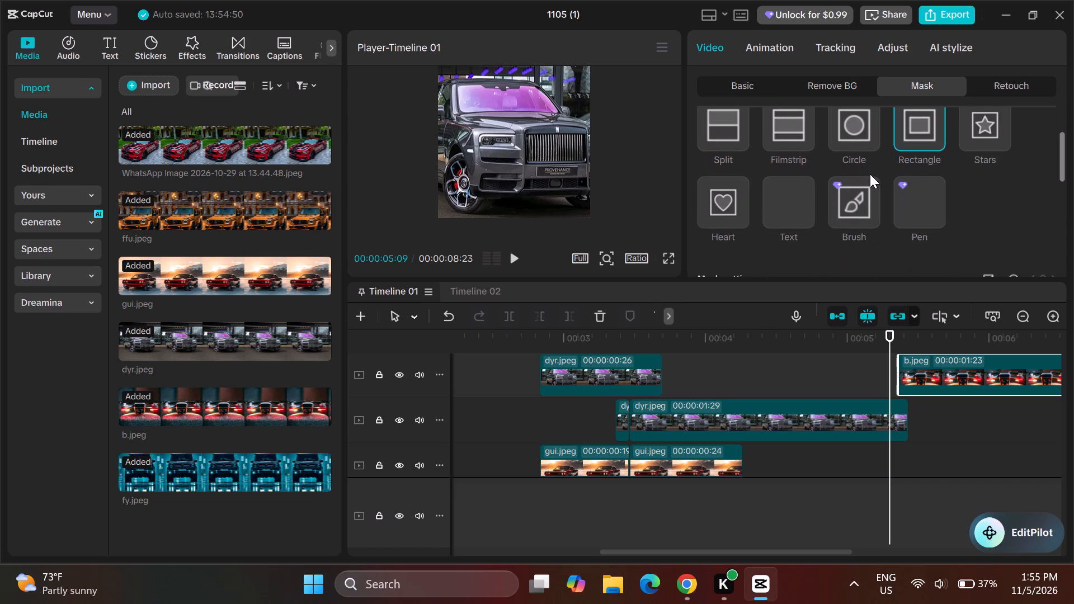
pyautogui.scroll(1, 870, 174)
pyautogui.doubleClick(915, 152)
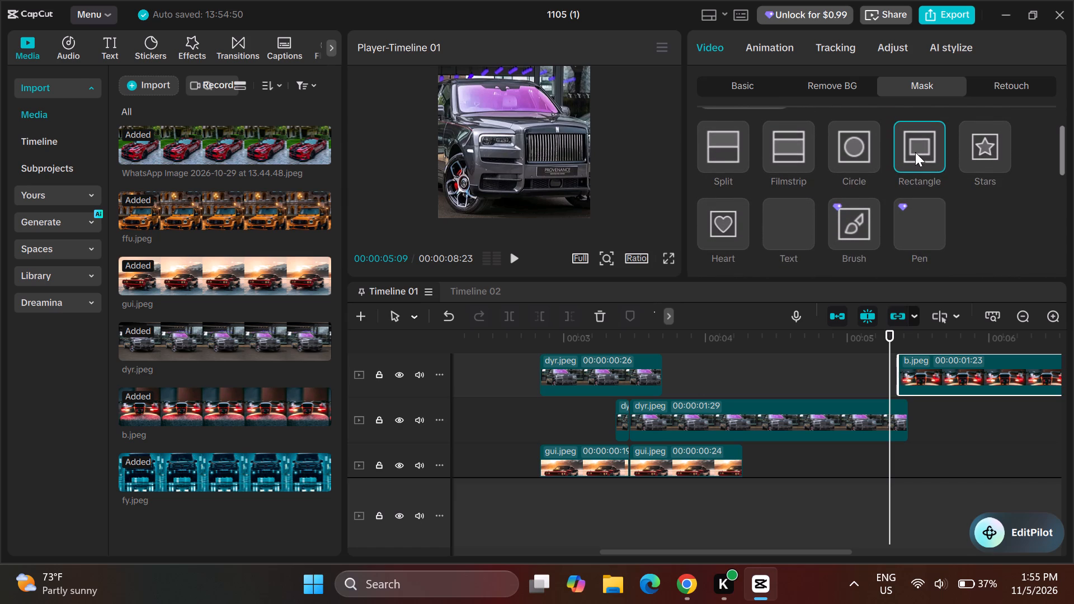
pyautogui.click(859, 149)
pyautogui.click(859, 149)
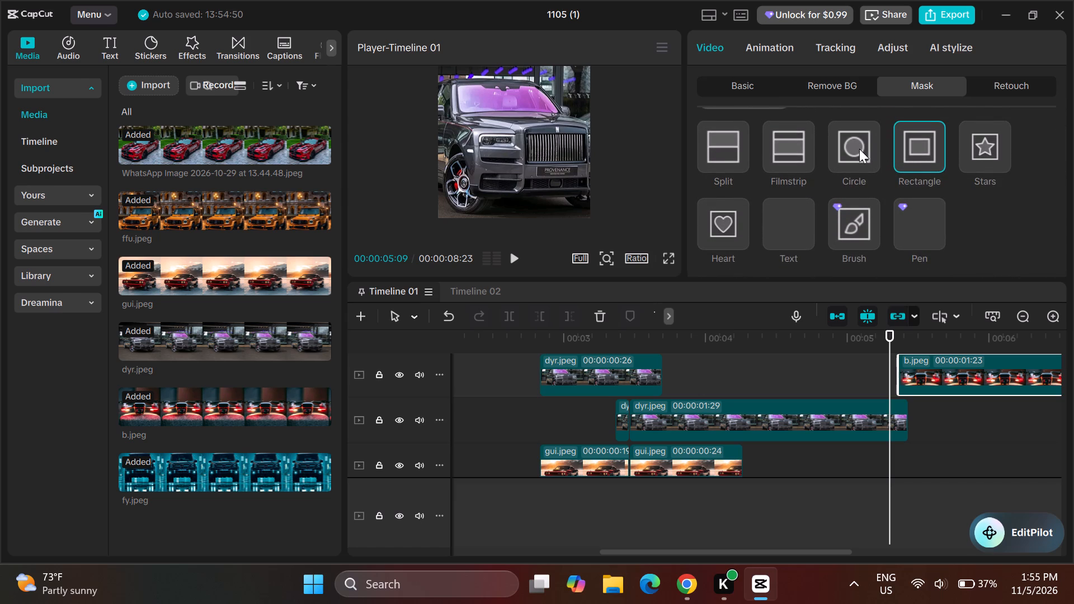
pyautogui.doubleClick(859, 149)
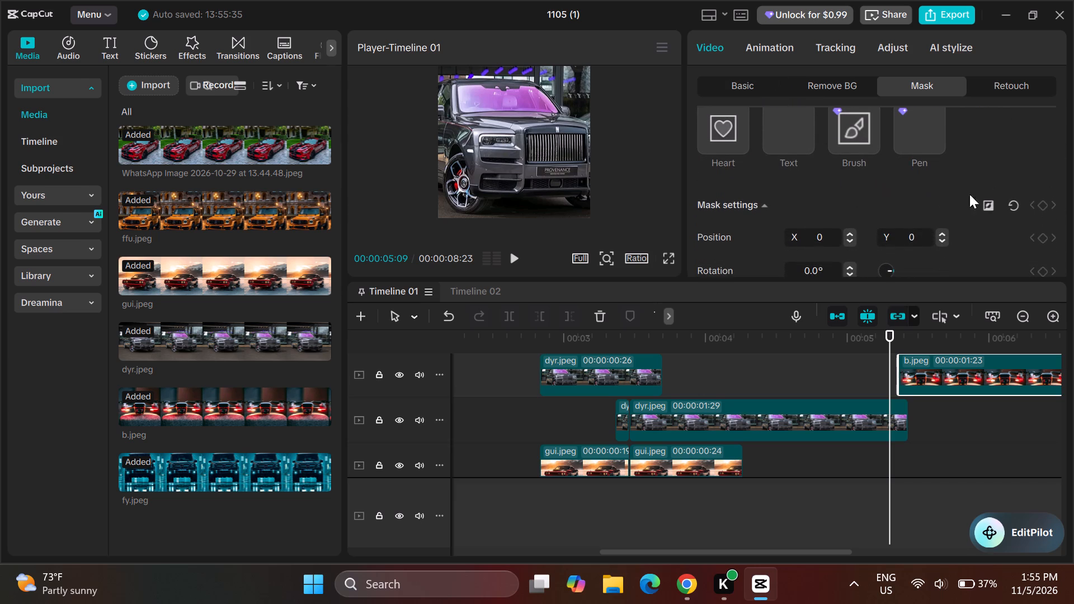
# Select the longer dyr.jpeg clip that precedes b.jpeg and switch its mask from Rectangle to Circle.
pyautogui.rightClick(884, 423)
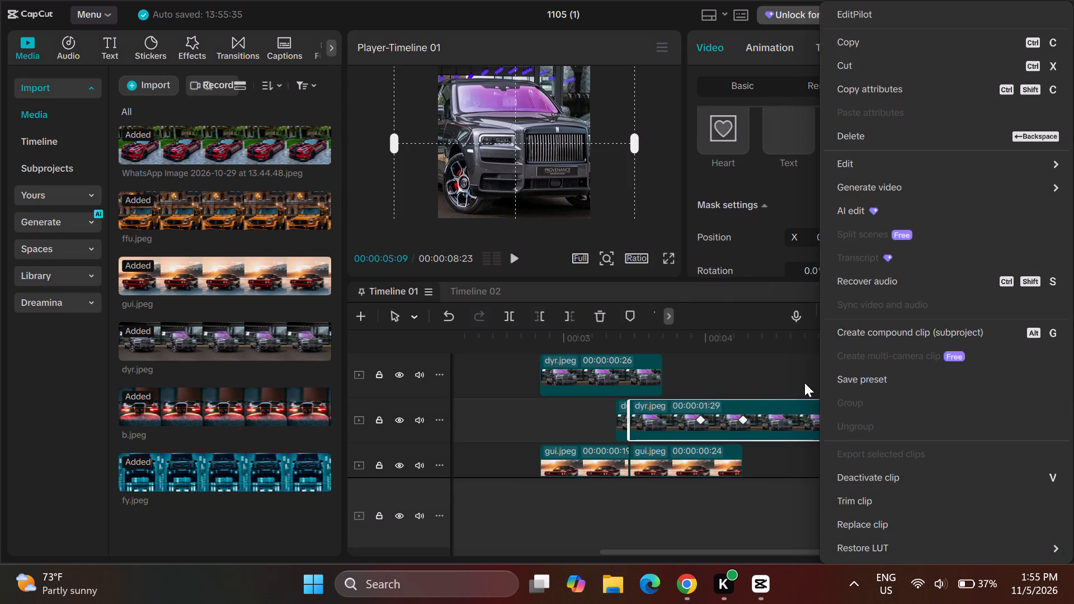
pyautogui.click(591, 180)
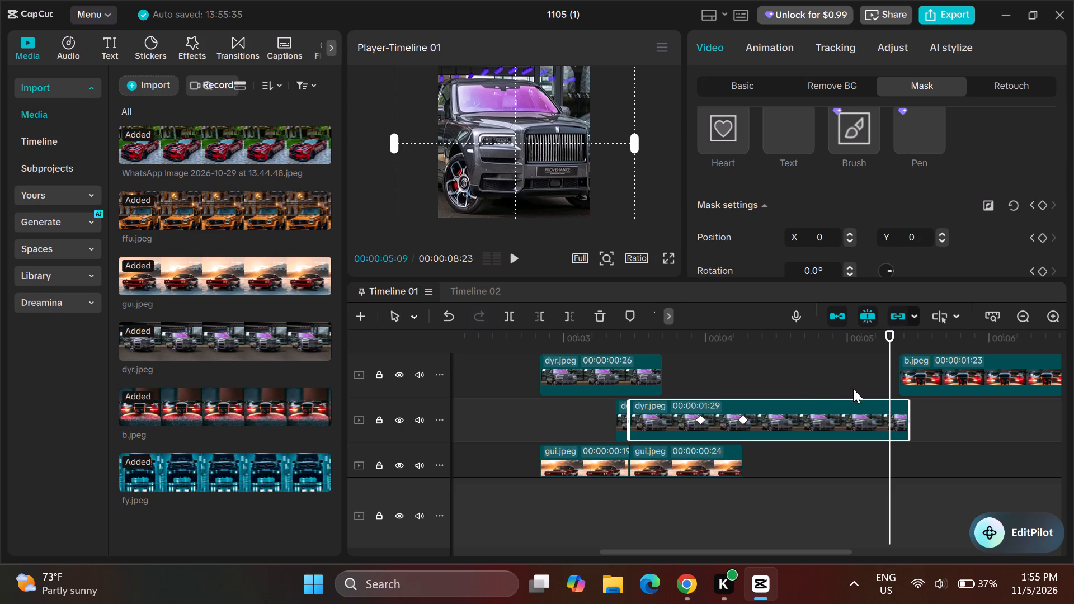
pyautogui.scroll(1, 841, 199)
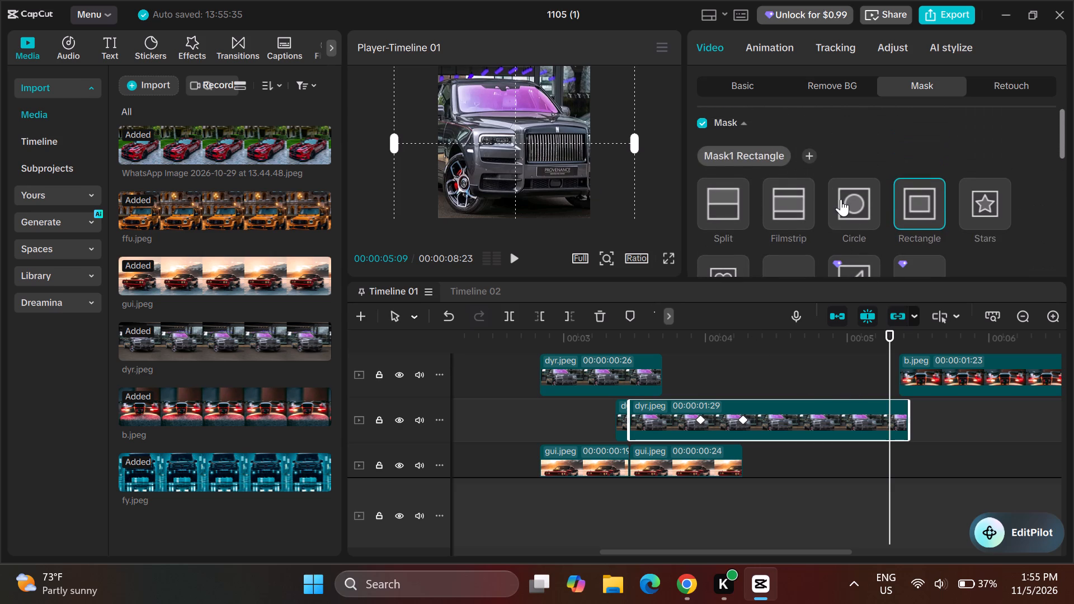
pyautogui.click(863, 204)
pyautogui.doubleClick(863, 204)
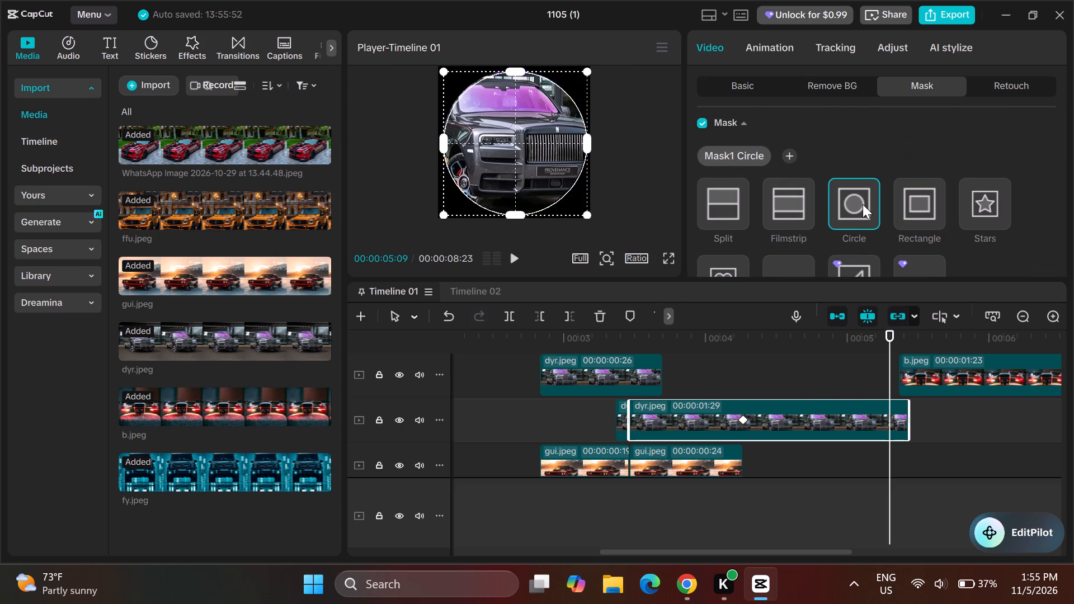
# Add a Mask settings keyframe to the dyr.jpeg clip at 00:00:05:08.
pyautogui.scroll(-1, 874, 214)
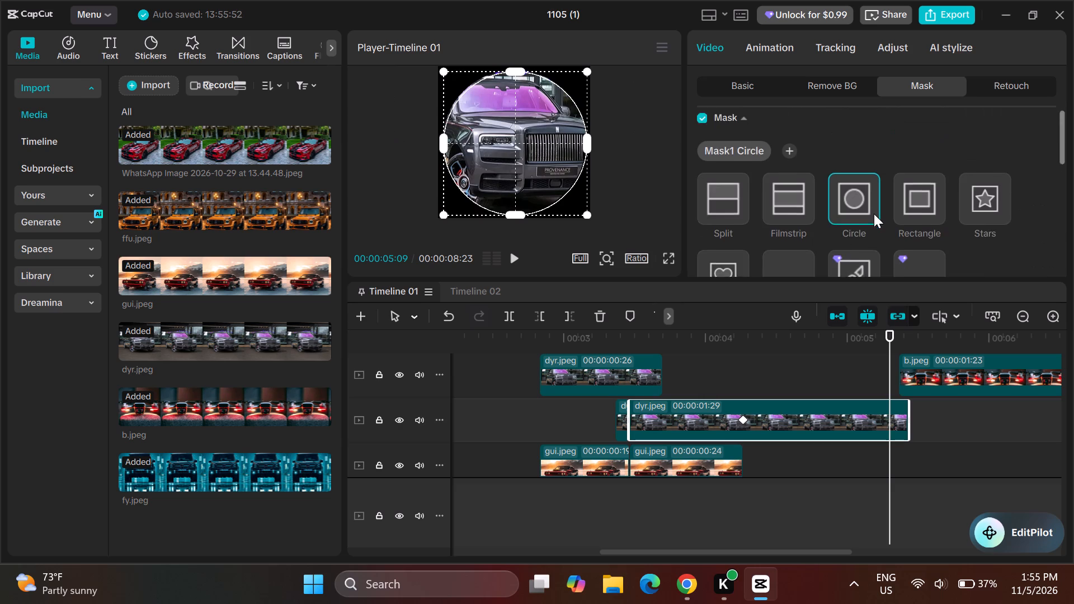
pyautogui.scroll(-1, 874, 214)
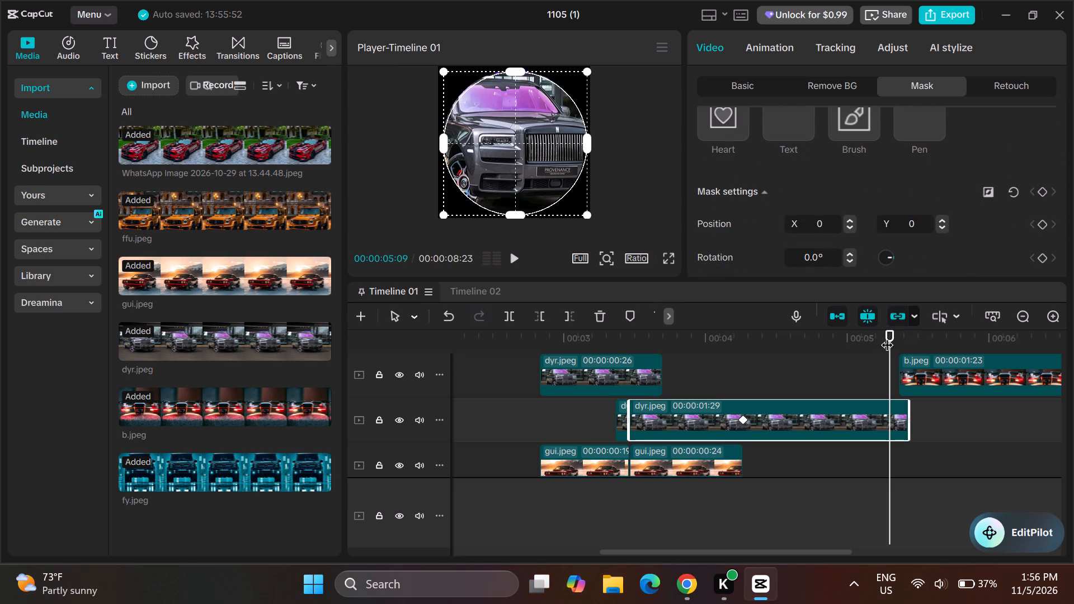
pyautogui.moveTo(889, 329); pyautogui.dragTo(886, 329)
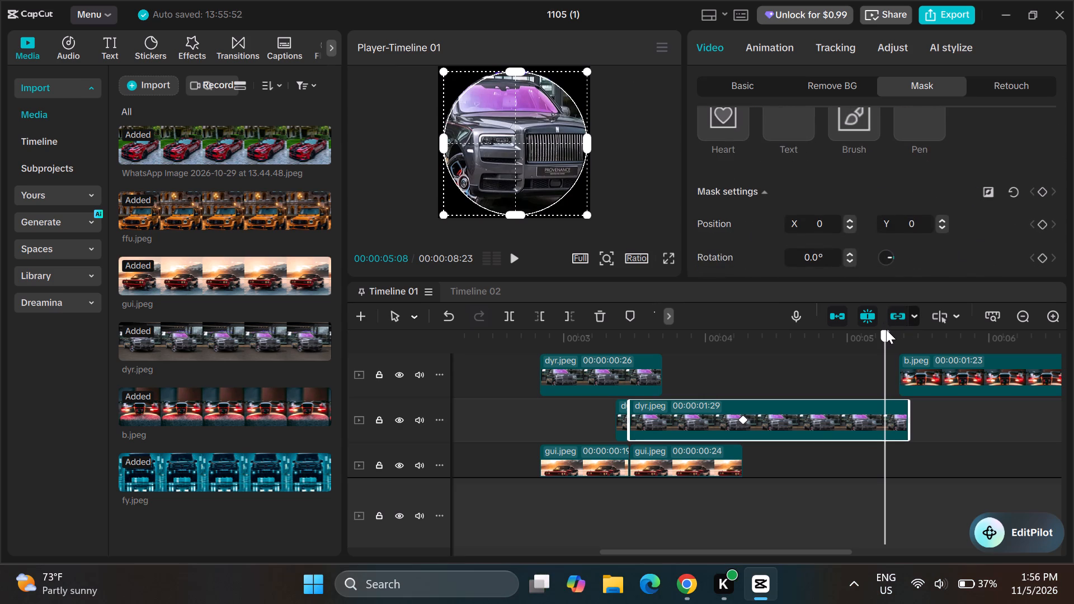
pyautogui.moveTo(886, 329); pyautogui.dragTo(884, 330)
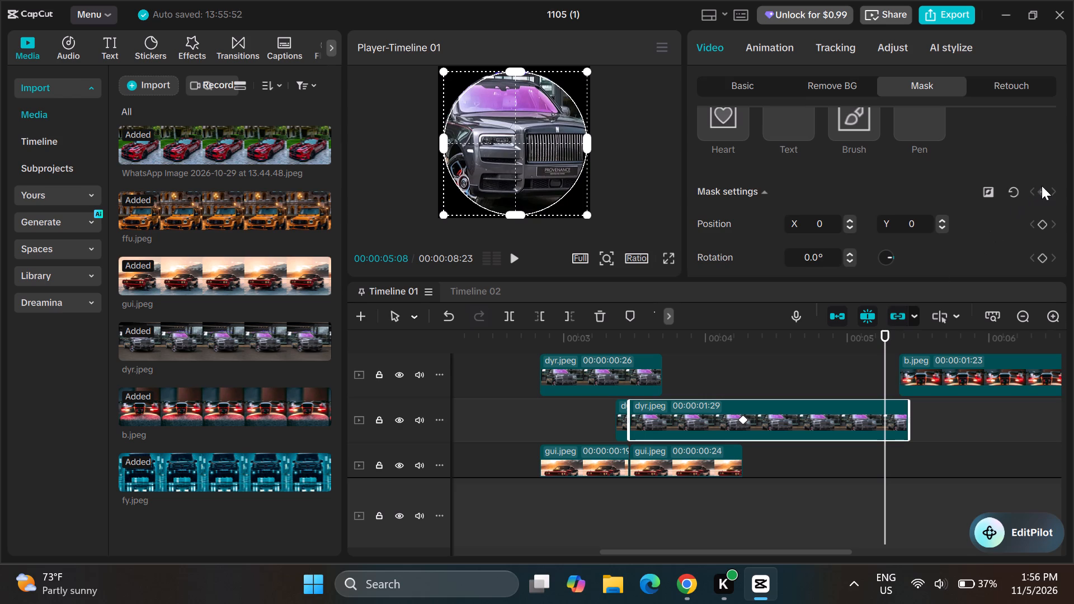
pyautogui.click(1042, 186)
# At 00:00:05:09, collapse the dyr.jpeg clip's circle mask horizontally to a vertical line and keyframe all its Mask settings.
pyautogui.moveTo(885, 331); pyautogui.dragTo(891, 332)
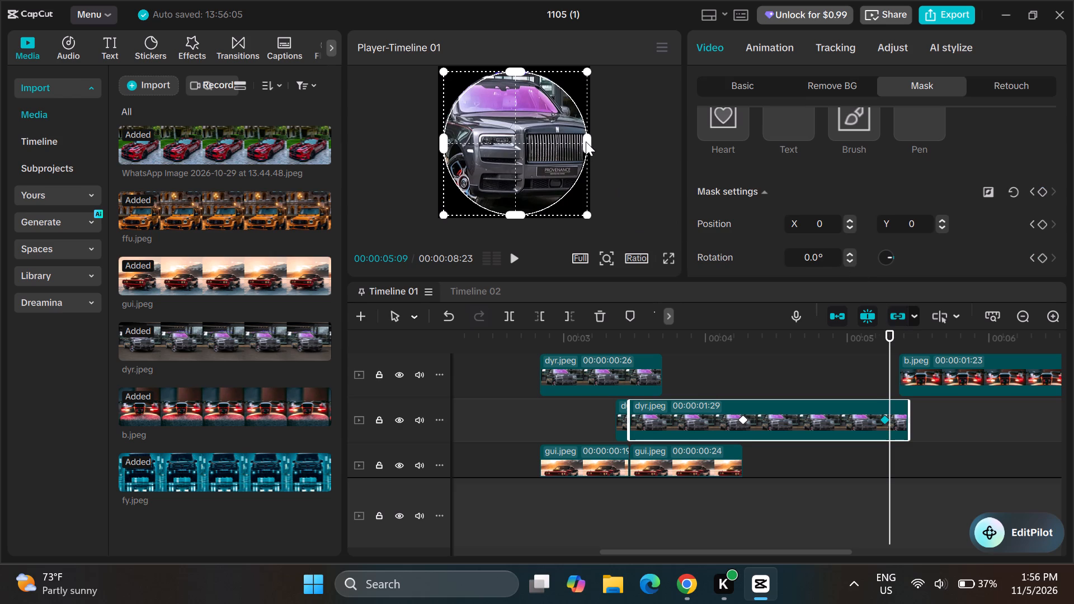
pyautogui.moveTo(586, 141); pyautogui.dragTo(547, 141)
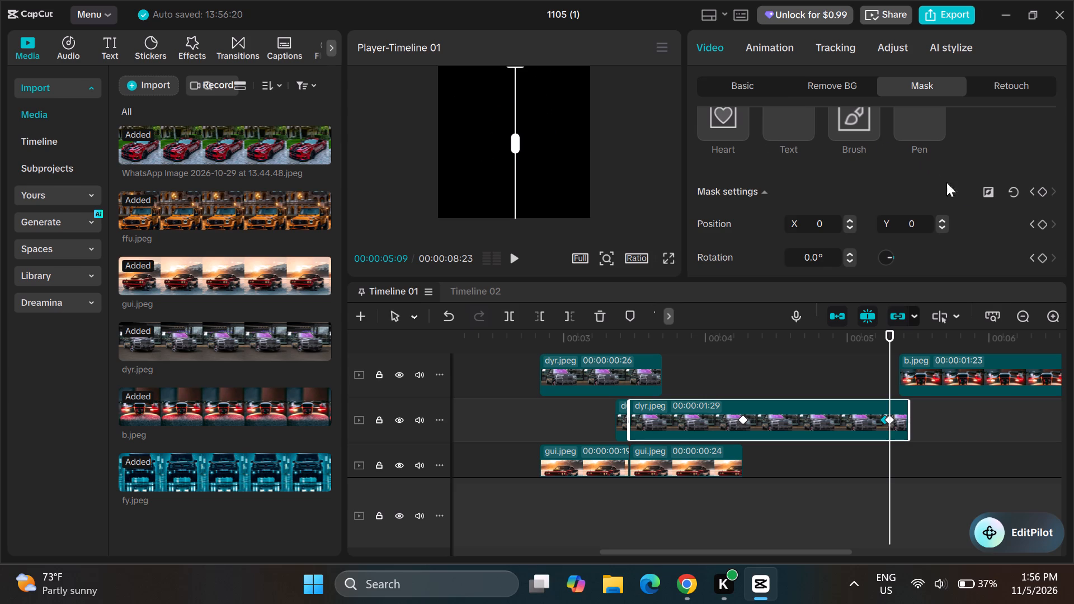
pyautogui.click(1038, 191)
# At 00:00:05:11, widen the dyr.jpeg clip's collapsed circle mask and narrow it back to a vertical line.
pyautogui.moveTo(890, 330); pyautogui.dragTo(897, 335)
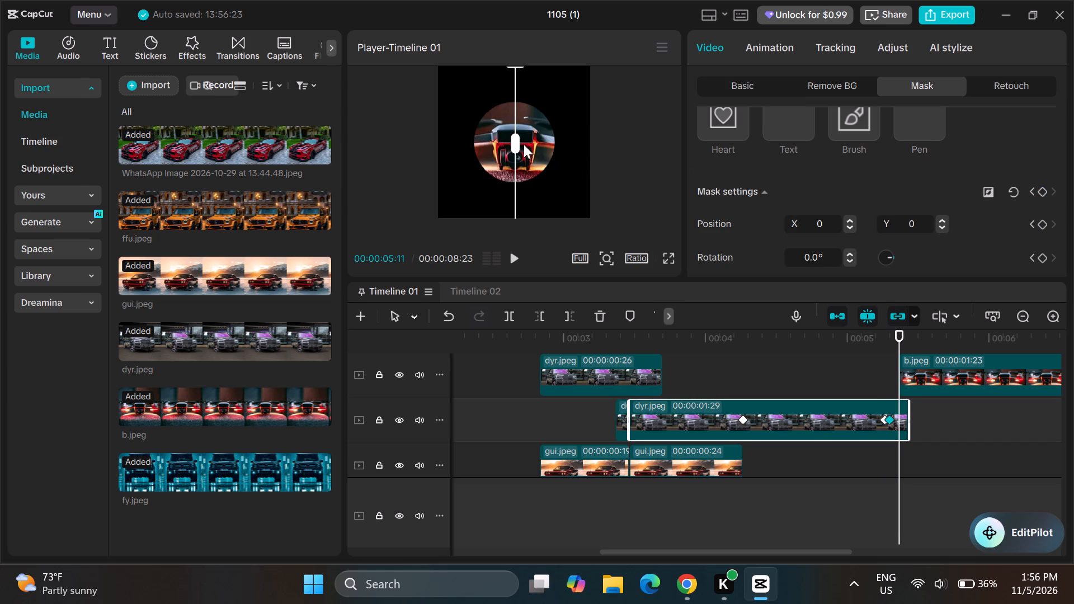
pyautogui.moveTo(514, 142); pyautogui.dragTo(526, 146)
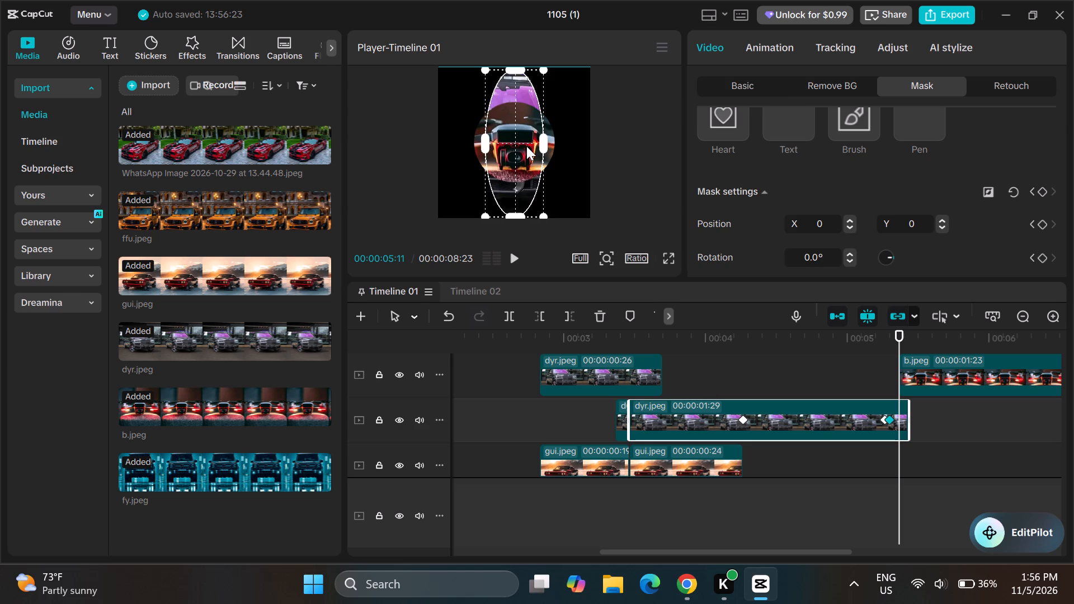
pyautogui.moveTo(526, 146); pyautogui.dragTo(540, 155)
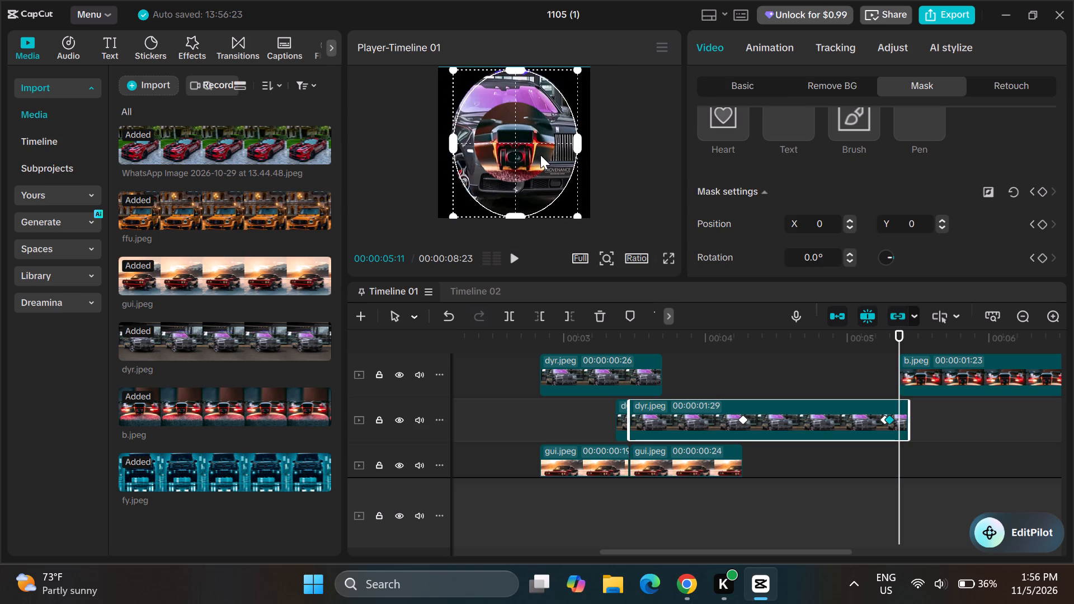
pyautogui.moveTo(540, 155); pyautogui.dragTo(544, 158)
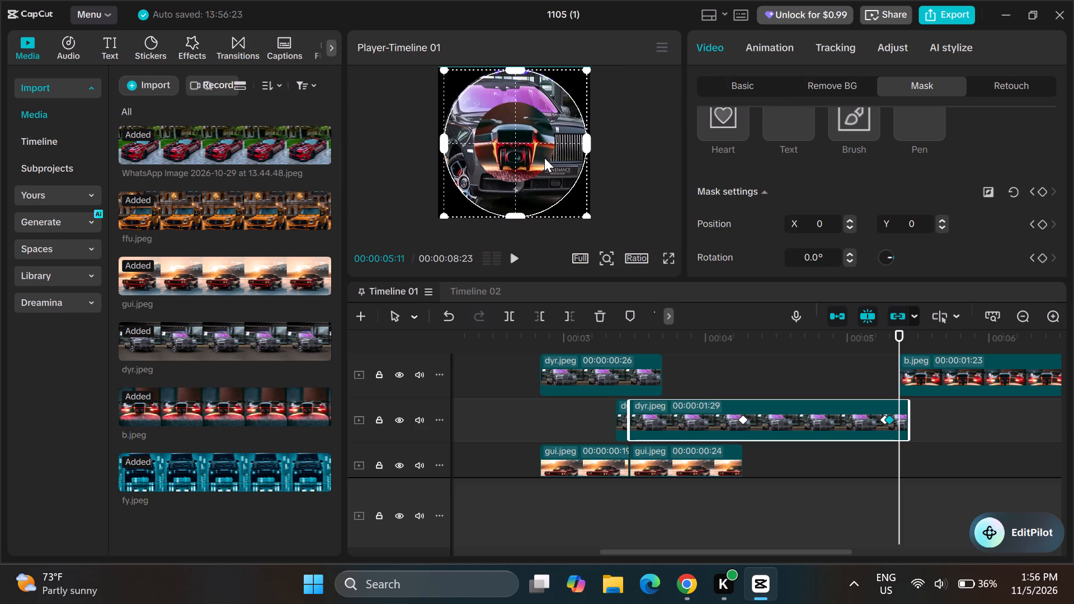
pyautogui.moveTo(544, 158); pyautogui.dragTo(509, 153)
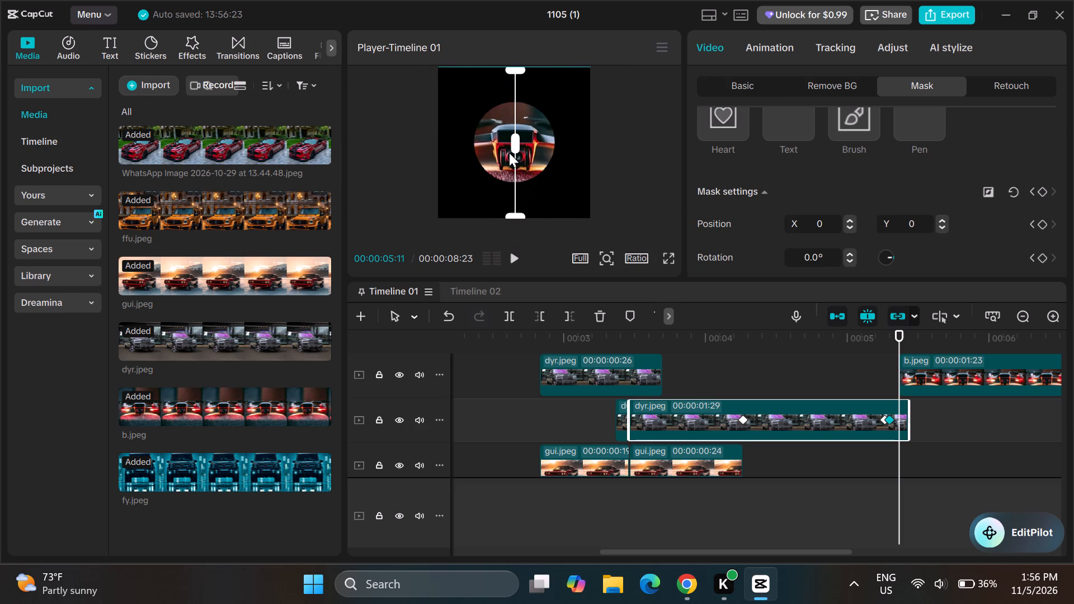
pyautogui.moveTo(509, 153); pyautogui.dragTo(507, 153)
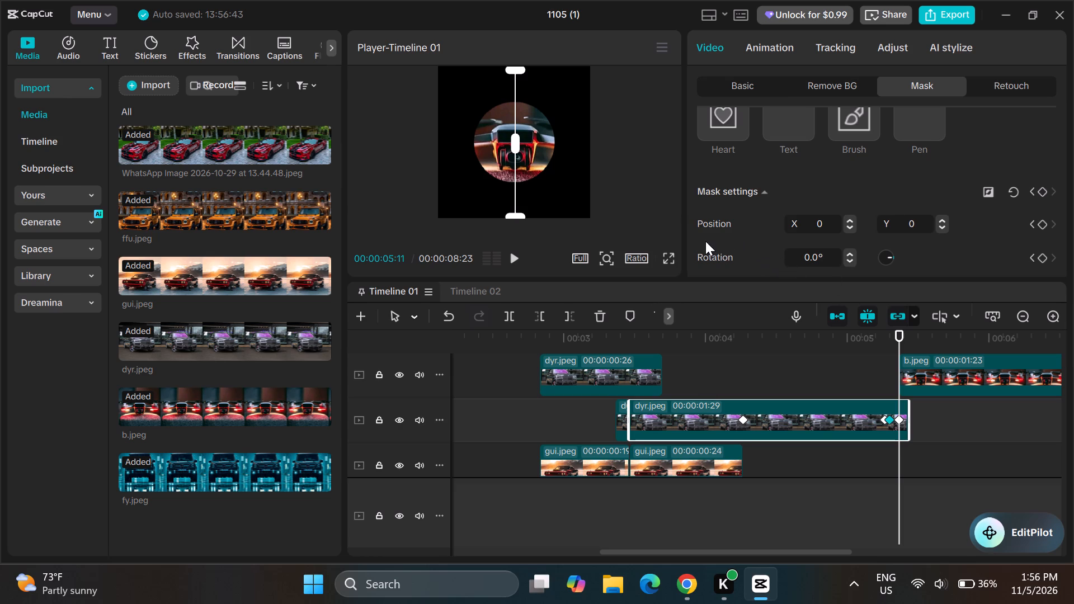
# Collapse the b.jpeg clip's circle mask to a vertical line at 00:00:05:11 and add a Mask settings keyframe there.
pyautogui.click(919, 375)
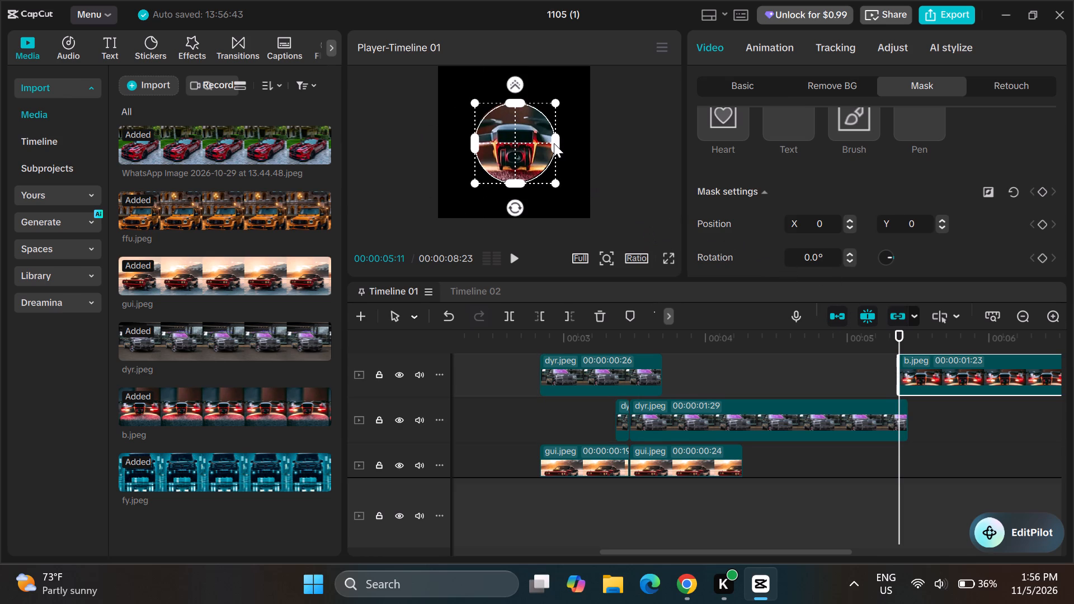
pyautogui.moveTo(553, 143); pyautogui.dragTo(531, 143)
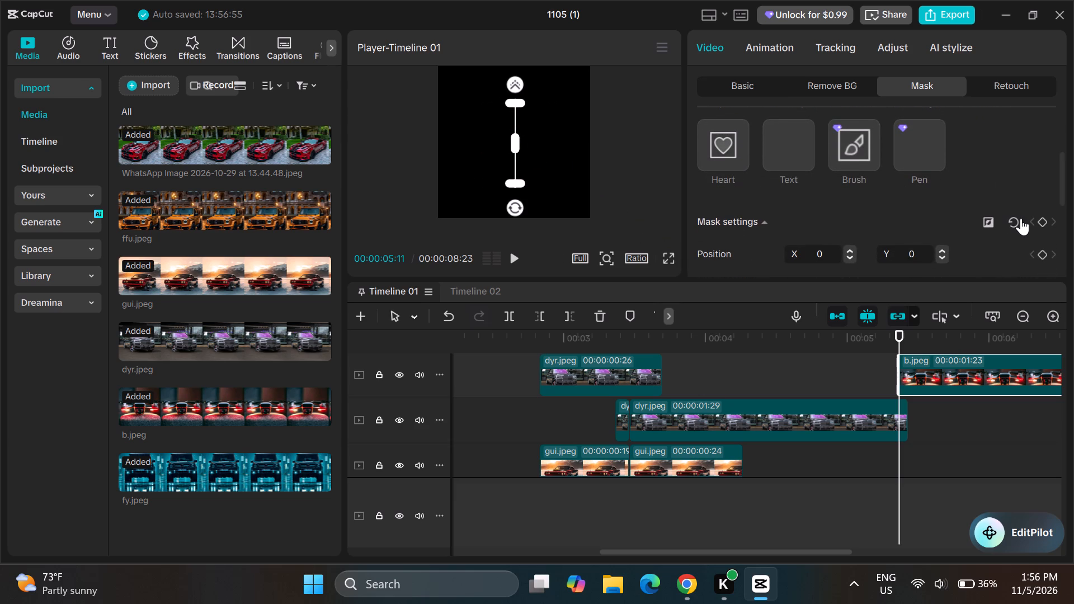
pyautogui.click(1043, 220)
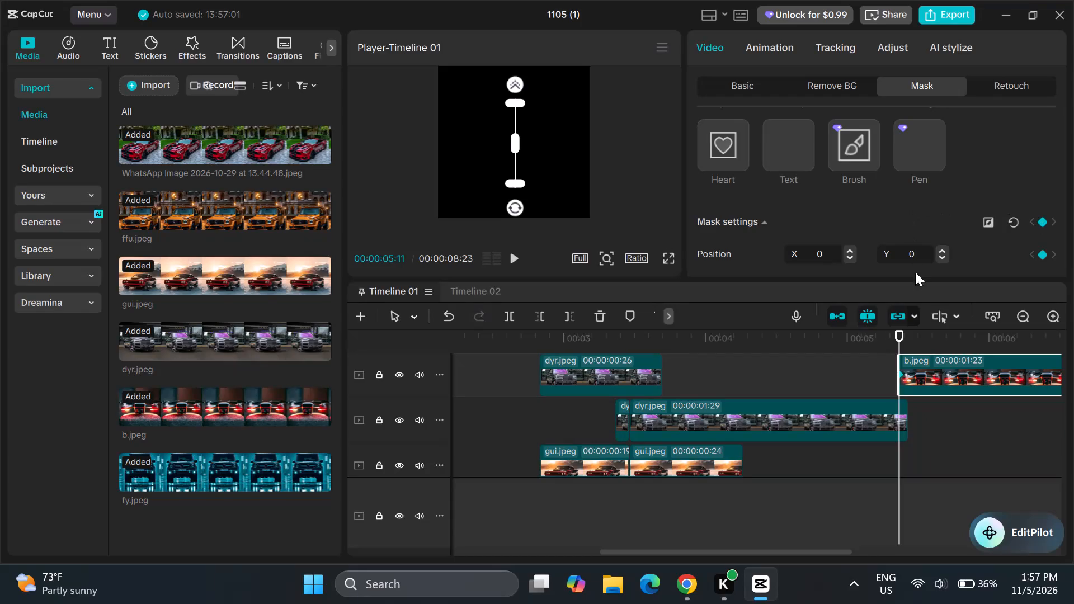
# At 00:00:05:13, enlarge the b.jpeg clip's circle mask to about 707 by 680, shifting its position to about X -3, Y -18.
pyautogui.click(901, 330)
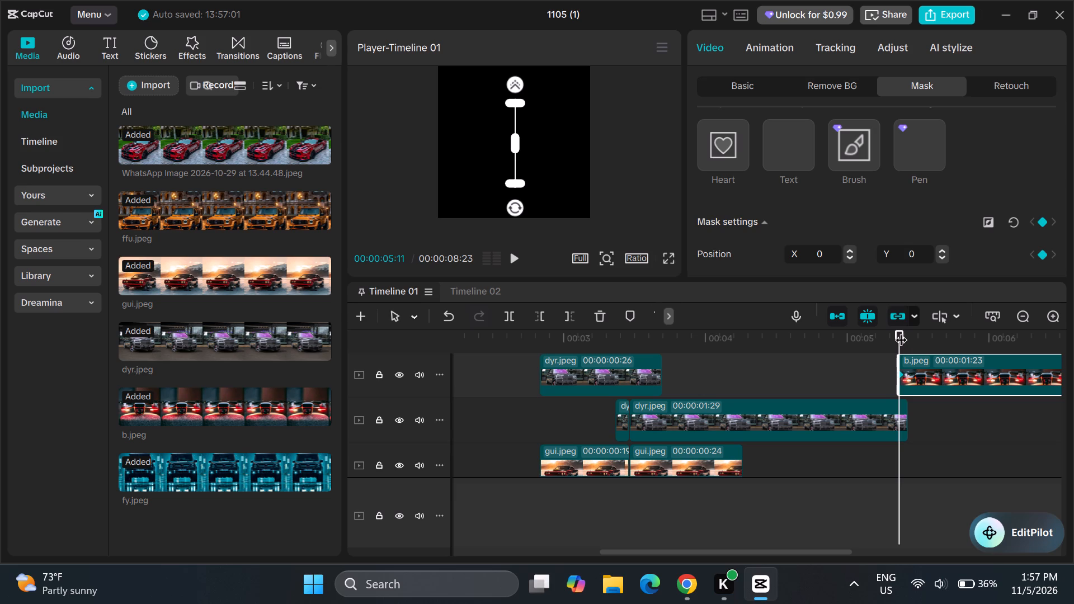
pyautogui.moveTo(900, 331); pyautogui.dragTo(901, 331)
pyautogui.moveTo(901, 331); pyautogui.dragTo(906, 333)
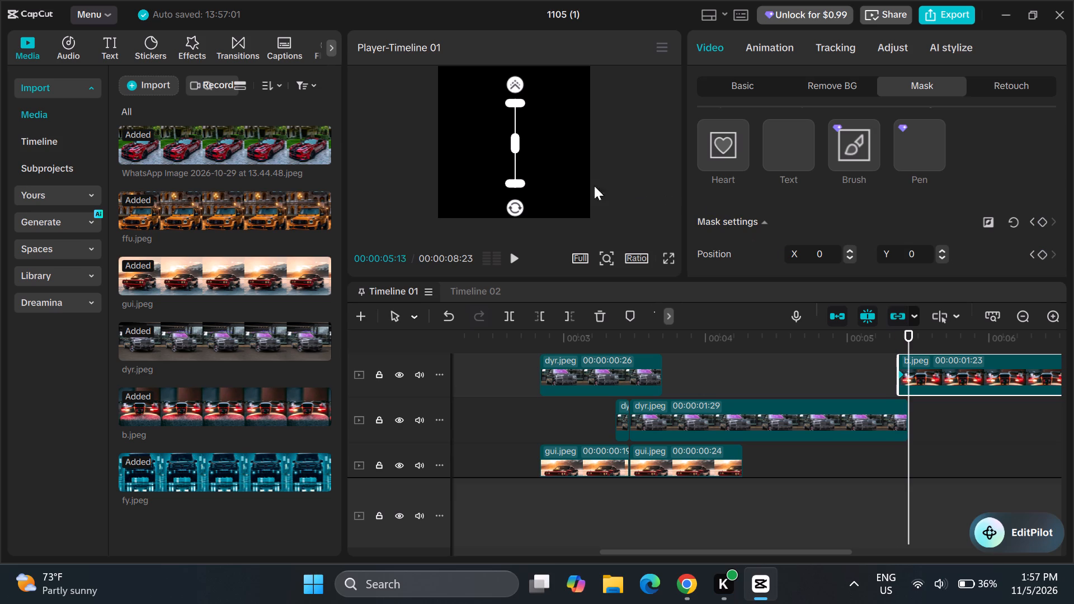
pyautogui.moveTo(516, 147); pyautogui.dragTo(549, 152)
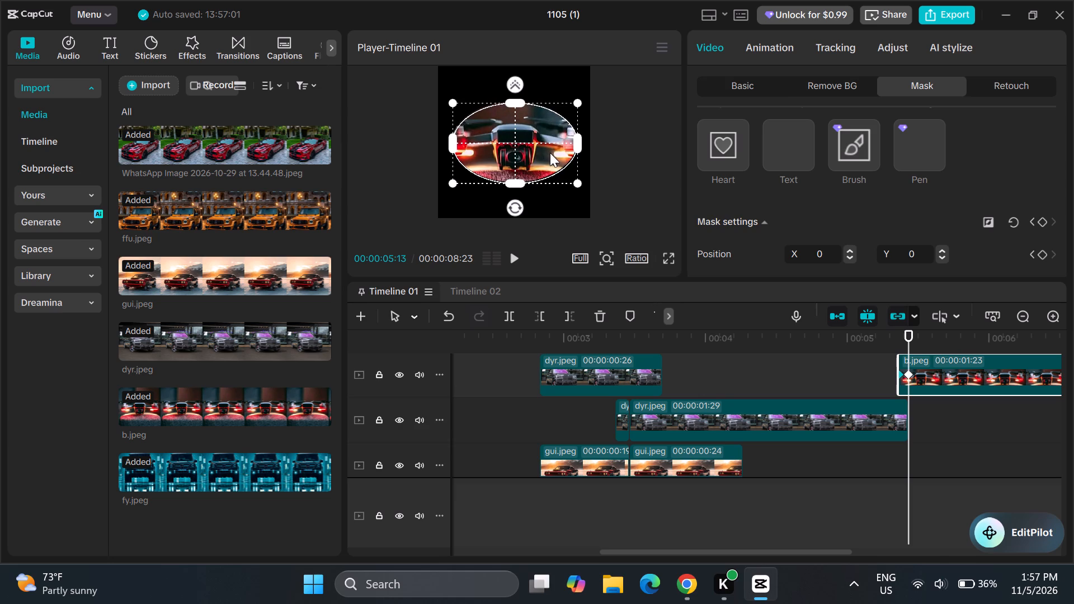
pyautogui.click(516, 178)
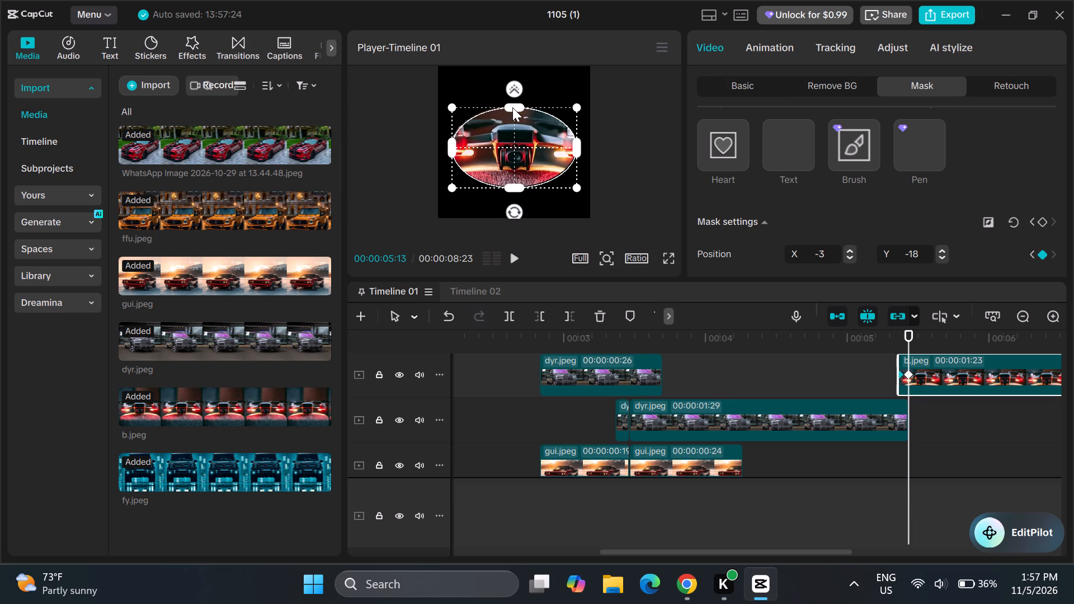
pyautogui.moveTo(514, 105); pyautogui.dragTo(516, 83)
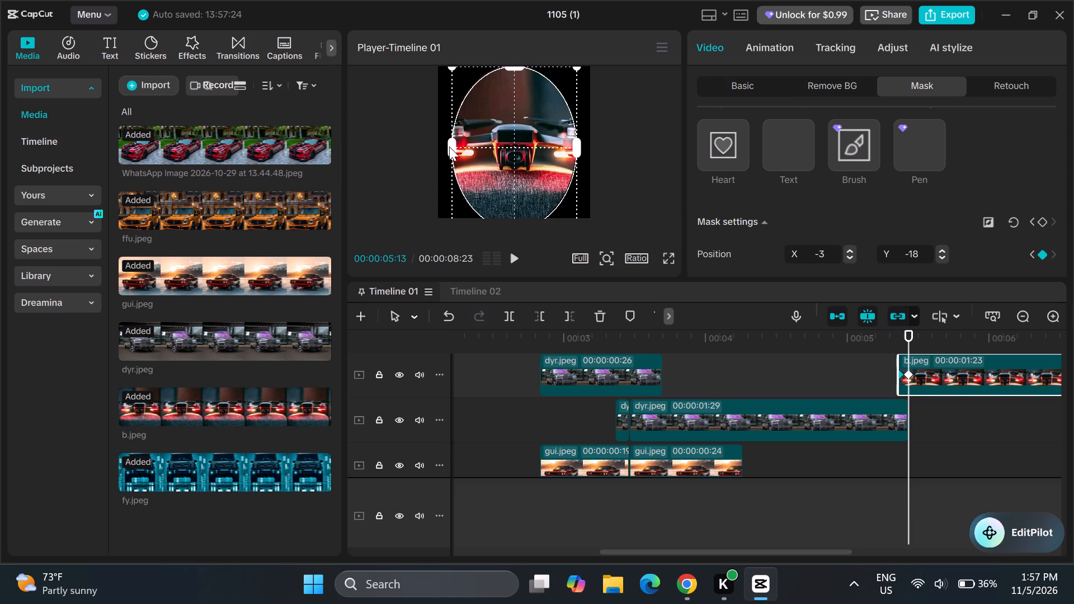
pyautogui.click(449, 147)
pyautogui.moveTo(450, 143); pyautogui.dragTo(439, 143)
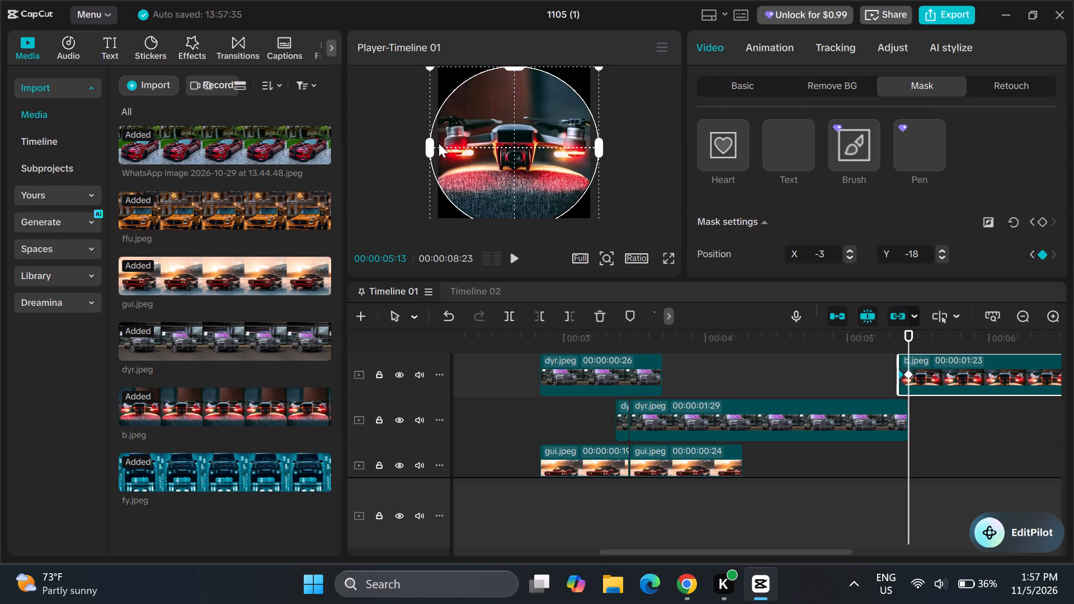
# Scale the b.jpeg clip up to 221% and add a Transform keyframe at 00:00:05:13.
pyautogui.click(755, 89)
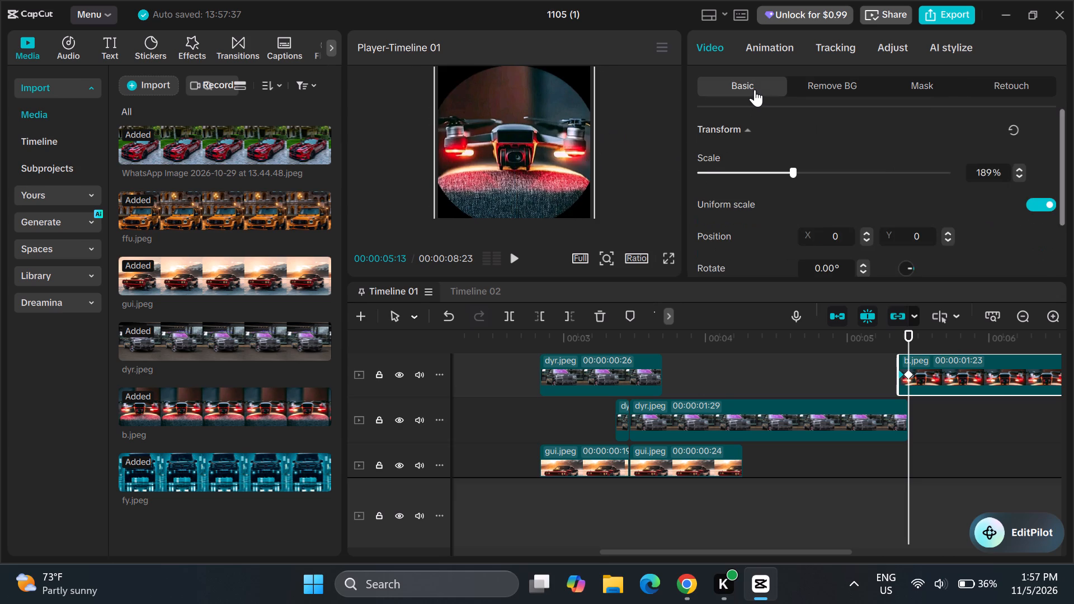
pyautogui.moveTo(795, 167); pyautogui.dragTo(808, 169)
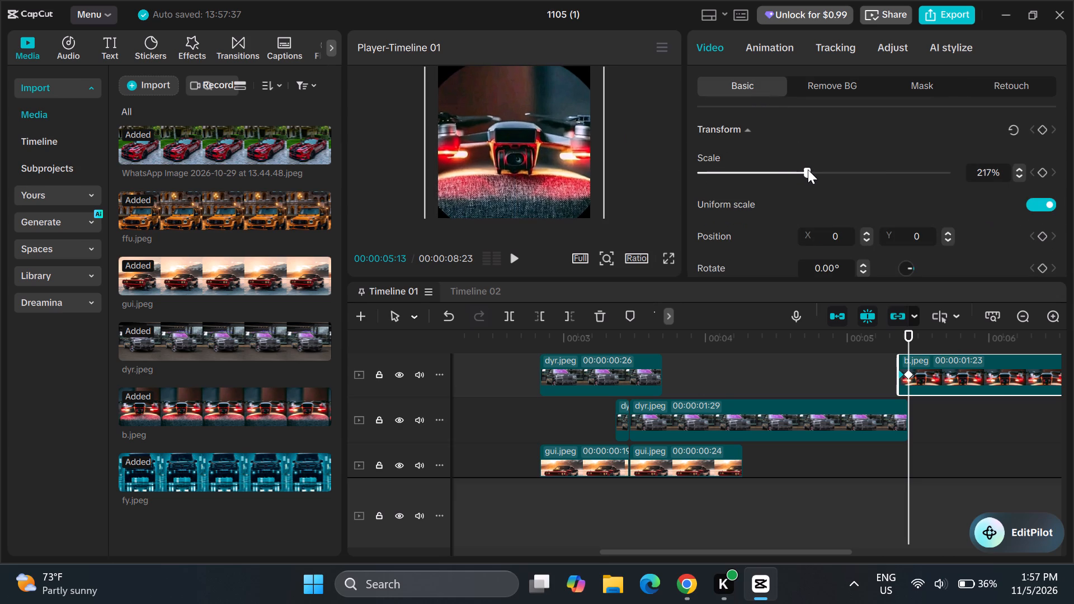
pyautogui.moveTo(808, 169); pyautogui.dragTo(809, 172)
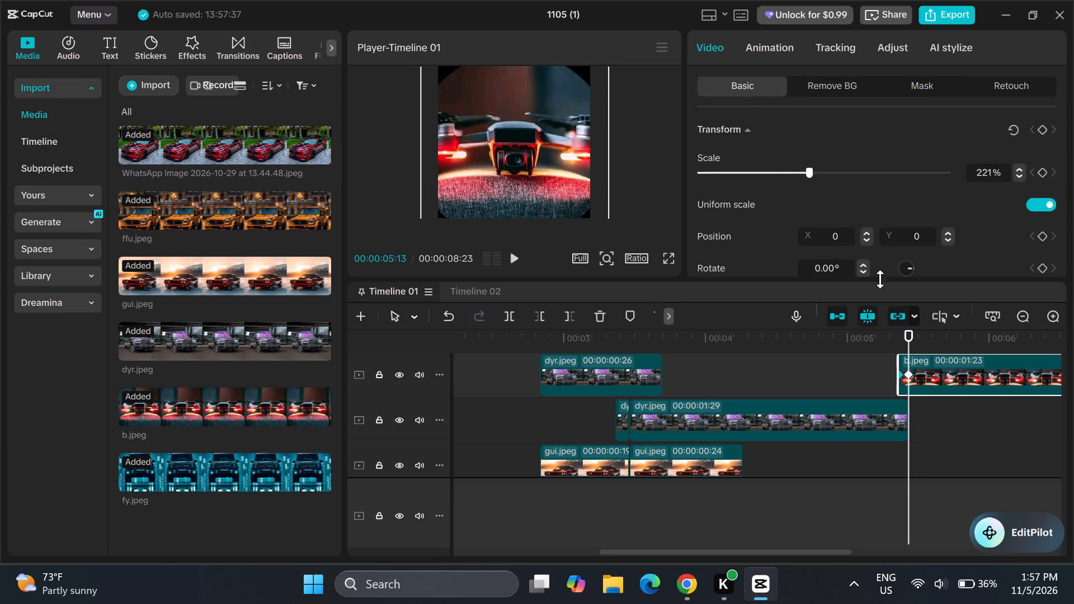
pyautogui.click(1042, 125)
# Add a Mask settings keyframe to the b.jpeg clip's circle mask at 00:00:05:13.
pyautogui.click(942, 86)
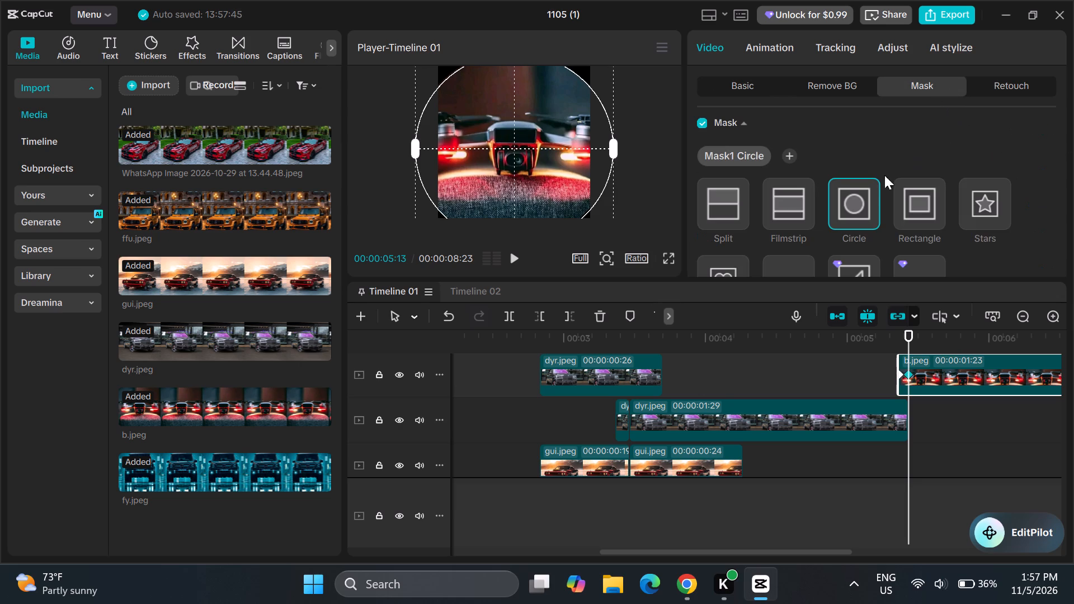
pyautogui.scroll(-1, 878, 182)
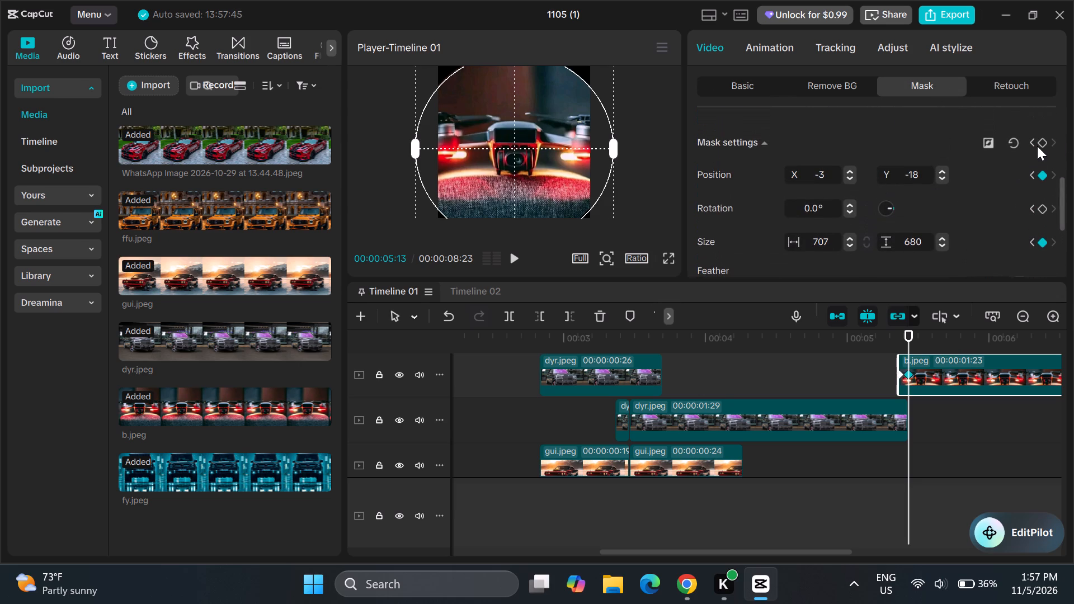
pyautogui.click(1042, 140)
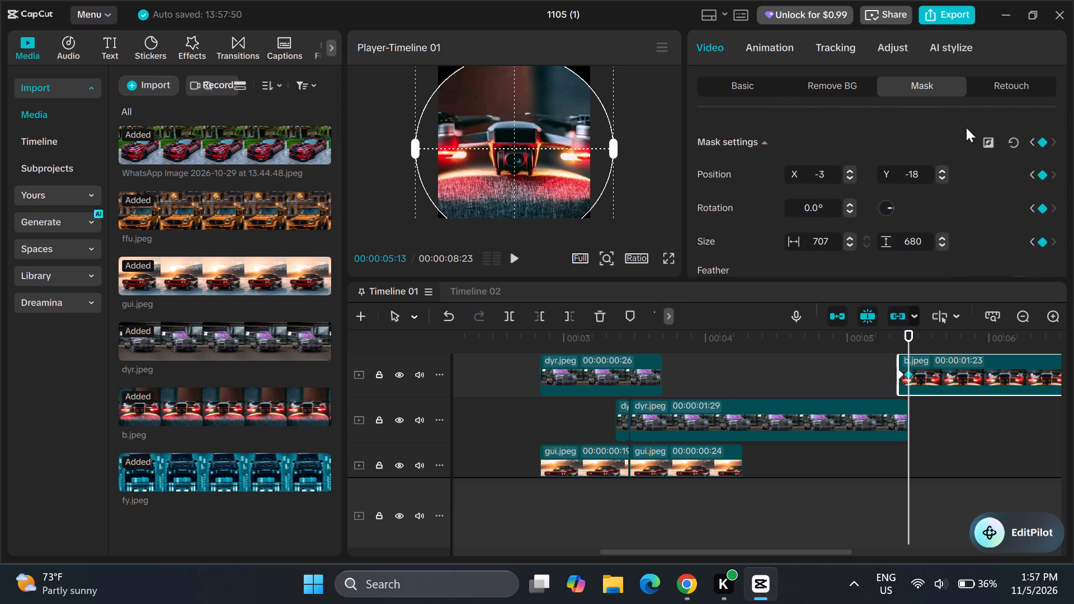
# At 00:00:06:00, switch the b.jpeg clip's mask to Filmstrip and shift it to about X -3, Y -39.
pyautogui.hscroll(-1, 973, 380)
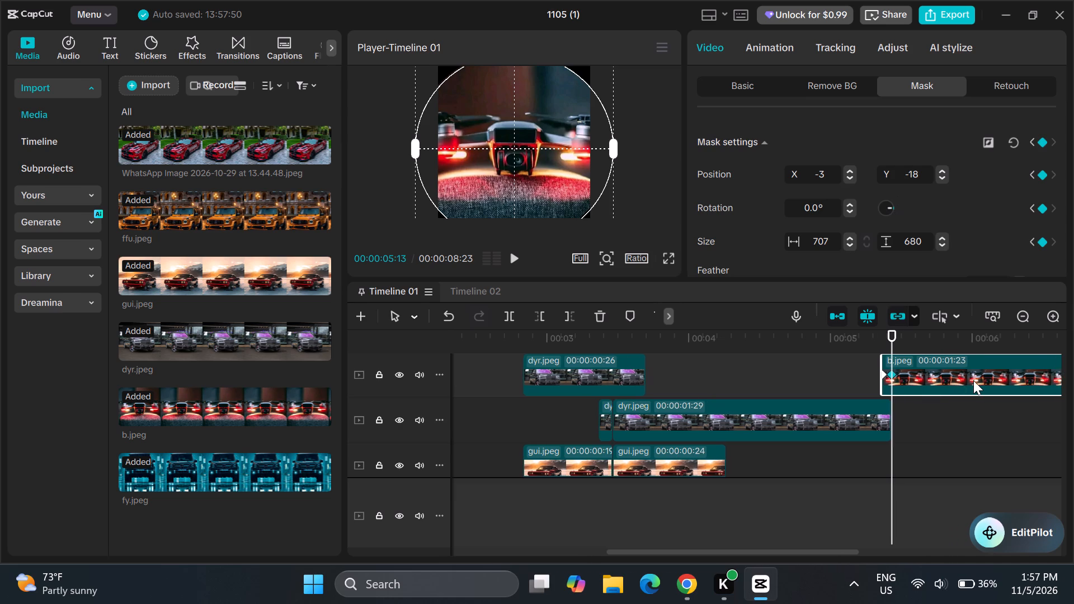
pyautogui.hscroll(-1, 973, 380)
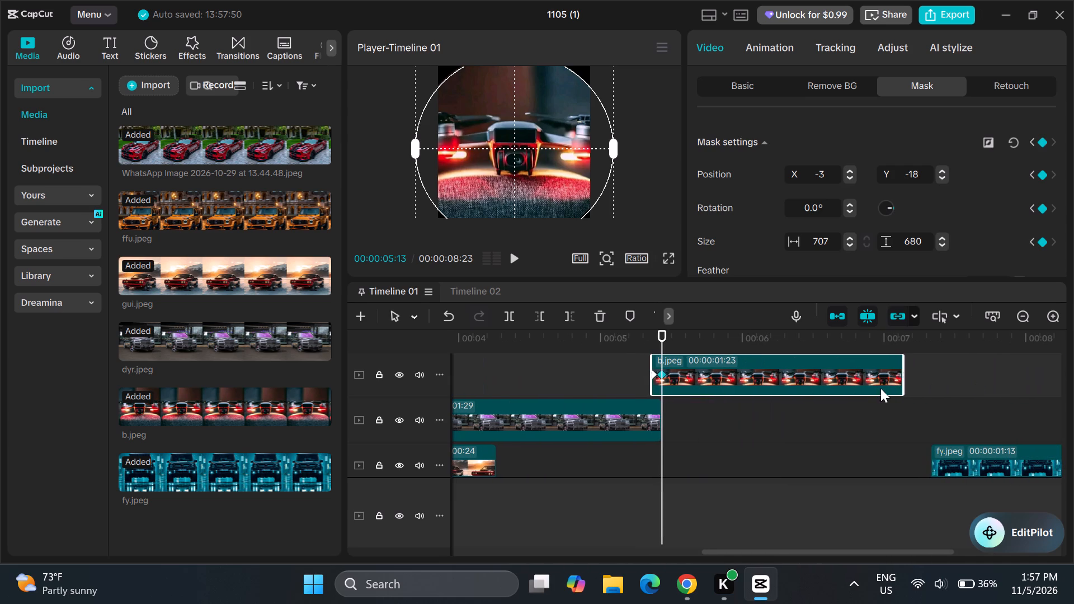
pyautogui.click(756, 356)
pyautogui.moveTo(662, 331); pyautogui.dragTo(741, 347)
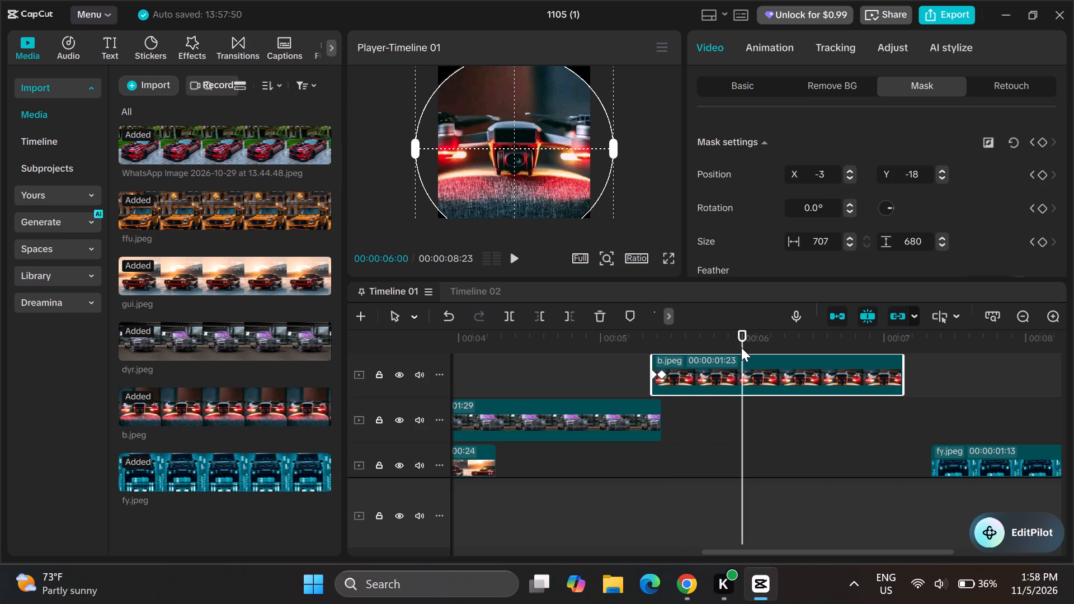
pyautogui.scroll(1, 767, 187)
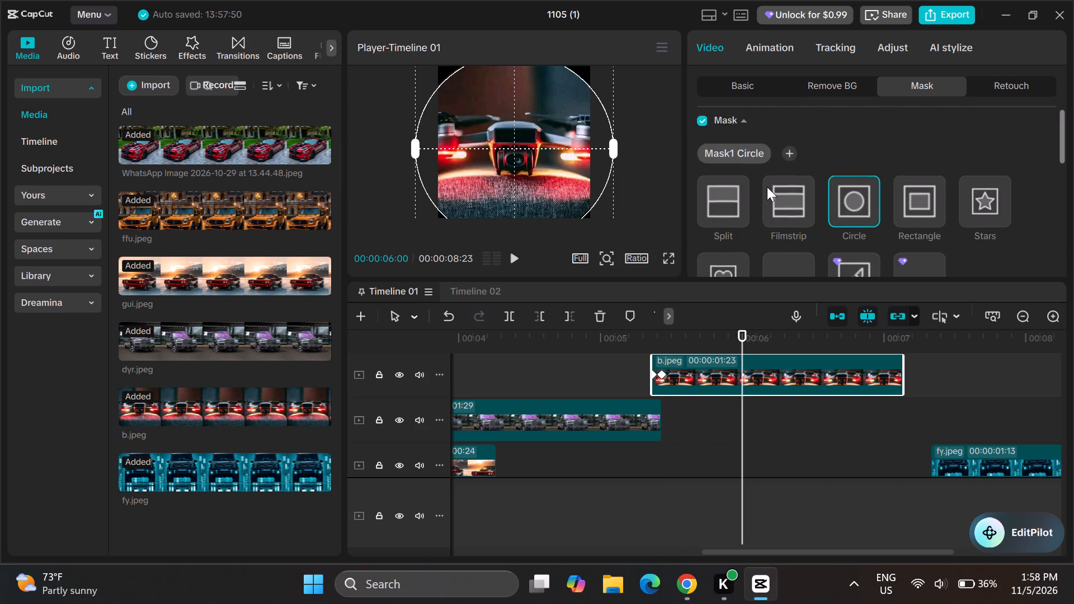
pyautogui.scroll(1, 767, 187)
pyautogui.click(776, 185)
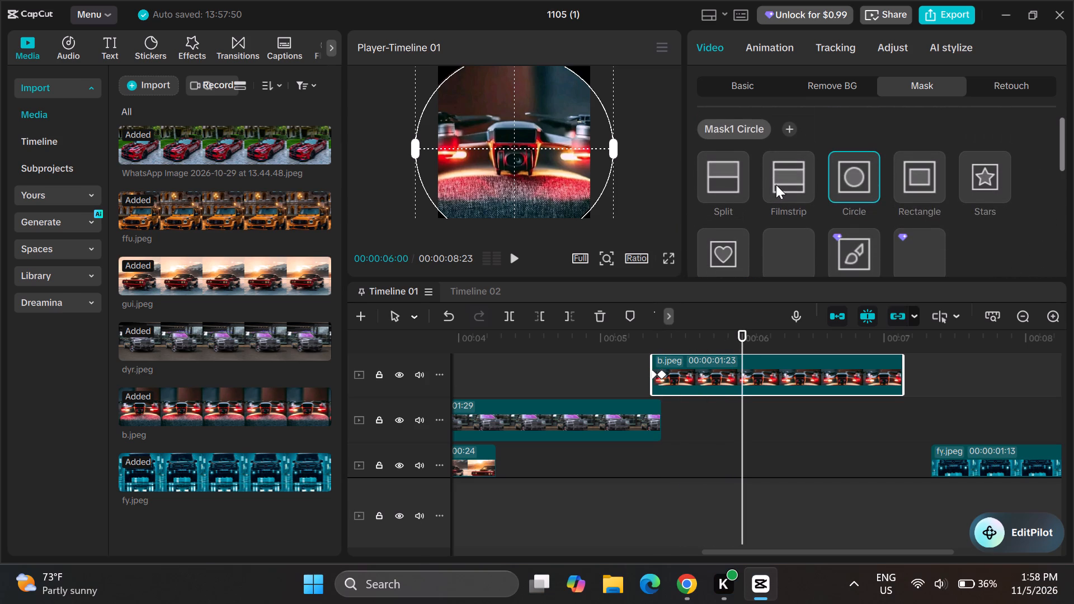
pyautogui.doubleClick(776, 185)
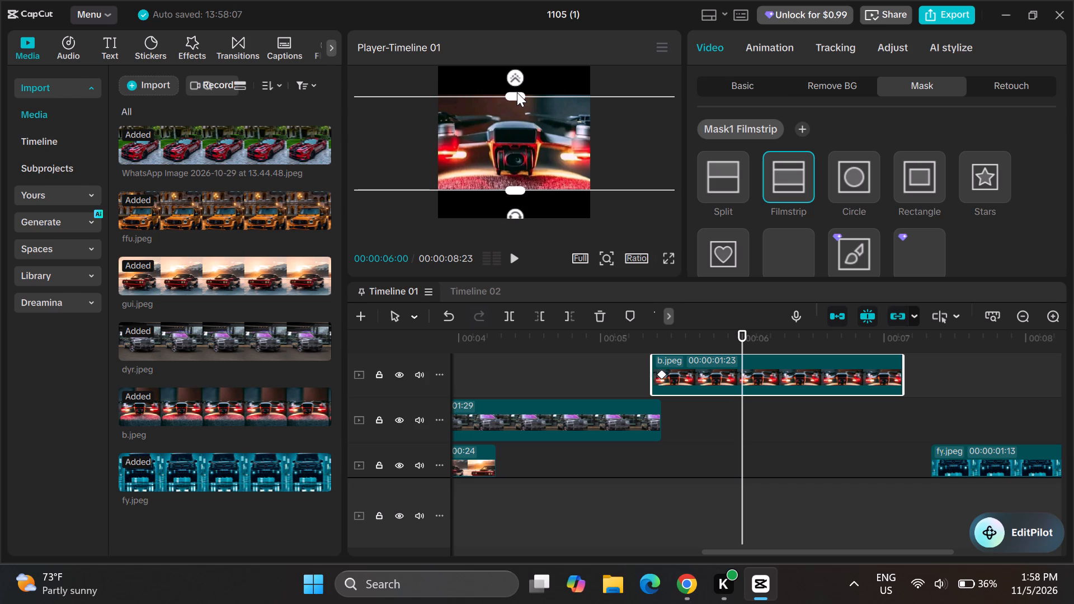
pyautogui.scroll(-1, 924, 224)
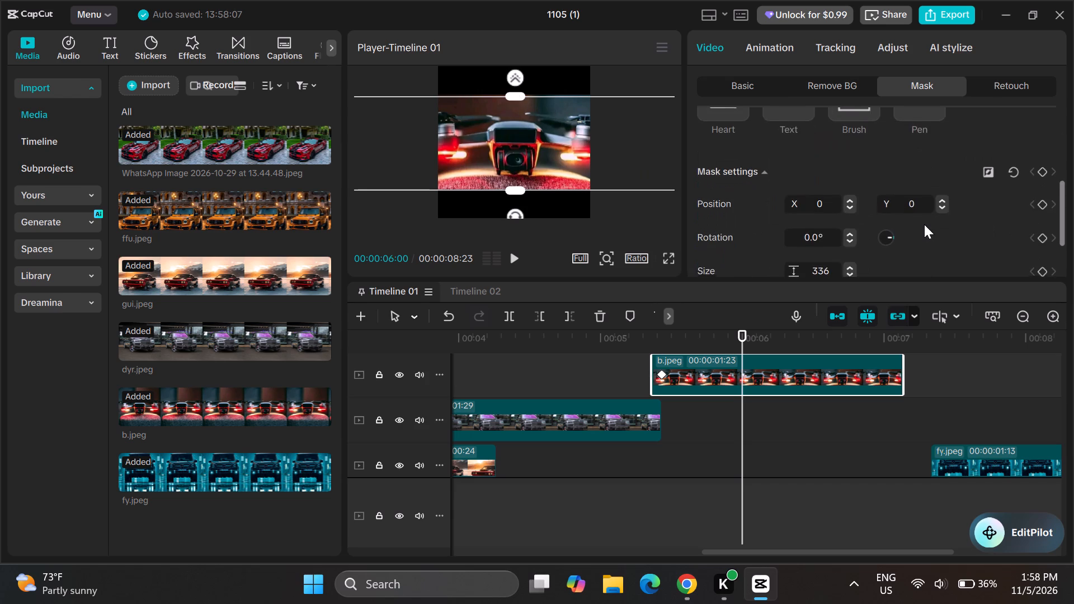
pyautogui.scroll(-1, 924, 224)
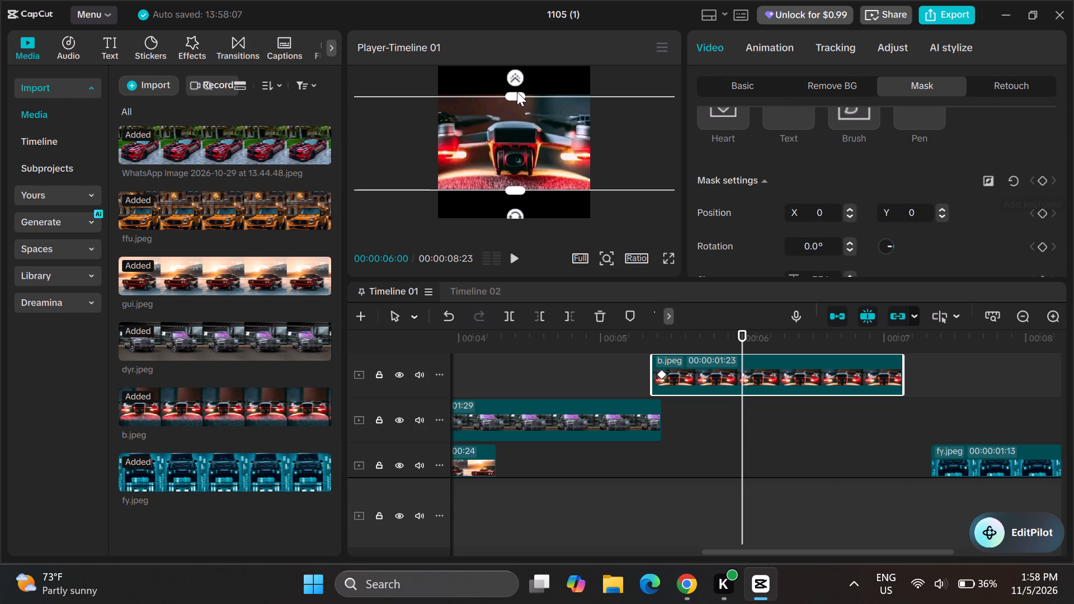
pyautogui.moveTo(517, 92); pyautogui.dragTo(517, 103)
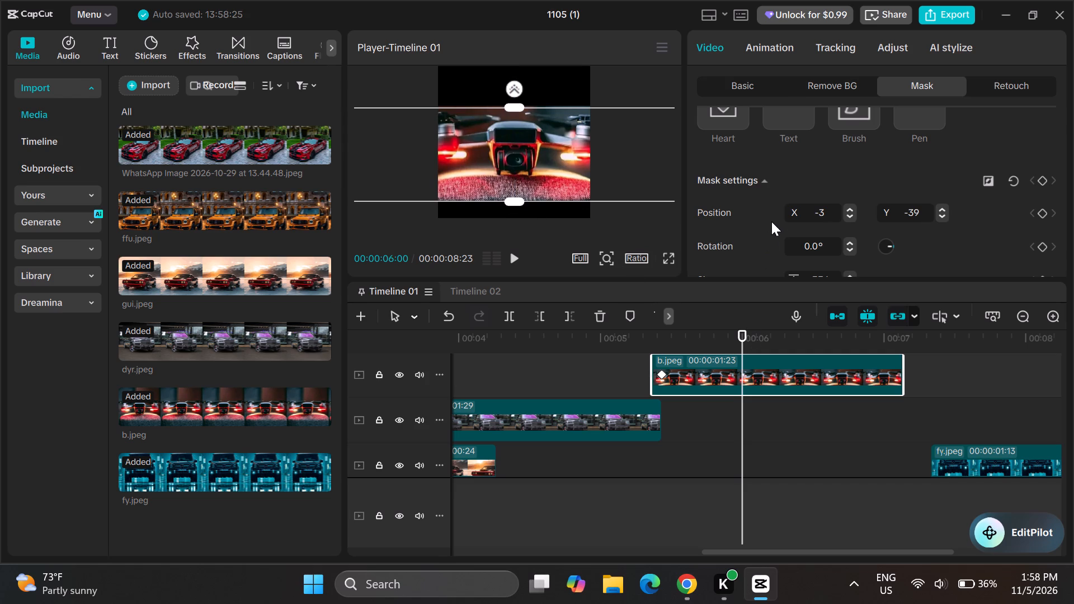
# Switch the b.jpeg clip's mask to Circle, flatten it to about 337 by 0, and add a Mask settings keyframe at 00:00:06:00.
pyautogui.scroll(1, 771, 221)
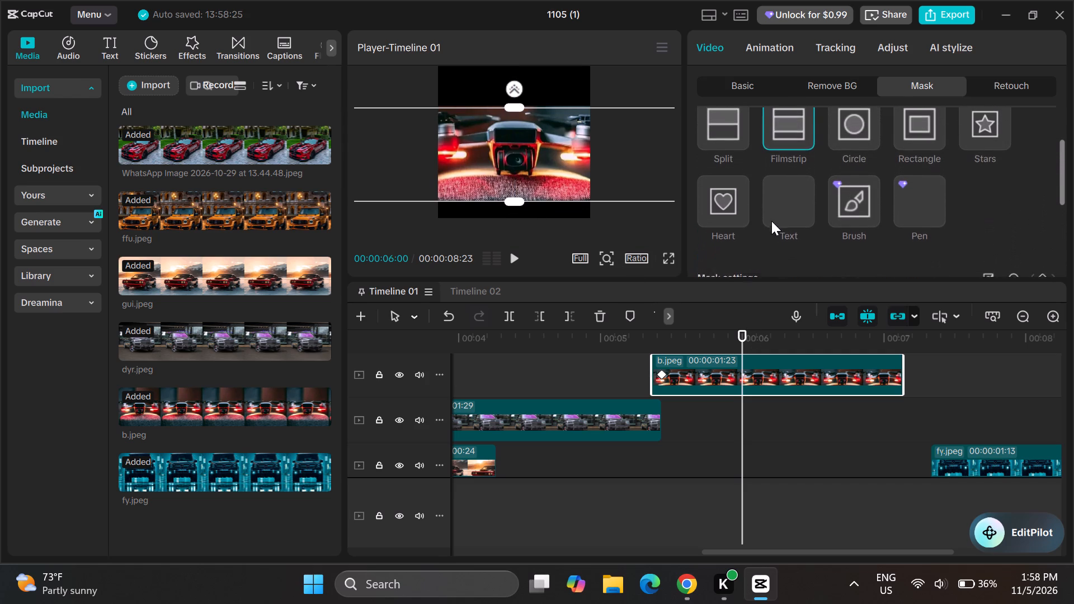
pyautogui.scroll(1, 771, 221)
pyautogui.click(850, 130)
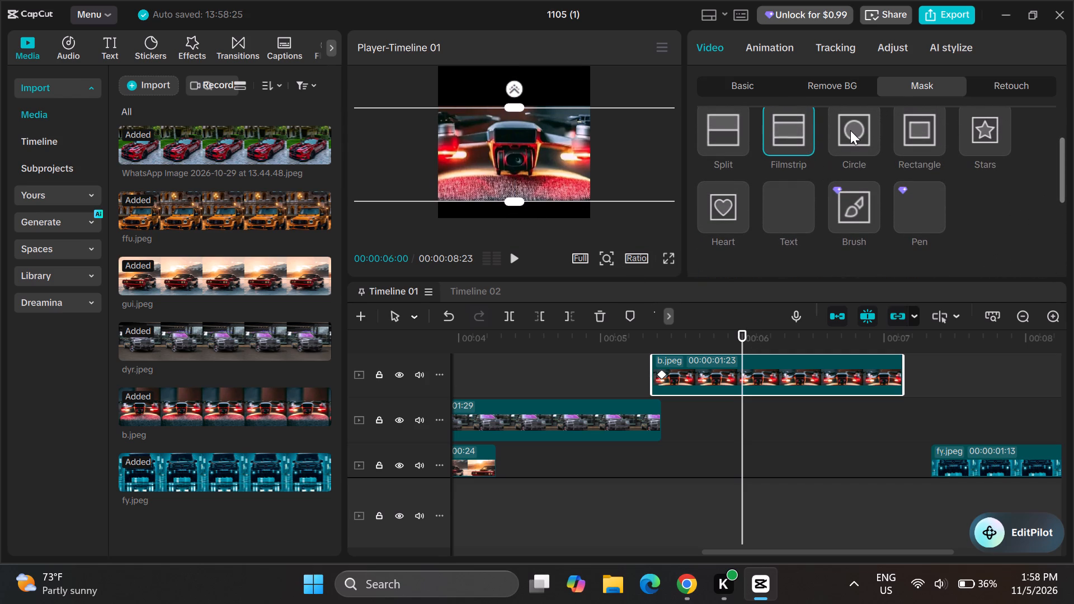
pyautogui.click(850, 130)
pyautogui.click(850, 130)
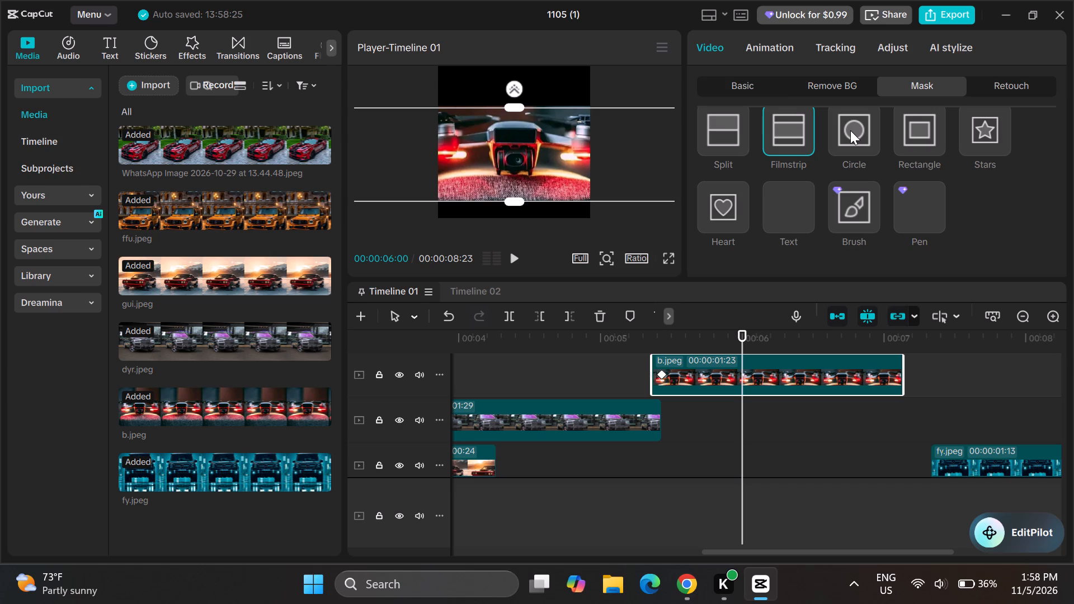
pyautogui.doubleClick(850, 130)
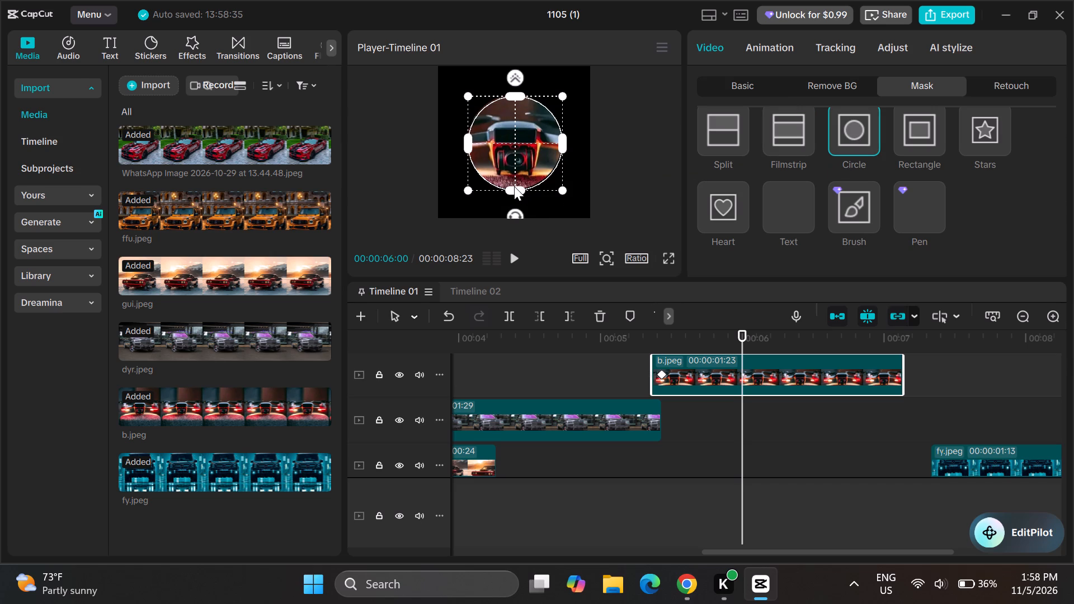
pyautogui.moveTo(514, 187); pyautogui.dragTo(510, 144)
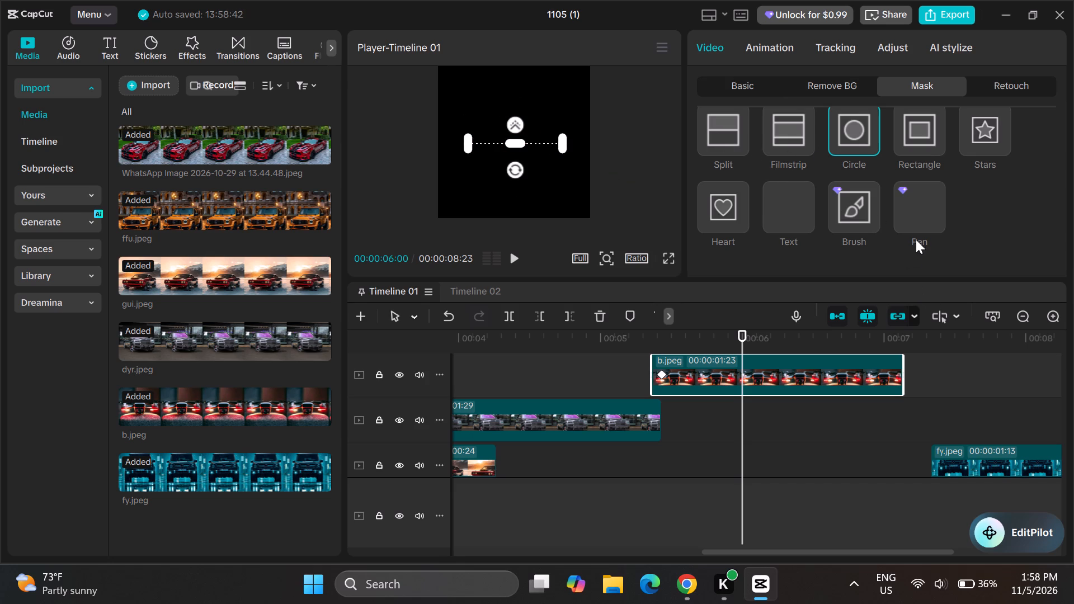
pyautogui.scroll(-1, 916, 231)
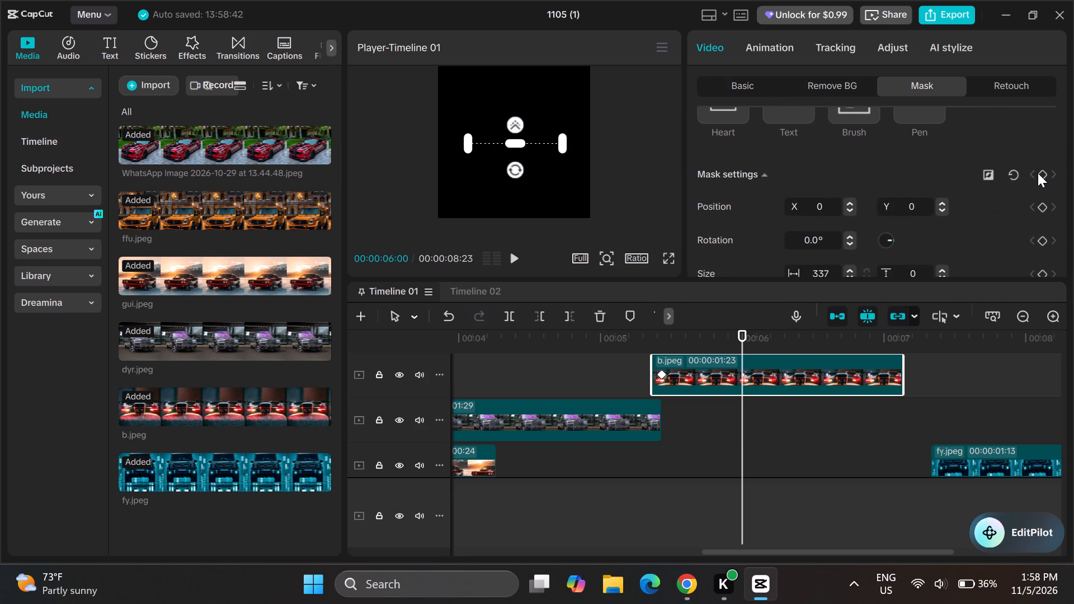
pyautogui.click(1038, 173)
# At 00:00:06:03, switch the b.jpeg clip's mask to Rectangle.
pyautogui.scroll(1, 935, 162)
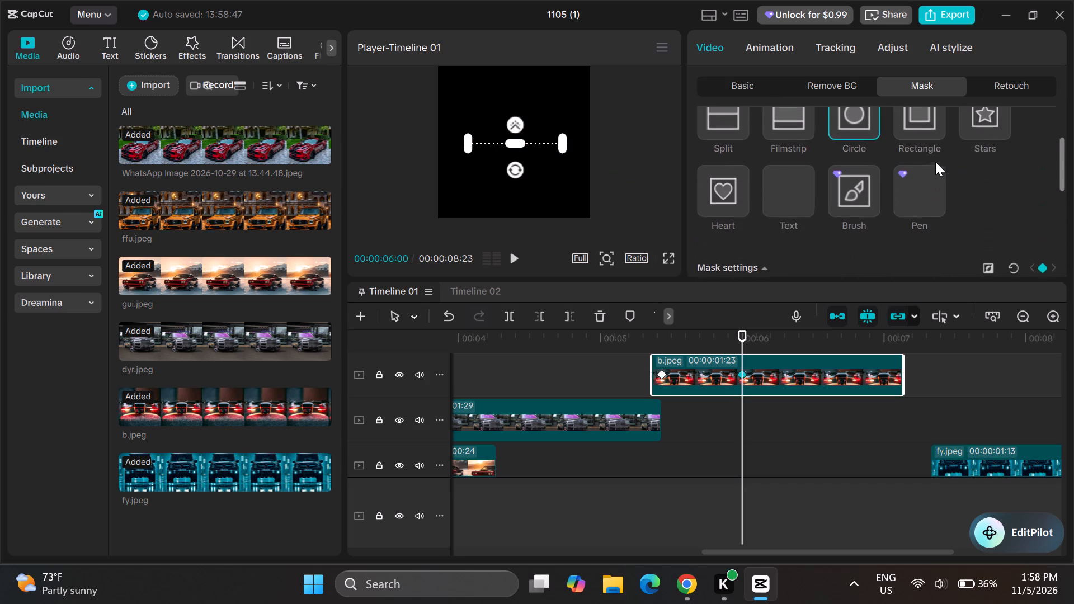
pyautogui.scroll(1, 935, 162)
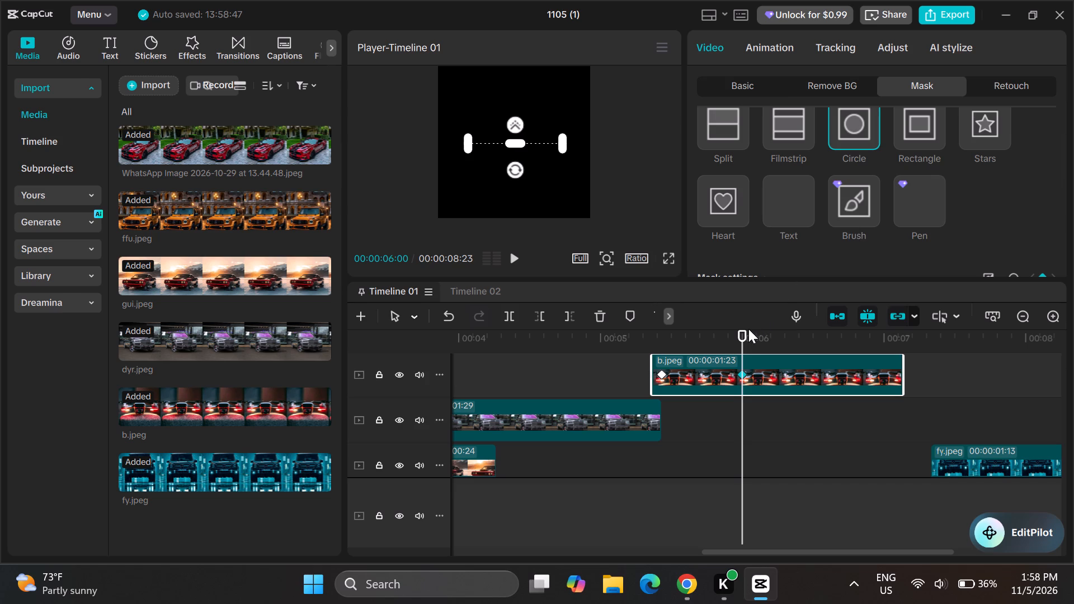
pyautogui.moveTo(741, 331); pyautogui.dragTo(755, 331)
pyautogui.click(919, 130)
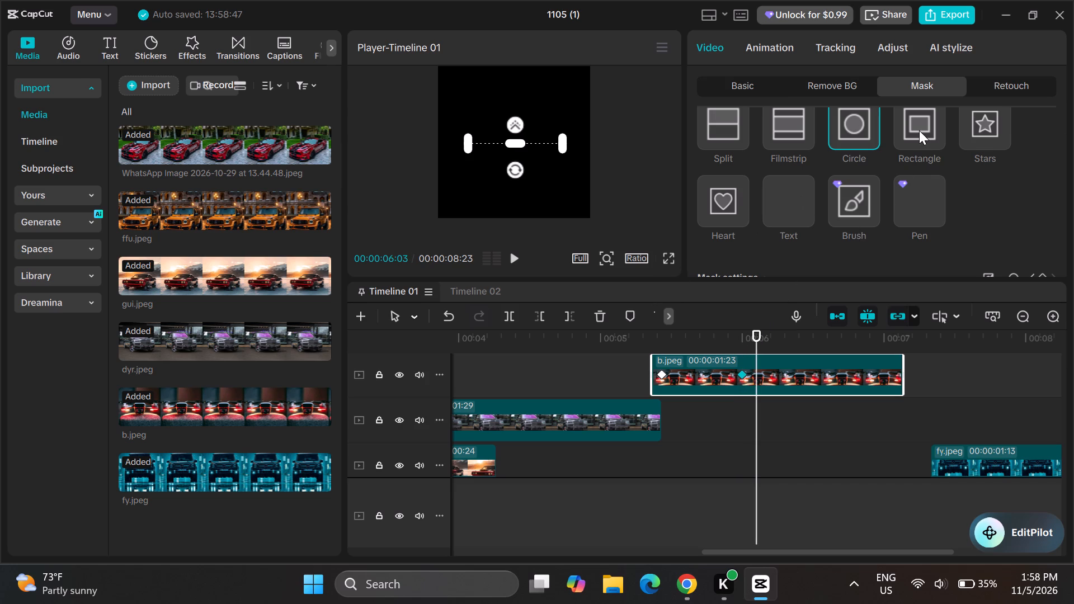
pyautogui.click(919, 130)
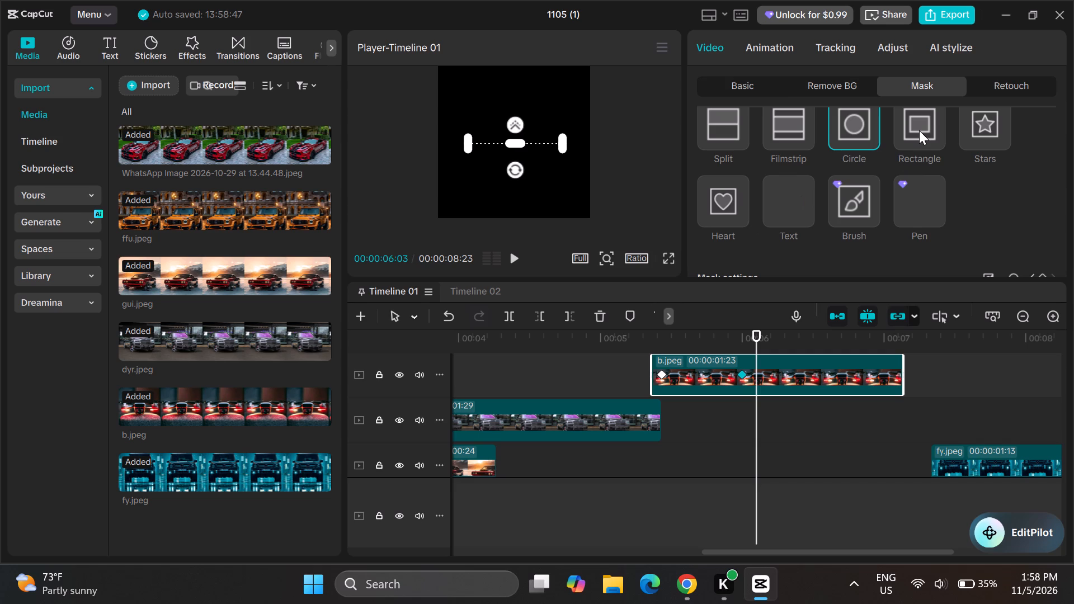
pyautogui.click(919, 130)
pyautogui.tripleClick(919, 130)
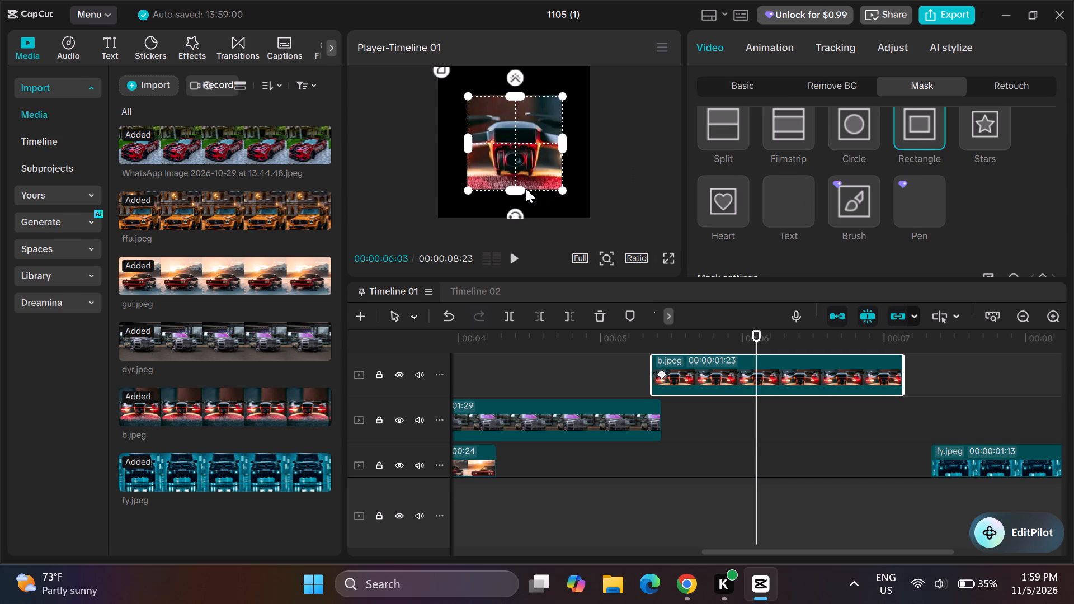
# Resize the rectangle mask to a wide horizontal strip of about 646 by 45 and add a Mask settings keyframe at 00:00:06:03.
pyautogui.moveTo(521, 189); pyautogui.dragTo(522, 176)
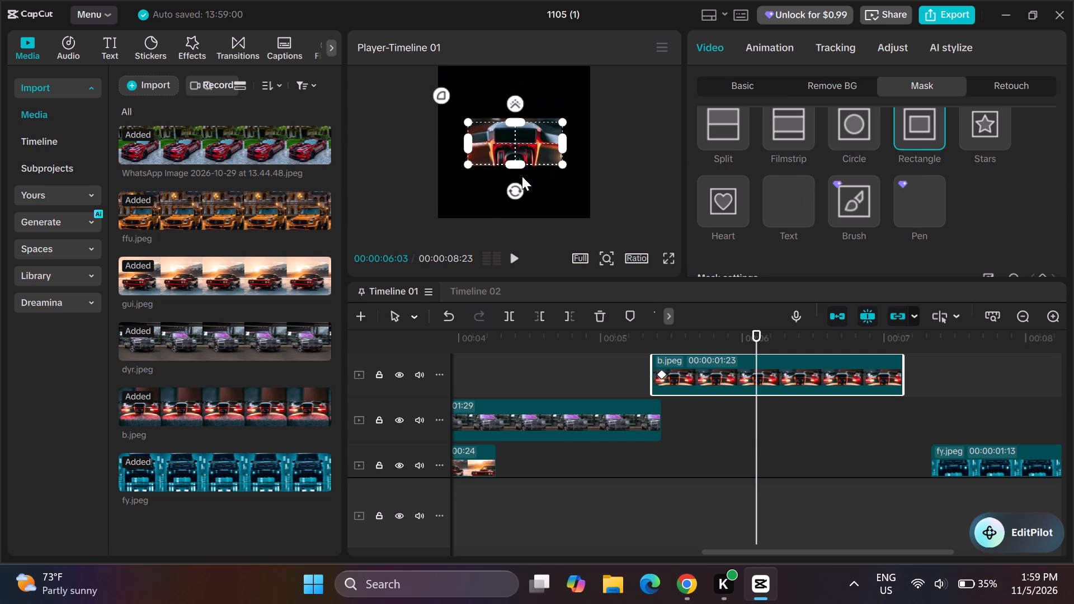
pyautogui.moveTo(522, 176); pyautogui.dragTo(522, 174)
pyautogui.moveTo(565, 138); pyautogui.dragTo(585, 140)
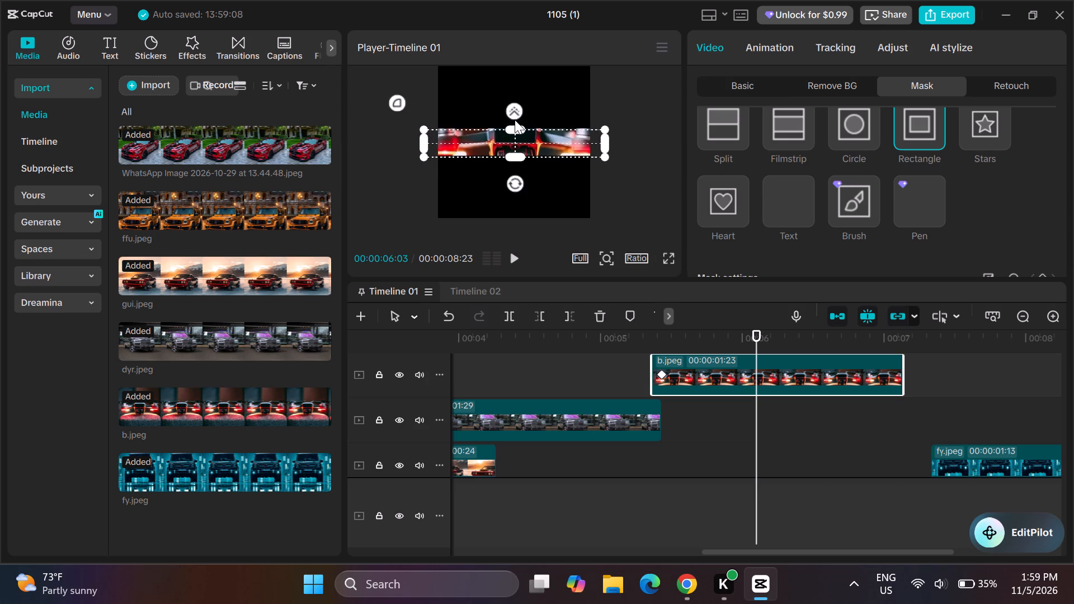
pyautogui.click(517, 121)
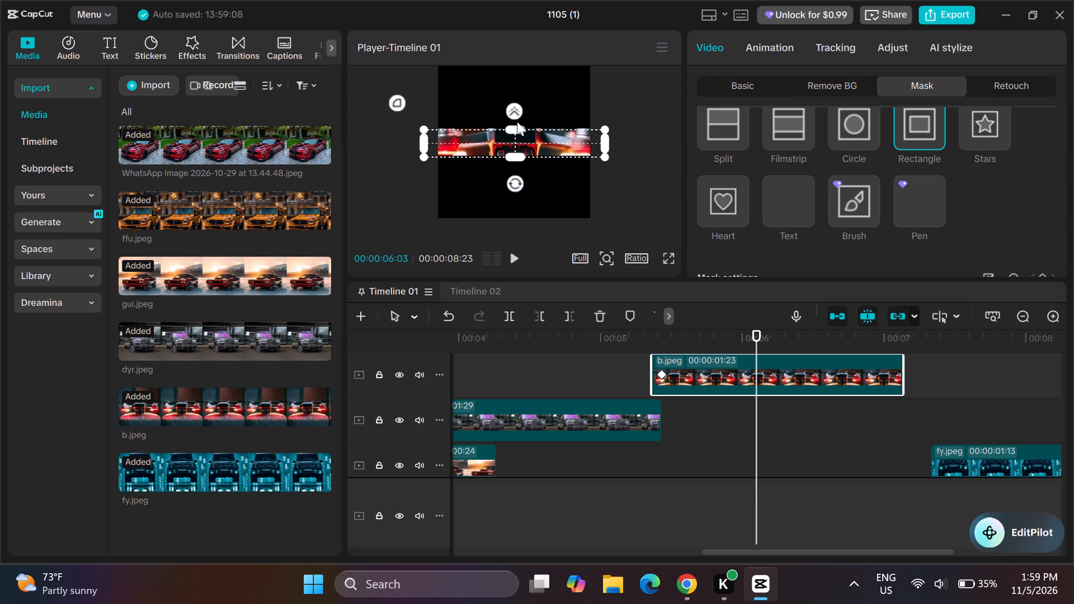
pyautogui.click(516, 123)
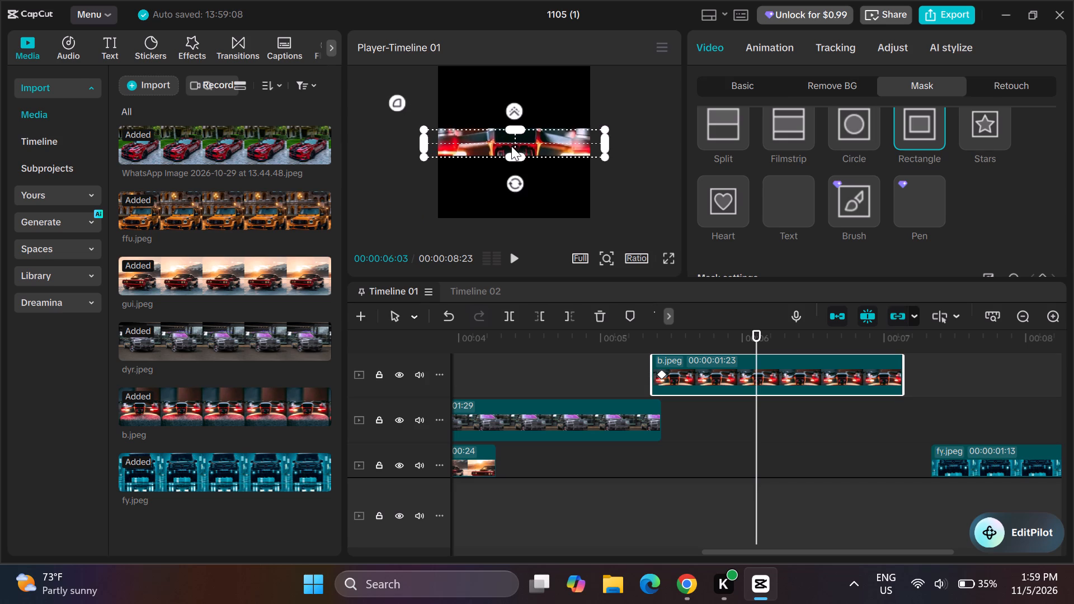
pyautogui.click(514, 153)
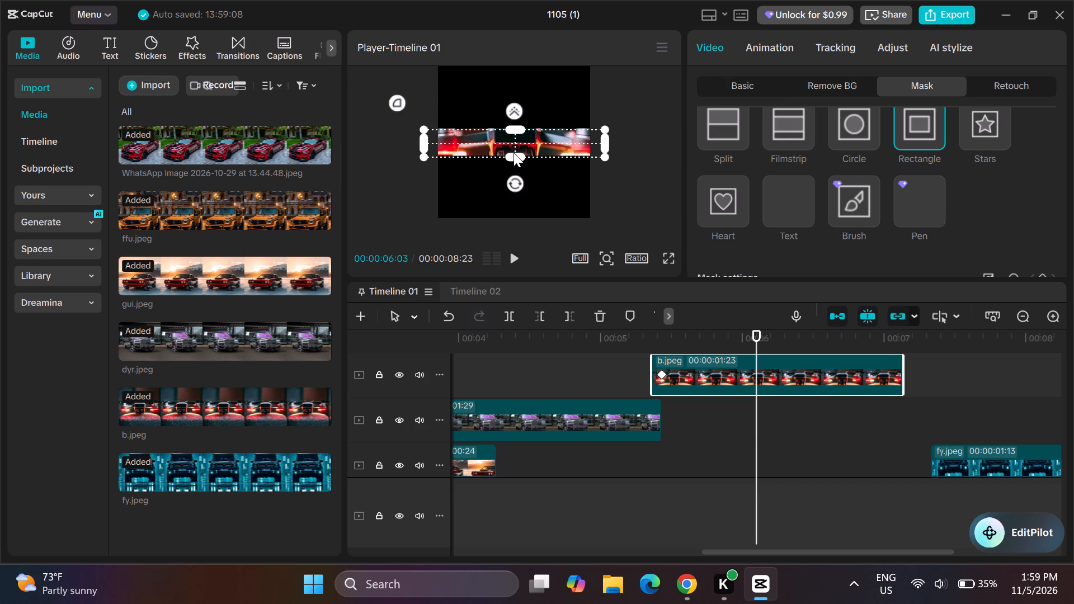
pyautogui.click(516, 153)
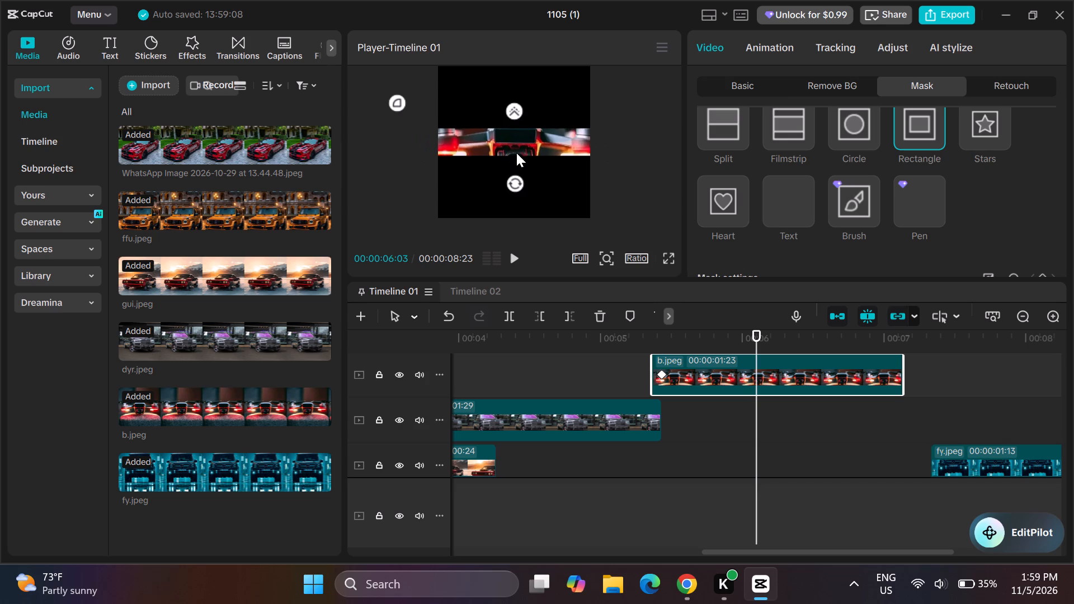
pyautogui.click(517, 156)
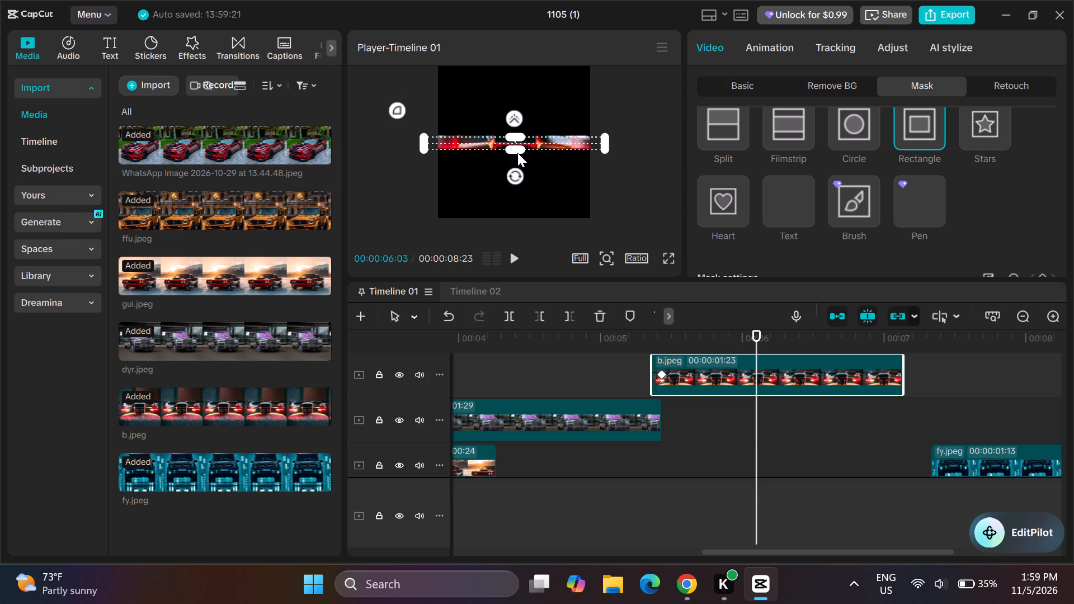
pyautogui.scroll(-1, 939, 220)
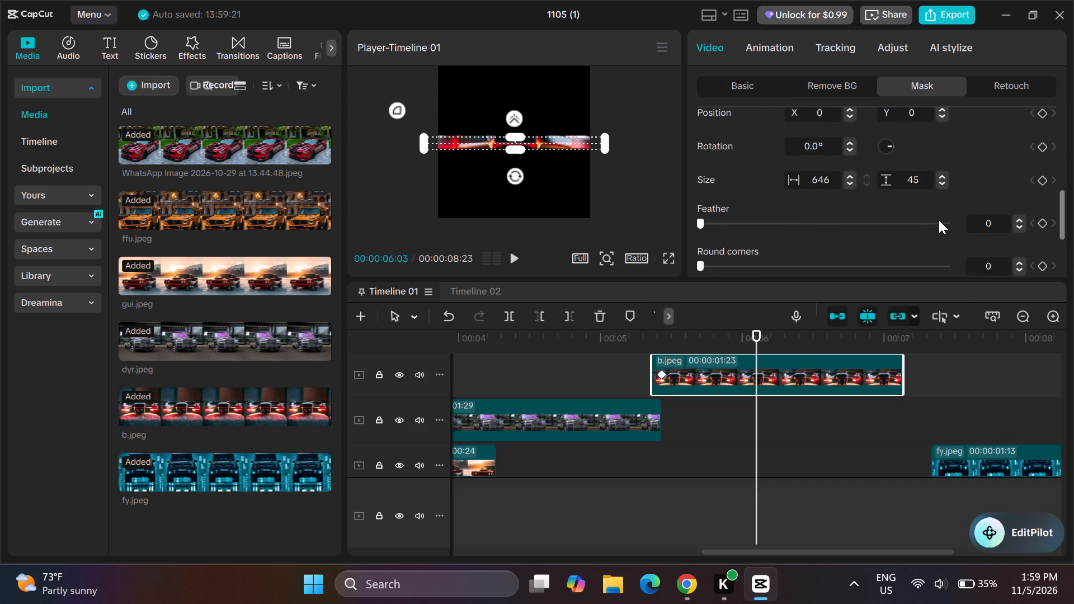
pyautogui.scroll(-1, 939, 220)
pyautogui.scroll(1, 939, 220)
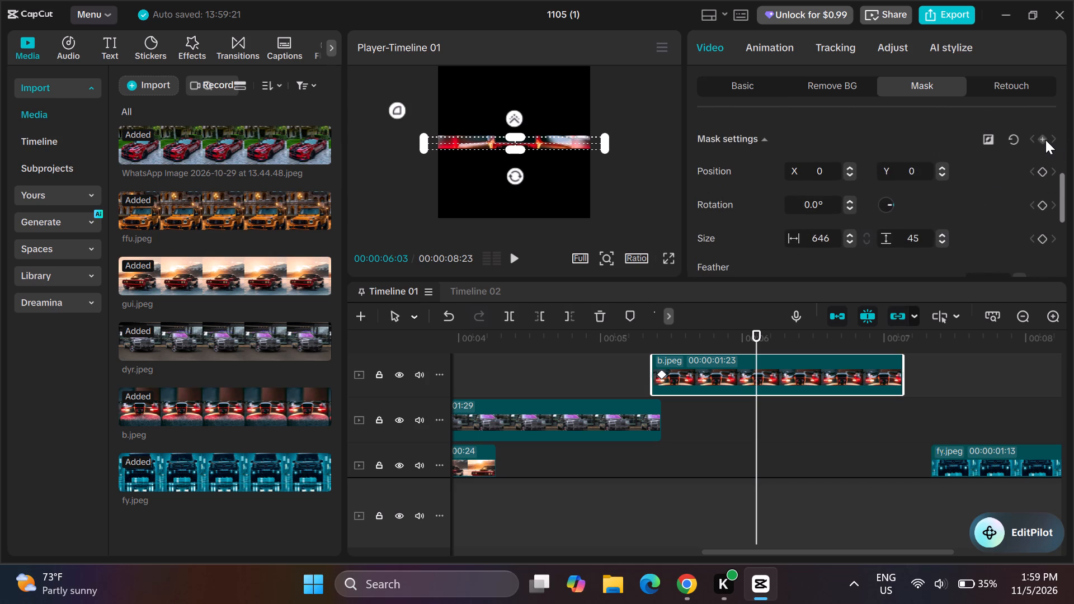
pyautogui.click(1045, 140)
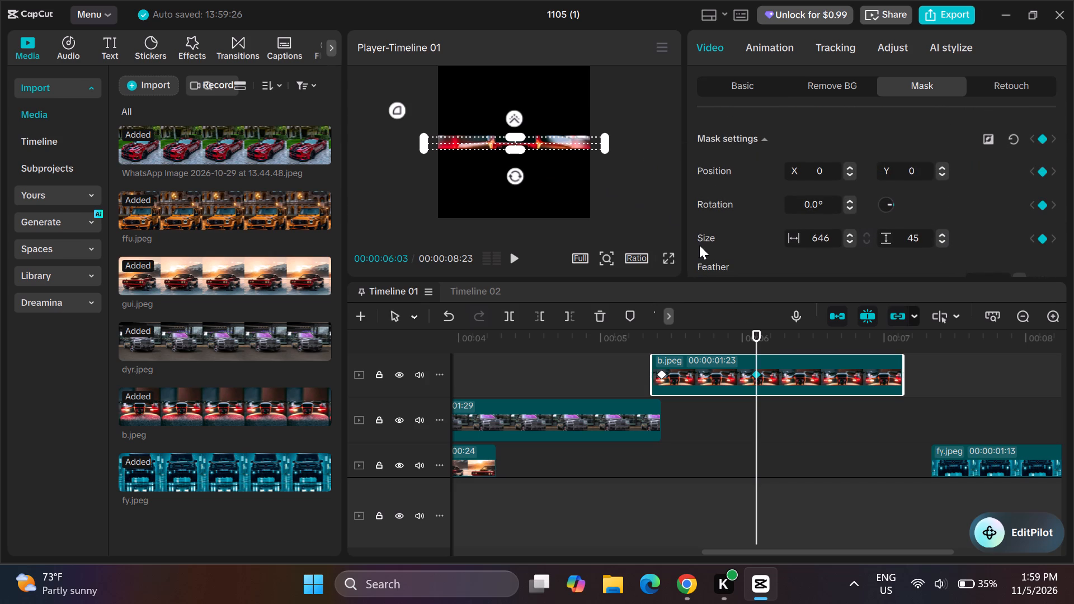
# At 00:00:06:05, heighten the b.jpeg clip's rectangle mask to about 646 by 204 and add a Mask settings keyframe.
pyautogui.moveTo(754, 329); pyautogui.dragTo(766, 332)
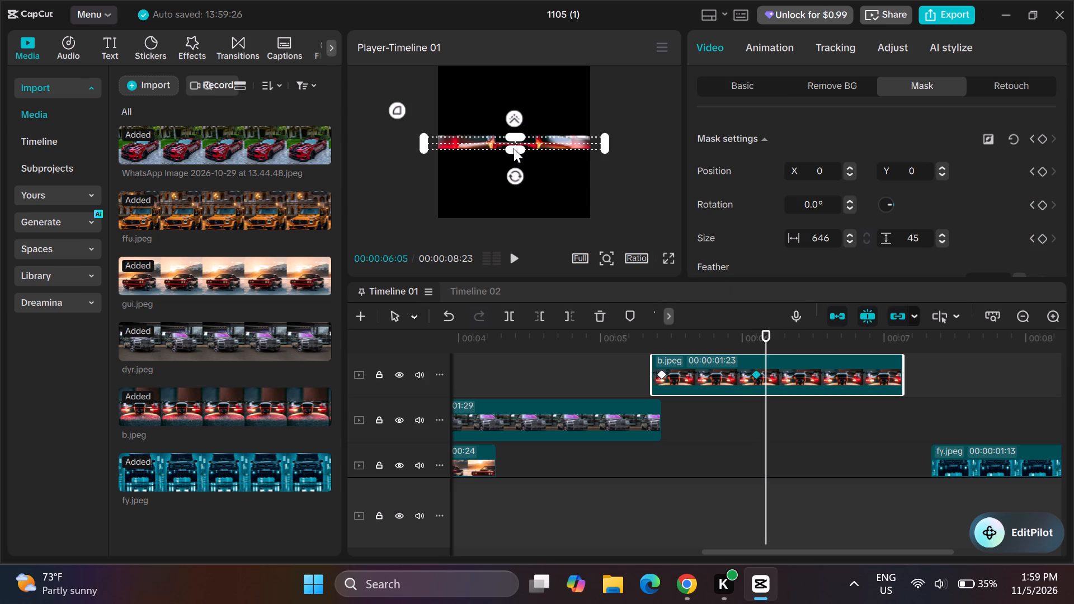
pyautogui.moveTo(514, 148); pyautogui.dragTo(515, 154)
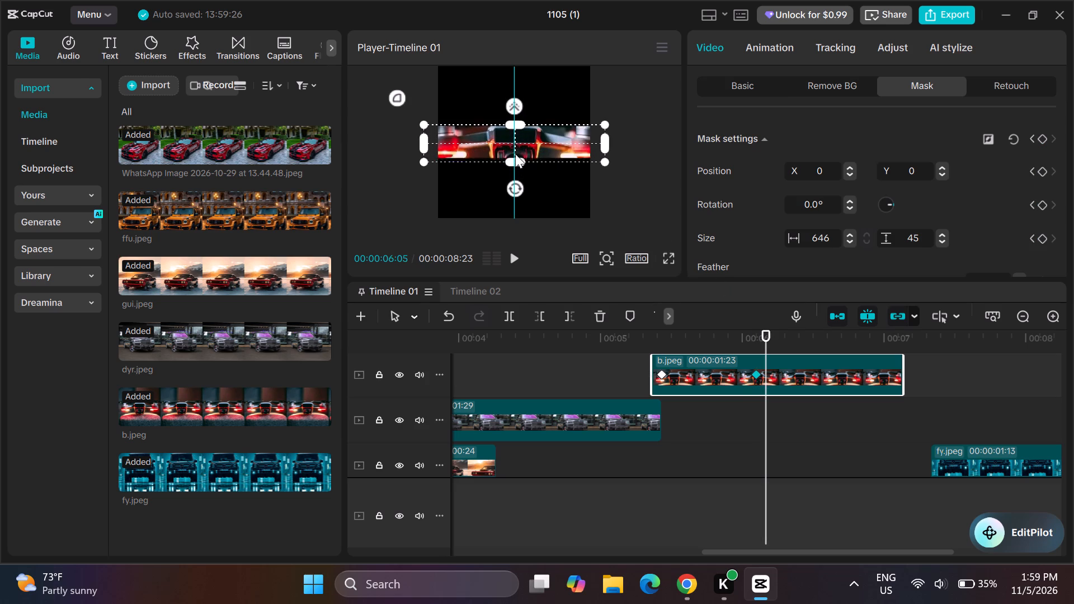
pyautogui.moveTo(515, 154); pyautogui.dragTo(516, 158)
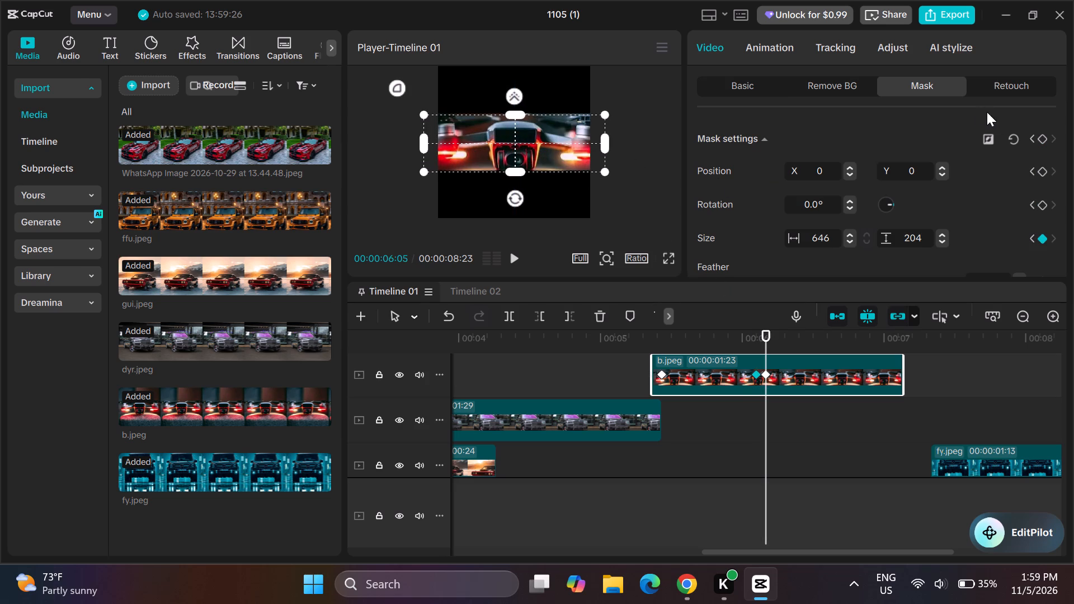
pyautogui.click(1040, 134)
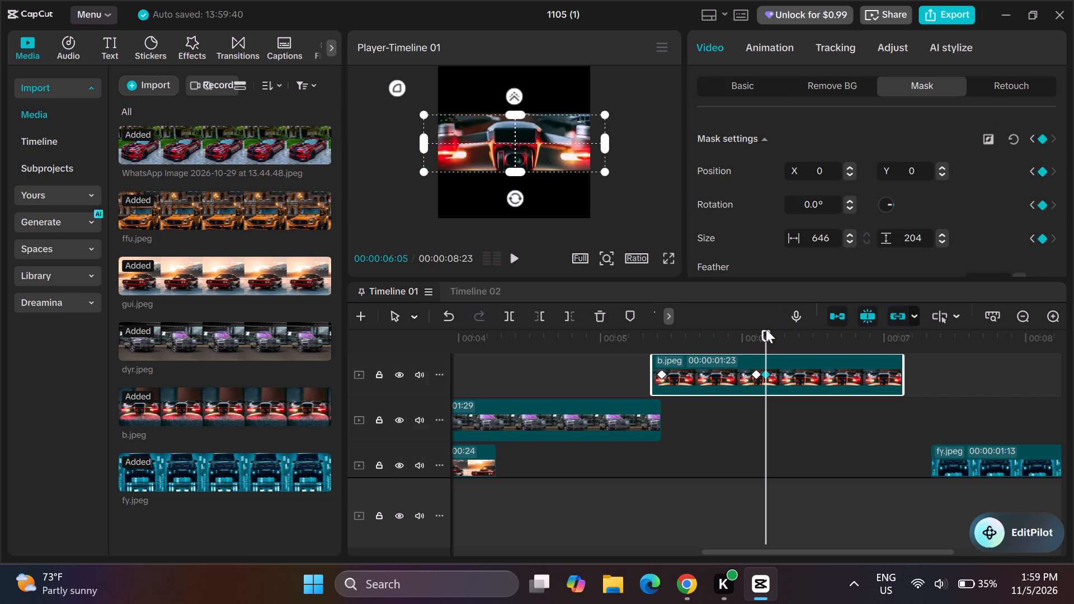
# At 00:00:06:08, rotate the b.jpeg clip's rectangle mask to about 27° and add a Mask settings keyframe.
pyautogui.moveTo(766, 329); pyautogui.dragTo(781, 329)
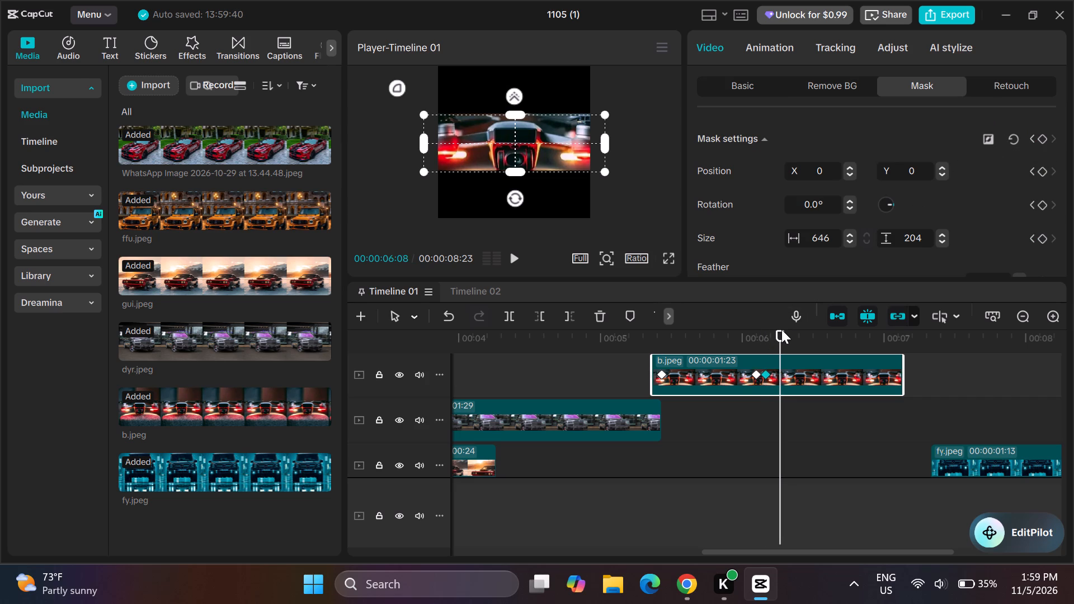
pyautogui.moveTo(515, 200); pyautogui.dragTo(489, 194)
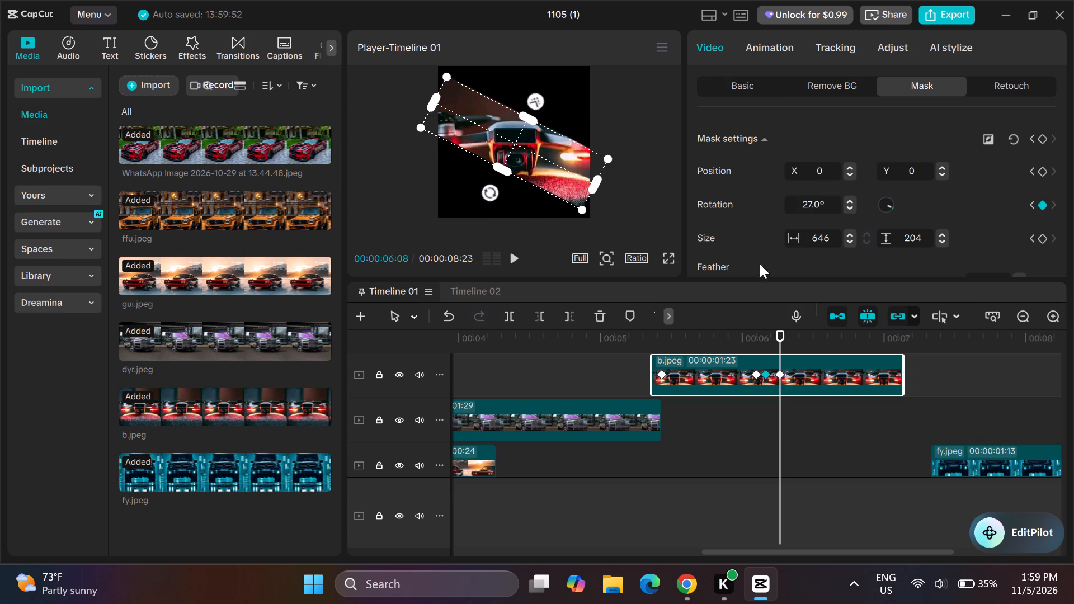
pyautogui.click(1042, 137)
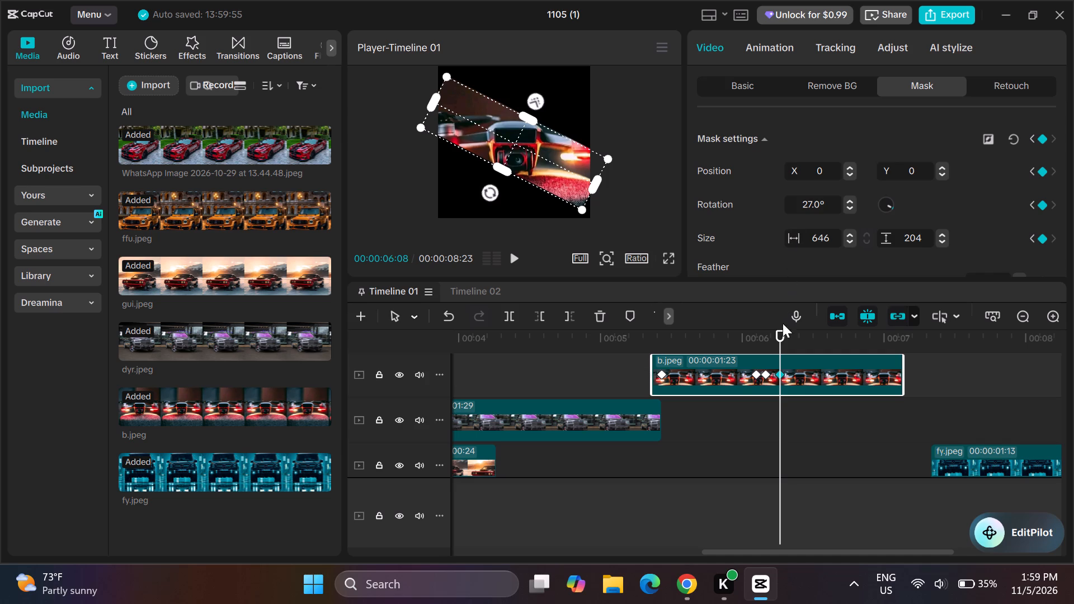
# At 00:00:06:10, rotate the b.jpeg clip's rectangle mask to about 45° and add a Mask settings keyframe.
pyautogui.moveTo(780, 328); pyautogui.dragTo(791, 330)
pyautogui.moveTo(780, 329); pyautogui.dragTo(783, 330)
pyautogui.moveTo(783, 330); pyautogui.dragTo(788, 331)
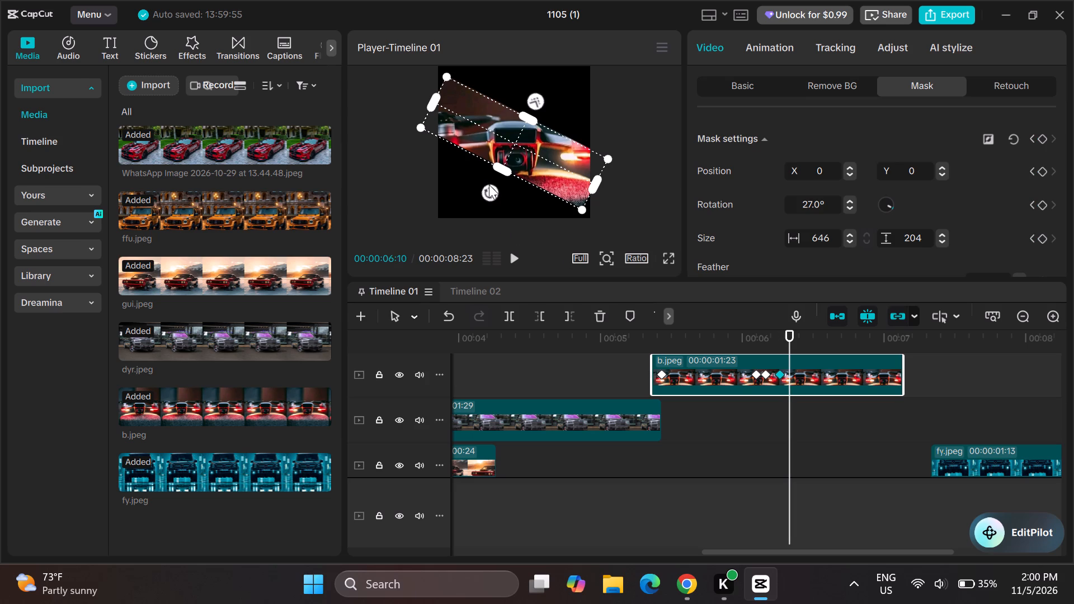
pyautogui.moveTo(489, 186); pyautogui.dragTo(467, 185)
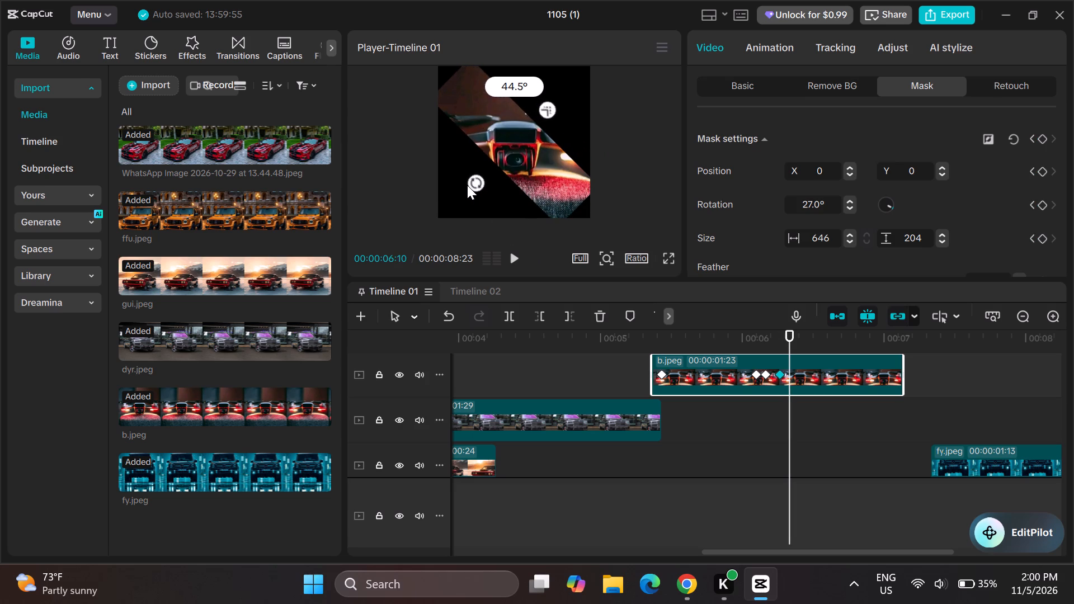
pyautogui.moveTo(467, 185); pyautogui.dragTo(467, 185)
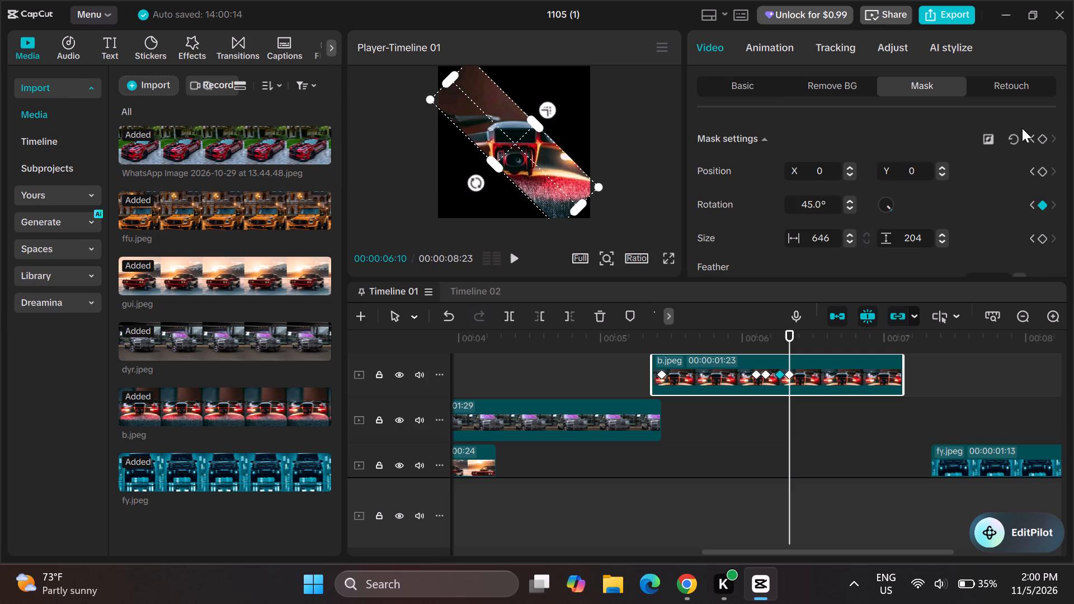
pyautogui.click(1042, 135)
# At 00:00:06:11, rotate the b.jpeg clip's rectangle mask to about 66° and add a Mask settings keyframe.
pyautogui.click(792, 331)
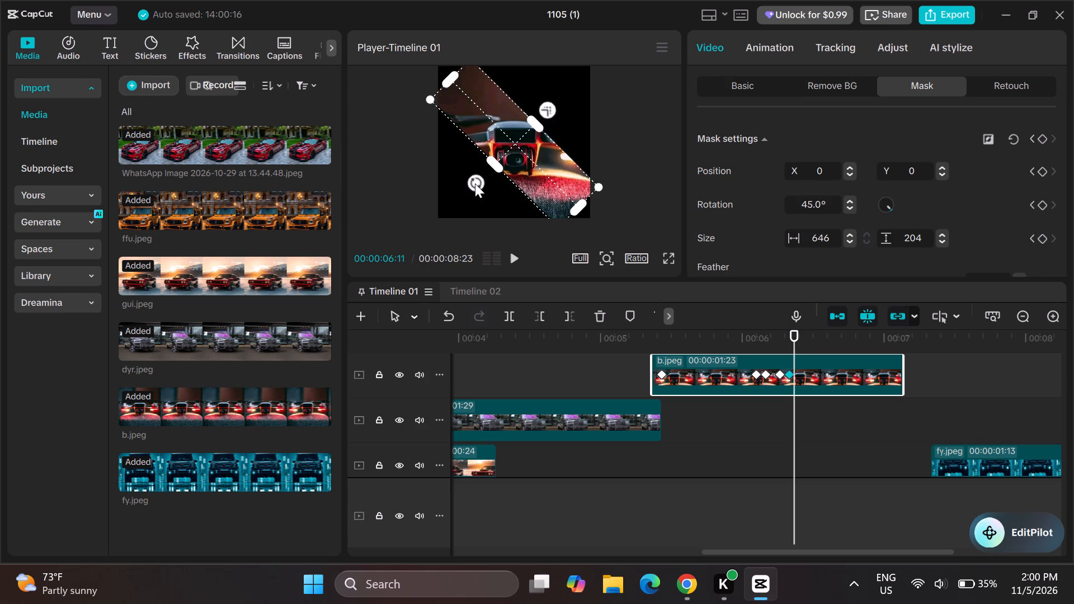
pyautogui.moveTo(471, 177); pyautogui.dragTo(461, 177)
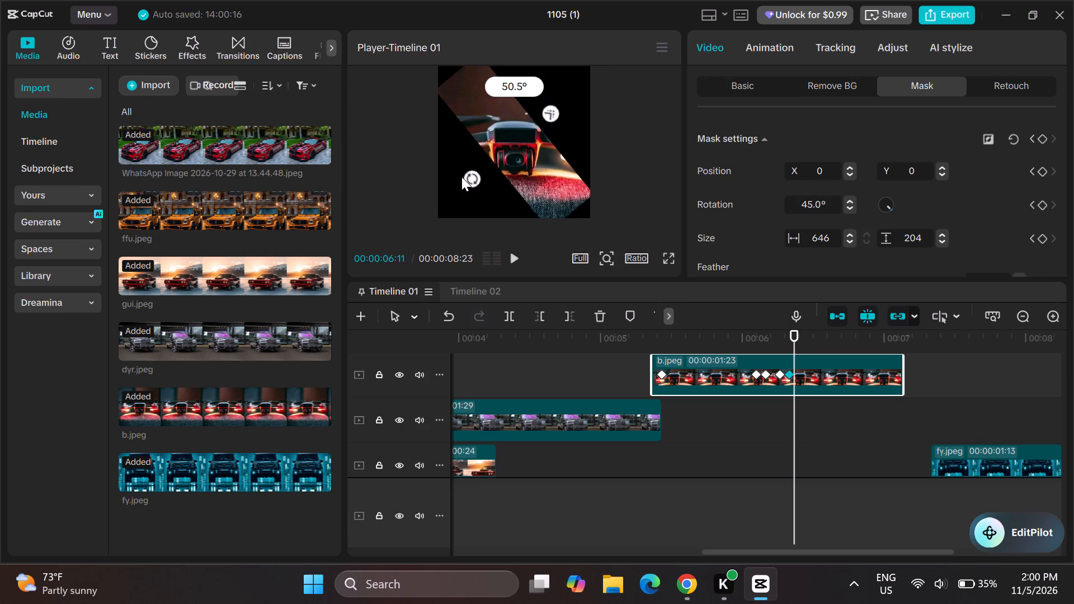
pyautogui.moveTo(461, 177); pyautogui.dragTo(444, 165)
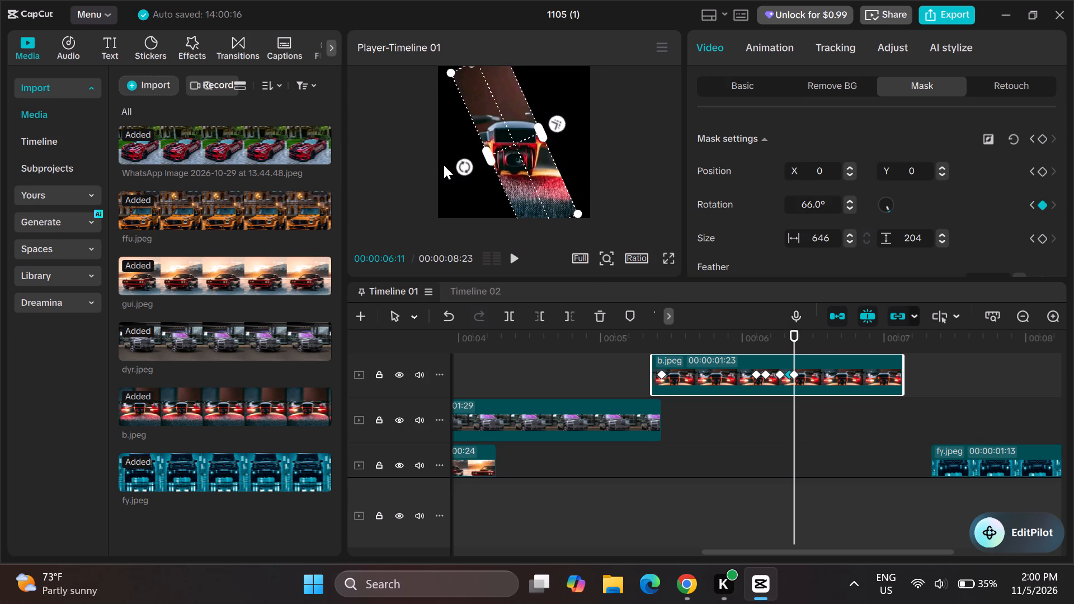
pyautogui.click(1042, 135)
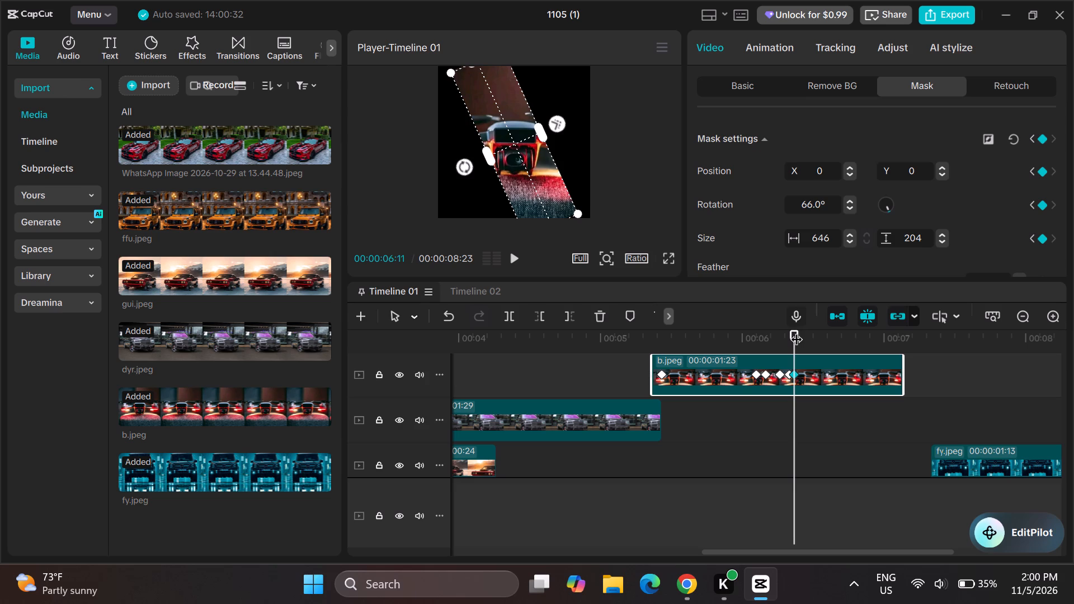
# At 00:00:06:13, rotate the b.jpeg clip's rectangle mask to about 87° and add a Mask settings keyframe.
pyautogui.moveTo(796, 330); pyautogui.dragTo(798, 330)
pyautogui.moveTo(798, 330); pyautogui.dragTo(806, 332)
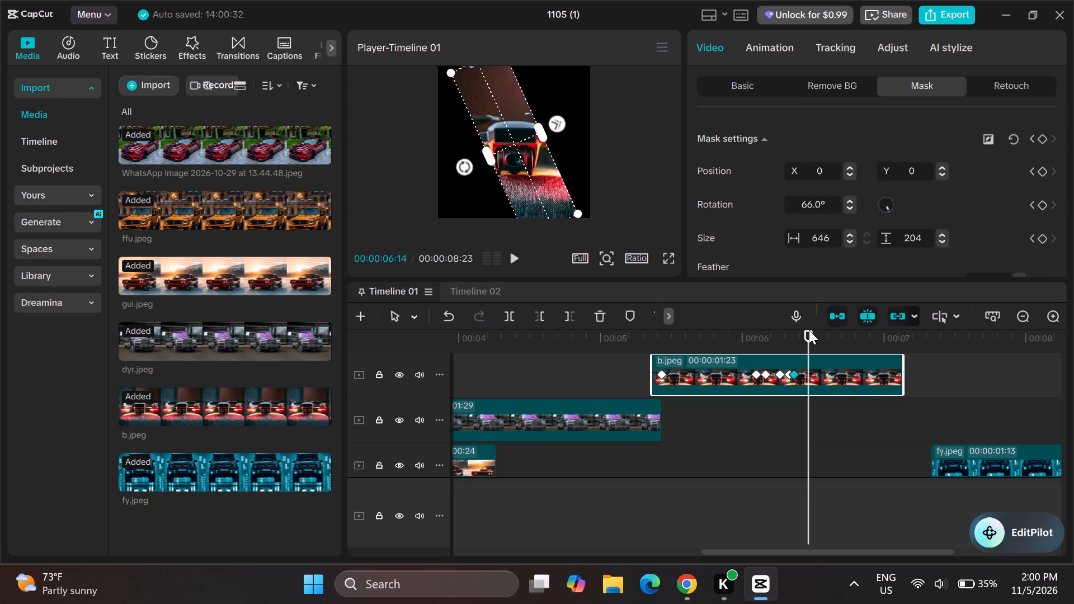
pyautogui.moveTo(809, 330); pyautogui.dragTo(805, 330)
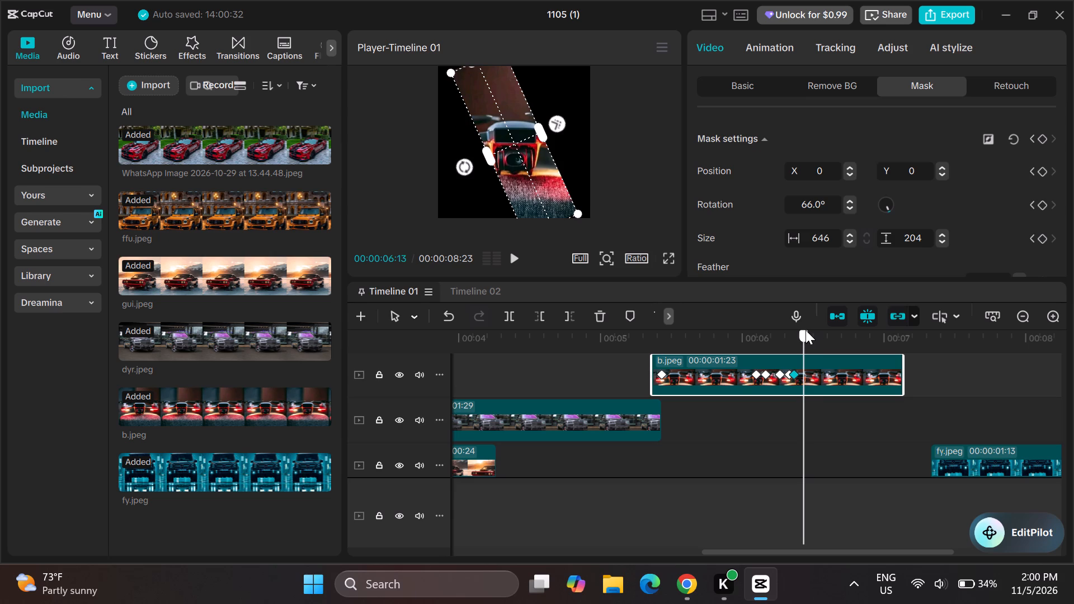
pyautogui.moveTo(805, 330); pyautogui.dragTo(803, 330)
pyautogui.moveTo(463, 162); pyautogui.dragTo(458, 162)
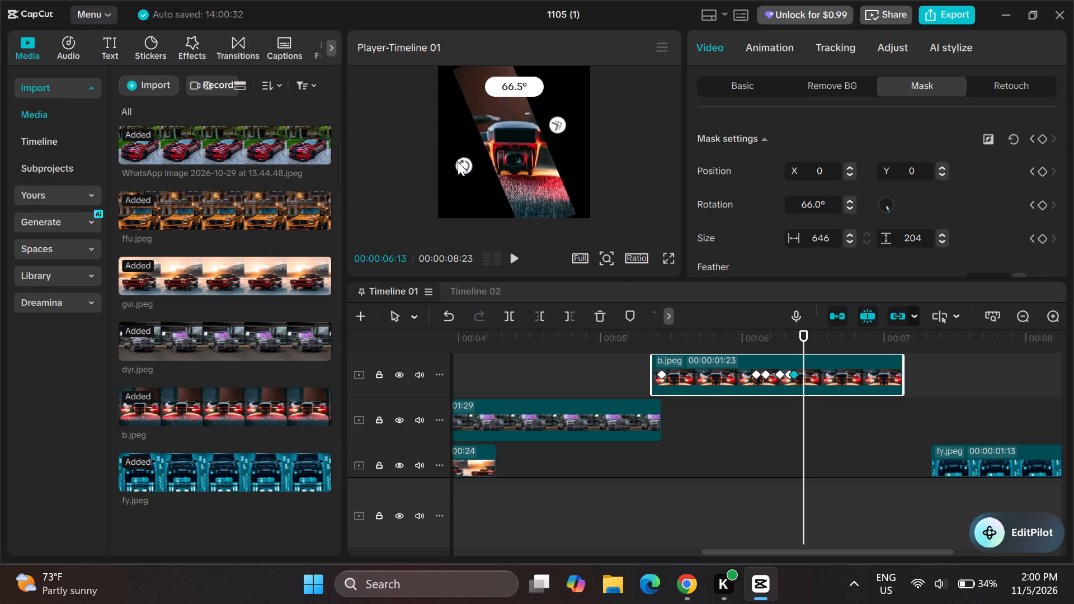
pyautogui.moveTo(458, 162); pyautogui.dragTo(450, 142)
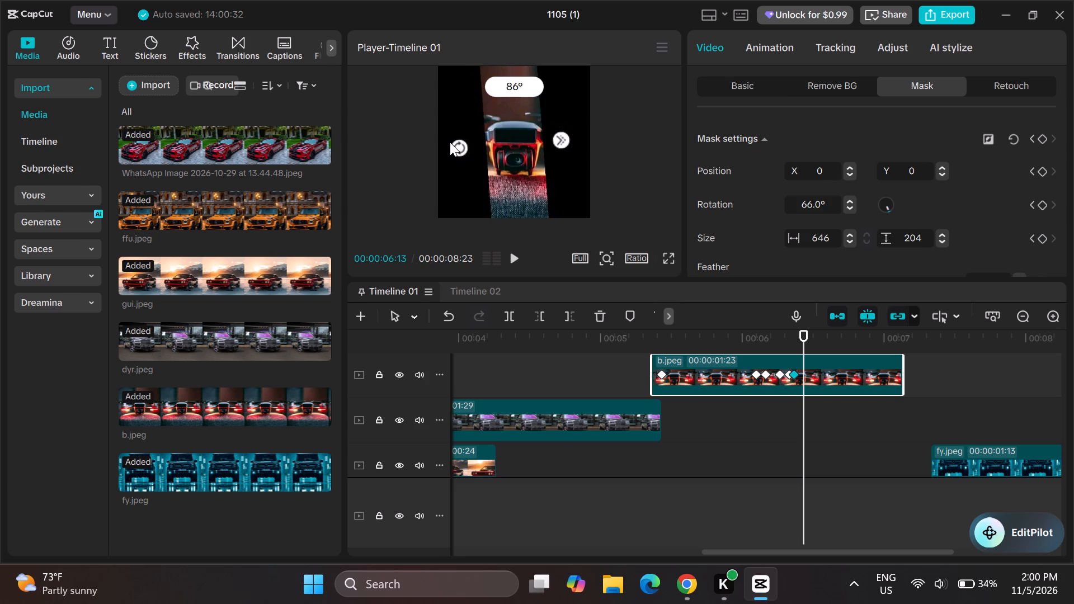
pyautogui.moveTo(450, 142); pyautogui.dragTo(450, 141)
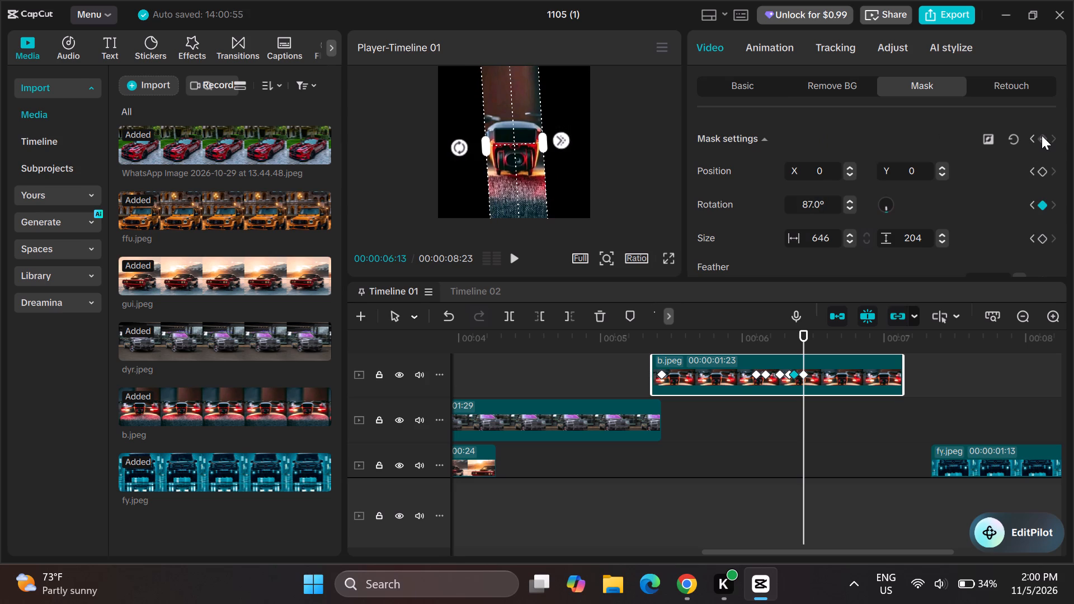
pyautogui.click(1042, 135)
# At 00:00:06:14, rotate the b.jpeg clip's rectangle mask to about 101° and add a Mask settings keyframe.
pyautogui.click(805, 331)
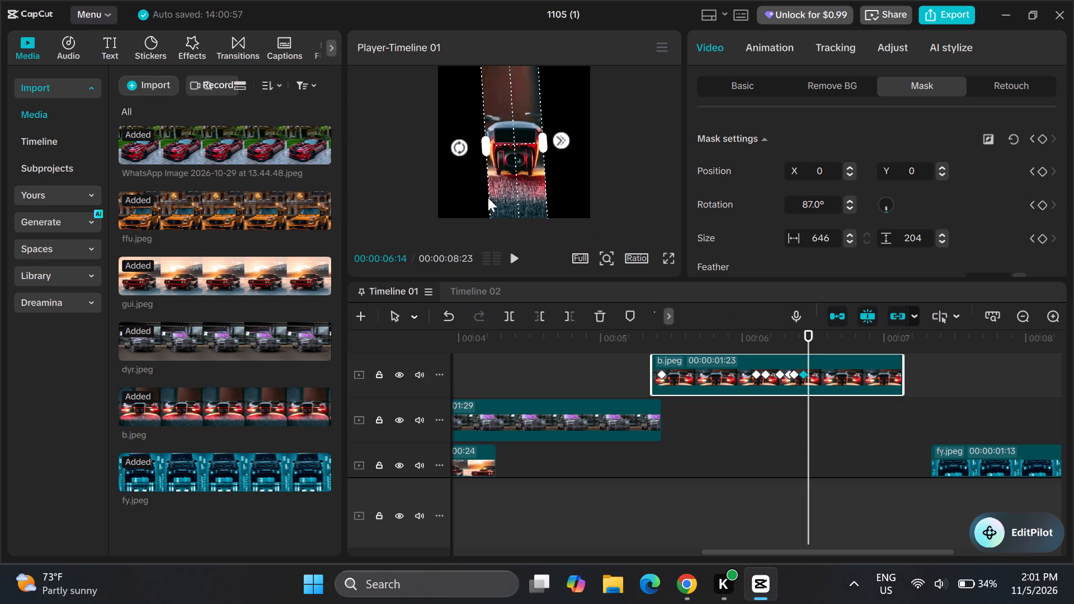
pyautogui.moveTo(457, 143); pyautogui.dragTo(451, 138)
pyautogui.click(451, 138)
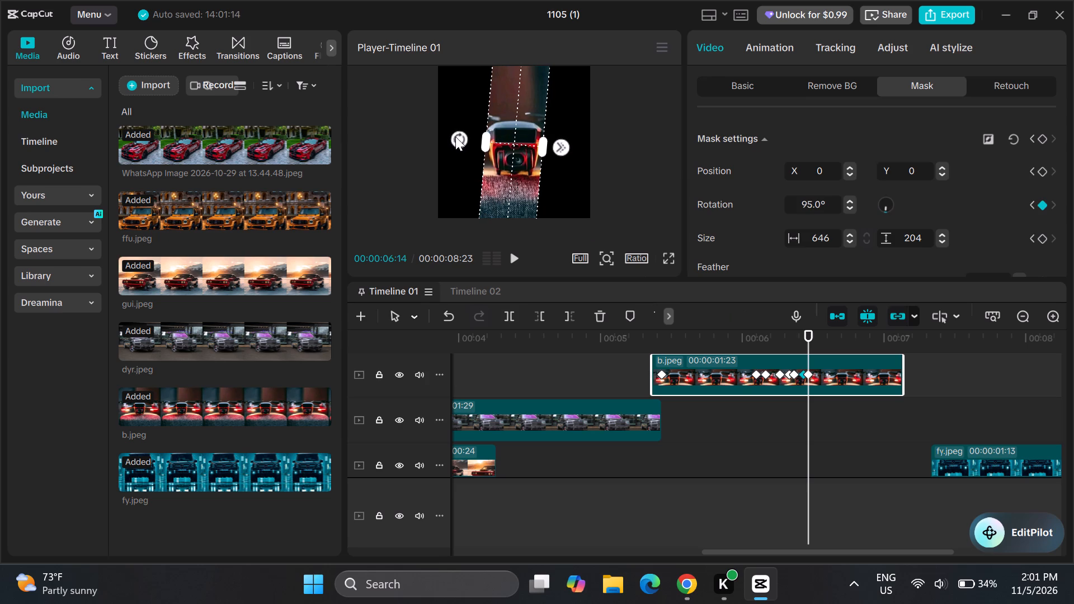
pyautogui.moveTo(456, 134); pyautogui.dragTo(453, 129)
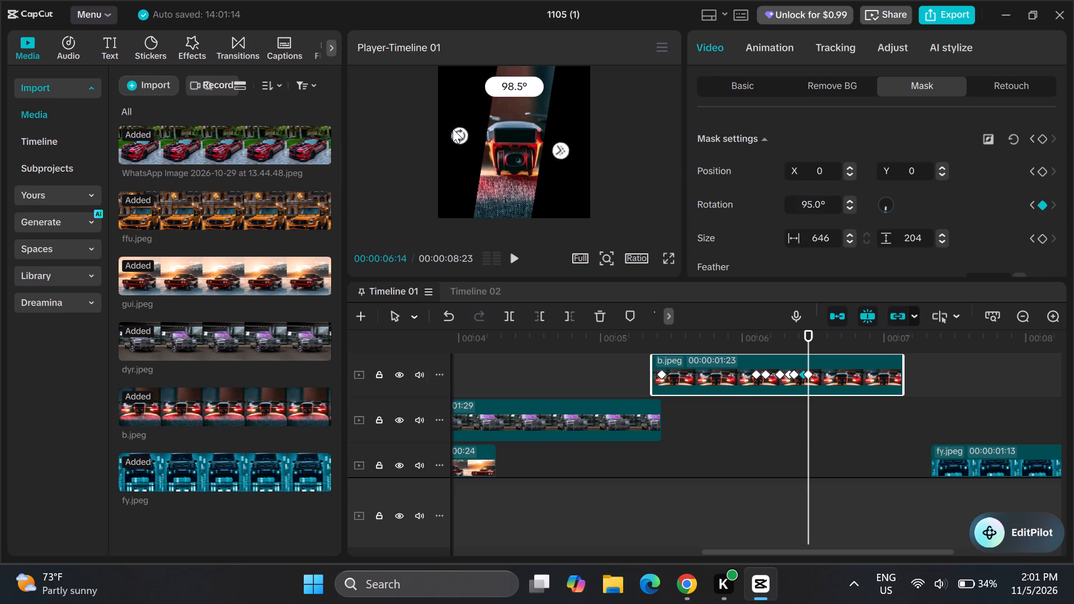
pyautogui.moveTo(453, 129); pyautogui.dragTo(449, 125)
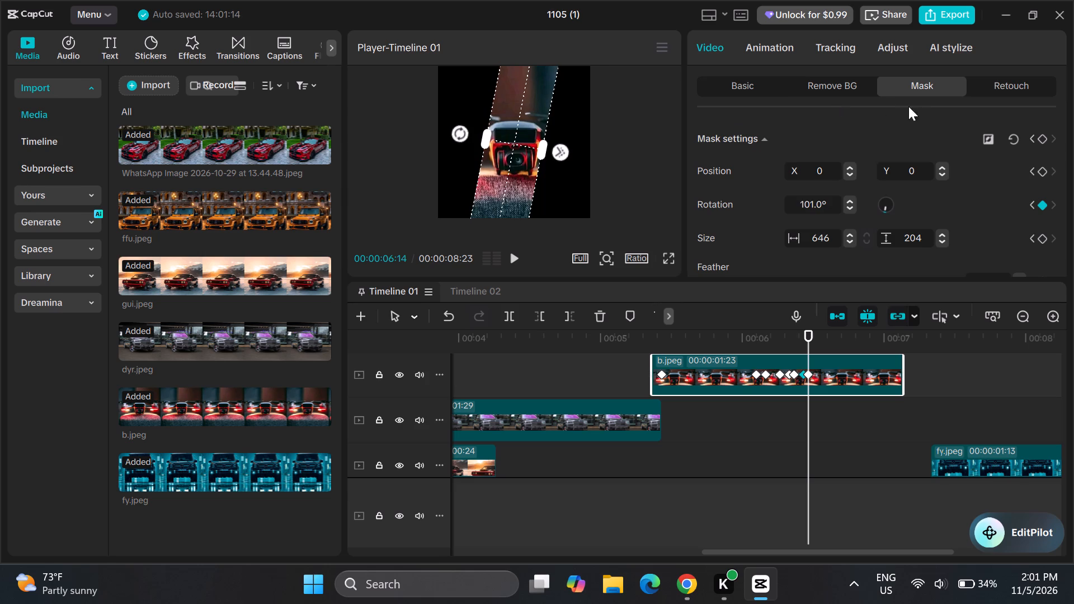
pyautogui.click(1039, 136)
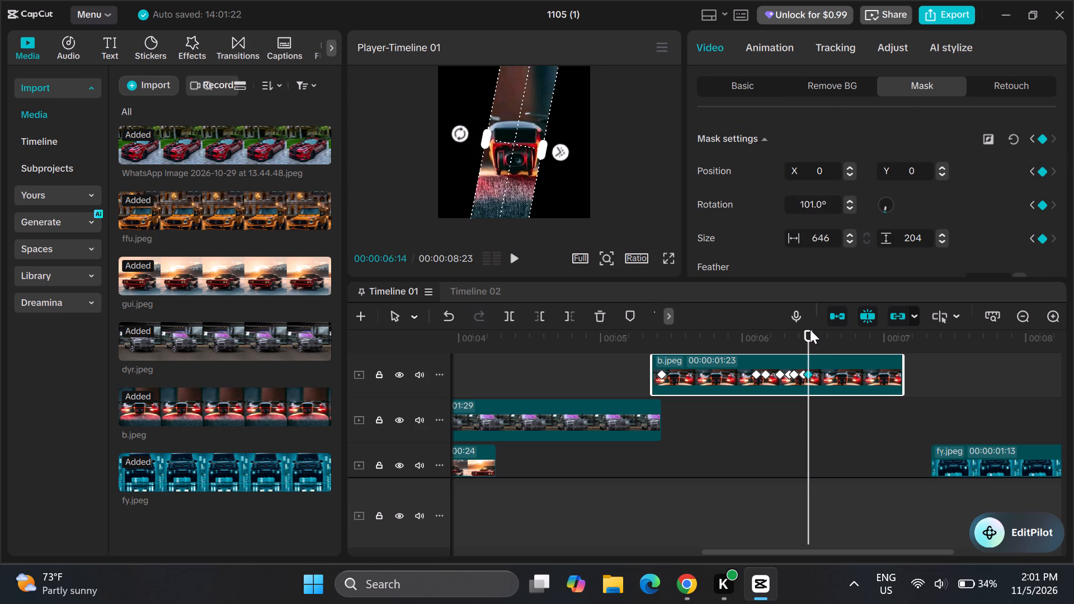
# At 00:00:06:15, rotate the b.jpeg clip's rectangle mask to about 115° and add a Mask settings keyframe.
pyautogui.moveTo(810, 331); pyautogui.dragTo(812, 331)
pyautogui.moveTo(812, 331); pyautogui.dragTo(815, 331)
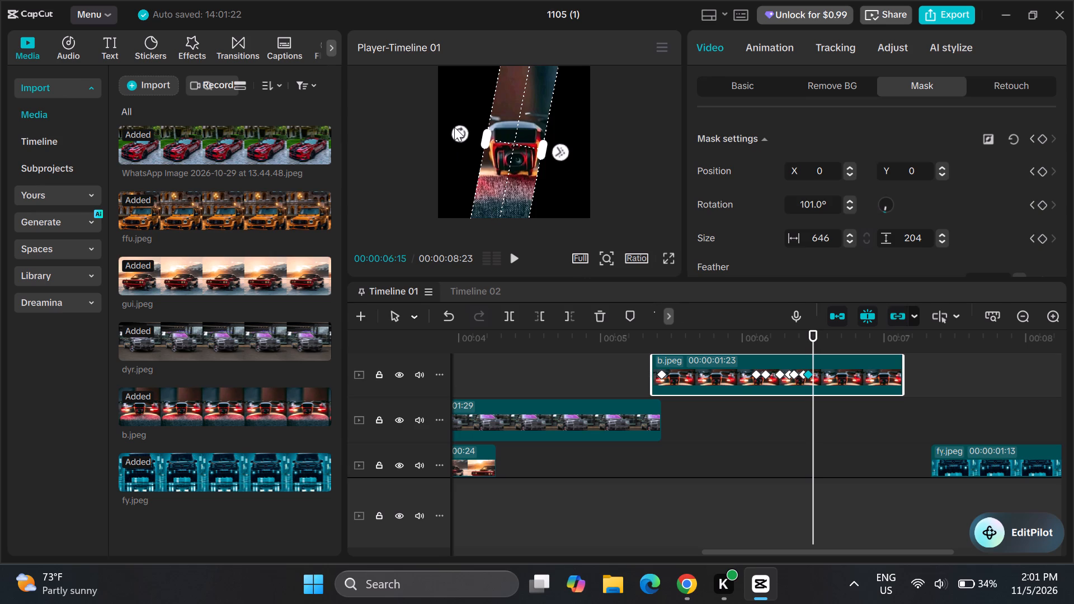
pyautogui.moveTo(456, 127); pyautogui.dragTo(441, 103)
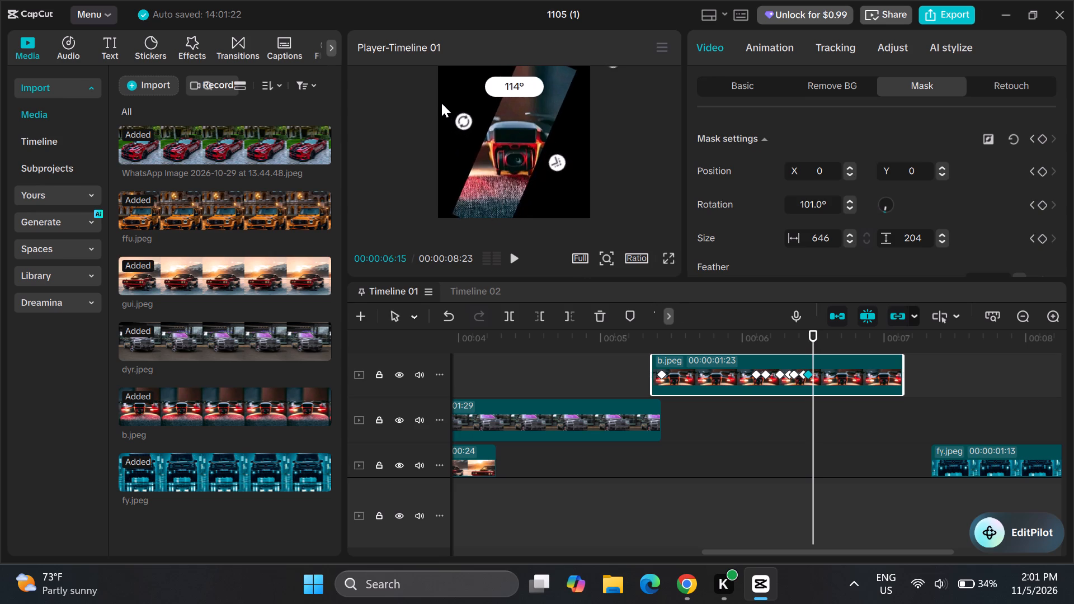
pyautogui.moveTo(441, 103); pyautogui.dragTo(441, 102)
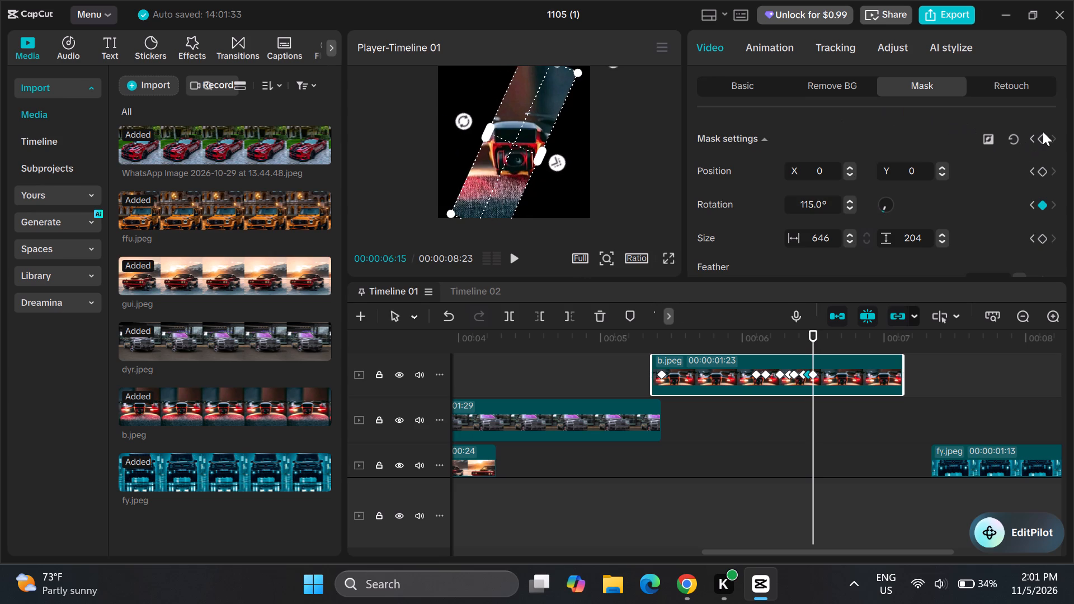
pyautogui.click(1043, 131)
pyautogui.click(1042, 136)
# At 00:00:06:16, resize the b.jpeg clip's rectangle mask to about 659 × 208, rotate it to about 133°, and add a Mask settings keyframe.
pyautogui.click(816, 329)
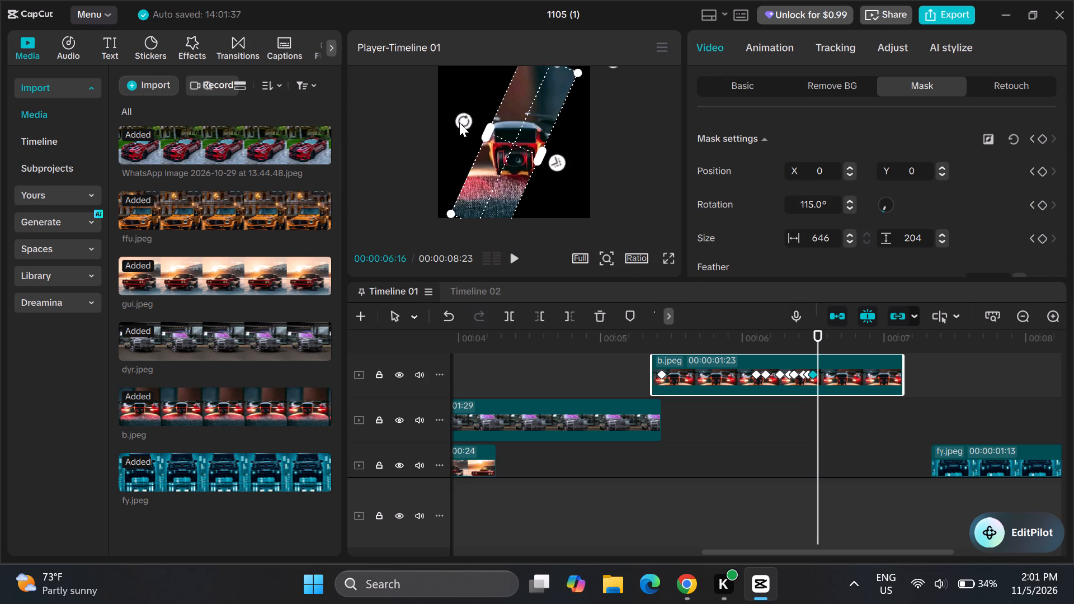
pyautogui.moveTo(459, 117); pyautogui.dragTo(456, 114)
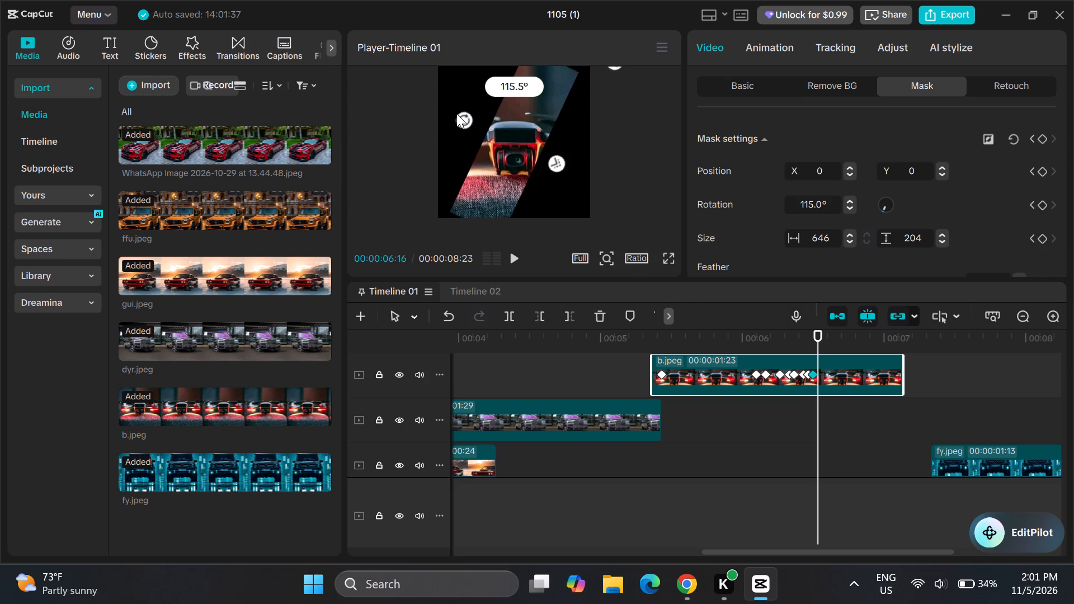
pyautogui.moveTo(456, 114); pyautogui.dragTo(444, 96)
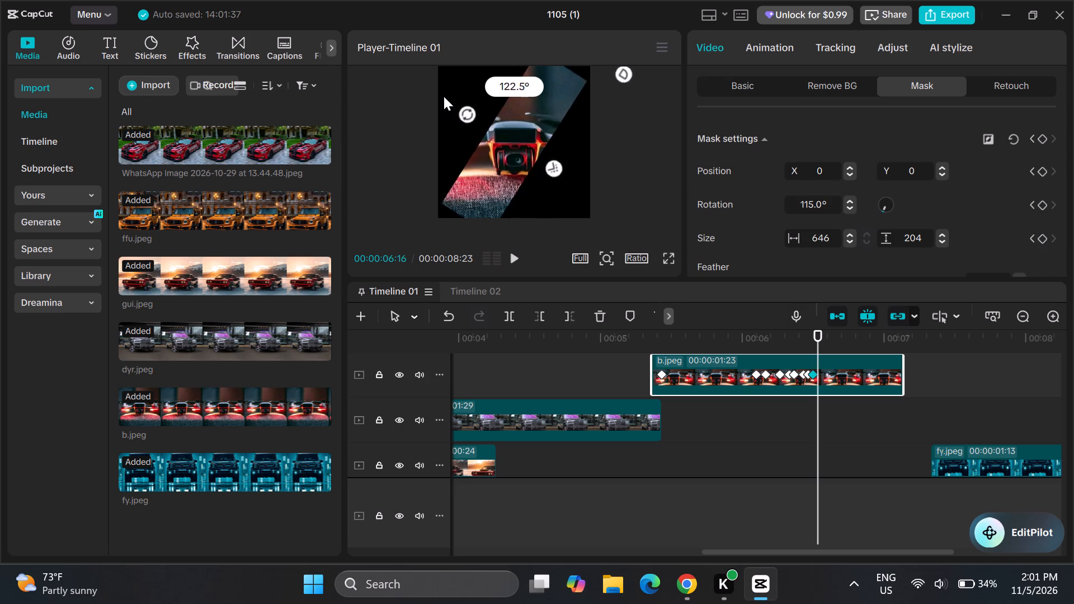
pyautogui.moveTo(444, 96); pyautogui.dragTo(443, 96)
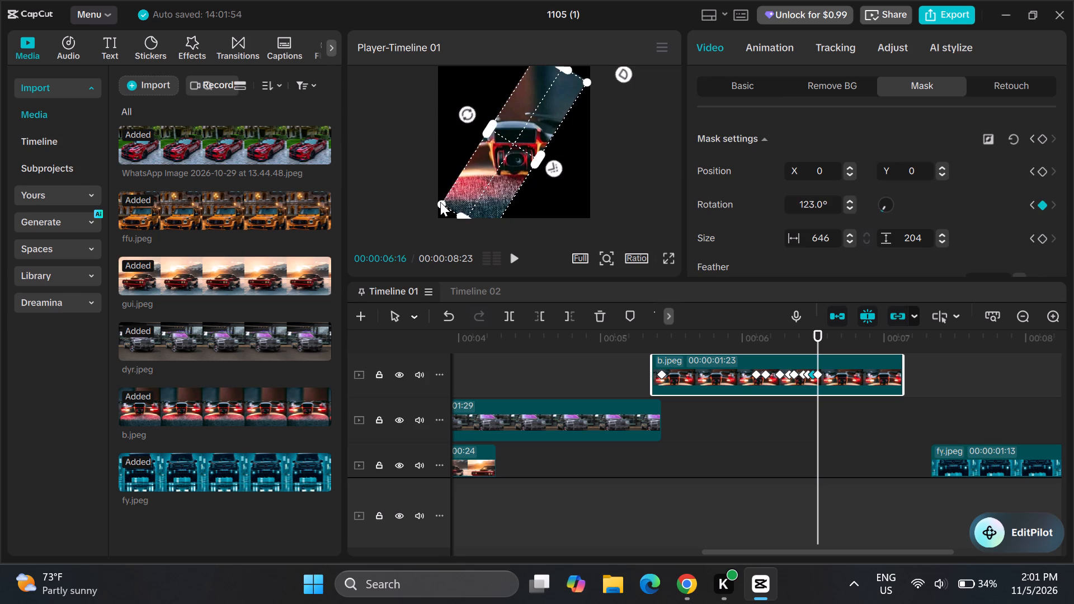
pyautogui.click(440, 201)
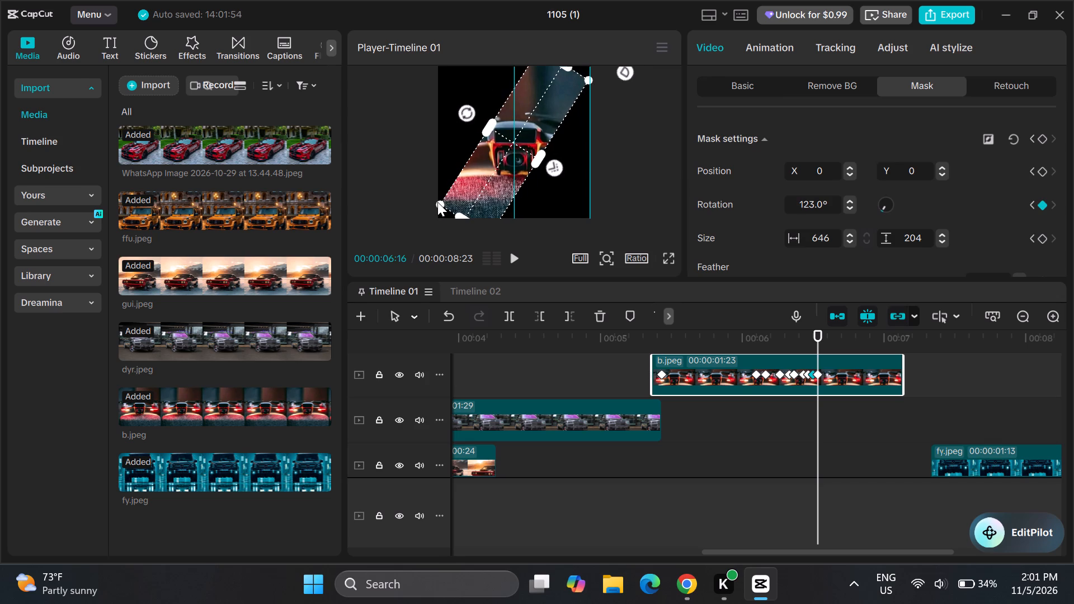
pyautogui.click(1041, 135)
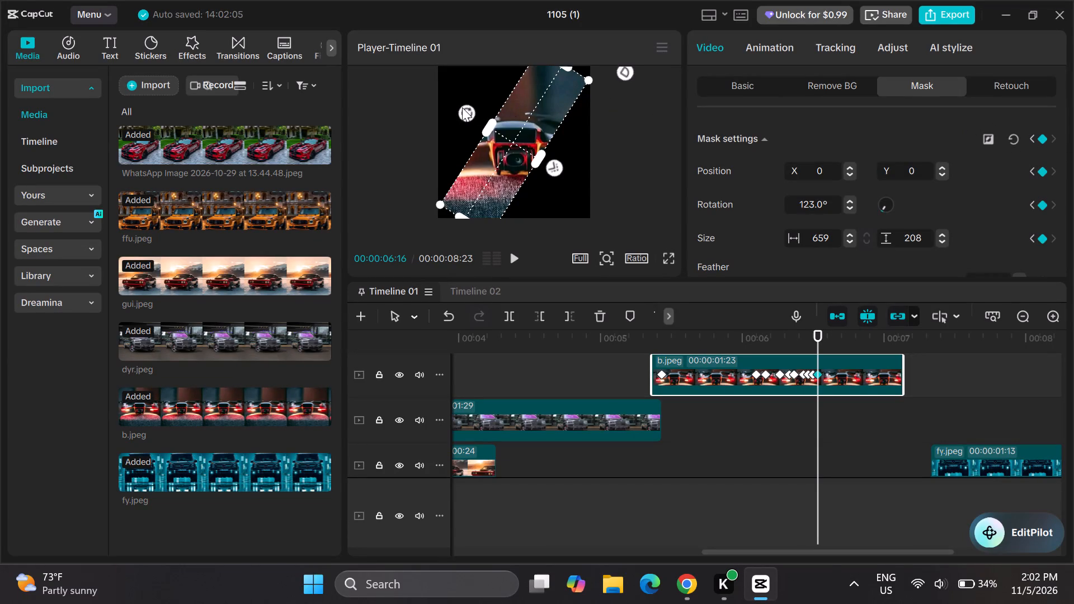
pyautogui.moveTo(462, 107); pyautogui.dragTo(456, 101)
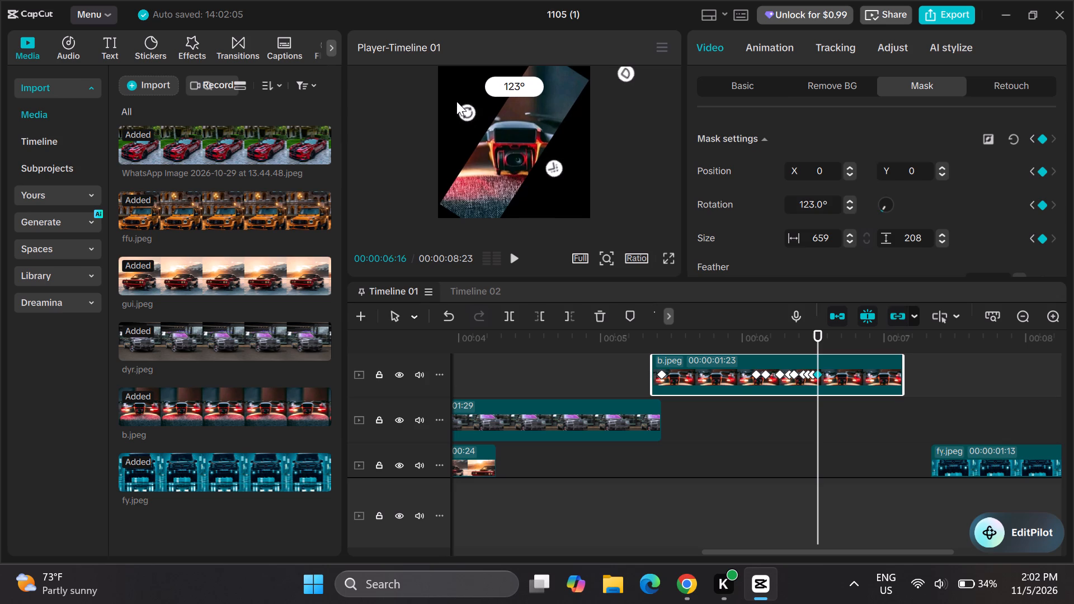
pyautogui.moveTo(456, 101); pyautogui.dragTo(449, 80)
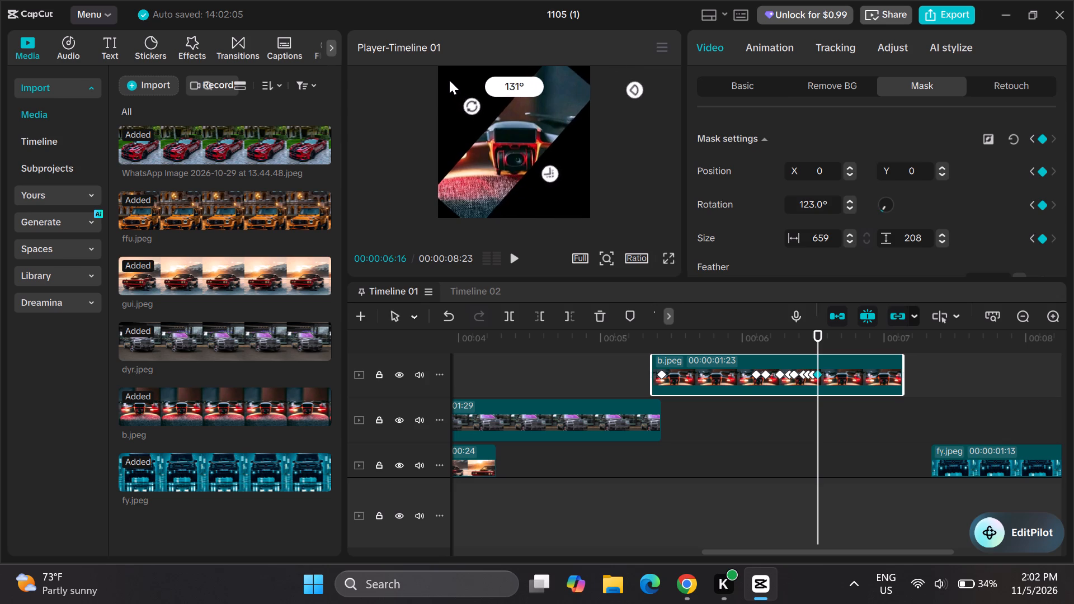
pyautogui.moveTo(449, 80); pyautogui.dragTo(448, 77)
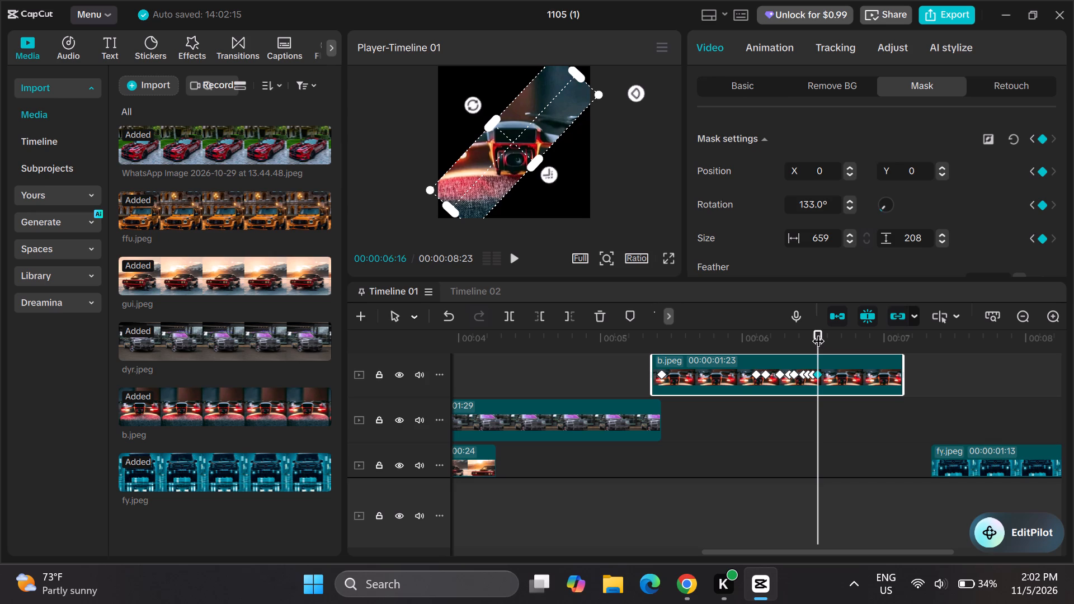
# At 00:00:06:17, add a Mask settings keyframe to the b.jpeg clip, holding the mask's current shape and rotation.
pyautogui.moveTo(818, 332); pyautogui.dragTo(822, 336)
pyautogui.moveTo(822, 336); pyautogui.dragTo(824, 337)
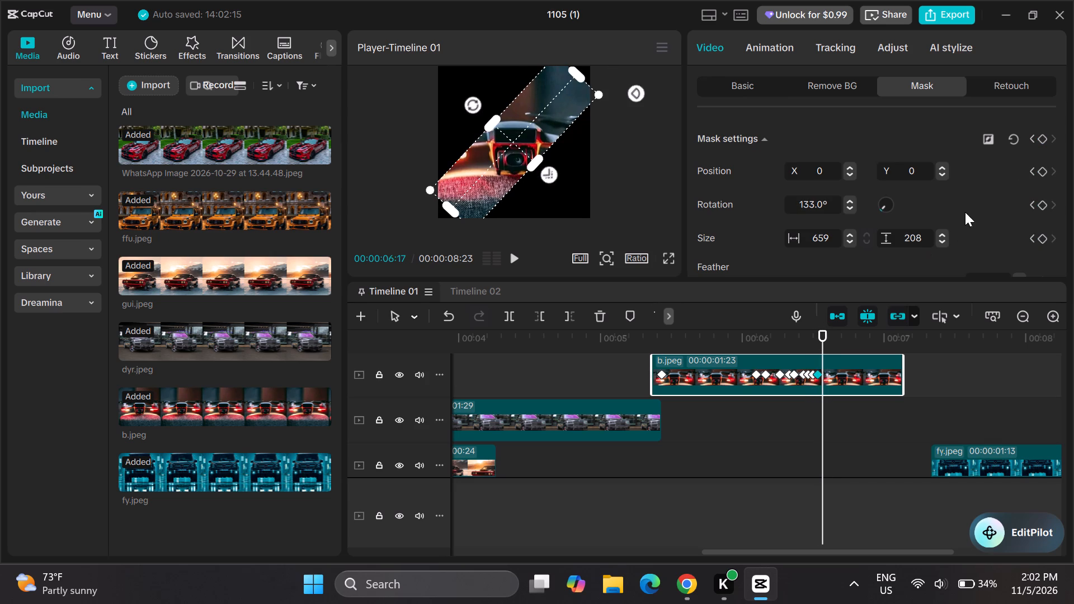
pyautogui.click(1039, 139)
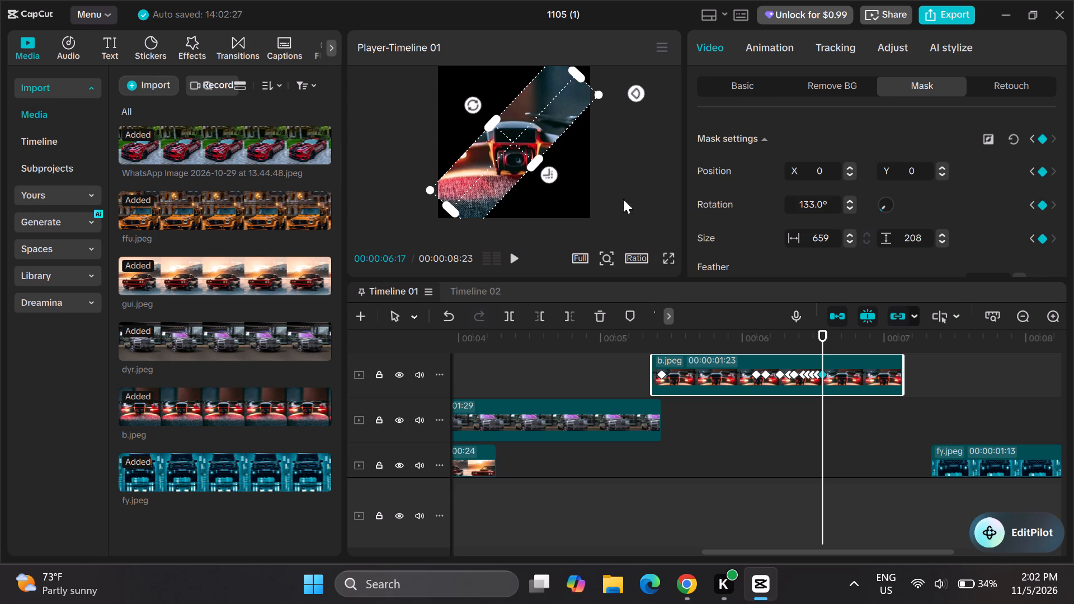
# At 00:00:06:18, rotate the b.jpeg clip's rectangle mask to about 149° and add a Mask settings keyframe.
pyautogui.moveTo(823, 331); pyautogui.dragTo(828, 333)
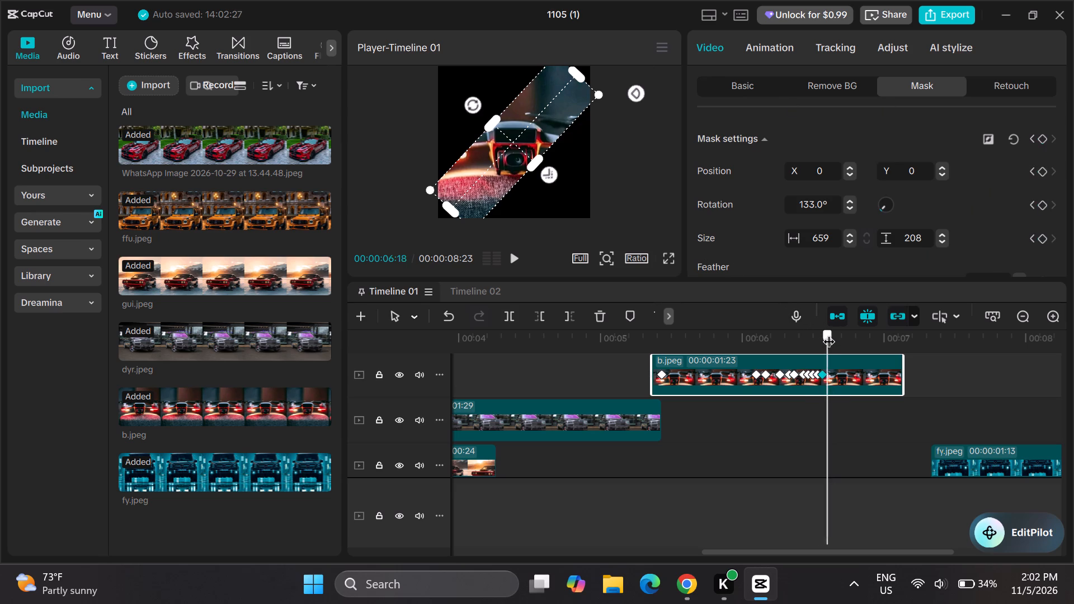
pyautogui.moveTo(828, 333); pyautogui.dragTo(829, 333)
pyautogui.moveTo(474, 102); pyautogui.dragTo(482, 104)
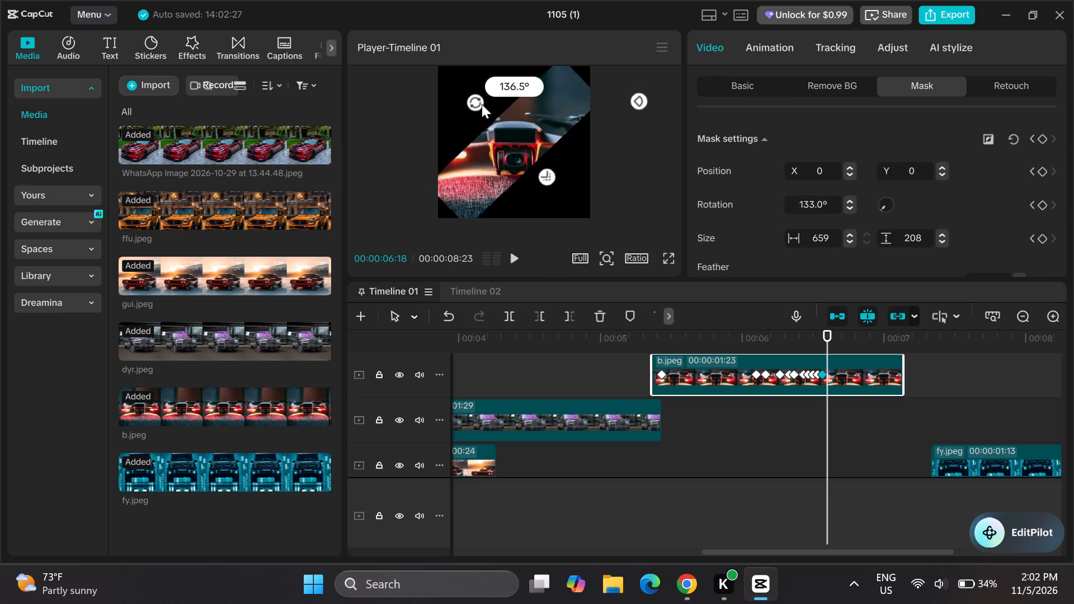
pyautogui.moveTo(482, 104); pyautogui.dragTo(498, 114)
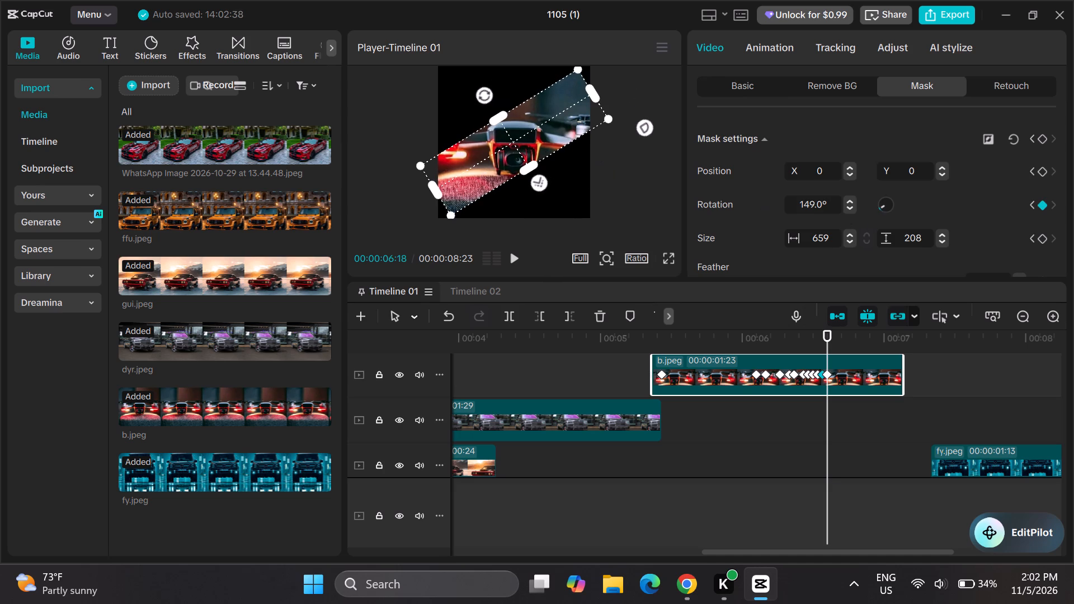
pyautogui.click(1042, 140)
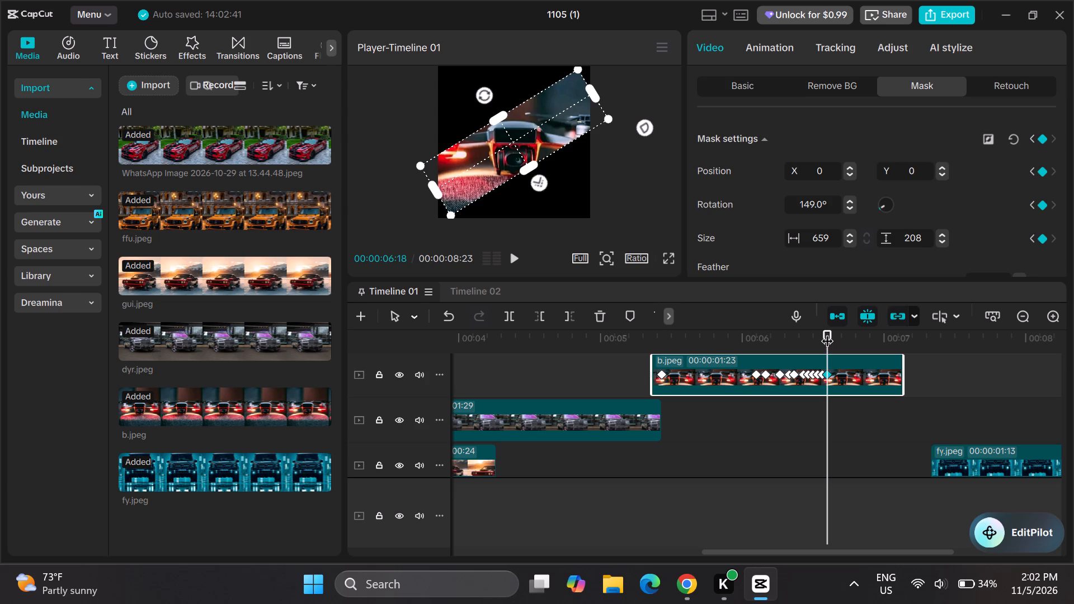
# At 00:00:06:20, rotate the b.jpeg clip's rectangle mask to about 158° and add a Mask settings keyframe.
pyautogui.moveTo(829, 330); pyautogui.dragTo(834, 330)
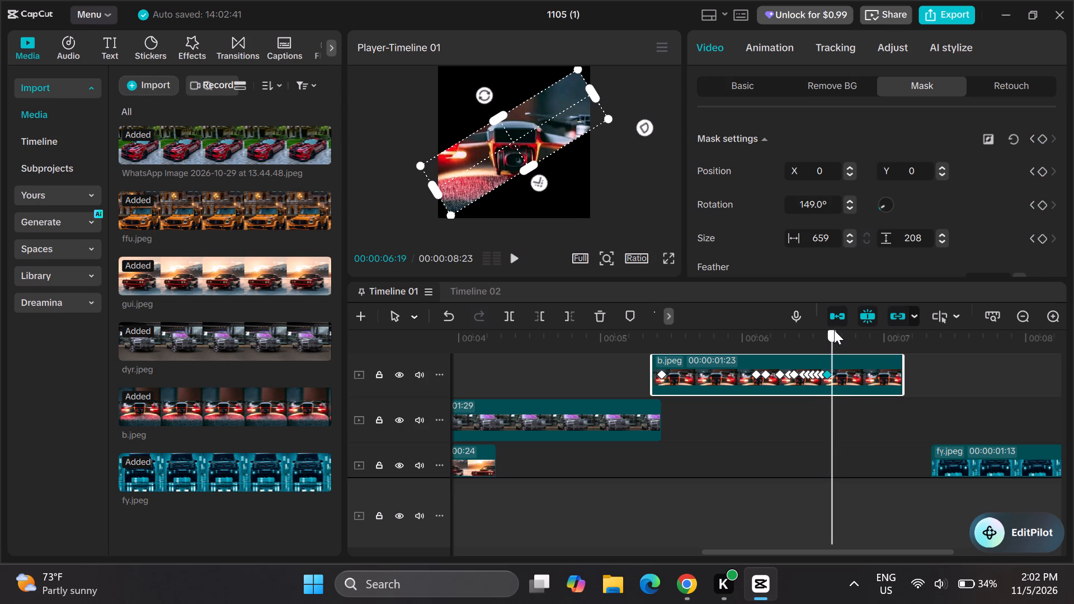
pyautogui.moveTo(834, 330); pyautogui.dragTo(835, 330)
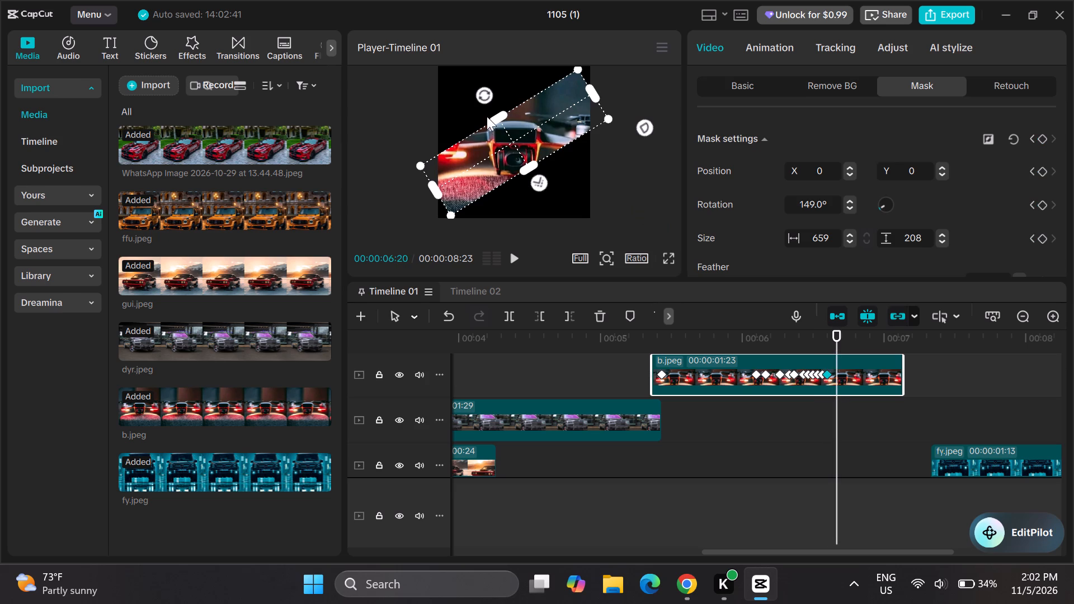
pyautogui.moveTo(486, 91); pyautogui.dragTo(501, 105)
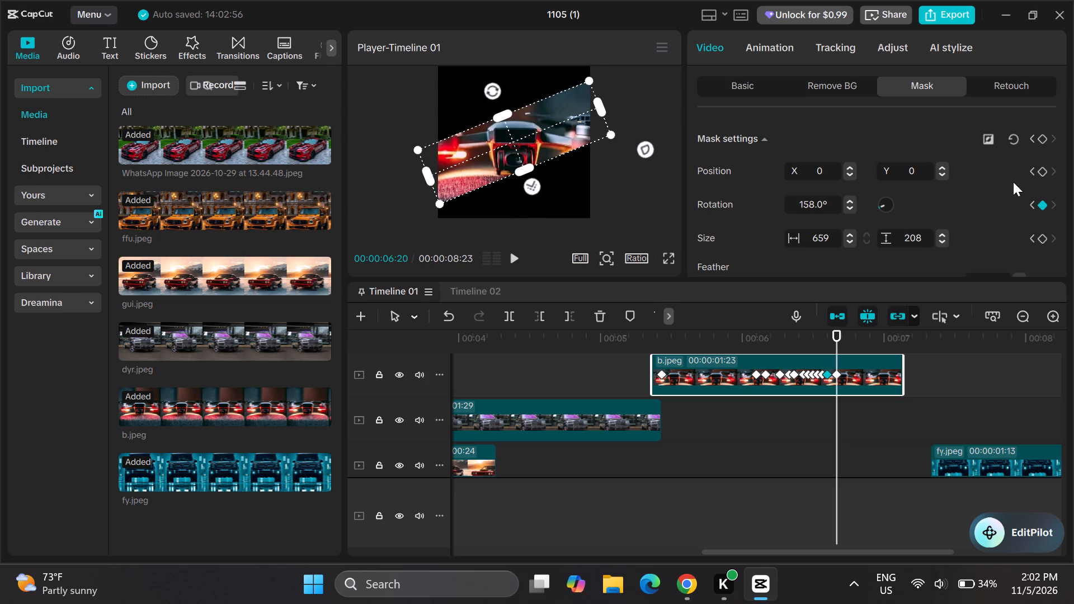
pyautogui.click(1039, 140)
# At 00:00:06:21, rotate the b.jpeg clip's rectangle mask to 180° and add a Mask settings keyframe.
pyautogui.moveTo(837, 328); pyautogui.dragTo(842, 330)
pyautogui.moveTo(842, 330); pyautogui.dragTo(845, 331)
pyautogui.moveTo(836, 329); pyautogui.dragTo(844, 332)
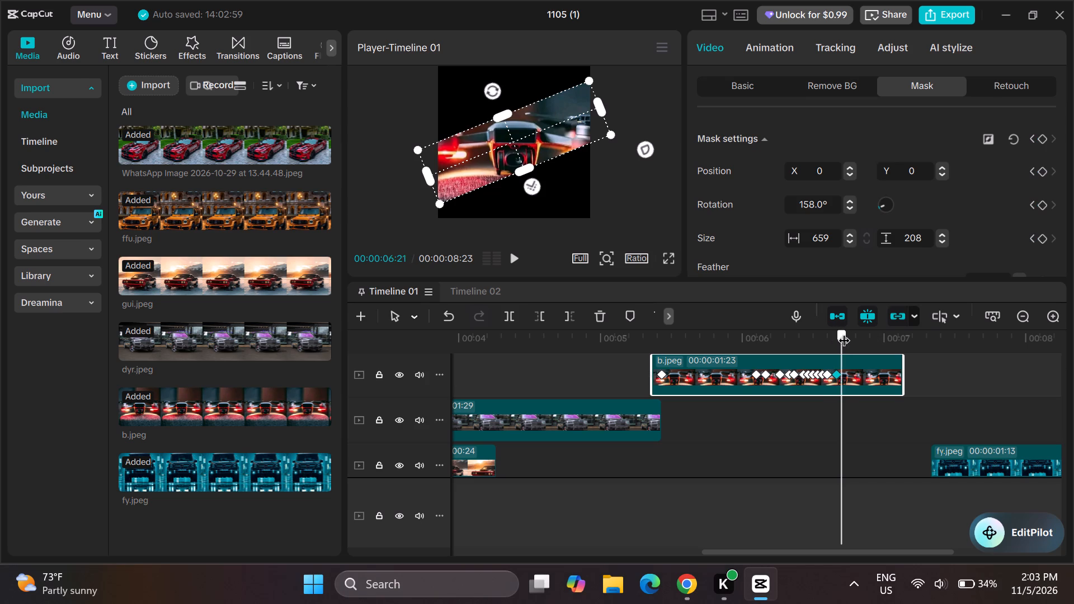
pyautogui.moveTo(844, 332); pyautogui.dragTo(844, 332)
pyautogui.moveTo(493, 87); pyautogui.dragTo(501, 97)
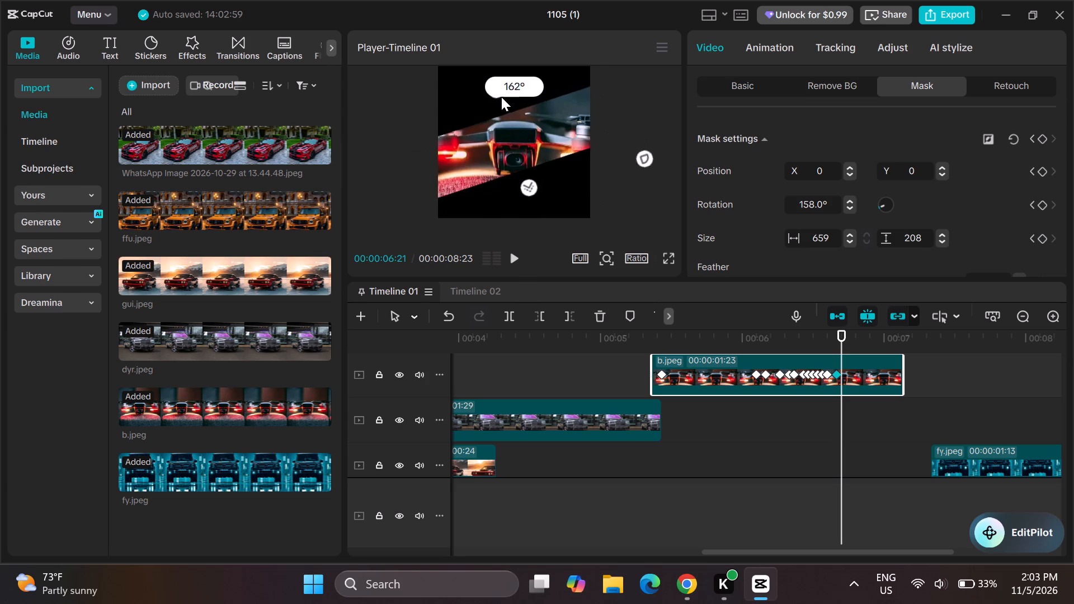
pyautogui.moveTo(501, 97); pyautogui.dragTo(515, 123)
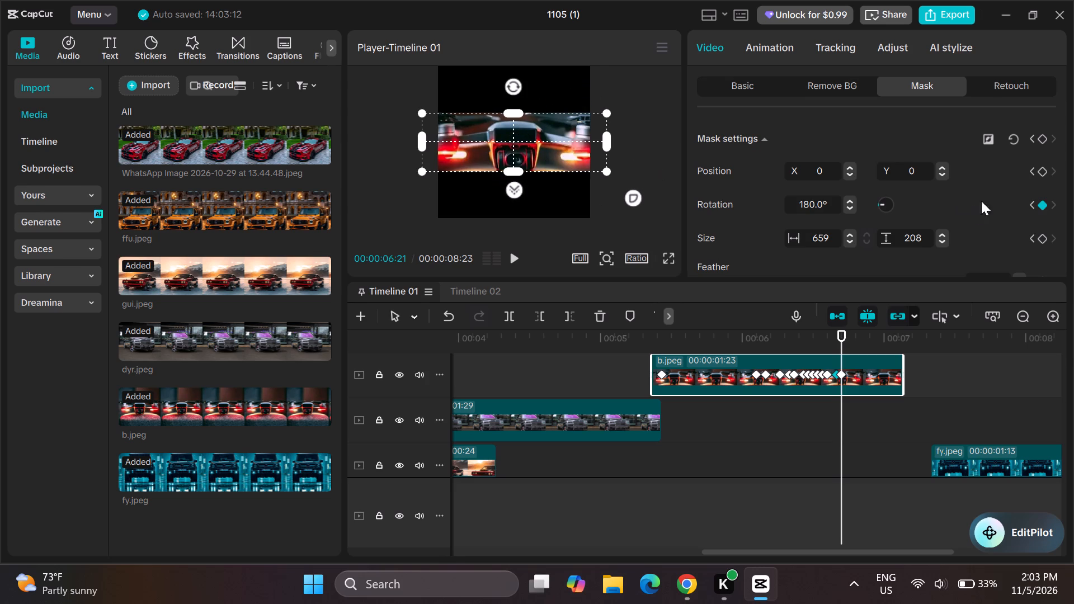
pyautogui.click(1042, 135)
# At 00:00:06:22, shrink the b.jpeg clip's rectangle mask height to about 22 and add a Mask settings keyframe.
pyautogui.click(841, 327)
pyautogui.moveTo(843, 332); pyautogui.dragTo(848, 333)
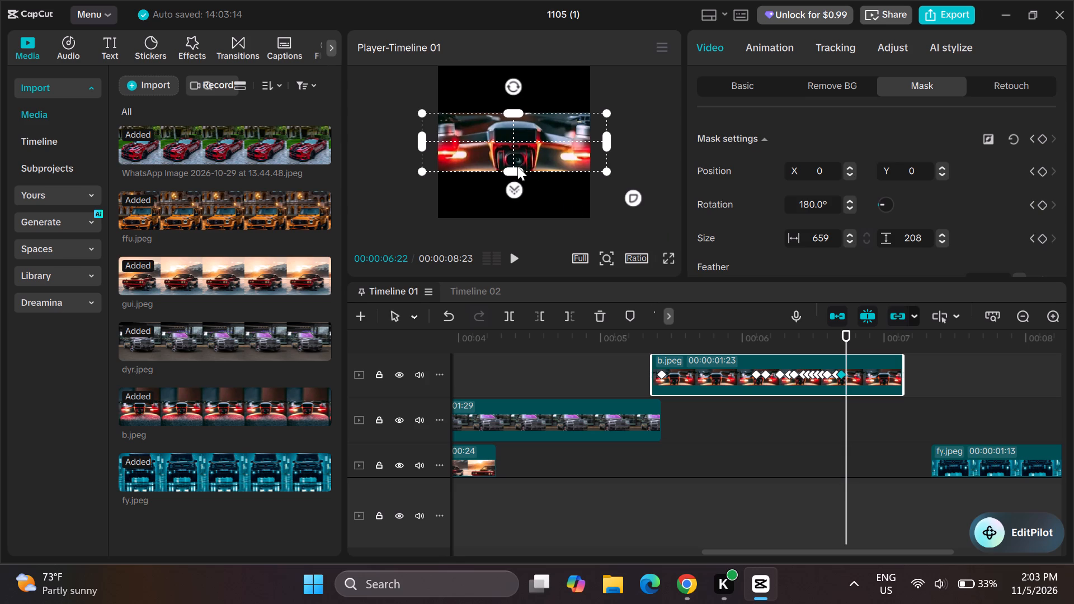
pyautogui.moveTo(516, 168); pyautogui.dragTo(515, 156)
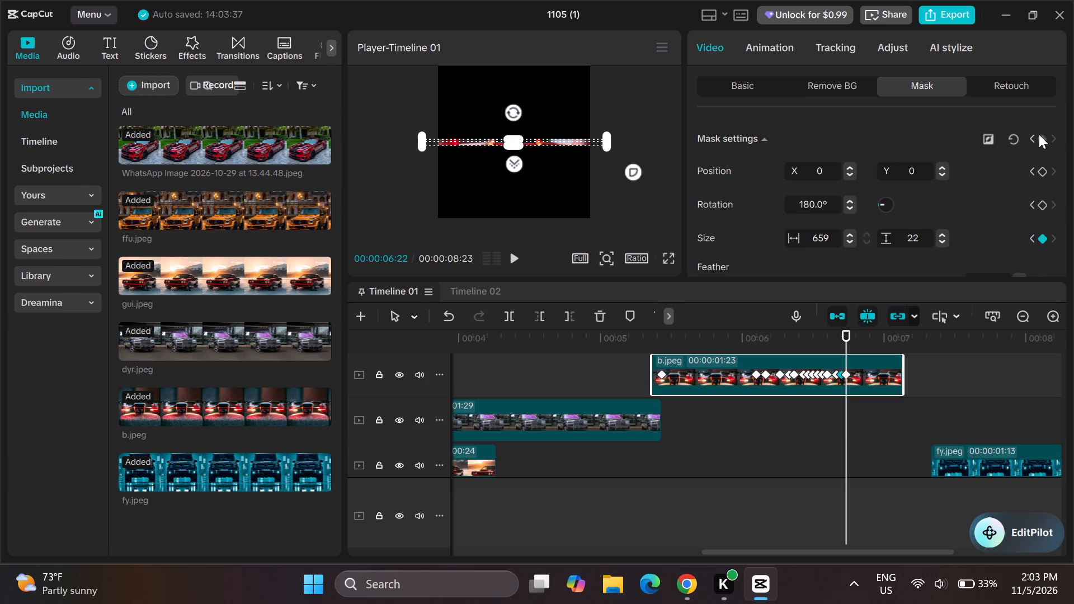
pyautogui.click(1039, 134)
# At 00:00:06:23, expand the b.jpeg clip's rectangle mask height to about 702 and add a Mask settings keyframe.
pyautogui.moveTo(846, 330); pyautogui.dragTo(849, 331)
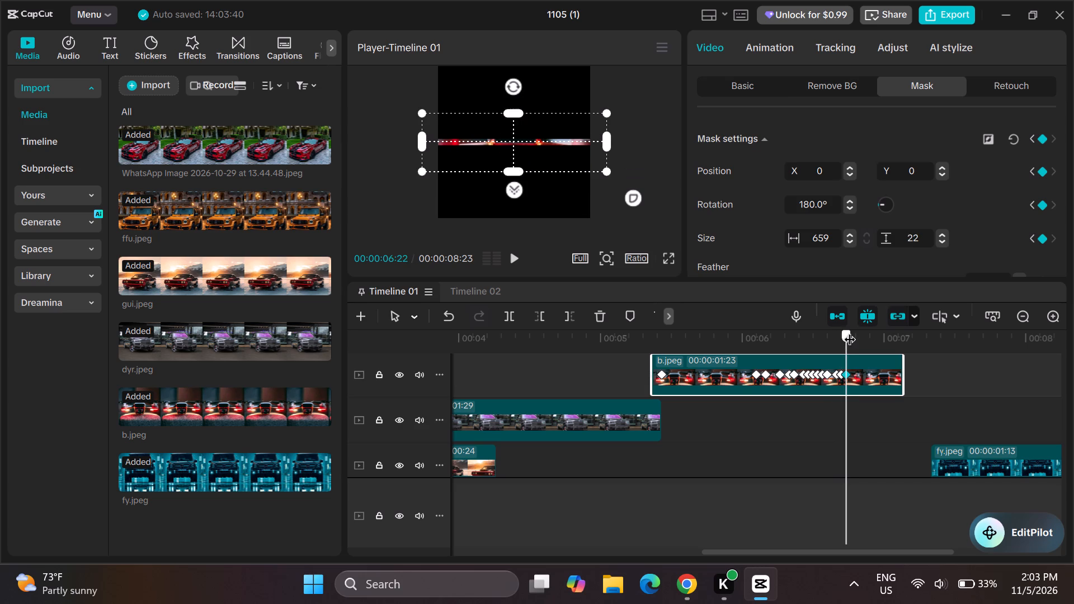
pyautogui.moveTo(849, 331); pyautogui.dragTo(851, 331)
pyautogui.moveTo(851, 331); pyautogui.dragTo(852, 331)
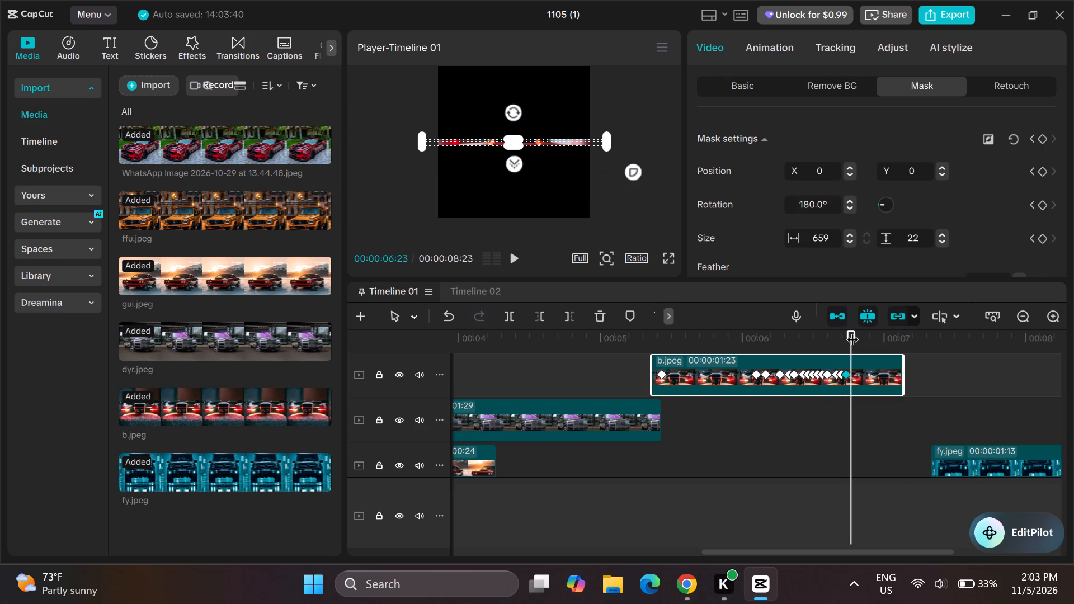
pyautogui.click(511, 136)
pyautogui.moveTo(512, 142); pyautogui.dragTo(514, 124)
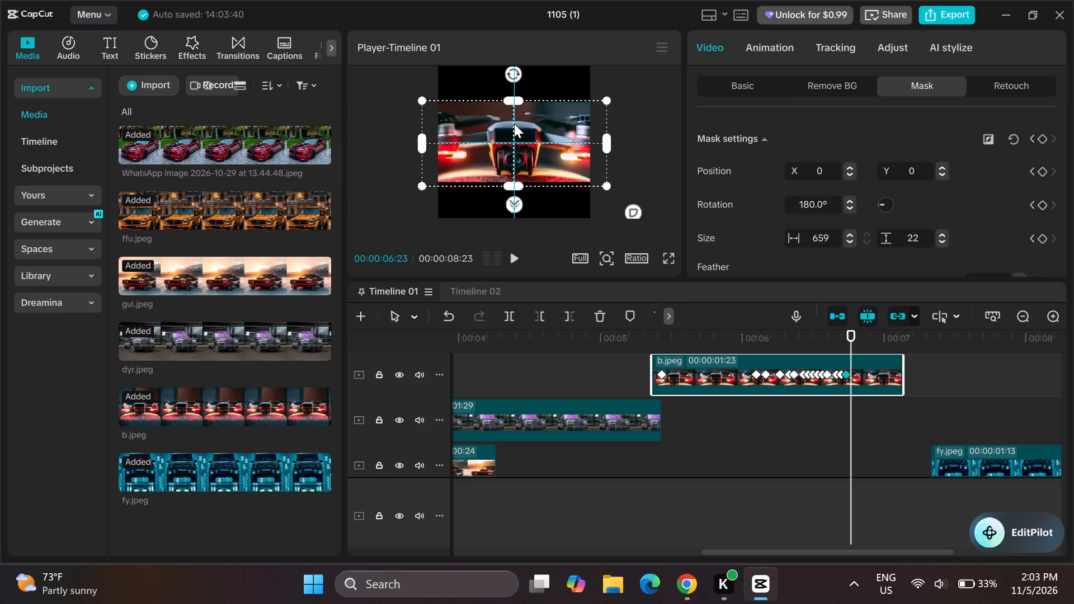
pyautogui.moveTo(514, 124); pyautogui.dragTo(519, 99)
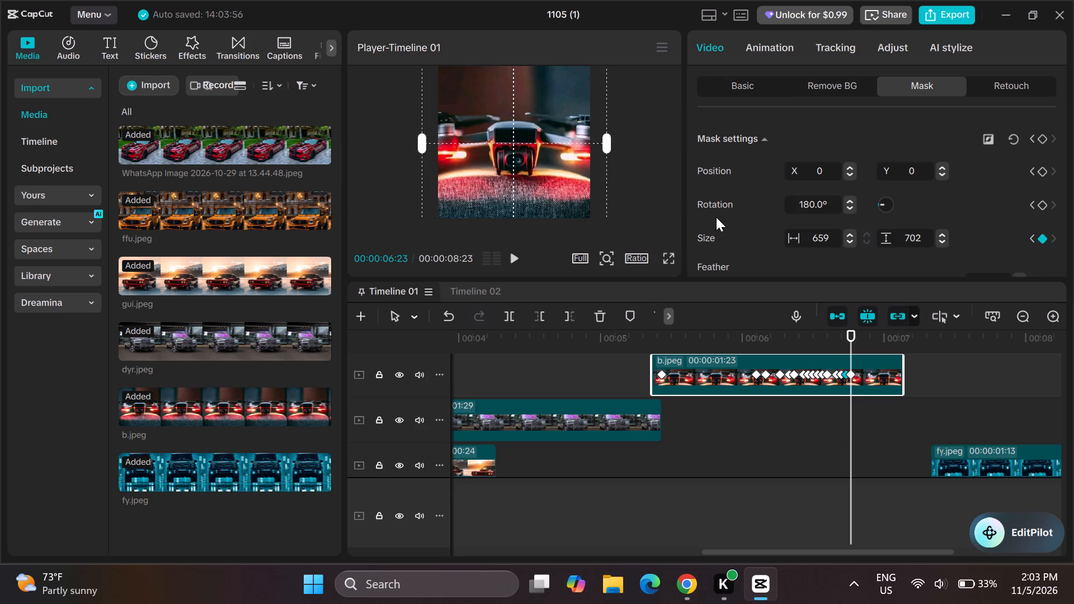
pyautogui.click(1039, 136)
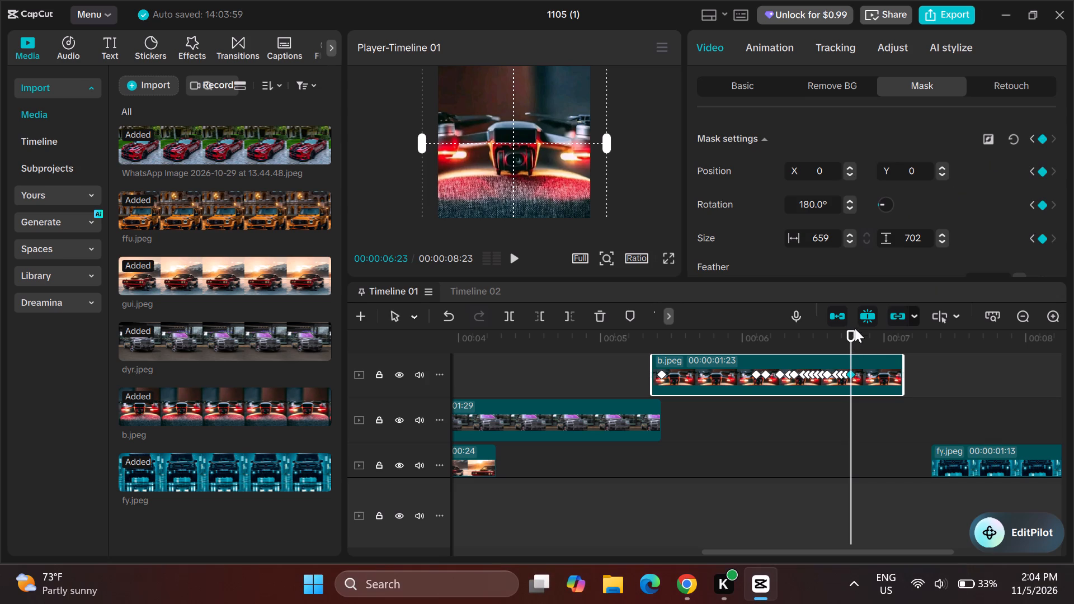
# At 00:00:07:00, switch the b.jpeg clip's mask shape from Rectangle to Split.
pyautogui.moveTo(852, 330); pyautogui.dragTo(855, 330)
pyautogui.moveTo(855, 330); pyautogui.dragTo(868, 332)
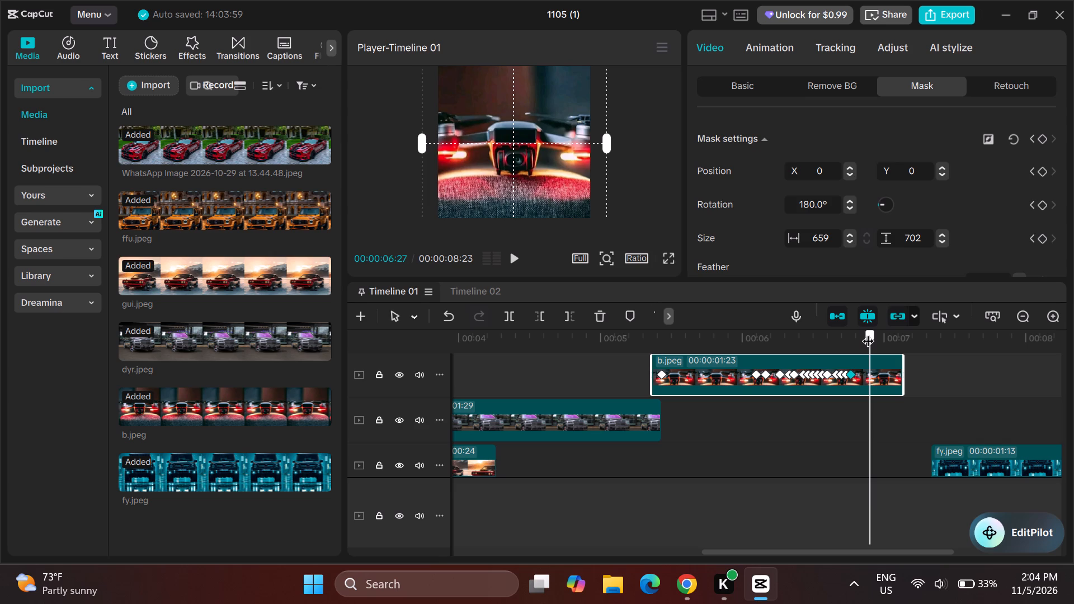
pyautogui.moveTo(868, 332); pyautogui.dragTo(886, 334)
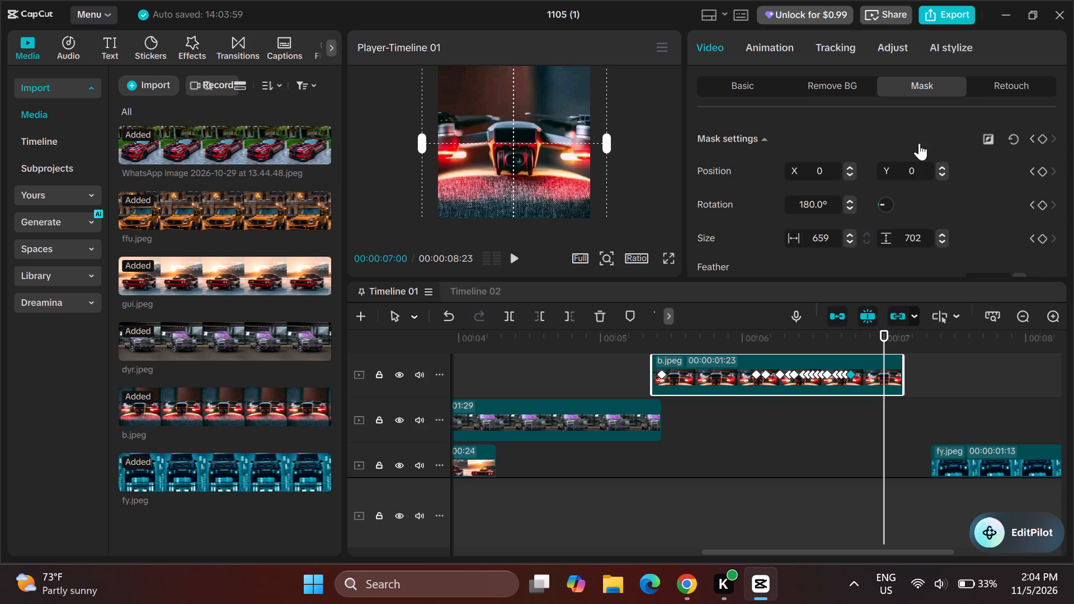
pyautogui.scroll(1, 905, 158)
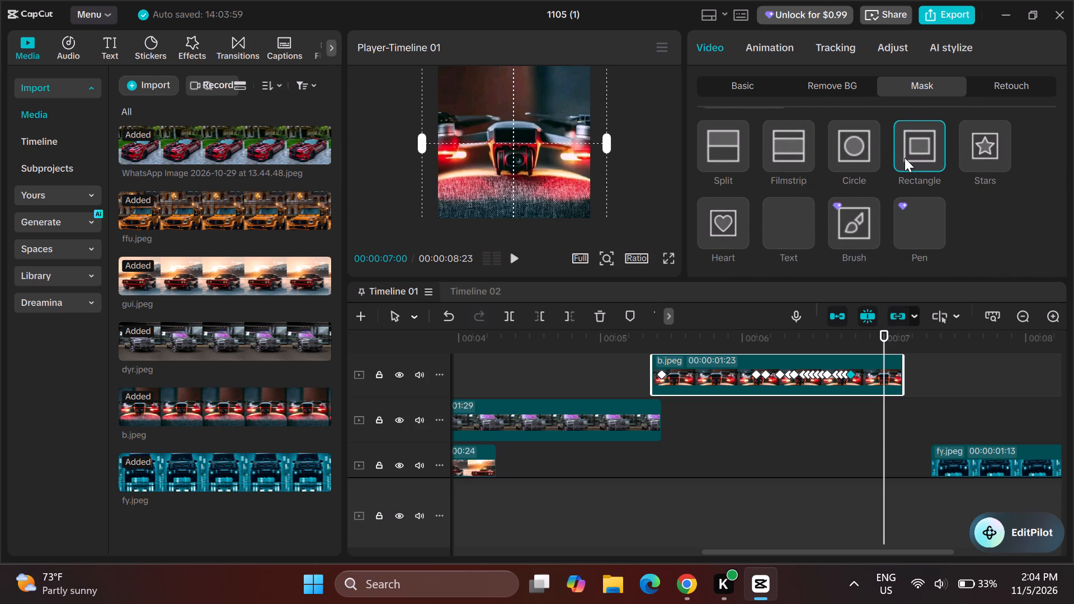
pyautogui.click(724, 154)
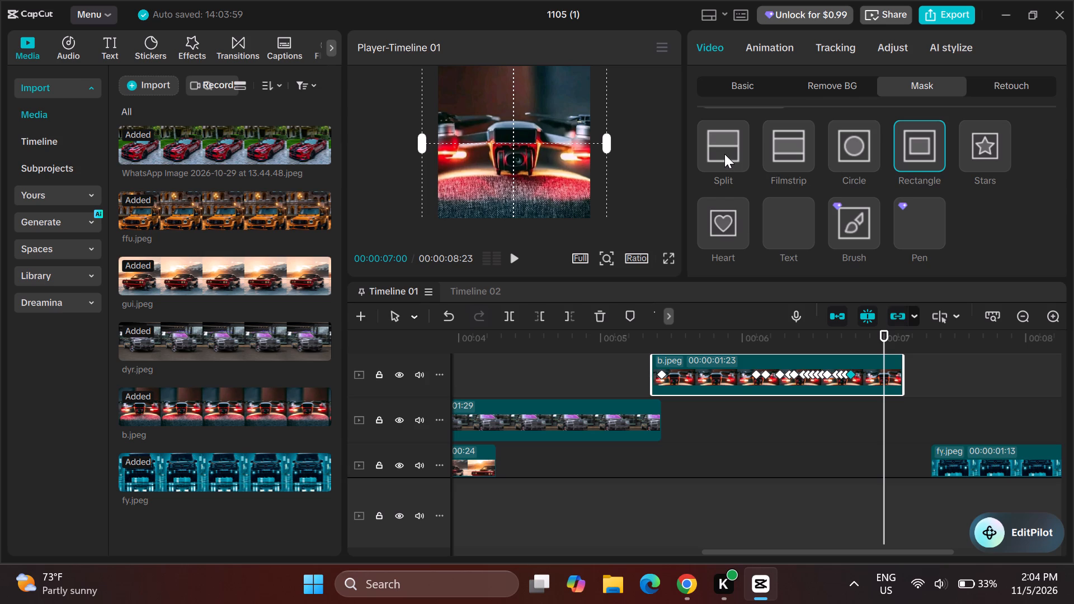
pyautogui.doubleClick(724, 154)
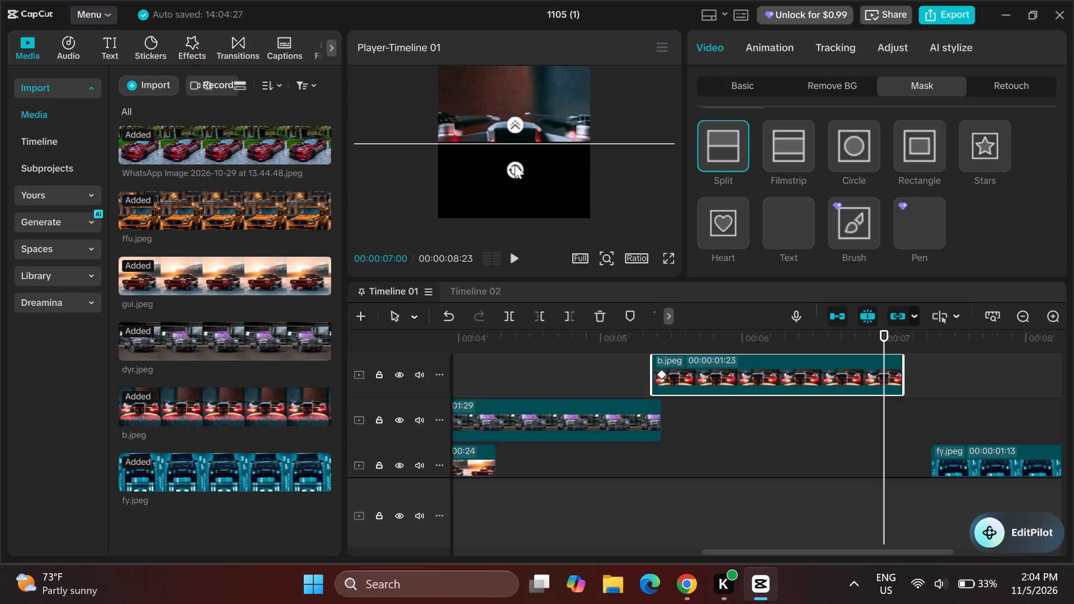
# Rotate the b.jpeg clip's split mask to a steep diagonal that keeps the left part of the picture.
pyautogui.moveTo(515, 164); pyautogui.dragTo(456, 149)
pyautogui.moveTo(456, 149); pyautogui.dragTo(537, 162)
pyautogui.moveTo(484, 139); pyautogui.dragTo(543, 164)
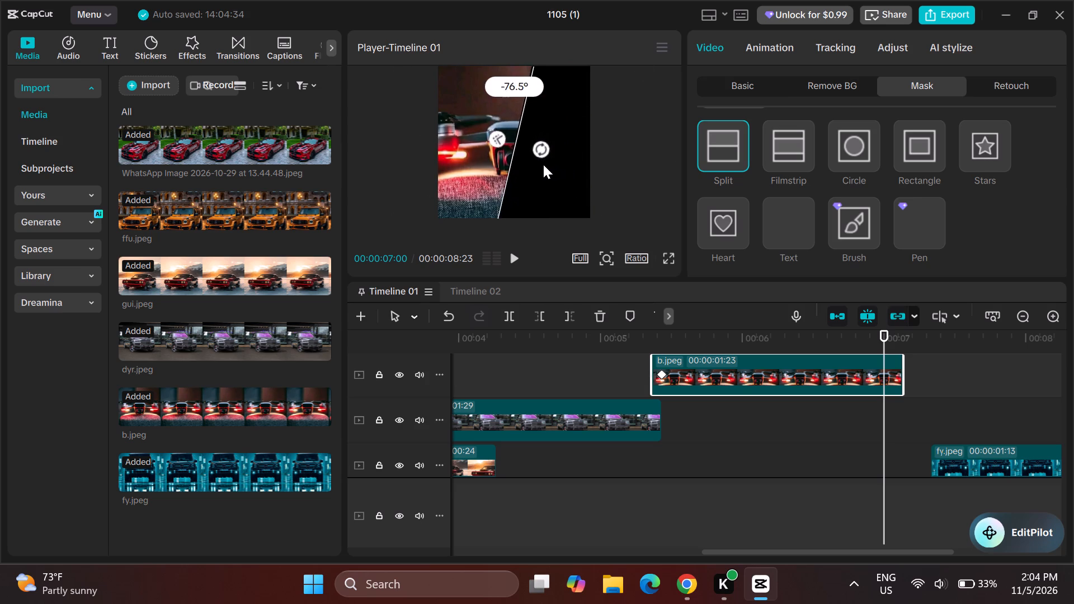
pyautogui.moveTo(543, 164); pyautogui.dragTo(538, 167)
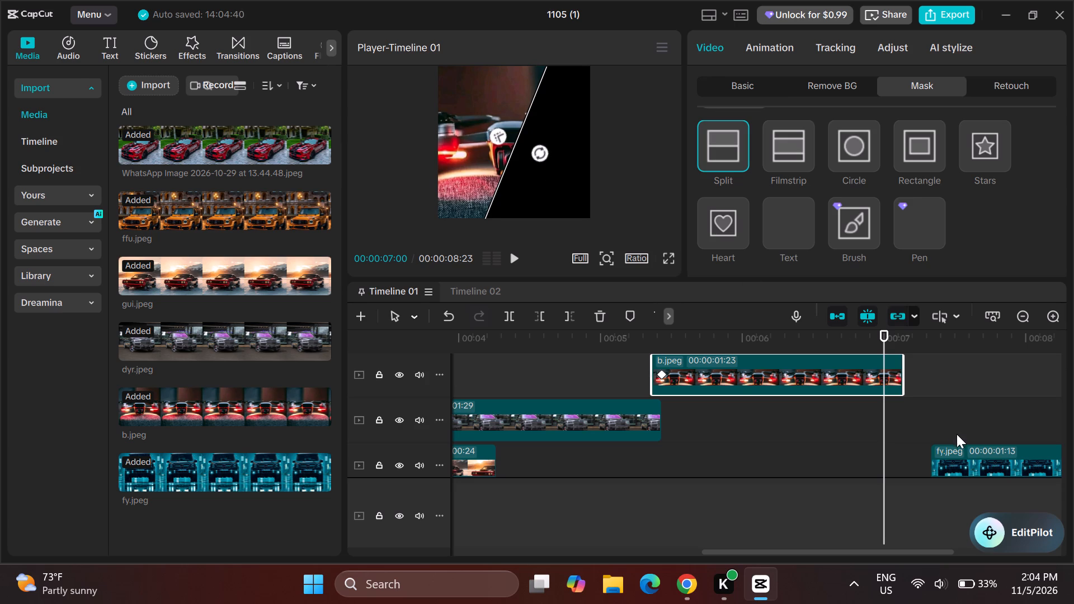
# Move the fy.jpeg clip earlier so it starts just before 00:00:07:00, overlapping the end of the b.jpeg clip.
pyautogui.click(963, 455)
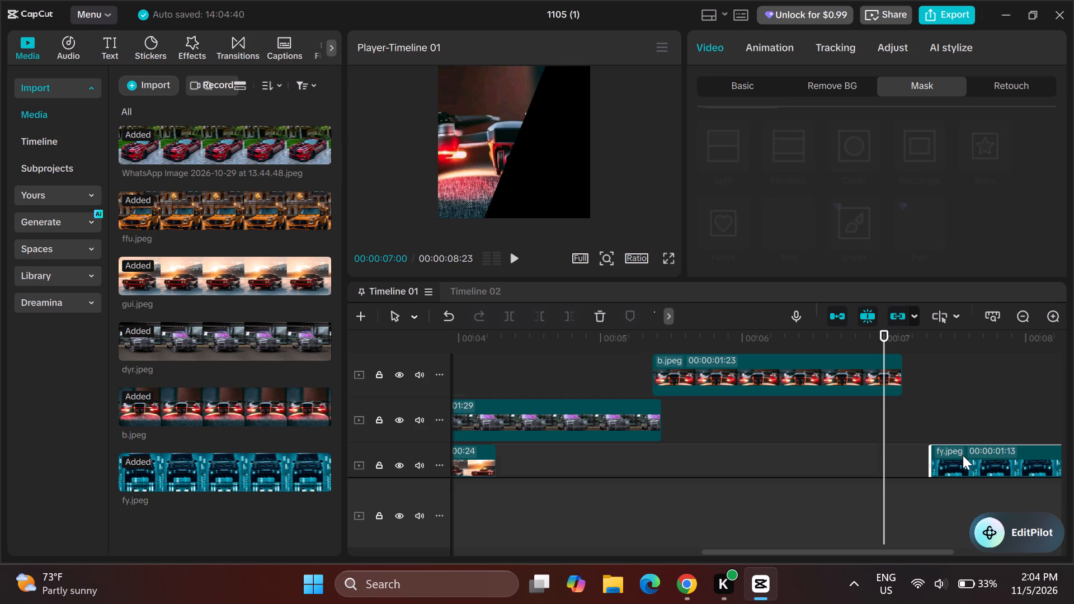
pyautogui.click(963, 455)
pyautogui.moveTo(960, 454); pyautogui.dragTo(938, 446)
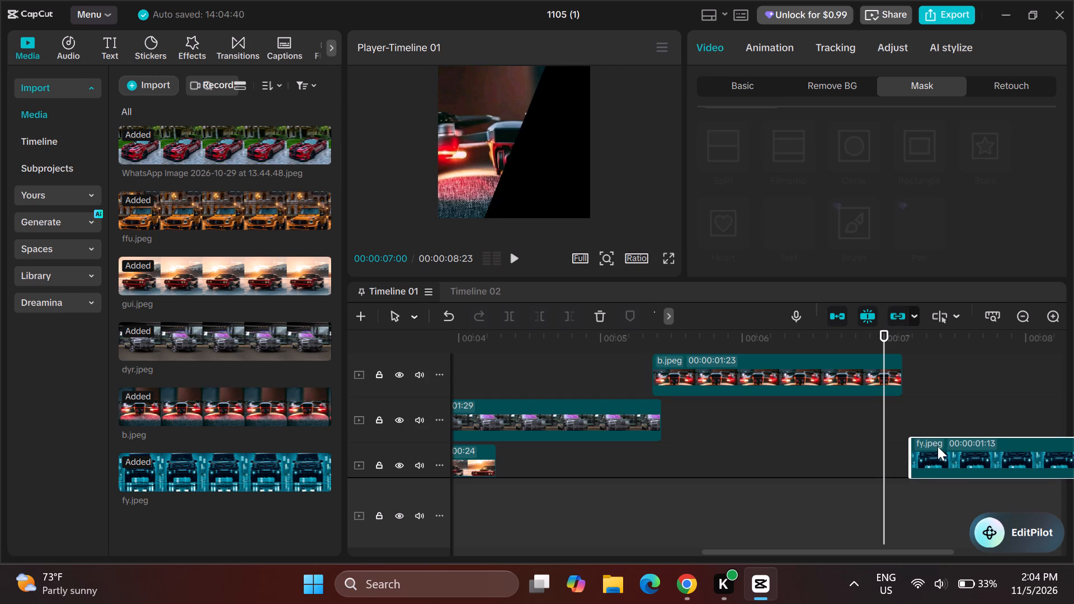
pyautogui.moveTo(938, 446); pyautogui.dragTo(917, 445)
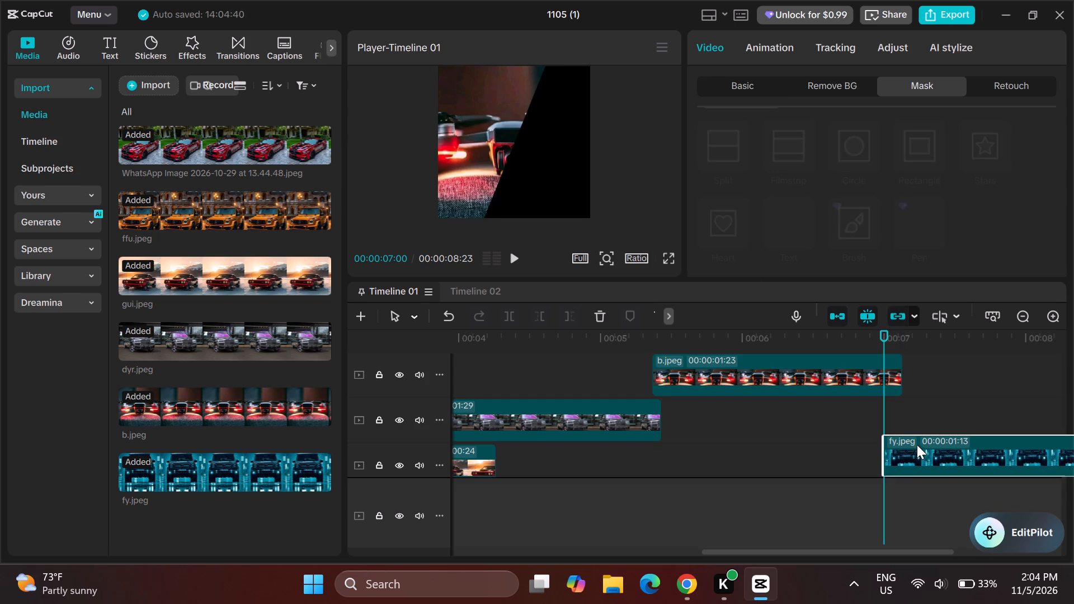
pyautogui.moveTo(917, 445); pyautogui.dragTo(903, 443)
pyautogui.click(903, 443)
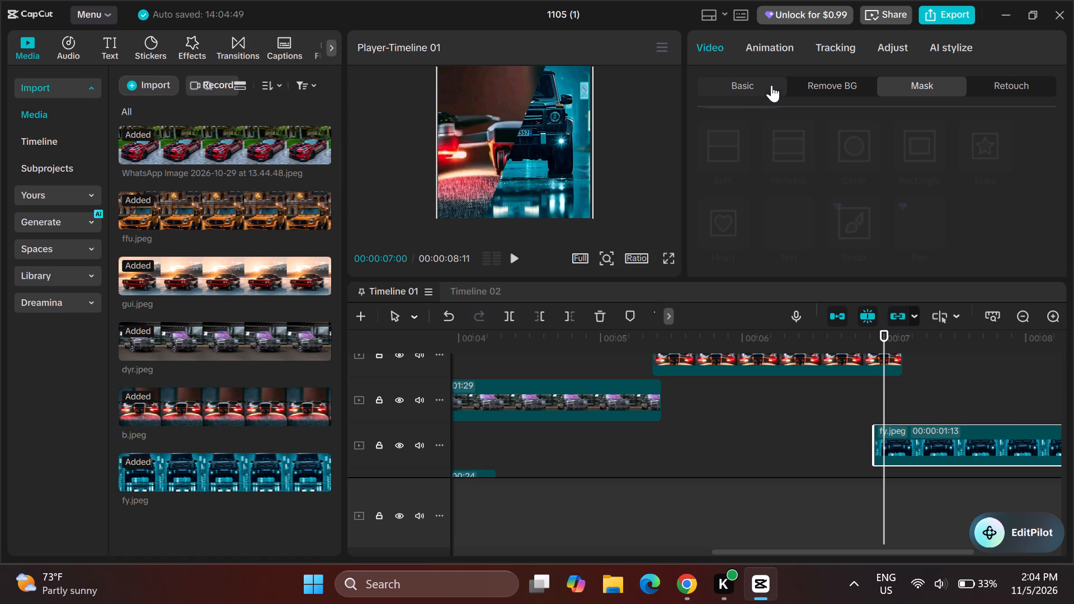
# Add a mask to the fy.jpeg clip and set its shape to Split.
pyautogui.scroll(1, 814, 147)
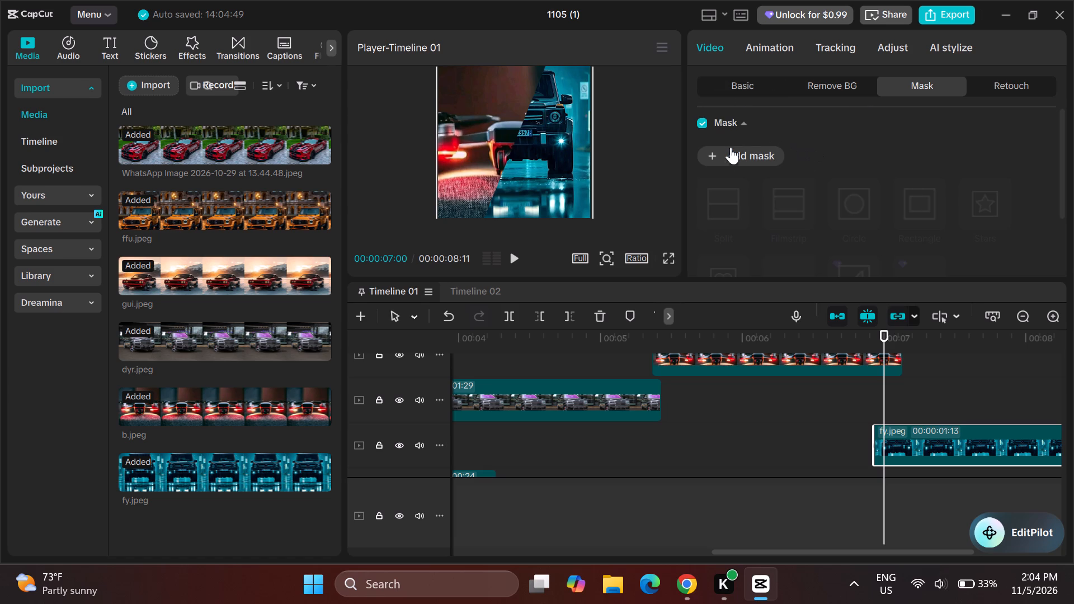
pyautogui.click(730, 153)
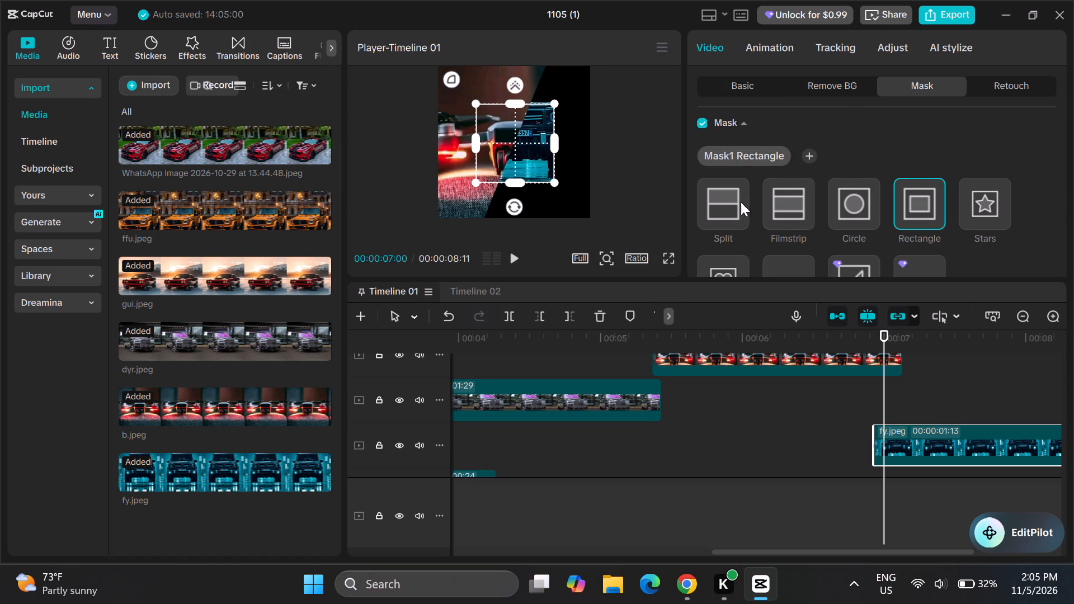
pyautogui.click(724, 203)
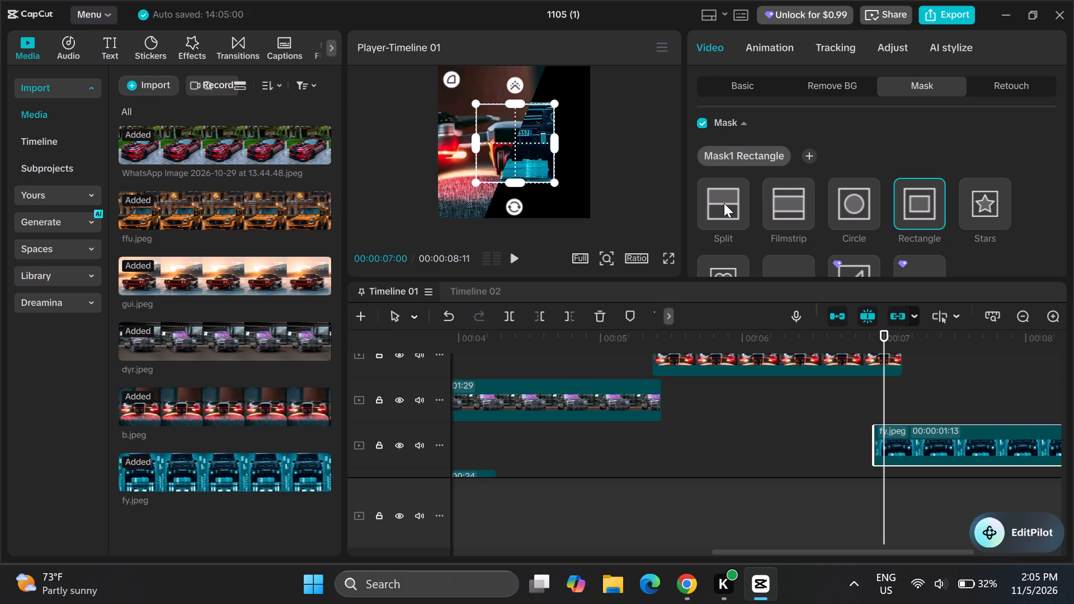
pyautogui.doubleClick(724, 203)
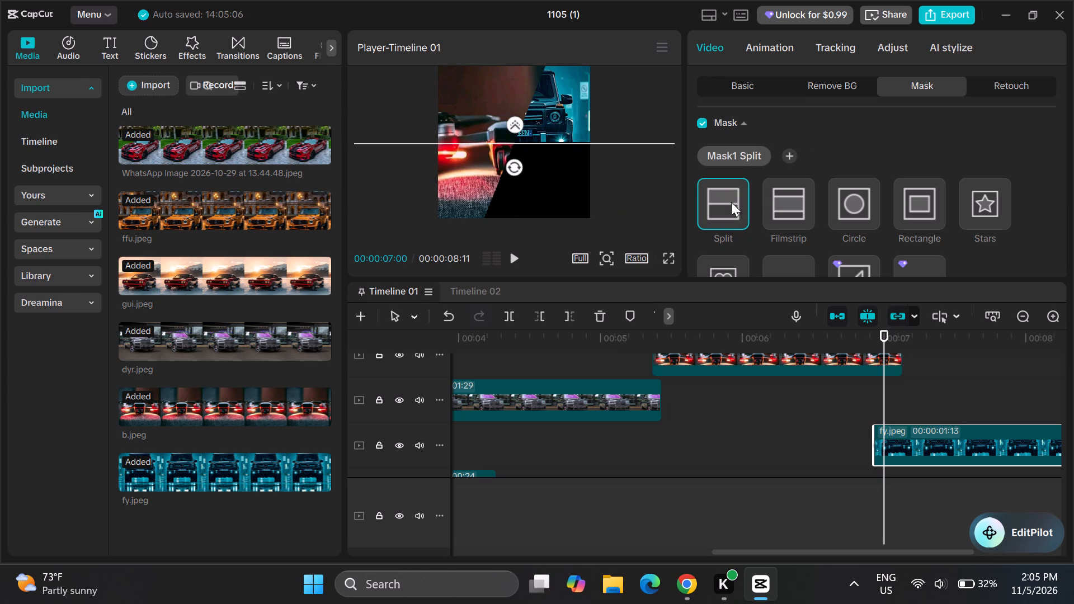
# At 00:00:07:00, move the fy.jpeg clip's split mask to about X -88, Y -399 and add a Mask settings keyframe.
pyautogui.scroll(-1, 749, 211)
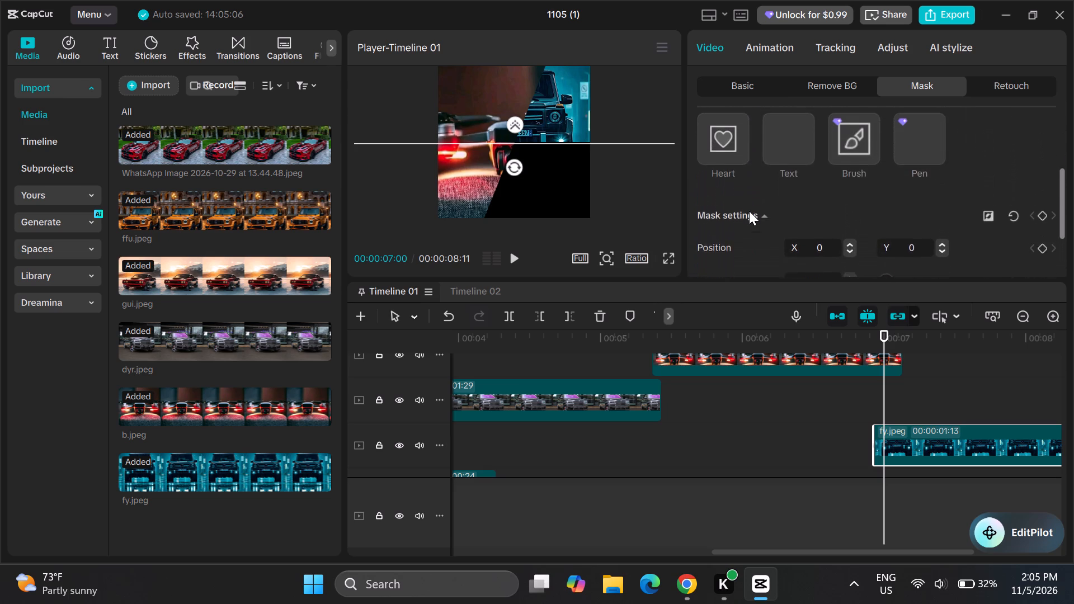
pyautogui.scroll(-1, 749, 211)
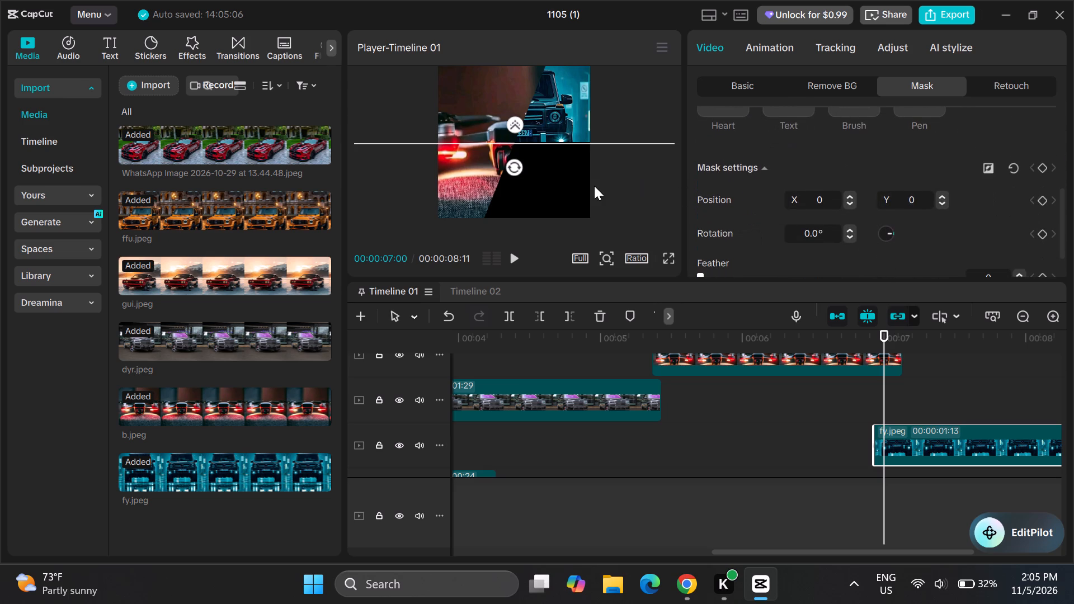
pyautogui.moveTo(512, 167); pyautogui.dragTo(512, 169)
pyautogui.moveTo(512, 169); pyautogui.dragTo(511, 177)
pyautogui.moveTo(553, 139); pyautogui.dragTo(550, 153)
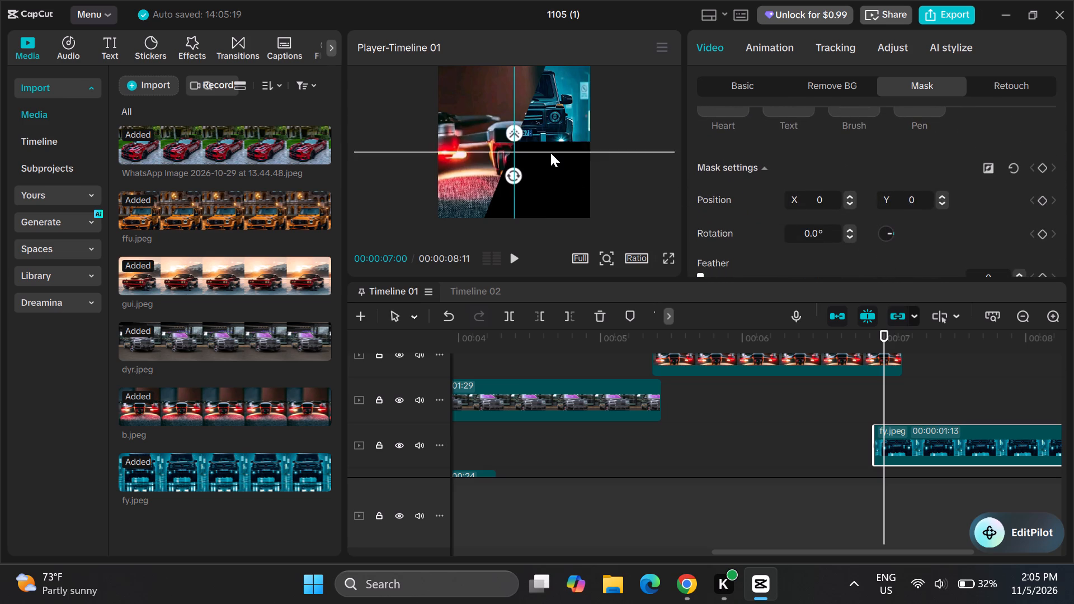
pyautogui.moveTo(550, 153); pyautogui.dragTo(537, 209)
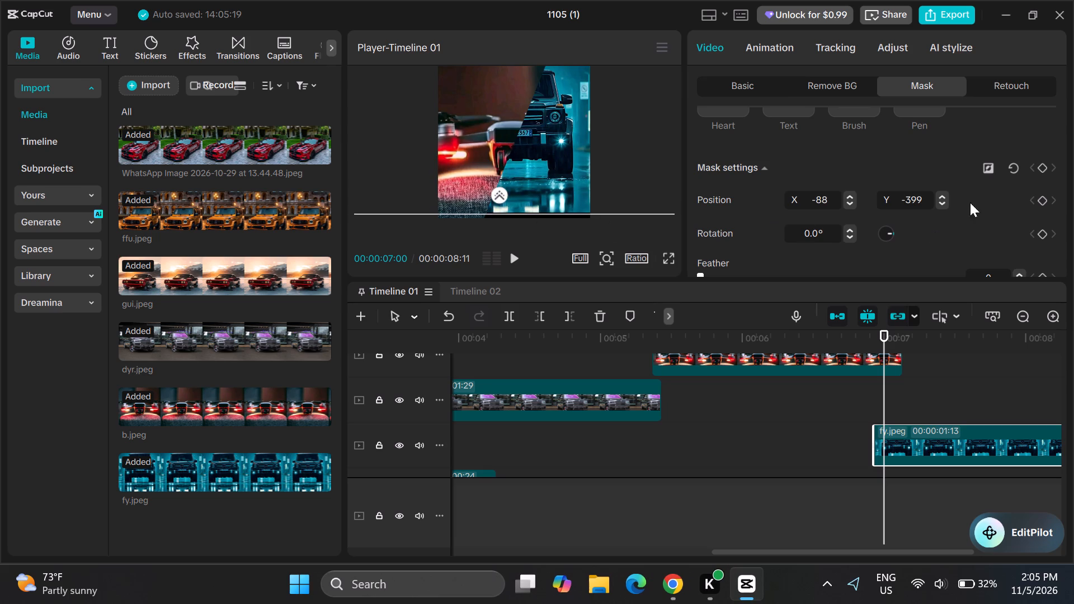
pyautogui.click(1038, 166)
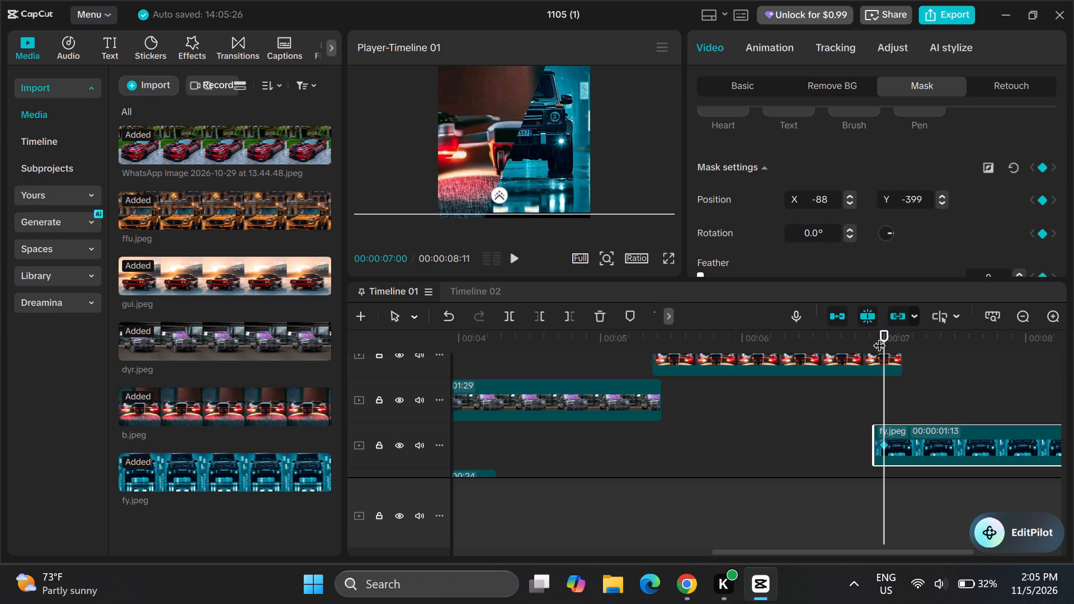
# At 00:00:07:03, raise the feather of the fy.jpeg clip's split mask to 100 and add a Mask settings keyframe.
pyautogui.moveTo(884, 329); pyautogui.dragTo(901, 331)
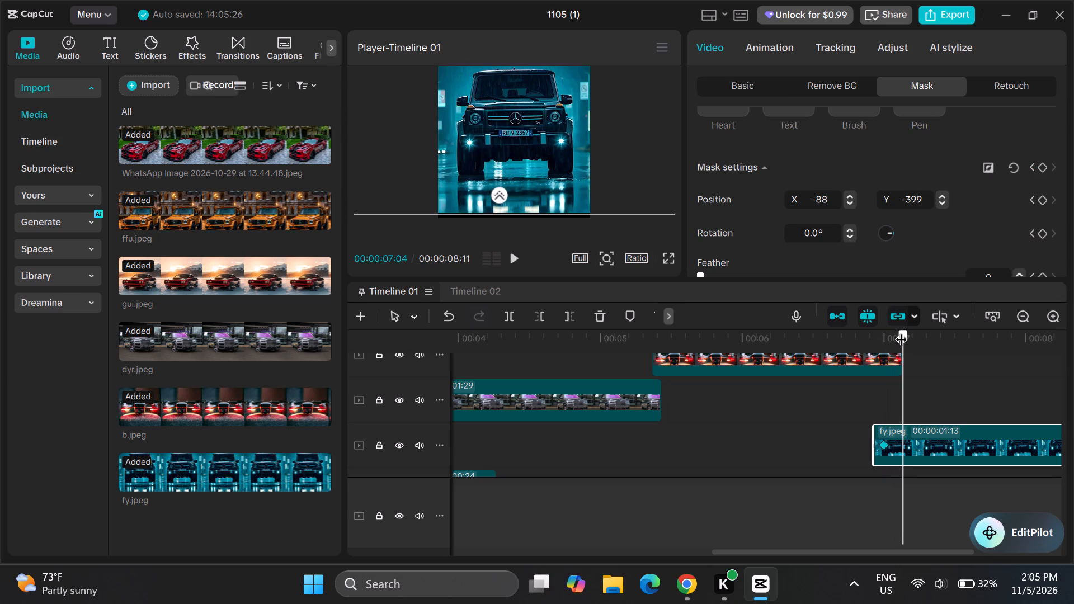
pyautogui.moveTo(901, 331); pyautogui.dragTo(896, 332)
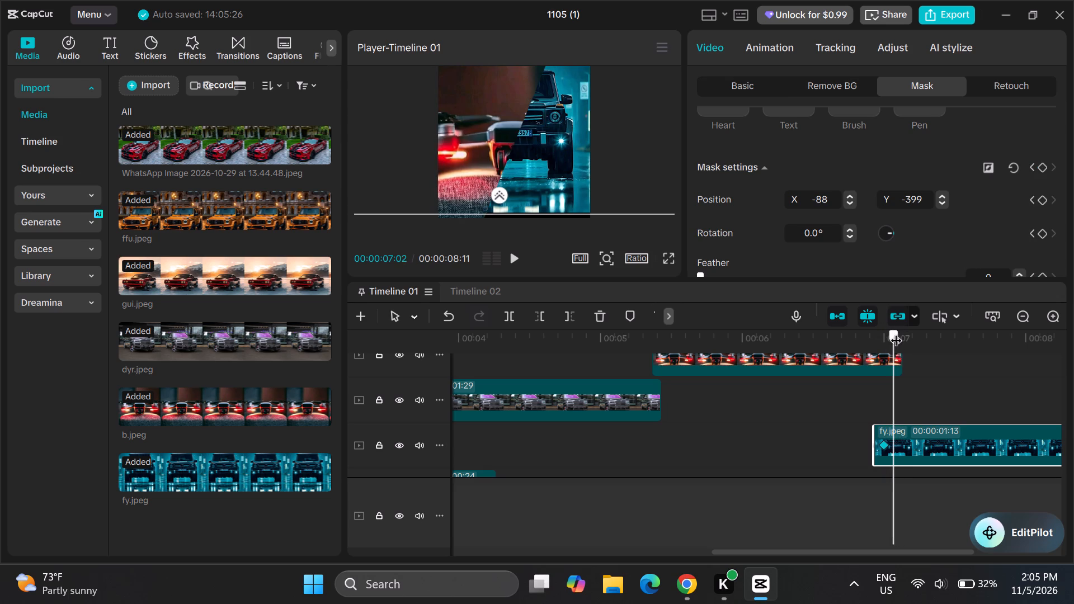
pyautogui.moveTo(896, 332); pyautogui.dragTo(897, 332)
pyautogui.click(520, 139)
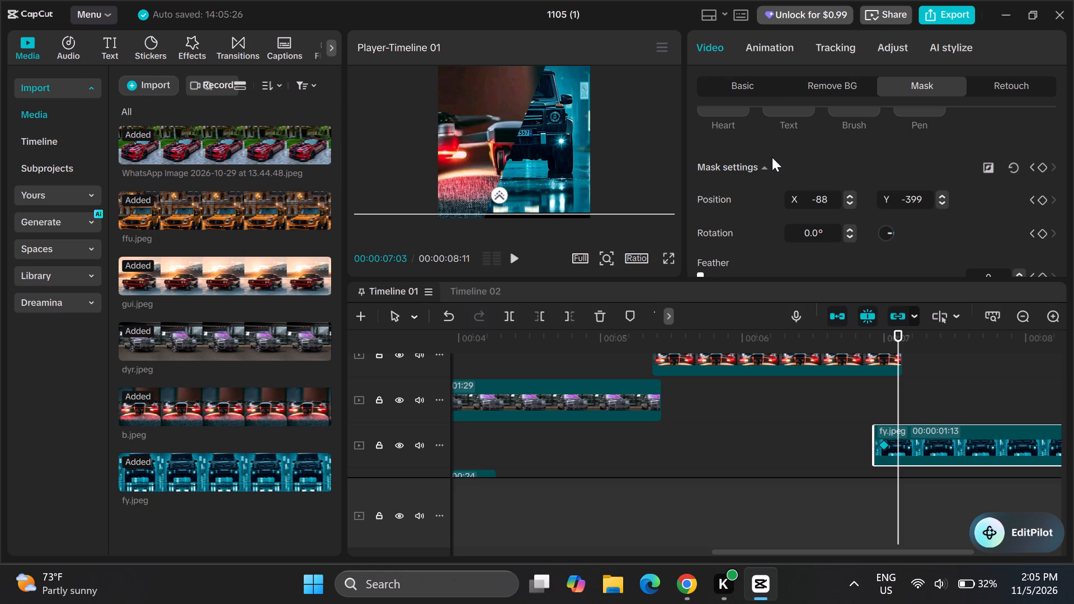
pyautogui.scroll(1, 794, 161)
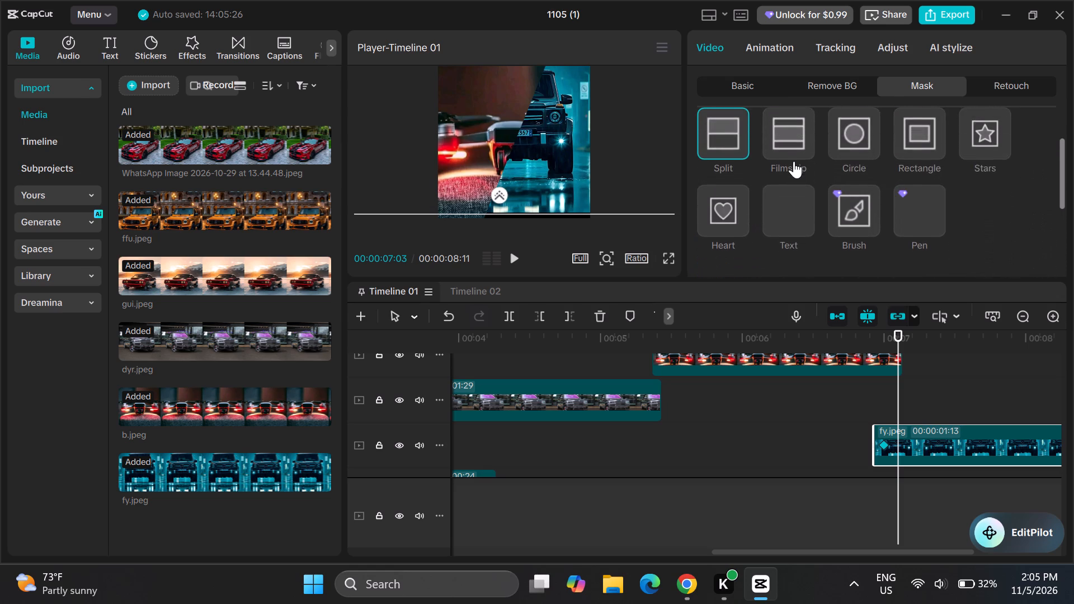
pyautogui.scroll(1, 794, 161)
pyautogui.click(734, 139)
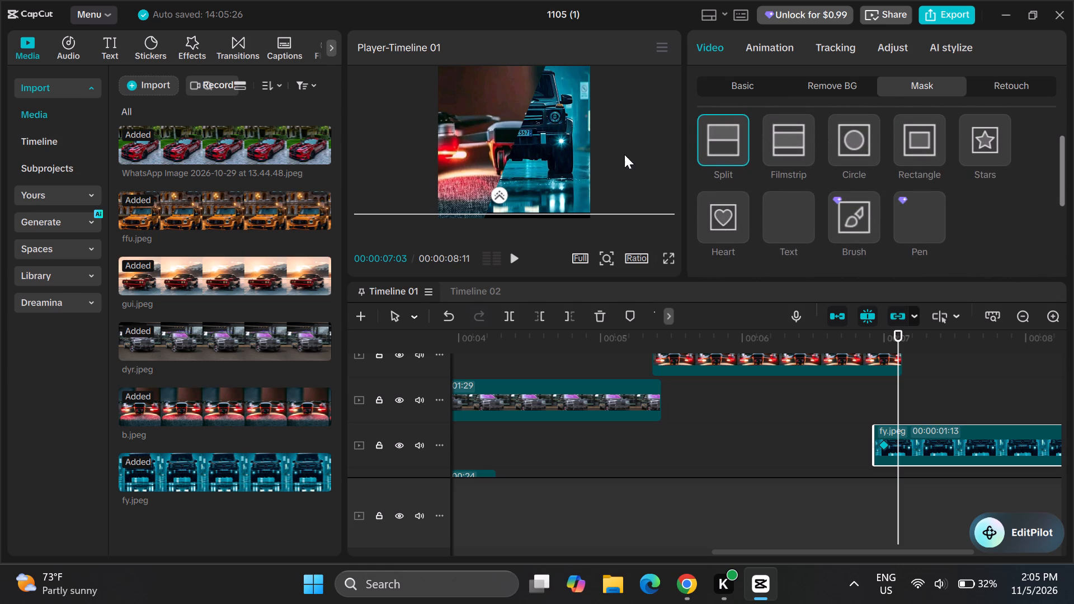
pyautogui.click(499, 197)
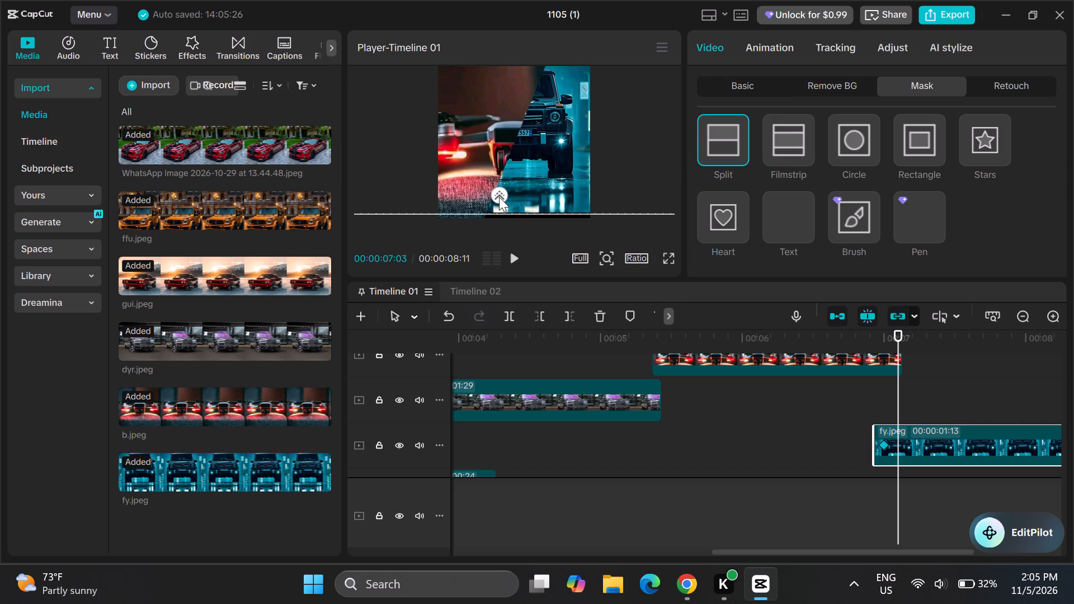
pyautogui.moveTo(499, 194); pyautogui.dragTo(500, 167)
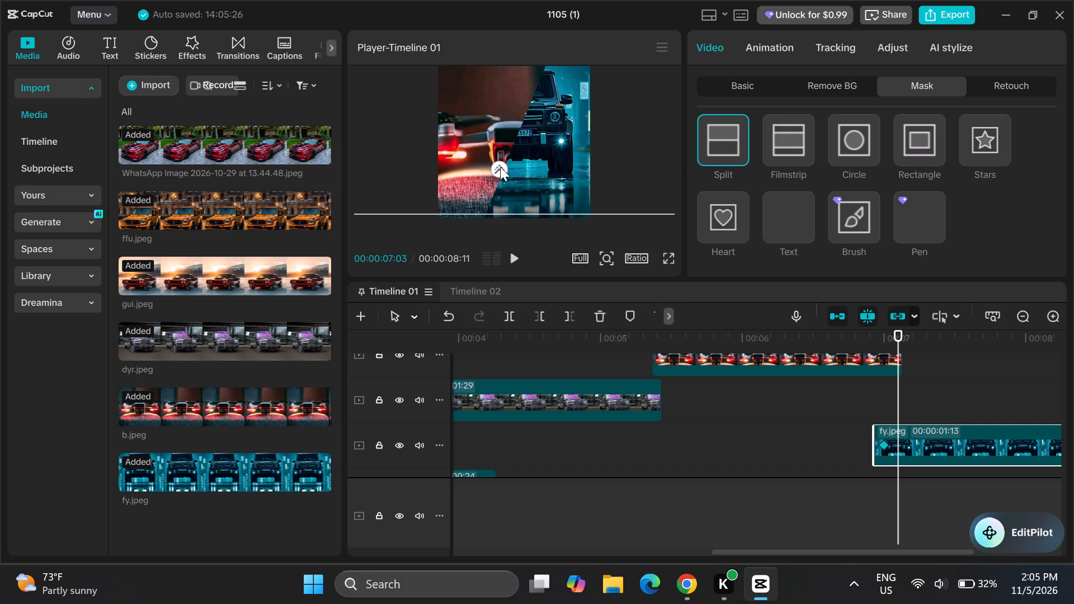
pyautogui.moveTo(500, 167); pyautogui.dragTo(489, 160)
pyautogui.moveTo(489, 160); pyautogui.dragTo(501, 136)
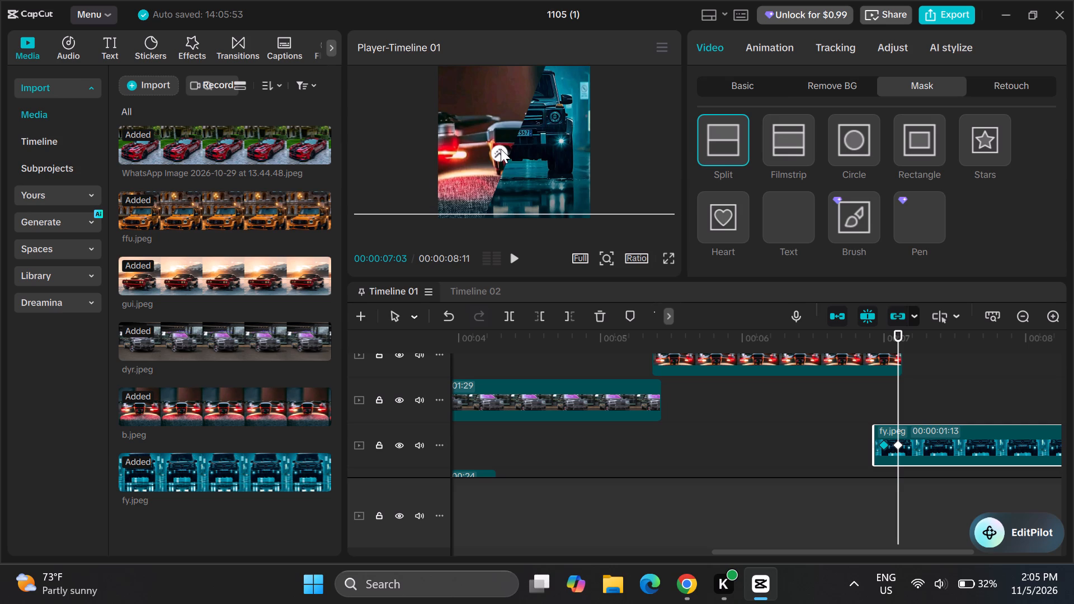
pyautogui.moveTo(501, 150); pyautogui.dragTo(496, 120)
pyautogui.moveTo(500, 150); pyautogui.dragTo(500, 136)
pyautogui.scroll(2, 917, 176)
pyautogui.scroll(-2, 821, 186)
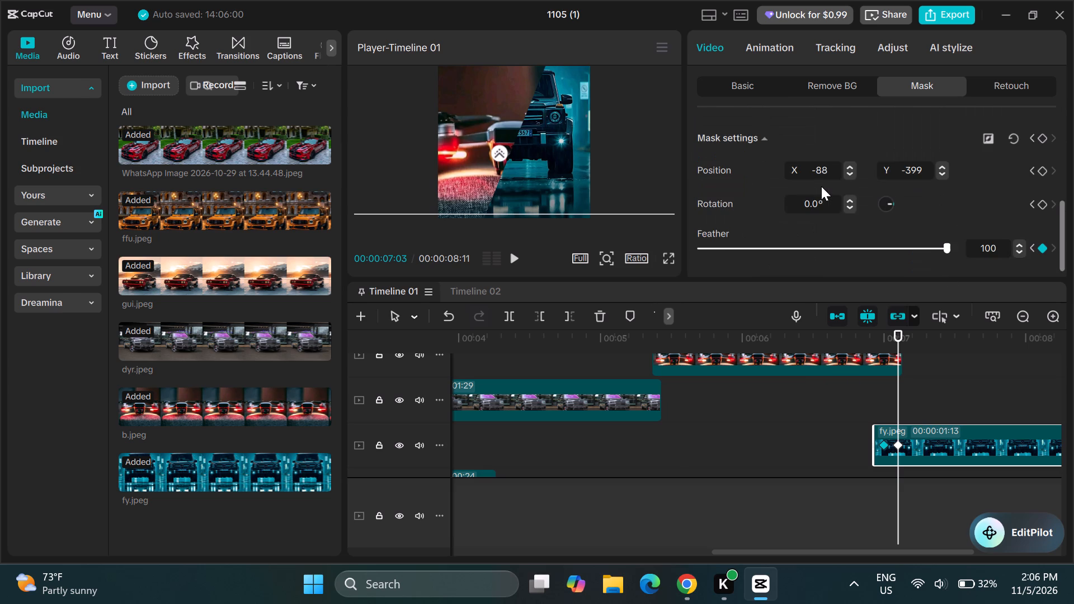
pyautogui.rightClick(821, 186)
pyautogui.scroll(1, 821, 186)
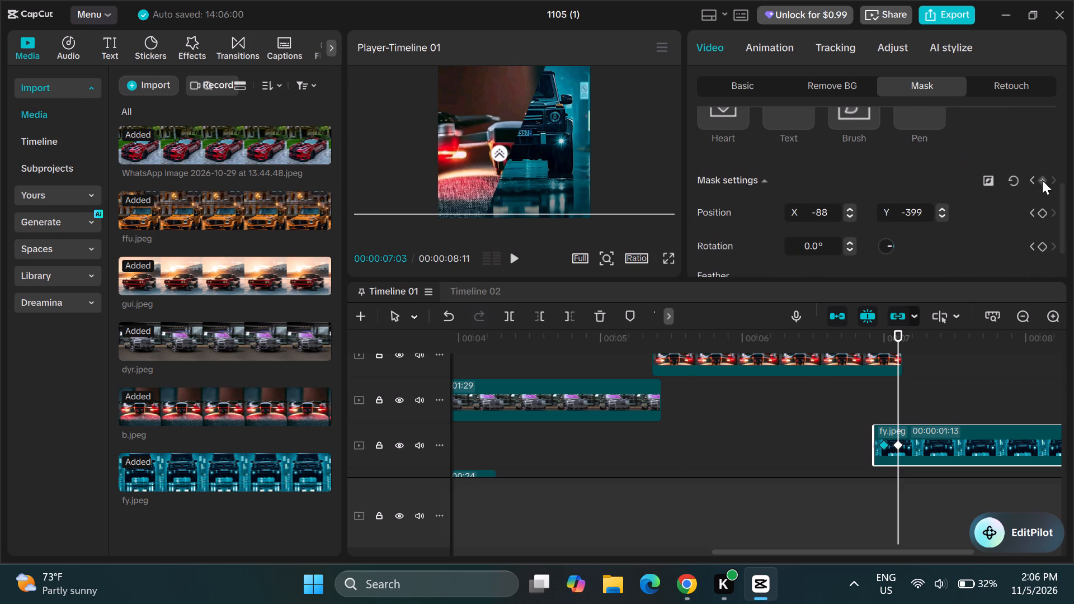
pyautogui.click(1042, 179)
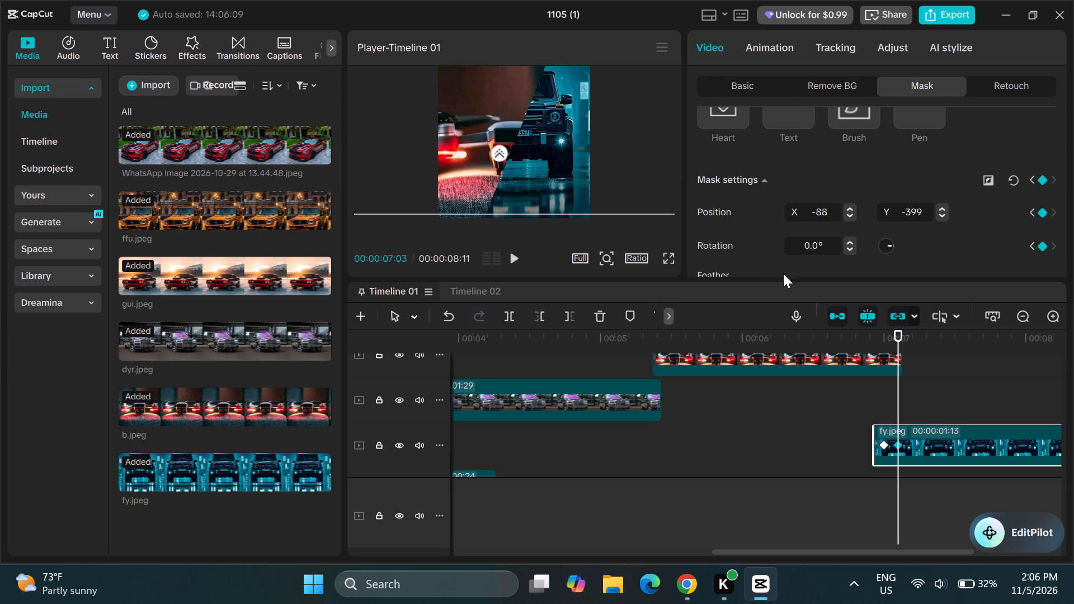
# At 00:00:07:04, change the fy.jpeg clip's mask shape from Split to Filmstrip.
pyautogui.moveTo(898, 329); pyautogui.dragTo(901, 329)
pyautogui.moveTo(901, 329); pyautogui.dragTo(910, 329)
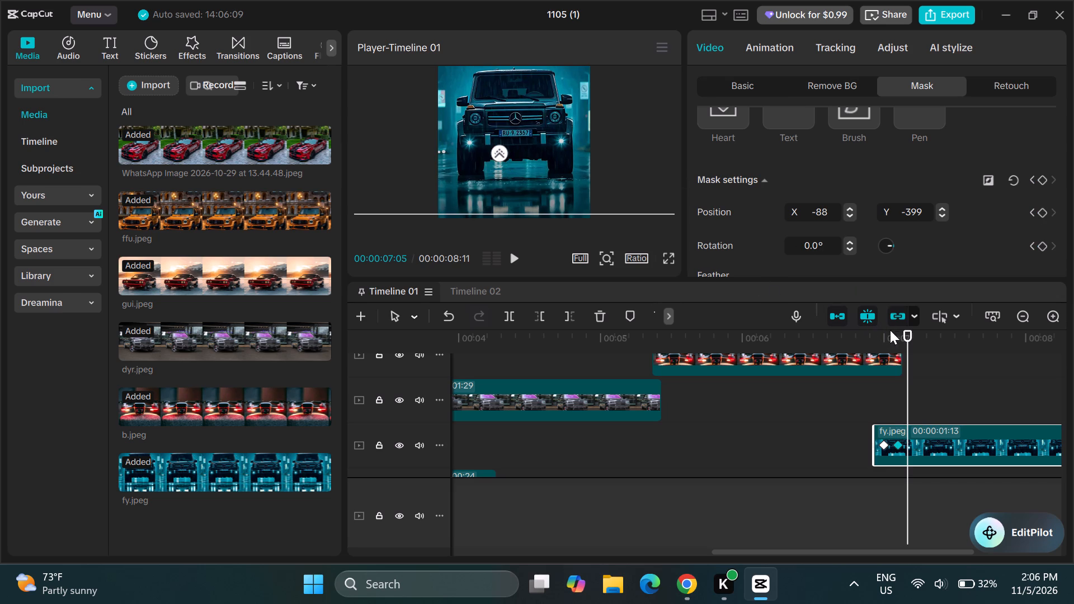
pyautogui.click(907, 329)
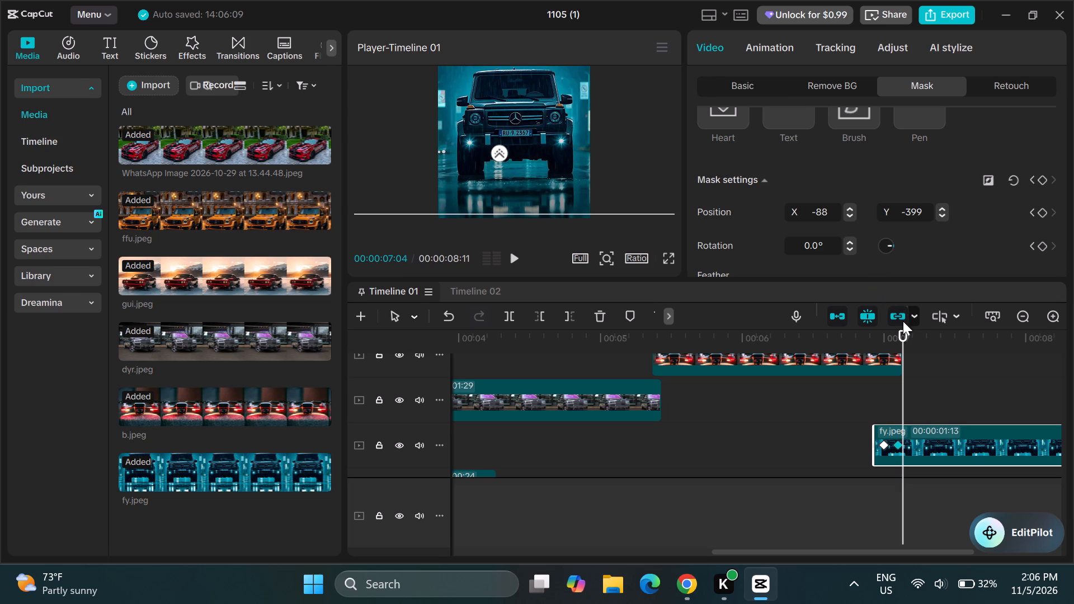
pyautogui.click(901, 329)
pyautogui.scroll(1, 829, 173)
pyautogui.click(811, 185)
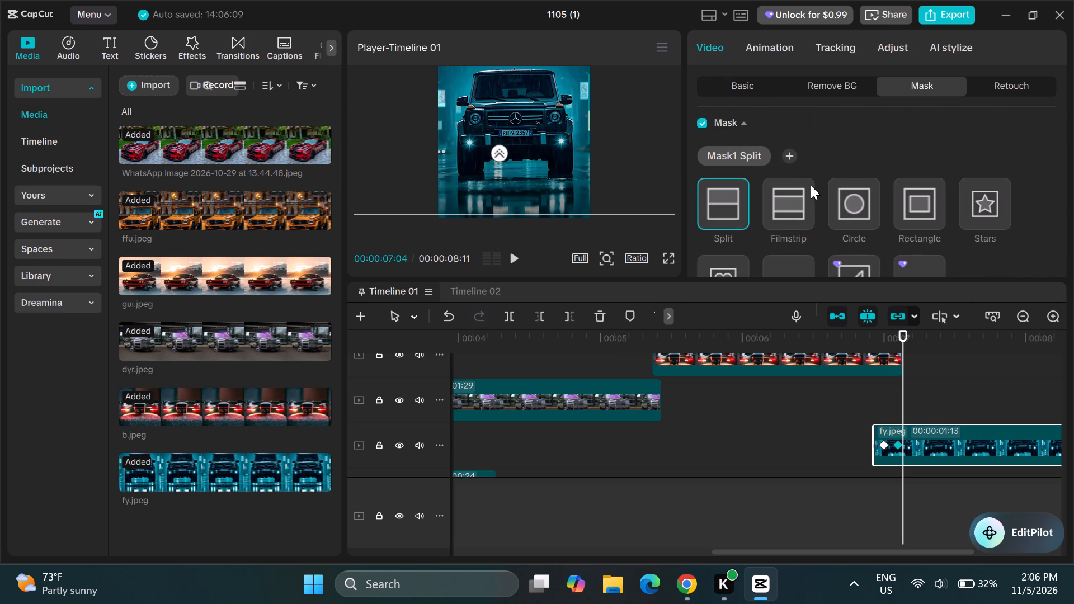
pyautogui.click(795, 201)
pyautogui.click(795, 201)
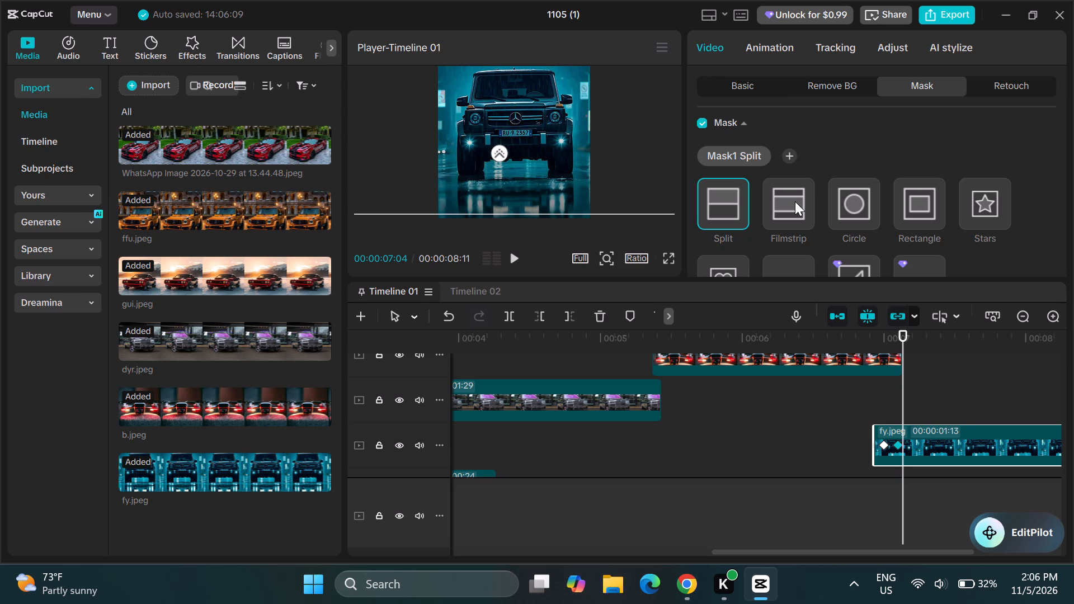
pyautogui.doubleClick(795, 201)
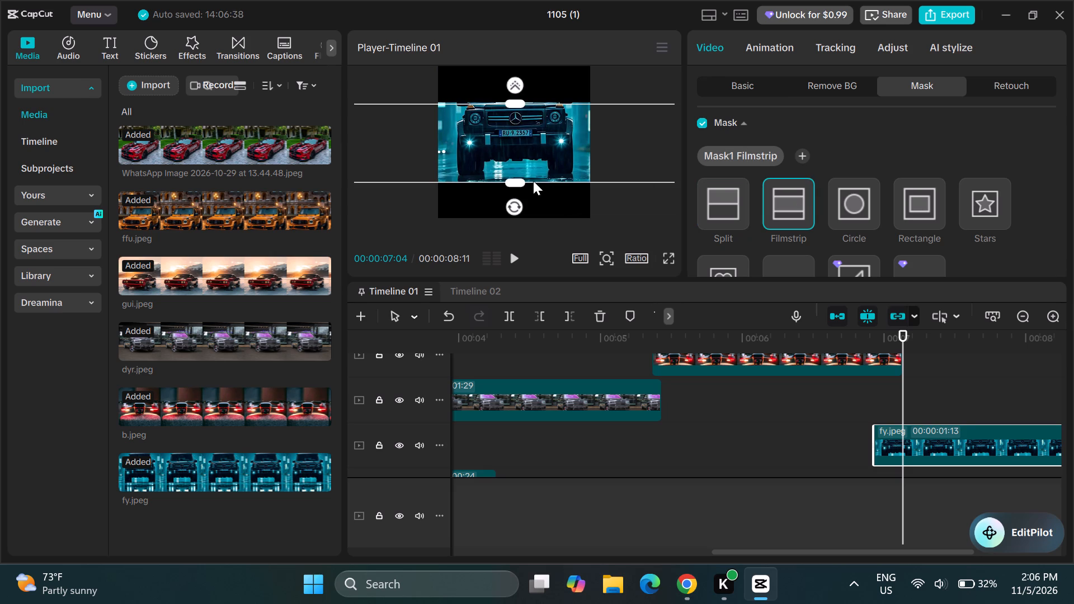
# Close the fy.jpeg clip's filmstrip mask to size 0 and add a Mask settings keyframe at 00:00:07:04.
pyautogui.moveTo(515, 180); pyautogui.dragTo(513, 166)
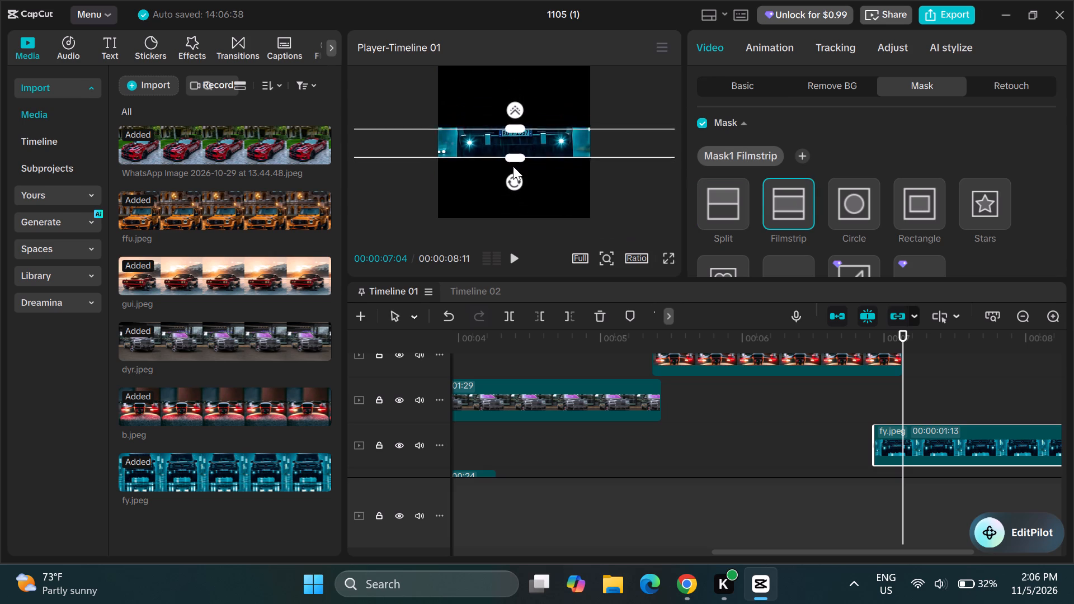
pyautogui.moveTo(513, 166); pyautogui.dragTo(513, 155)
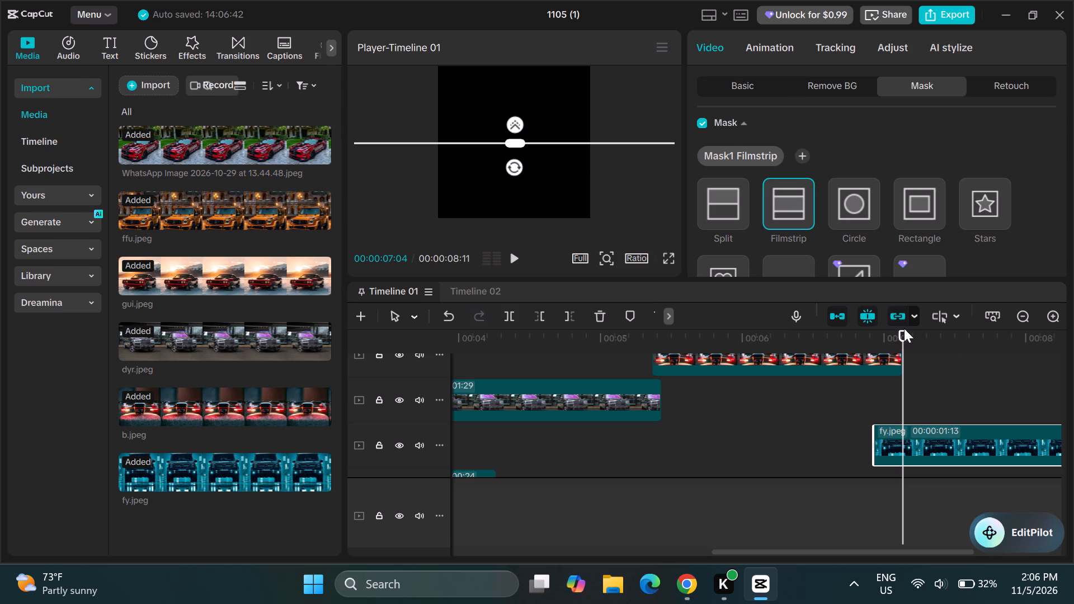
pyautogui.moveTo(904, 328); pyautogui.dragTo(893, 328)
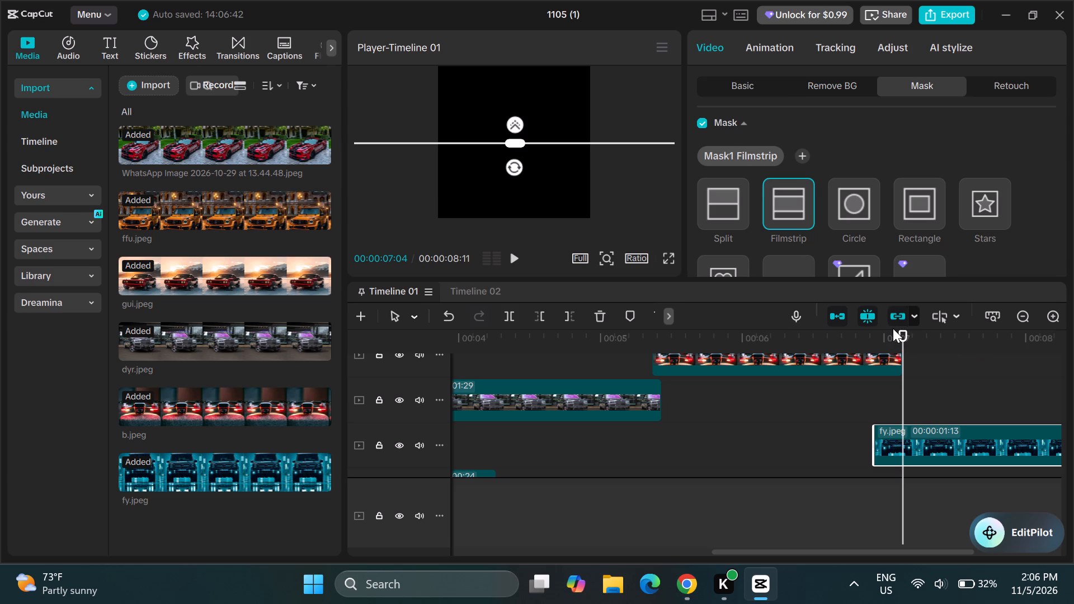
pyautogui.moveTo(893, 328); pyautogui.dragTo(893, 329)
pyautogui.click(901, 329)
pyautogui.scroll(-1, 844, 209)
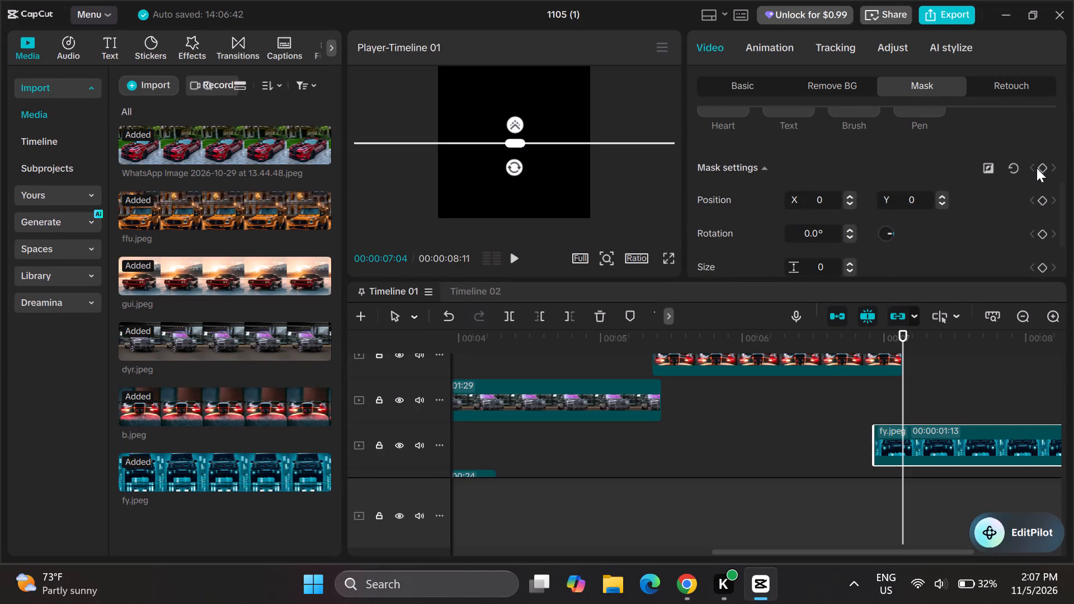
pyautogui.click(1040, 163)
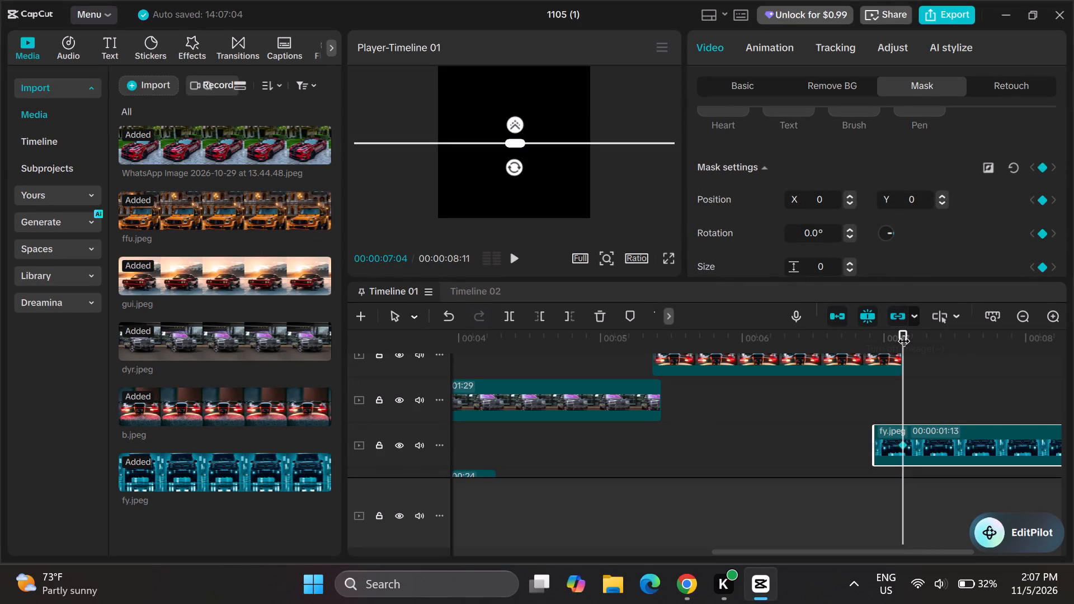
# At 00:00:07:07, widen the fy.jpeg clip's filmstrip mask to a size of about 831 and add a Mask settings keyframe.
pyautogui.moveTo(904, 329); pyautogui.dragTo(911, 329)
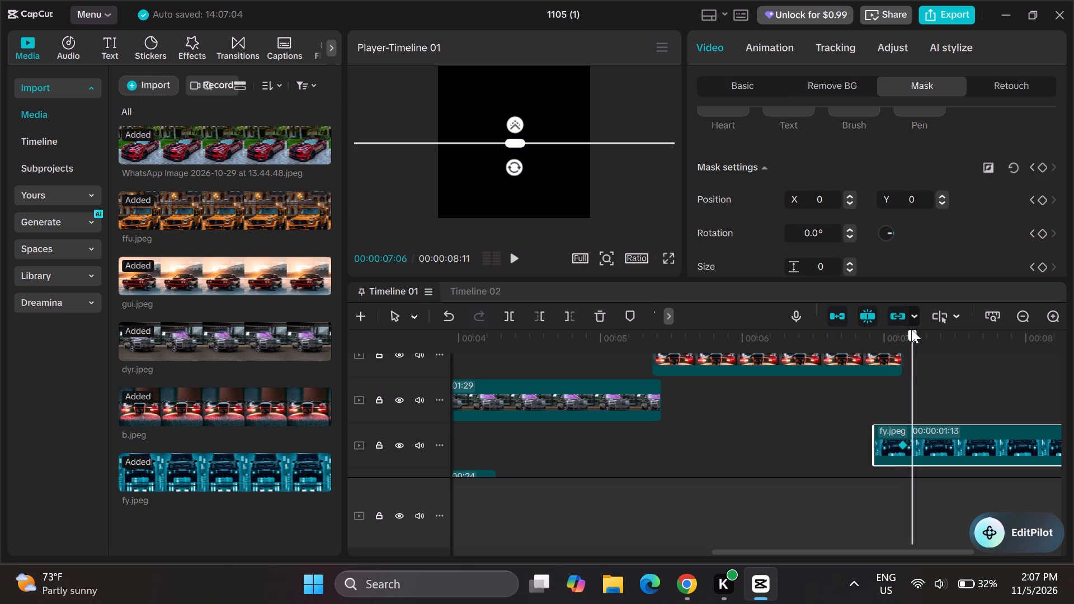
pyautogui.moveTo(911, 329); pyautogui.dragTo(919, 331)
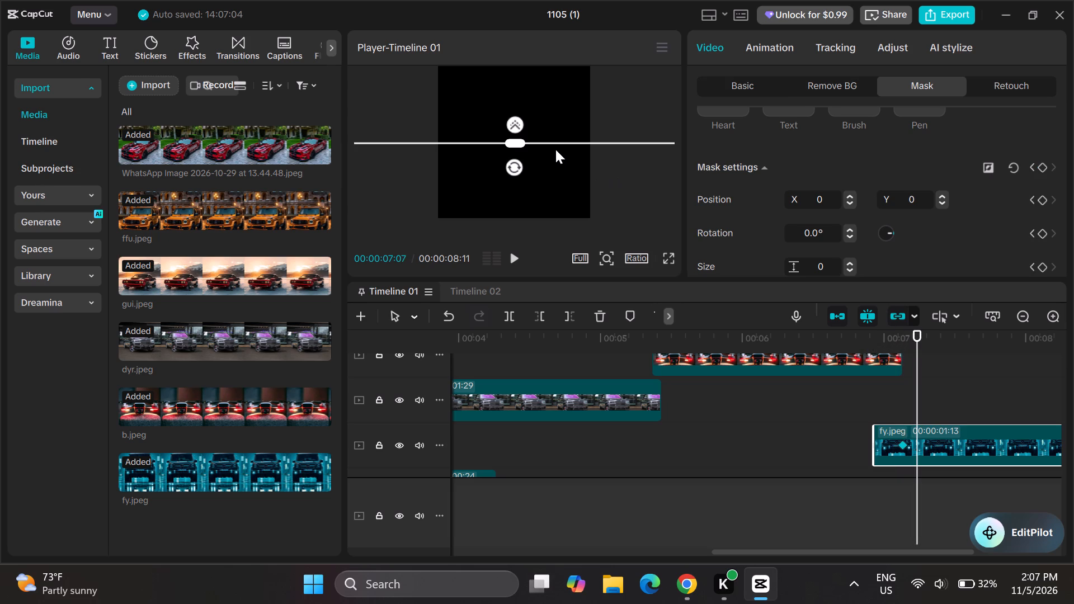
pyautogui.moveTo(514, 141); pyautogui.dragTo(514, 141)
pyautogui.moveTo(514, 141); pyautogui.dragTo(517, 182)
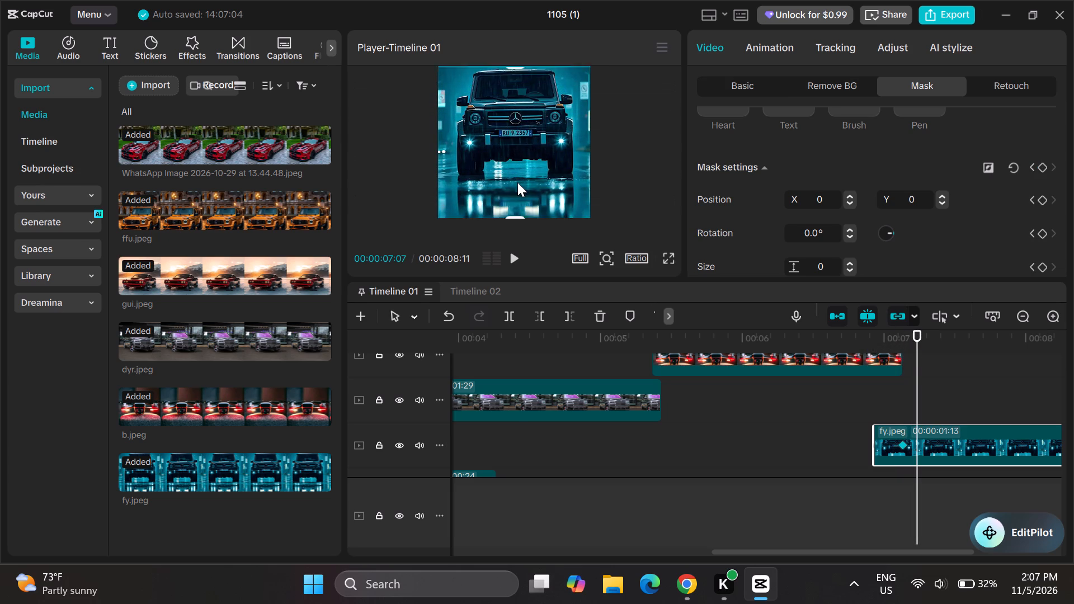
pyautogui.moveTo(517, 182); pyautogui.dragTo(517, 185)
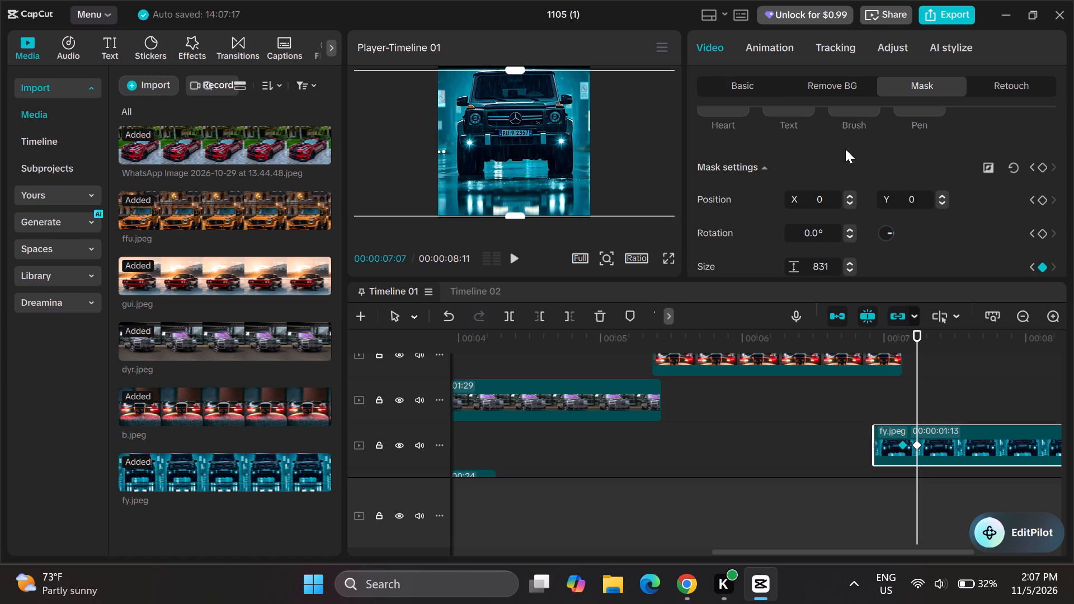
pyautogui.click(1040, 165)
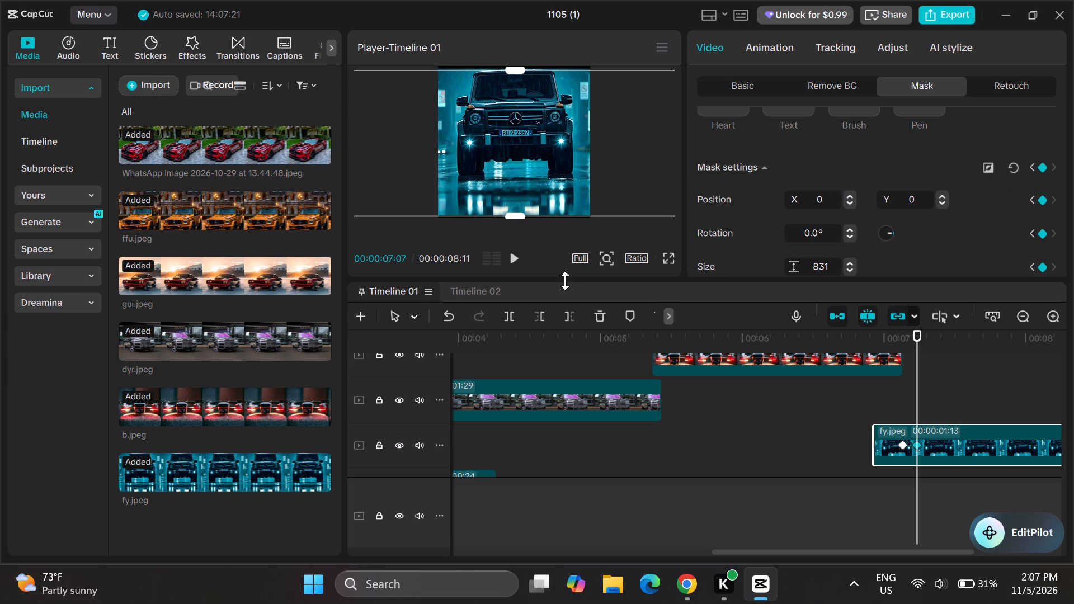
# Play the timeline from 00:00:07:07 to preview the rest of the fy.jpeg clip.
pyautogui.click(515, 254)
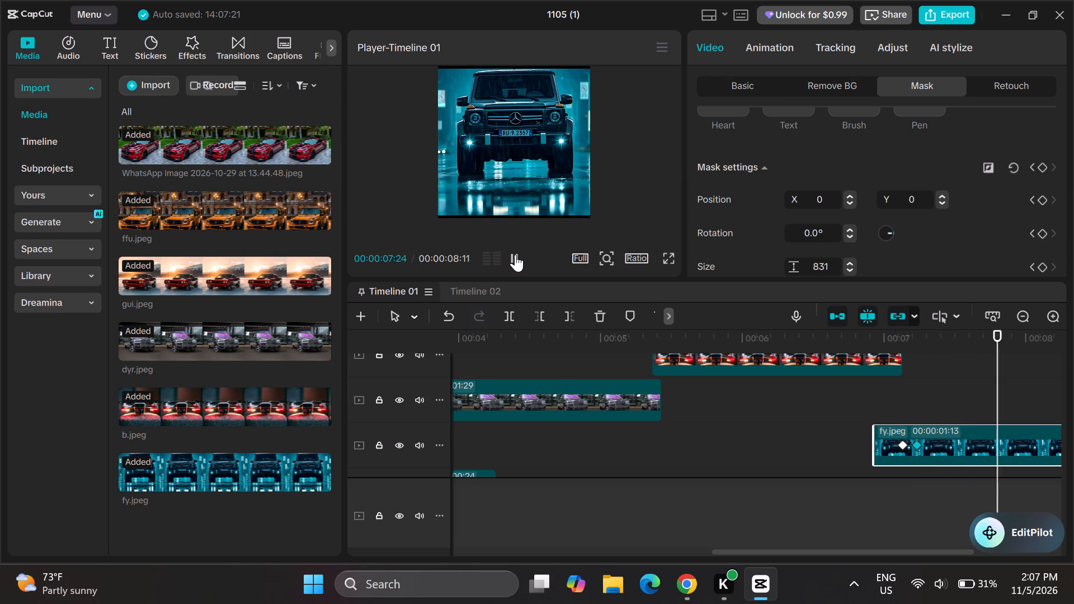
pyautogui.click(515, 254)
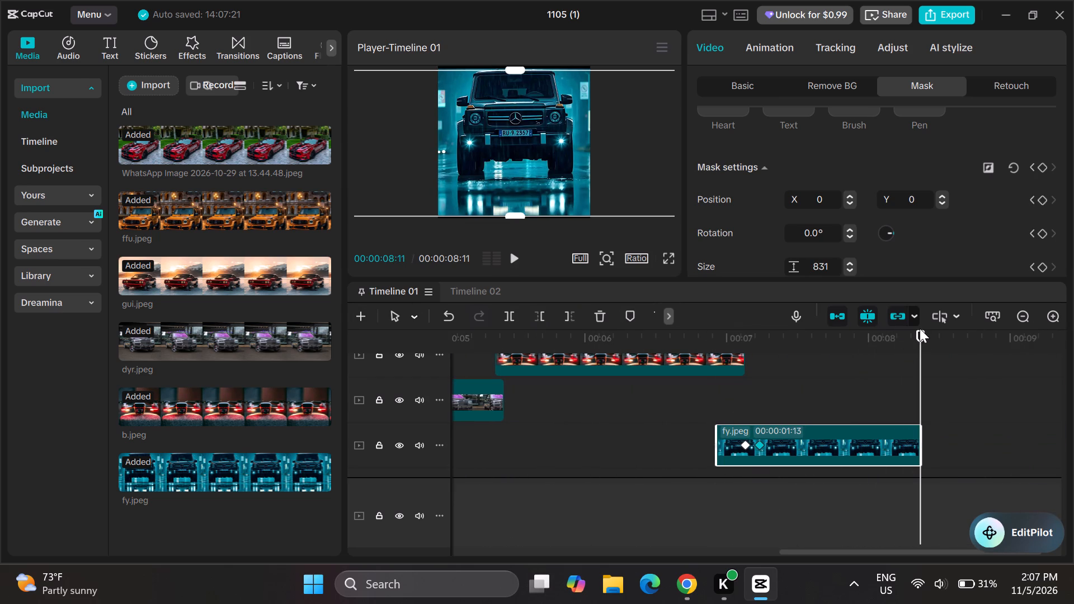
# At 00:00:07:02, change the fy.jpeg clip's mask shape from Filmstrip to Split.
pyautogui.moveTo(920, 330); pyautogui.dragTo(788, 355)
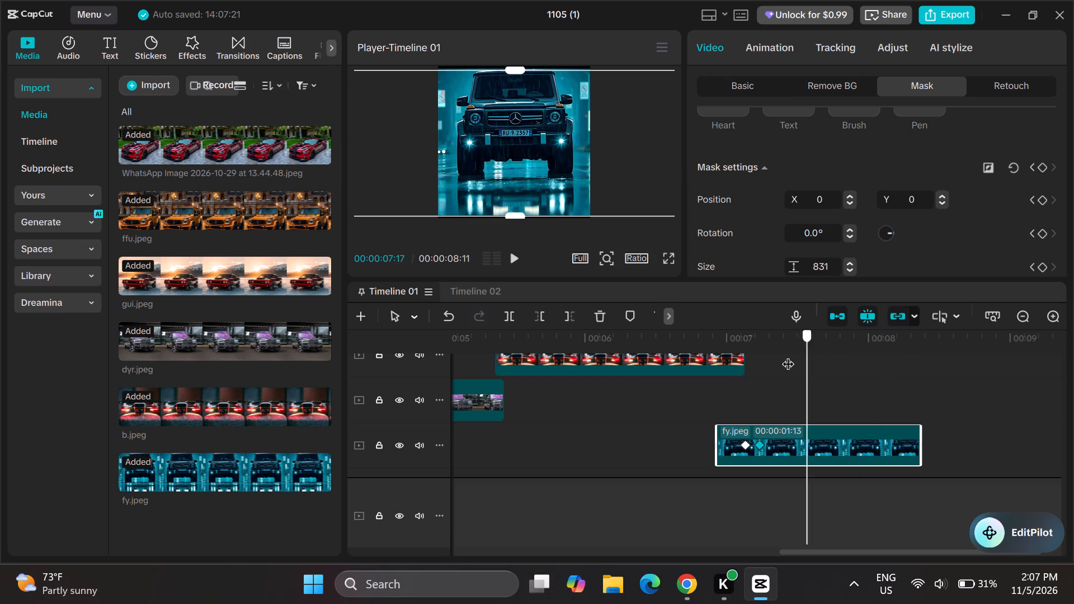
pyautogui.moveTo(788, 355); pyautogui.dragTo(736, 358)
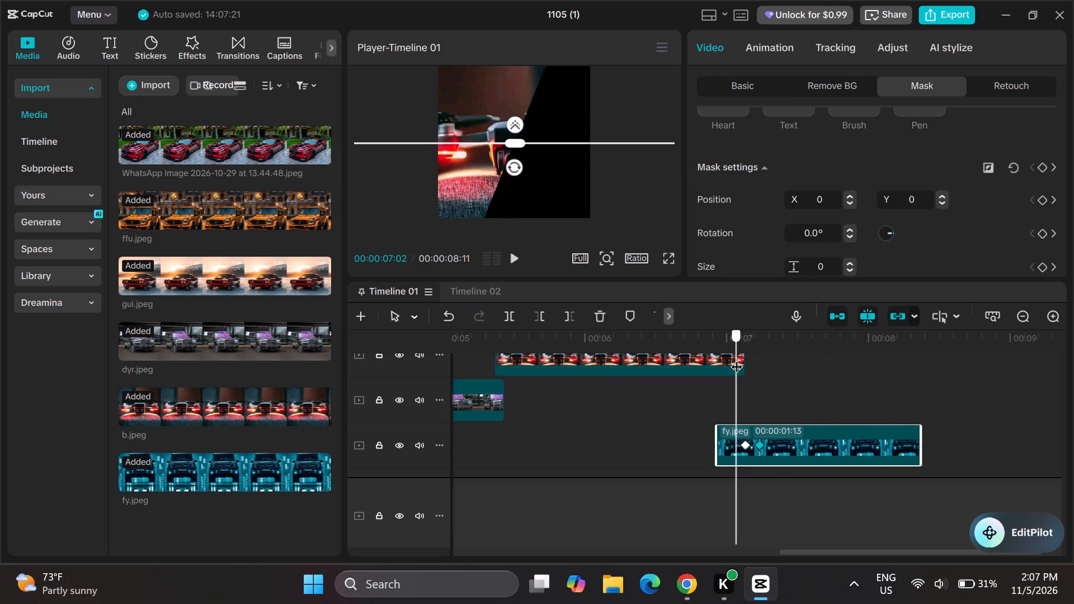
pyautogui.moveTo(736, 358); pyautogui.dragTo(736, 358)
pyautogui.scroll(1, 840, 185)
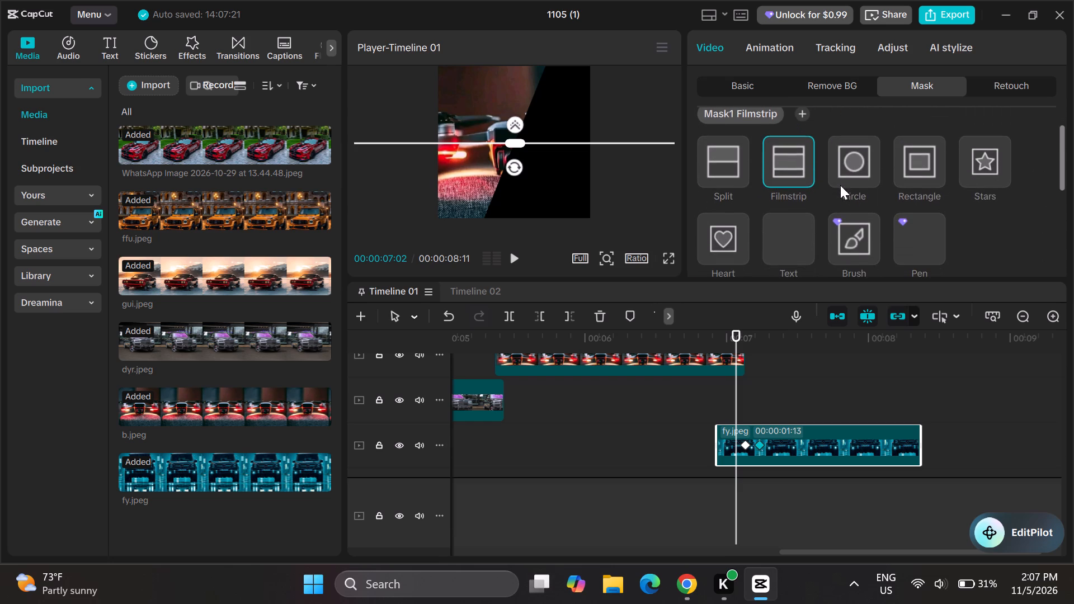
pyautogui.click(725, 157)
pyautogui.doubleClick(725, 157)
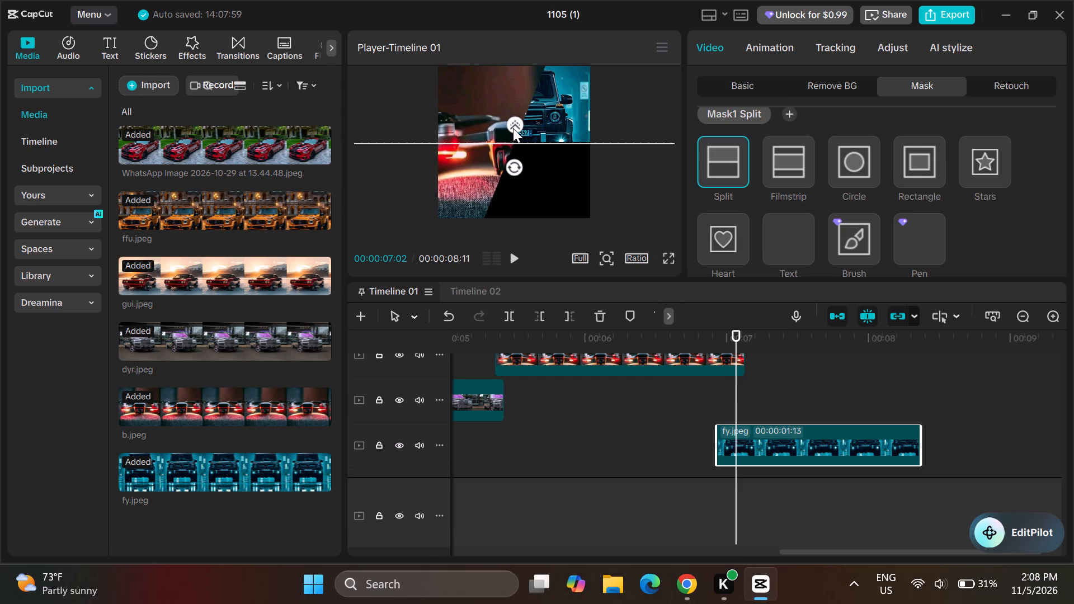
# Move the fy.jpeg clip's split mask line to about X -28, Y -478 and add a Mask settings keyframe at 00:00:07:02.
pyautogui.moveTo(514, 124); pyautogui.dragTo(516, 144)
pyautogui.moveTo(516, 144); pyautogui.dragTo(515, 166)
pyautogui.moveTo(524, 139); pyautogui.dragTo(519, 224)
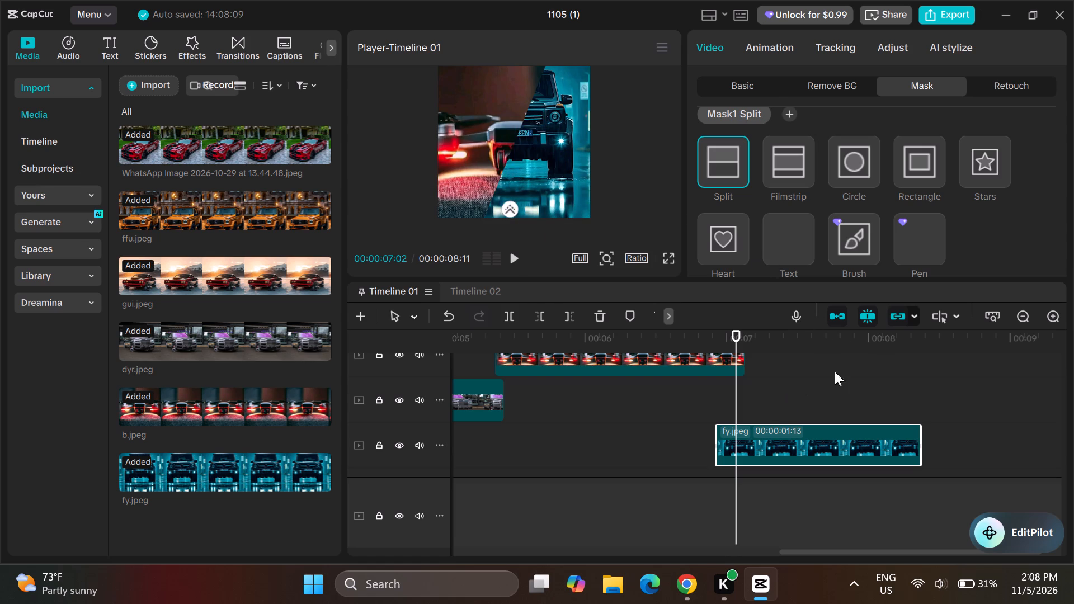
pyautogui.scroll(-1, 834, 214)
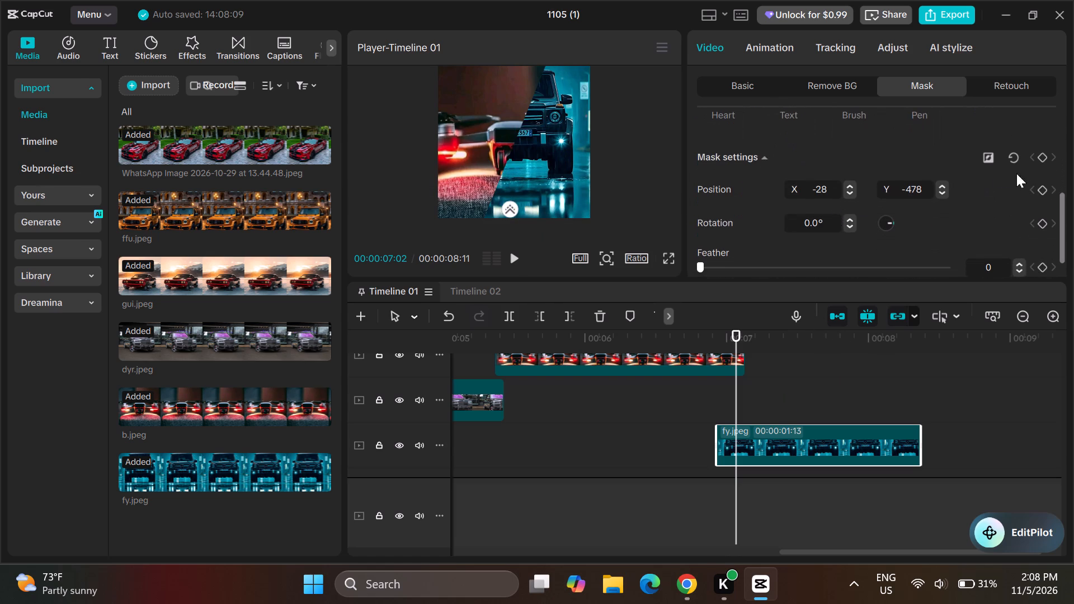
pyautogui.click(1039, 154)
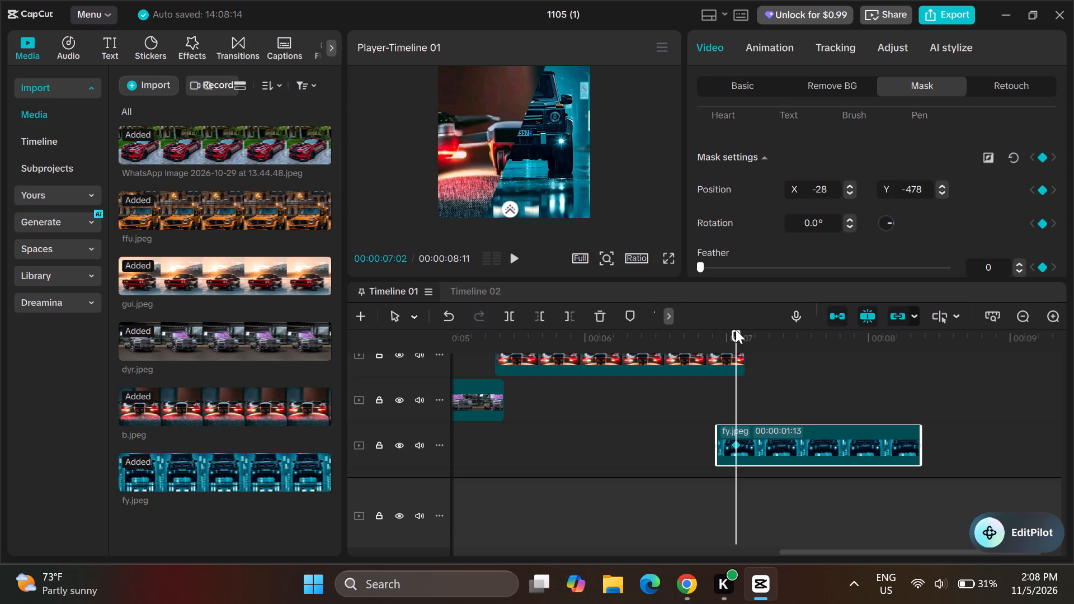
# At 00:00:07:06, change the fy.jpeg clip's mask shape from Split back to Filmstrip.
pyautogui.moveTo(736, 329); pyautogui.dragTo(759, 330)
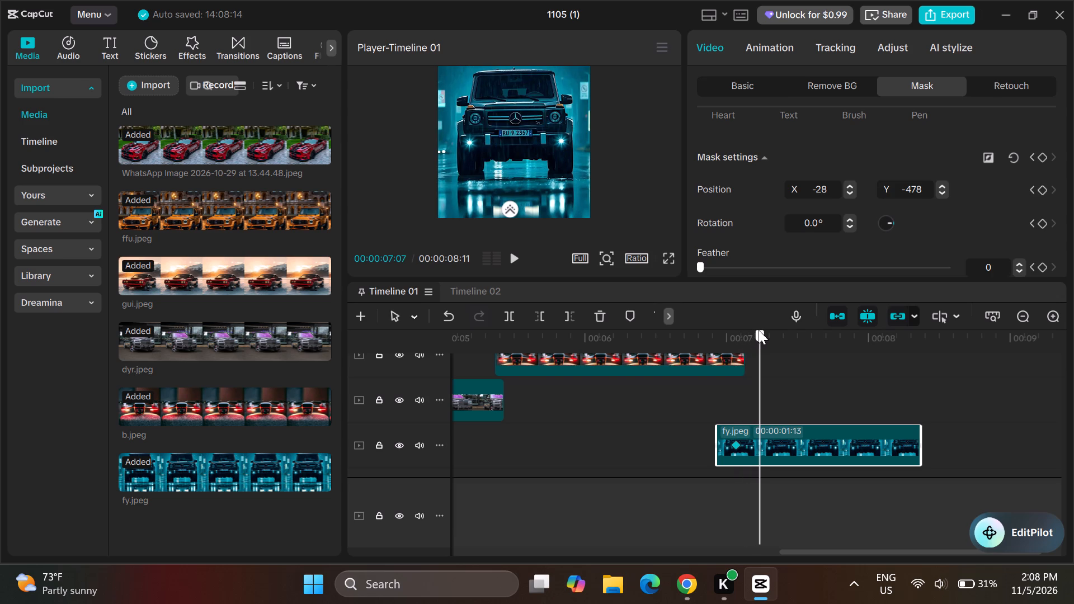
pyautogui.moveTo(759, 330); pyautogui.dragTo(736, 331)
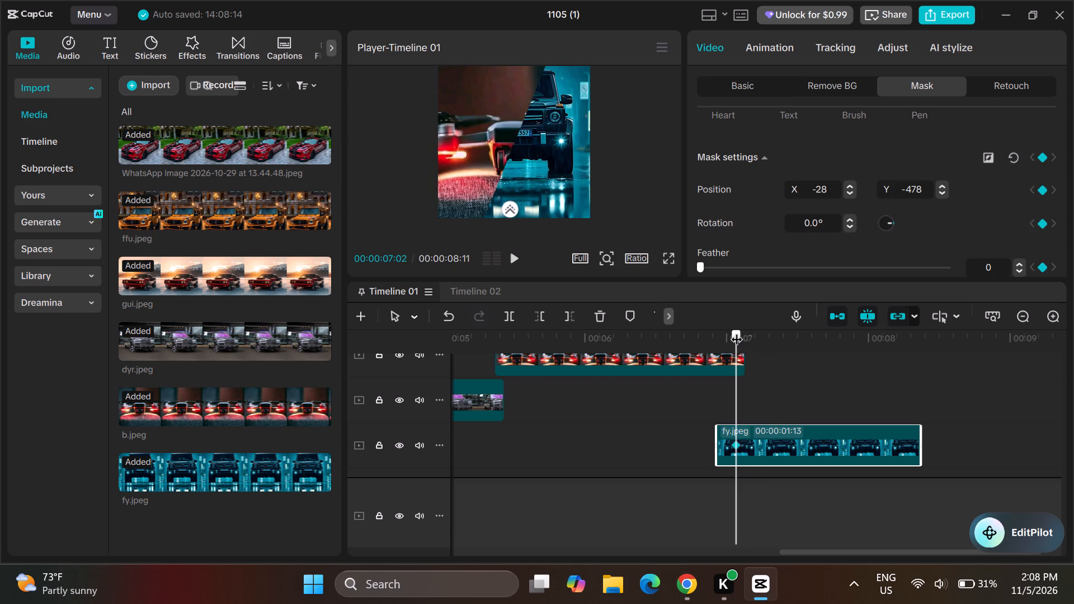
pyautogui.moveTo(736, 331); pyautogui.dragTo(753, 330)
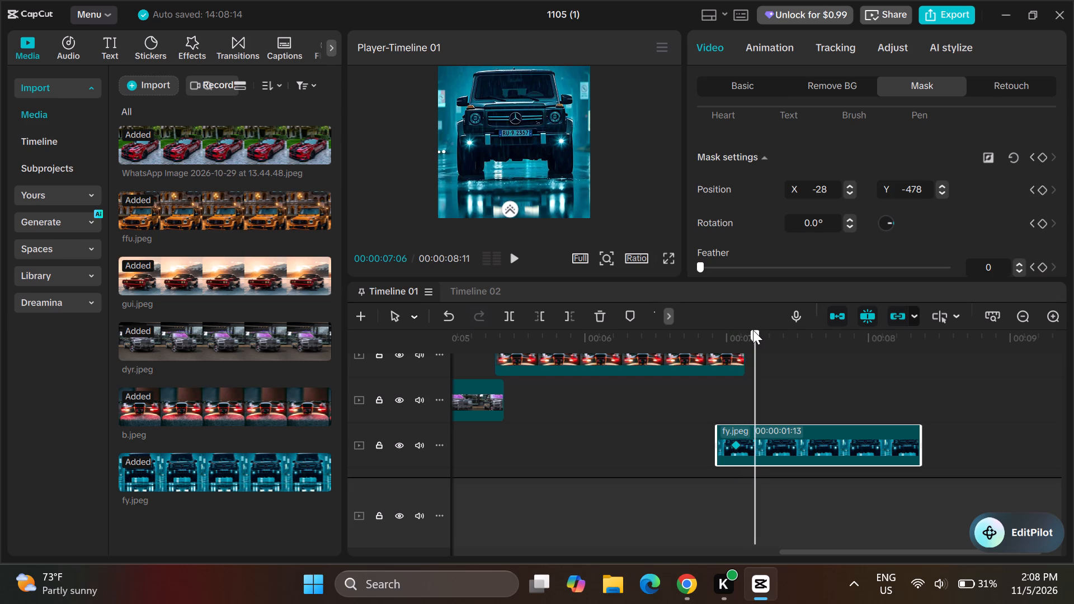
pyautogui.moveTo(753, 330); pyautogui.dragTo(746, 330)
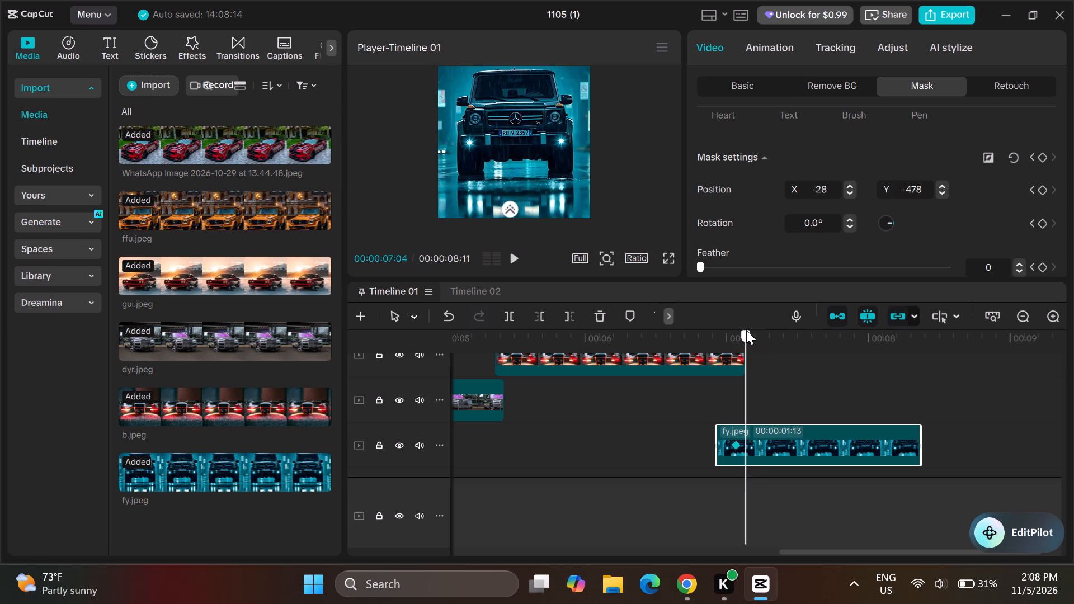
pyautogui.moveTo(746, 330); pyautogui.dragTo(752, 329)
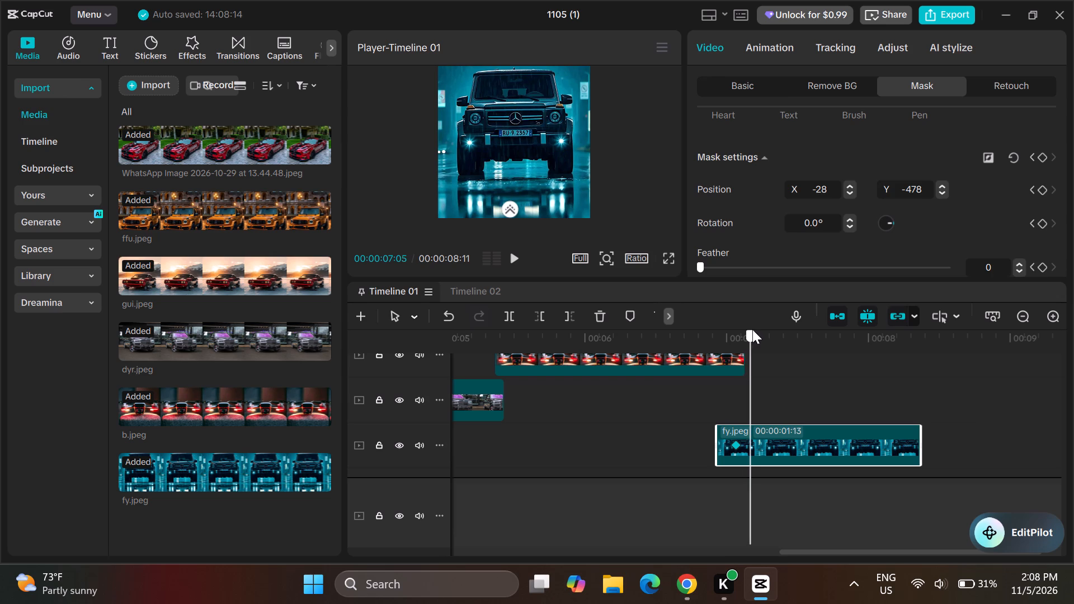
pyautogui.moveTo(752, 329); pyautogui.dragTo(753, 329)
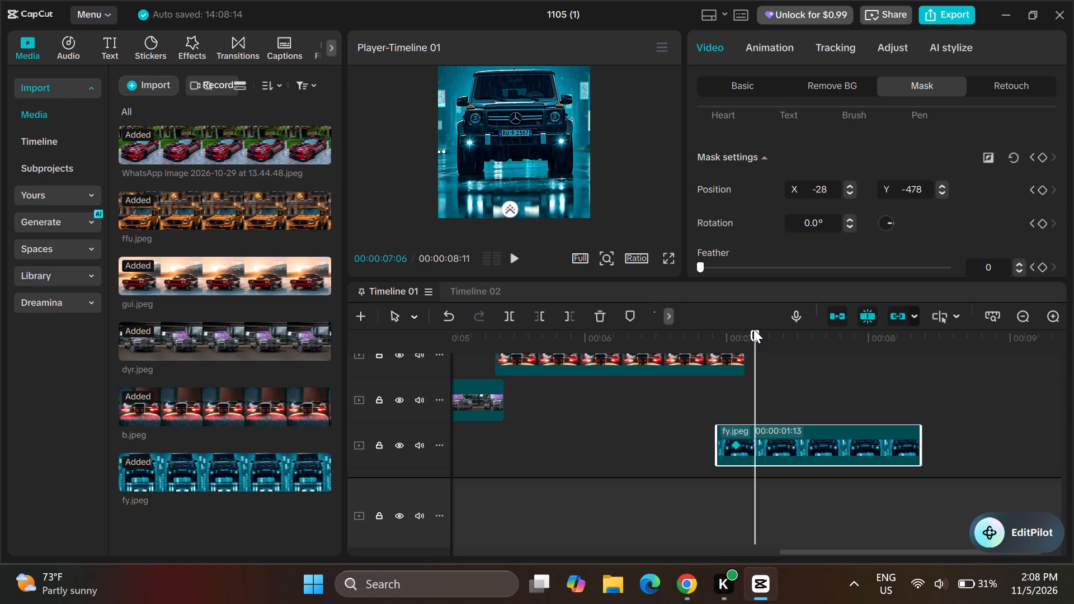
pyautogui.scroll(1, 814, 176)
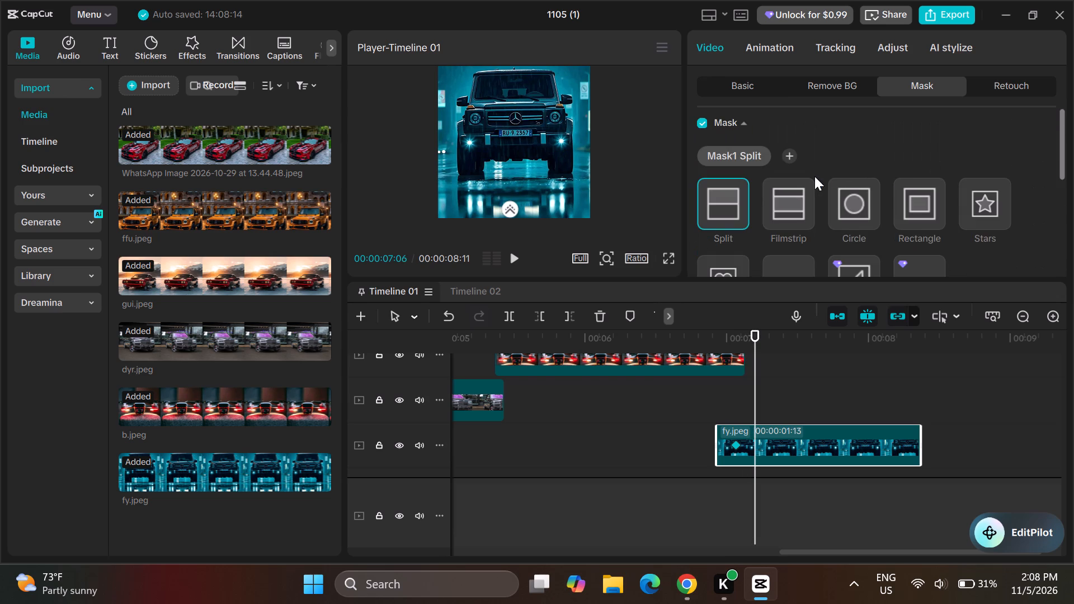
pyautogui.click(796, 191)
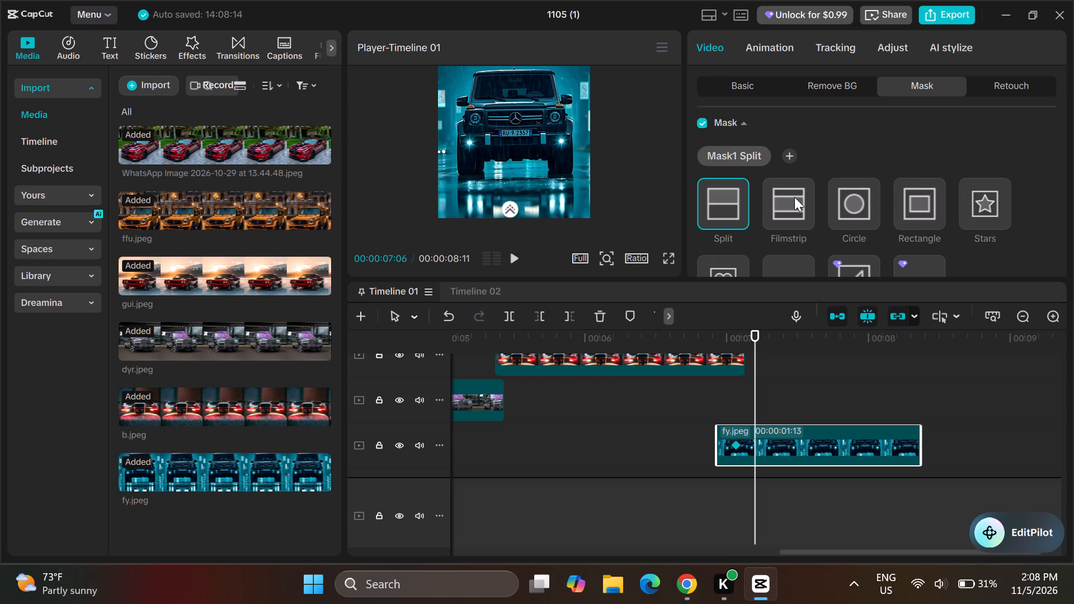
pyautogui.click(794, 197)
pyautogui.click(790, 204)
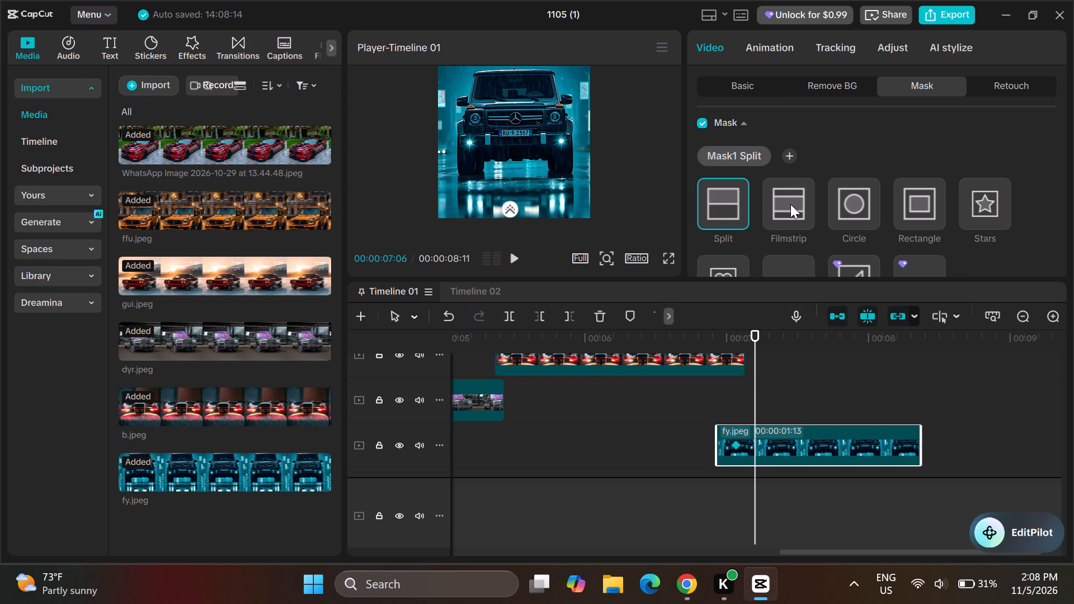
pyautogui.click(790, 204)
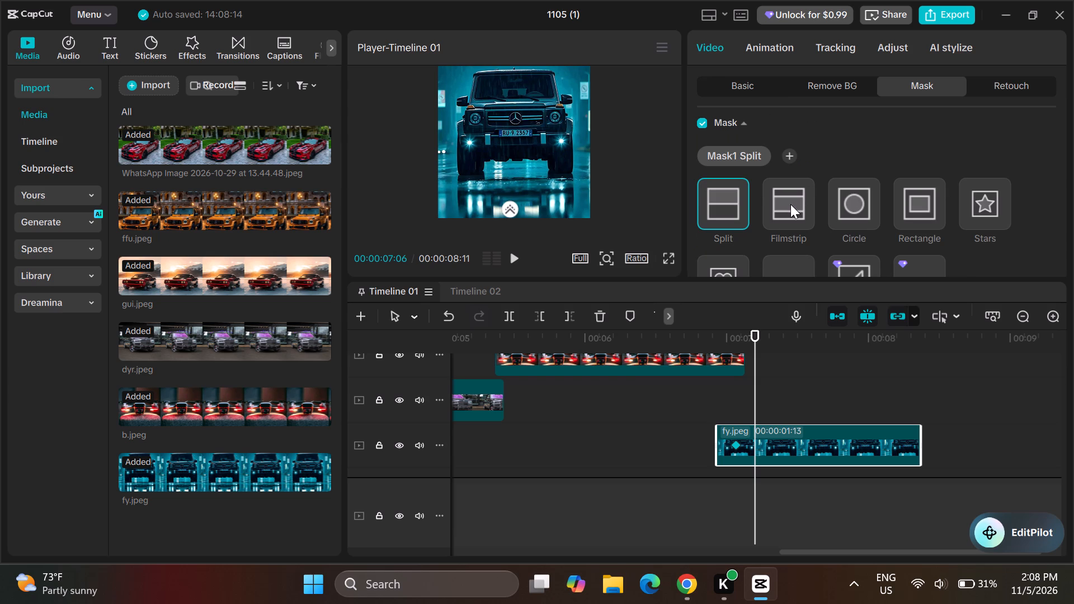
pyautogui.click(790, 204)
pyautogui.doubleClick(790, 204)
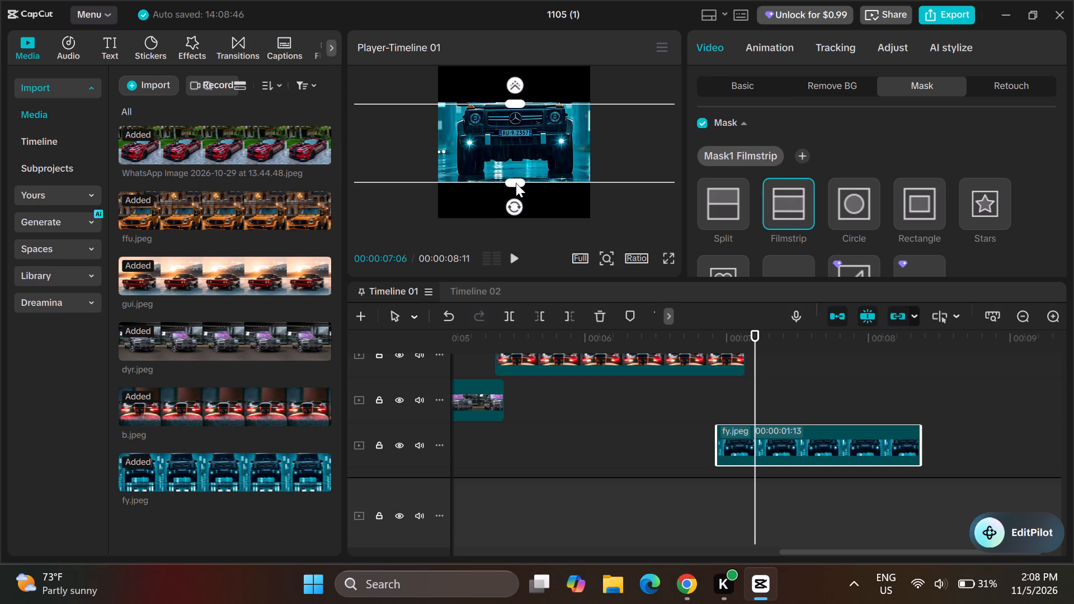
# Narrow the fy.jpeg clip's filmstrip mask to a size of about 154 and add a Mask settings keyframe at 00:00:07:06.
pyautogui.moveTo(515, 181); pyautogui.dragTo(512, 167)
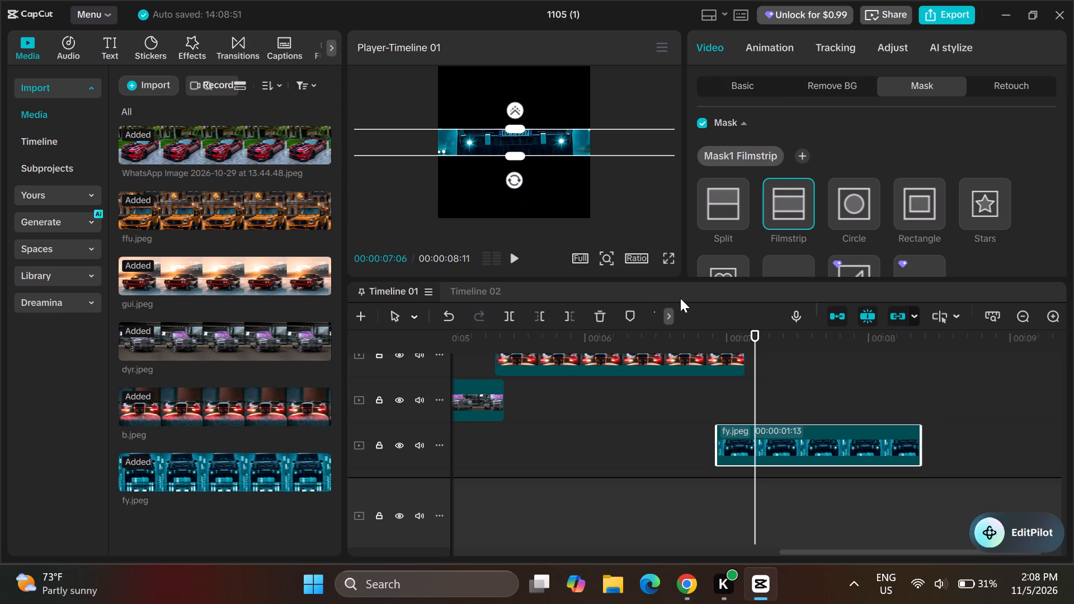
pyautogui.scroll(-1, 795, 234)
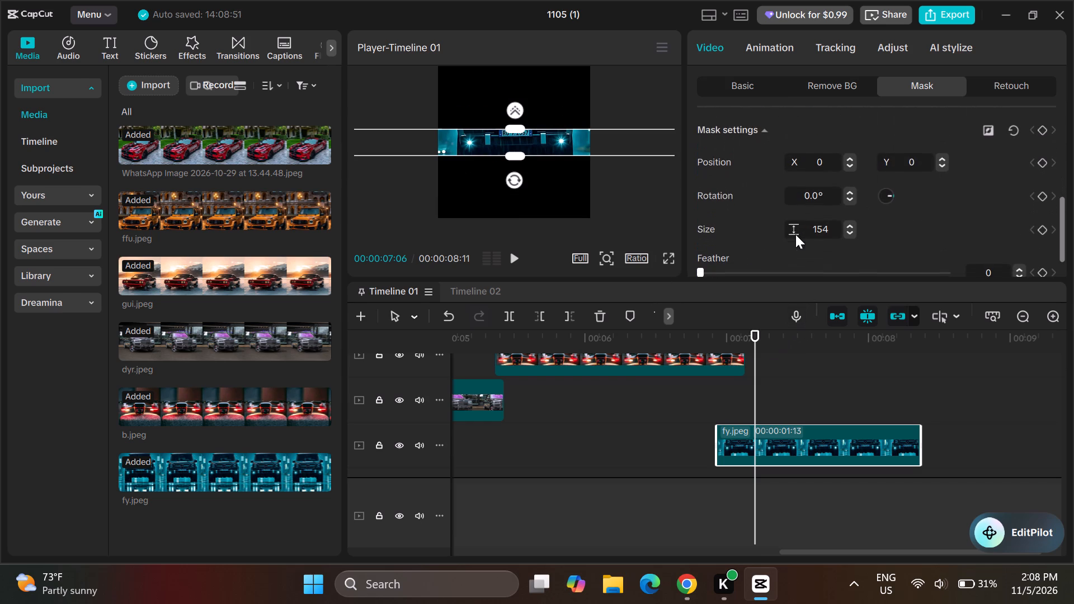
pyautogui.click(1039, 126)
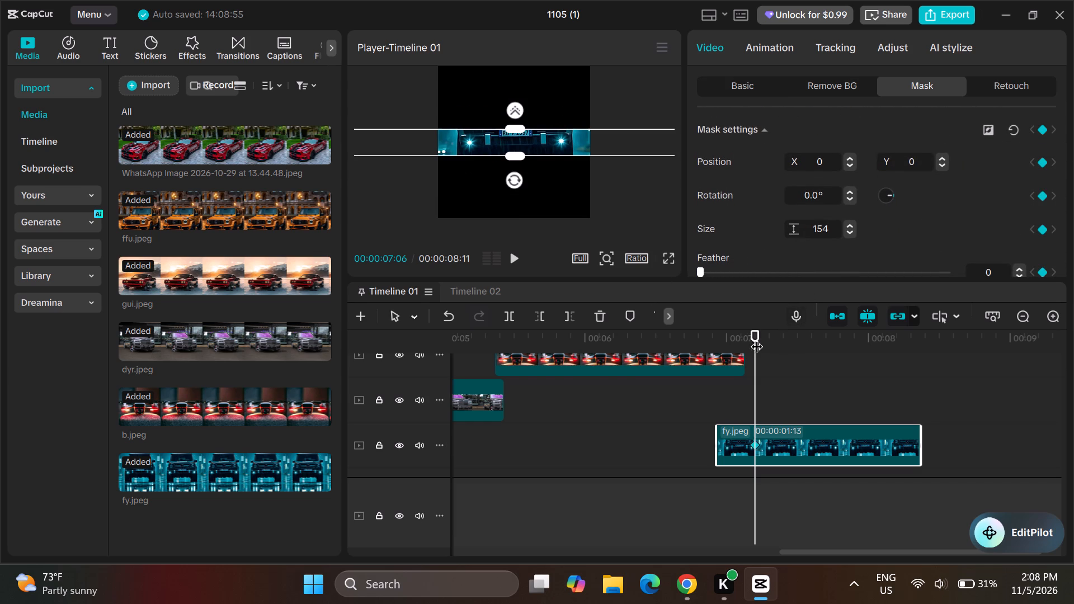
# At 00:00:07:08, move the fy.jpeg clip's filmstrip mask up to about X -4, Y 110 and add a Mask settings keyframe.
pyautogui.moveTo(752, 328); pyautogui.dragTo(759, 328)
pyautogui.moveTo(759, 328); pyautogui.dragTo(760, 328)
pyautogui.moveTo(755, 332); pyautogui.dragTo(764, 332)
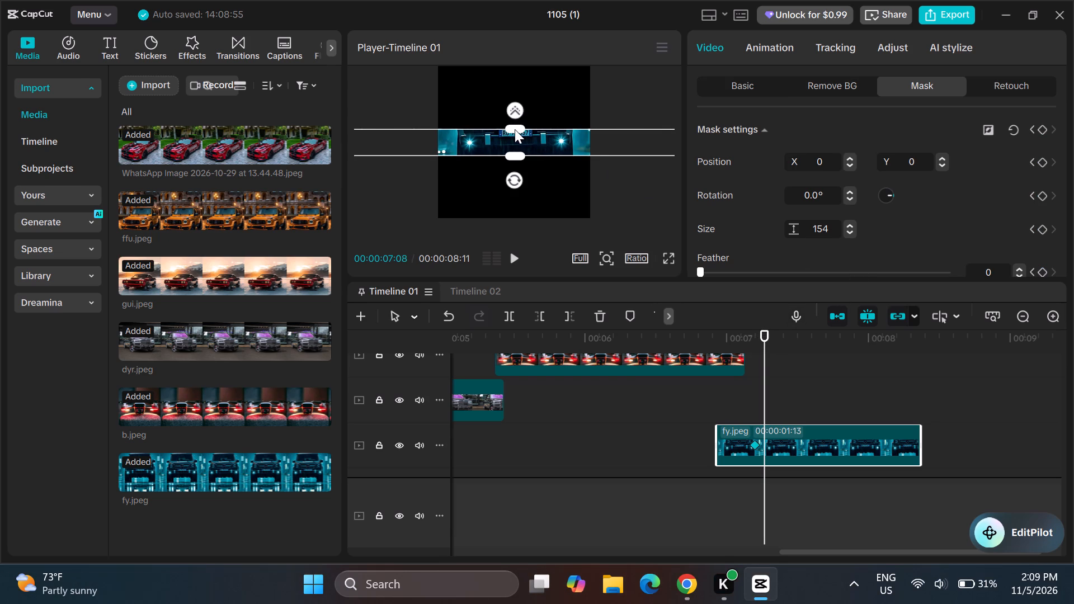
pyautogui.moveTo(515, 124); pyautogui.dragTo(513, 100)
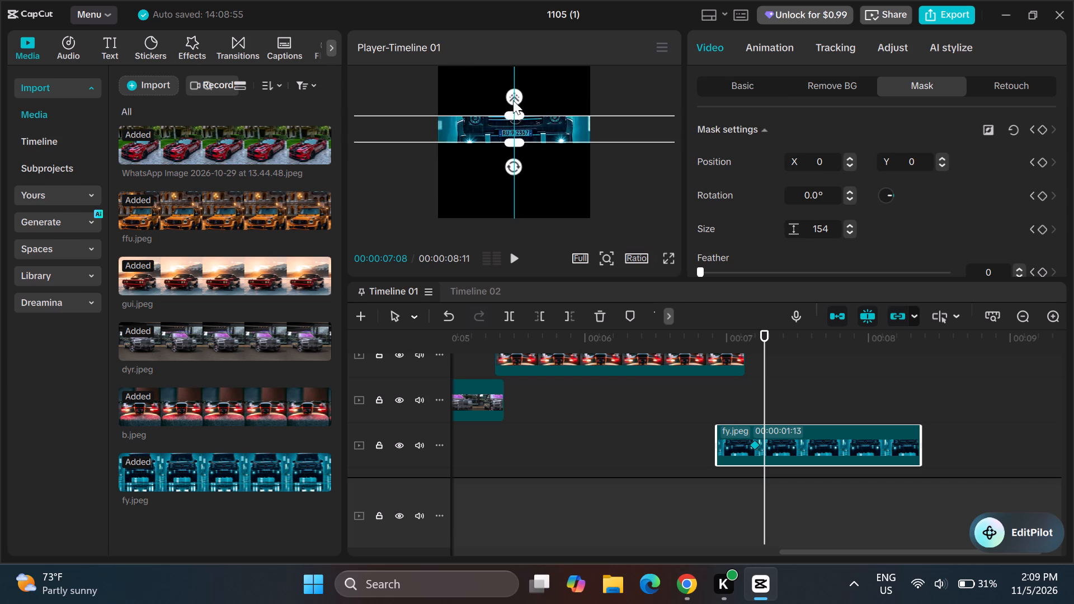
pyautogui.moveTo(513, 100); pyautogui.dragTo(515, 105)
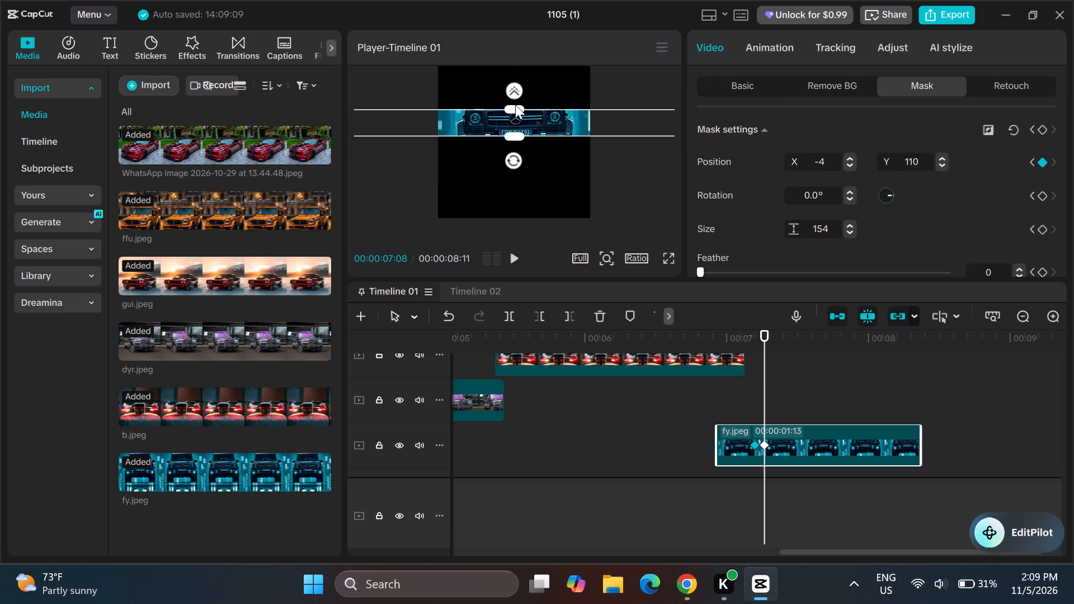
pyautogui.click(1042, 125)
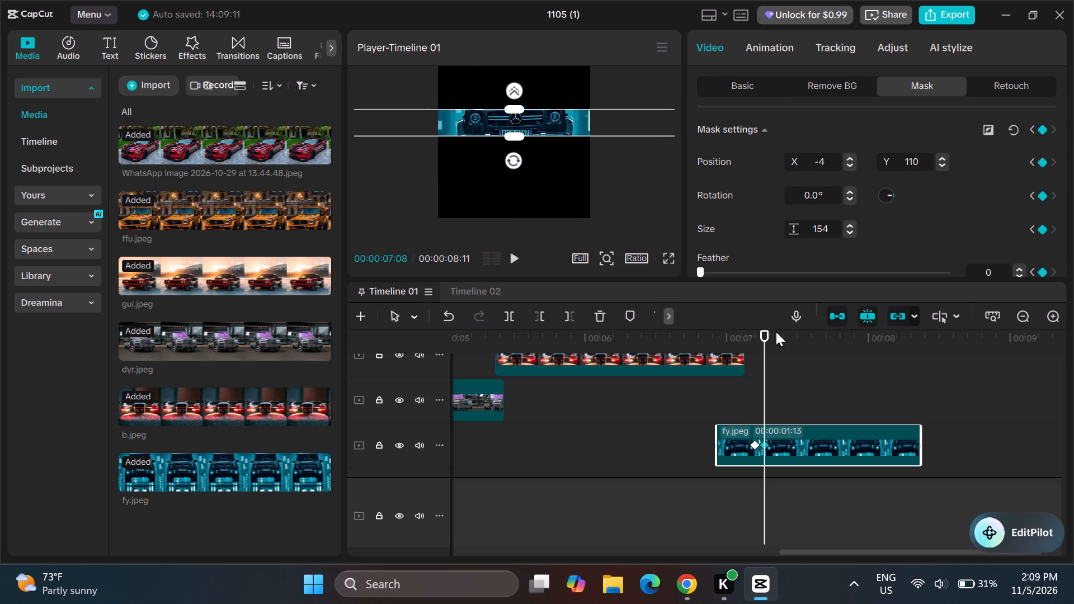
# At 00:00:07:11, widen the fy.jpeg clip's filmstrip mask to a size of about 1095 and add a Mask settings keyframe.
pyautogui.moveTo(765, 329); pyautogui.dragTo(778, 329)
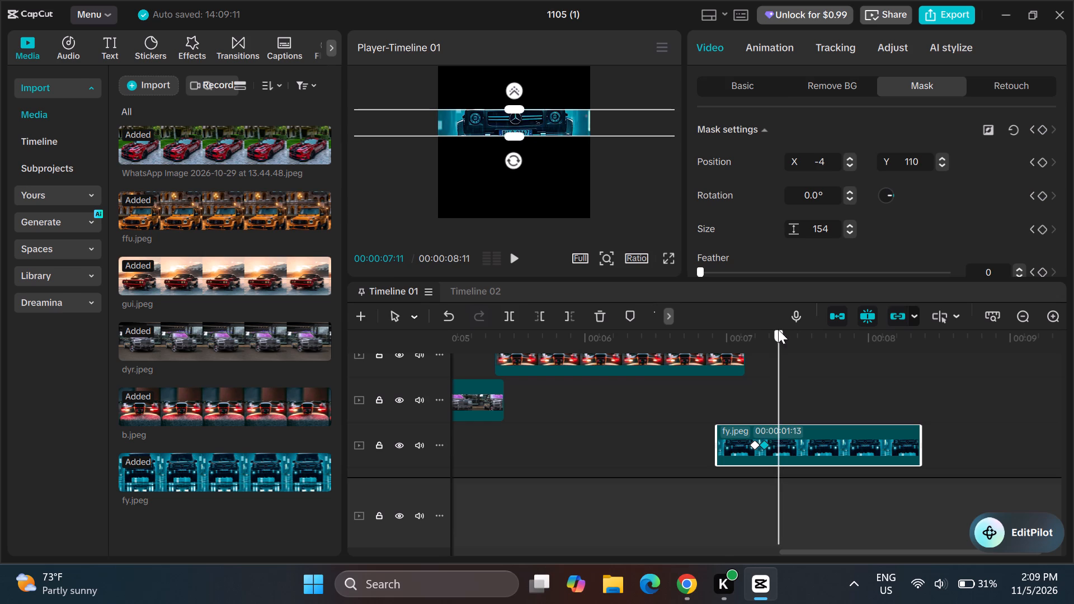
pyautogui.moveTo(778, 329); pyautogui.dragTo(780, 329)
pyautogui.moveTo(512, 135); pyautogui.dragTo(515, 161)
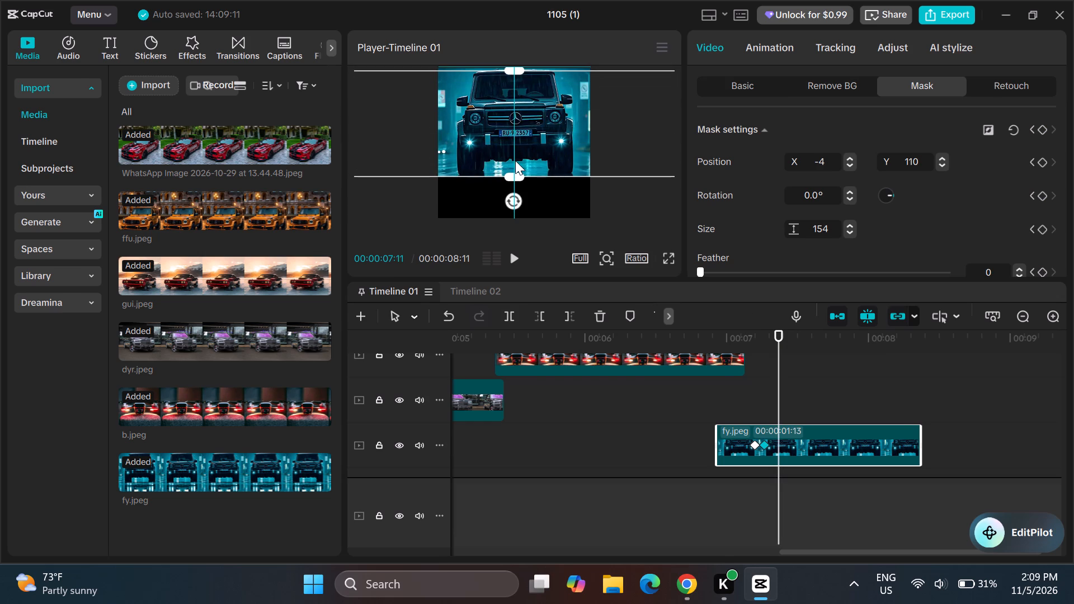
pyautogui.moveTo(515, 161); pyautogui.dragTo(517, 178)
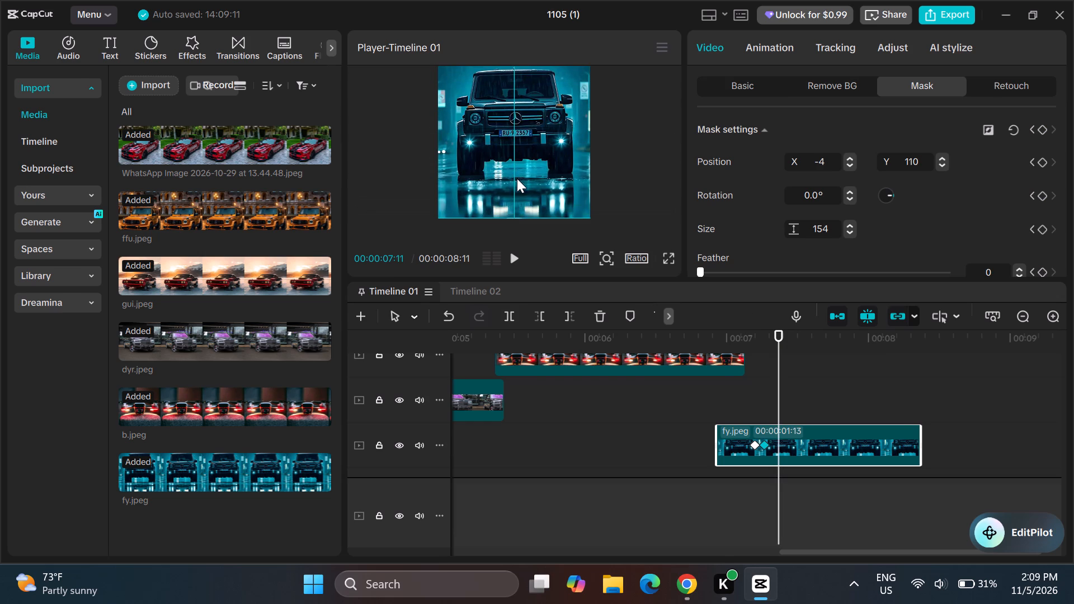
pyautogui.moveTo(517, 178); pyautogui.dragTo(517, 179)
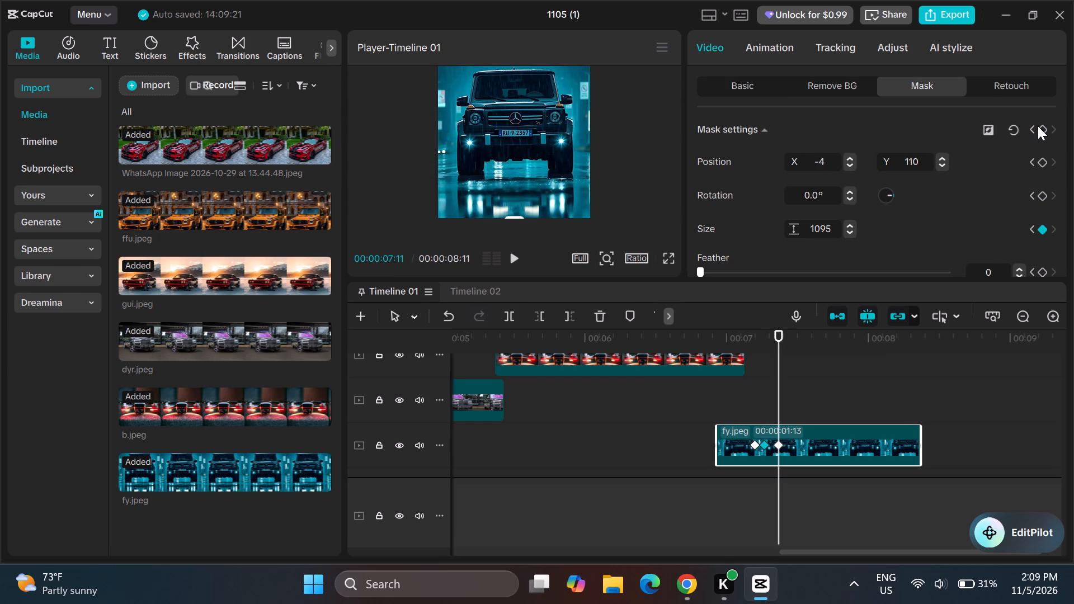
pyautogui.click(1038, 126)
pyautogui.click(1041, 126)
# At 00:00:07:02, move the fy.jpeg clip's filmstrip mask to about X 104, Y 57.
pyautogui.moveTo(779, 329); pyautogui.dragTo(790, 330)
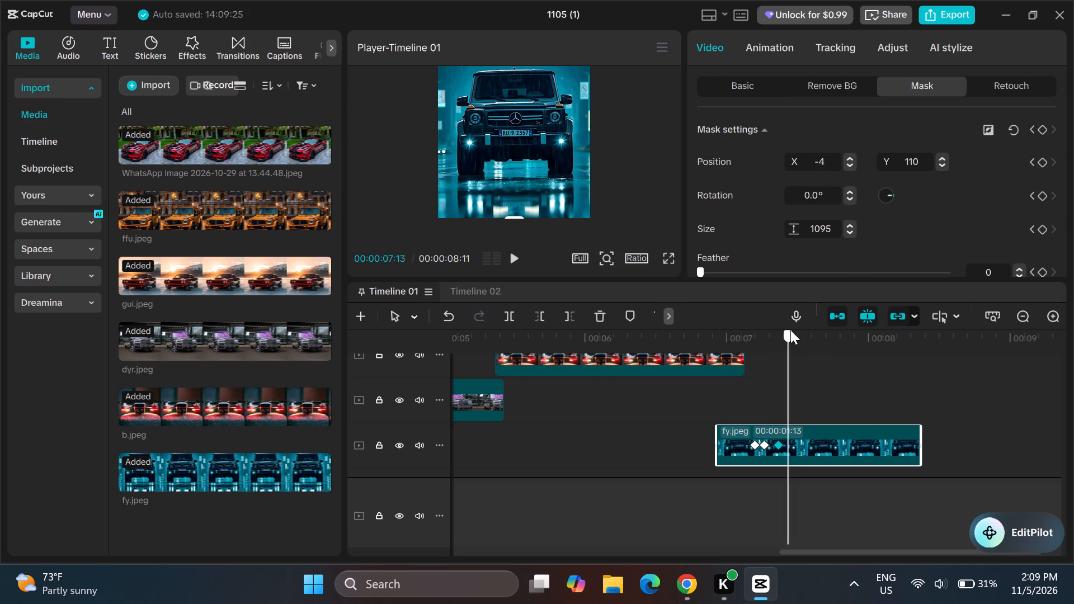
pyautogui.moveTo(790, 330); pyautogui.dragTo(815, 333)
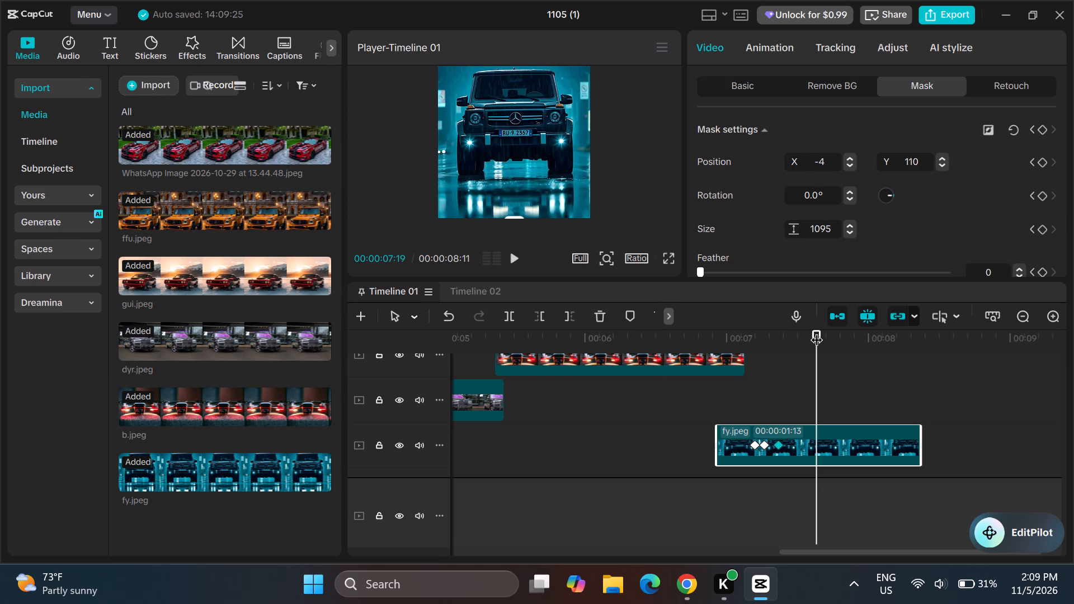
pyautogui.moveTo(816, 331); pyautogui.dragTo(751, 333)
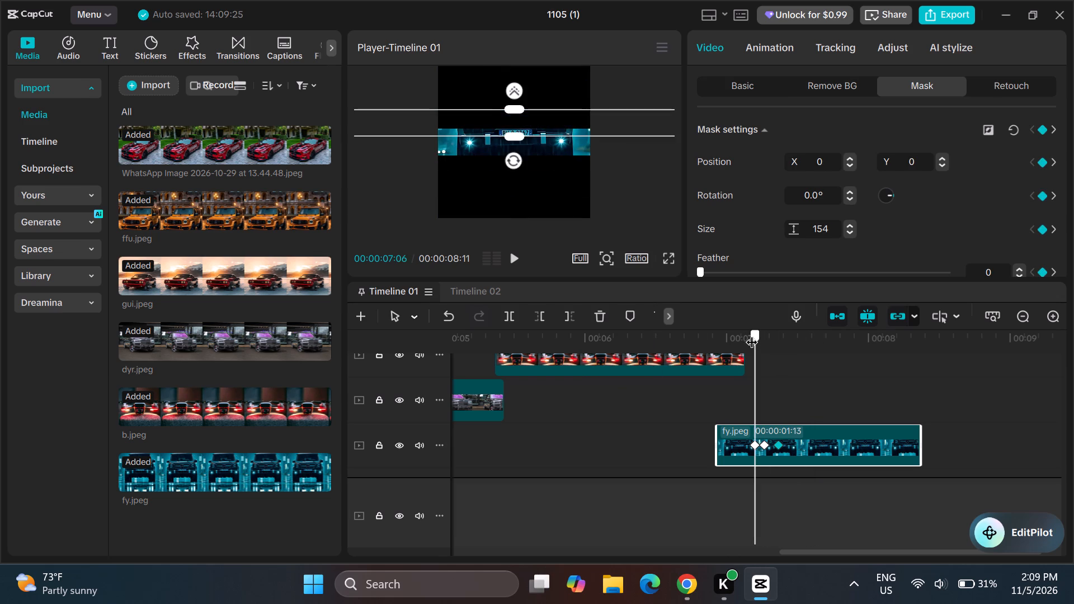
pyautogui.moveTo(751, 333); pyautogui.dragTo(715, 334)
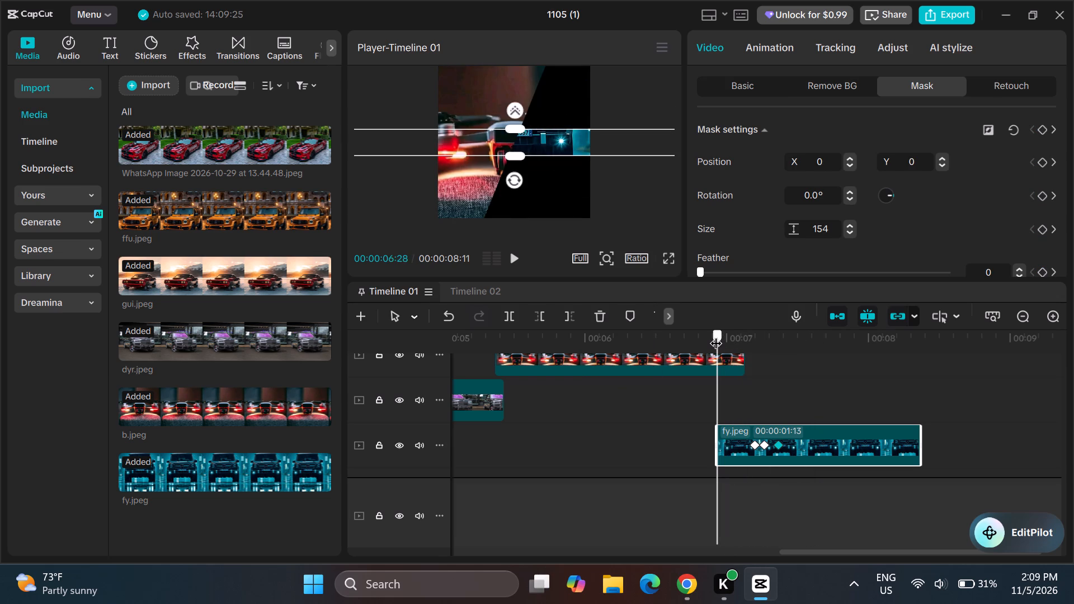
pyautogui.moveTo(715, 334); pyautogui.dragTo(718, 334)
pyautogui.moveTo(718, 334); pyautogui.dragTo(737, 337)
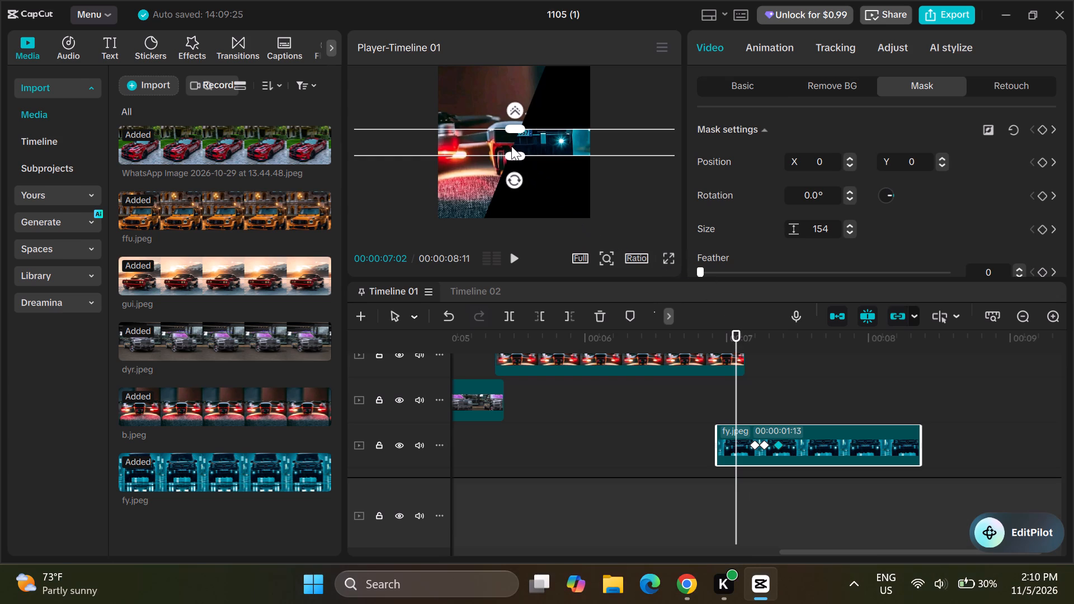
pyautogui.moveTo(515, 151); pyautogui.dragTo(513, 187)
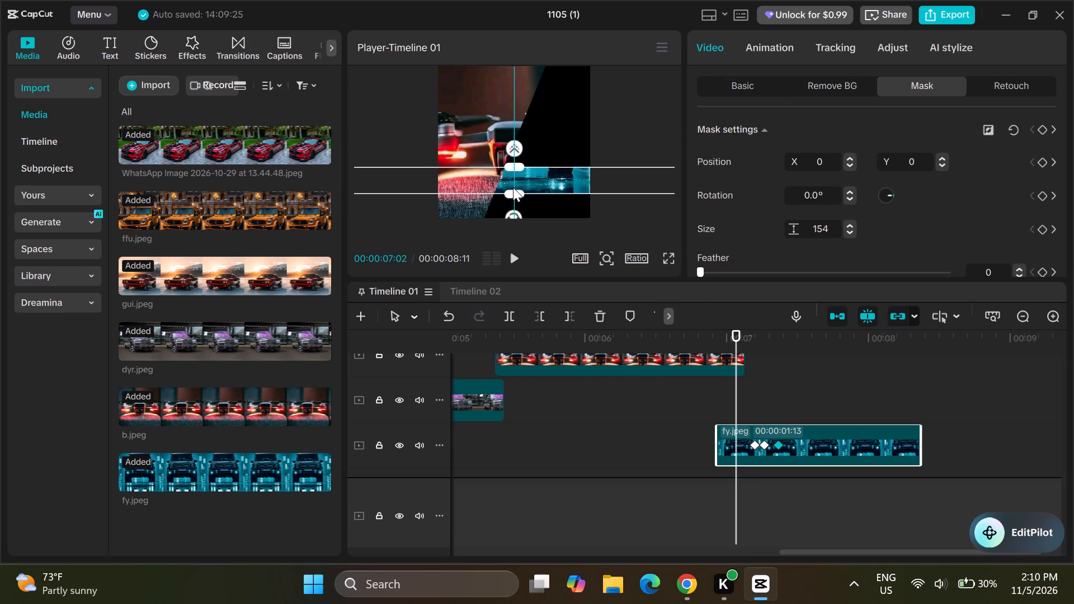
pyautogui.moveTo(513, 187); pyautogui.dragTo(528, 155)
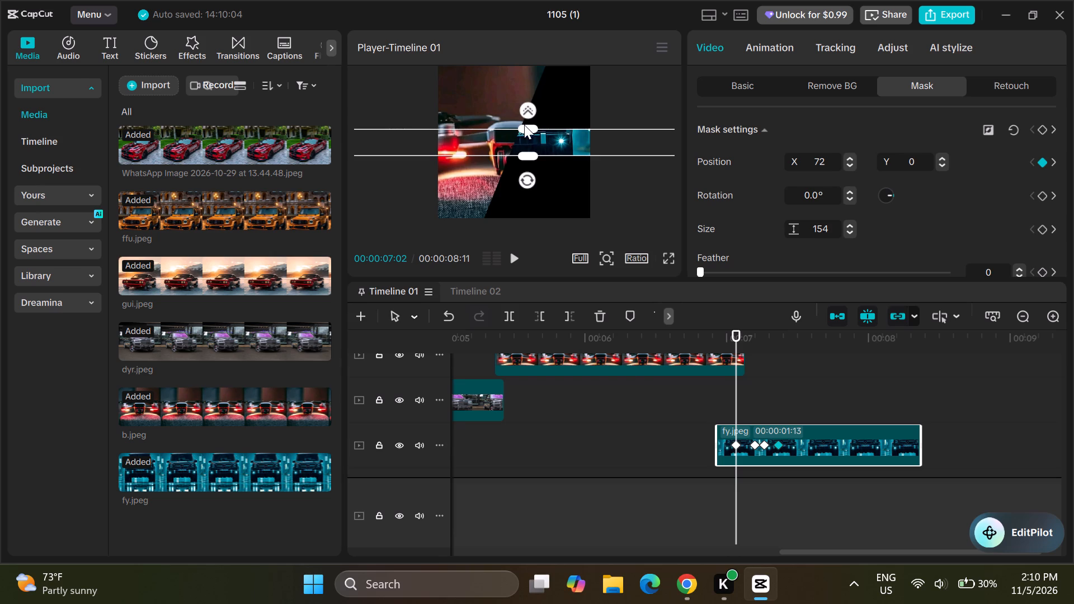
pyautogui.moveTo(524, 122); pyautogui.dragTo(530, 112)
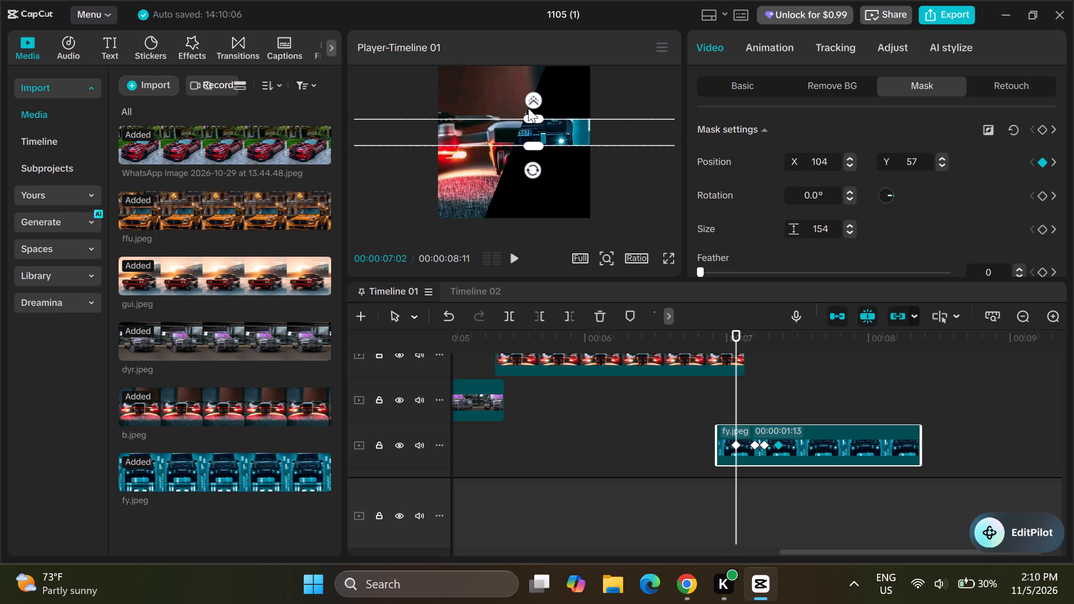
# Feather the fy.jpeg clip's filmstrip mask to about 73 at 00:00:07:02.
pyautogui.moveTo(532, 93); pyautogui.dragTo(537, 68)
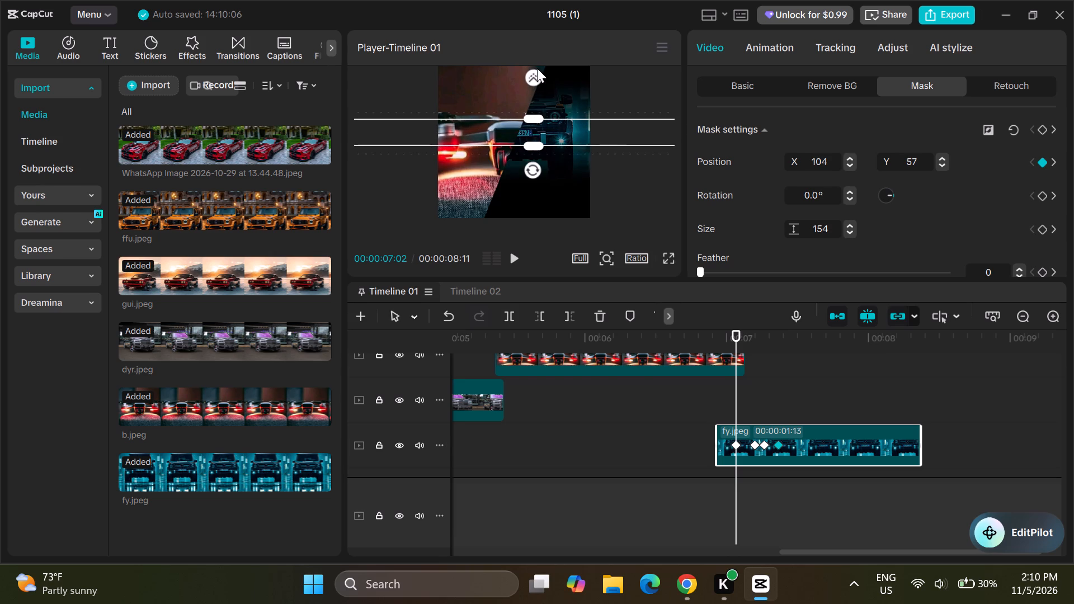
pyautogui.moveTo(537, 68); pyautogui.dragTo(540, 64)
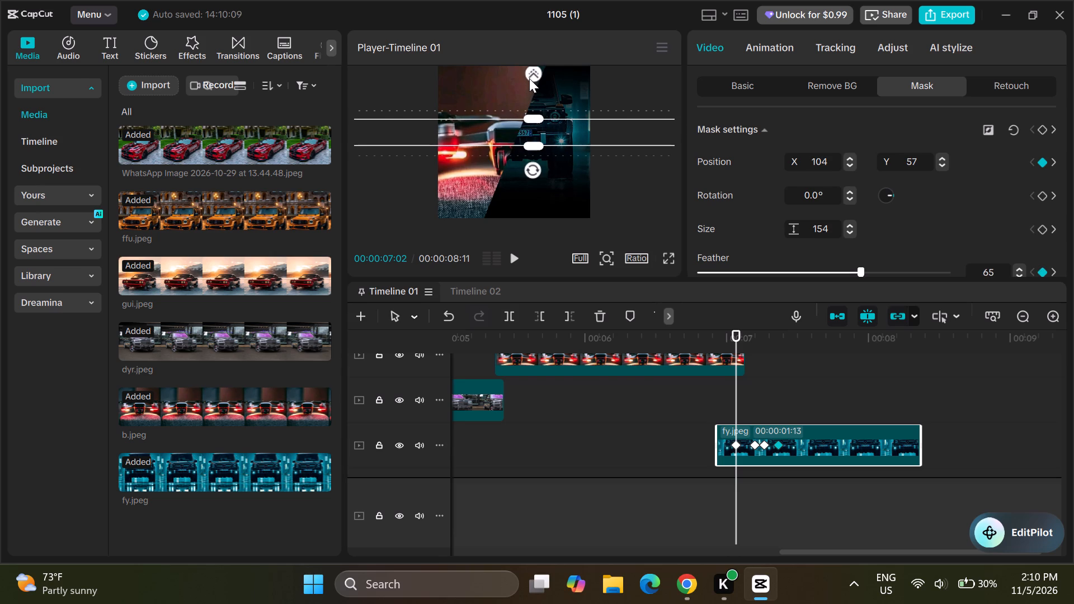
pyautogui.click(535, 63)
pyautogui.scroll(2, 566, 188)
pyautogui.moveTo(534, 68); pyautogui.dragTo(534, 63)
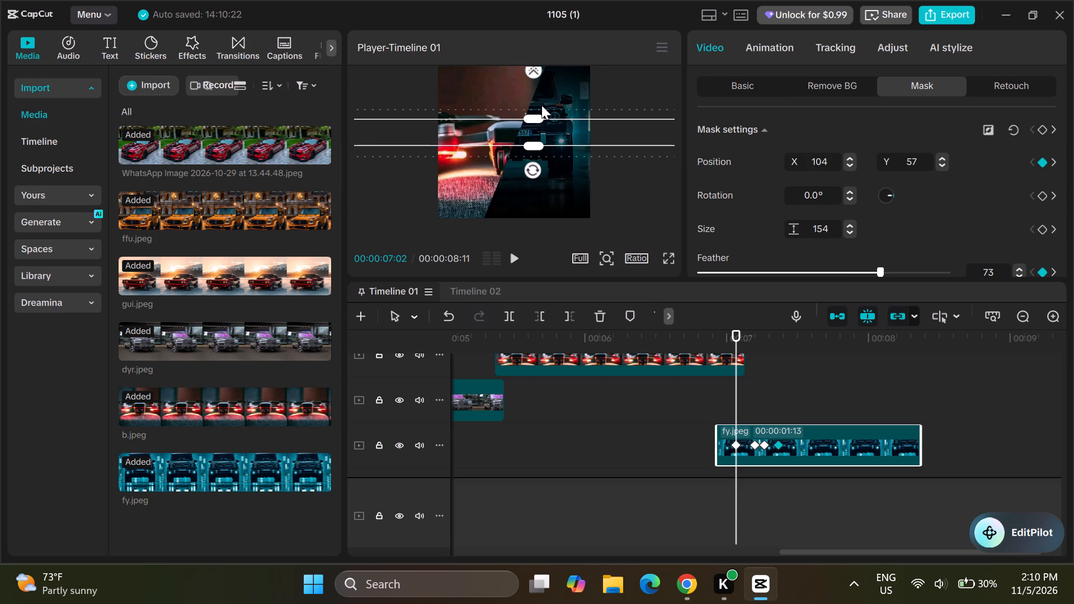
# Widen the fy.jpeg clip's filmstrip mask to a size of about 1048 and add a Mask settings keyframe at 00:00:07:02.
pyautogui.moveTo(536, 116); pyautogui.dragTo(538, 103)
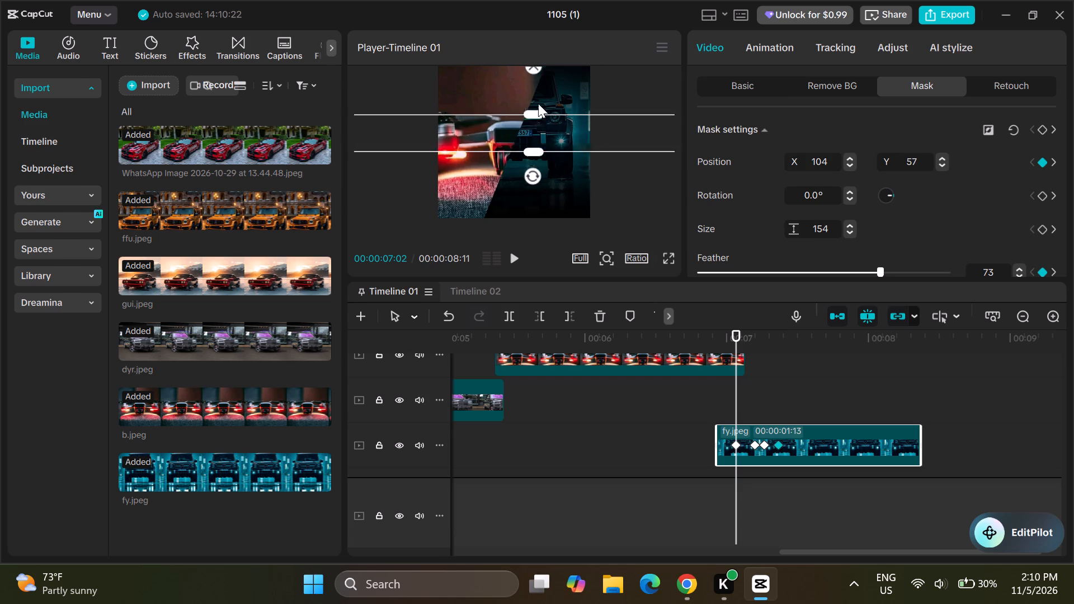
pyautogui.moveTo(538, 103); pyautogui.dragTo(549, 73)
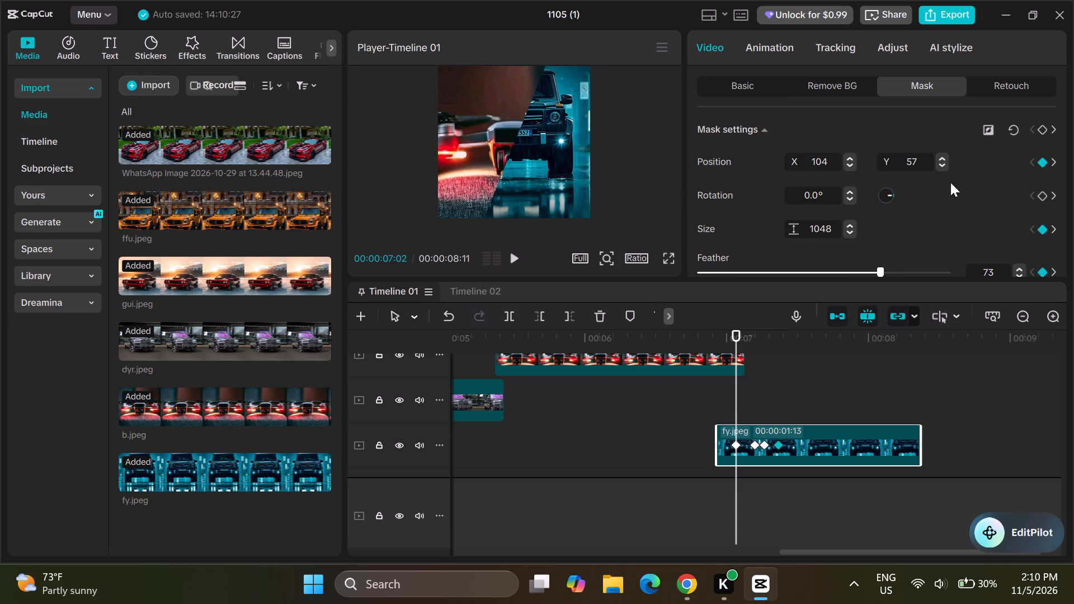
pyautogui.click(1043, 128)
# Extend the start of the fy.jpeg clip earlier under the b.jpeg clip, to just before 00:00:06:00, for a clip duration of 00:00:02:13.
pyautogui.moveTo(735, 329); pyautogui.dragTo(689, 332)
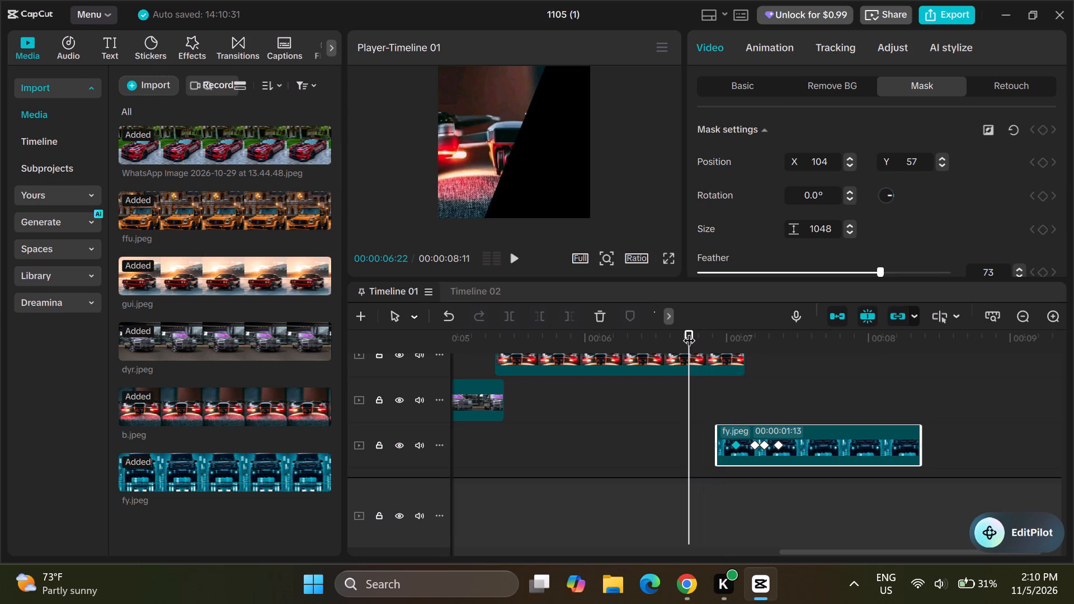
pyautogui.click(745, 438)
pyautogui.click(718, 441)
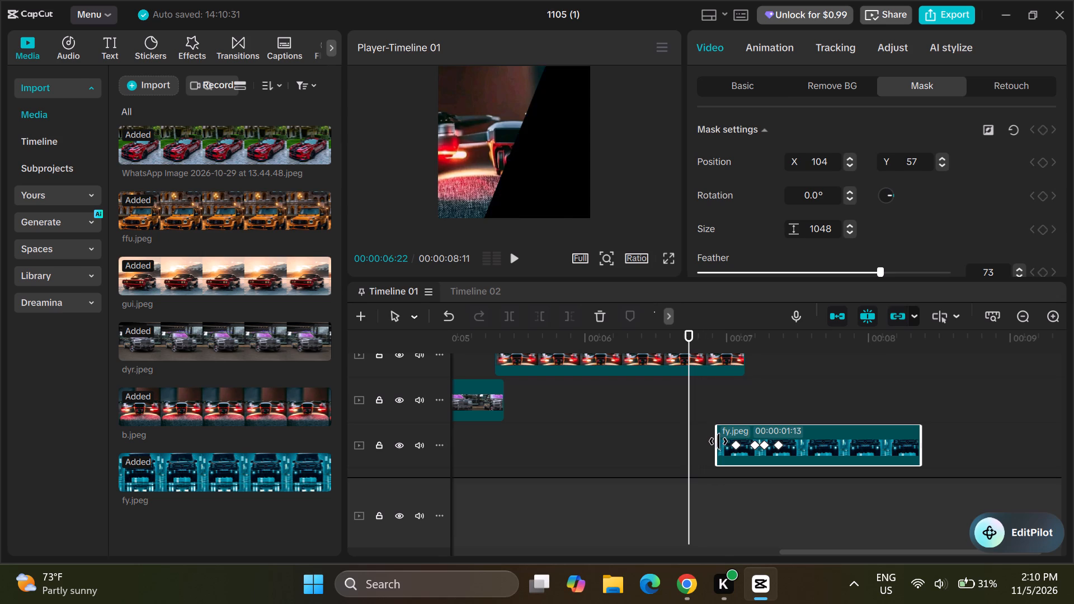
pyautogui.click(718, 441)
pyautogui.click(718, 441)
pyautogui.moveTo(718, 441); pyautogui.dragTo(698, 441)
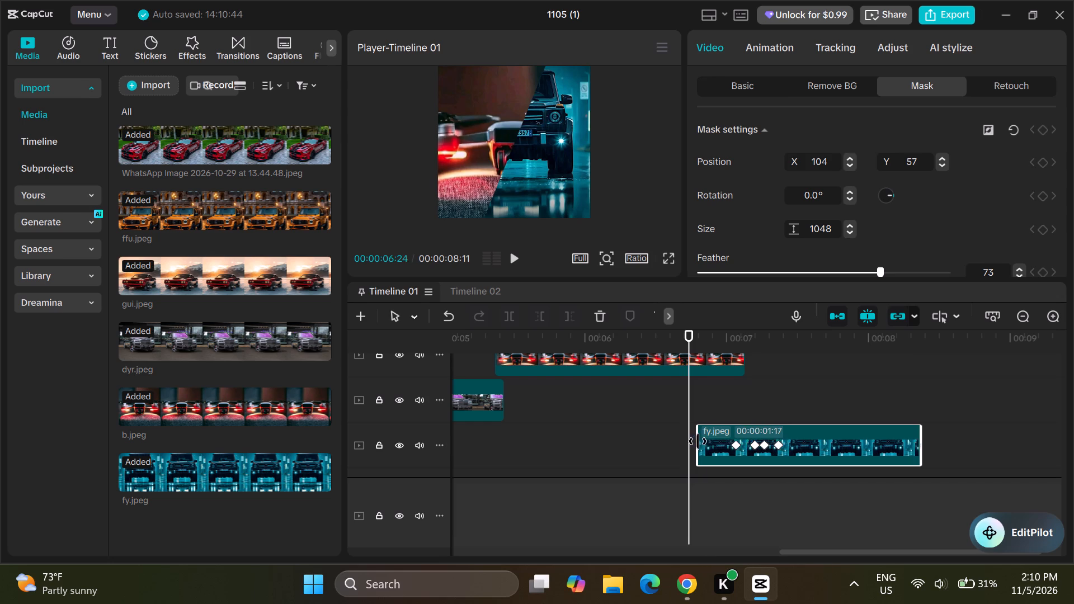
pyautogui.moveTo(698, 441); pyautogui.dragTo(691, 441)
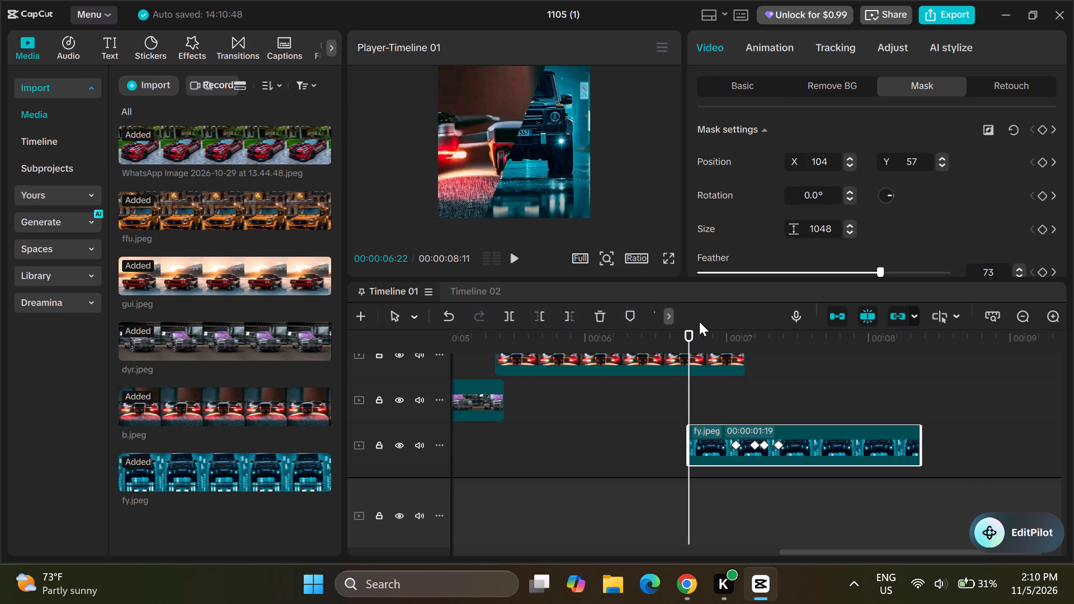
pyautogui.moveTo(688, 329); pyautogui.dragTo(685, 329)
pyautogui.moveTo(685, 329); pyautogui.dragTo(671, 329)
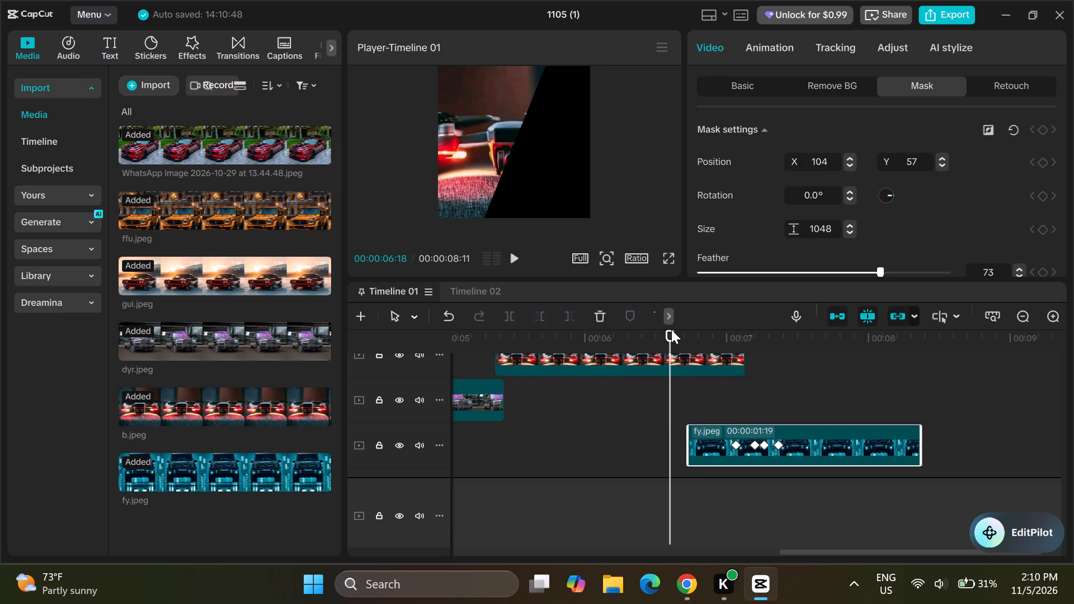
pyautogui.moveTo(689, 445); pyautogui.dragTo(648, 445)
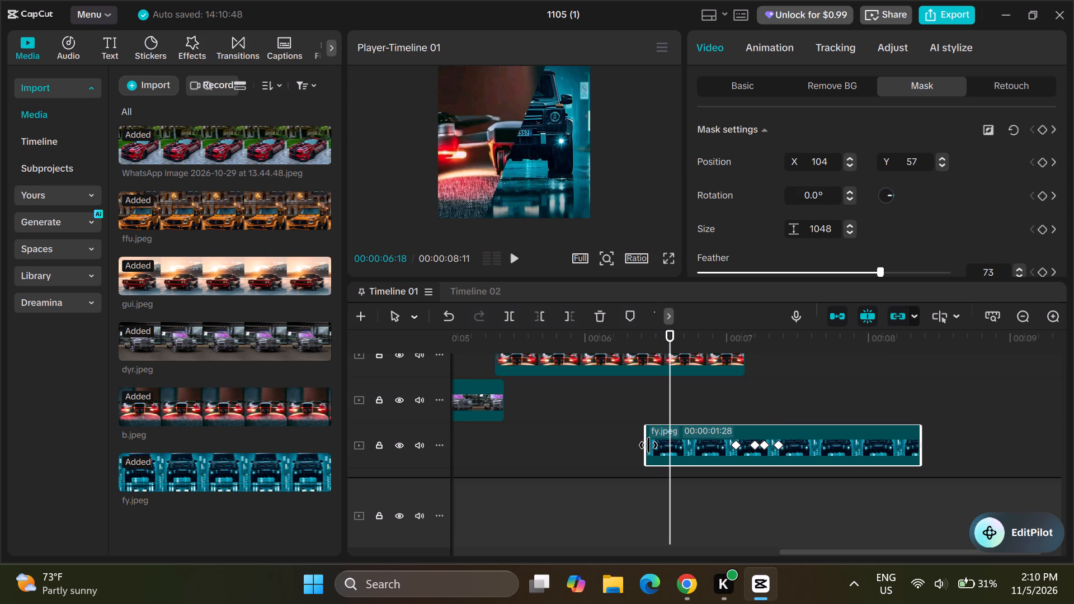
pyautogui.moveTo(672, 332); pyautogui.dragTo(662, 332)
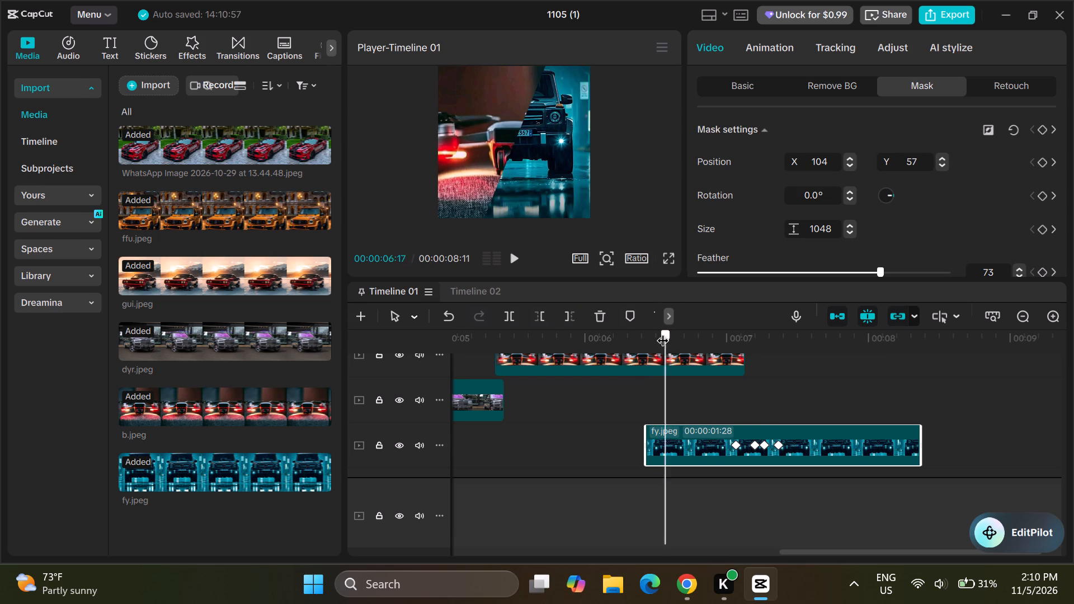
pyautogui.moveTo(662, 332); pyautogui.dragTo(605, 337)
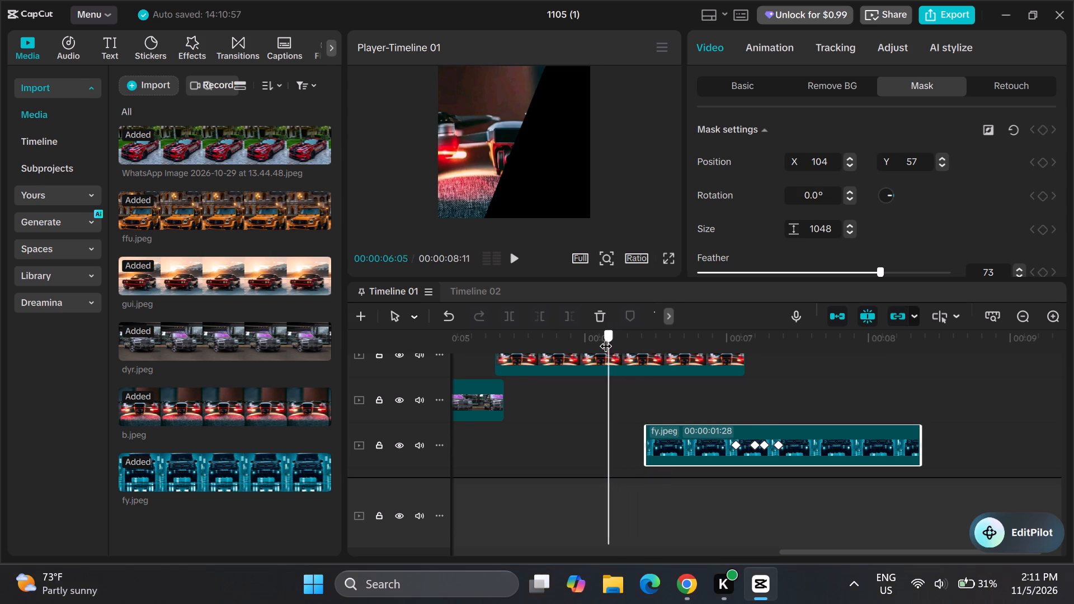
pyautogui.moveTo(605, 337); pyautogui.dragTo(586, 338)
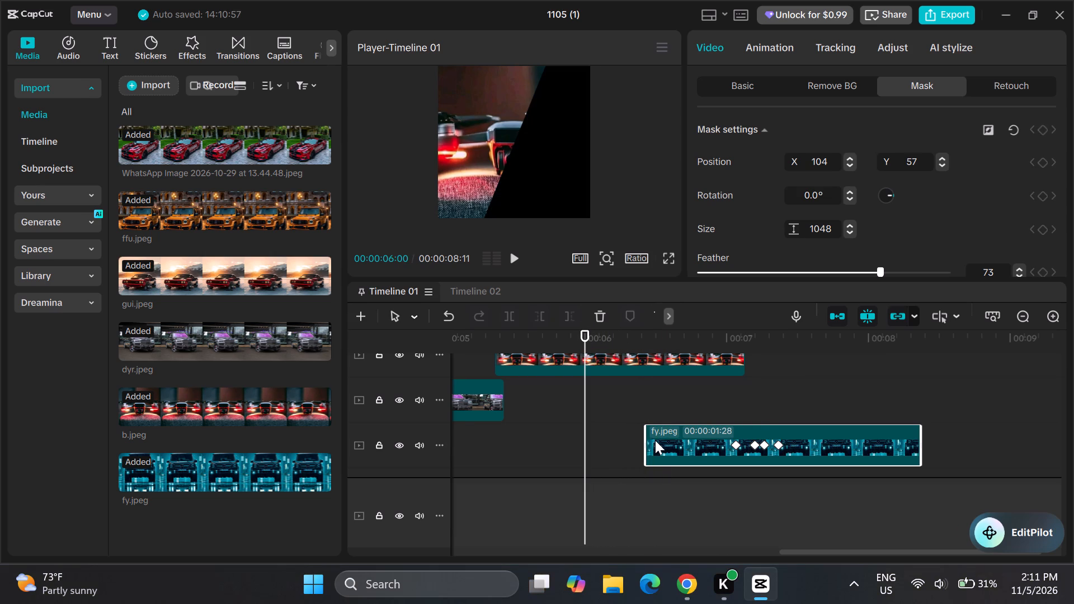
pyautogui.click(654, 445)
pyautogui.moveTo(644, 444); pyautogui.dragTo(618, 442)
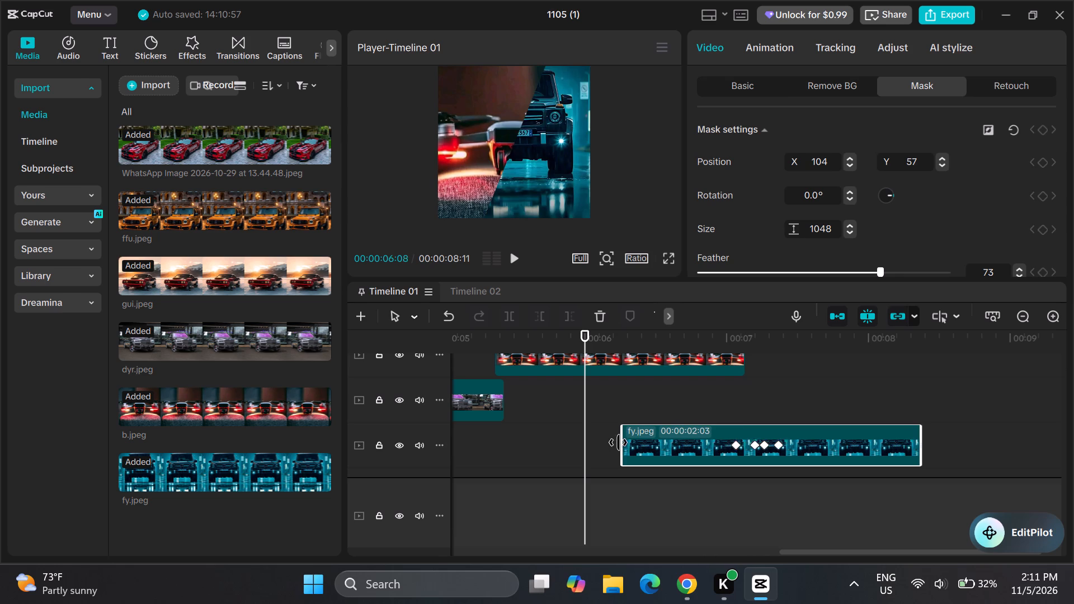
pyautogui.moveTo(618, 442); pyautogui.dragTo(577, 440)
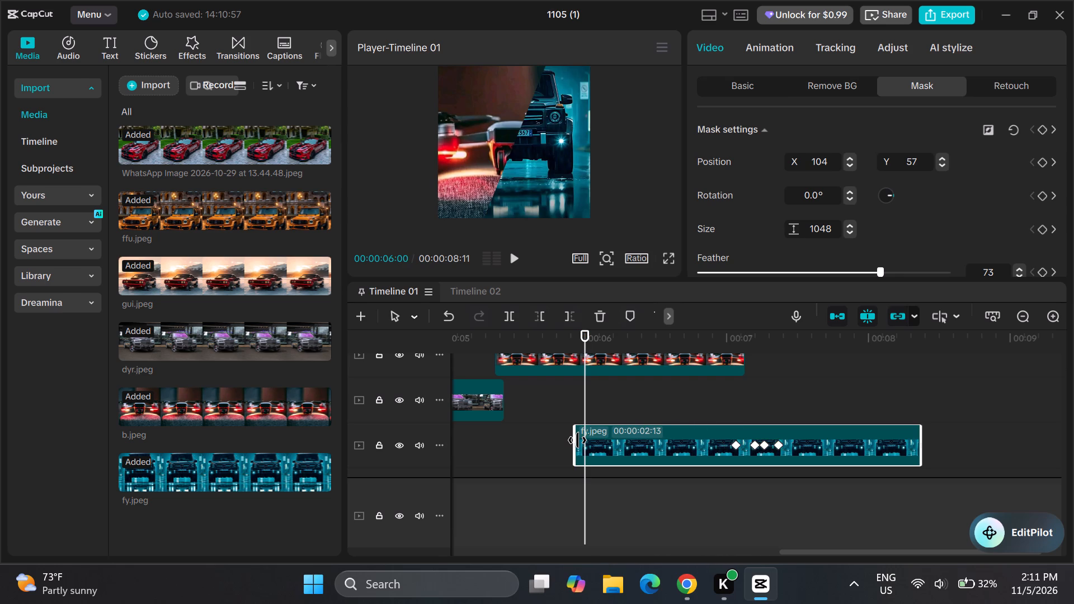
# Review the mask transitions of the gui.jpeg, dyr.jpeg and b.jpeg clips between about 00:00:02:22 and 00:00:06:00.
pyautogui.moveTo(585, 328); pyautogui.dragTo(557, 332)
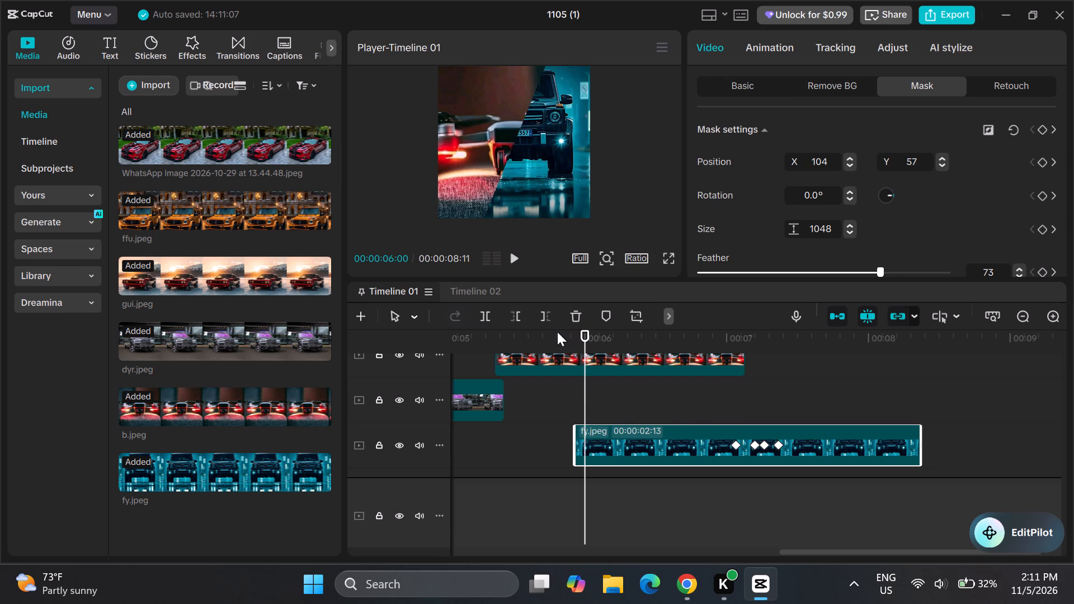
pyautogui.moveTo(557, 332); pyautogui.dragTo(580, 332)
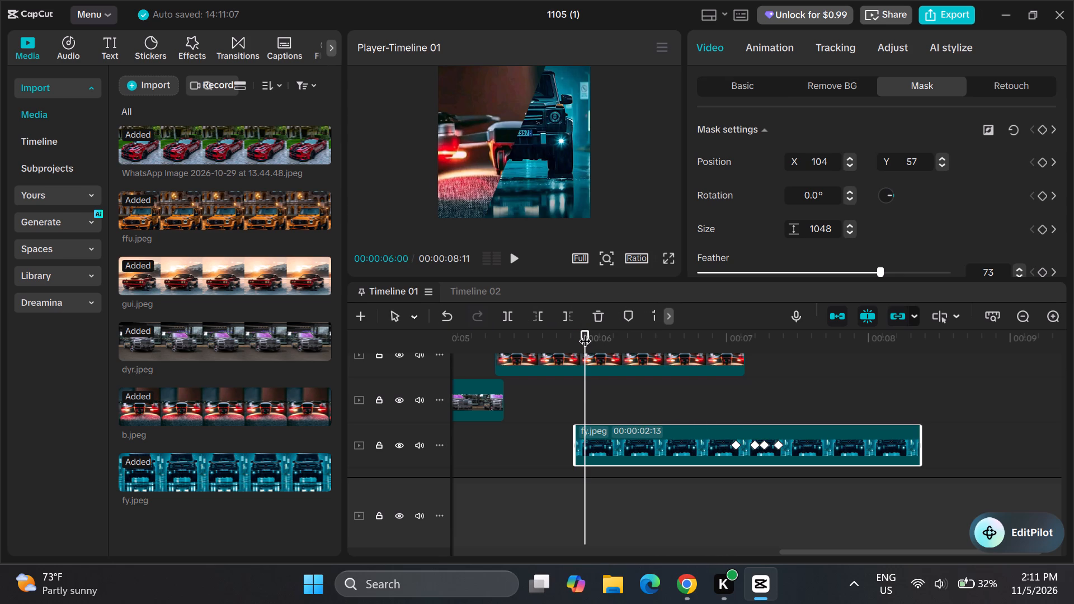
pyautogui.moveTo(585, 332); pyautogui.dragTo(558, 335)
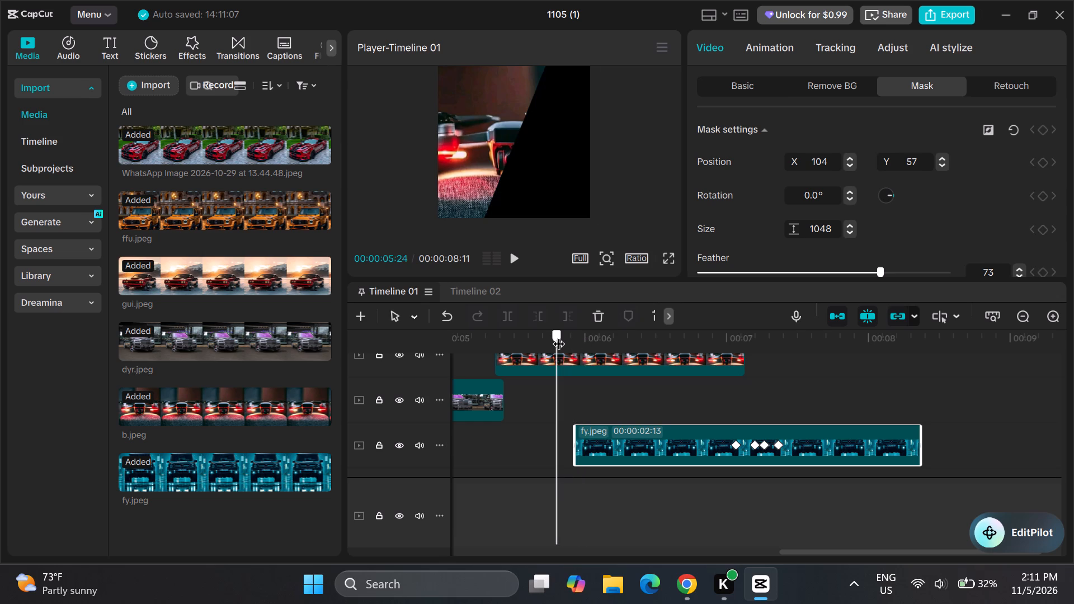
pyautogui.moveTo(558, 335); pyautogui.dragTo(501, 342)
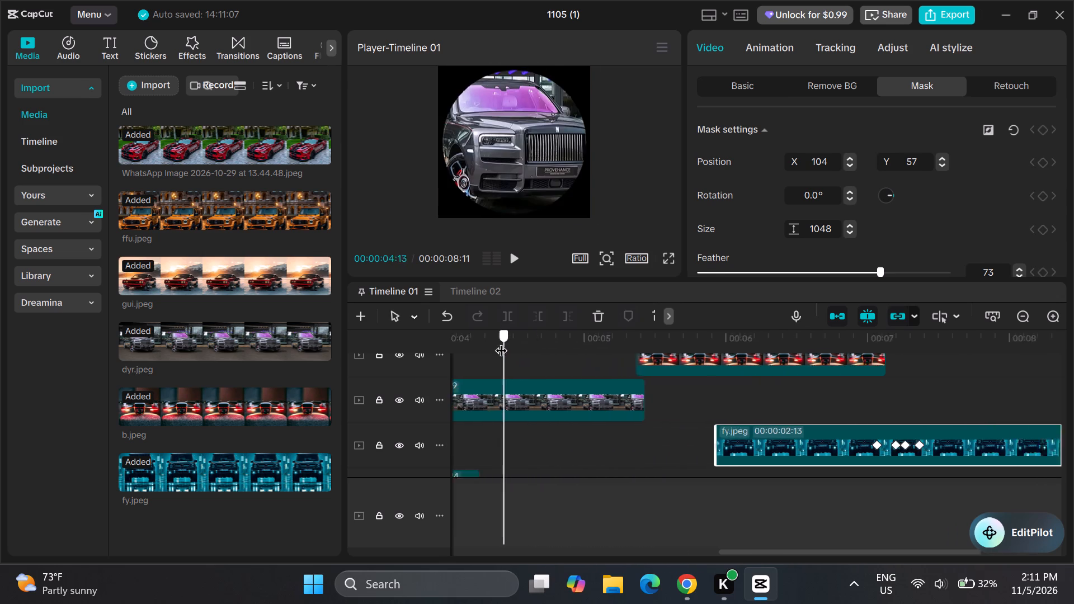
pyautogui.moveTo(501, 342); pyautogui.dragTo(687, 346)
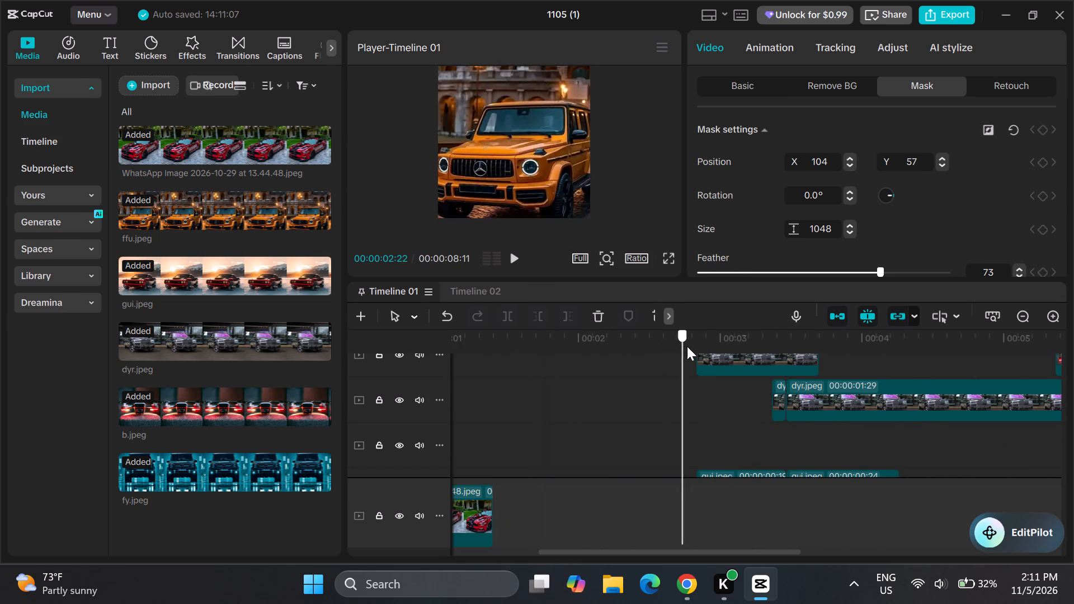
pyautogui.moveTo(687, 346); pyautogui.dragTo(726, 348)
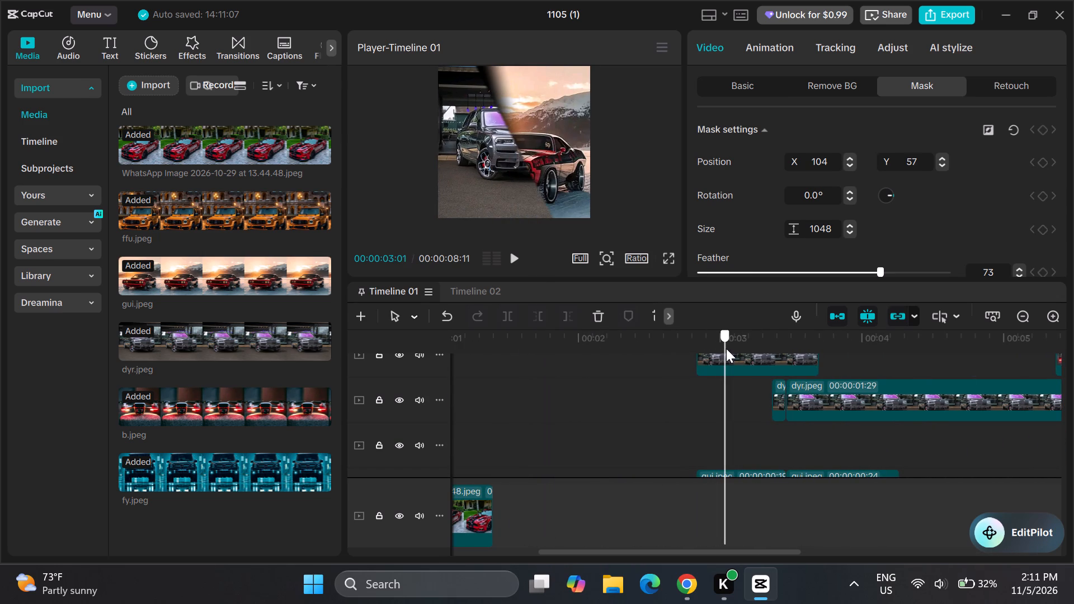
pyautogui.moveTo(726, 348); pyautogui.dragTo(787, 350)
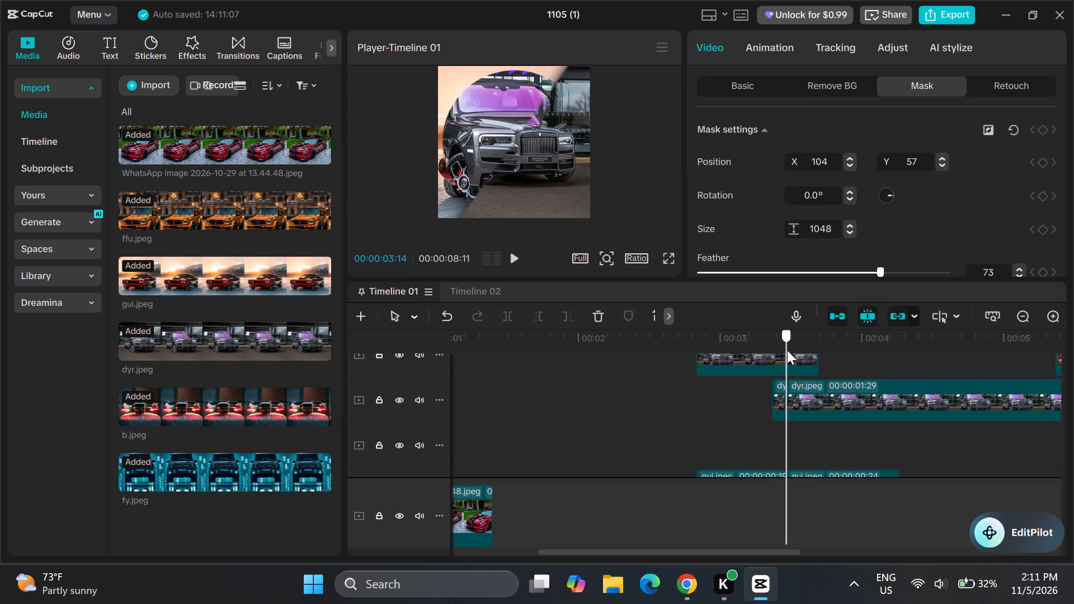
pyautogui.moveTo(787, 350); pyautogui.dragTo(807, 350)
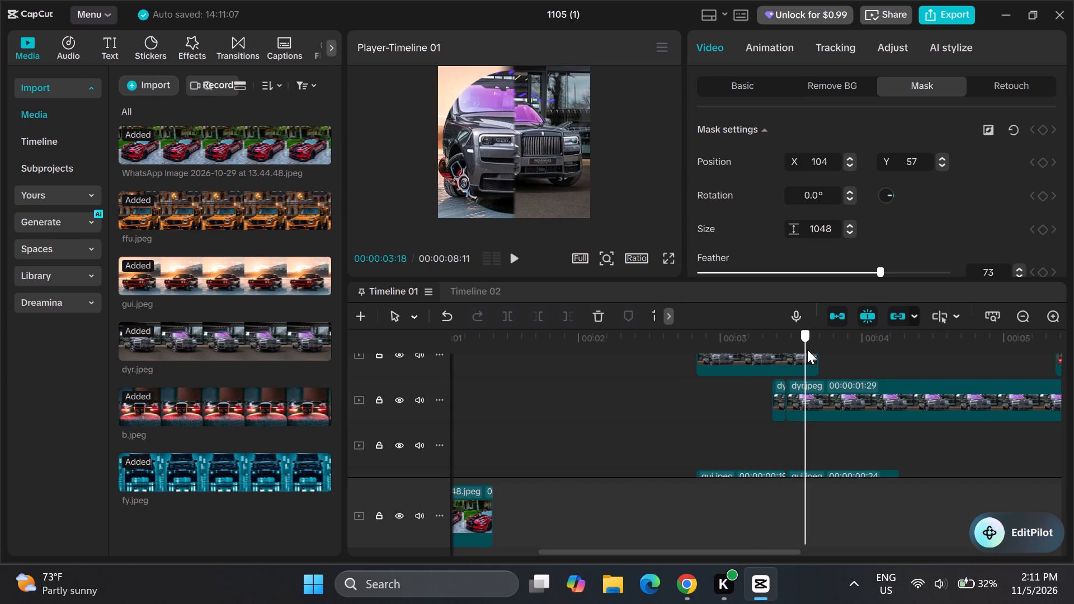
pyautogui.moveTo(807, 350); pyautogui.dragTo(824, 350)
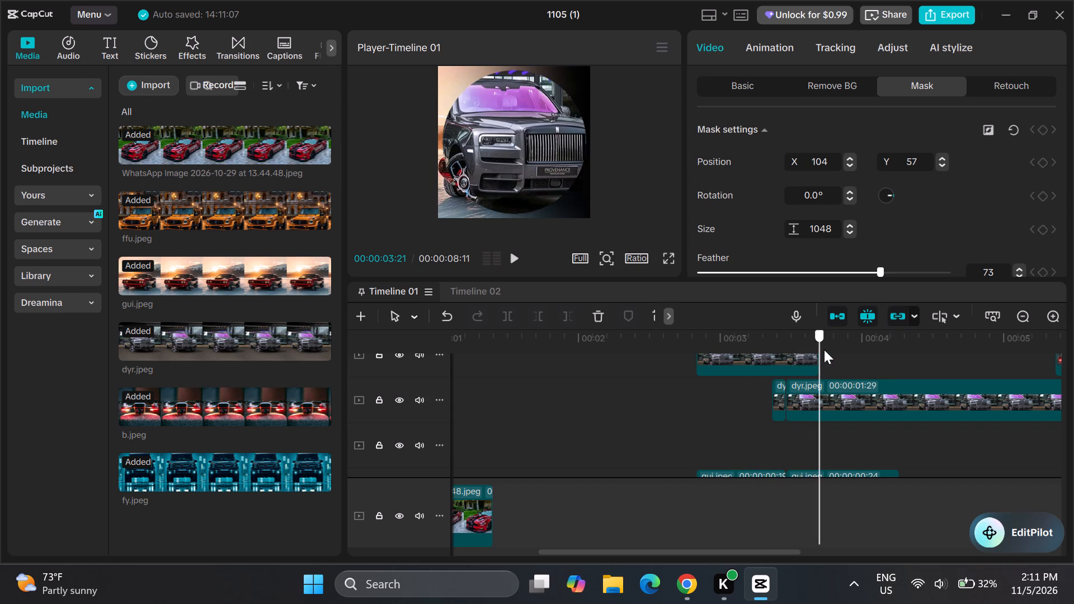
pyautogui.moveTo(824, 350); pyautogui.dragTo(831, 348)
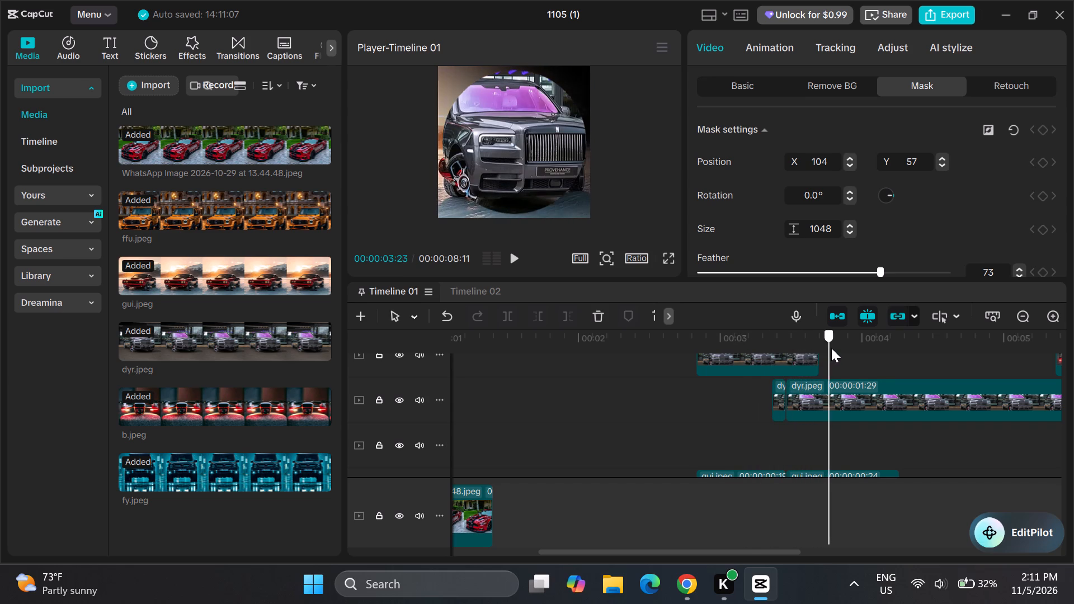
pyautogui.moveTo(831, 348); pyautogui.dragTo(822, 348)
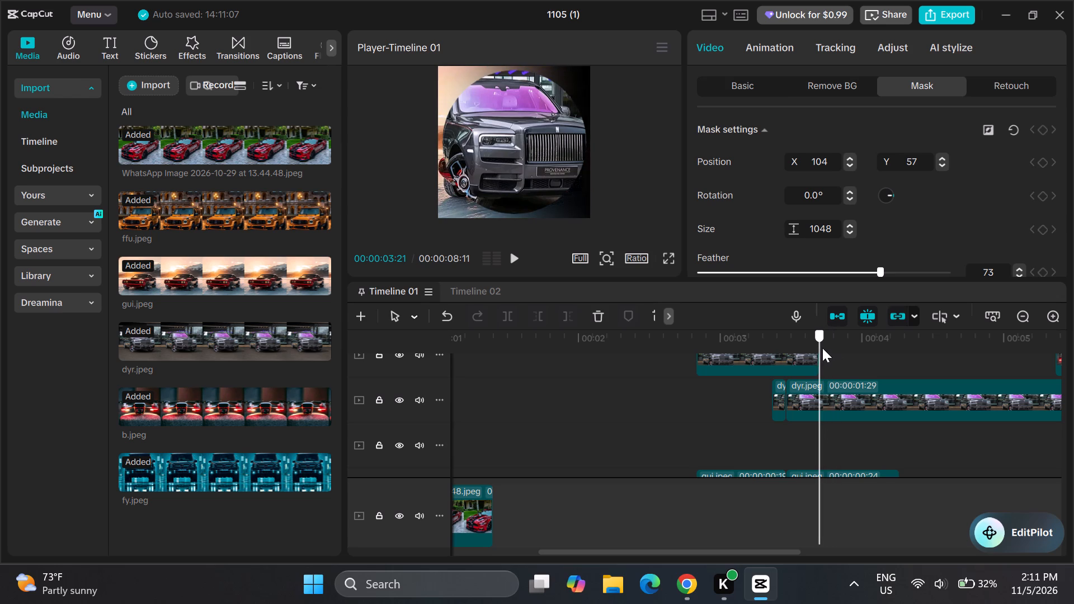
pyautogui.moveTo(822, 348); pyautogui.dragTo(848, 346)
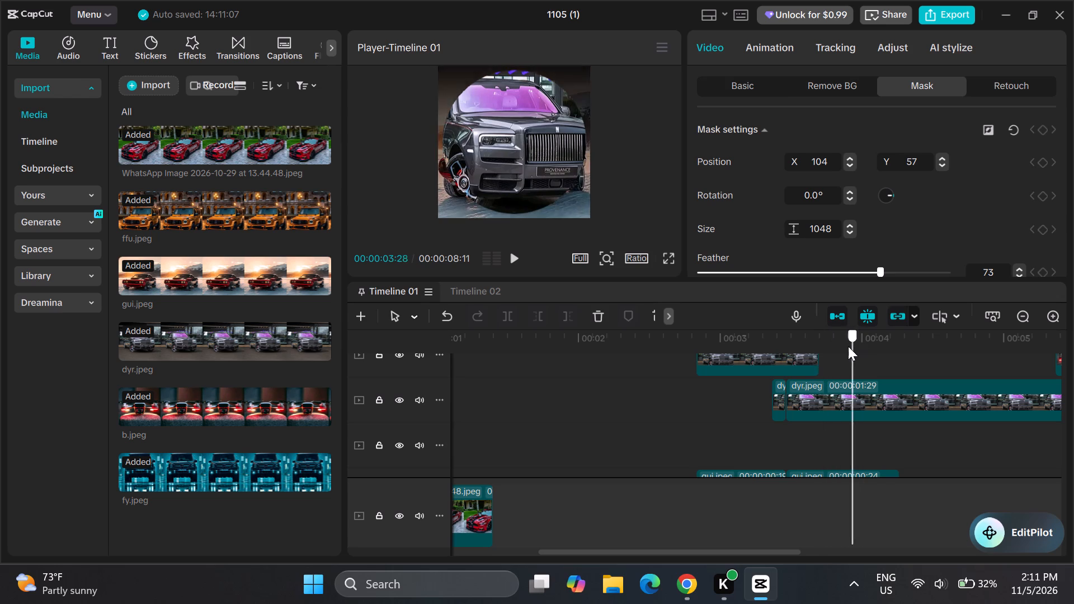
# At 00:00:03:23, flatten the longer dyr.jpeg clip's circle mask to size 599 by 0 and add a Mask settings keyframe.
pyautogui.moveTo(848, 346); pyautogui.dragTo(830, 353)
pyautogui.hscroll(-1, 705, 410)
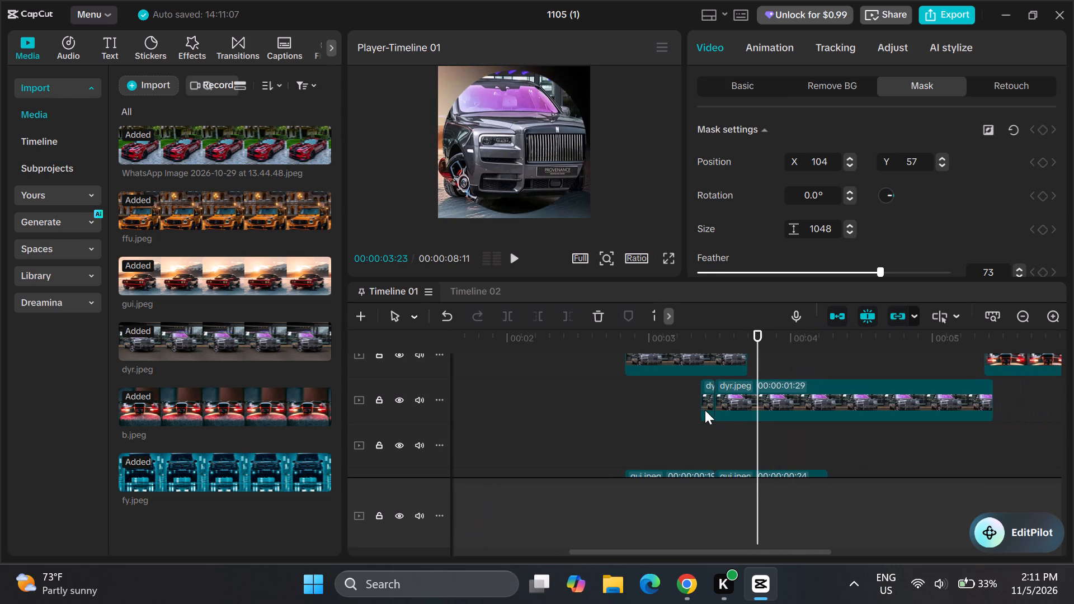
pyautogui.hscroll(-1, 705, 410)
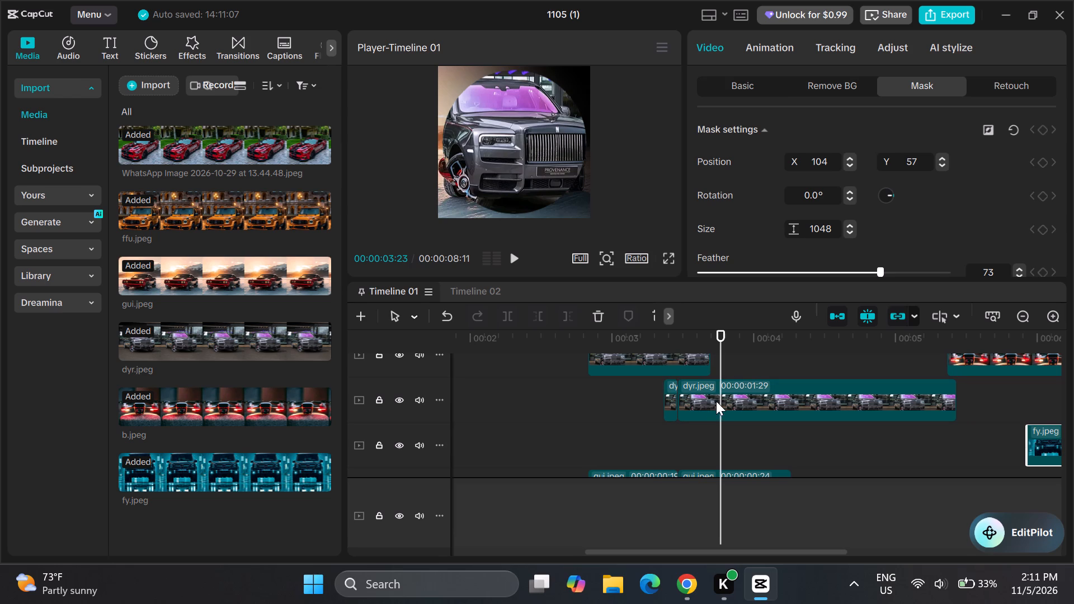
pyautogui.click(718, 401)
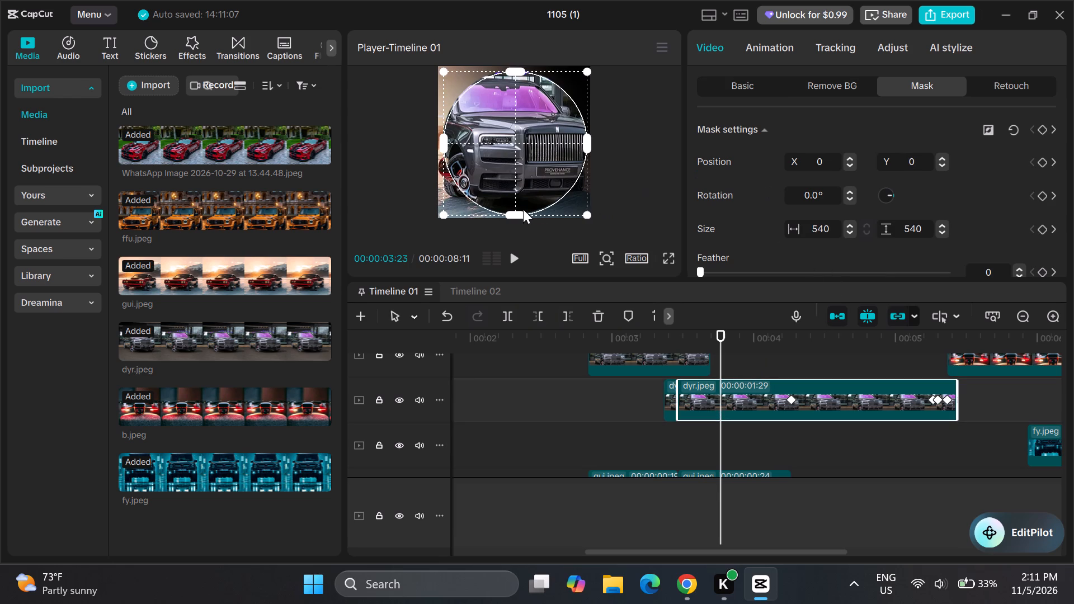
pyautogui.moveTo(515, 214); pyautogui.dragTo(514, 161)
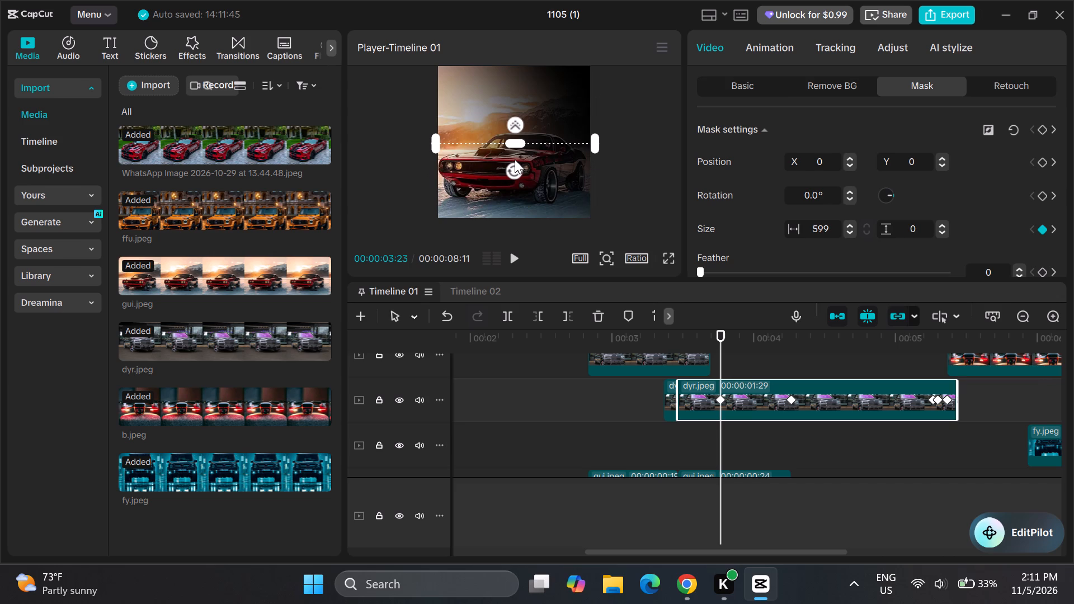
pyautogui.click(1042, 127)
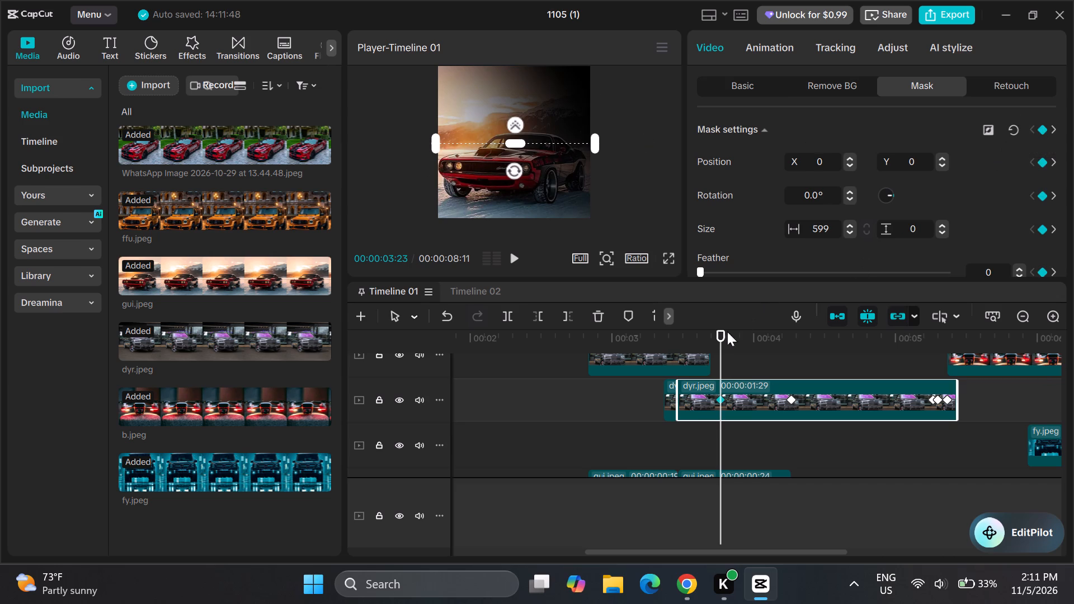
# Review the dyr.jpeg clip's mask opening and the following b.jpeg and fy.jpeg transitions from 00:00:03:13 to 00:00:07:08.
pyautogui.moveTo(720, 329); pyautogui.dragTo(666, 329)
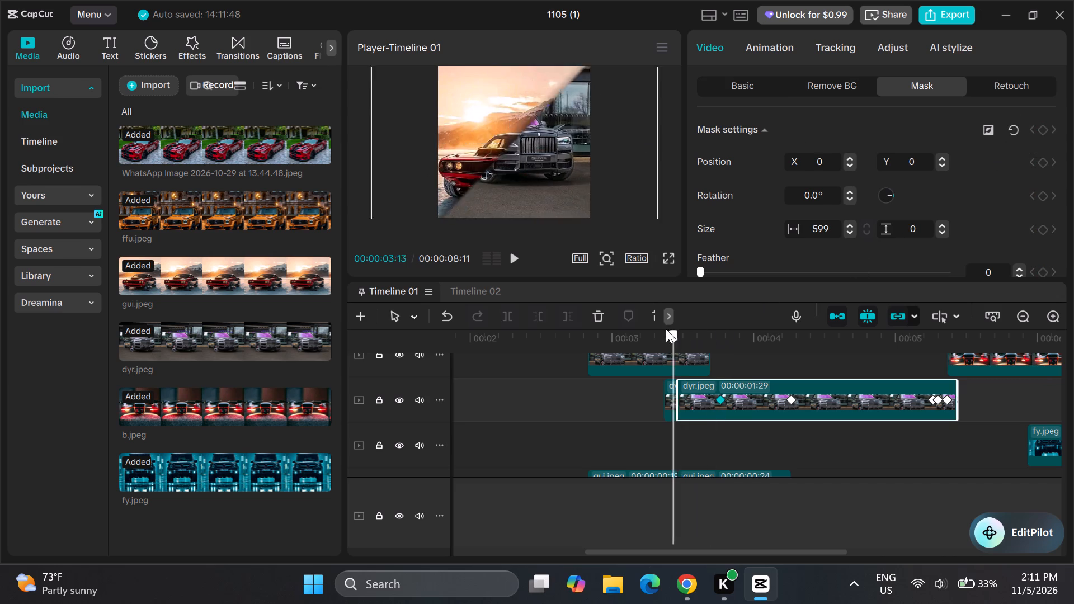
pyautogui.moveTo(666, 329); pyautogui.dragTo(771, 333)
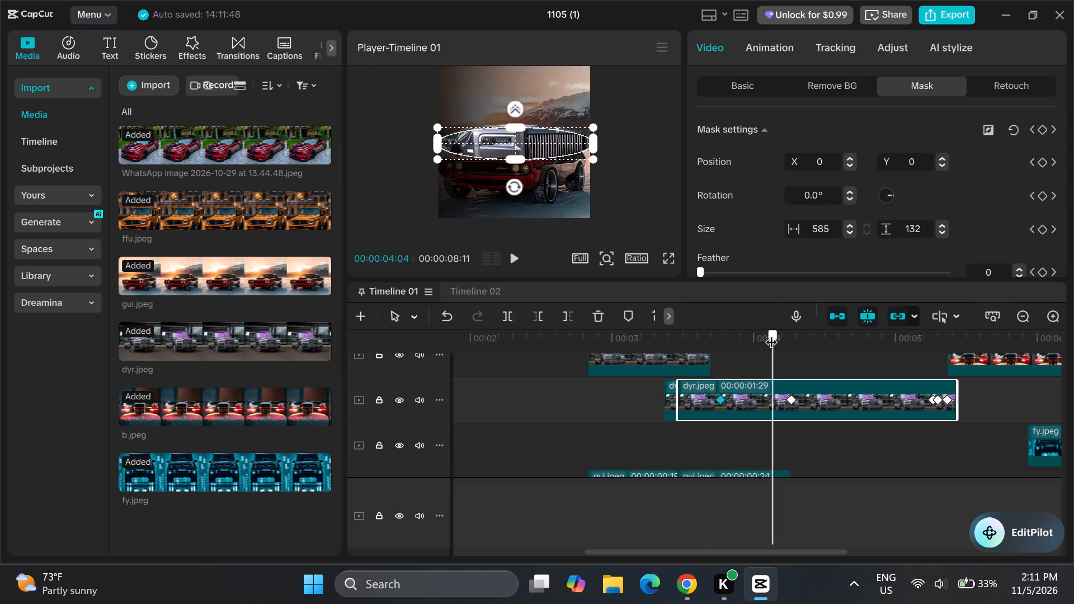
pyautogui.moveTo(771, 333); pyautogui.dragTo(848, 336)
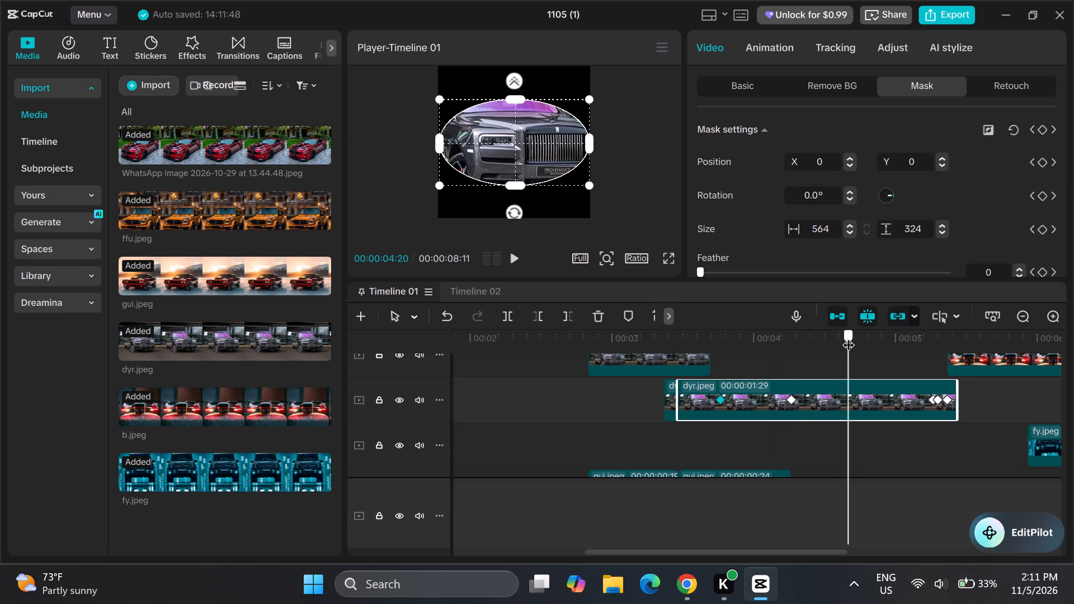
pyautogui.moveTo(848, 336); pyautogui.dragTo(1054, 332)
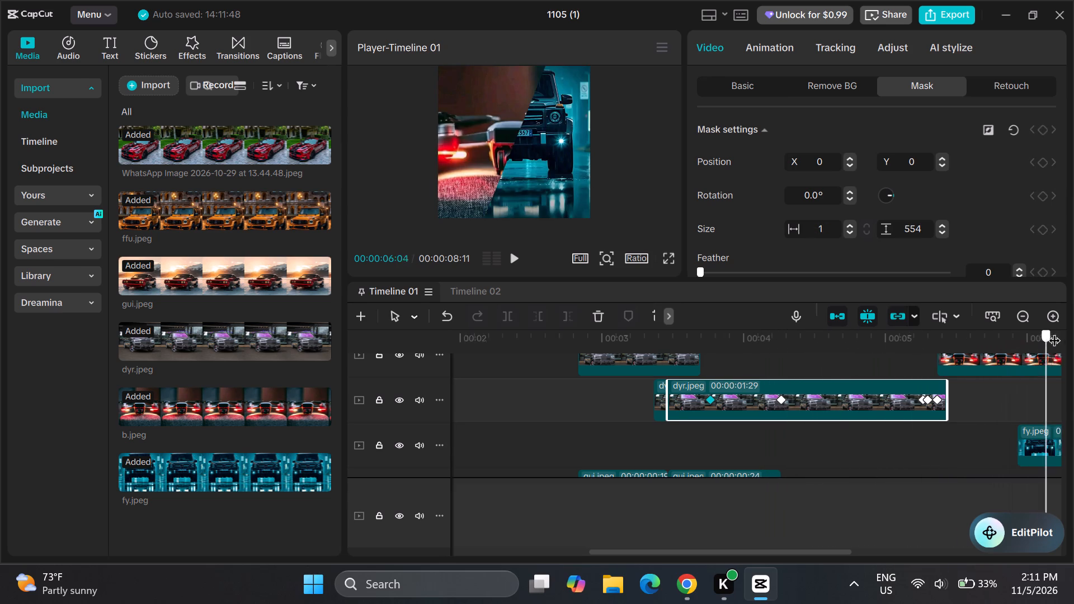
pyautogui.moveTo(1054, 332); pyautogui.dragTo(1036, 331)
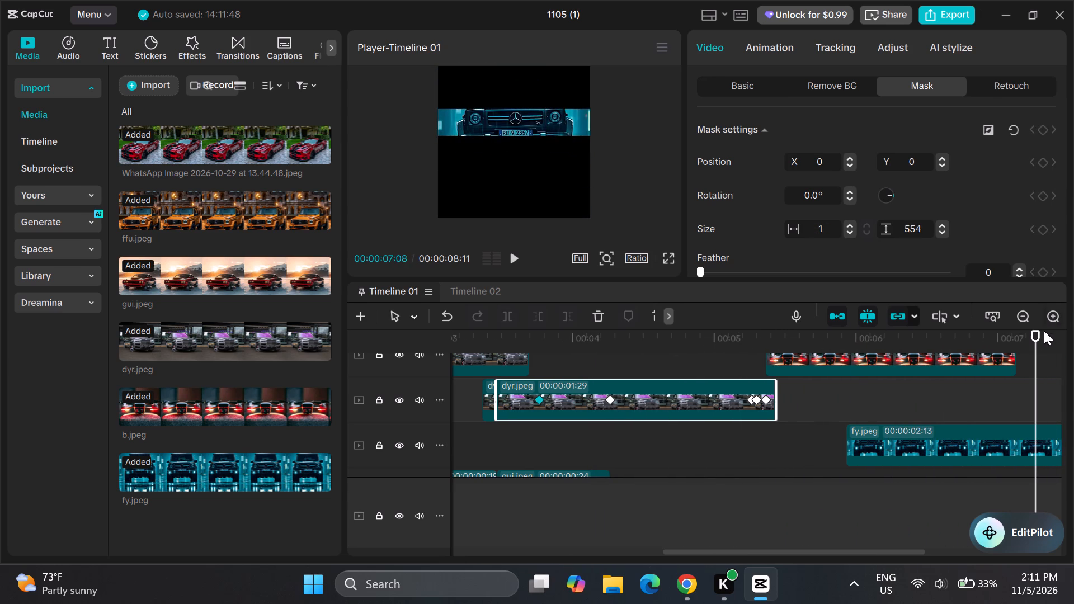
pyautogui.moveTo(1036, 331); pyautogui.dragTo(1003, 332)
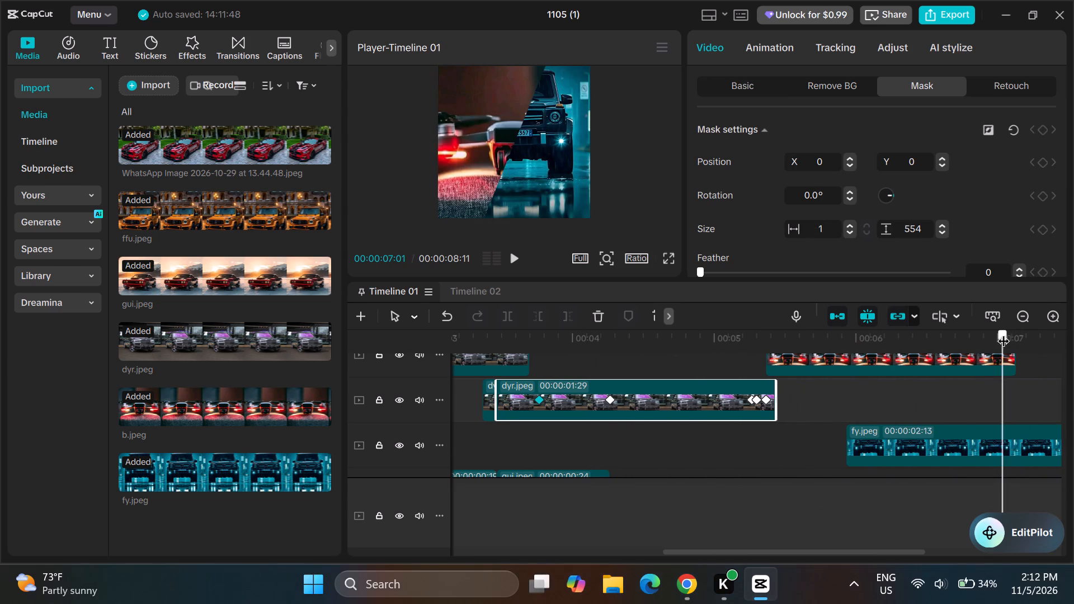
pyautogui.moveTo(1003, 332); pyautogui.dragTo(963, 341)
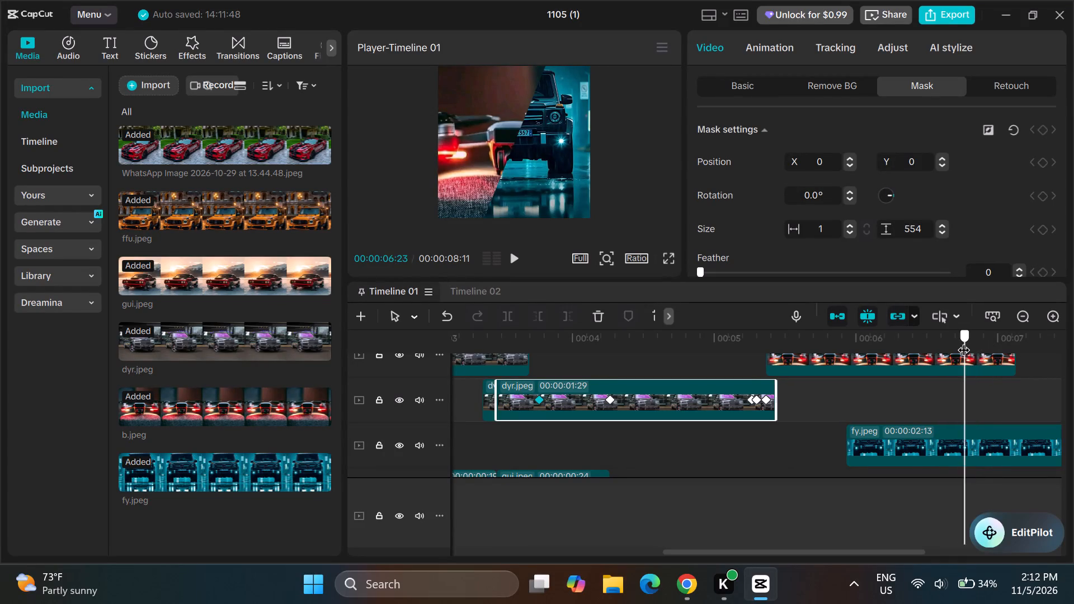
pyautogui.moveTo(963, 341); pyautogui.dragTo(861, 353)
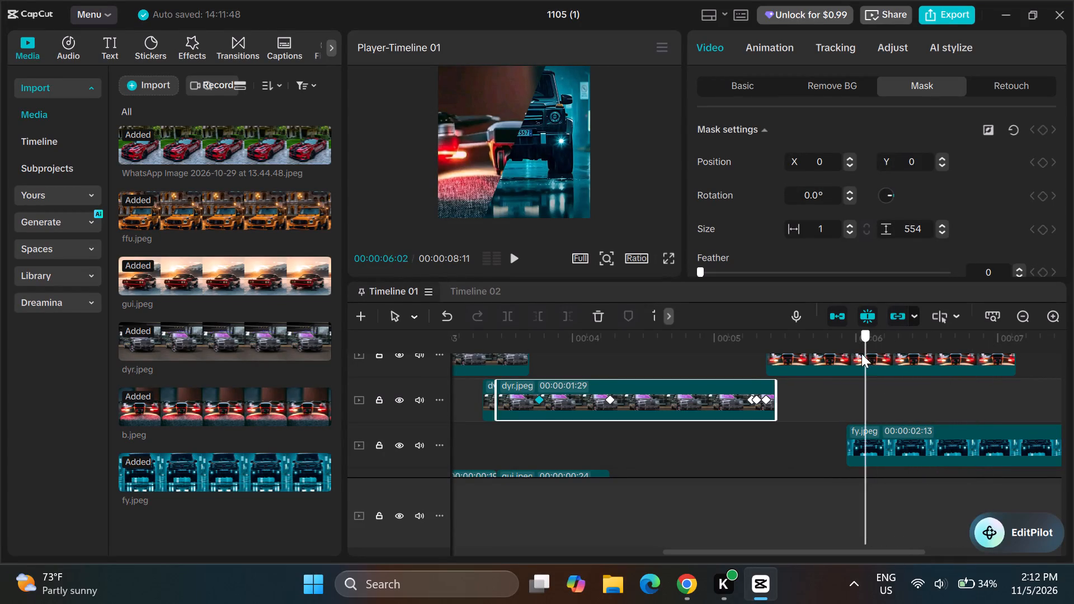
# Extend the start of the fy.jpeg clip back to 00:00:05:25, for a clip duration of 00:00:02:16.
pyautogui.moveTo(861, 353); pyautogui.dragTo(833, 352)
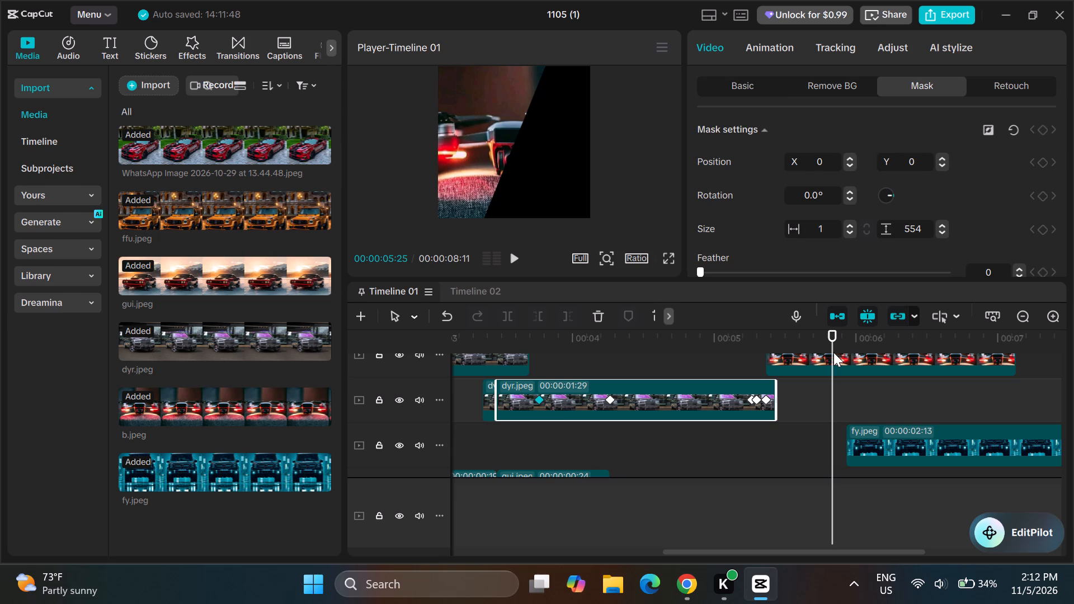
pyautogui.click(859, 444)
pyautogui.moveTo(843, 446); pyautogui.dragTo(833, 449)
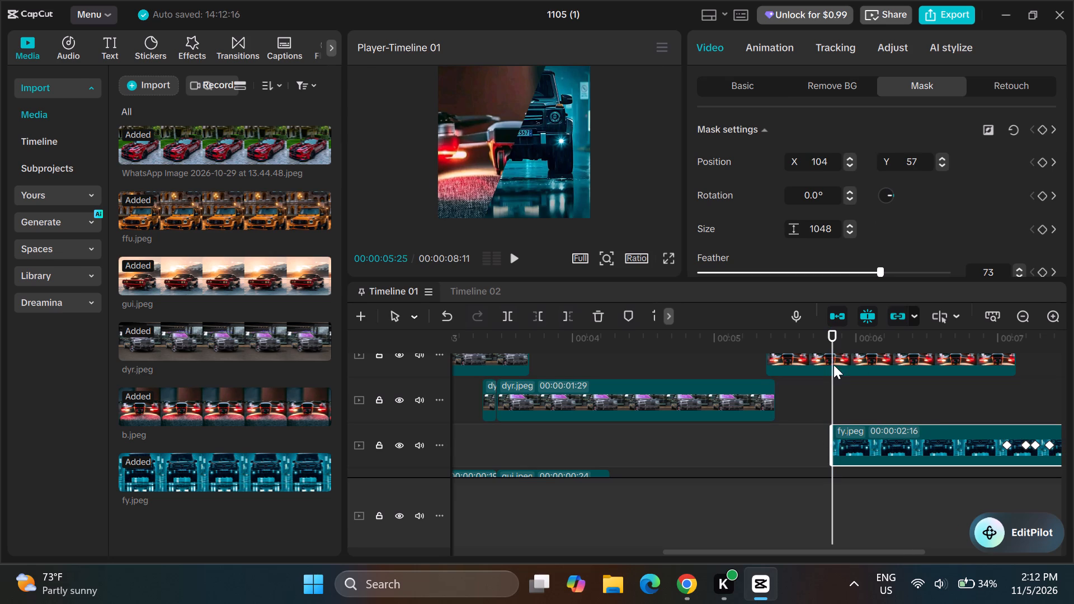
# Examine the changeover from the dyr.jpeg clip to the b.jpeg clip between 00:00:05:09 and 00:00:05:20.
pyautogui.moveTo(833, 332); pyautogui.dragTo(810, 339)
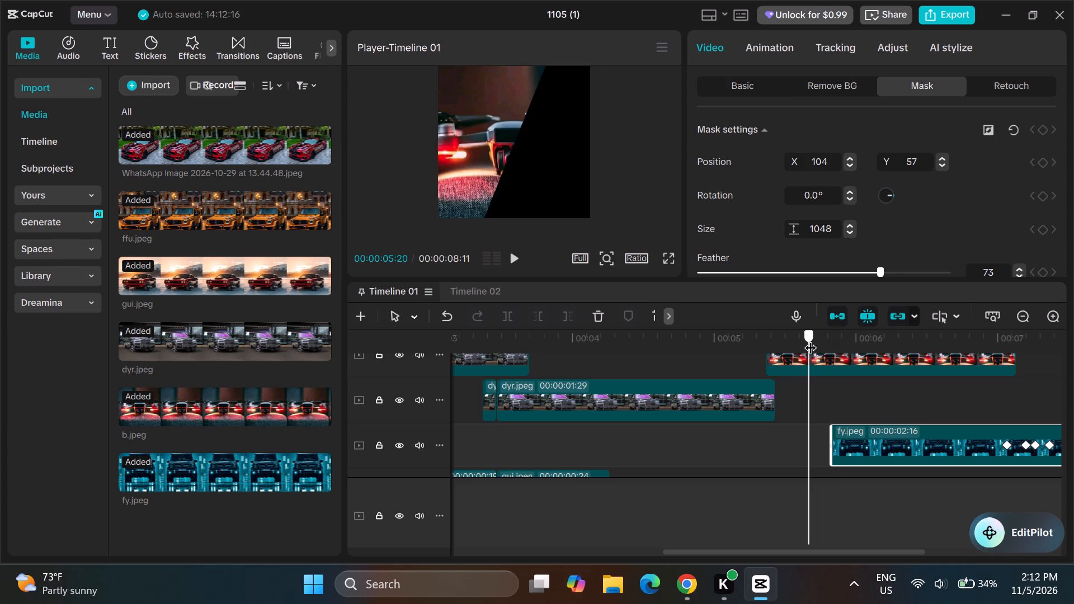
pyautogui.moveTo(810, 339); pyautogui.dragTo(777, 345)
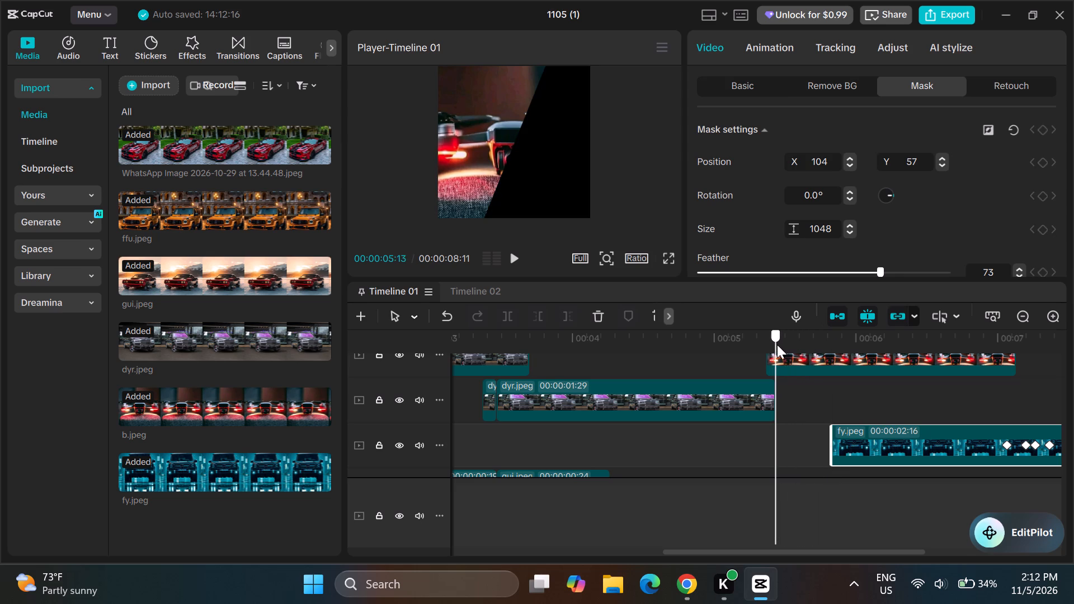
pyautogui.moveTo(777, 345); pyautogui.dragTo(795, 351)
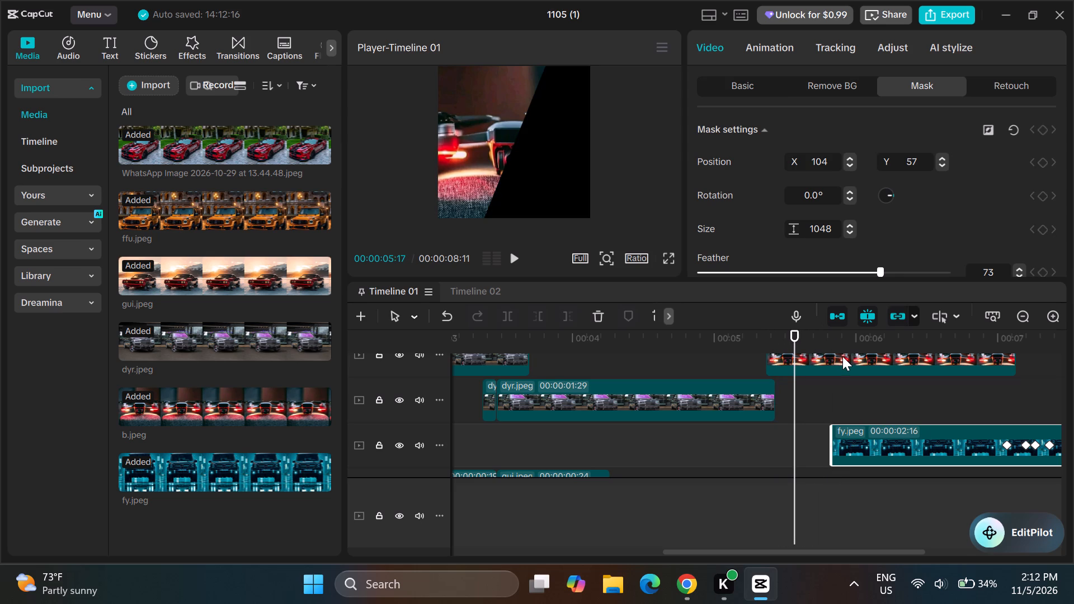
pyautogui.scroll(1, 842, 356)
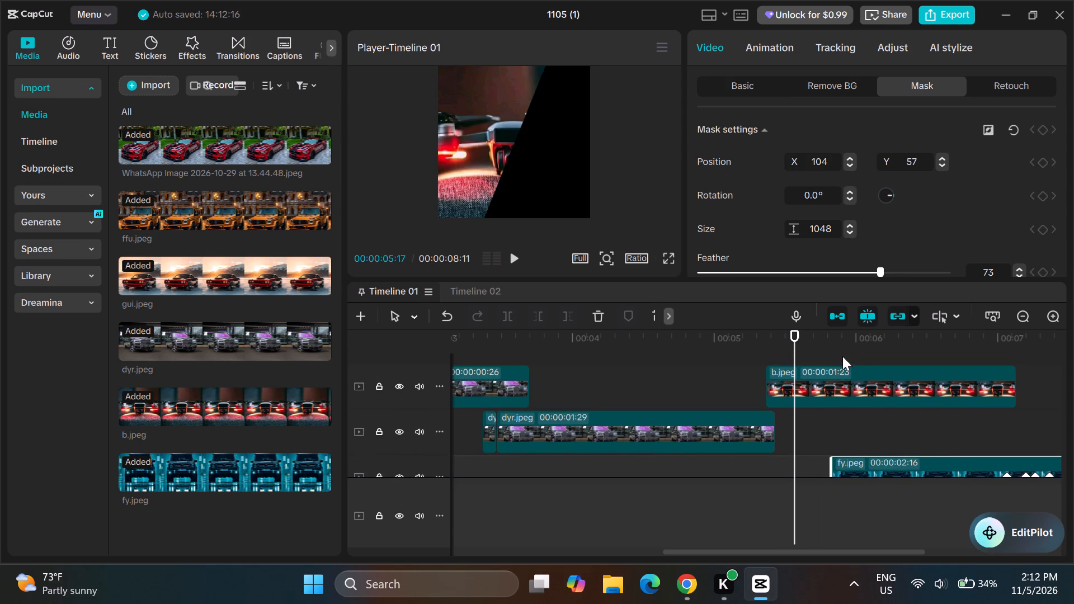
pyautogui.moveTo(794, 331); pyautogui.dragTo(774, 333)
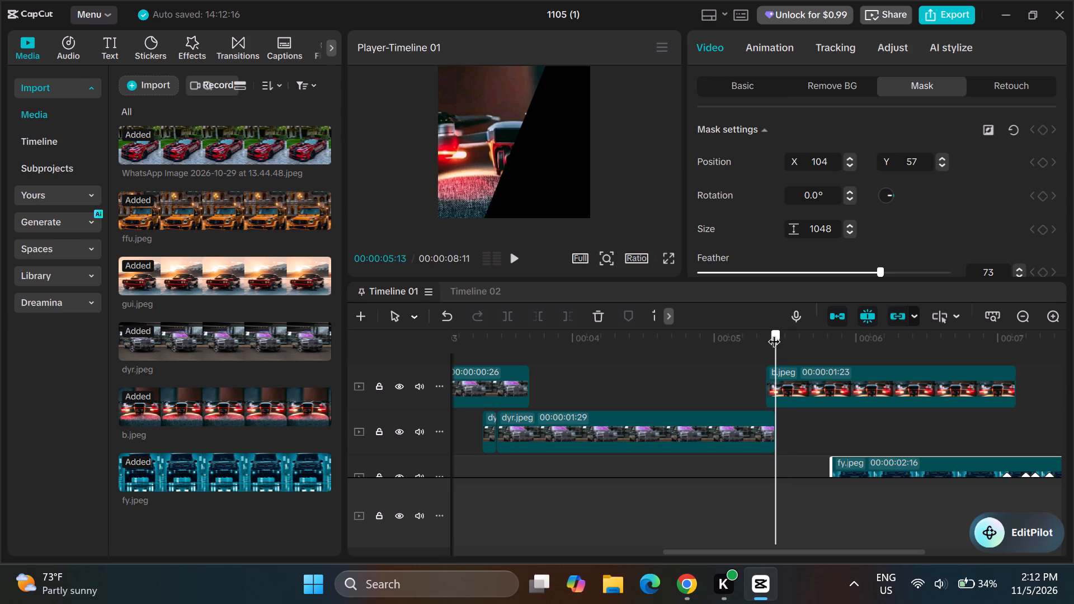
pyautogui.moveTo(774, 333); pyautogui.dragTo(757, 336)
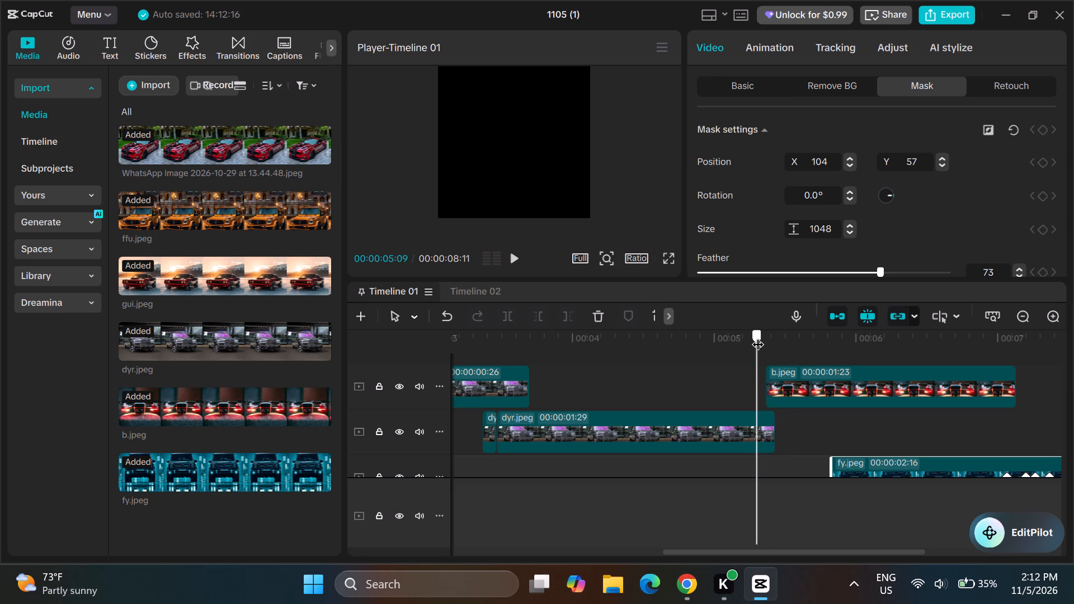
pyautogui.moveTo(757, 336); pyautogui.dragTo(766, 342)
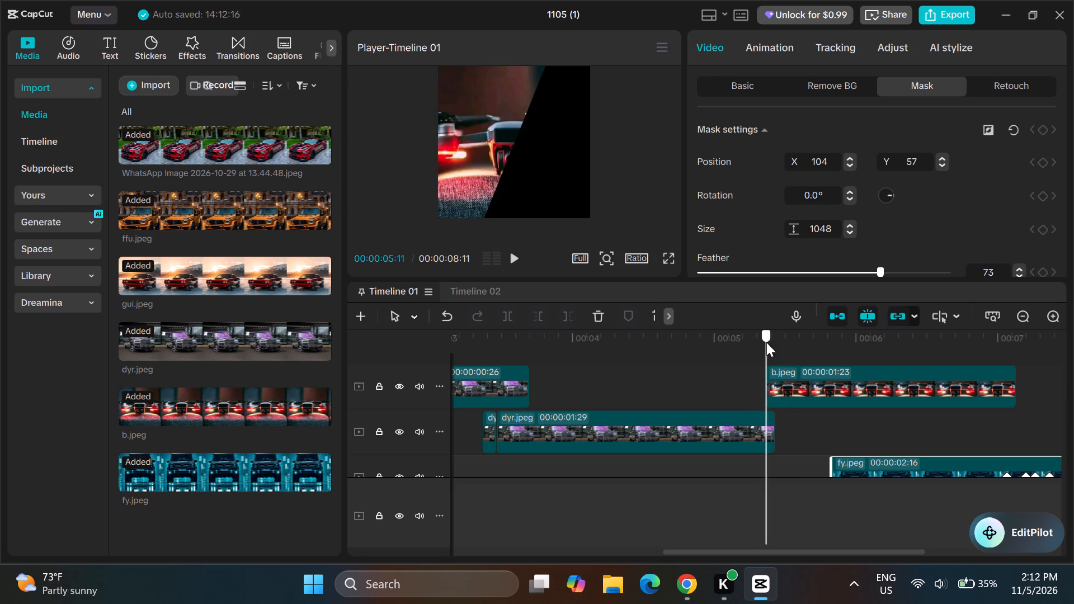
pyautogui.moveTo(766, 342); pyautogui.dragTo(768, 352)
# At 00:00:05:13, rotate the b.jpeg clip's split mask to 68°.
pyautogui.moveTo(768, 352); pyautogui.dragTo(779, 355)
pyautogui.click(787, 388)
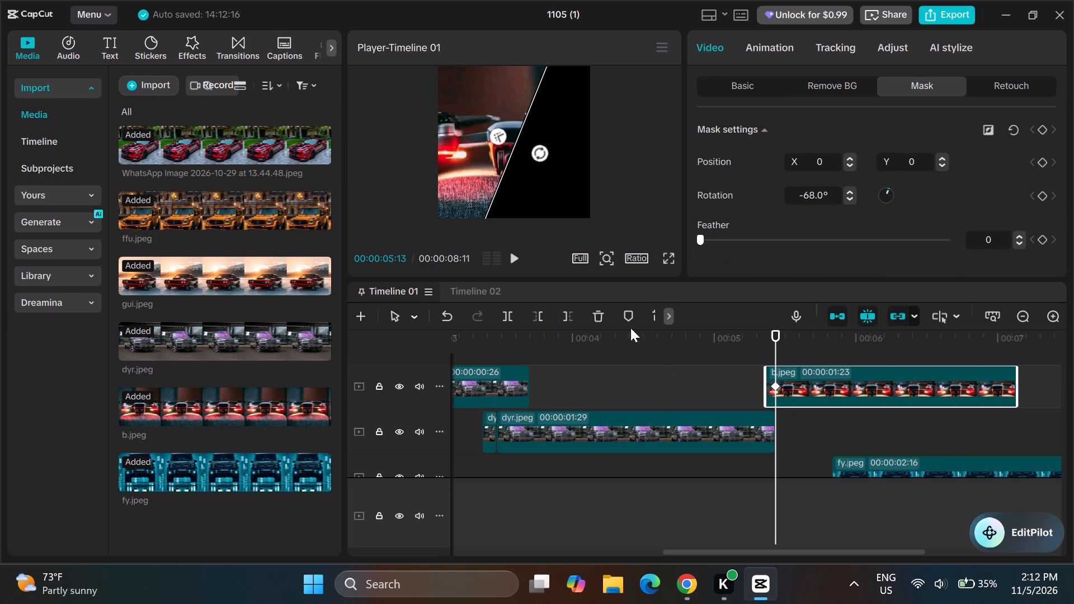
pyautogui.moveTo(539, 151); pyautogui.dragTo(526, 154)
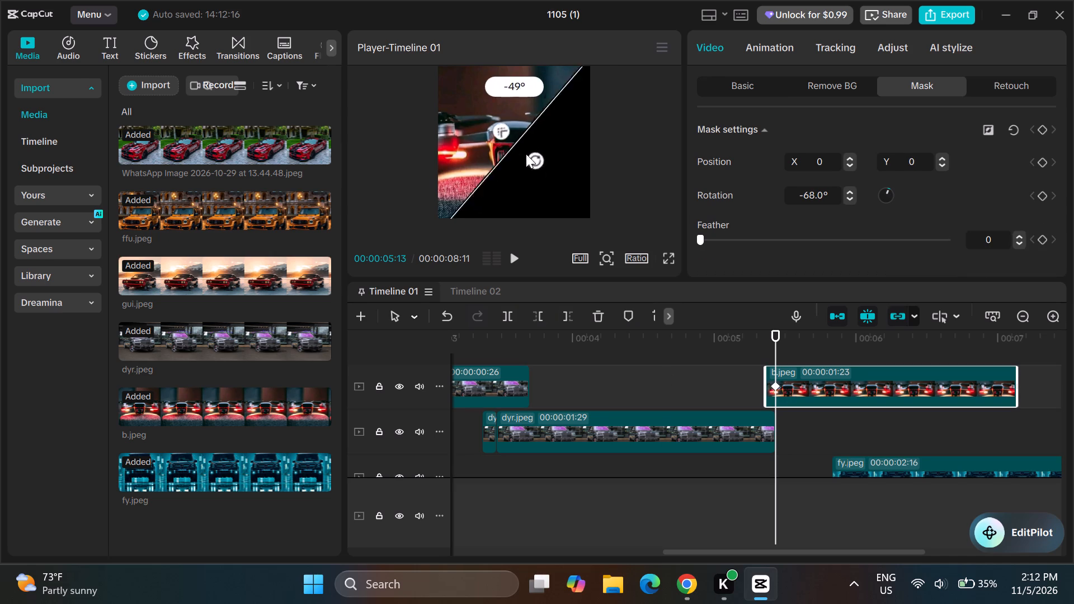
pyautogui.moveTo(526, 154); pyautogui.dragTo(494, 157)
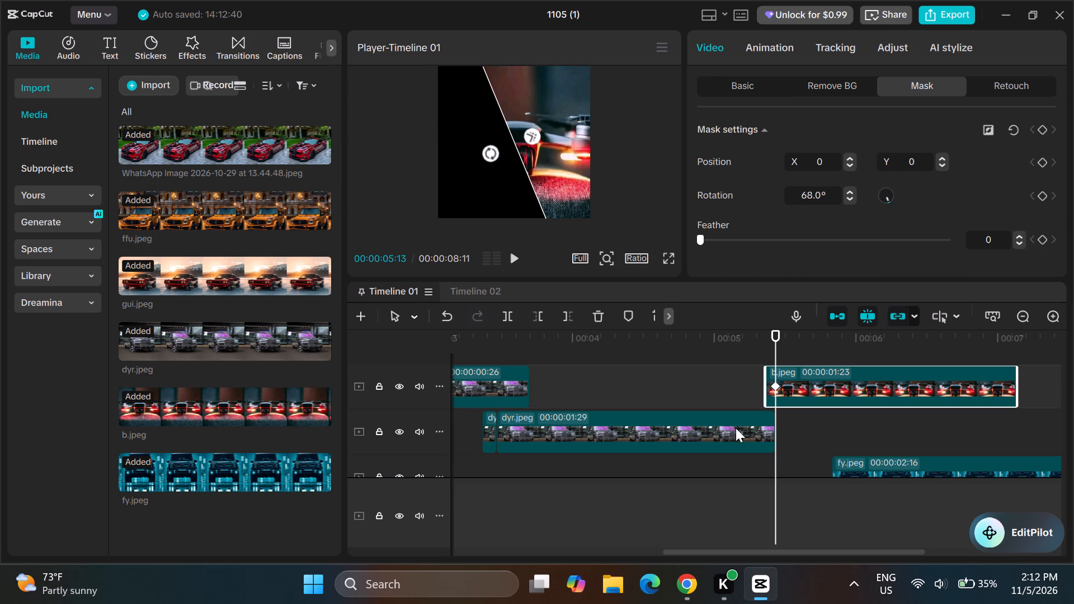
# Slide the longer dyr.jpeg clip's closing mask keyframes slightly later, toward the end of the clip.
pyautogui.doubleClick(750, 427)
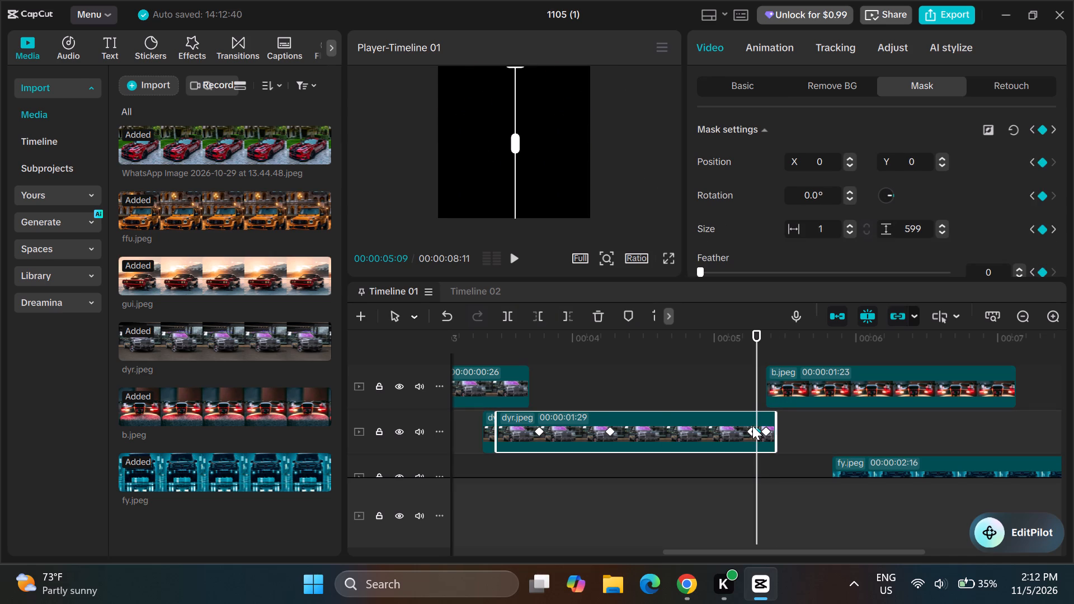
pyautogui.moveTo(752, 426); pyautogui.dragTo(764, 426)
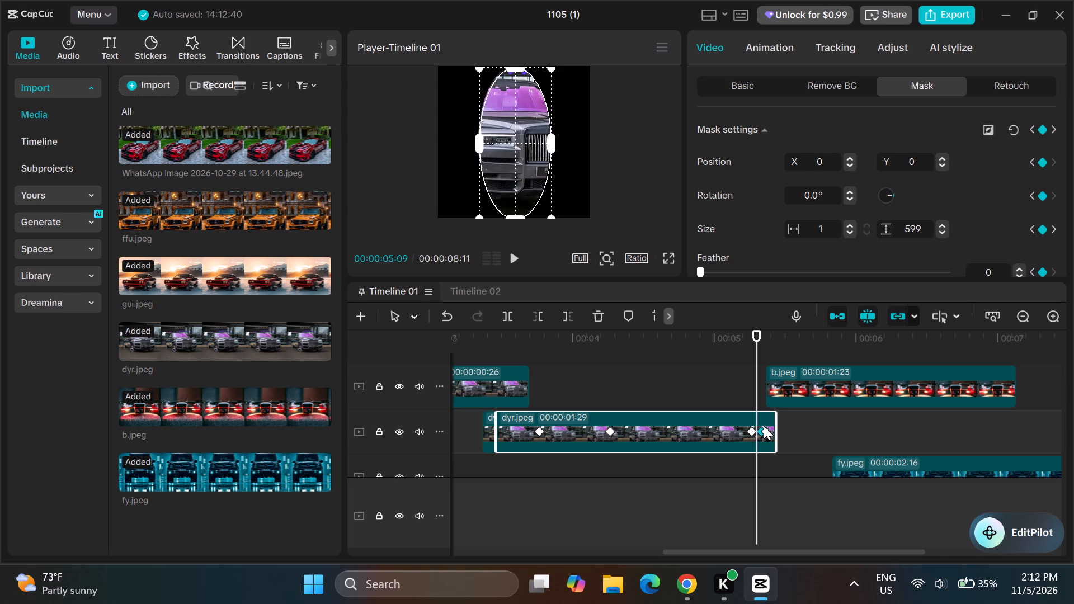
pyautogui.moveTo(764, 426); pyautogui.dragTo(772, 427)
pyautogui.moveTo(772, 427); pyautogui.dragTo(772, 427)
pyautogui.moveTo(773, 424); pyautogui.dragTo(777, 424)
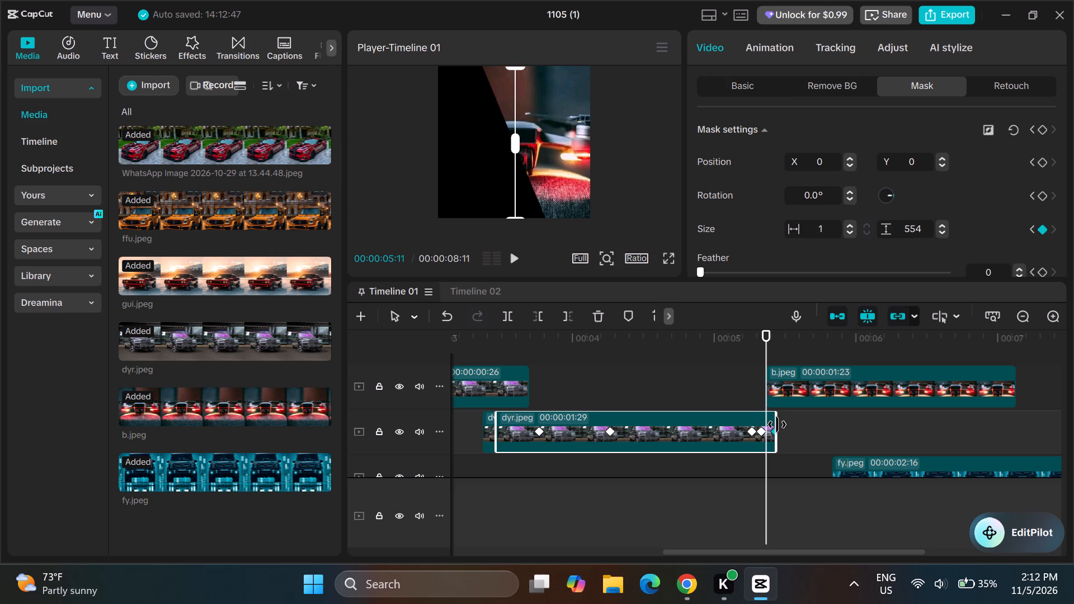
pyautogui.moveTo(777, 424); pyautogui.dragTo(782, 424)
# Increase the clip overlap by starting b.jpeg at about 00:00:05:07 and shifting the longer dyr.jpeg clip to end at about 00:00:05:14.
pyautogui.click(788, 386)
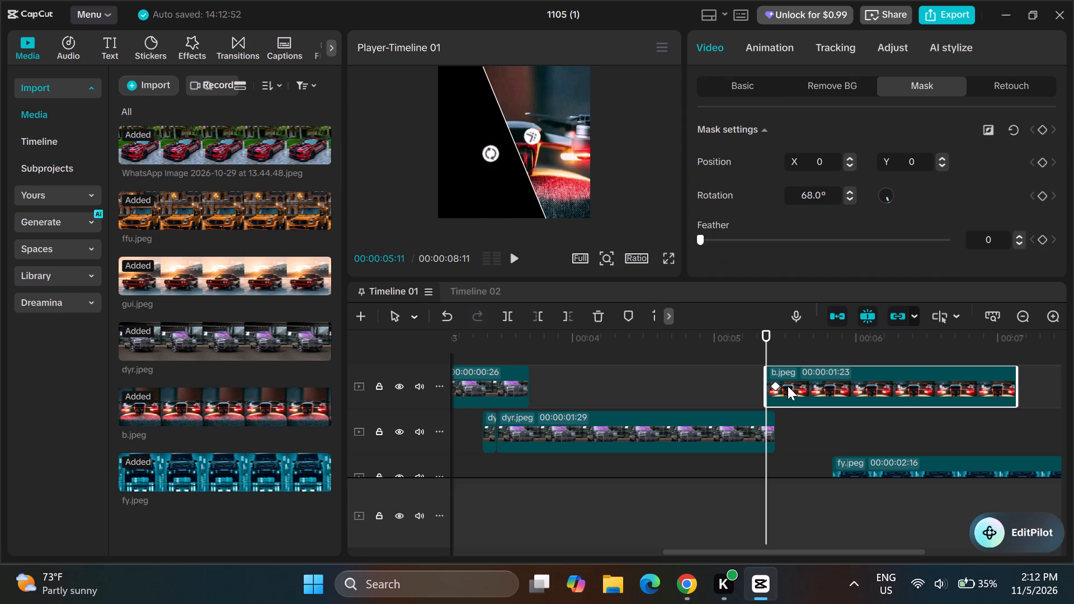
pyautogui.moveTo(788, 386); pyautogui.dragTo(779, 385)
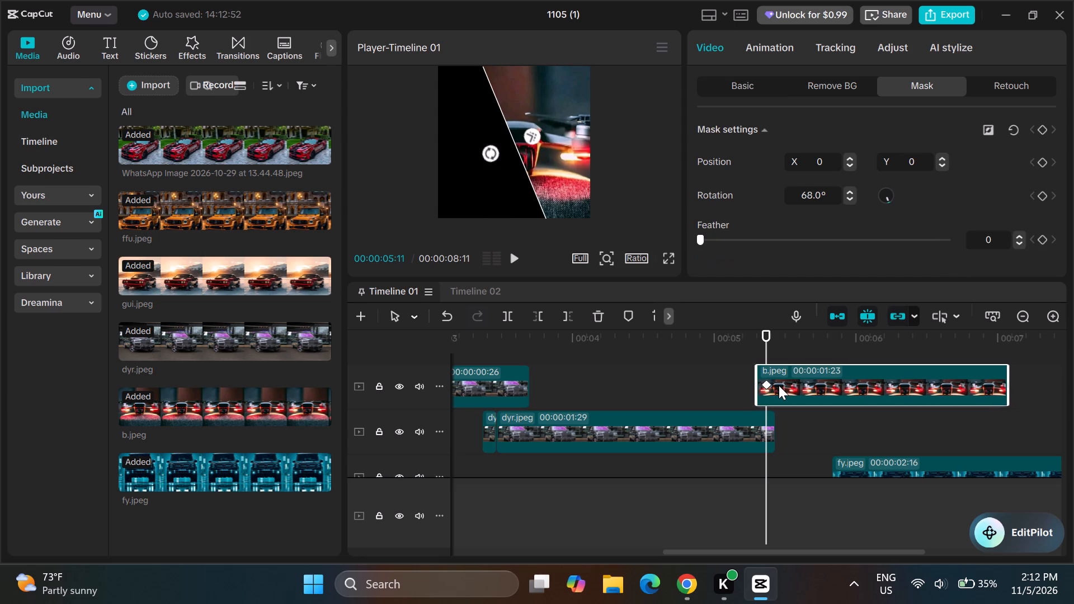
pyautogui.moveTo(779, 385); pyautogui.dragTo(771, 385)
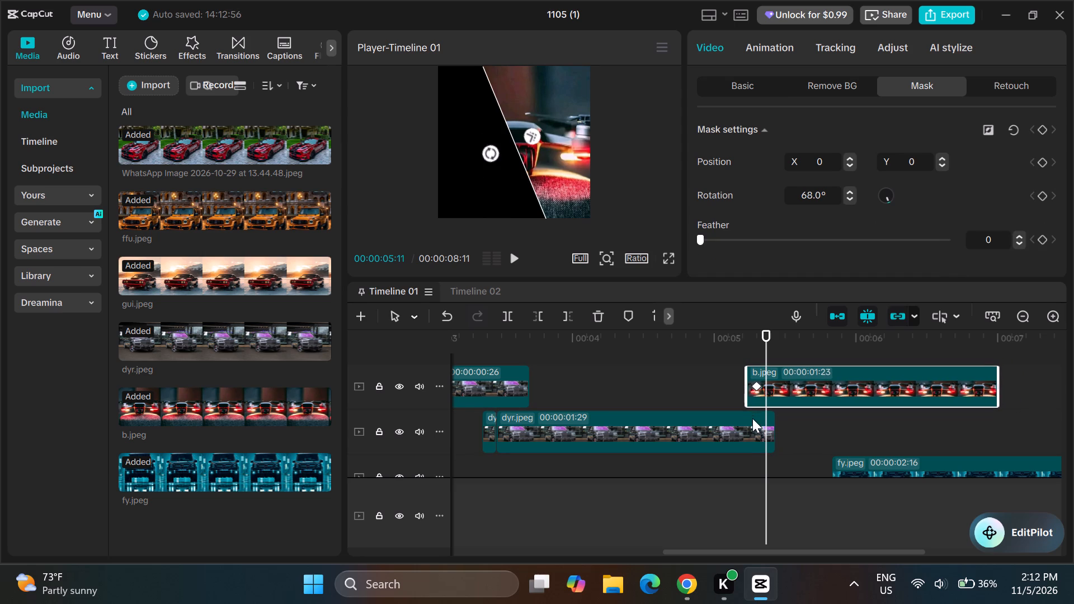
pyautogui.moveTo(748, 430); pyautogui.dragTo(757, 374)
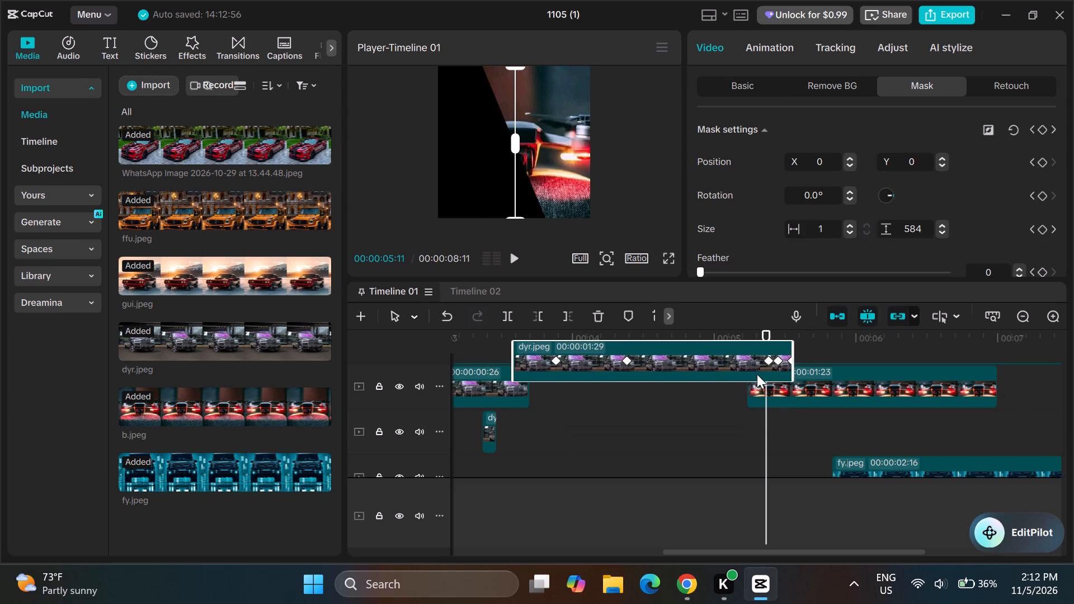
pyautogui.moveTo(757, 374); pyautogui.dragTo(753, 423)
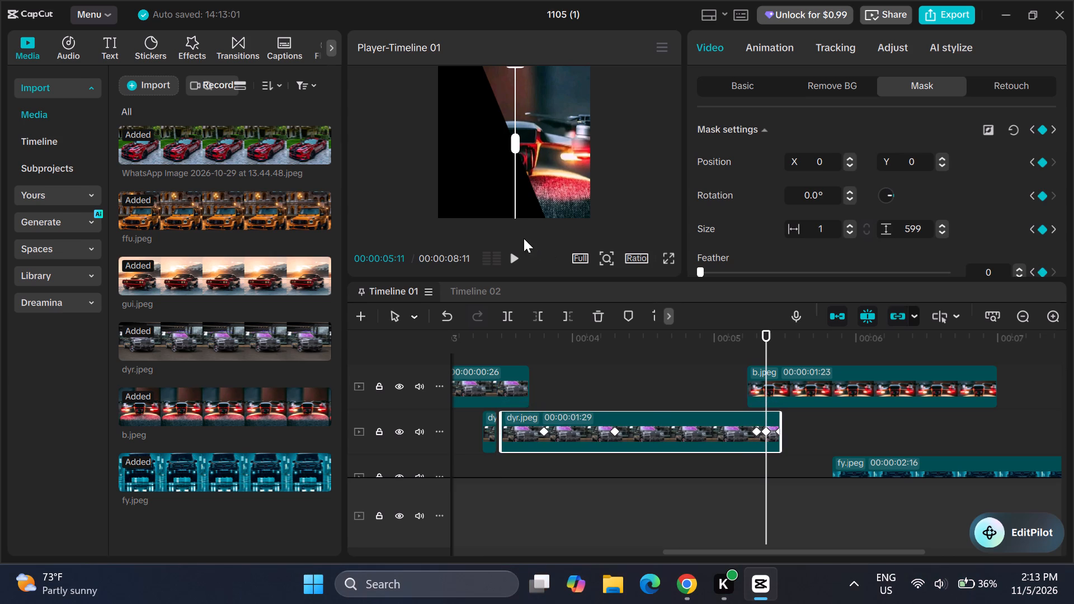
# Play the whole montage and examine the b.jpeg and fy.jpeg transitions between 00:00:07:01 and 00:00:05:14.
pyautogui.click(516, 252)
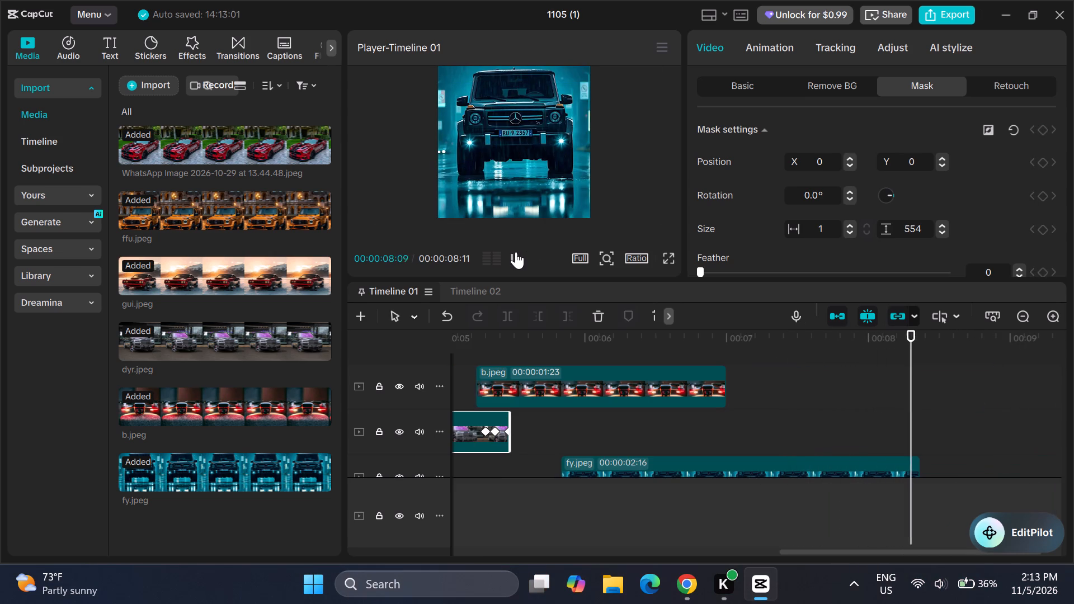
pyautogui.doubleClick(516, 252)
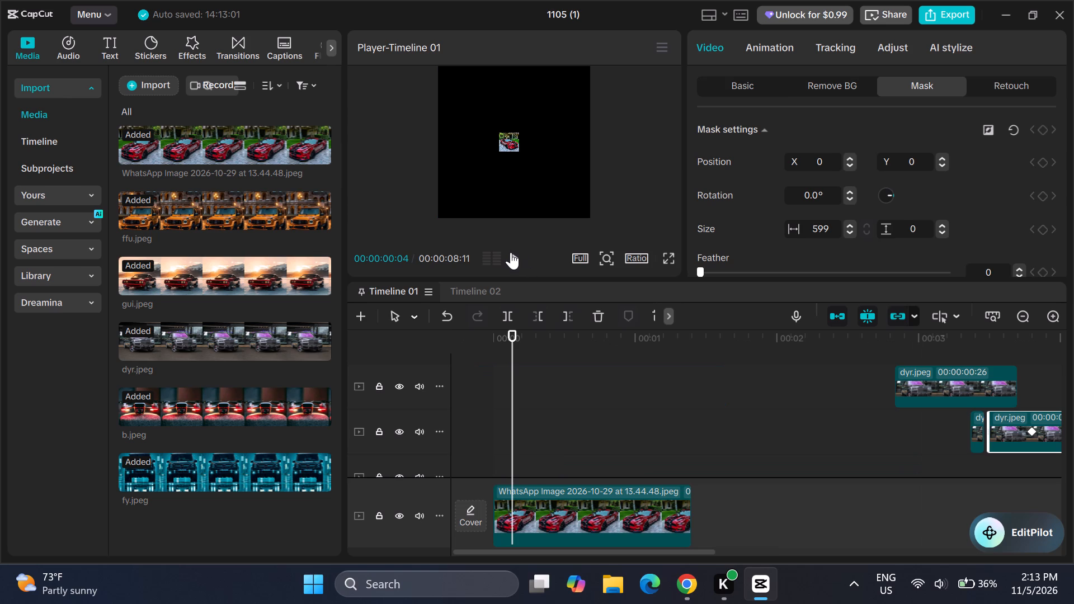
pyautogui.click(511, 252)
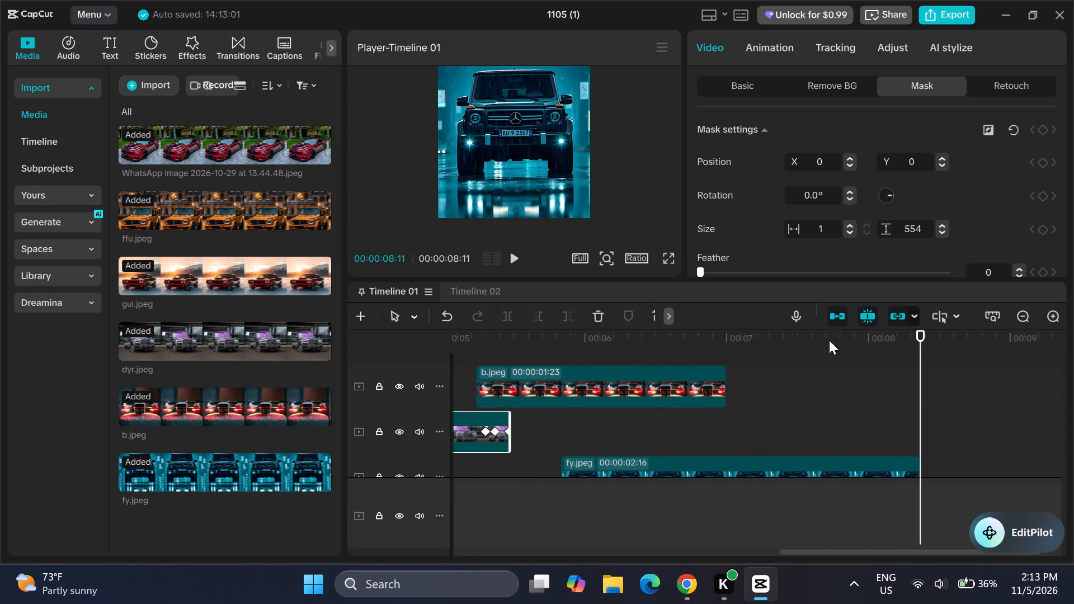
pyautogui.moveTo(918, 329); pyautogui.dragTo(706, 359)
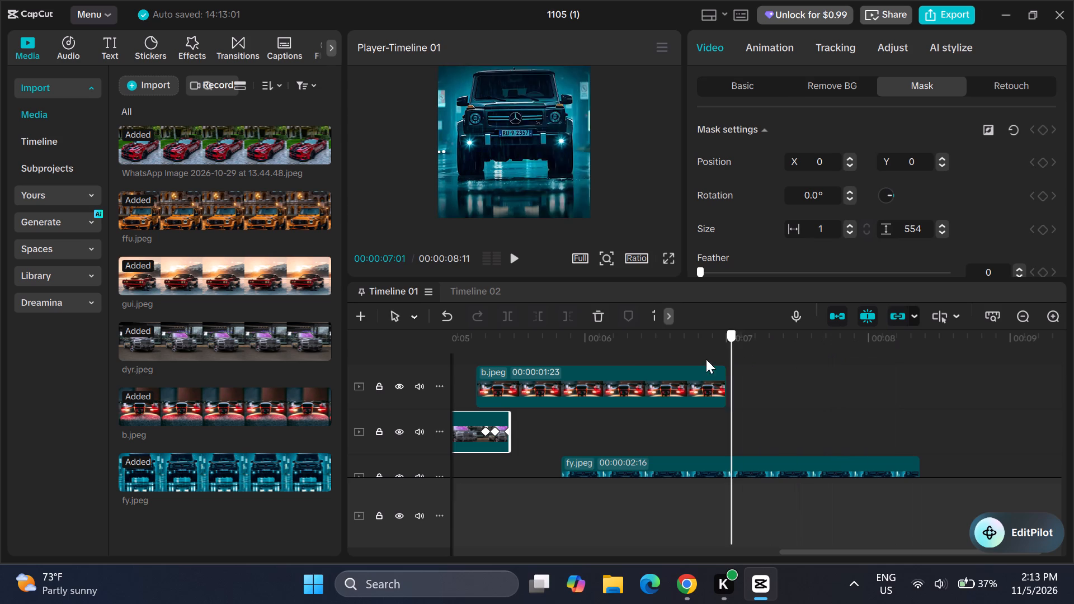
pyautogui.moveTo(706, 359); pyautogui.dragTo(637, 365)
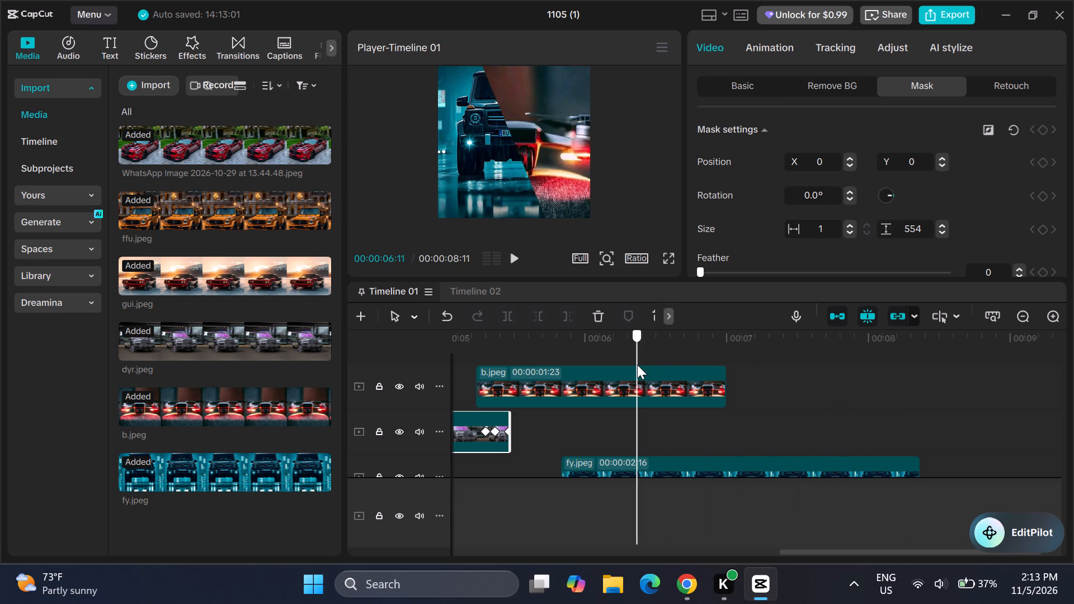
pyautogui.moveTo(637, 365); pyautogui.dragTo(542, 375)
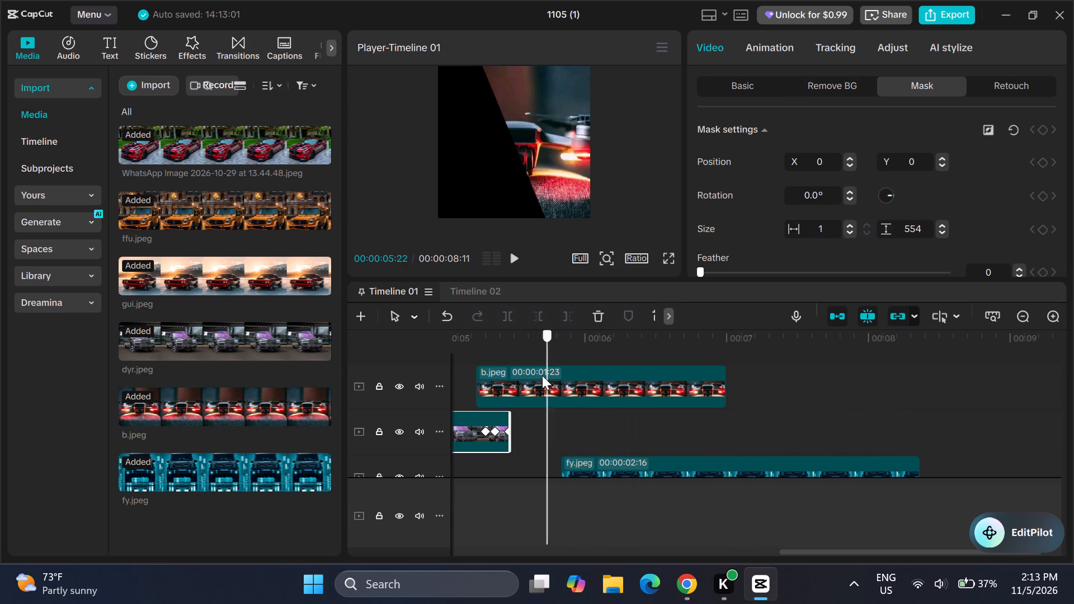
pyautogui.moveTo(542, 375); pyautogui.dragTo(511, 381)
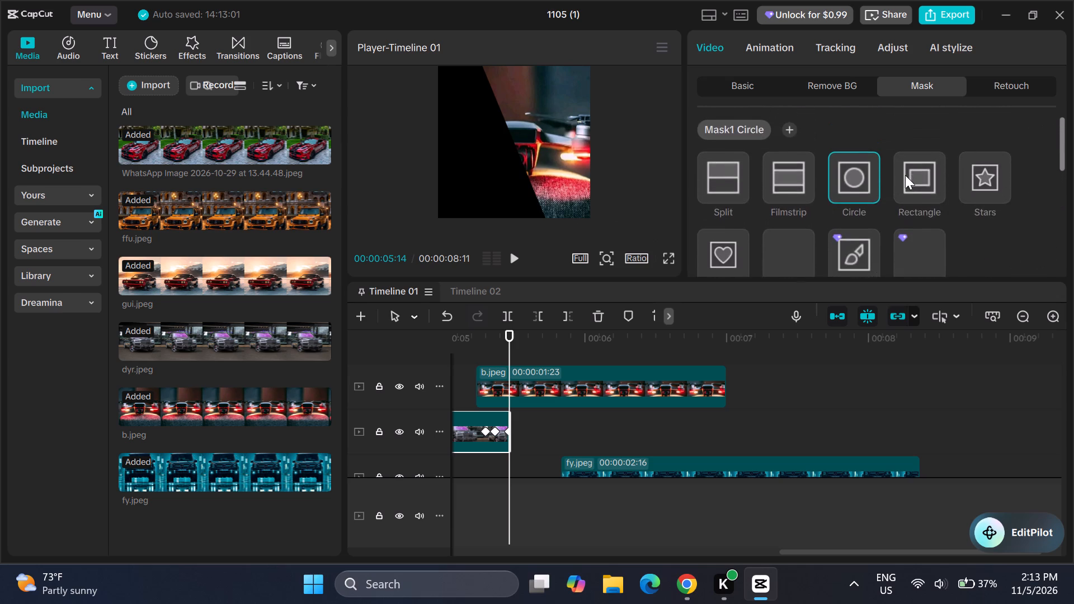
# Switch the longer dyr.jpeg clip's mask shape from Circle to Split.
pyautogui.scroll(-1, 905, 175)
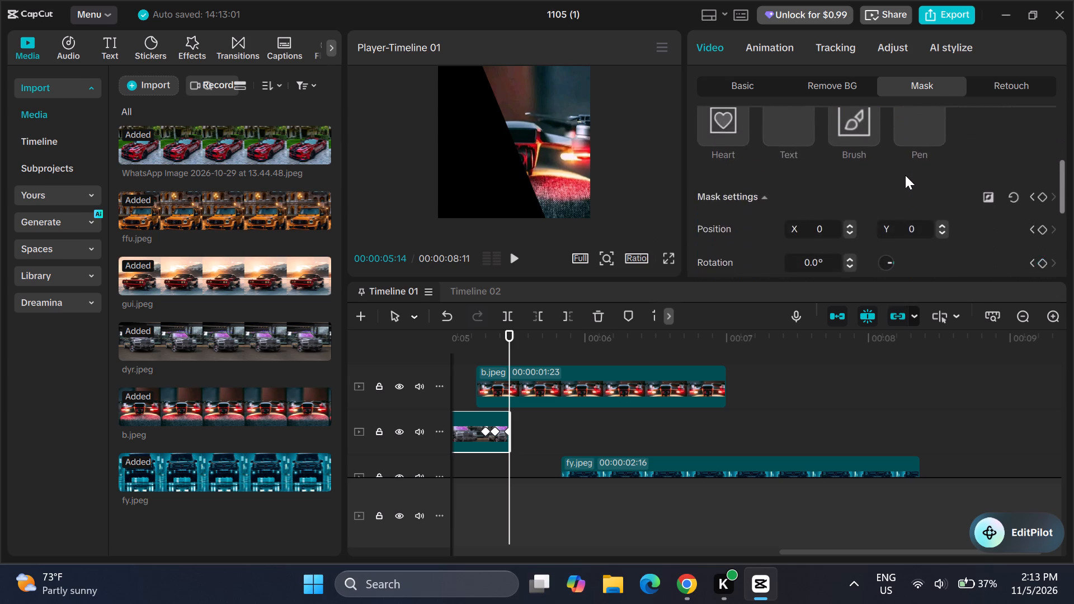
pyautogui.scroll(-1, 905, 175)
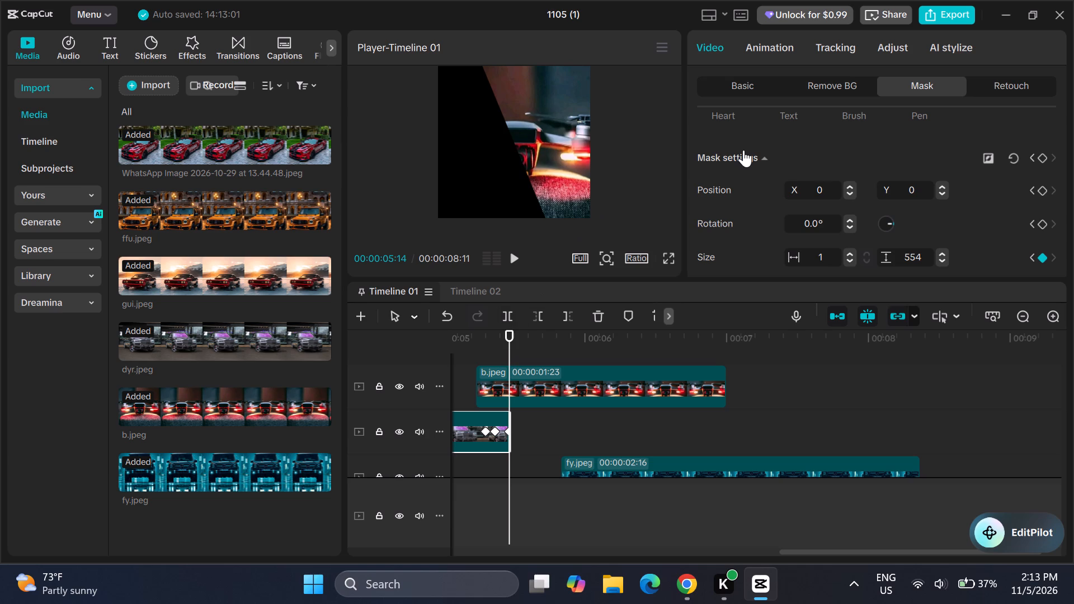
pyautogui.scroll(1, 743, 150)
pyautogui.click(723, 166)
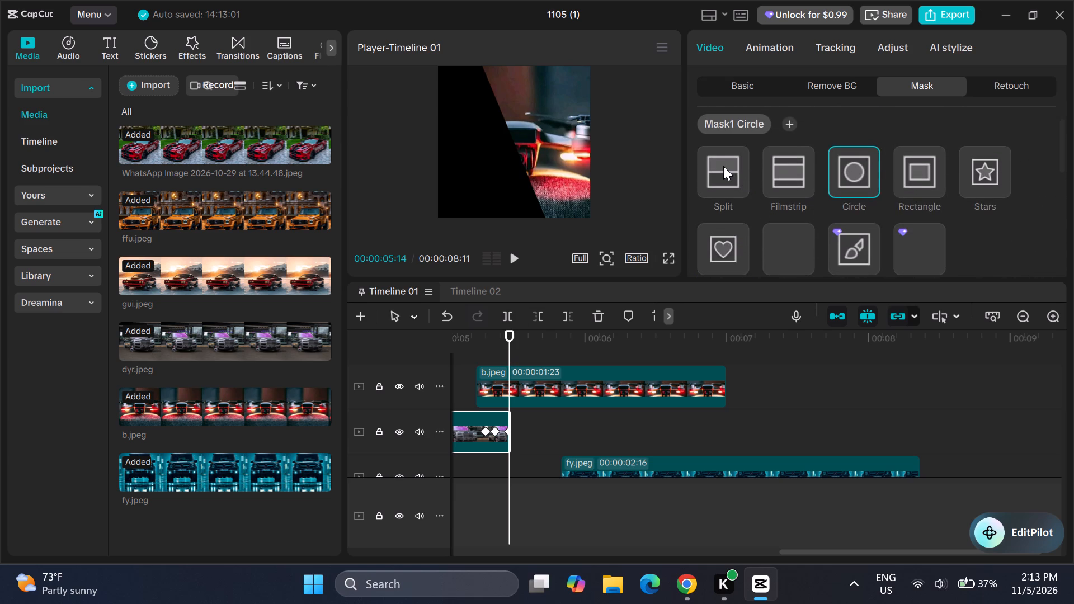
pyautogui.click(723, 166)
pyautogui.click(723, 166)
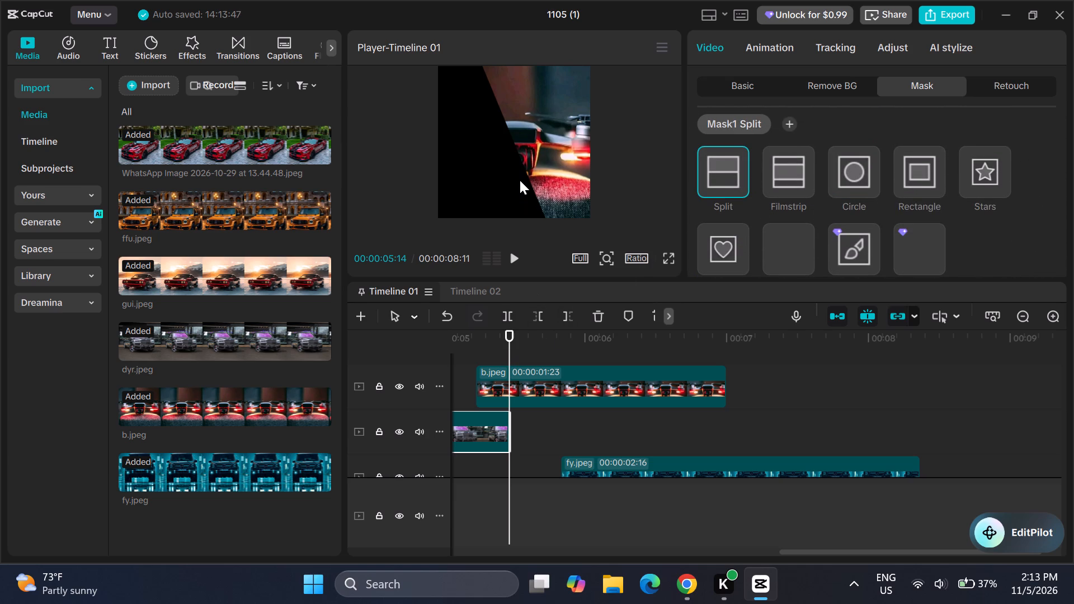
# Move the b.jpeg clip earlier to start at about 00:00:05:05, further overlapping the dyr.jpeg clip.
pyautogui.click(510, 375)
pyautogui.moveTo(510, 375); pyautogui.dragTo(503, 343)
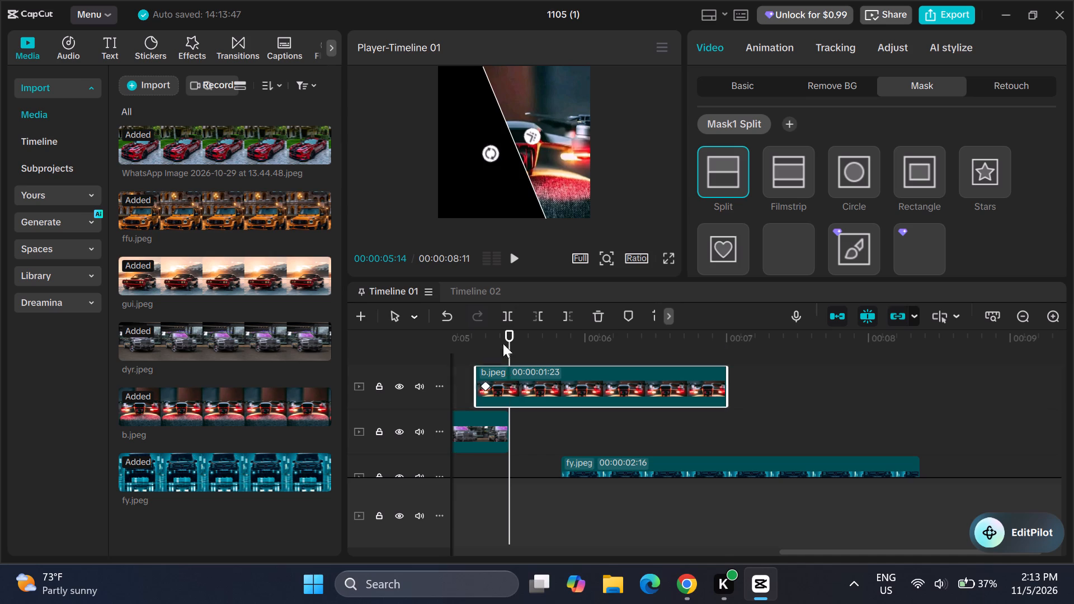
pyautogui.moveTo(503, 343); pyautogui.dragTo(517, 374)
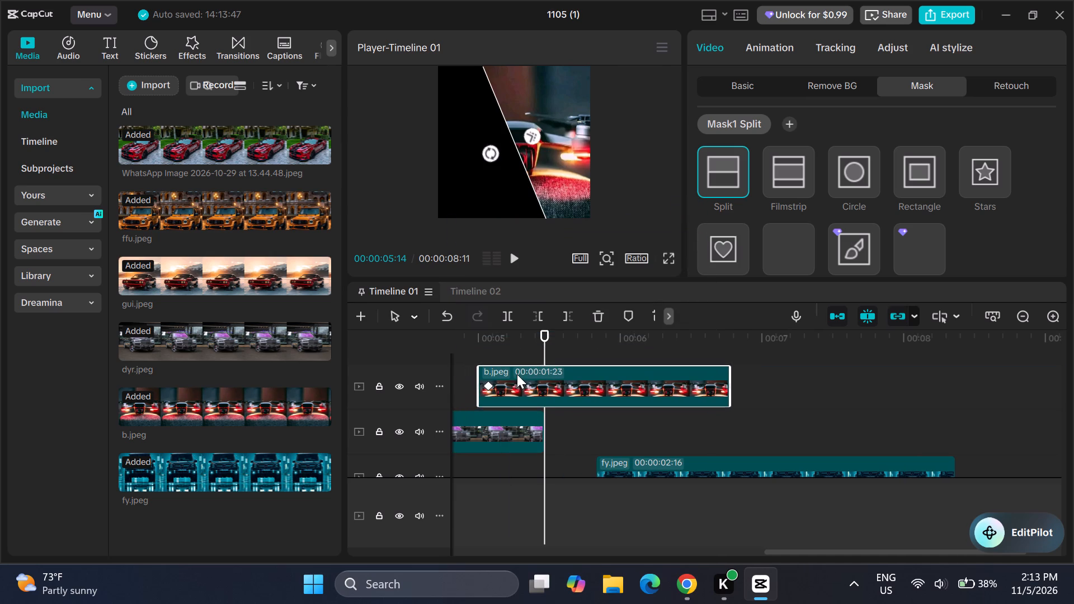
pyautogui.moveTo(517, 374); pyautogui.dragTo(535, 377)
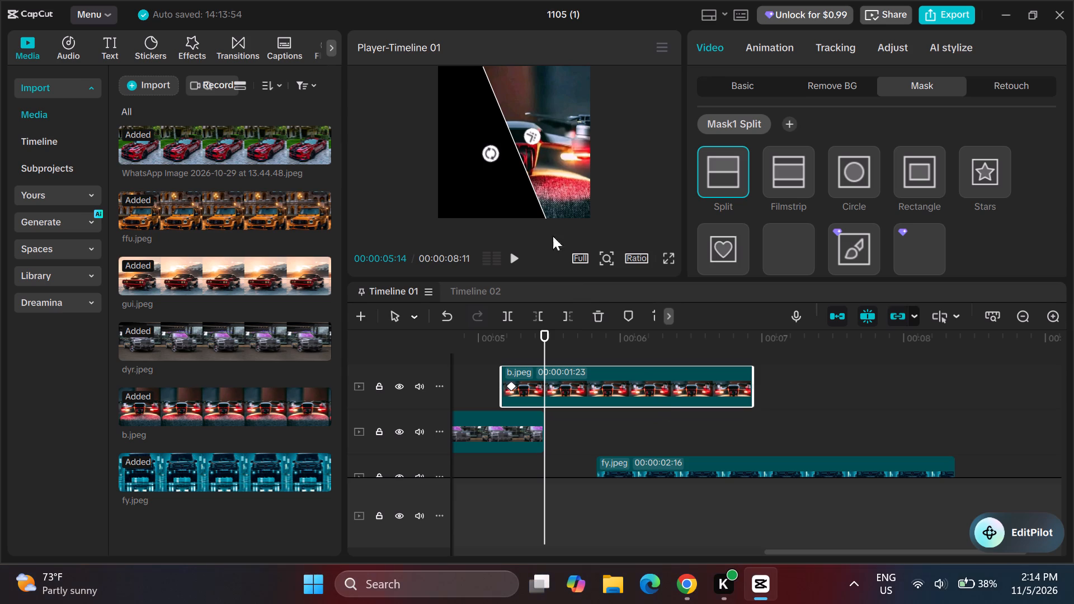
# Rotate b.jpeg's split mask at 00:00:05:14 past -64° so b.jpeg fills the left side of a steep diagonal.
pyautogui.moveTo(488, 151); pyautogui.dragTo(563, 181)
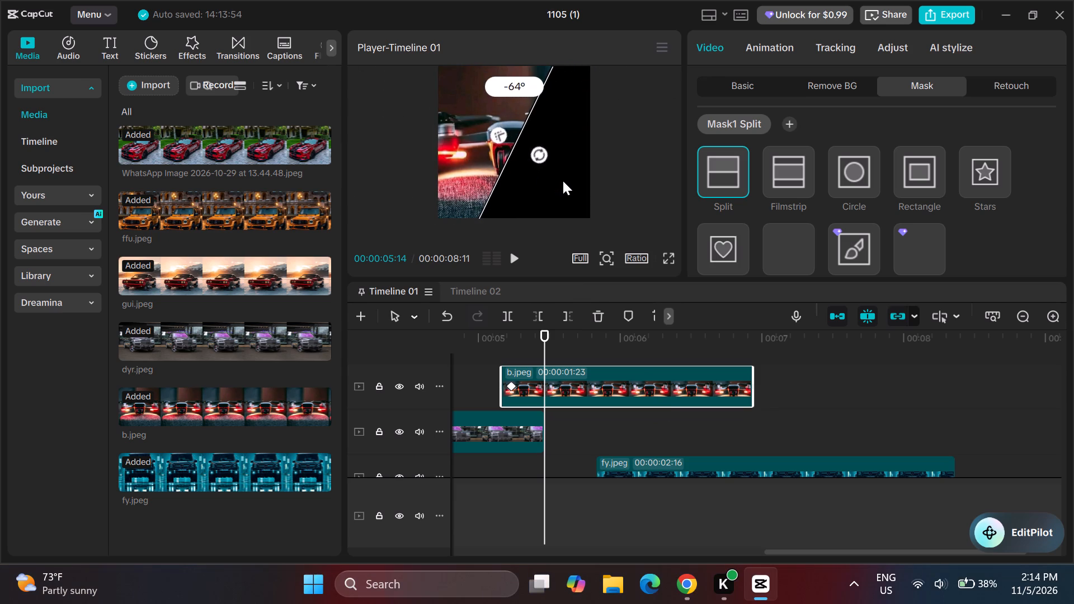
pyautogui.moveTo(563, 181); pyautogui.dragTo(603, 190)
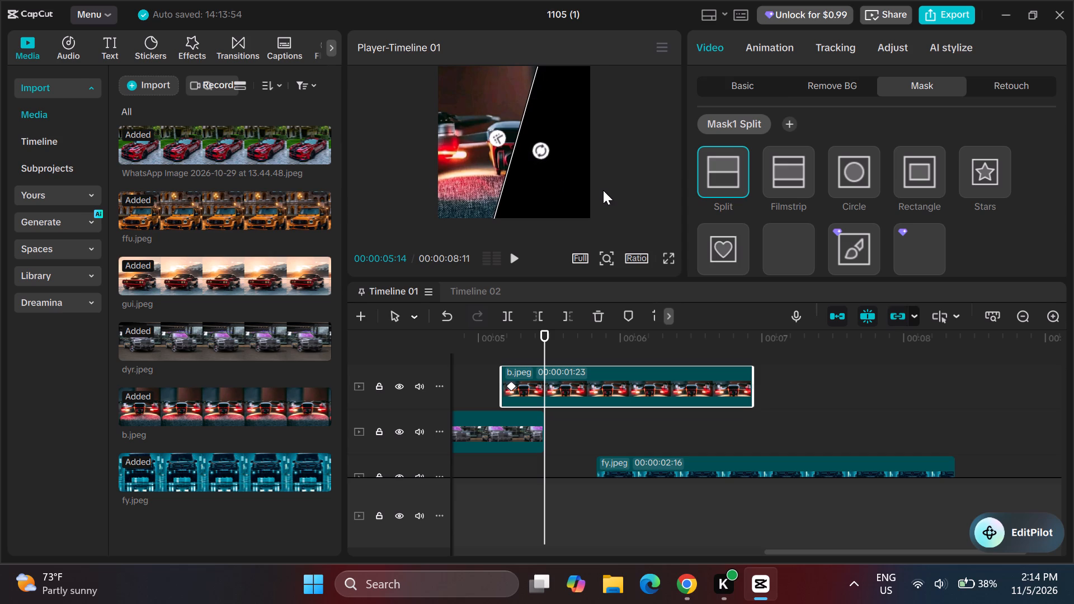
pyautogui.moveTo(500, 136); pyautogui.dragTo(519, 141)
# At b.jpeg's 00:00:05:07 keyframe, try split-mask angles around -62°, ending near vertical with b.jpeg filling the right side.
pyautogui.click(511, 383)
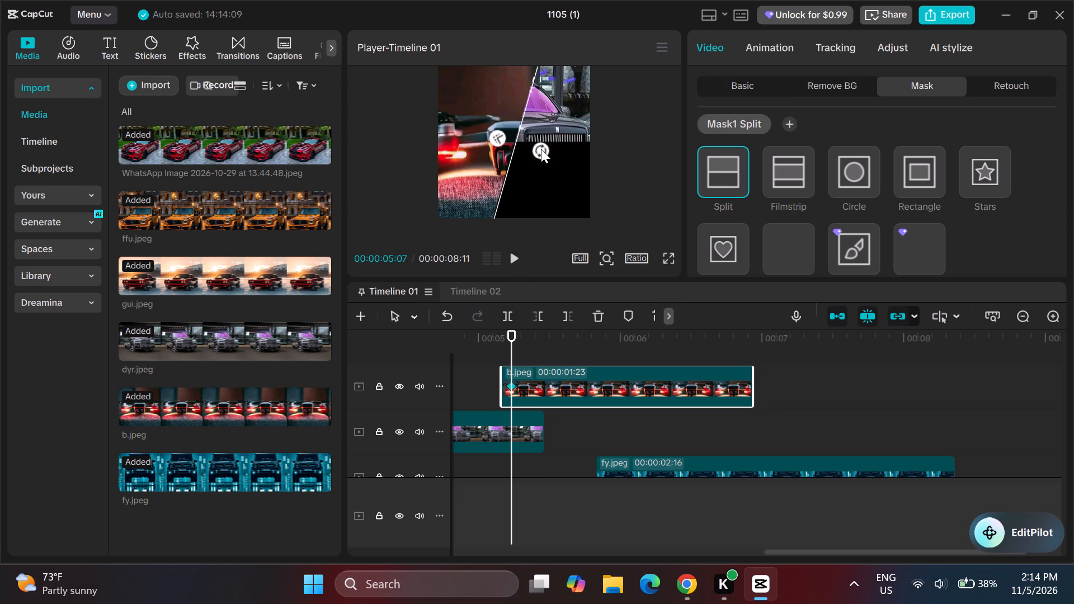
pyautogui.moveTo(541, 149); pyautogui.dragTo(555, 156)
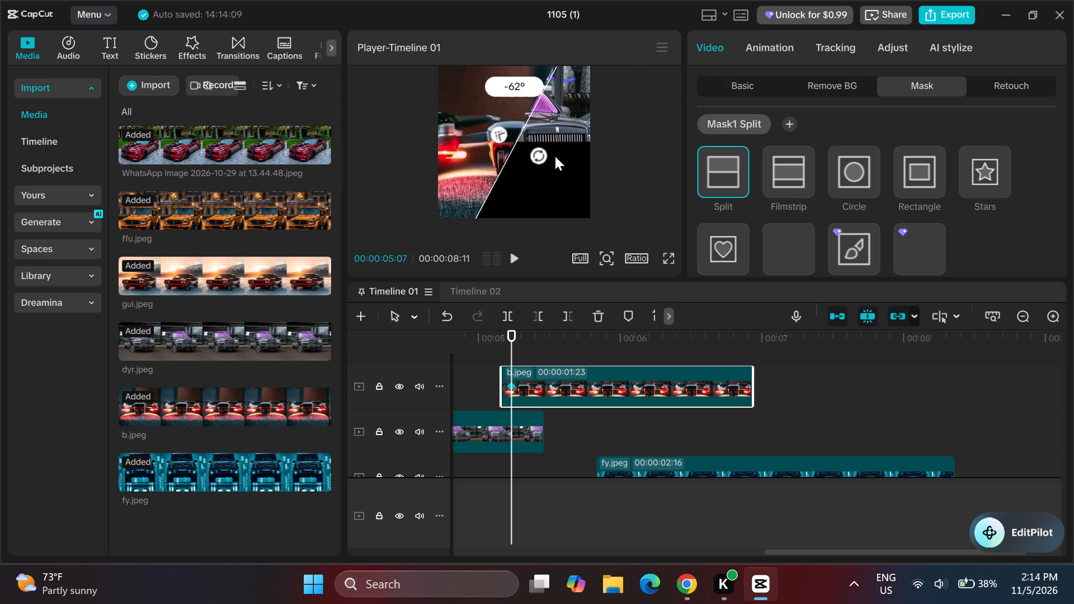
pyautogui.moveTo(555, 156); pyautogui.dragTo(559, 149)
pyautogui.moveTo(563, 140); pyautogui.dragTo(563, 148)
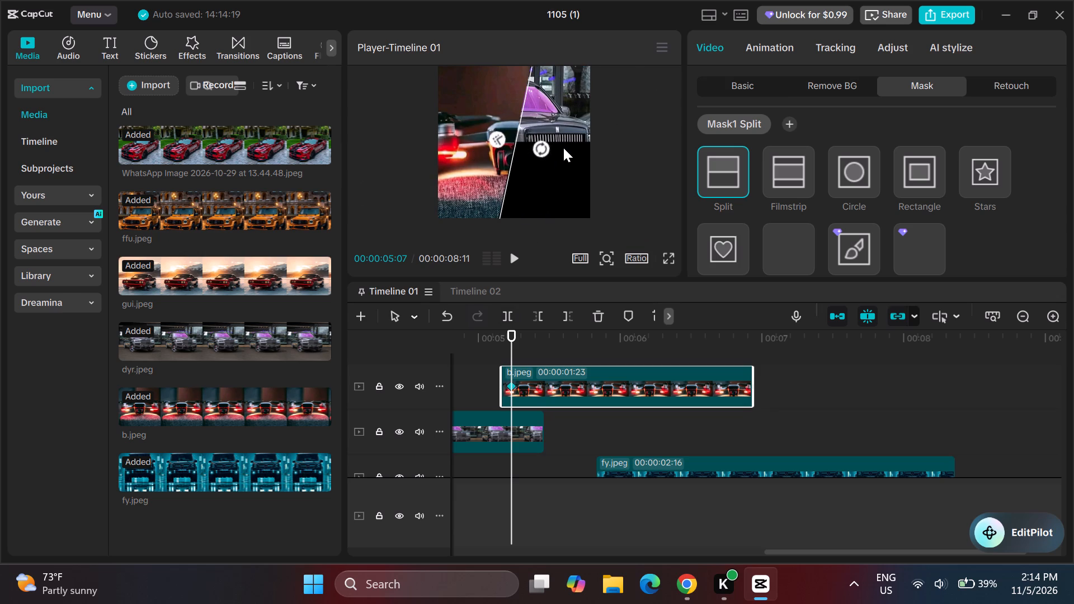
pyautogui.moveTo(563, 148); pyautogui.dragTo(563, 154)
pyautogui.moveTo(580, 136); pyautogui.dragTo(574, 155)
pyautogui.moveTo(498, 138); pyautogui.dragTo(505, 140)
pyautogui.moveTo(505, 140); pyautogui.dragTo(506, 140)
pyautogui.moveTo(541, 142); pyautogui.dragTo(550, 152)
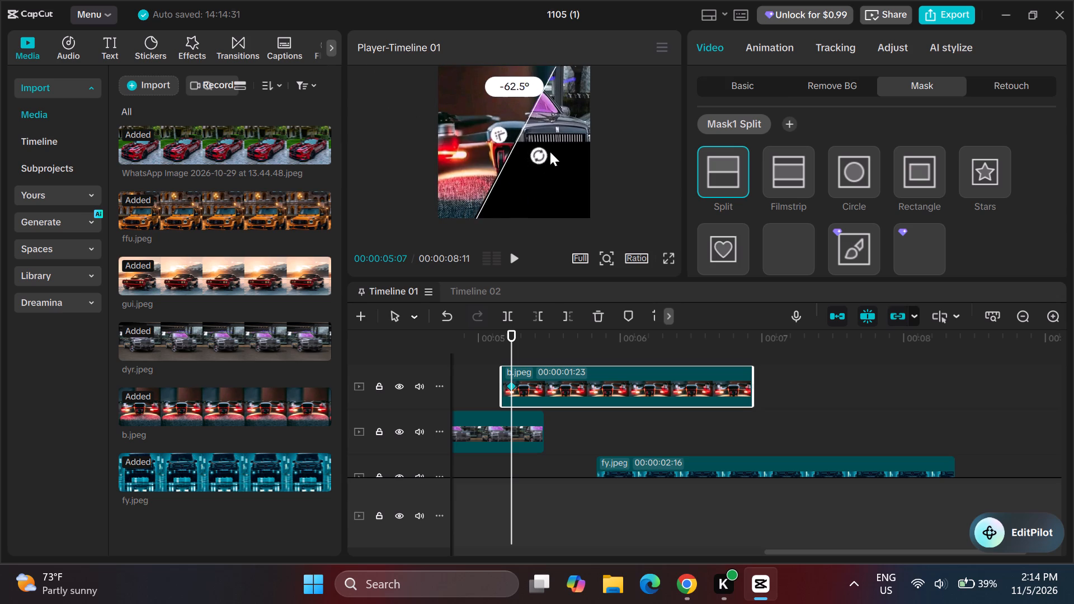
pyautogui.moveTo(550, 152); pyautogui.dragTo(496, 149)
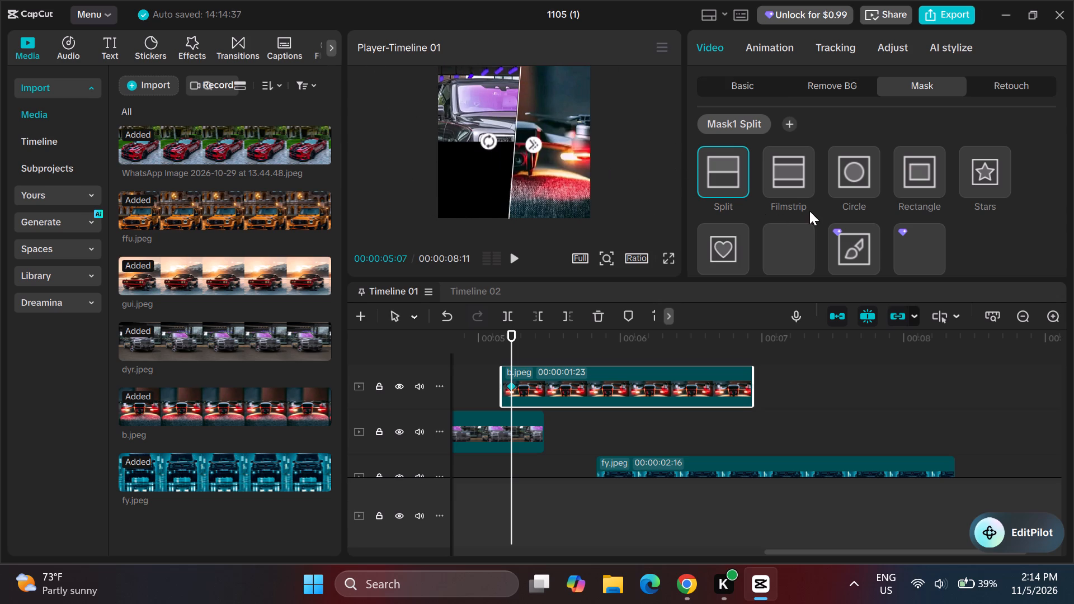
# Set the b.jpeg clip's scale to 214% at the 00:00:05:07 keyframe.
pyautogui.scroll(-1, 823, 177)
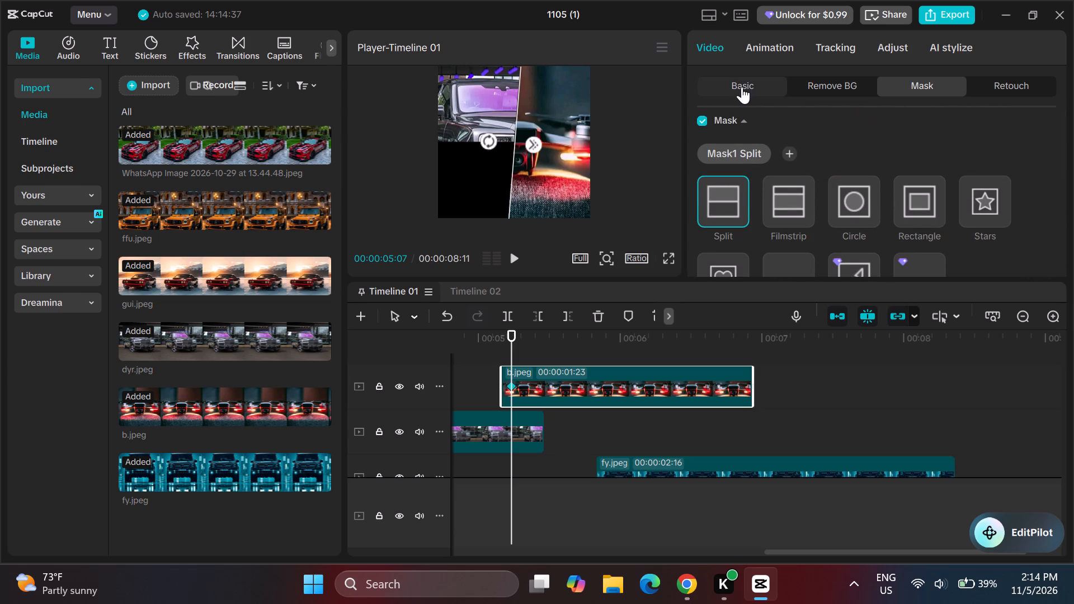
pyautogui.click(742, 87)
pyautogui.click(812, 168)
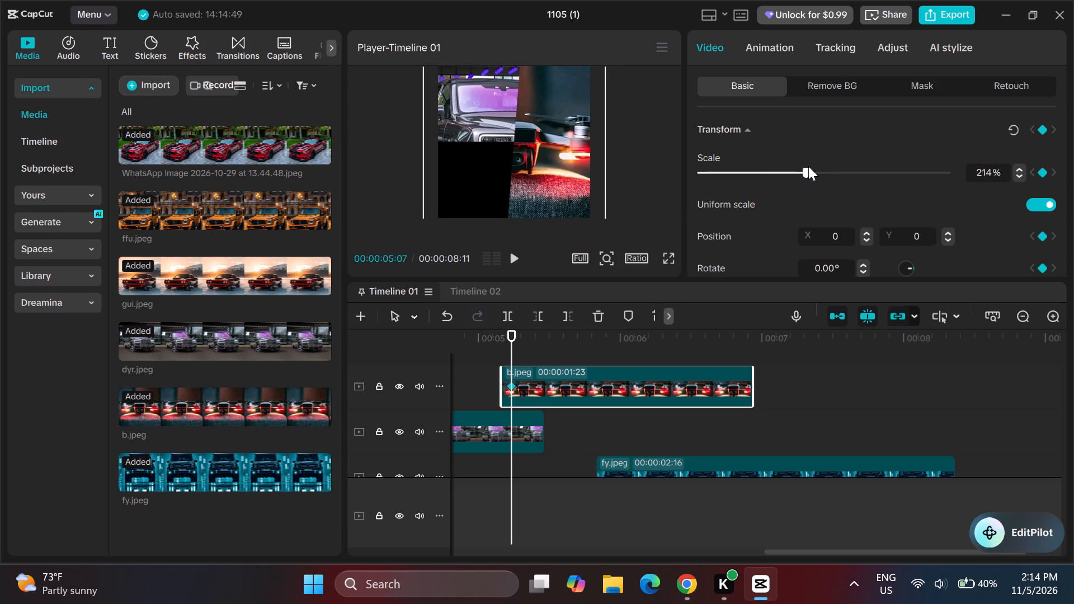
pyautogui.click(492, 114)
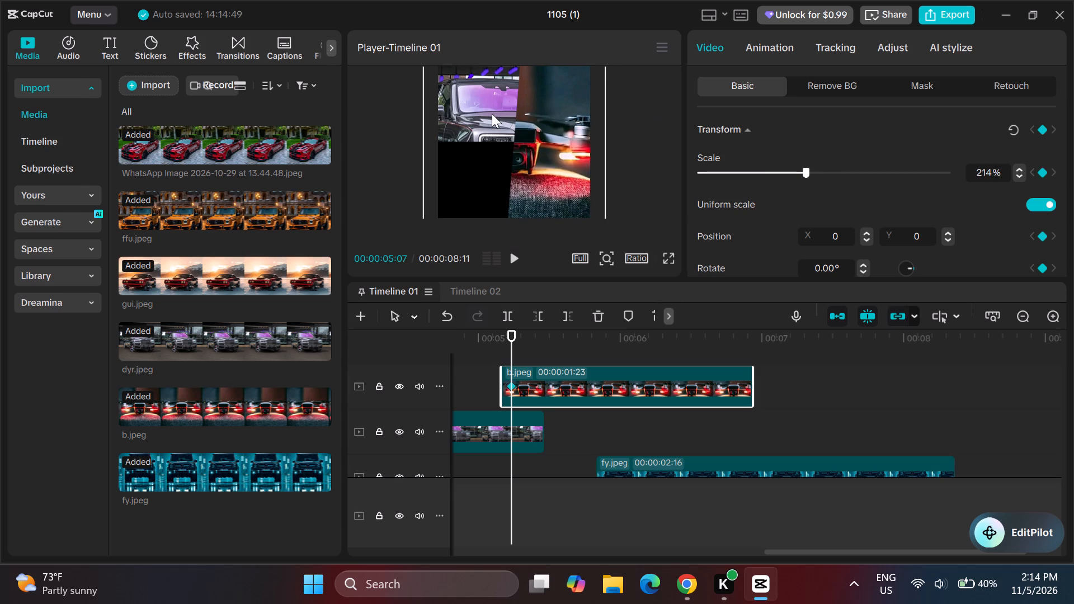
pyautogui.click(492, 117)
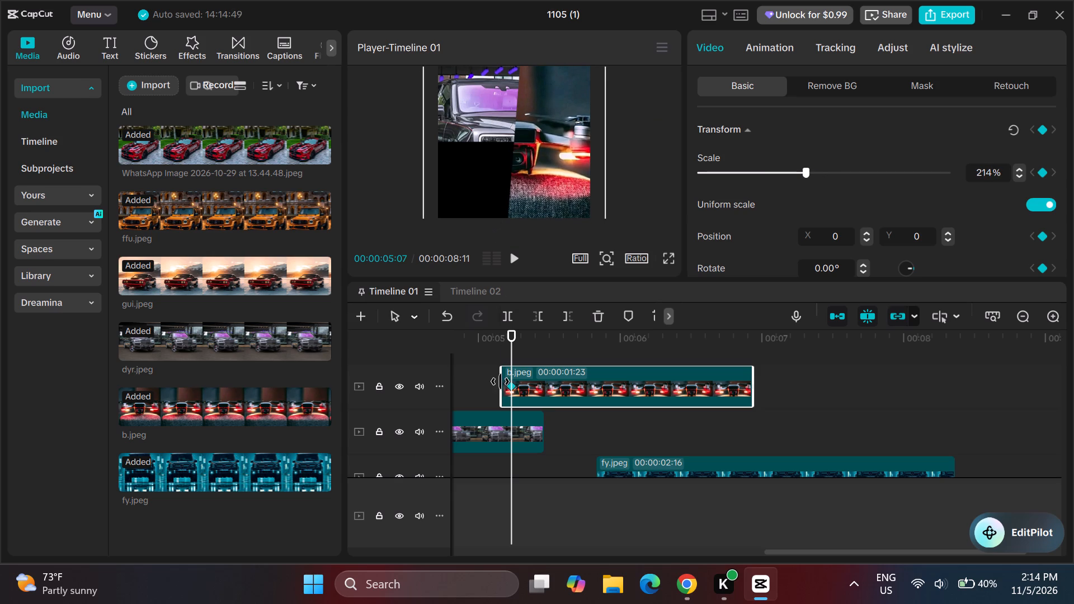
# Rotate b.jpeg's split mask at 00:00:05:07 to a steep diagonal sloping down to the right, with b.jpeg filling the left side.
pyautogui.click(512, 386)
pyautogui.click(937, 87)
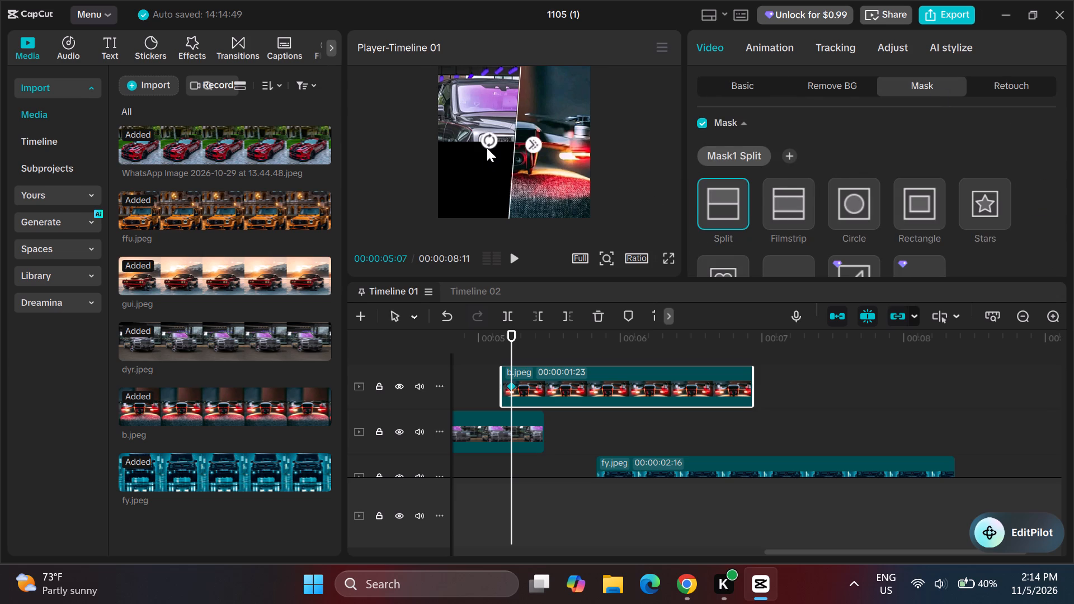
pyautogui.moveTo(487, 140); pyautogui.dragTo(473, 143)
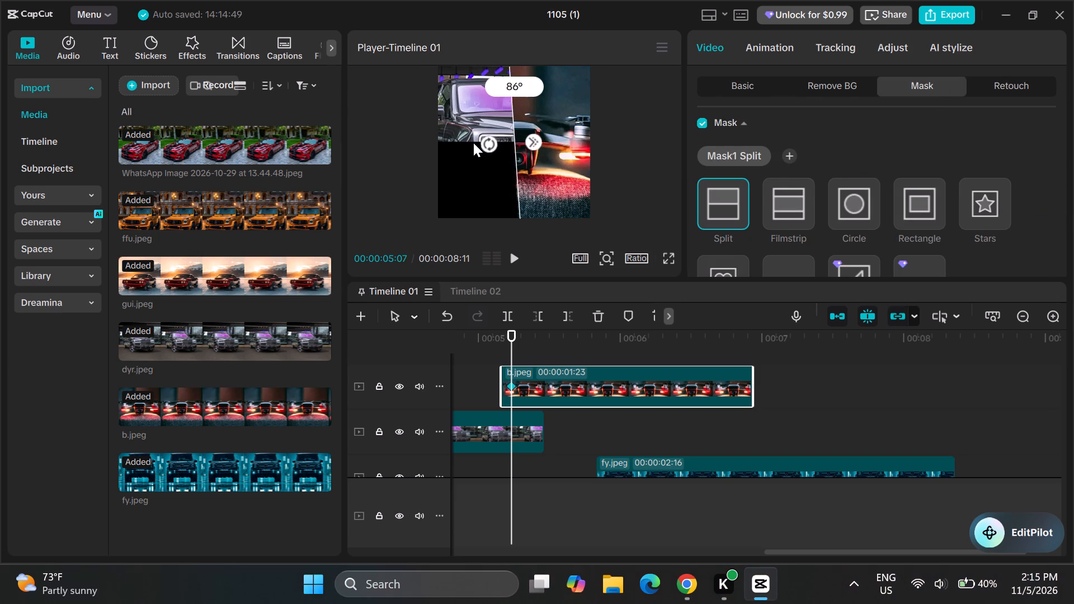
pyautogui.moveTo(473, 143); pyautogui.dragTo(535, 216)
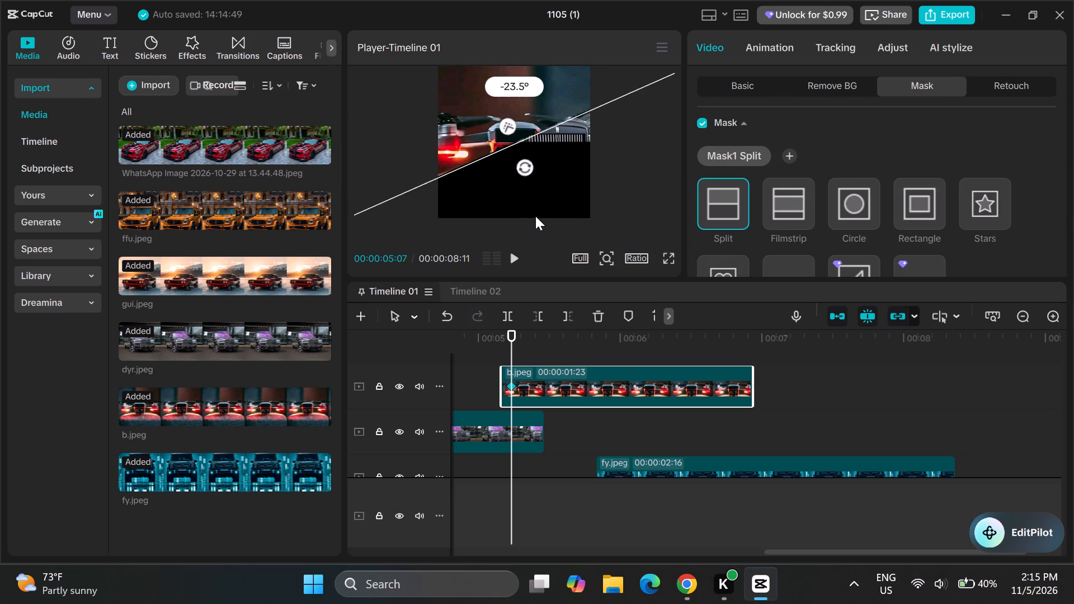
pyautogui.moveTo(535, 216); pyautogui.dragTo(602, 139)
pyautogui.click(602, 139)
pyautogui.moveTo(602, 141); pyautogui.dragTo(596, 167)
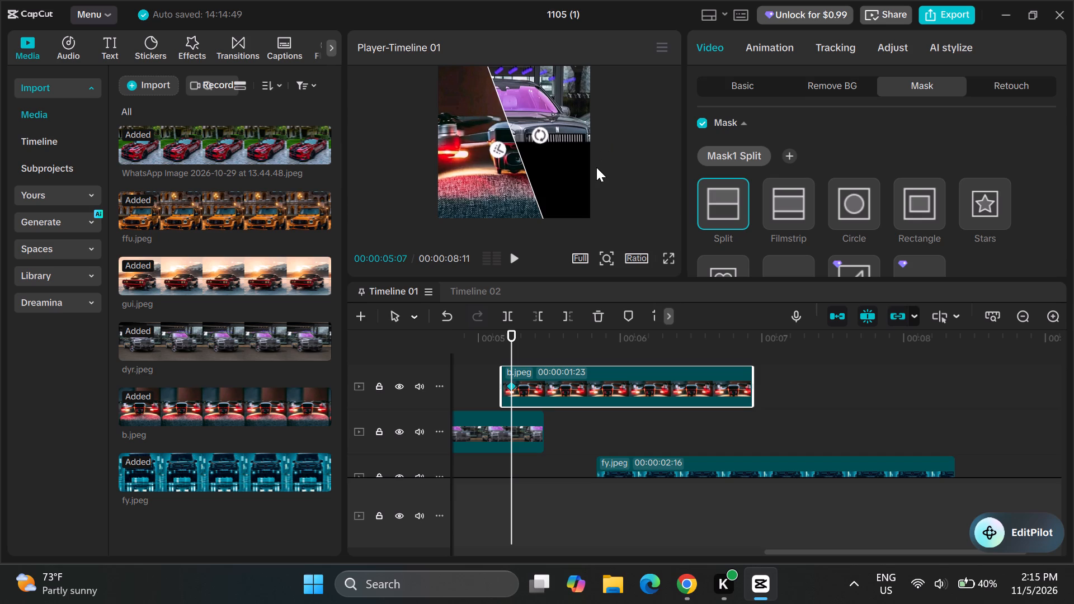
pyautogui.moveTo(596, 167); pyautogui.dragTo(586, 174)
pyautogui.click(554, 117)
pyautogui.moveTo(553, 116); pyautogui.dragTo(555, 122)
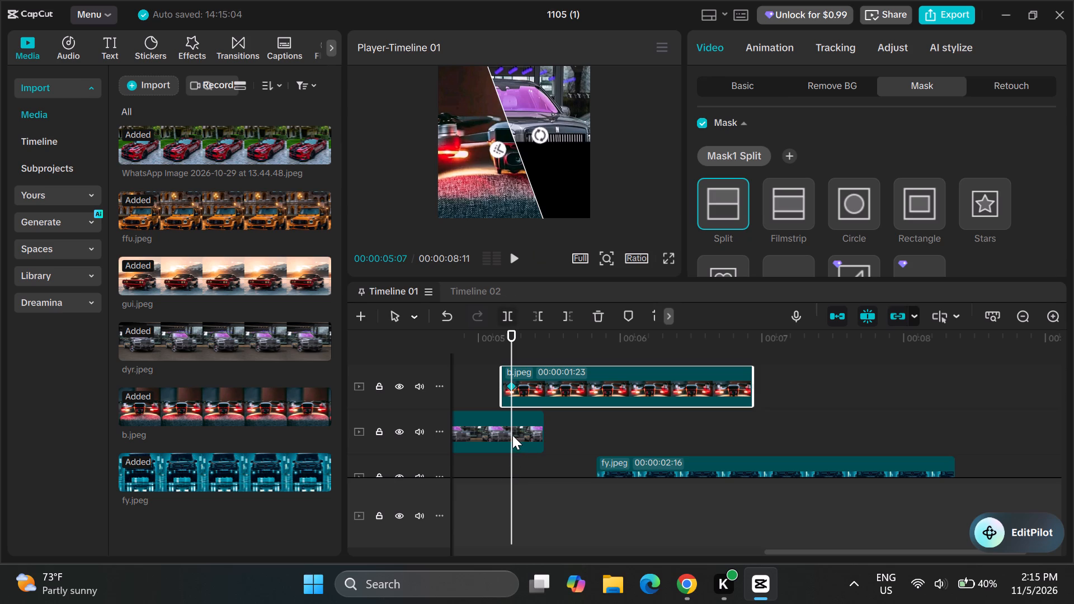
# Rotate the longer dyr.jpeg clip's split mask to 69° to match b.jpeg's diagonal and keyframe its mask settings at 00:00:05:07.
pyautogui.click(510, 432)
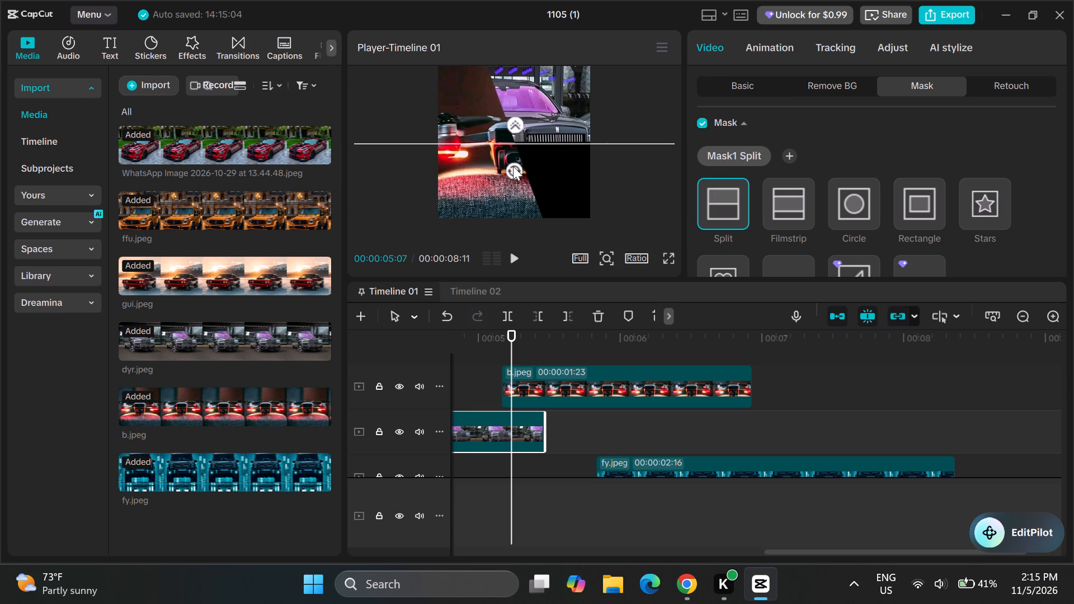
pyautogui.moveTo(513, 166); pyautogui.dragTo(493, 145)
pyautogui.click(496, 147)
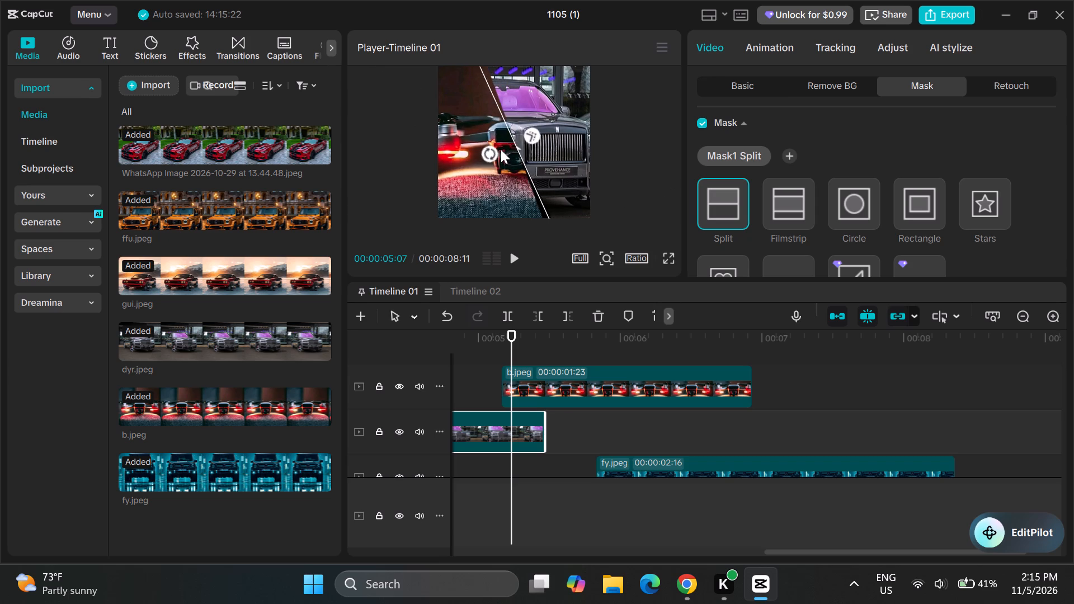
pyautogui.scroll(-1, 798, 220)
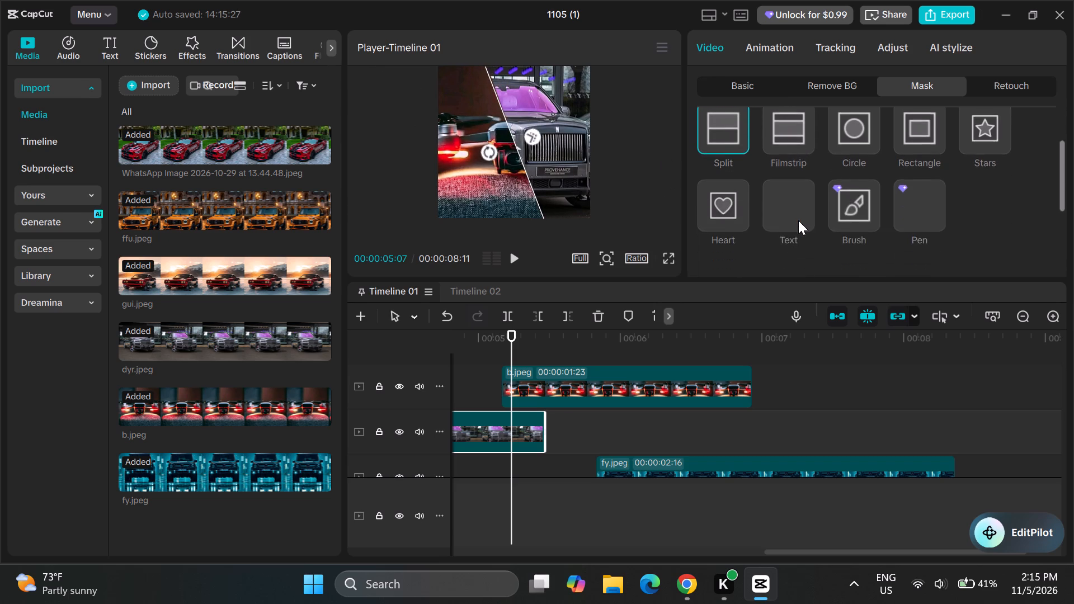
pyautogui.scroll(-1, 798, 220)
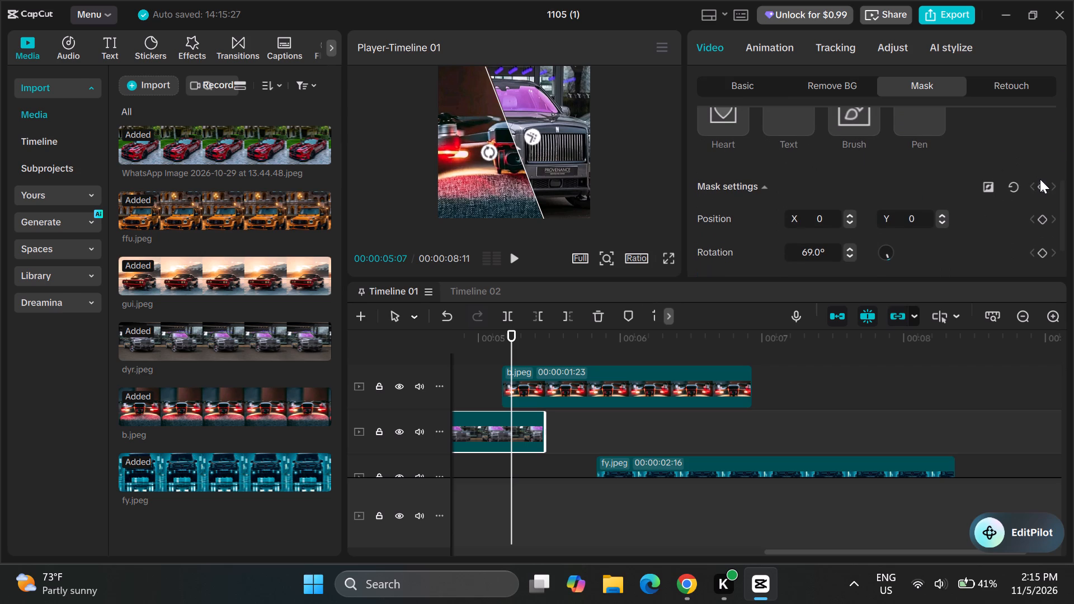
pyautogui.click(1042, 181)
# Rotate the longer dyr.jpeg clip's split mask at the 00:00:05:07 keyframe to 431°, leaving dyr.jpeg on the right of the diagonal.
pyautogui.moveTo(484, 149); pyautogui.dragTo(471, 148)
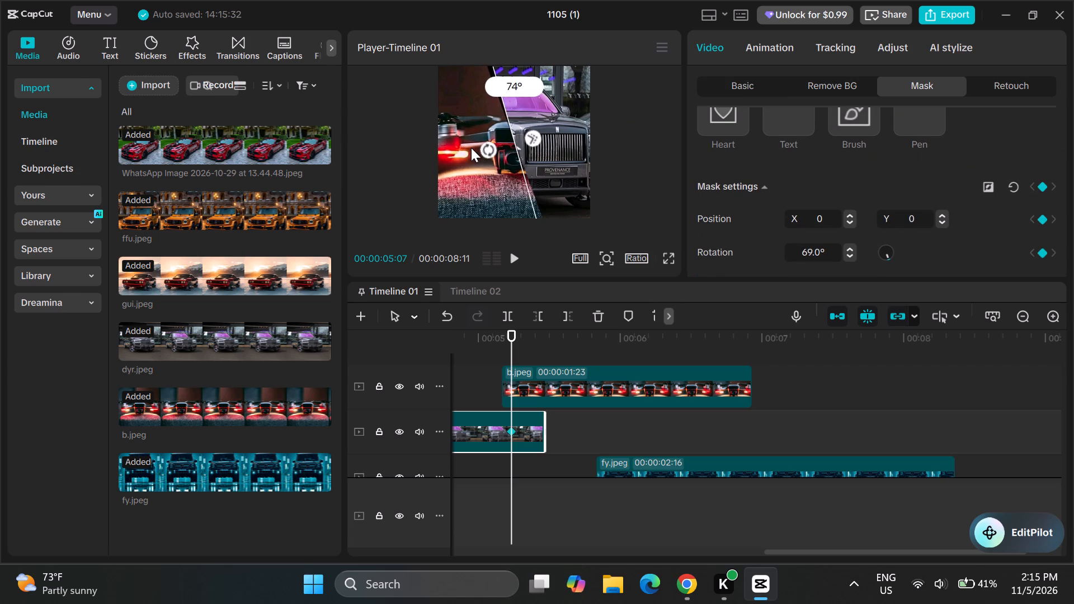
pyautogui.moveTo(471, 148); pyautogui.dragTo(419, 105)
pyautogui.moveTo(418, 95); pyautogui.dragTo(451, 137)
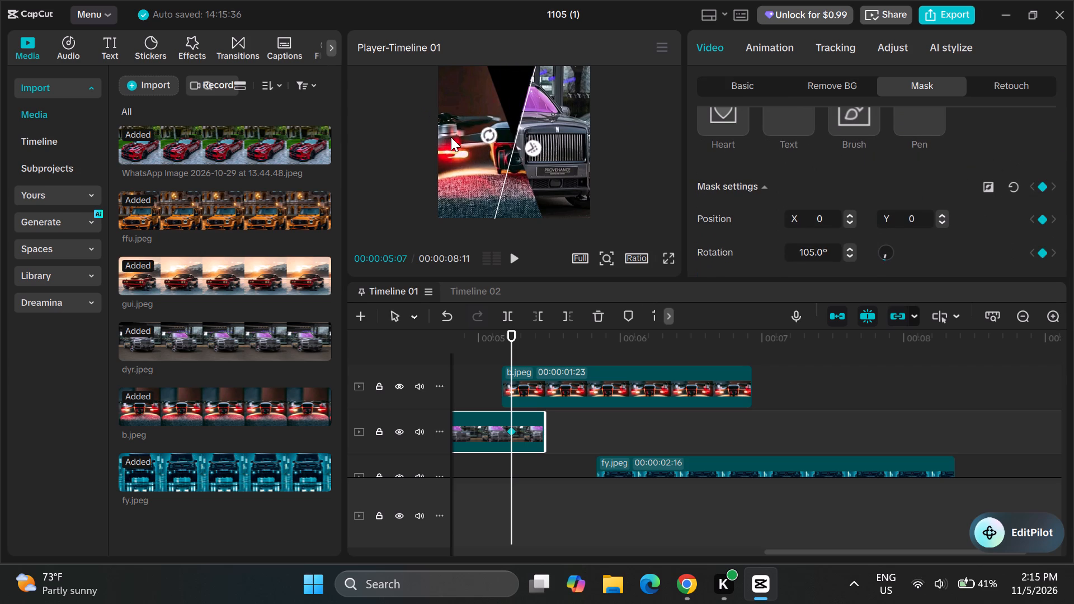
pyautogui.moveTo(451, 137); pyautogui.dragTo(453, 136)
pyautogui.moveTo(487, 132); pyautogui.dragTo(528, 147)
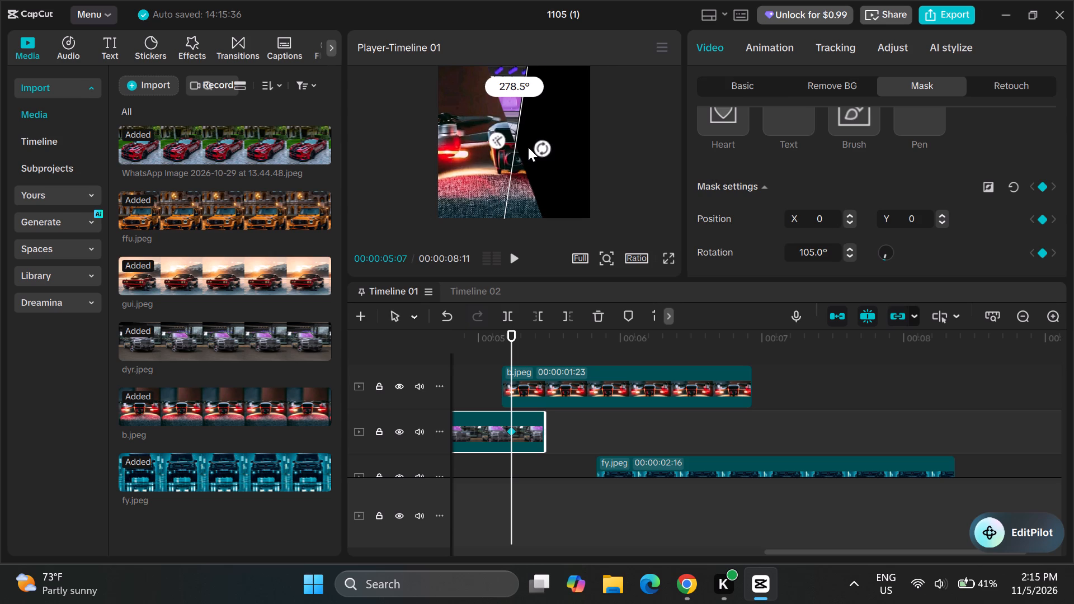
pyautogui.moveTo(528, 147); pyautogui.dragTo(489, 155)
pyautogui.click(489, 155)
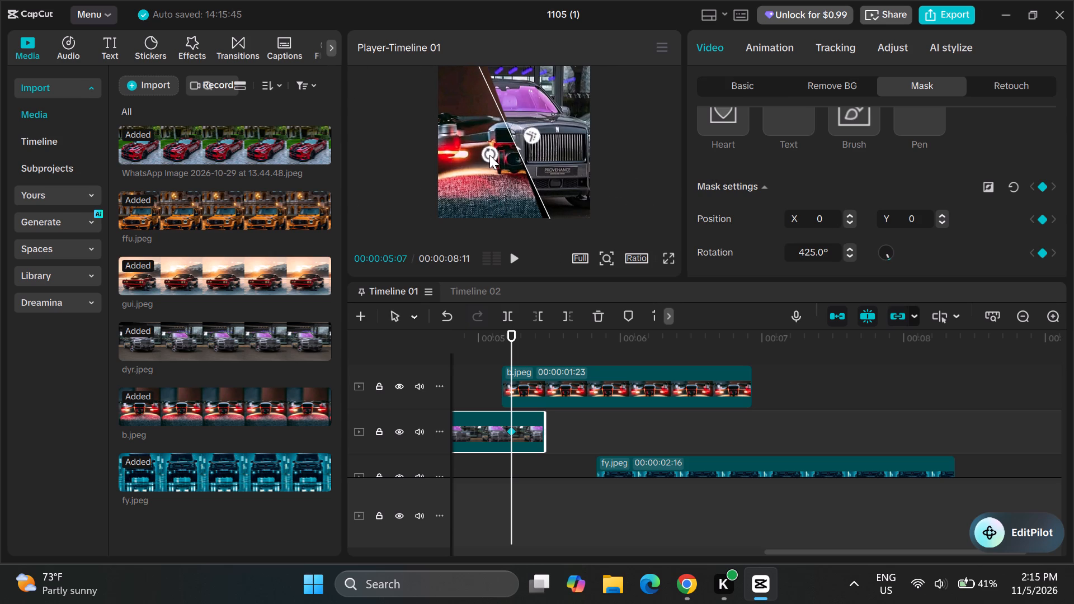
pyautogui.moveTo(488, 154); pyautogui.dragTo(482, 153)
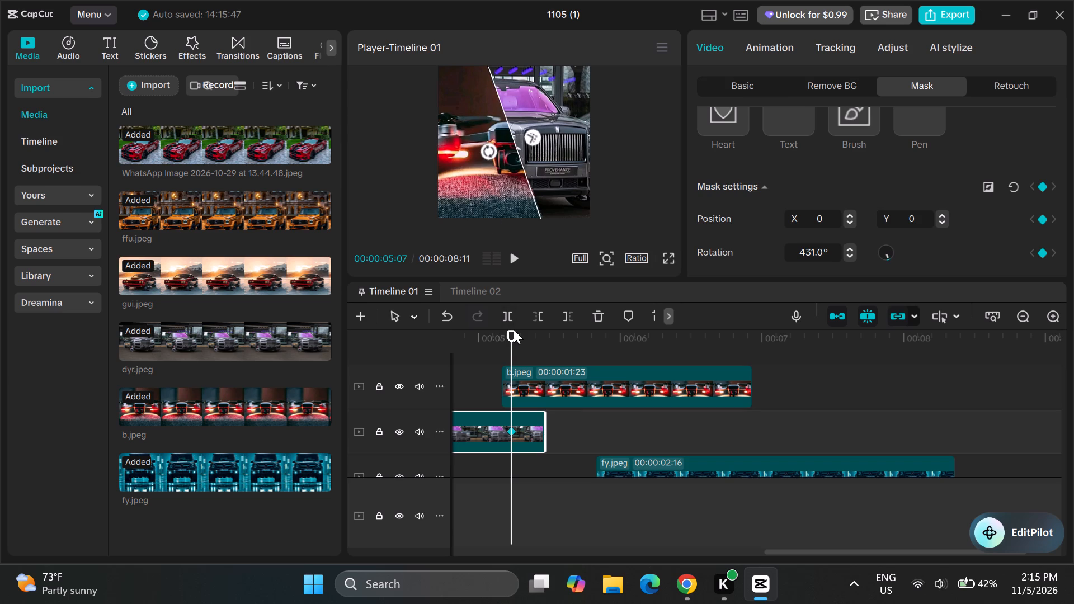
# At 00:00:05:14, move b.jpeg's split mask line out toward the frame's right edge, to about X 337, Y 3.
pyautogui.moveTo(514, 329); pyautogui.dragTo(522, 333)
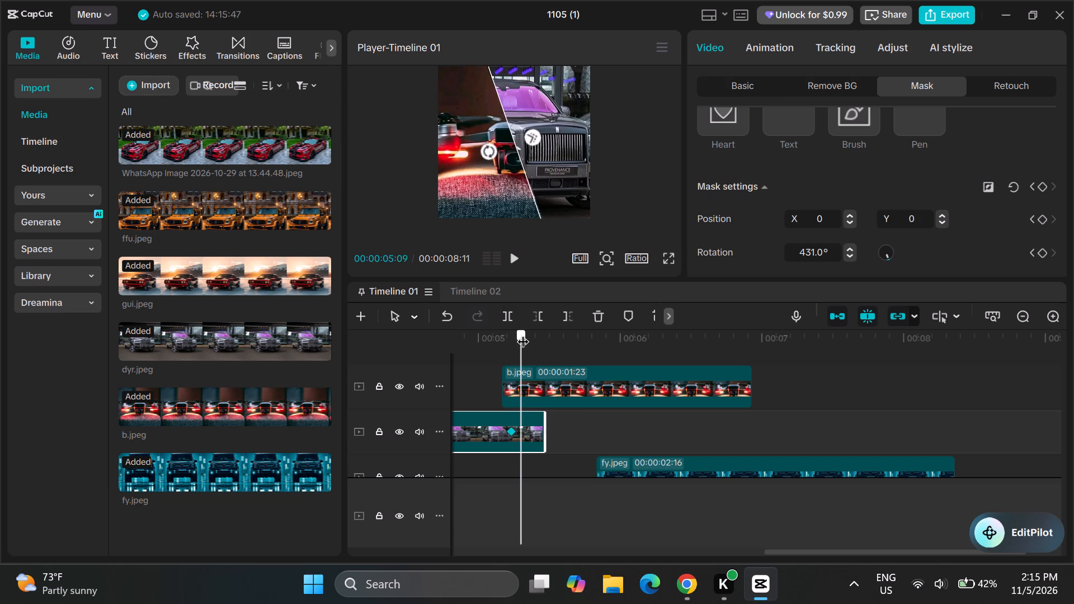
pyautogui.moveTo(522, 333); pyautogui.dragTo(537, 337)
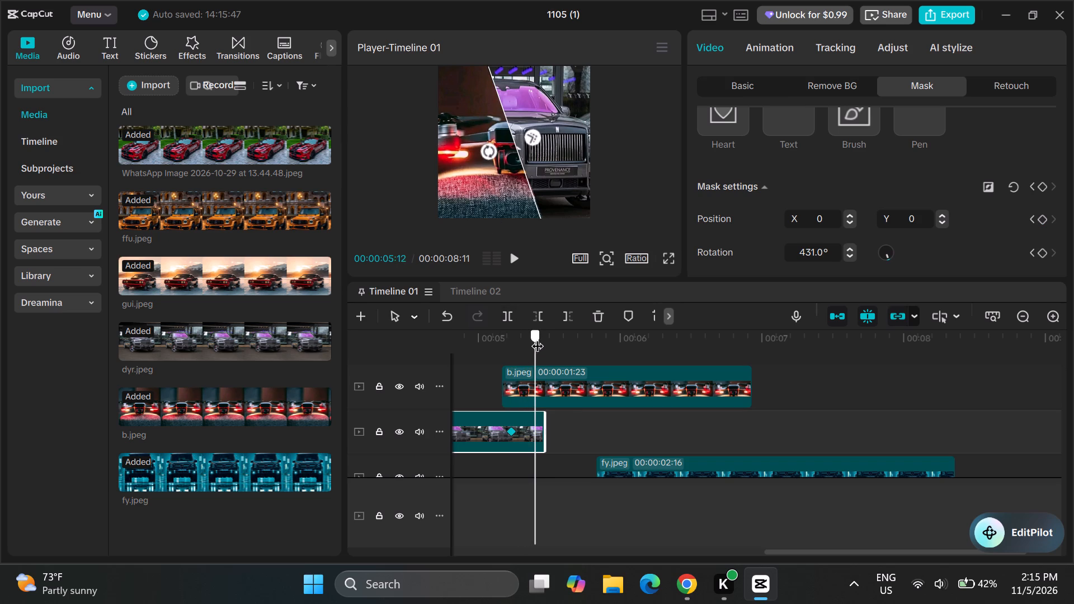
pyautogui.moveTo(537, 337); pyautogui.dragTo(545, 340)
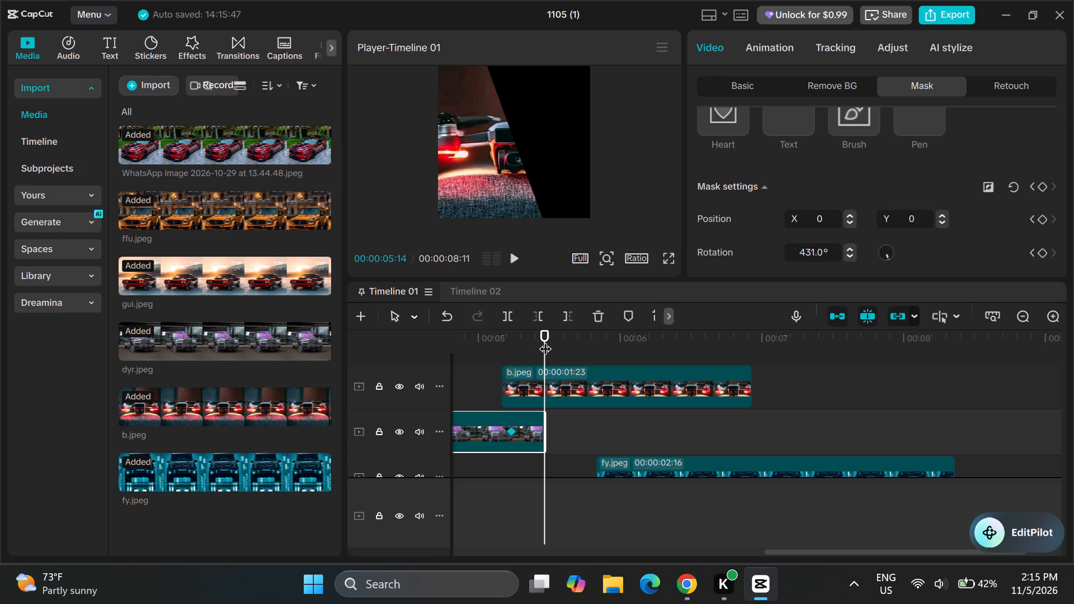
pyautogui.doubleClick(521, 165)
pyautogui.scroll(1, 747, 163)
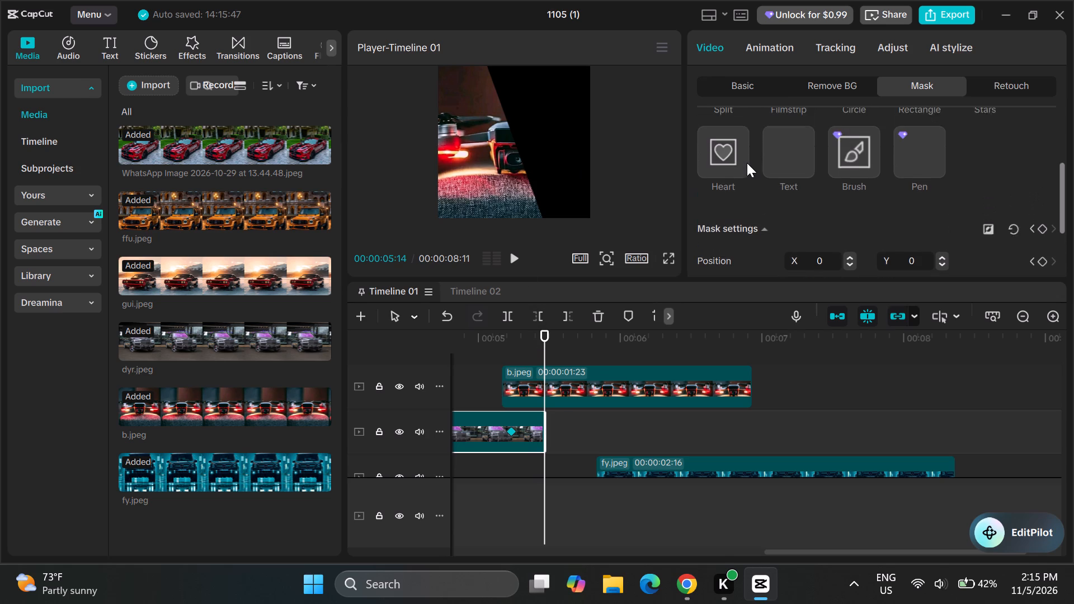
pyautogui.scroll(1, 747, 163)
pyautogui.click(715, 113)
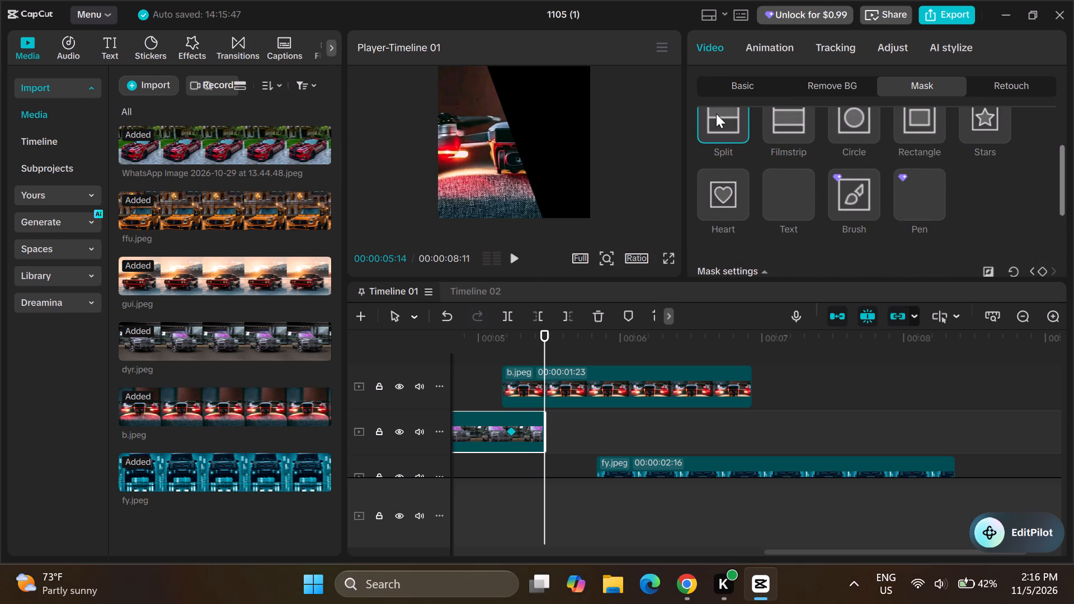
pyautogui.doubleClick(716, 114)
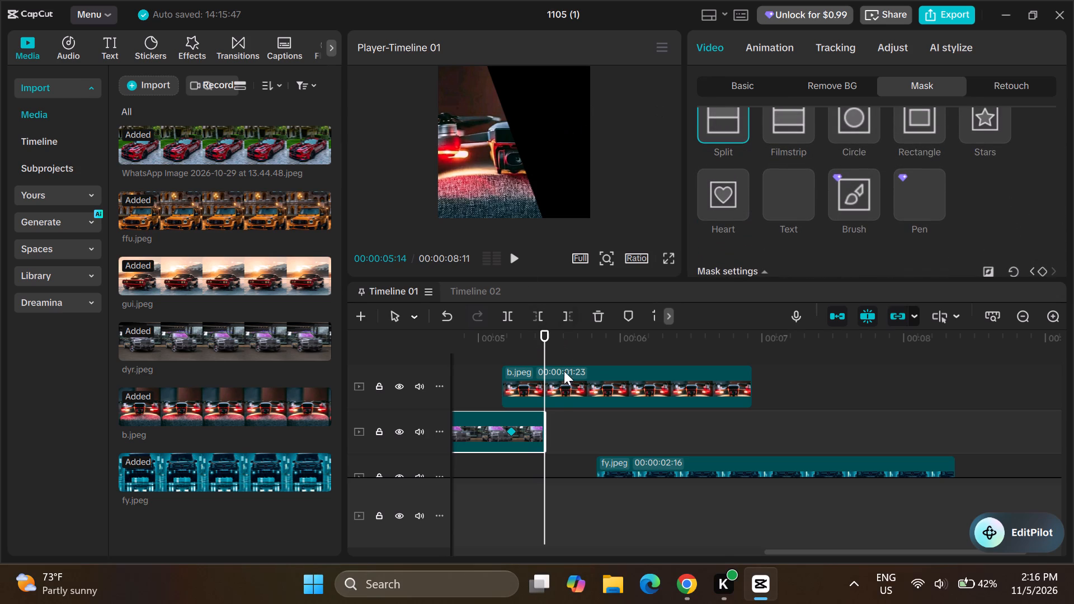
pyautogui.click(568, 382)
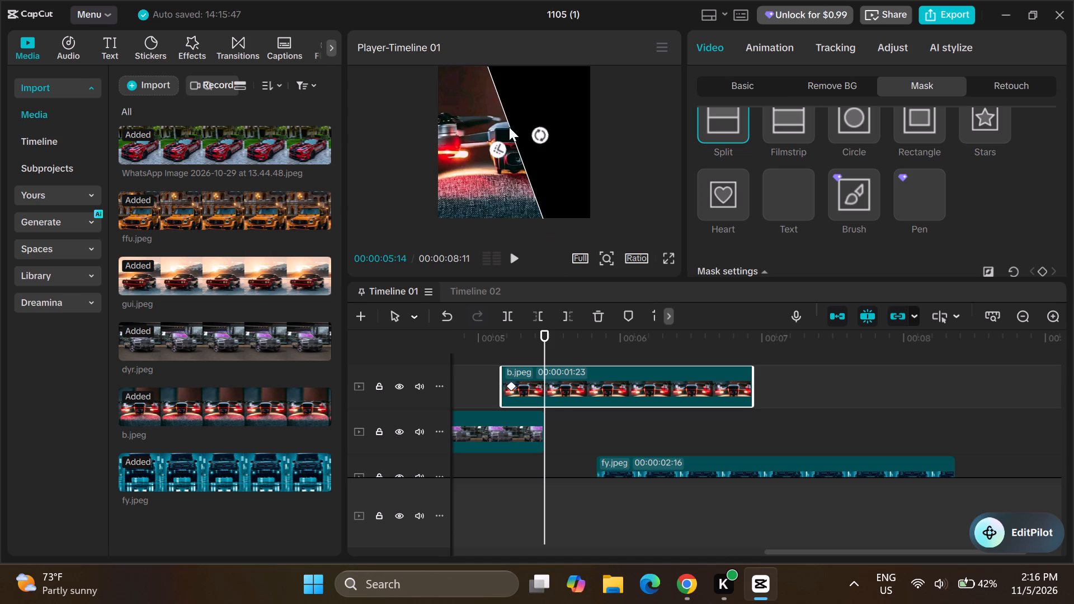
pyautogui.moveTo(510, 128); pyautogui.dragTo(590, 133)
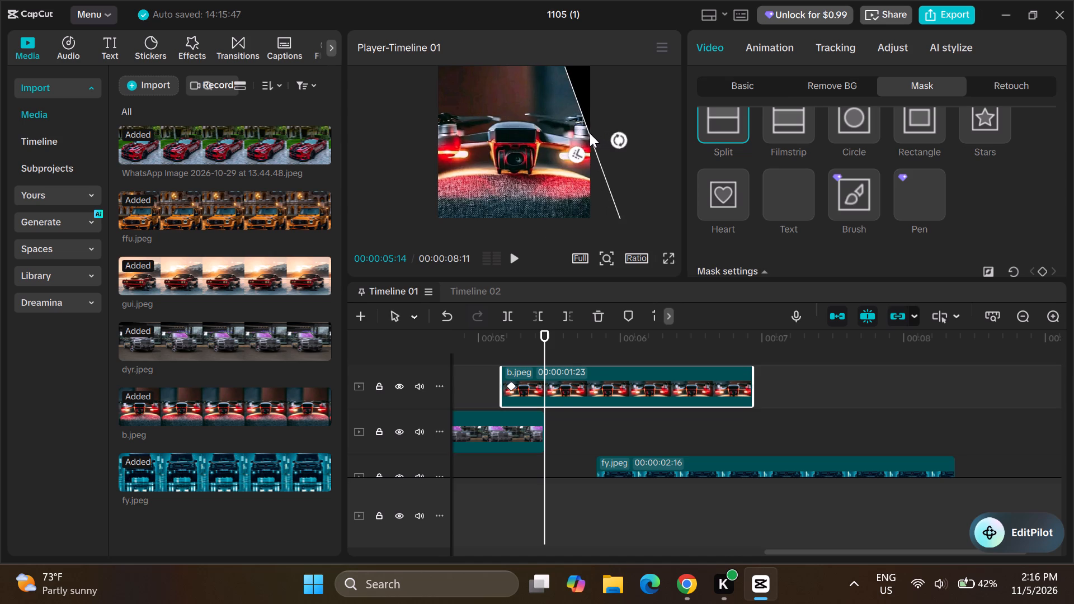
pyautogui.moveTo(590, 133); pyautogui.dragTo(634, 126)
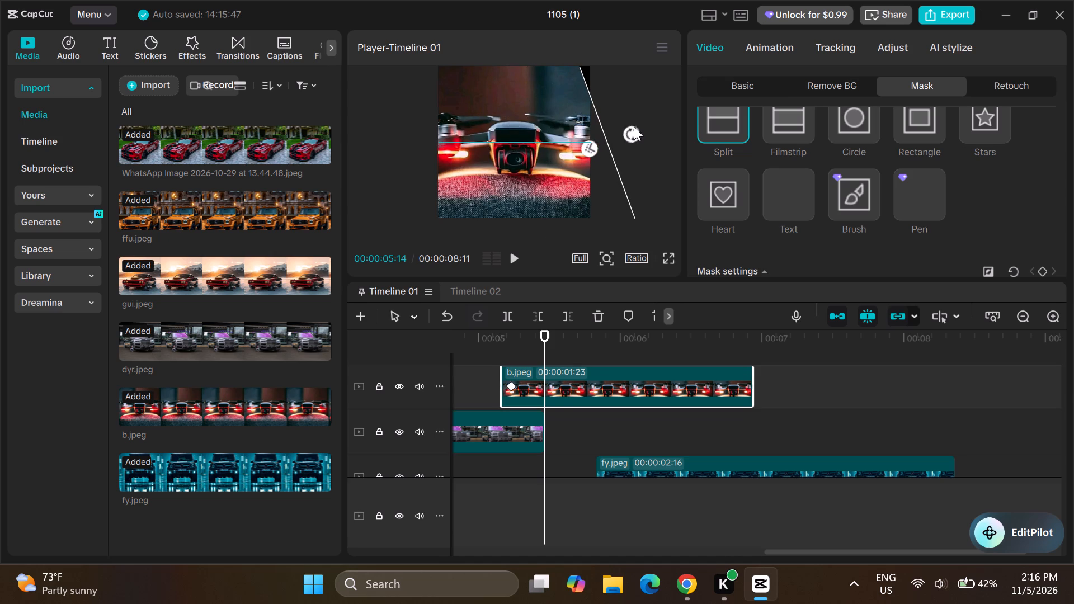
pyautogui.moveTo(634, 126); pyautogui.dragTo(637, 124)
pyautogui.click(637, 124)
# Rotate b.jpeg's split mask to a nearly vertical line beyond the frame's right edge and keyframe its mask settings at 00:00:05:14.
pyautogui.moveTo(632, 125); pyautogui.dragTo(618, 143)
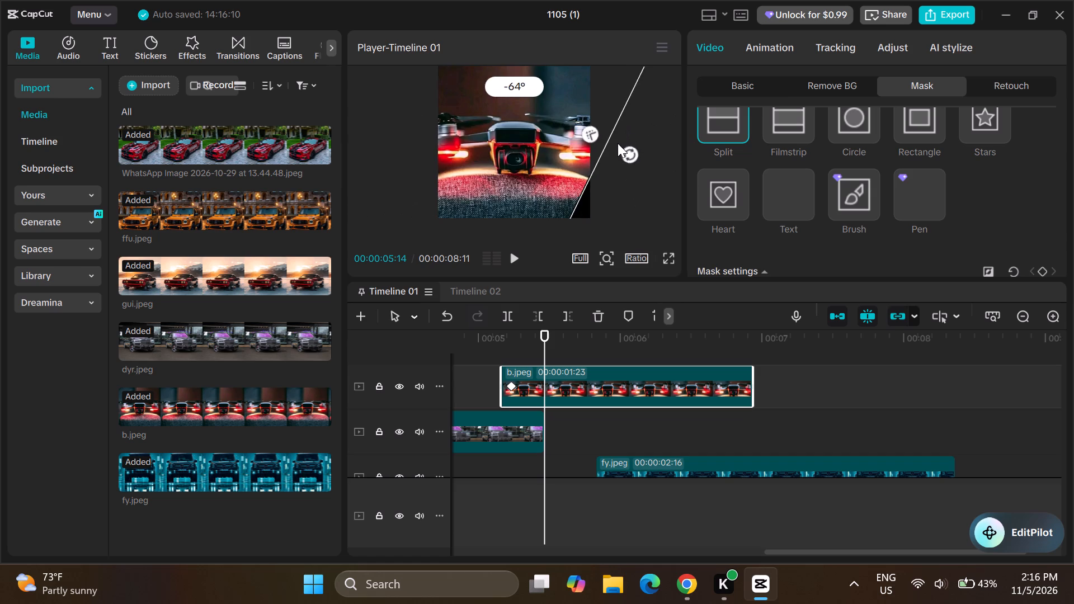
pyautogui.moveTo(618, 143); pyautogui.dragTo(616, 139)
pyautogui.scroll(-1, 823, 178)
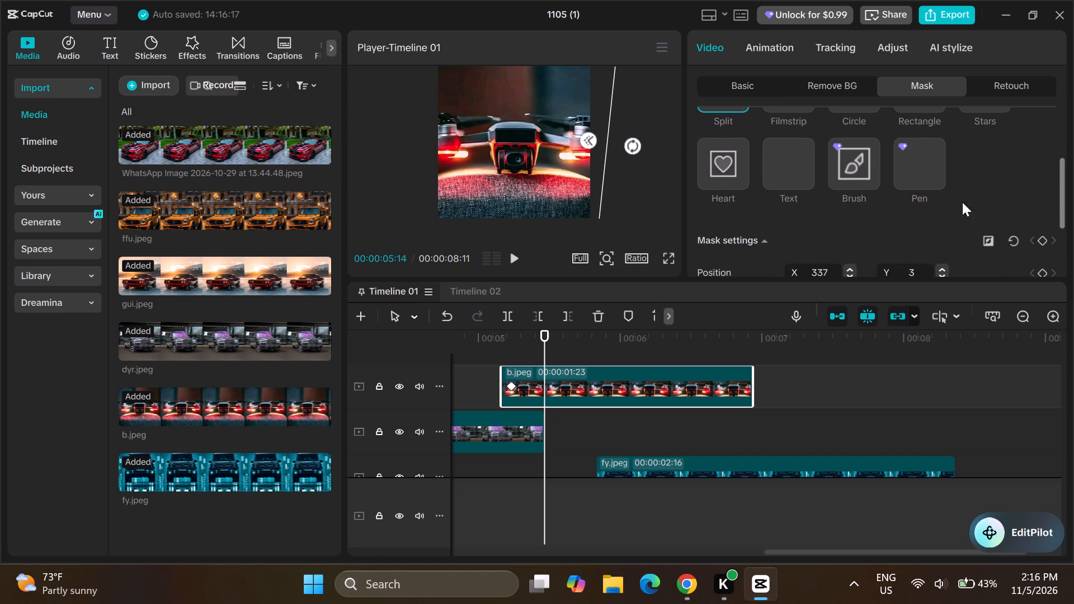
pyautogui.click(1040, 235)
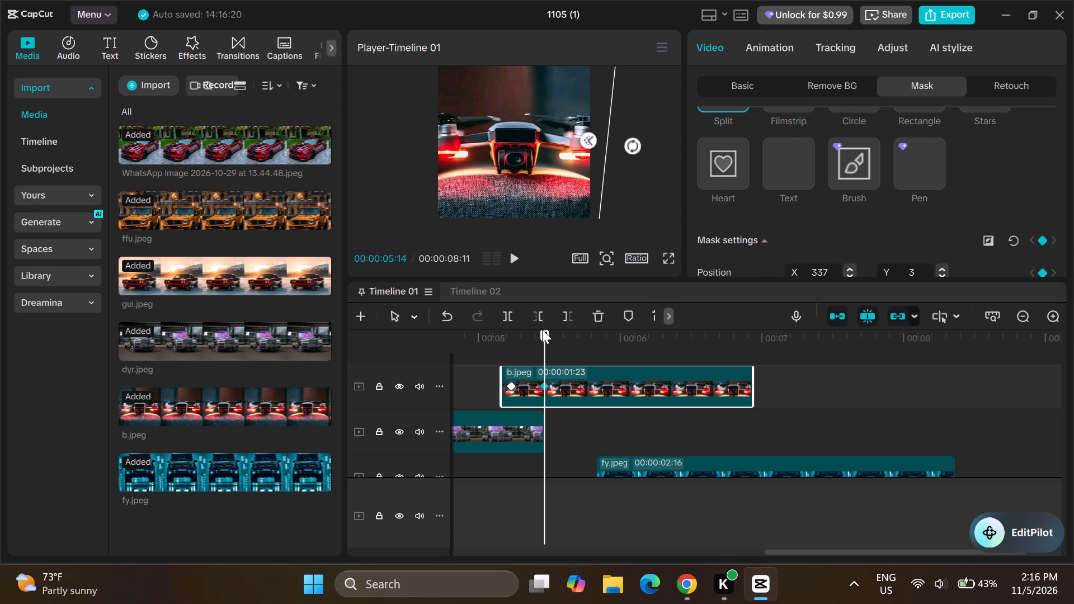
# Move the fy.jpeg clip later on its track so it starts where b.jpeg ends, at 00:00:06:28.
pyautogui.moveTo(543, 329); pyautogui.dragTo(613, 355)
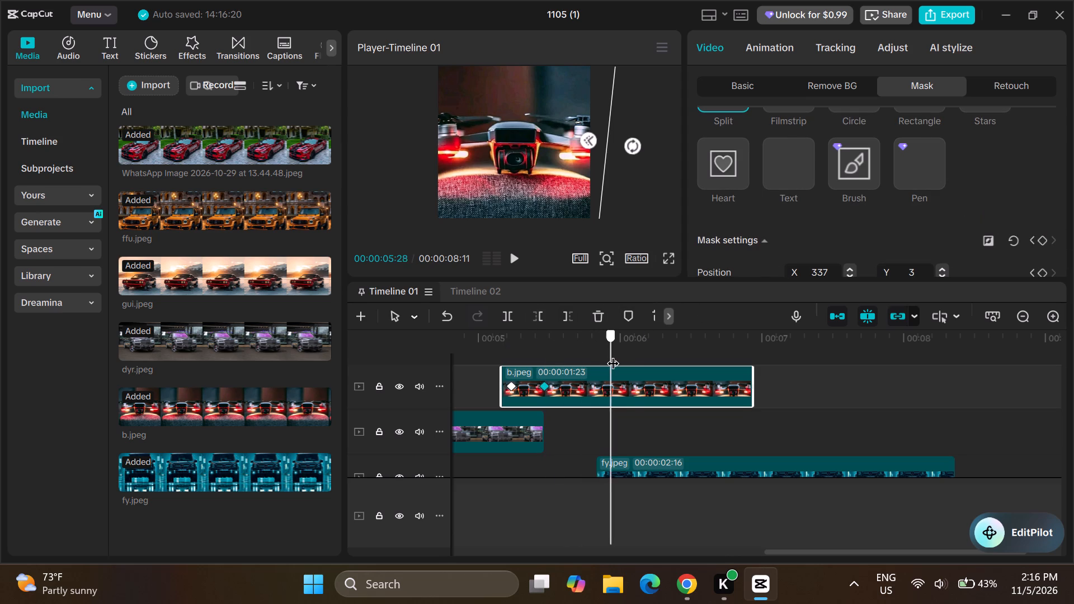
pyautogui.moveTo(613, 355); pyautogui.dragTo(642, 365)
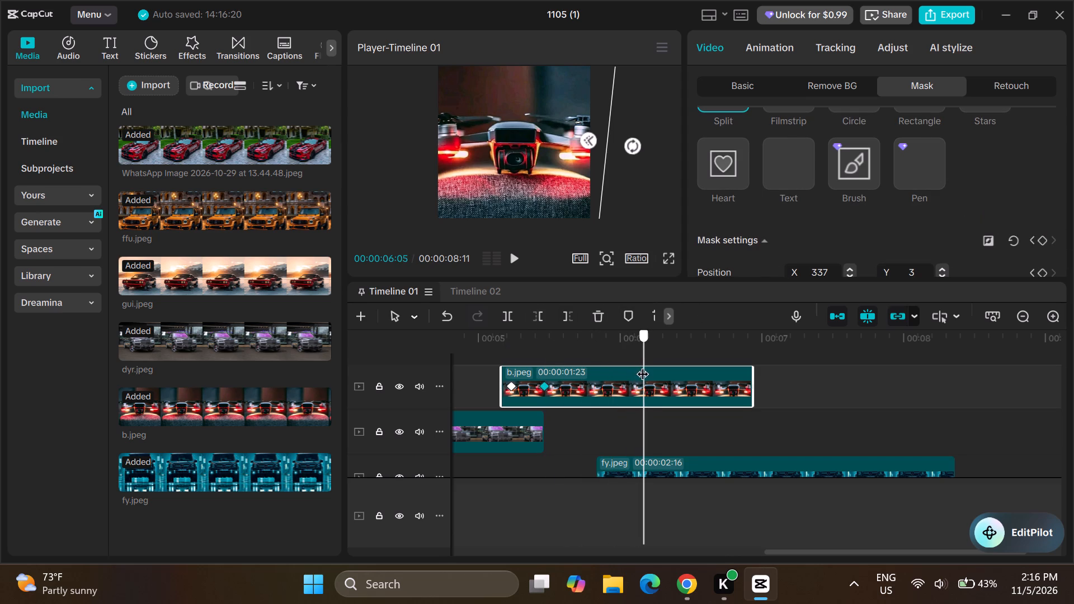
pyautogui.moveTo(642, 365); pyautogui.dragTo(752, 383)
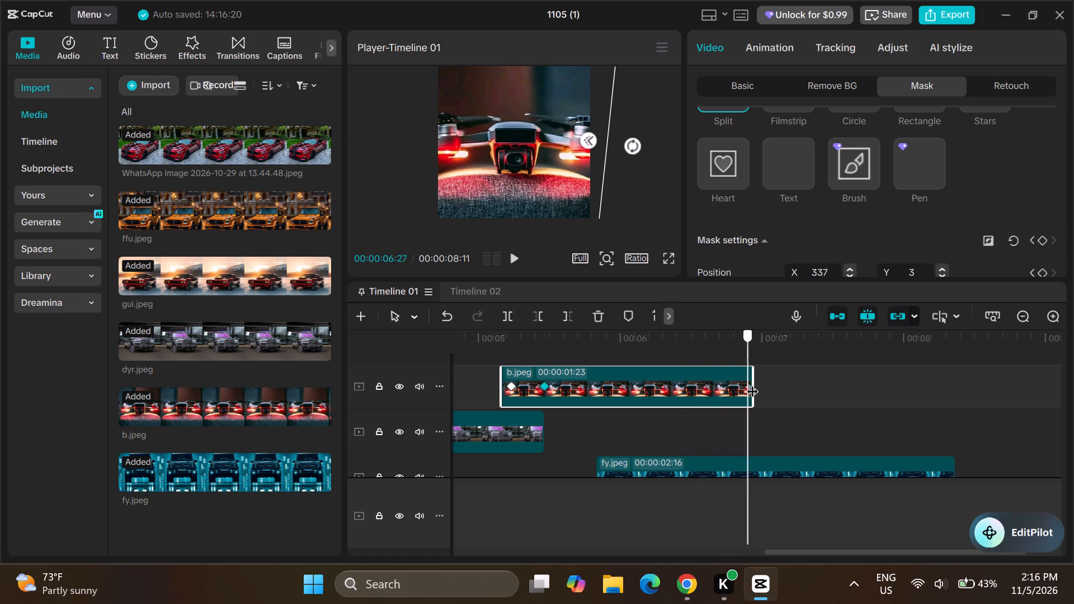
pyautogui.moveTo(752, 383); pyautogui.dragTo(736, 380)
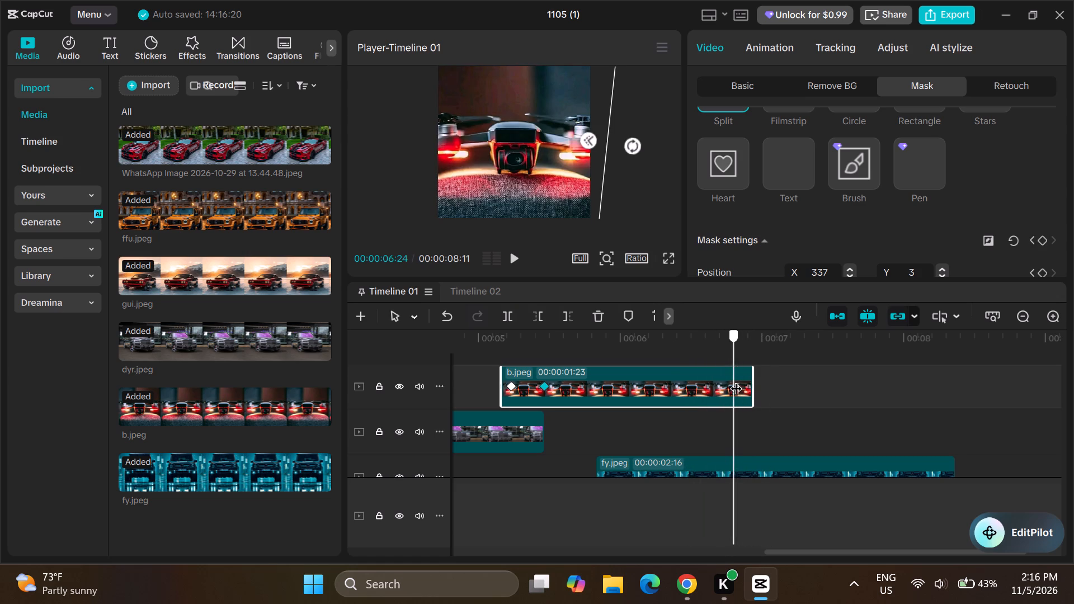
pyautogui.moveTo(736, 380); pyautogui.dragTo(750, 381)
pyautogui.scroll(-1, 648, 422)
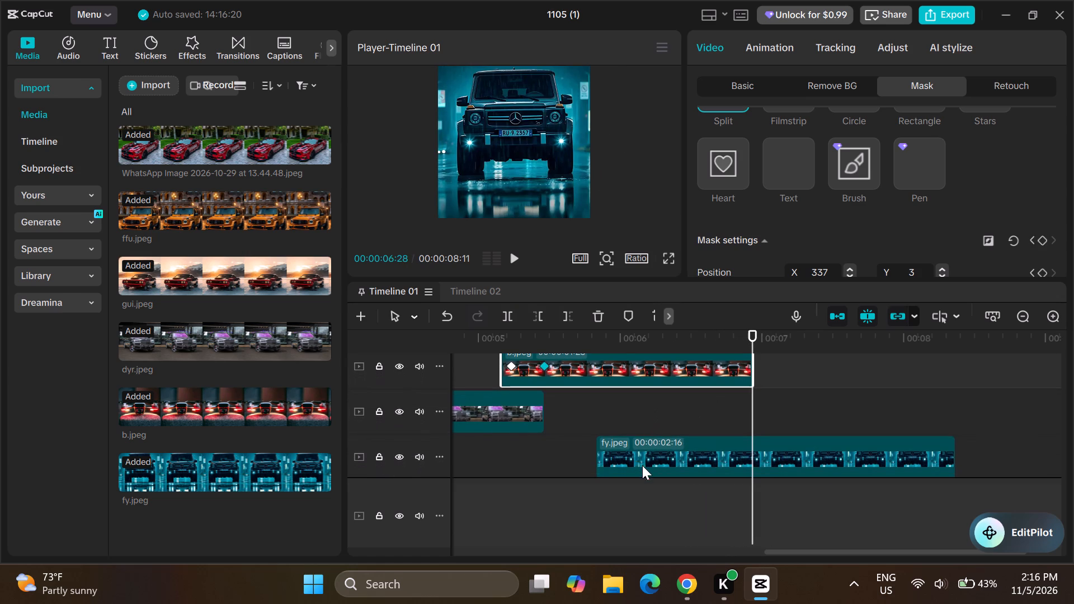
pyautogui.scroll(-1, 668, 410)
pyautogui.click(693, 427)
pyautogui.moveTo(695, 427); pyautogui.dragTo(715, 428, button='right')
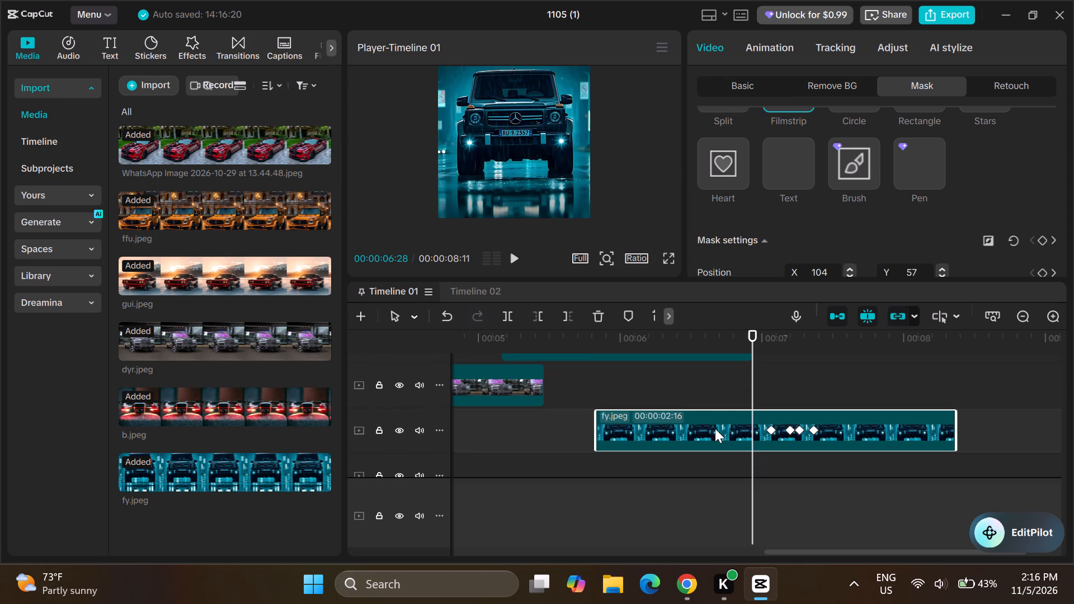
pyautogui.moveTo(715, 428); pyautogui.dragTo(748, 429, button='right')
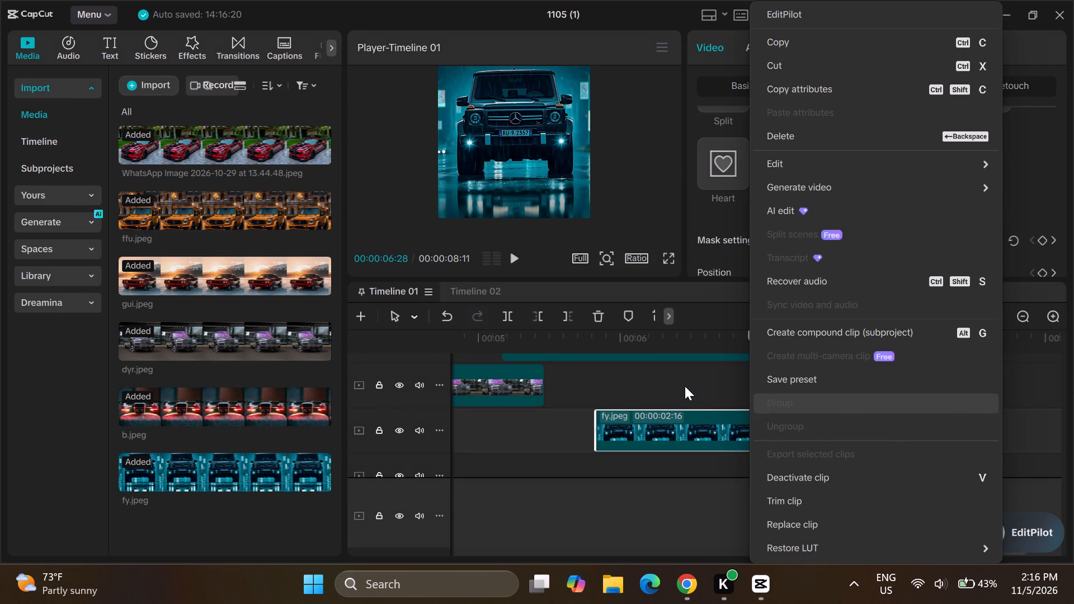
pyautogui.click(685, 386)
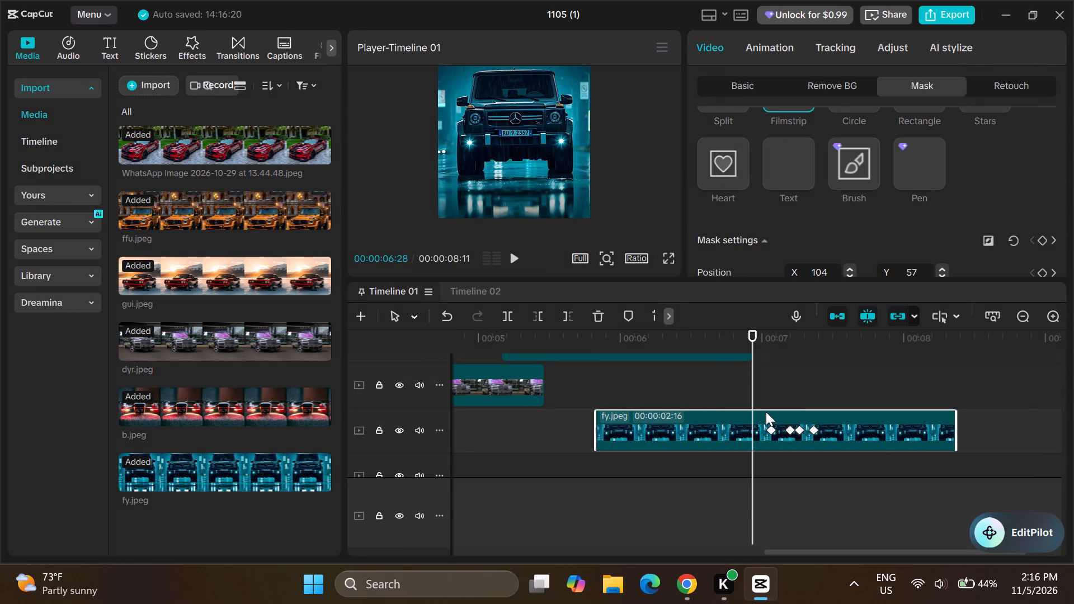
pyautogui.moveTo(766, 410); pyautogui.dragTo(858, 403)
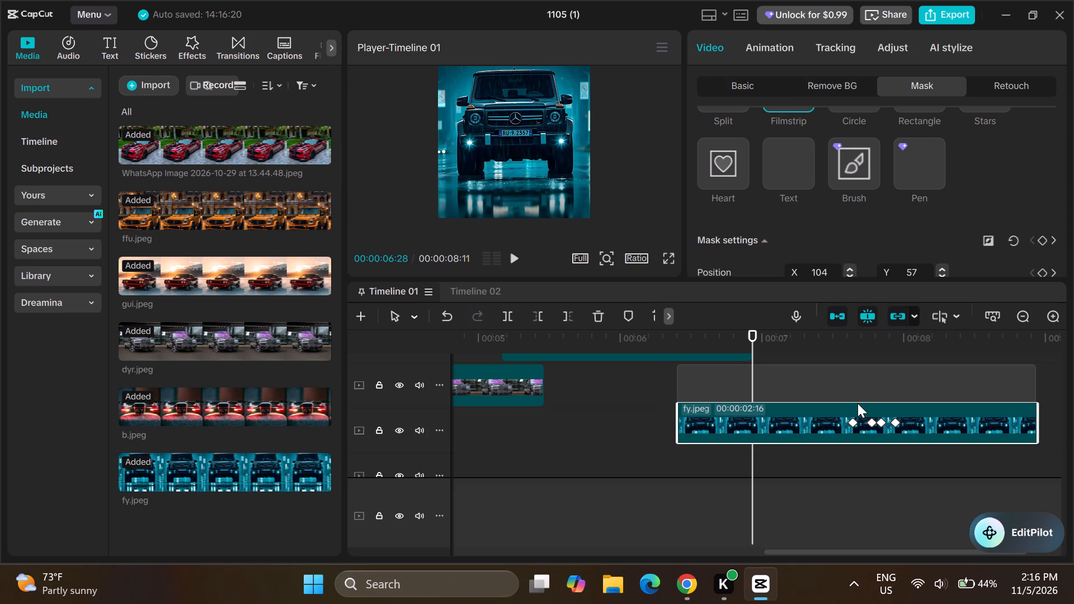
pyautogui.moveTo(858, 403); pyautogui.dragTo(938, 408)
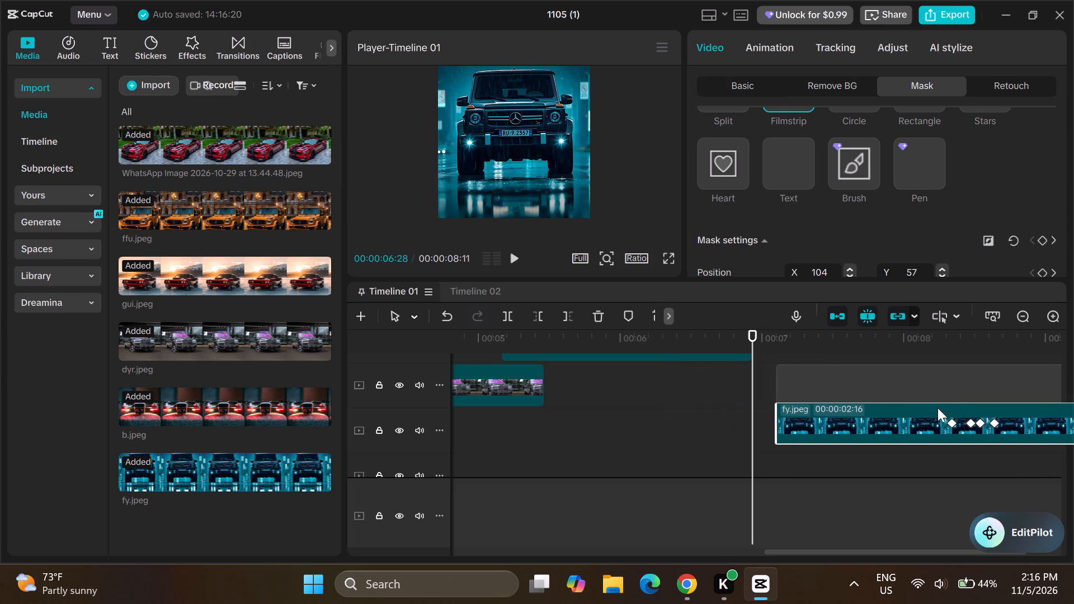
pyautogui.moveTo(938, 408); pyautogui.dragTo(926, 409)
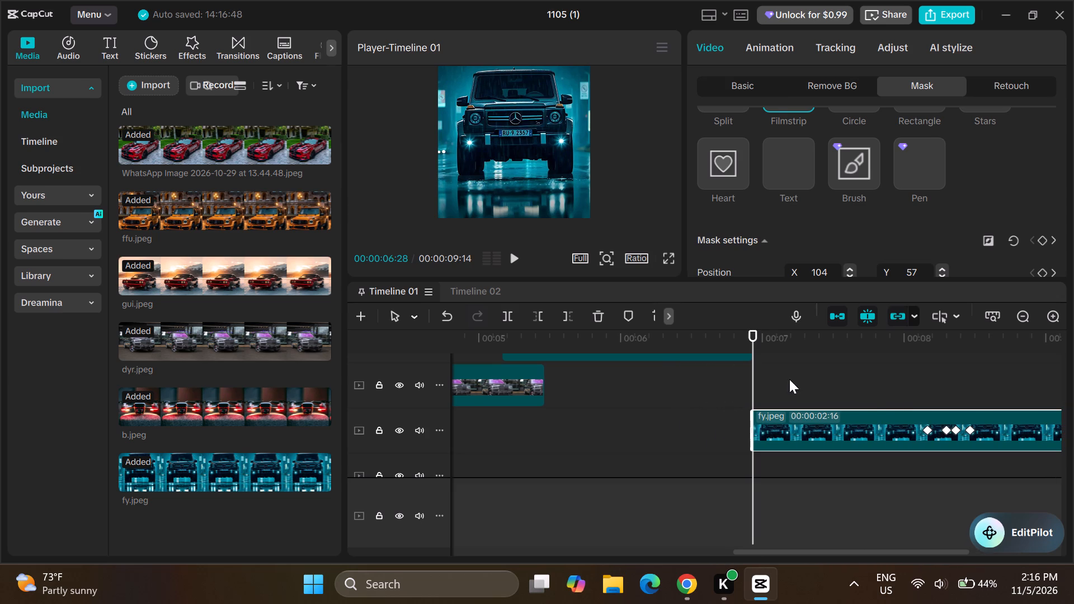
# Extend the start of the fy.jpeg clip back to 00:00:06:26 so it overlaps the end of b.jpeg, lasting 00:00:02:18.
pyautogui.click(755, 328)
pyautogui.moveTo(751, 330); pyautogui.dragTo(745, 330)
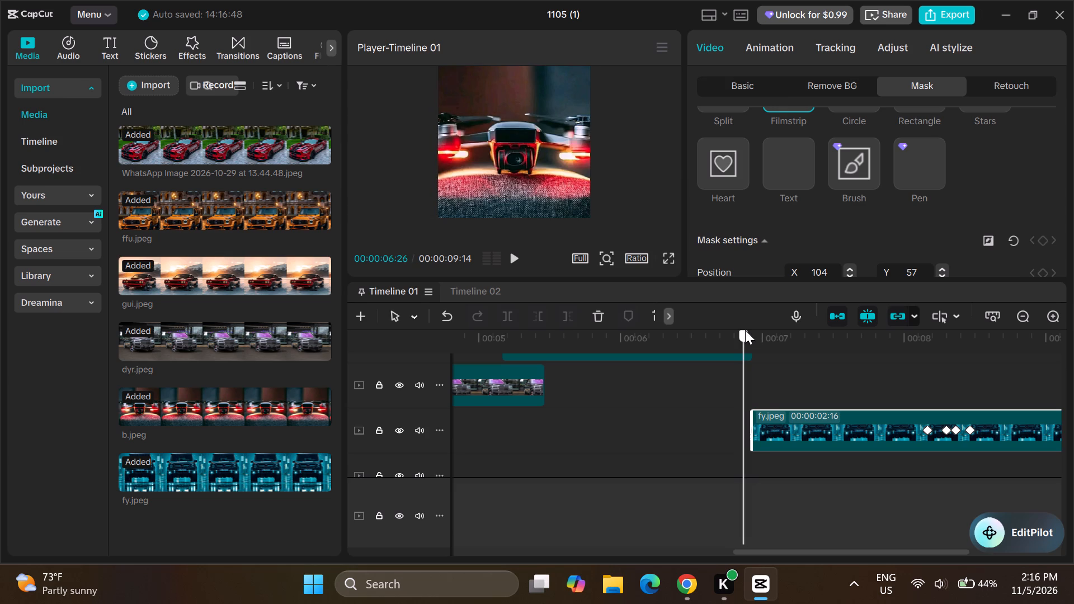
pyautogui.moveTo(745, 330); pyautogui.dragTo(742, 330)
pyautogui.moveTo(750, 425); pyautogui.dragTo(745, 424)
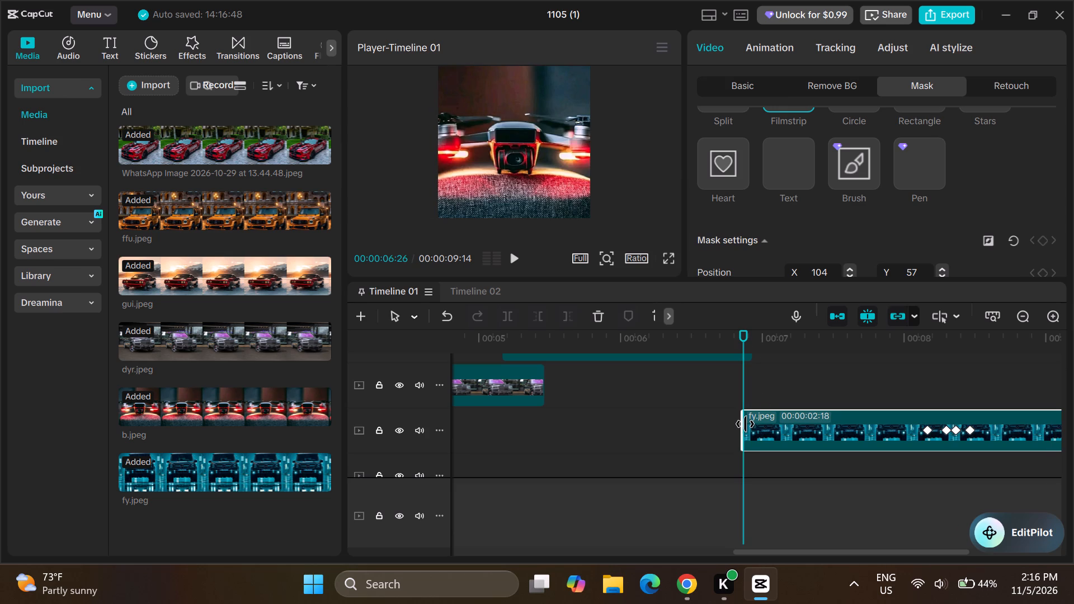
pyautogui.moveTo(745, 424); pyautogui.dragTo(743, 424)
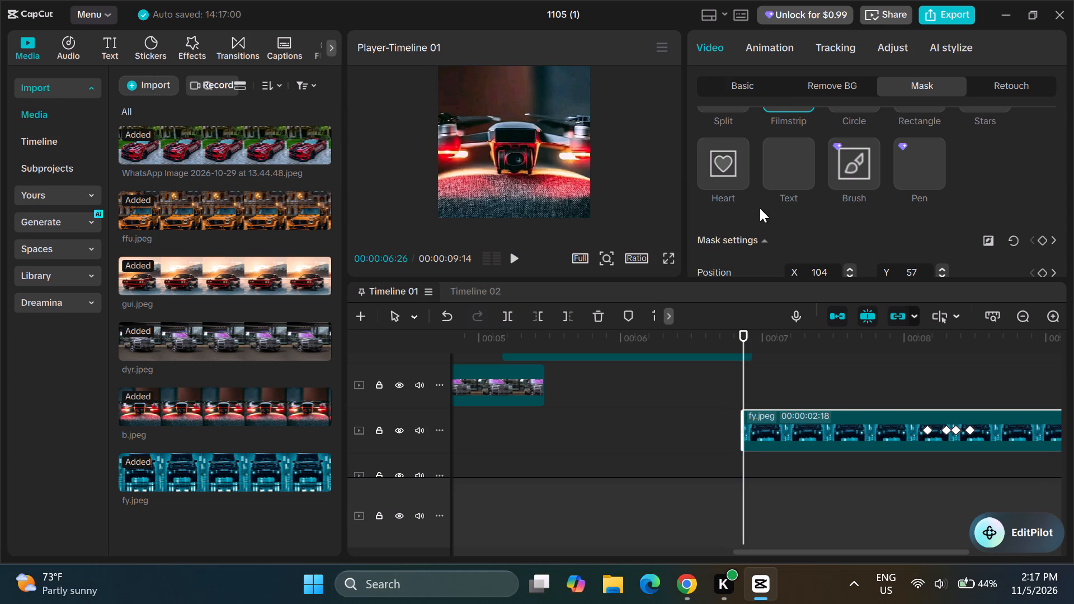
# Replace fy.jpeg's Filmstrip mask with a Split mask and rotate it to a diagonal sloping down to the right.
pyautogui.scroll(1, 760, 208)
pyautogui.click(731, 174)
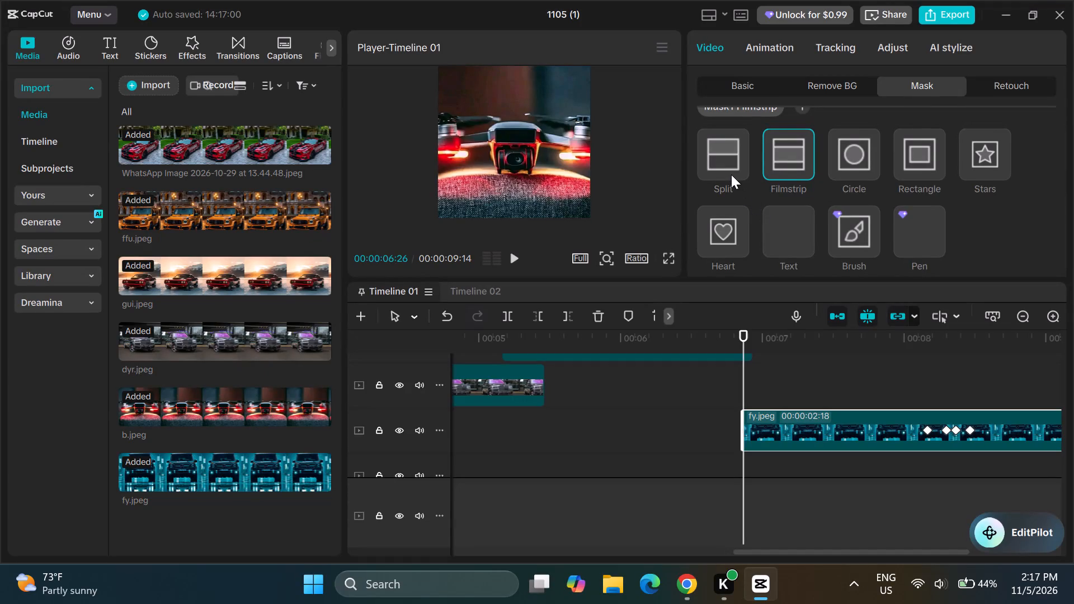
pyautogui.click(729, 165)
pyautogui.doubleClick(729, 165)
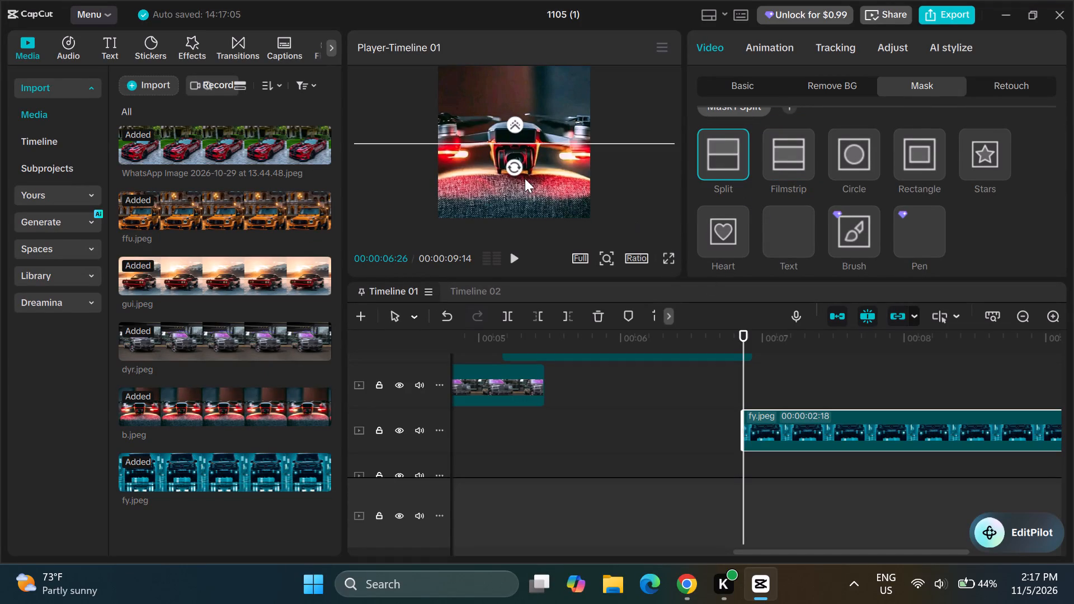
pyautogui.moveTo(513, 163); pyautogui.dragTo(482, 161)
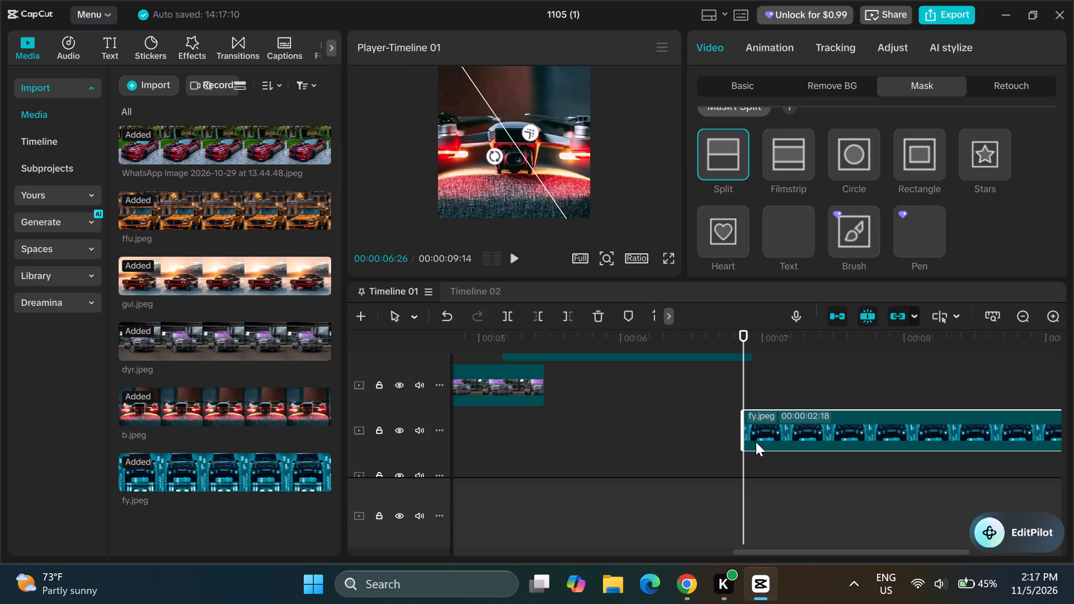
# Shift the fy.jpeg clip slightly earlier so it starts at about 00:00:06:24, overlapping more of b.jpeg's end.
pyautogui.moveTo(768, 427); pyautogui.dragTo(759, 427)
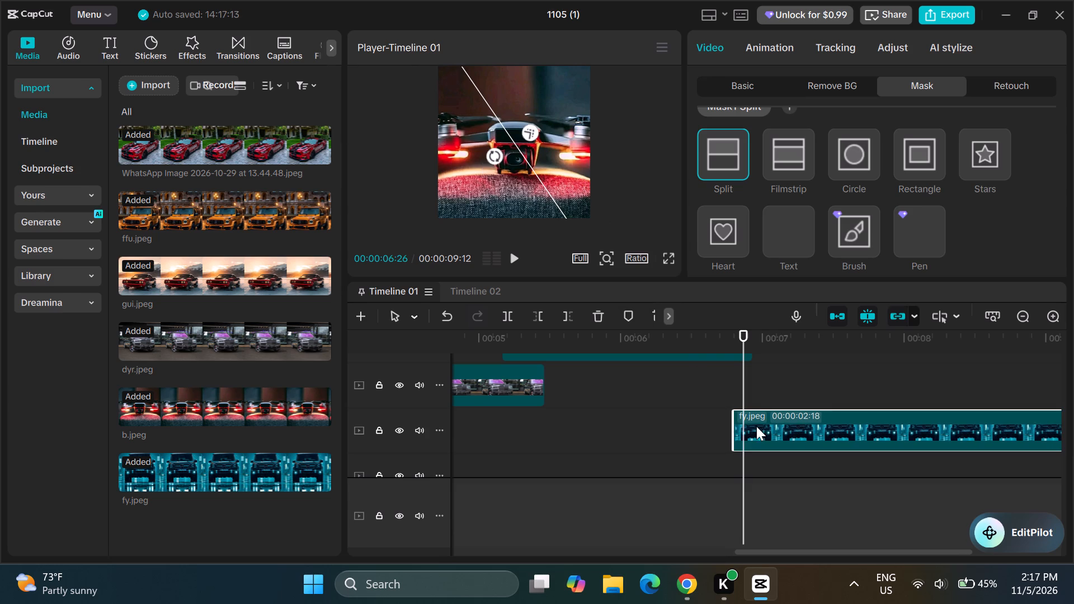
pyautogui.click(742, 424)
pyautogui.doubleClick(742, 424)
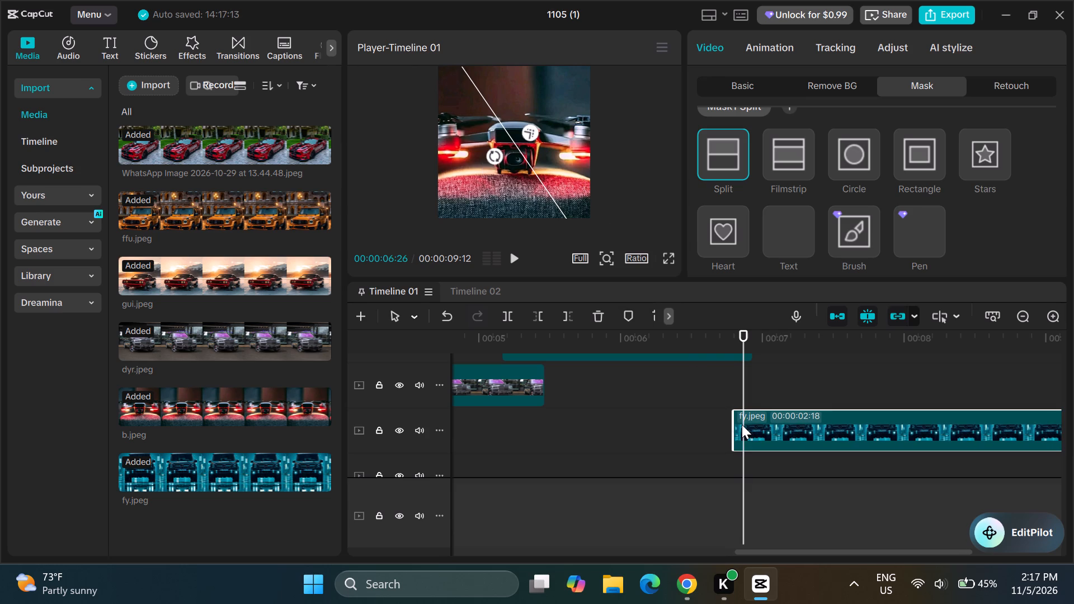
pyautogui.doubleClick(742, 424)
# Add a keyframe for all the mask settings of the fy.jpeg clip at 00:00:06:26.
pyautogui.click(736, 172)
pyautogui.click(736, 154)
pyautogui.moveTo(736, 154); pyautogui.dragTo(670, 439)
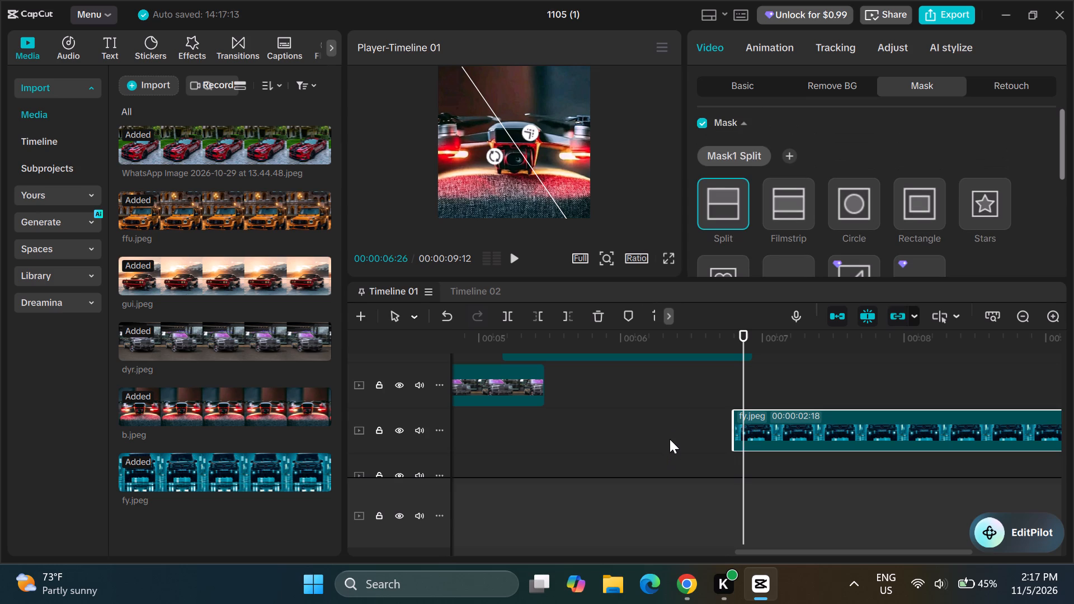
pyautogui.moveTo(670, 439); pyautogui.dragTo(670, 435)
pyautogui.scroll(1, 670, 435)
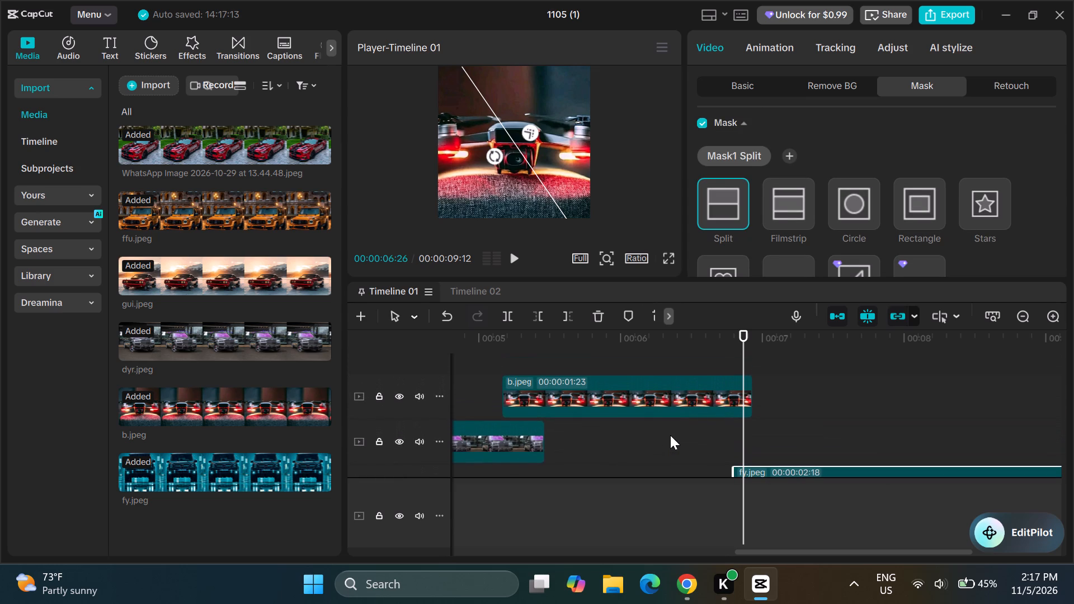
pyautogui.scroll(-2, 789, 195)
pyautogui.rightClick(789, 195)
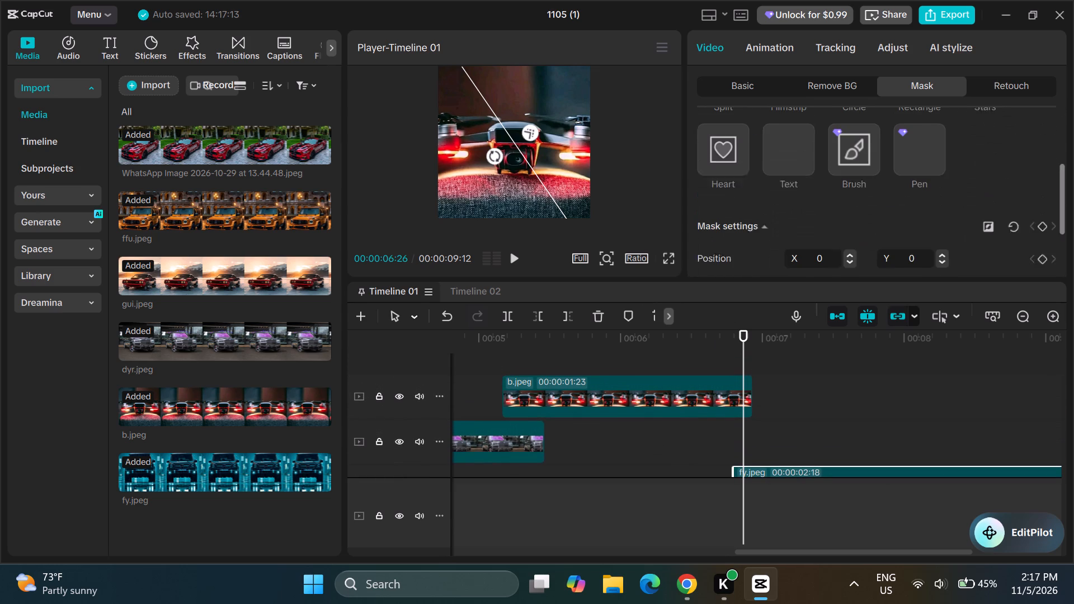
pyautogui.scroll(-1, 974, 178)
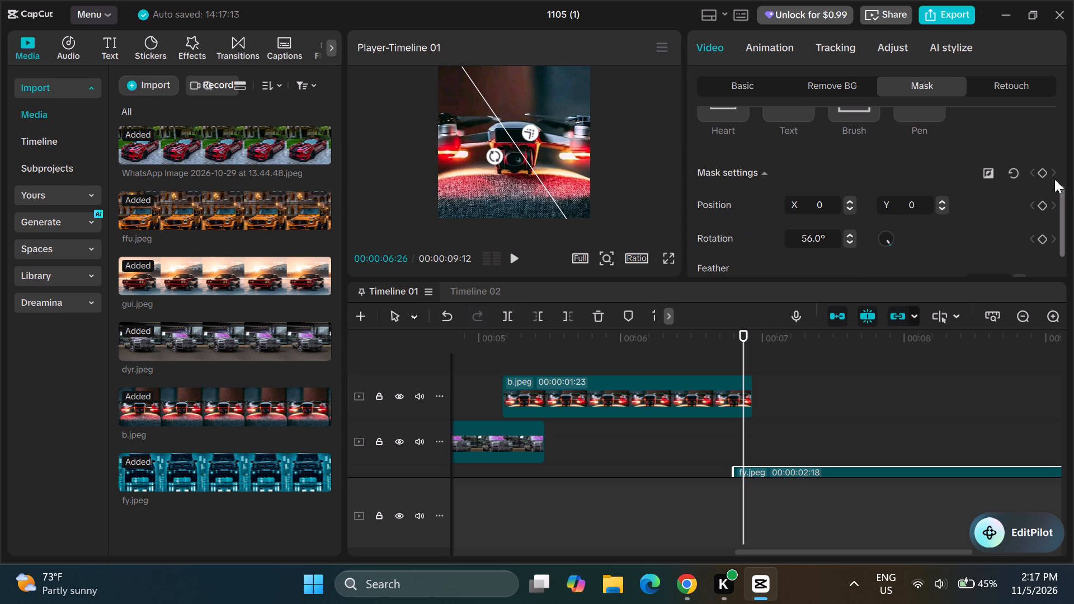
pyautogui.click(1044, 167)
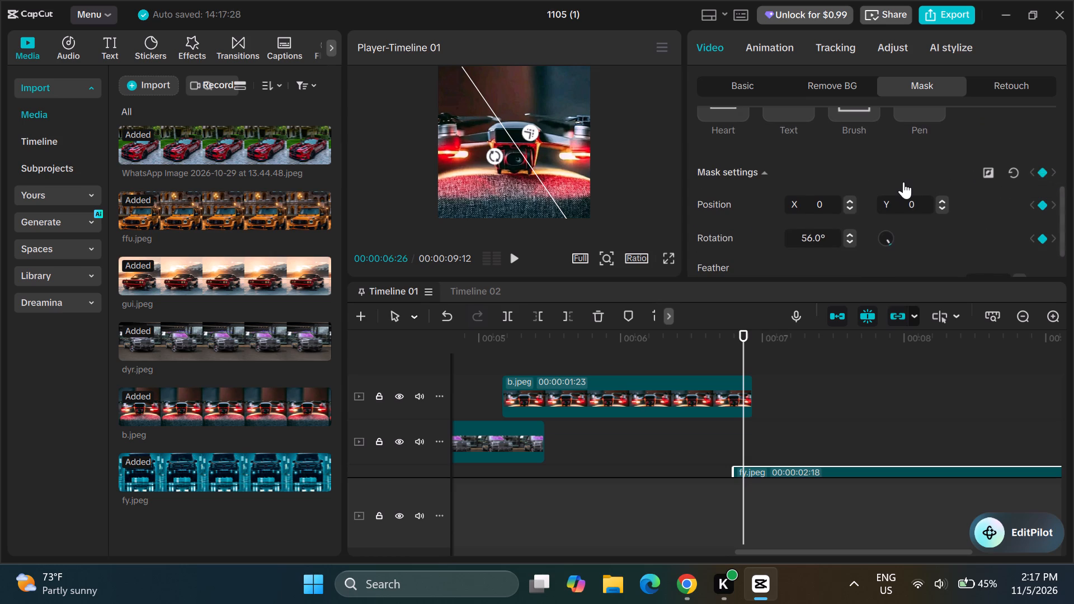
pyautogui.scroll(-1, 903, 182)
pyautogui.scroll(-1, 858, 366)
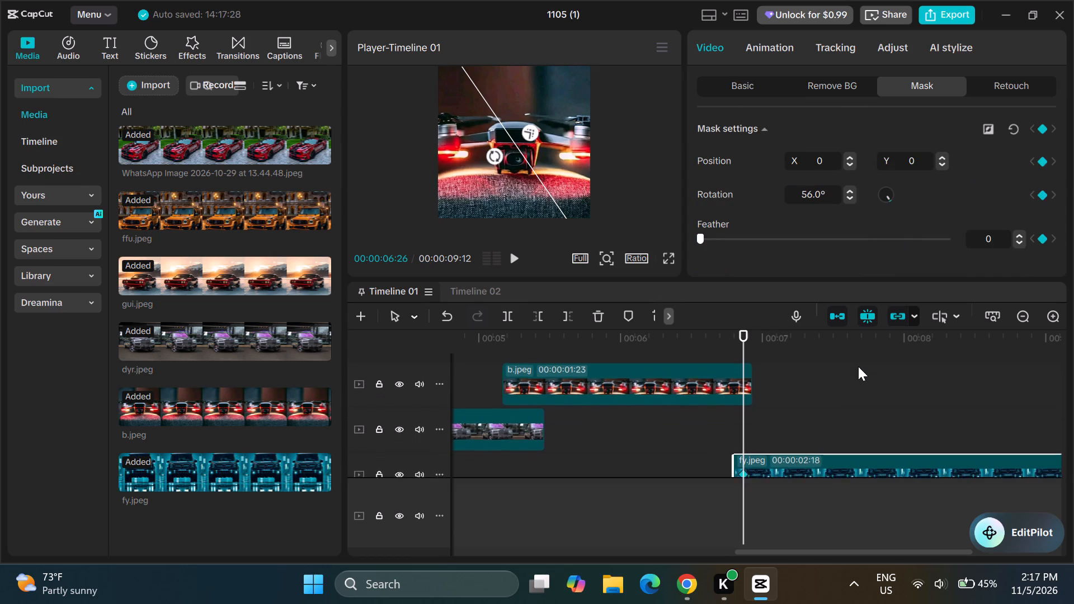
pyautogui.scroll(-1, 858, 366)
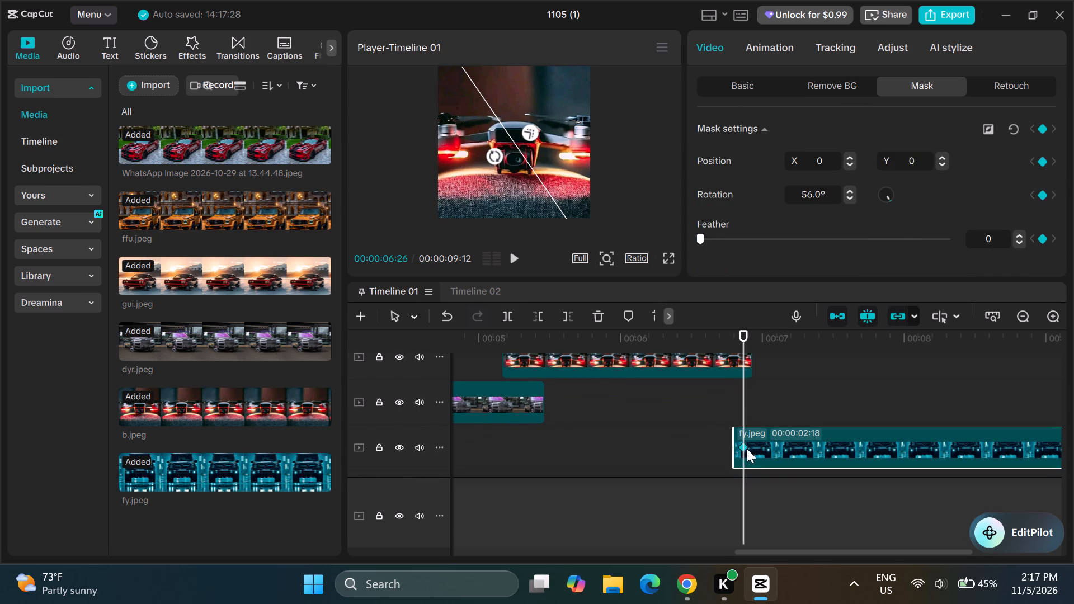
pyautogui.click(751, 447)
pyautogui.tripleClick(751, 447)
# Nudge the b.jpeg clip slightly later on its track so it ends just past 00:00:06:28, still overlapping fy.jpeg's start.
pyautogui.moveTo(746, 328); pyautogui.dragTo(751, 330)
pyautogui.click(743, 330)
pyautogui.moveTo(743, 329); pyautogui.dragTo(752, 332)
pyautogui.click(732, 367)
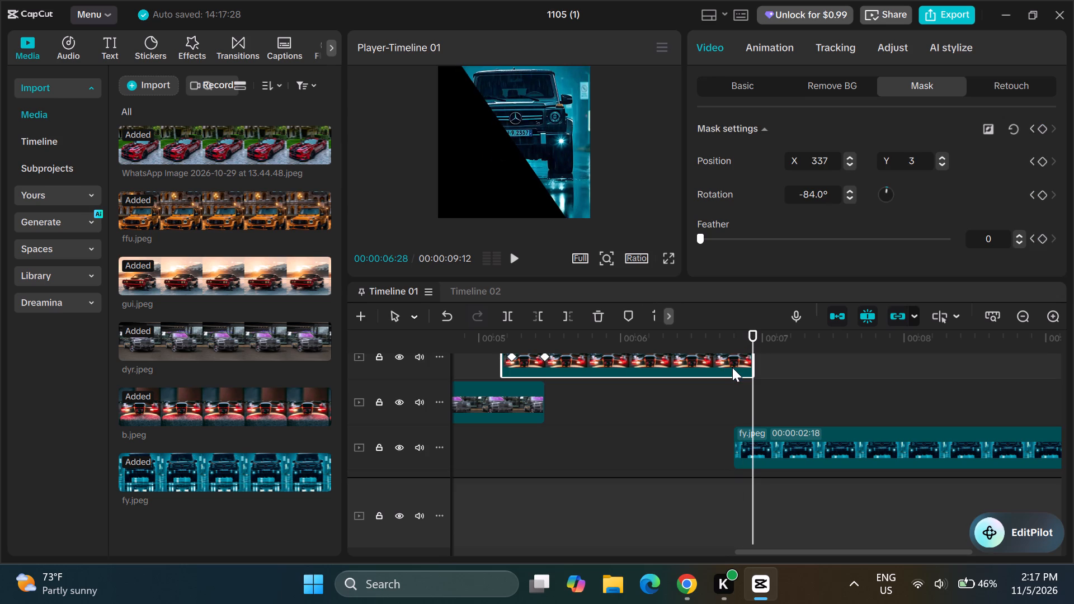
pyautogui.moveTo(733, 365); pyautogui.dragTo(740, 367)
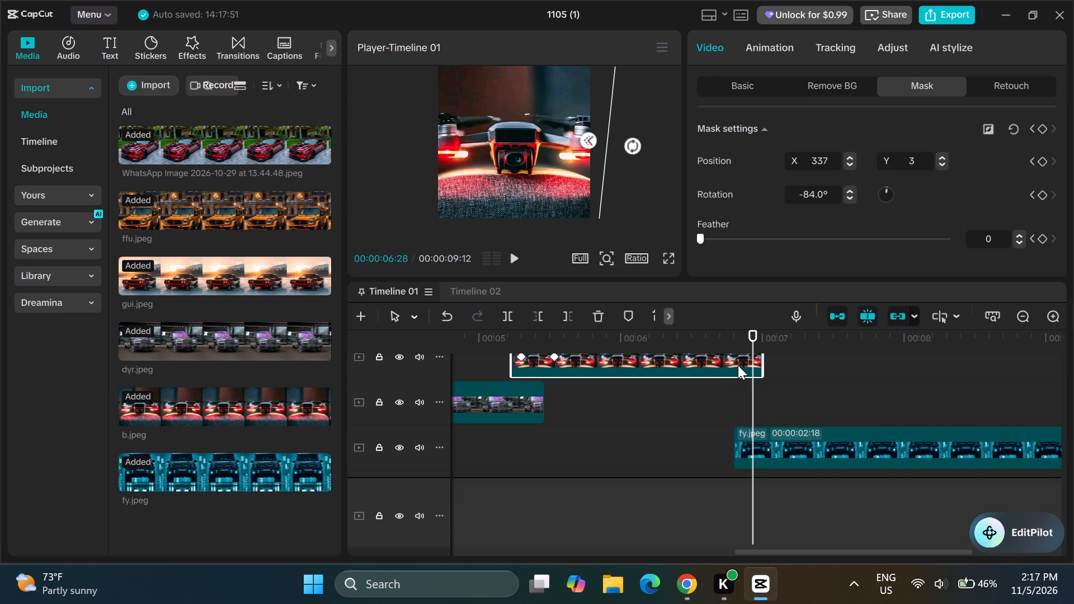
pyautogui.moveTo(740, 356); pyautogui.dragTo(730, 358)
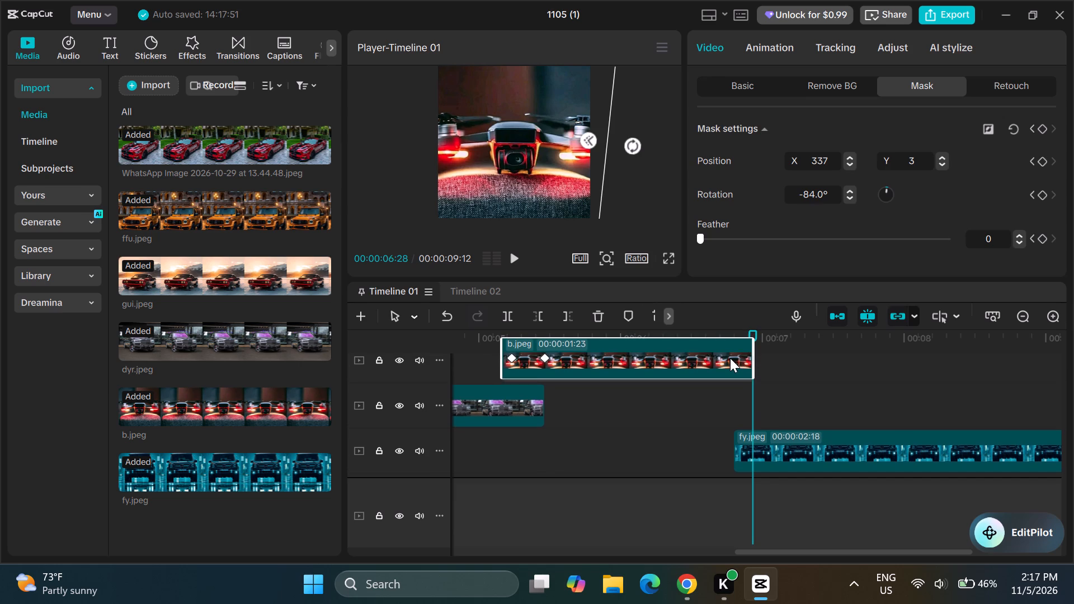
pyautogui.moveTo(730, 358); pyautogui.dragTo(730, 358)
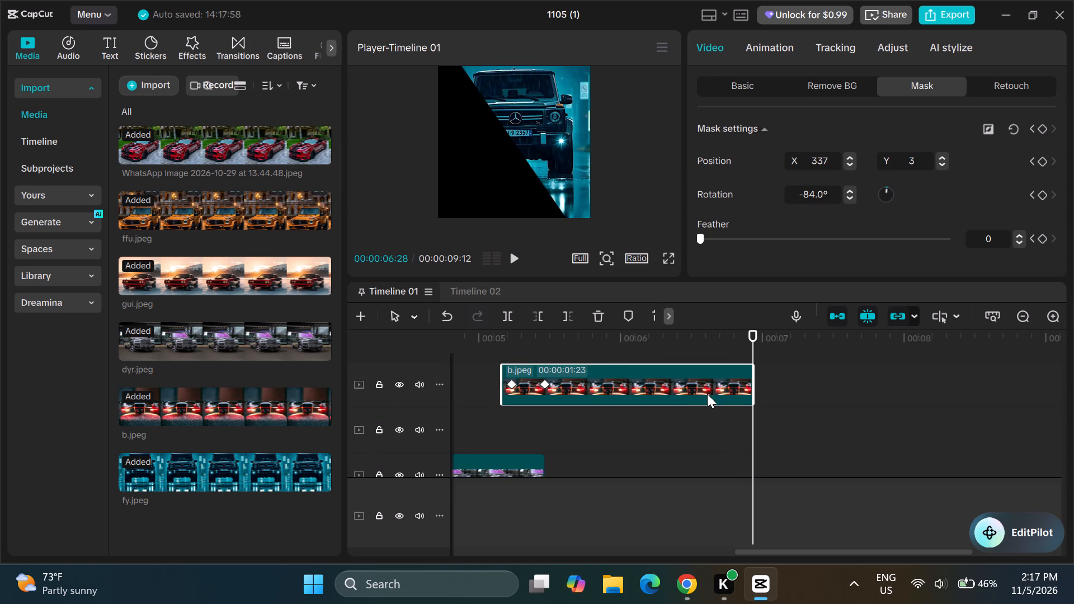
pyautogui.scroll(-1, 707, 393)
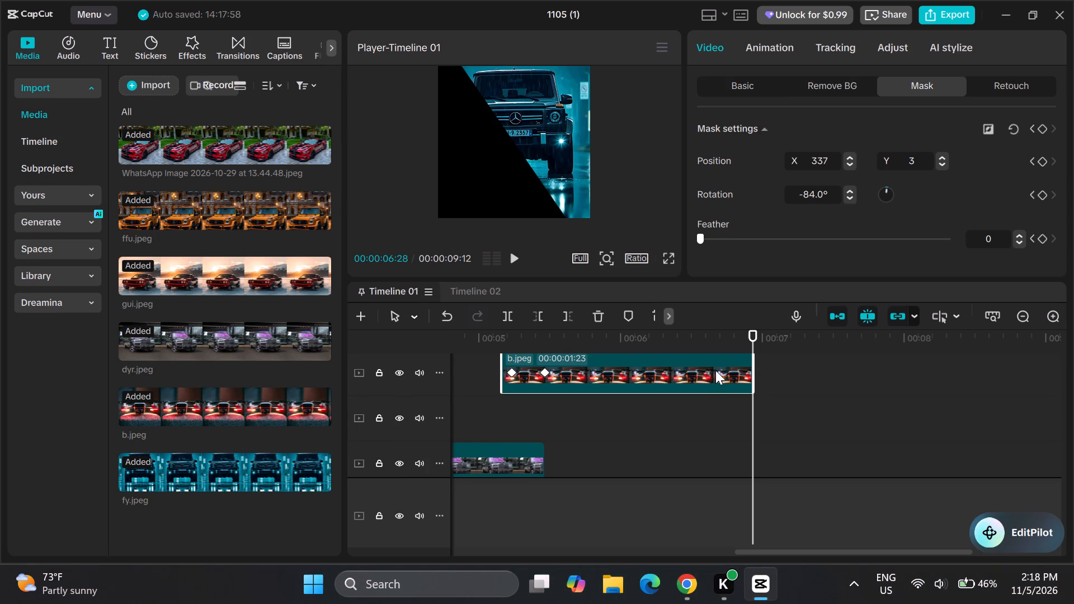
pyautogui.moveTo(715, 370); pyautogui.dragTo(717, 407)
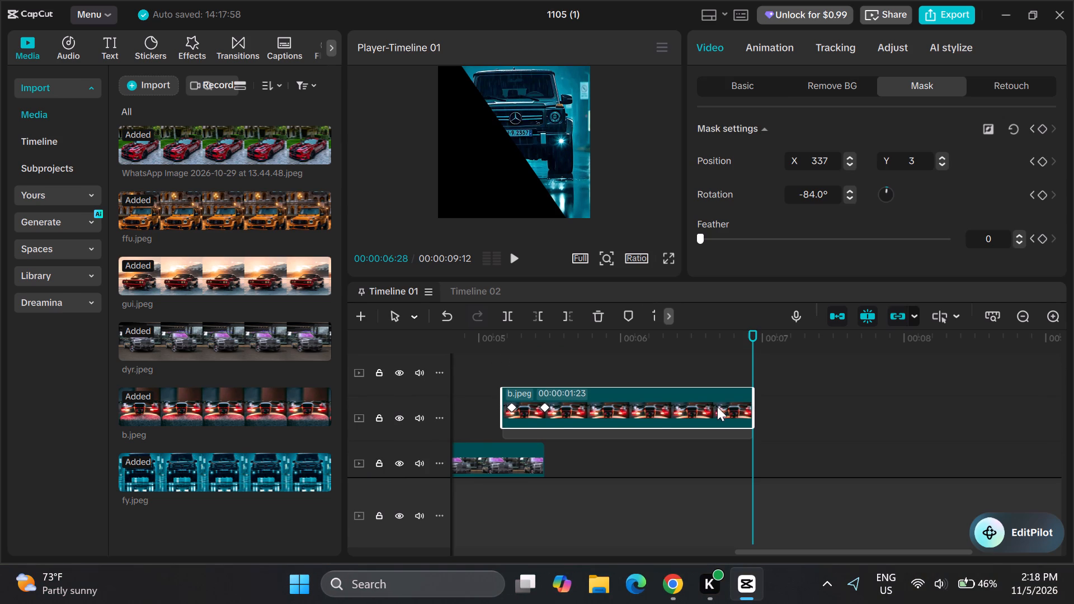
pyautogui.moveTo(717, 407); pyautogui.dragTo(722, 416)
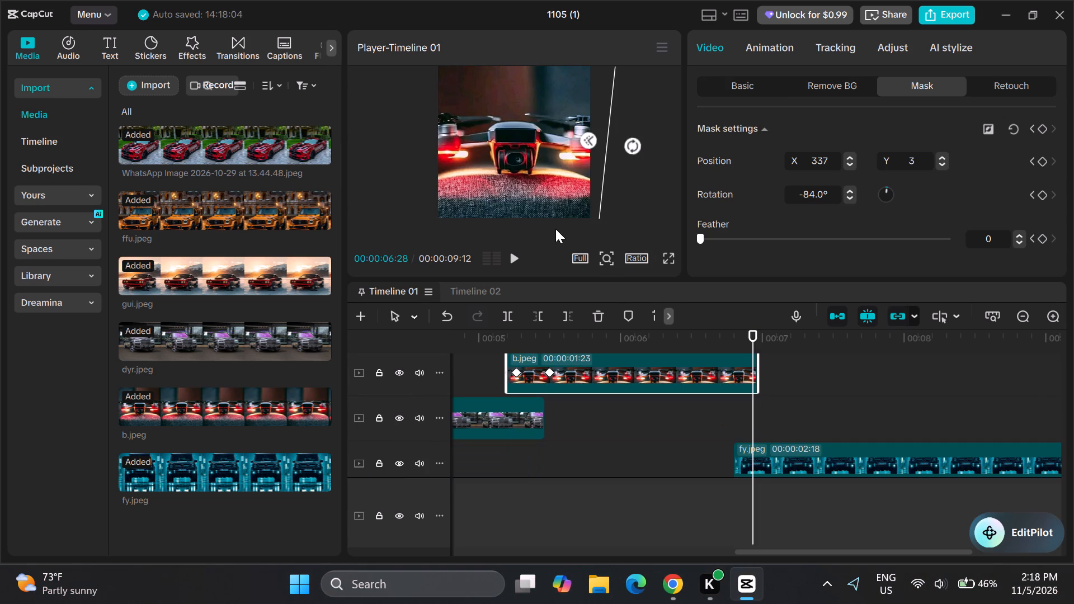
# Play the montage from 00:00:06:28 to its end and scrub back through fy.jpeg to check the changeover from b.jpeg.
pyautogui.click(514, 250)
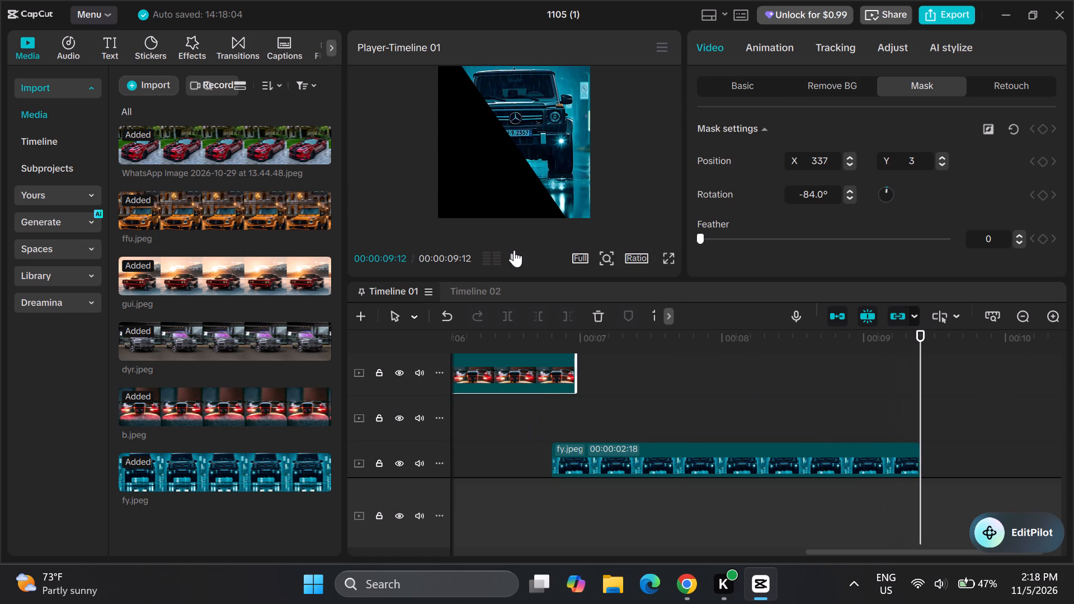
pyautogui.click(514, 250)
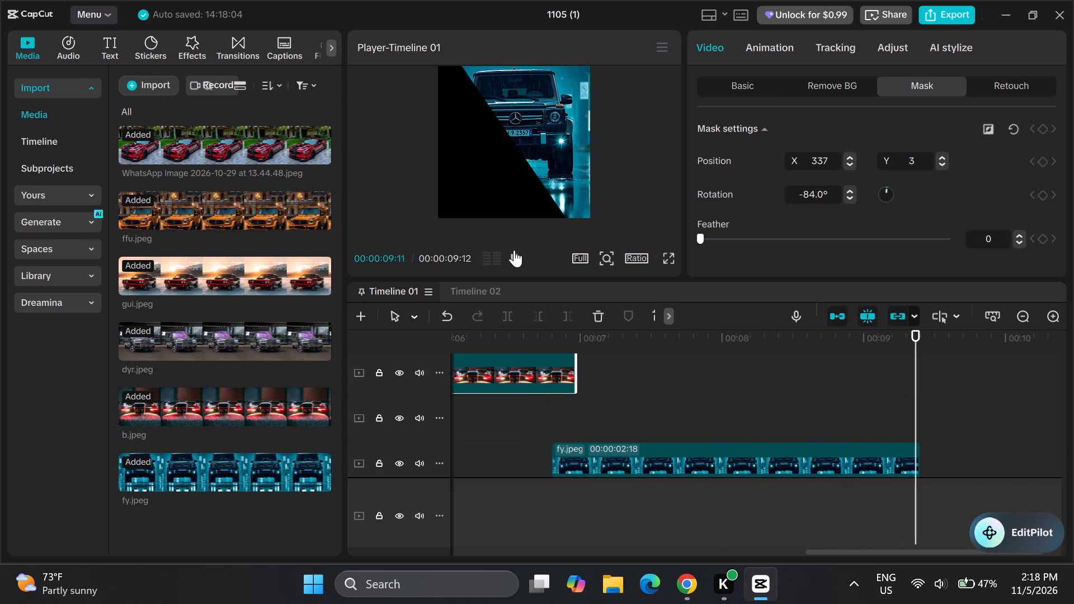
pyautogui.hscroll(1, 525, 372)
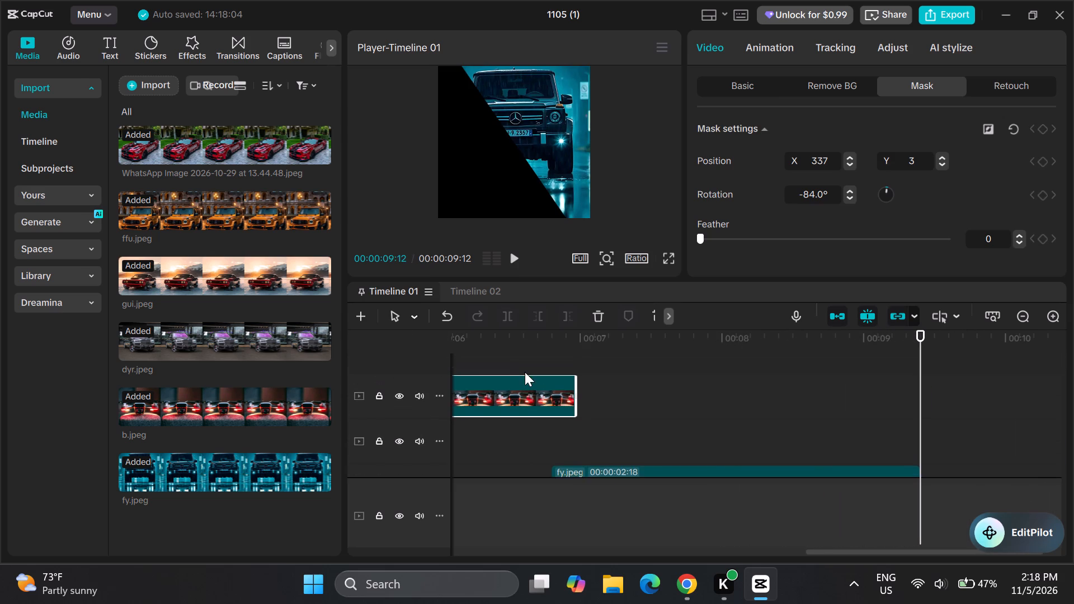
pyautogui.hscroll(3, 525, 372)
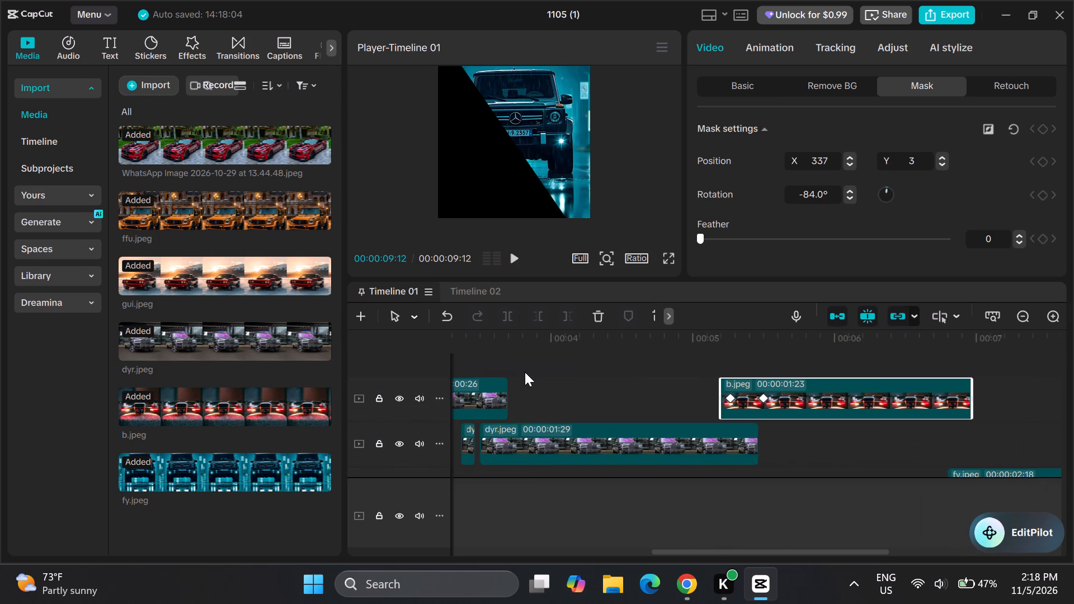
pyautogui.hscroll(-1, 804, 394)
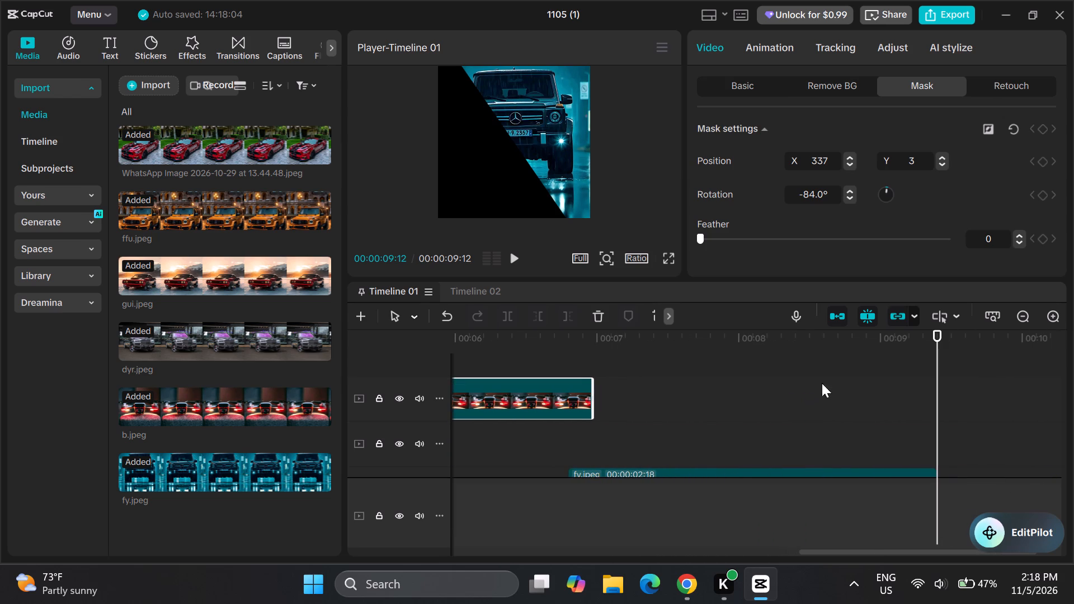
pyautogui.moveTo(934, 328); pyautogui.dragTo(911, 329)
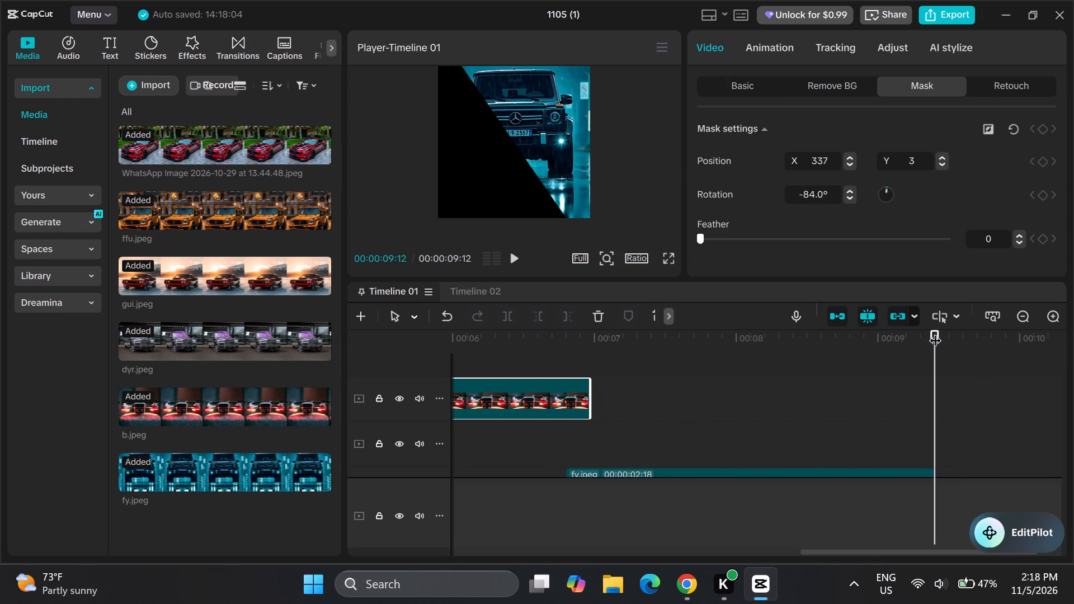
pyautogui.moveTo(934, 329); pyautogui.dragTo(860, 330)
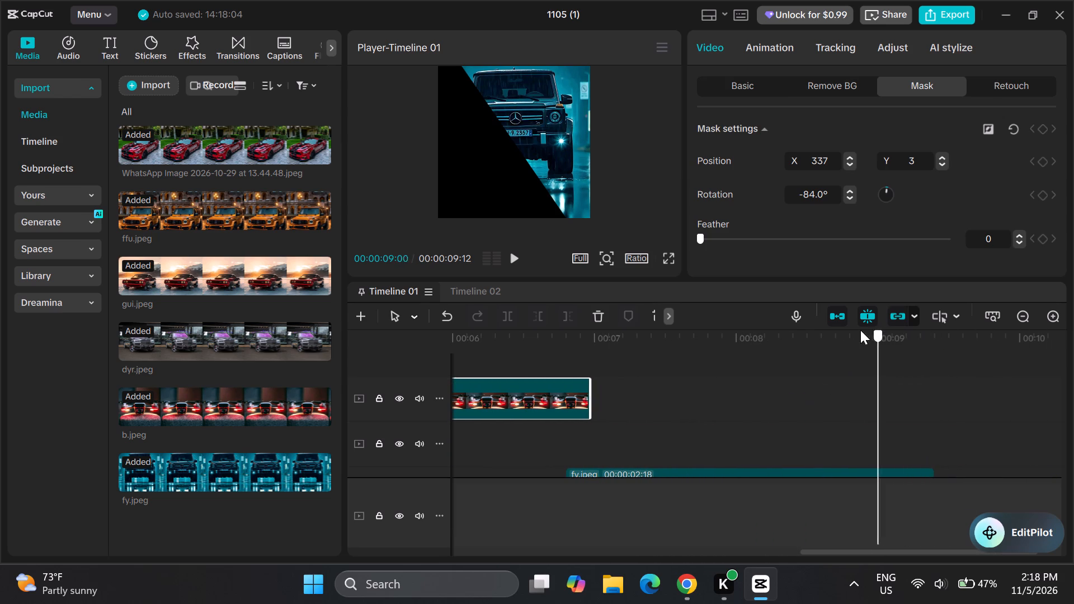
pyautogui.moveTo(860, 330); pyautogui.dragTo(548, 343)
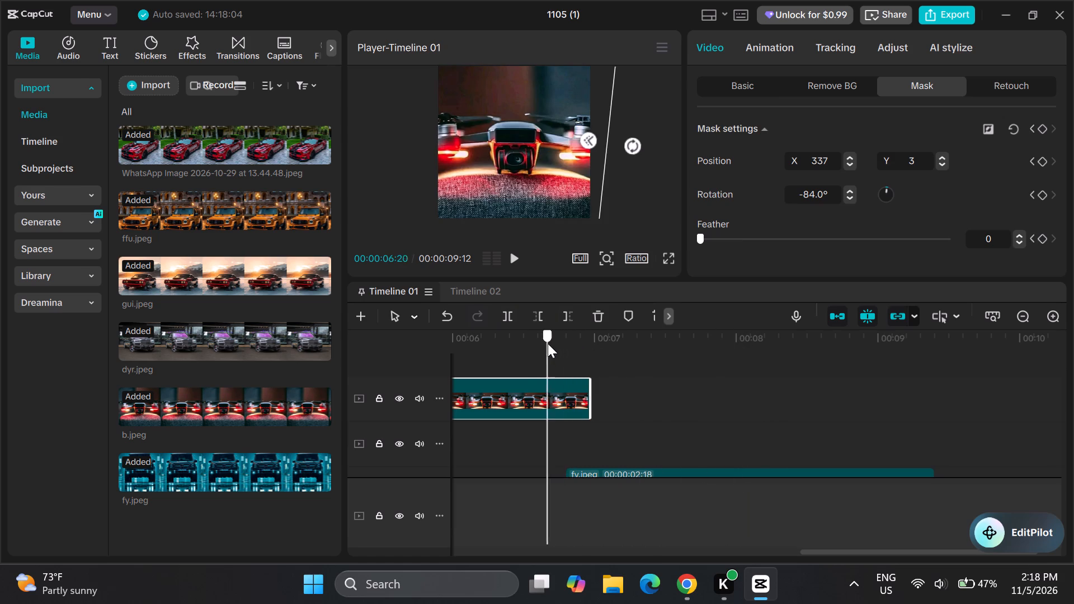
# Move the b.jpeg clip earlier over the longer dyr.jpeg clip so its first mask keyframe falls at 00:00:04:20.
pyautogui.moveTo(548, 343); pyautogui.dragTo(638, 345)
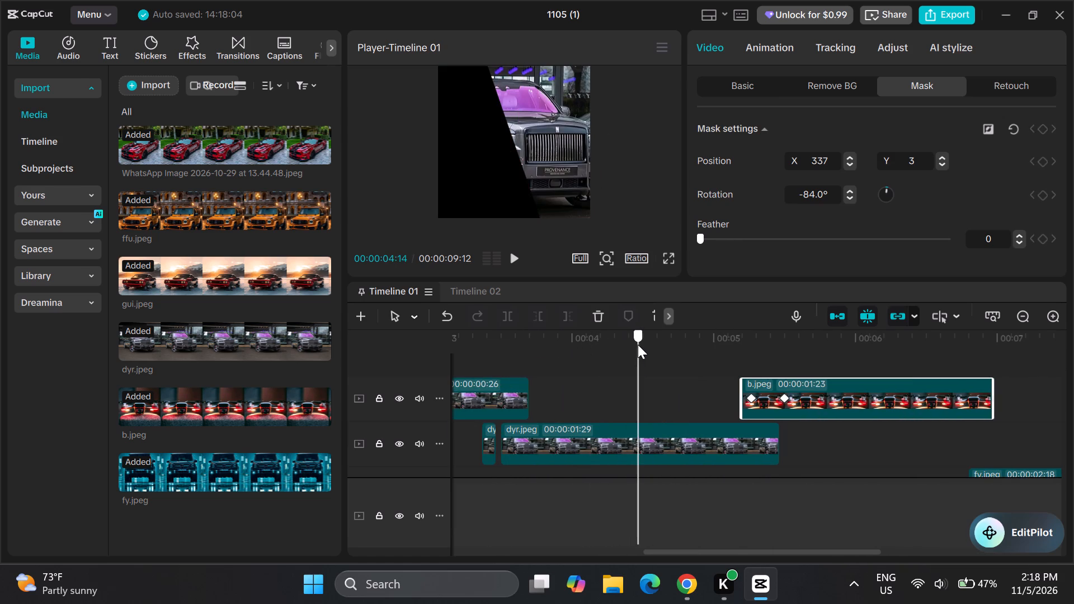
pyautogui.moveTo(638, 345); pyautogui.dragTo(660, 345)
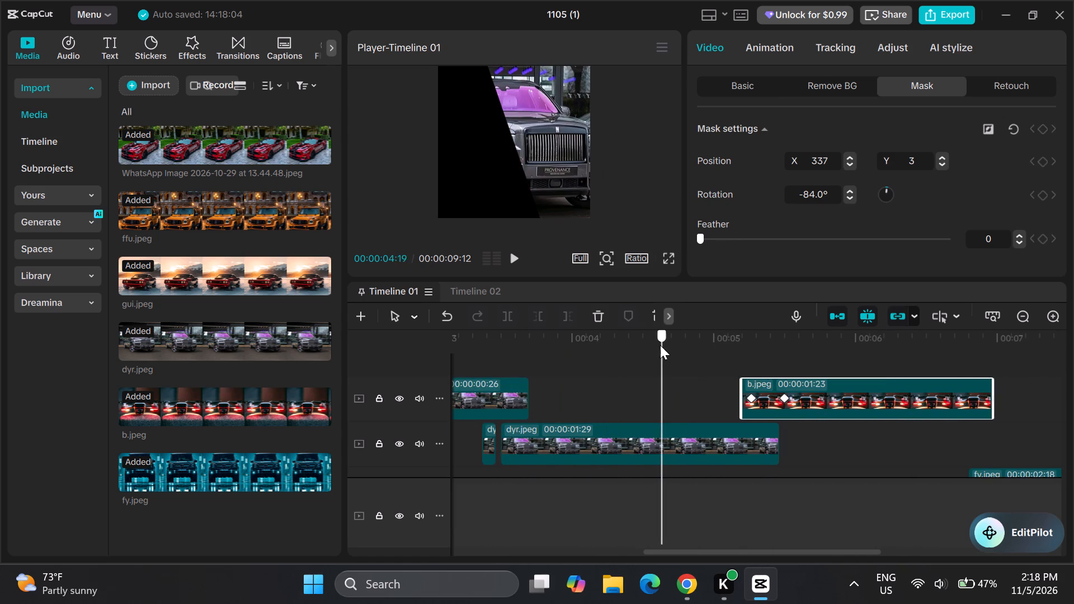
pyautogui.moveTo(660, 345); pyautogui.dragTo(682, 350)
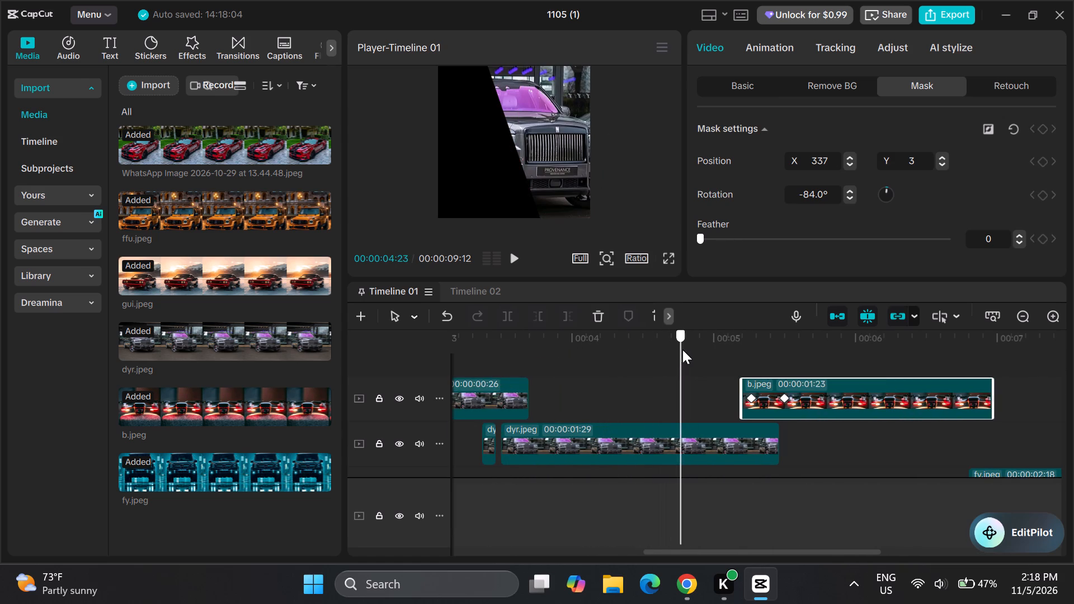
pyautogui.moveTo(682, 350); pyautogui.dragTo(666, 350)
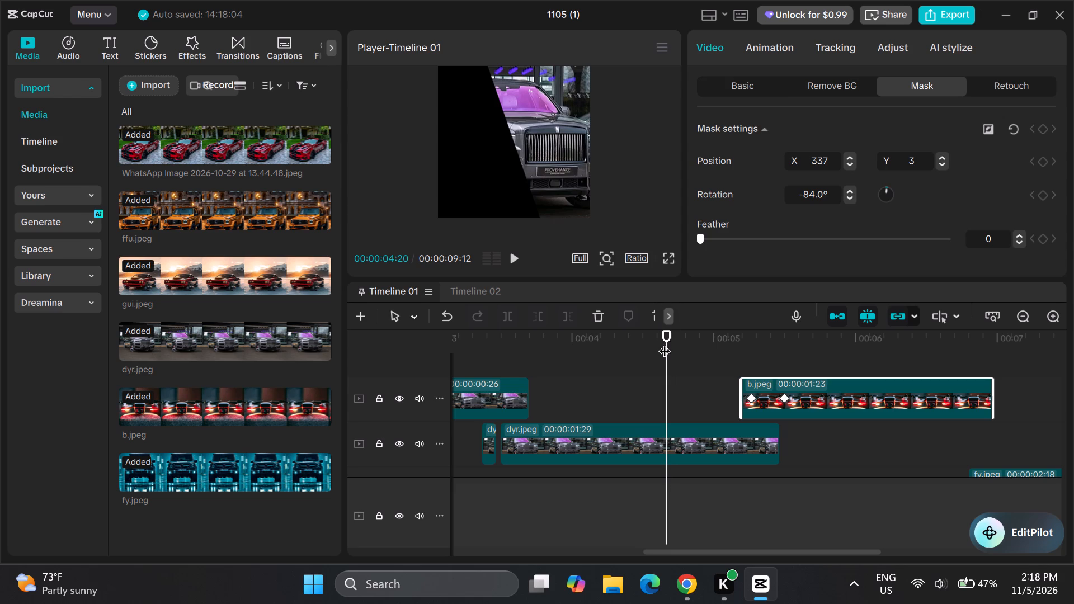
pyautogui.click(843, 391)
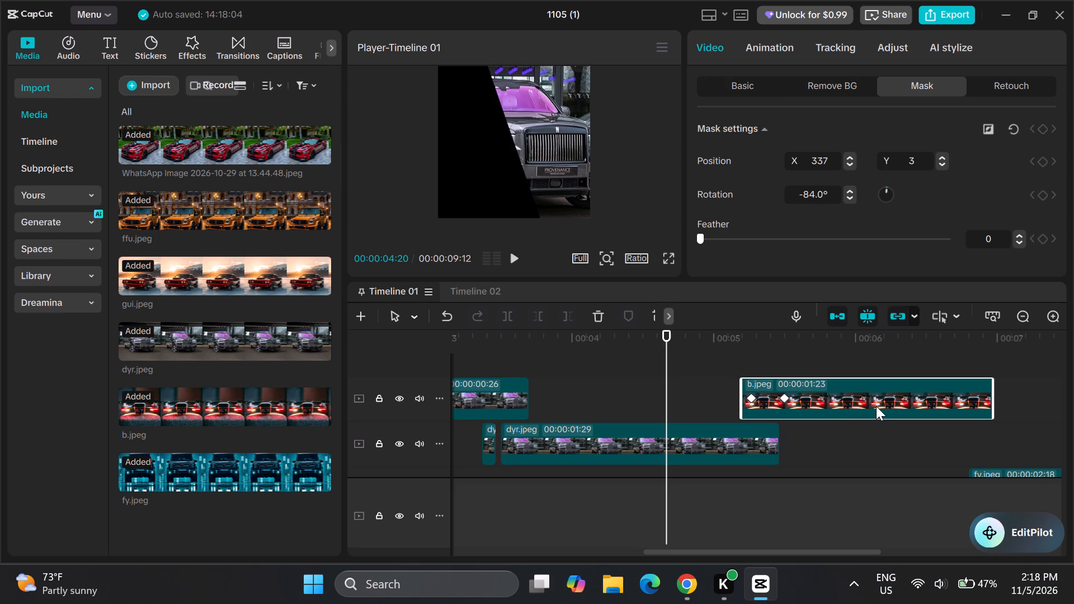
pyautogui.click(878, 399)
pyautogui.moveTo(879, 399); pyautogui.dragTo(808, 400)
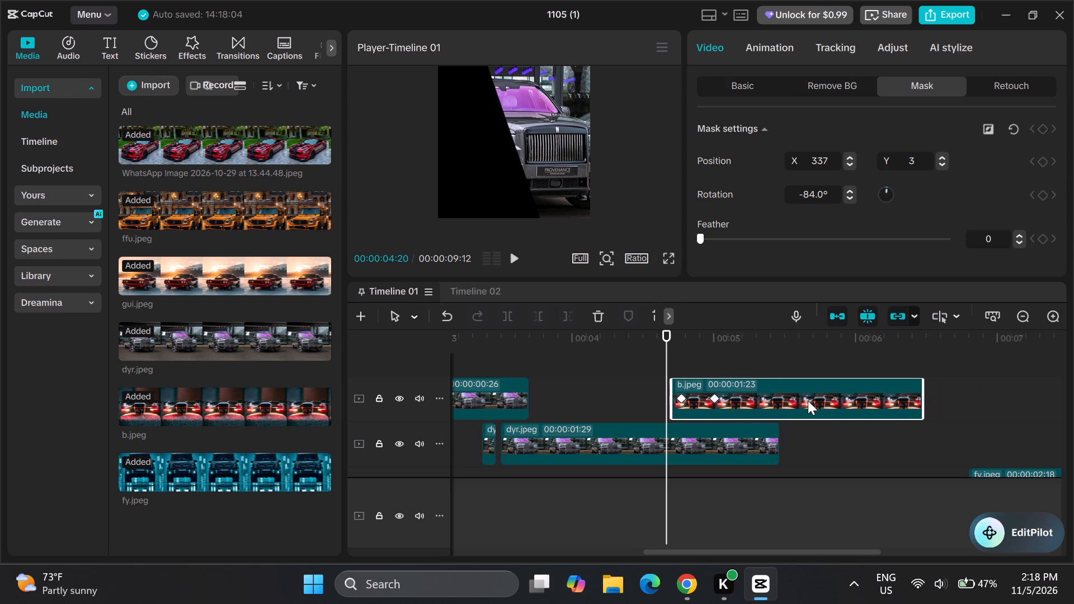
pyautogui.moveTo(808, 400); pyautogui.dragTo(793, 400)
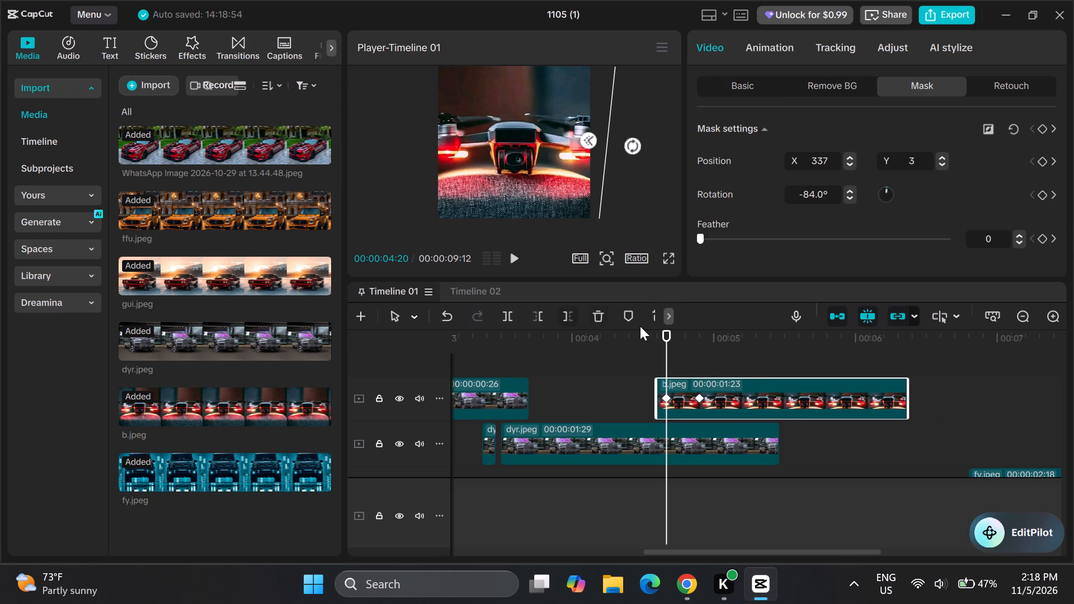
# Scrub through the montage from its opening photo to the end of fy.jpeg to check every changeover.
pyautogui.moveTo(665, 330); pyautogui.dragTo(634, 331)
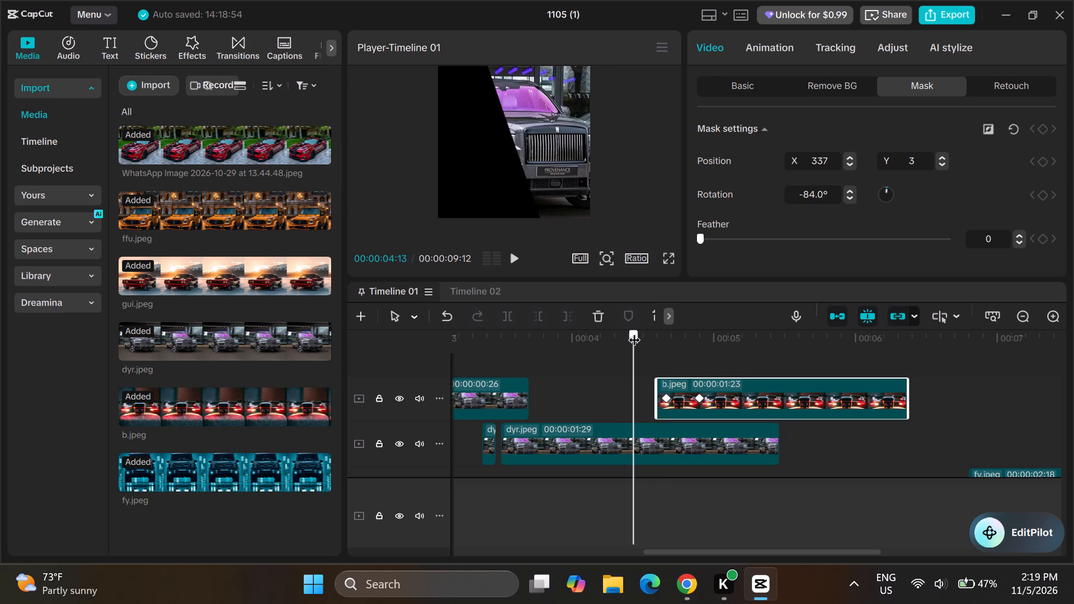
pyautogui.moveTo(634, 331); pyautogui.dragTo(605, 332)
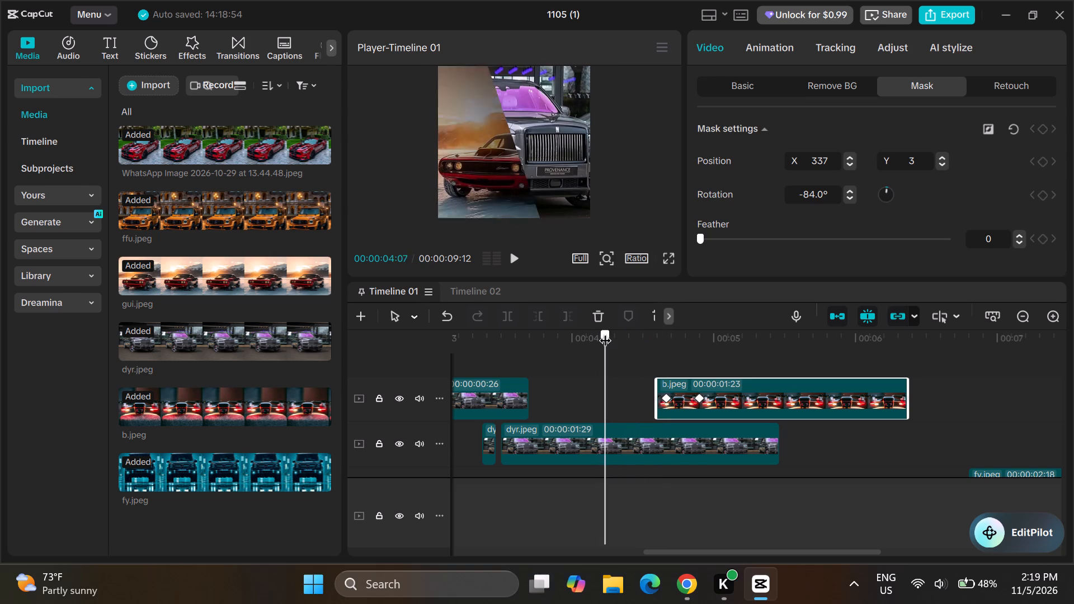
pyautogui.moveTo(605, 332); pyautogui.dragTo(527, 328)
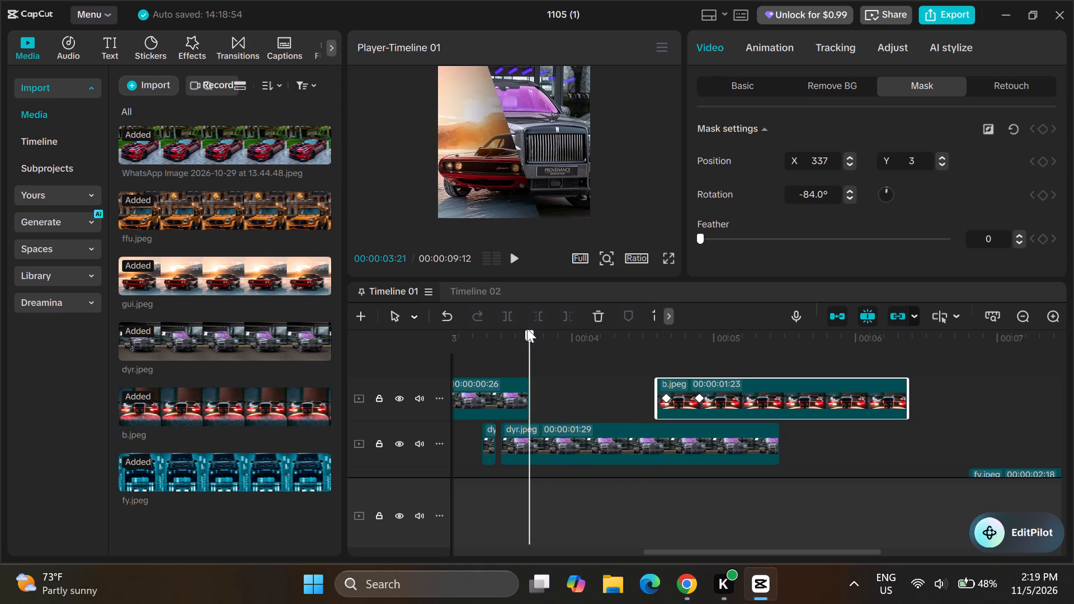
pyautogui.moveTo(527, 328); pyautogui.dragTo(597, 342)
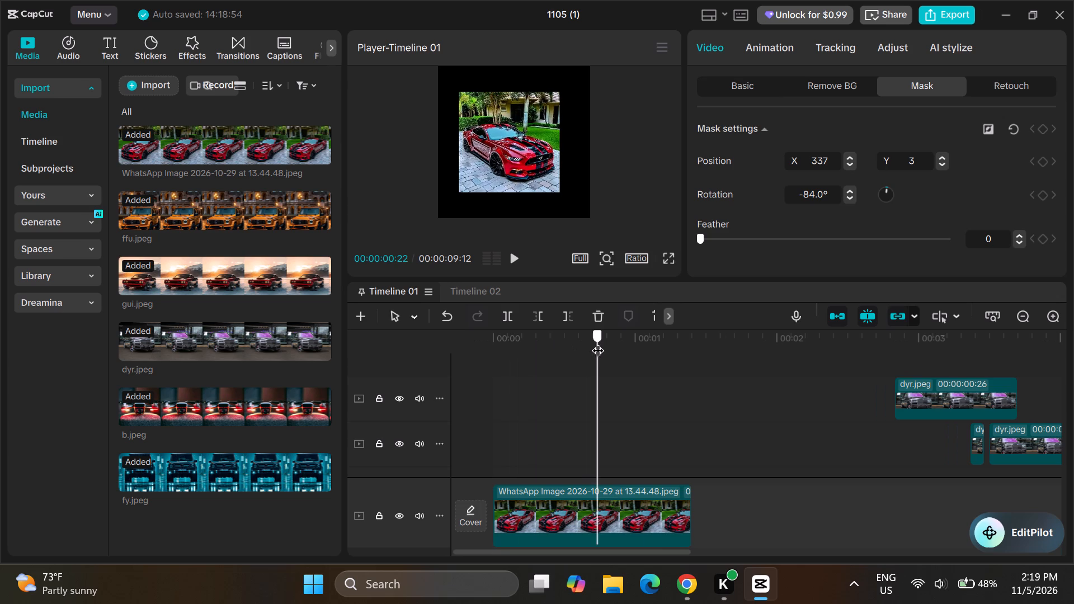
pyautogui.moveTo(597, 342); pyautogui.dragTo(737, 358)
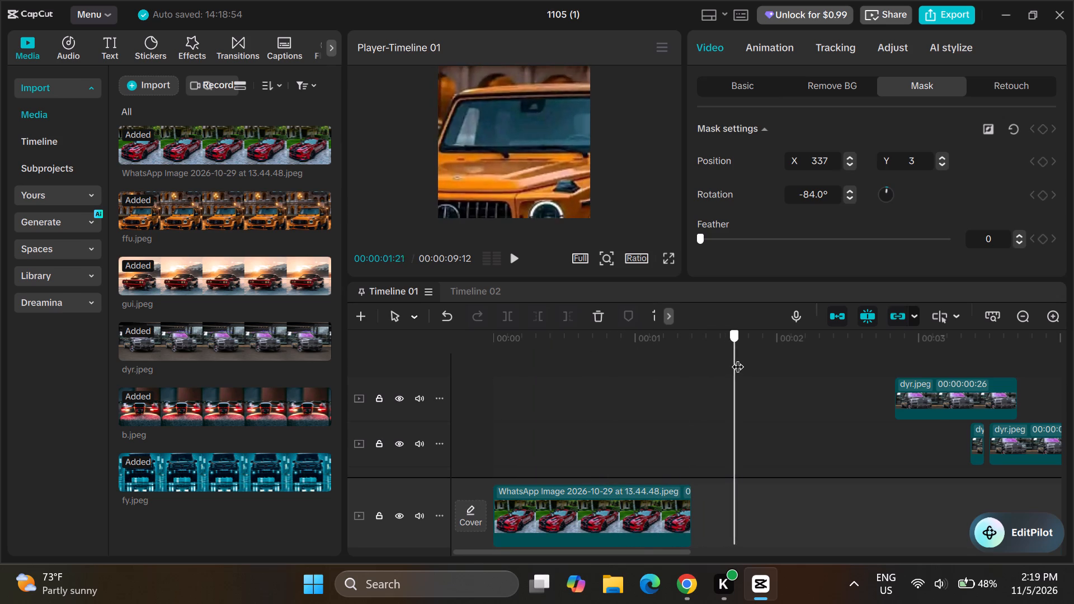
pyautogui.moveTo(737, 358); pyautogui.dragTo(986, 366)
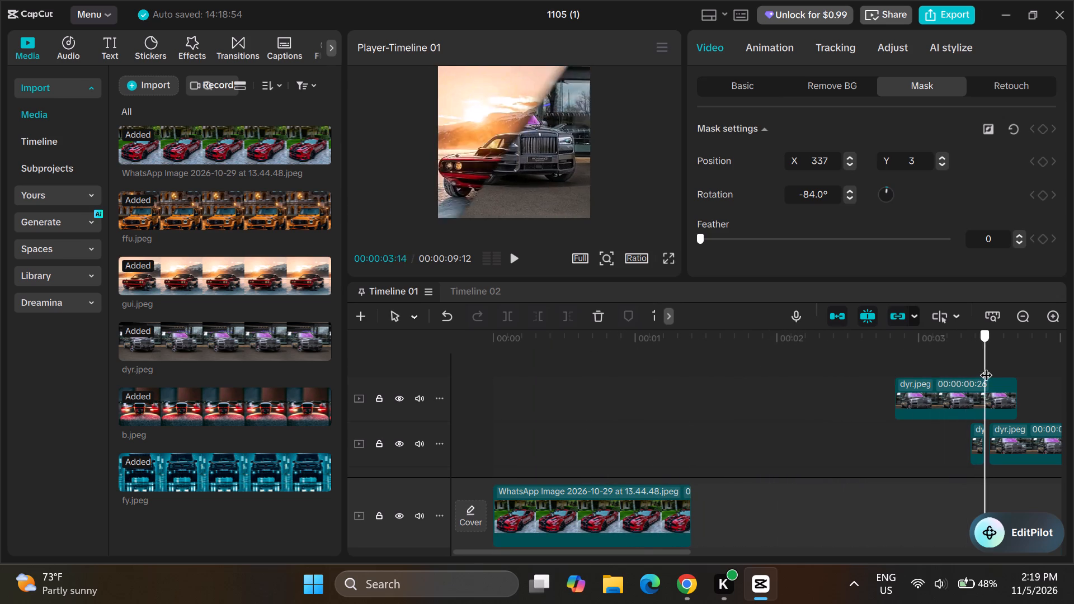
pyautogui.moveTo(986, 366); pyautogui.dragTo(896, 362)
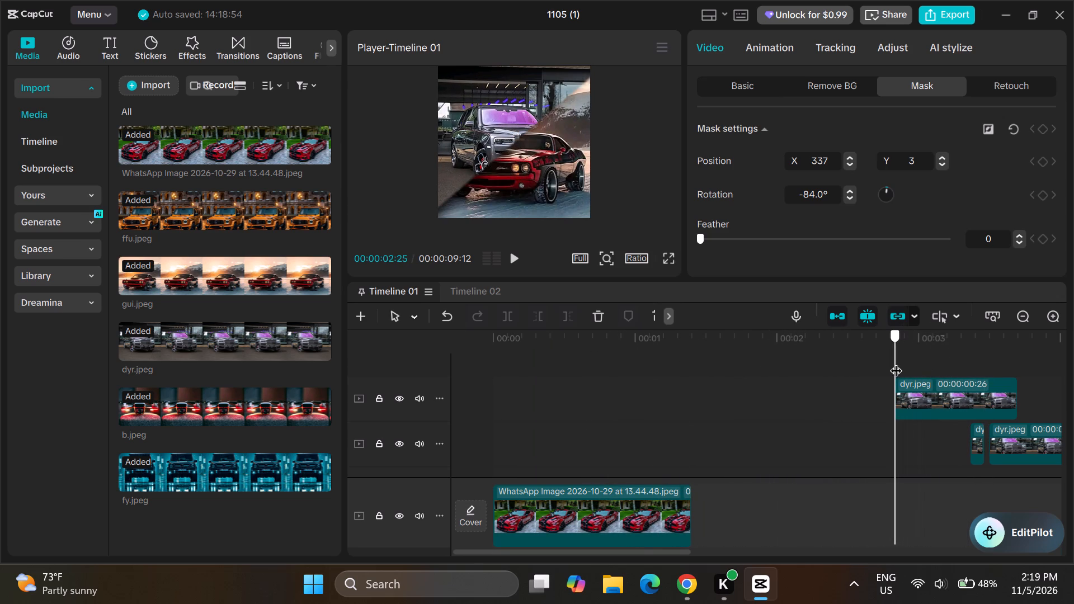
pyautogui.moveTo(896, 362); pyautogui.dragTo(976, 351)
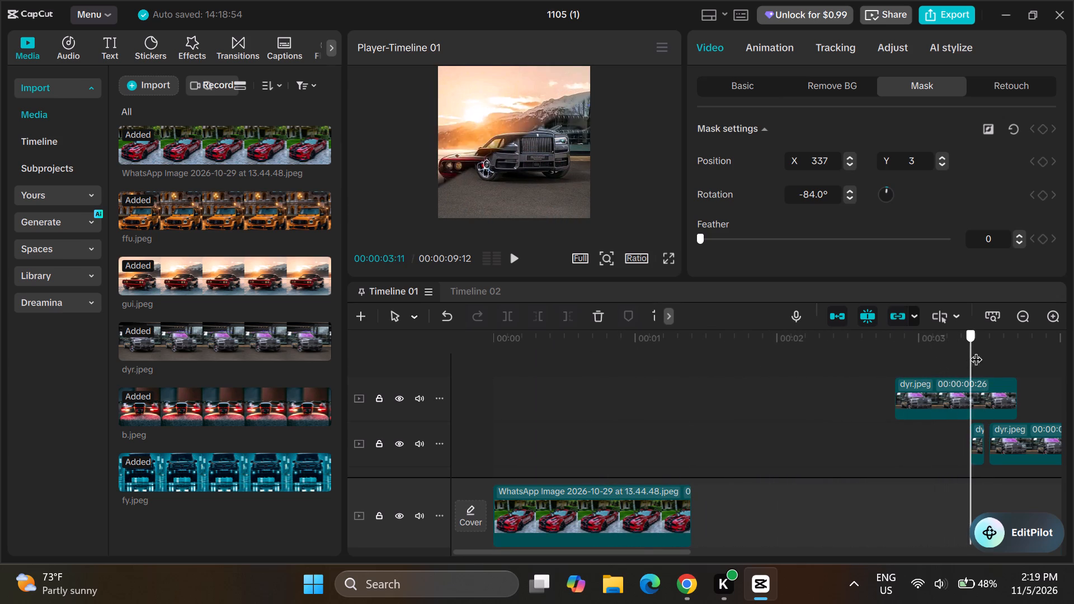
pyautogui.moveTo(976, 351); pyautogui.dragTo(1073, 345)
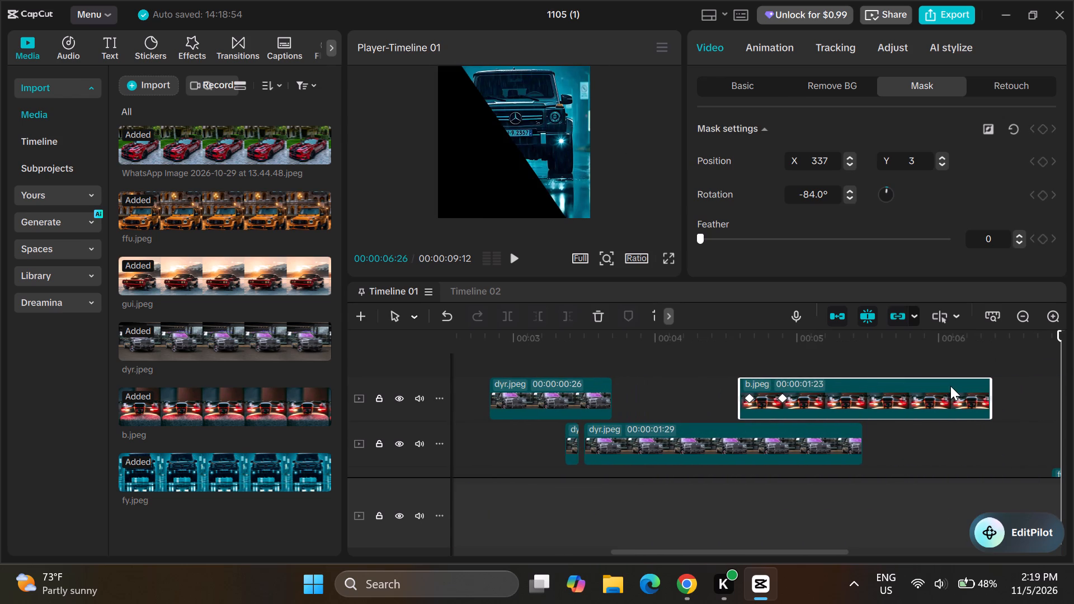
pyautogui.click(1062, 331)
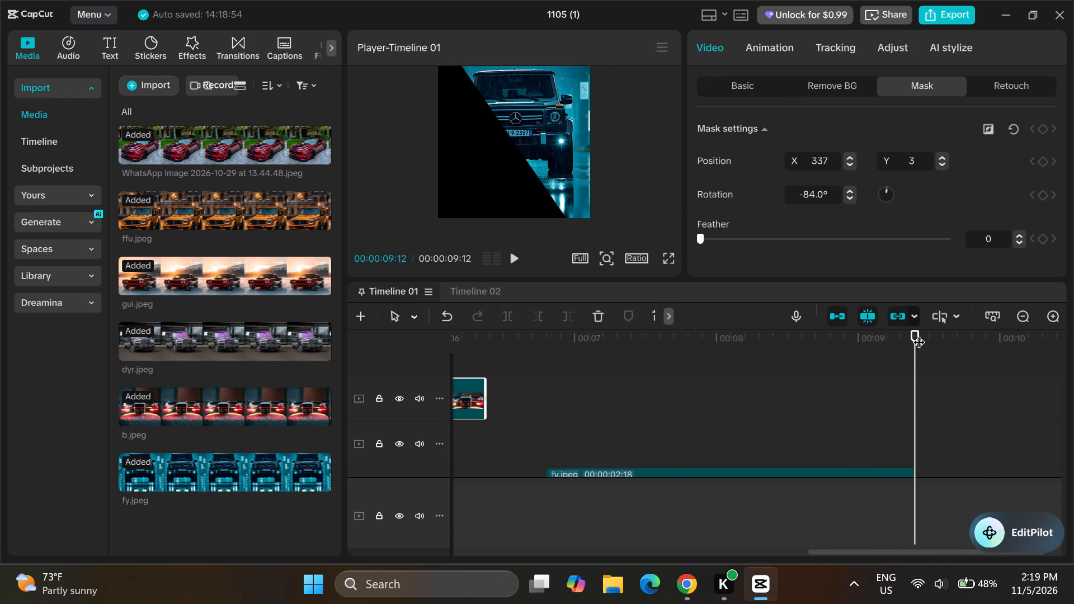
pyautogui.moveTo(914, 329); pyautogui.dragTo(830, 347)
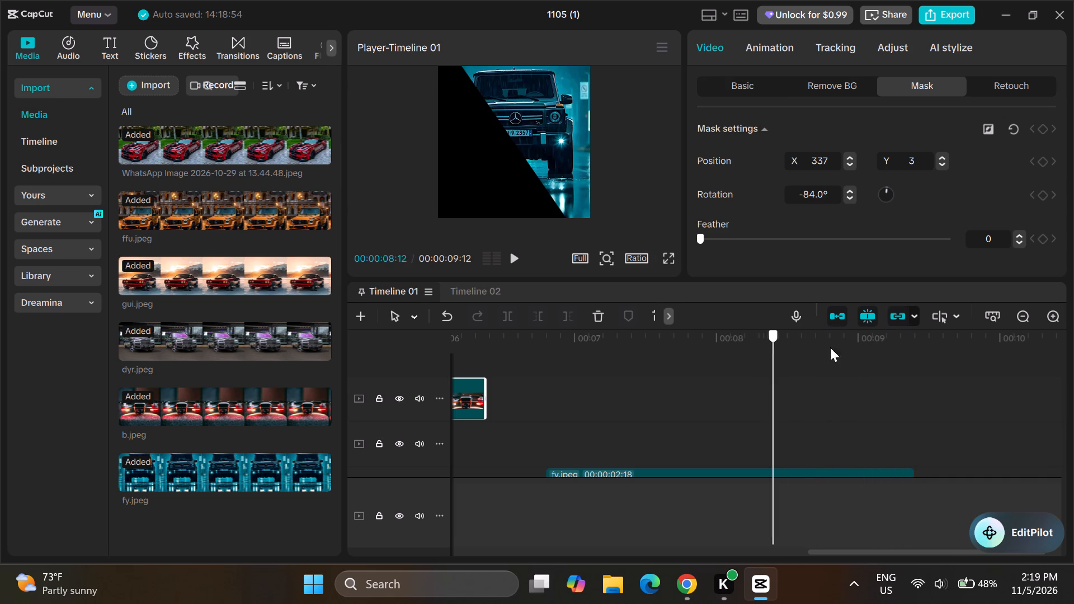
pyautogui.moveTo(830, 347); pyautogui.dragTo(640, 319)
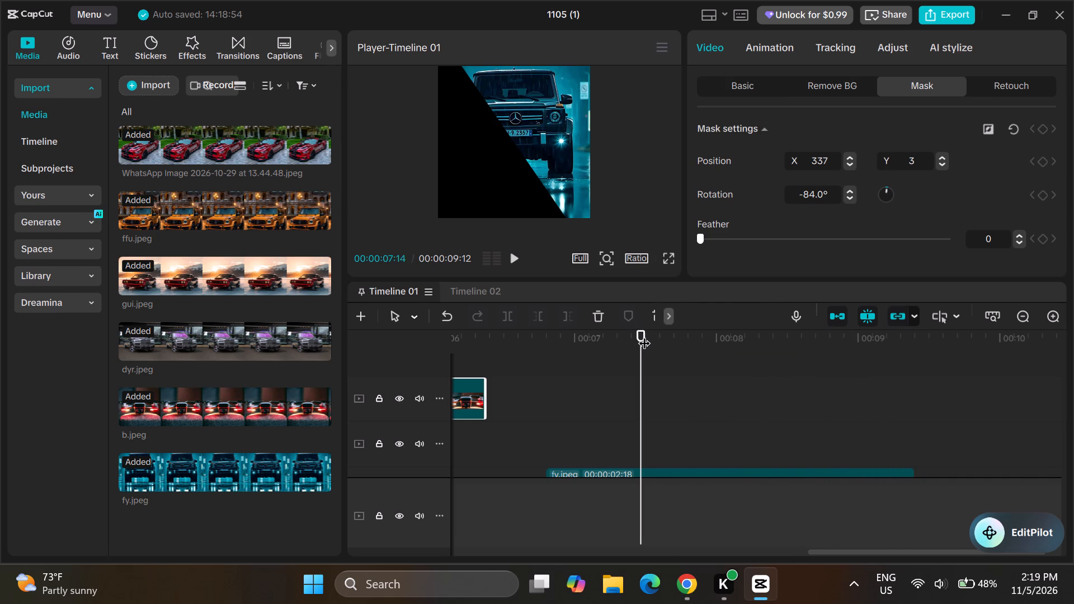
pyautogui.click(642, 328)
pyautogui.click(624, 331)
pyautogui.moveTo(624, 331); pyautogui.dragTo(622, 331)
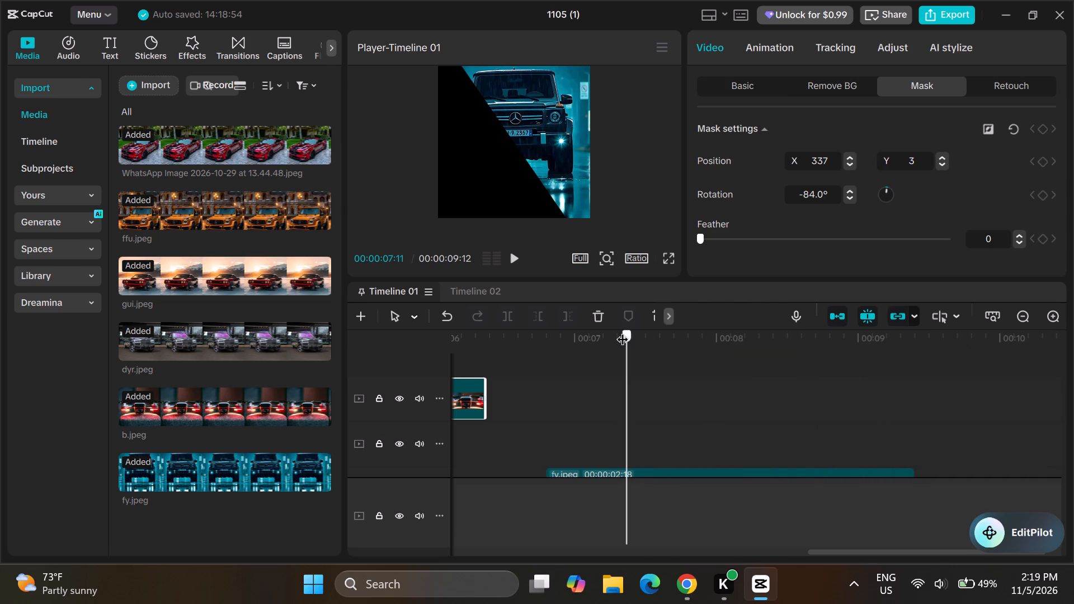
# Scrub back through the overlapping dyr.jpeg clips before b.jpeg to examine their split-mask changeover.
pyautogui.moveTo(622, 331); pyautogui.dragTo(529, 333)
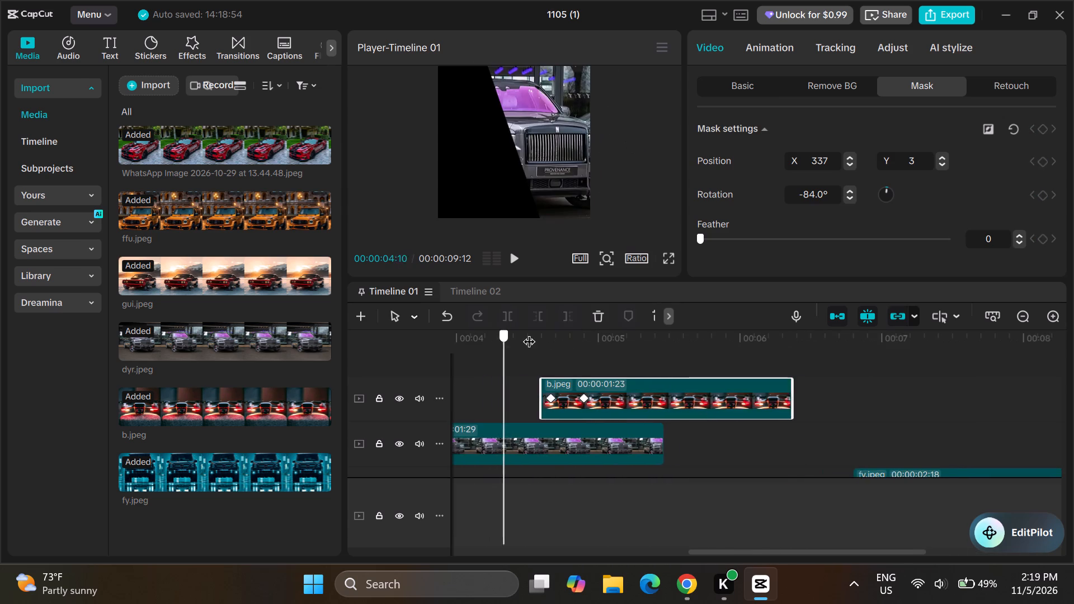
pyautogui.moveTo(529, 333); pyautogui.dragTo(549, 337)
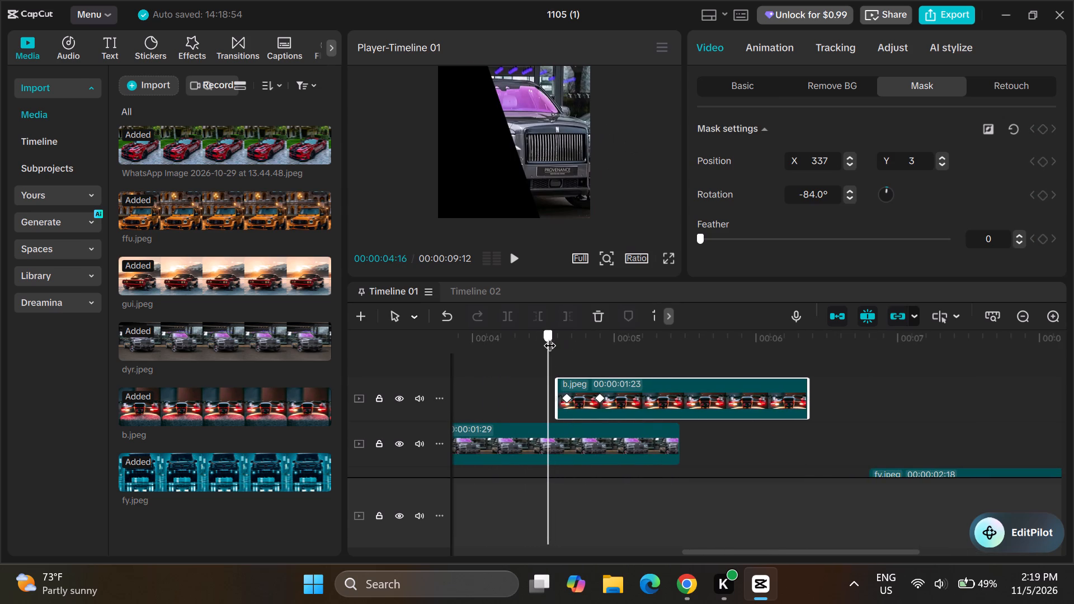
pyautogui.moveTo(549, 337); pyautogui.dragTo(573, 334)
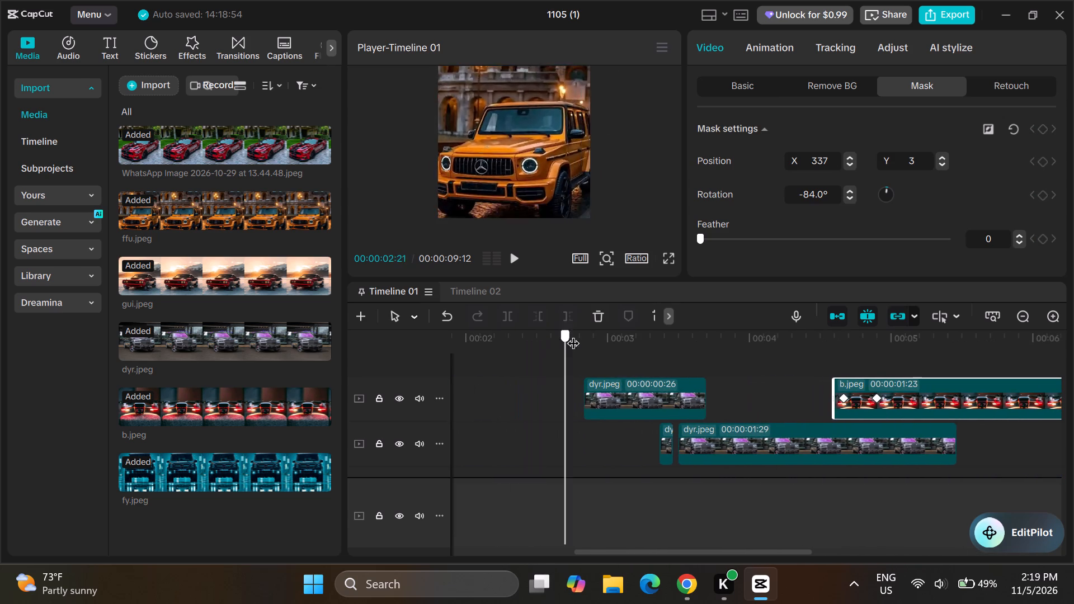
pyautogui.moveTo(573, 334); pyautogui.dragTo(677, 345)
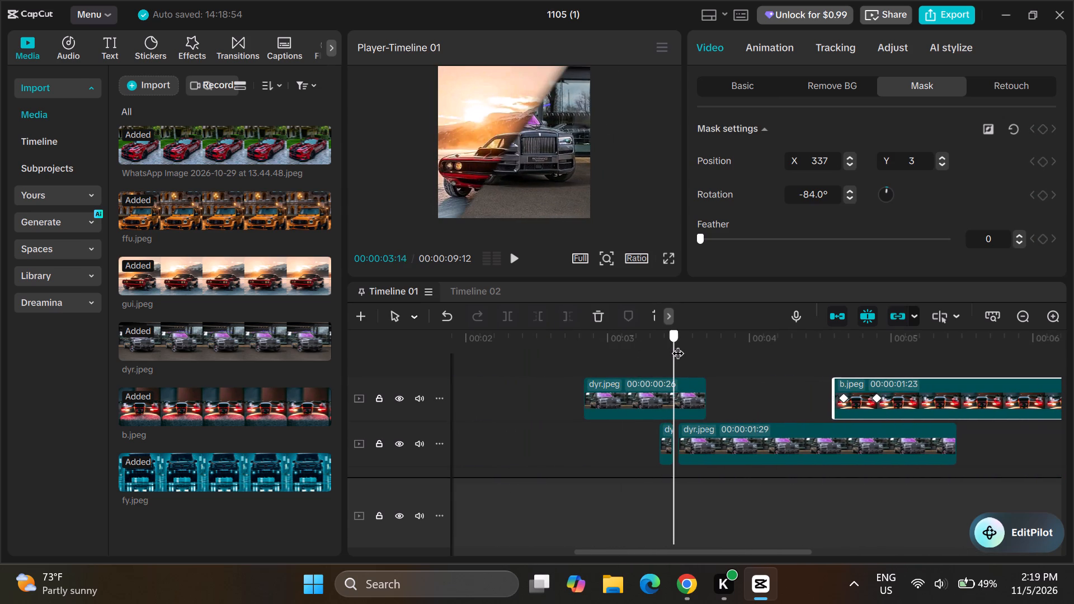
pyautogui.moveTo(677, 345); pyautogui.dragTo(718, 352)
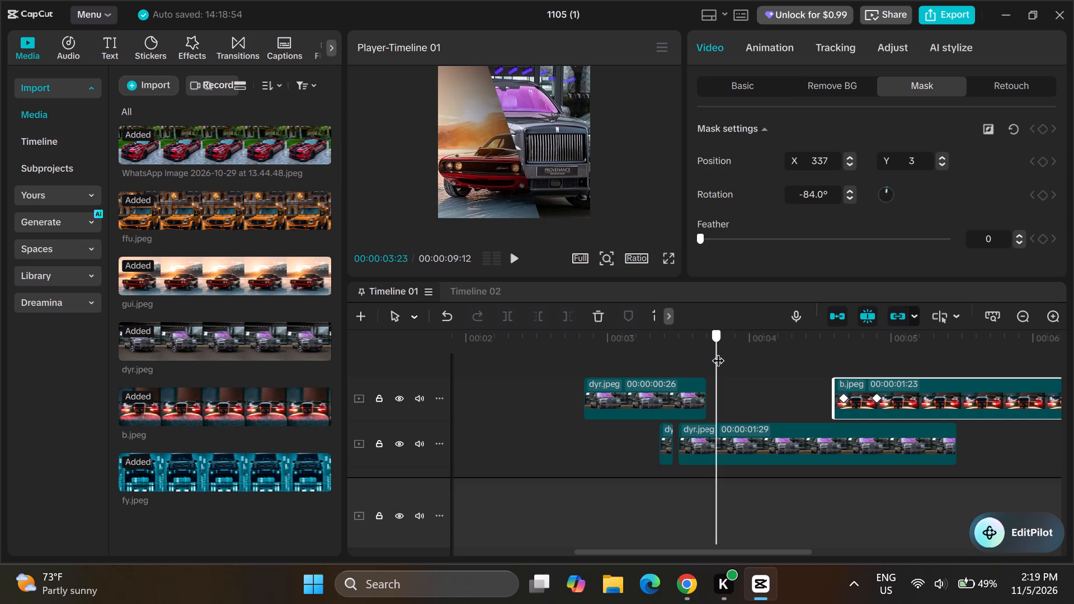
pyautogui.moveTo(718, 352); pyautogui.dragTo(766, 364)
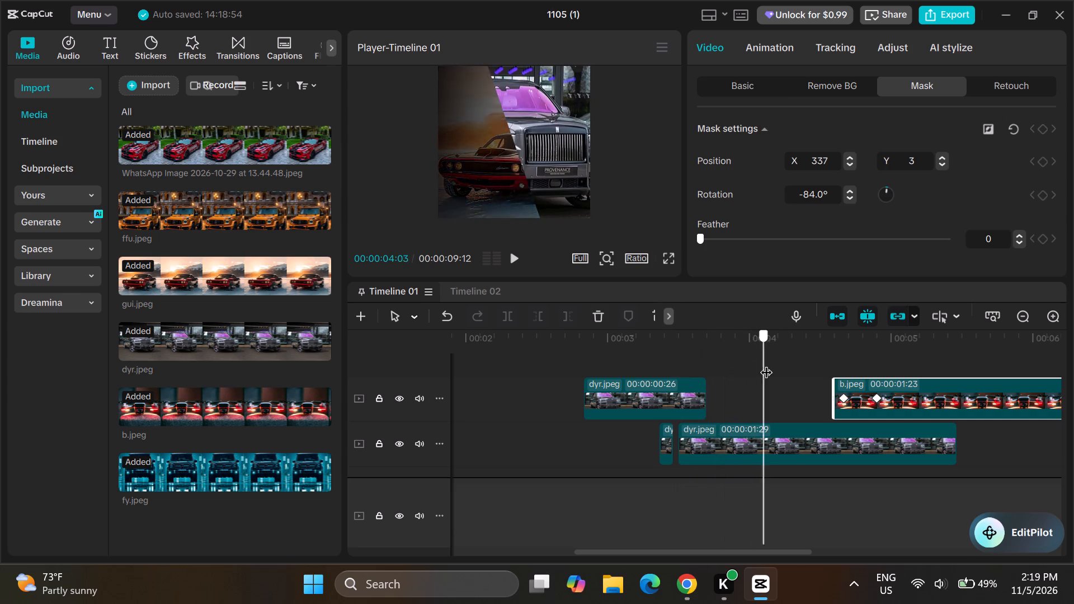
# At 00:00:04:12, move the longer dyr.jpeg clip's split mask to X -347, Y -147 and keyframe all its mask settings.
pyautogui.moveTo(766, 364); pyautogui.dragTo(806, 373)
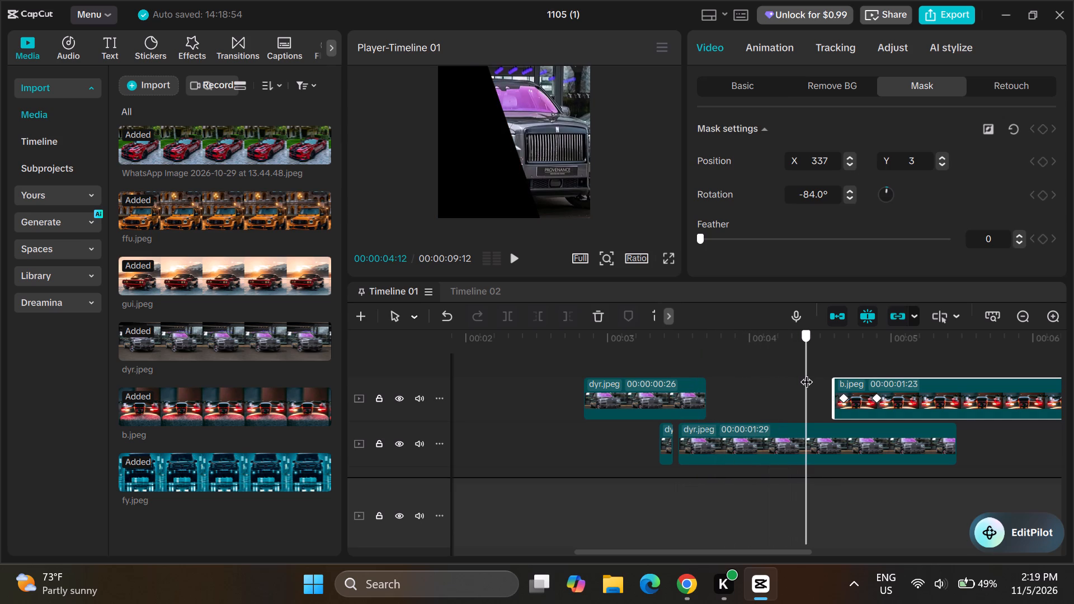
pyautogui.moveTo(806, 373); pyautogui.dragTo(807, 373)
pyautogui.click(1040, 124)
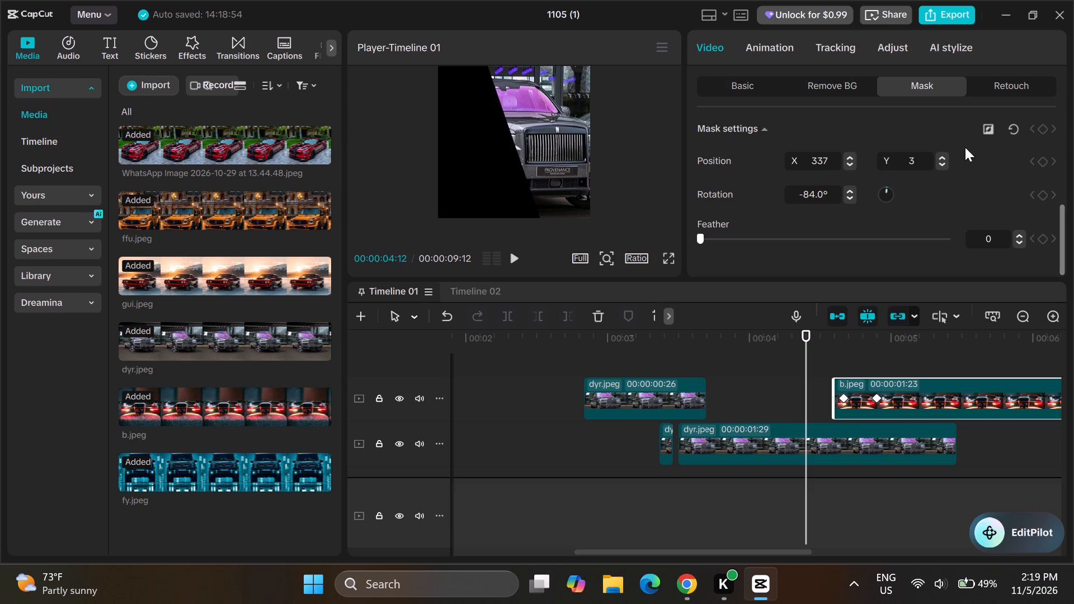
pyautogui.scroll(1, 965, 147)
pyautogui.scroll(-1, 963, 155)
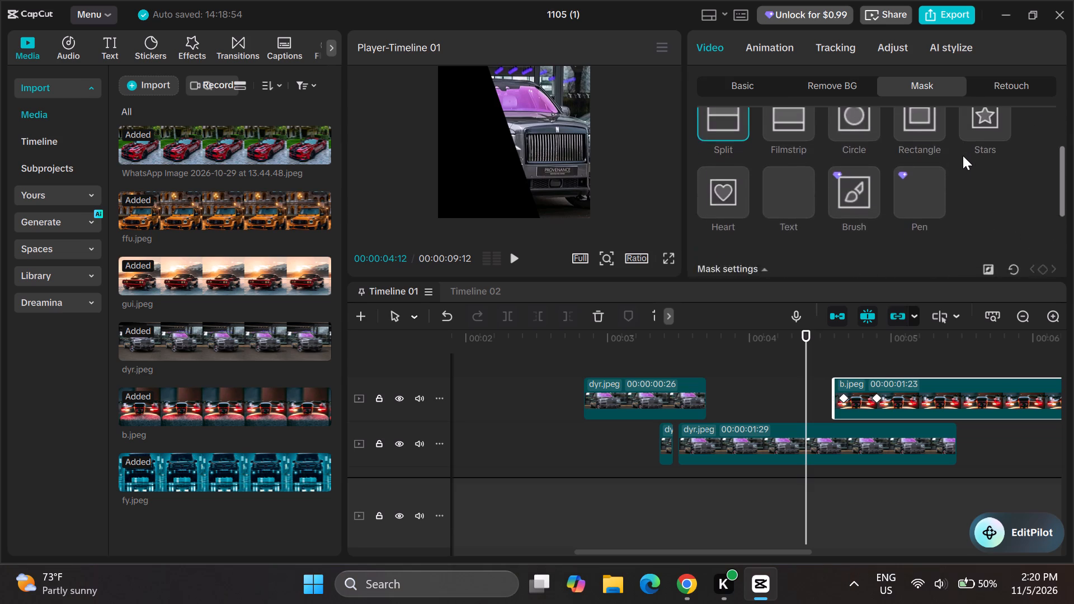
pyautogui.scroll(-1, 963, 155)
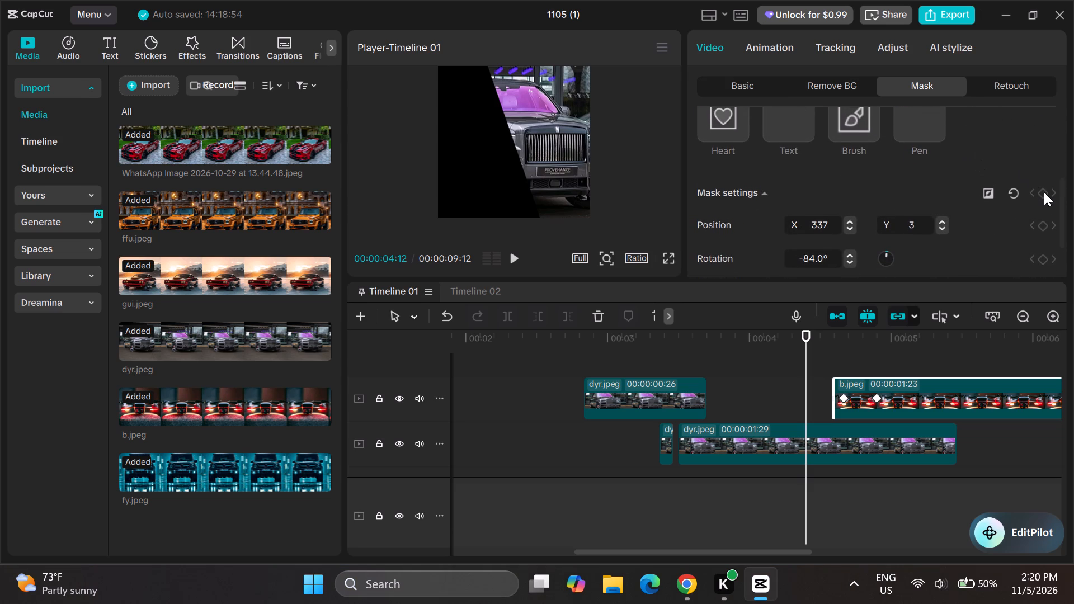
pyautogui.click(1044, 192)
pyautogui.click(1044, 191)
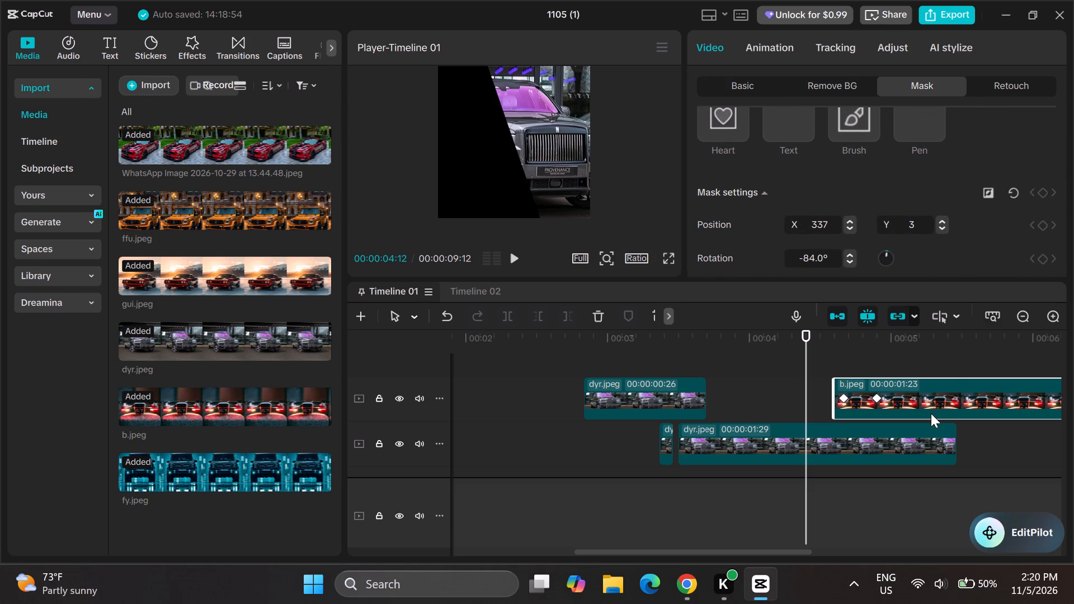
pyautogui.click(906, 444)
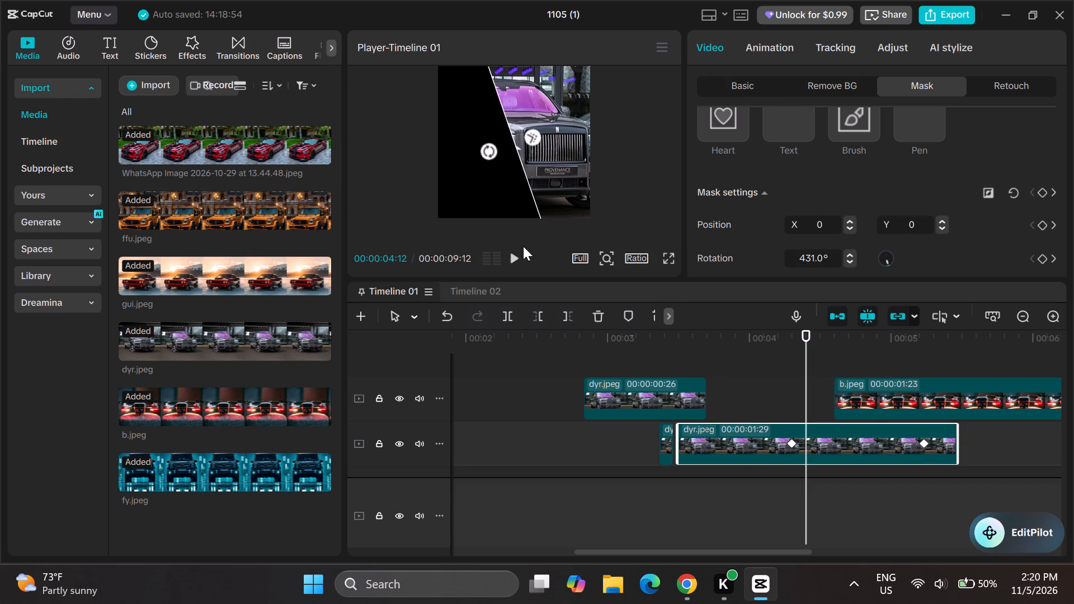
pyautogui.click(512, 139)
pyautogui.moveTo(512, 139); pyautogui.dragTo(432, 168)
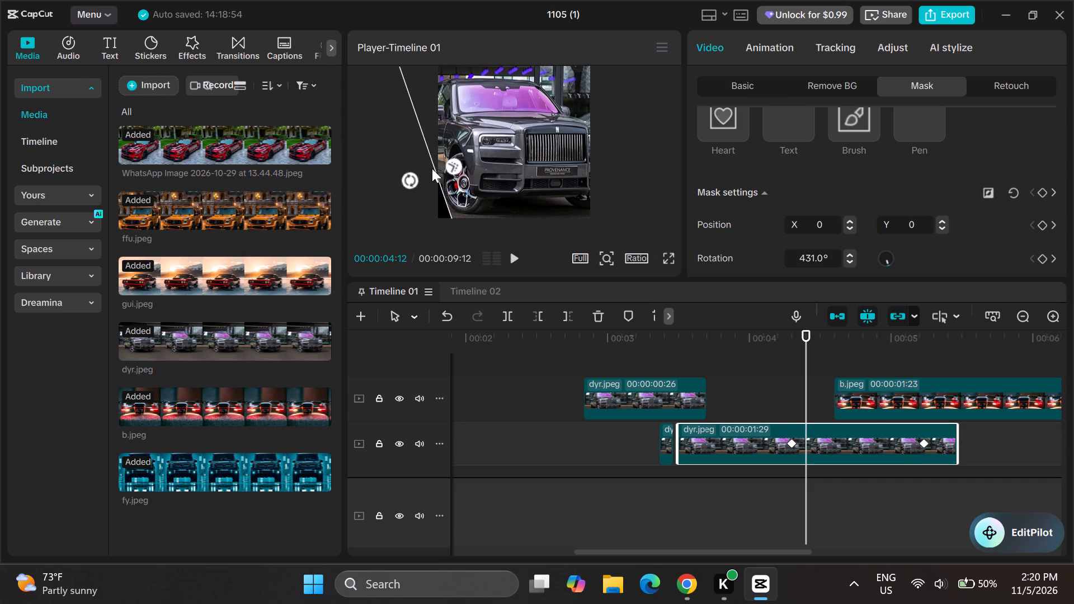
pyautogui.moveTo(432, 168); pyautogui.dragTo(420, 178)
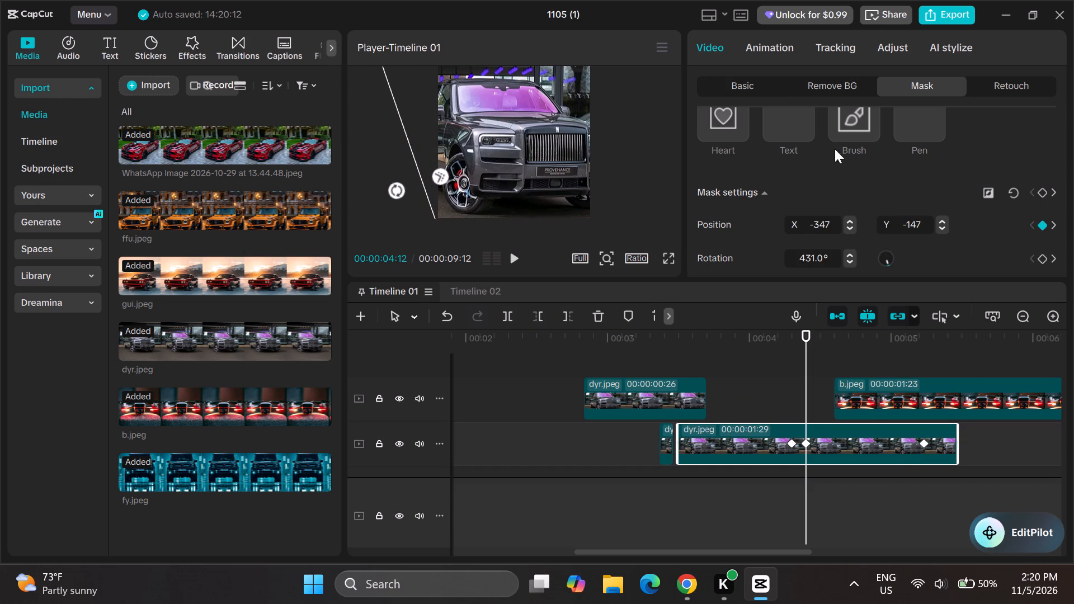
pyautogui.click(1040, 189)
# Replace the longer dyr.jpeg clip's split mask with a Filmstrip mask at 00:00:04:15.
pyautogui.moveTo(806, 331); pyautogui.dragTo(822, 332)
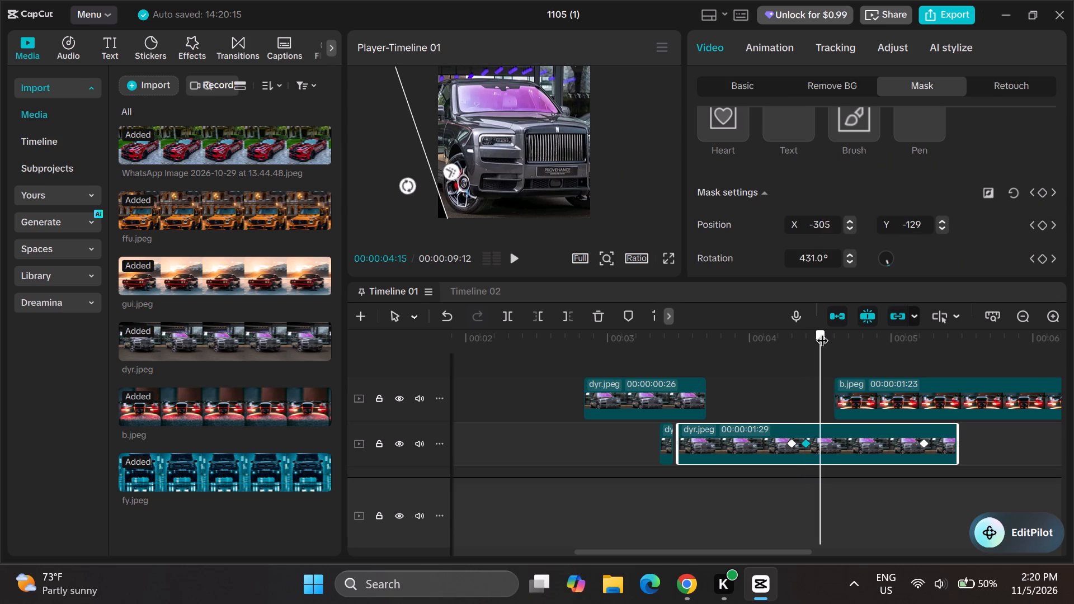
pyautogui.moveTo(822, 332); pyautogui.dragTo(836, 334)
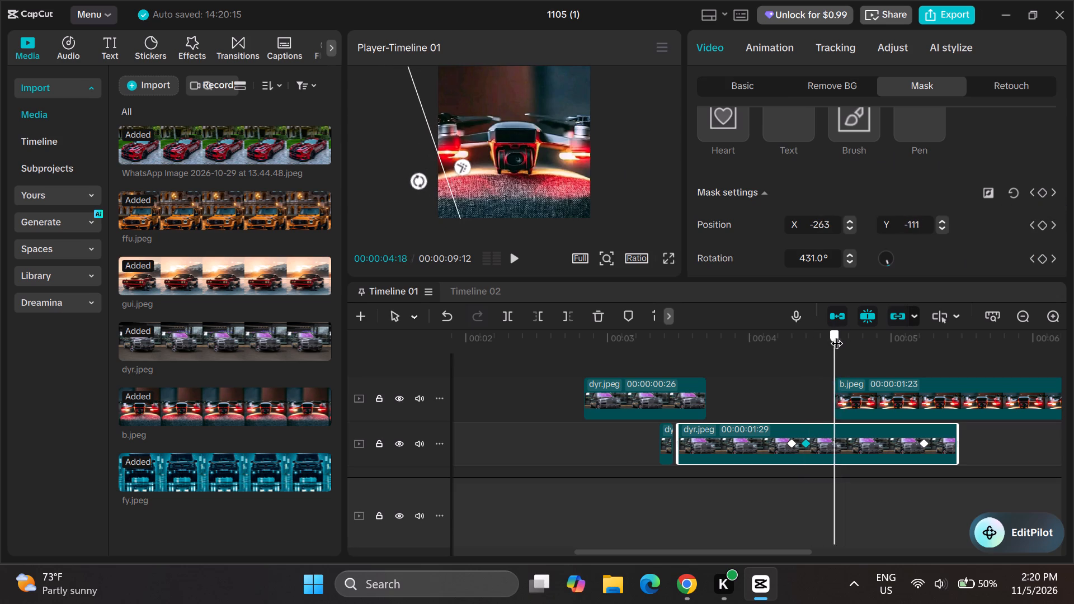
pyautogui.moveTo(836, 334); pyautogui.dragTo(821, 345)
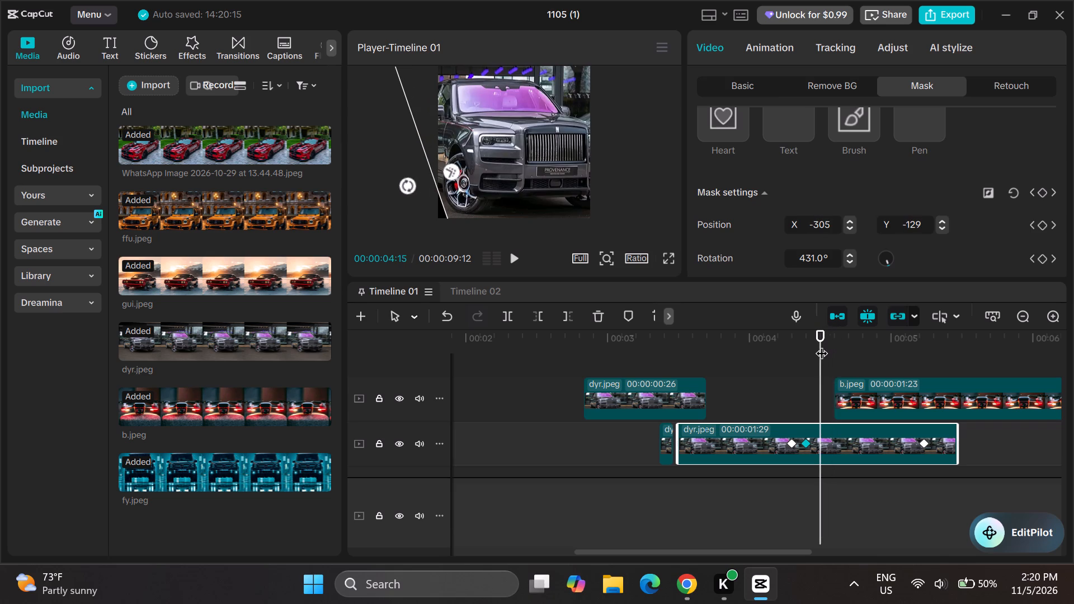
pyautogui.scroll(1, 822, 215)
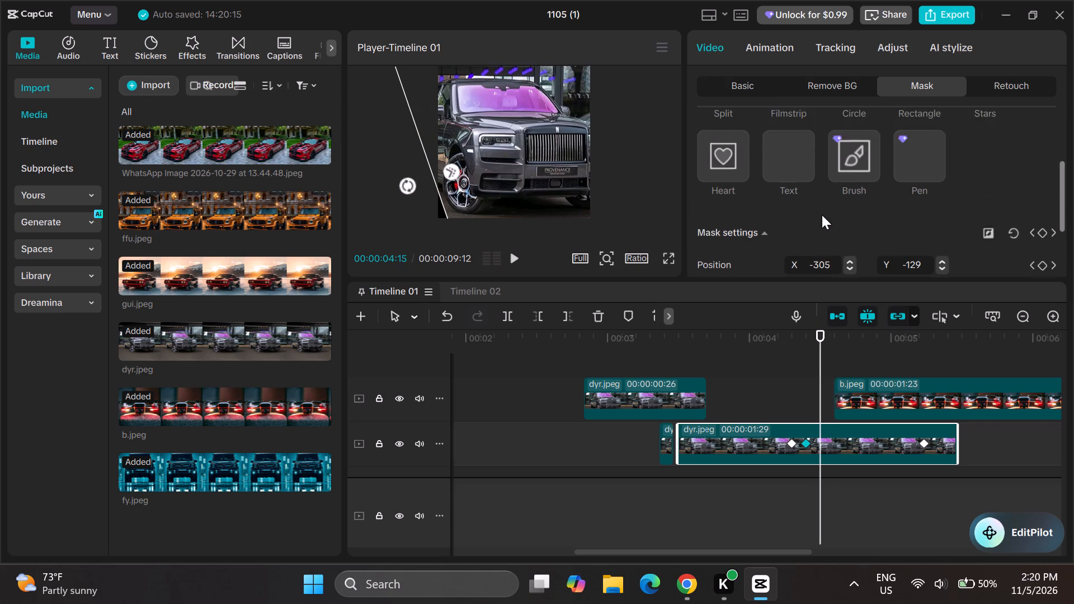
pyautogui.scroll(1, 822, 215)
pyautogui.click(785, 172)
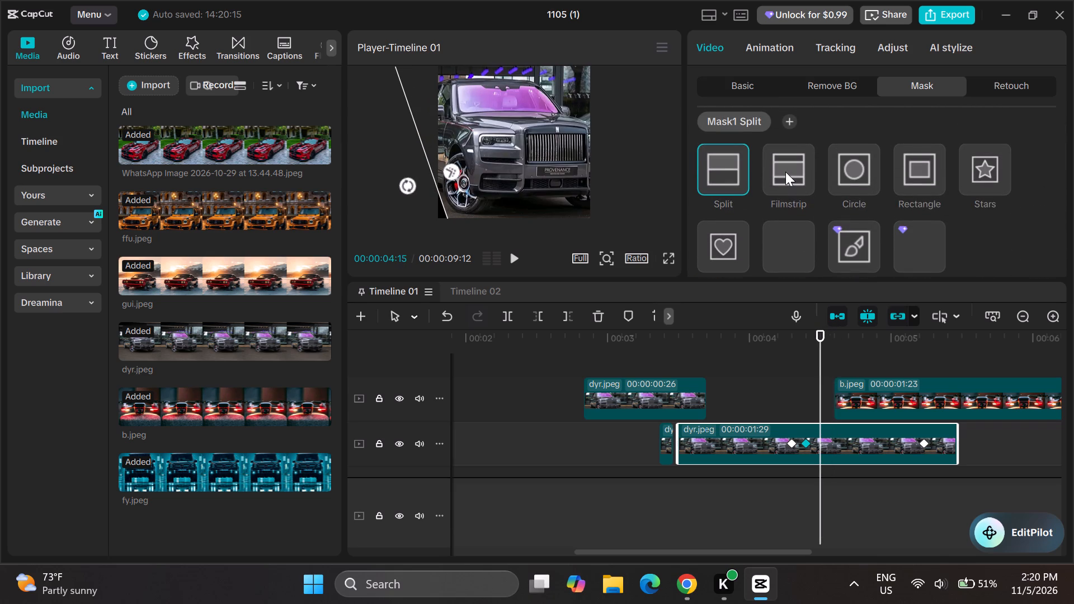
pyautogui.doubleClick(785, 172)
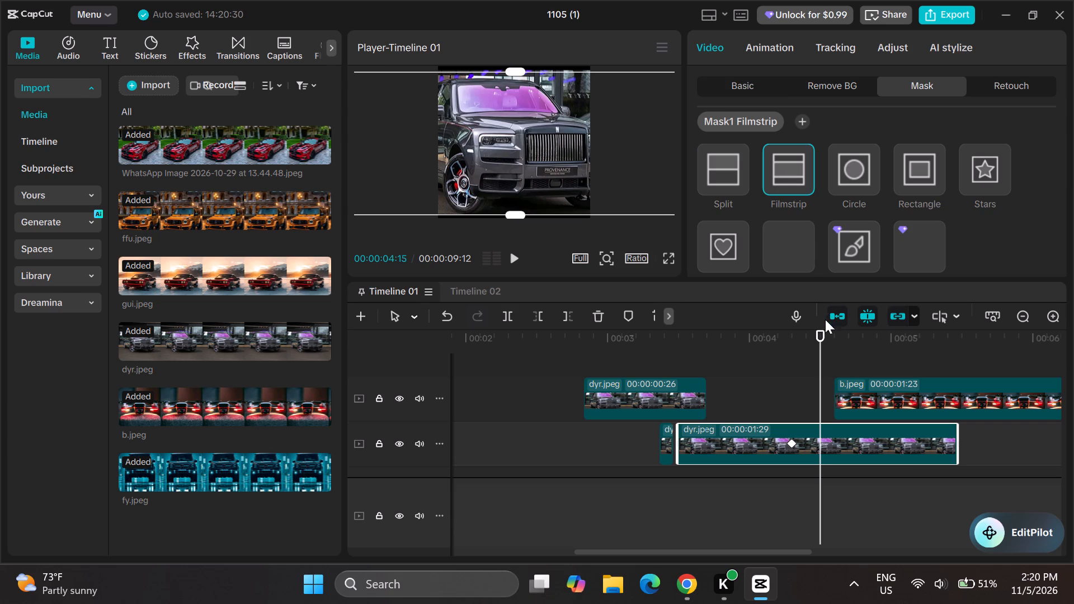
# At 00:00:04:14, collapse the longer dyr.jpeg clip's Filmstrip mask to a closed horizontal line and keyframe all its mask settings.
pyautogui.click(819, 330)
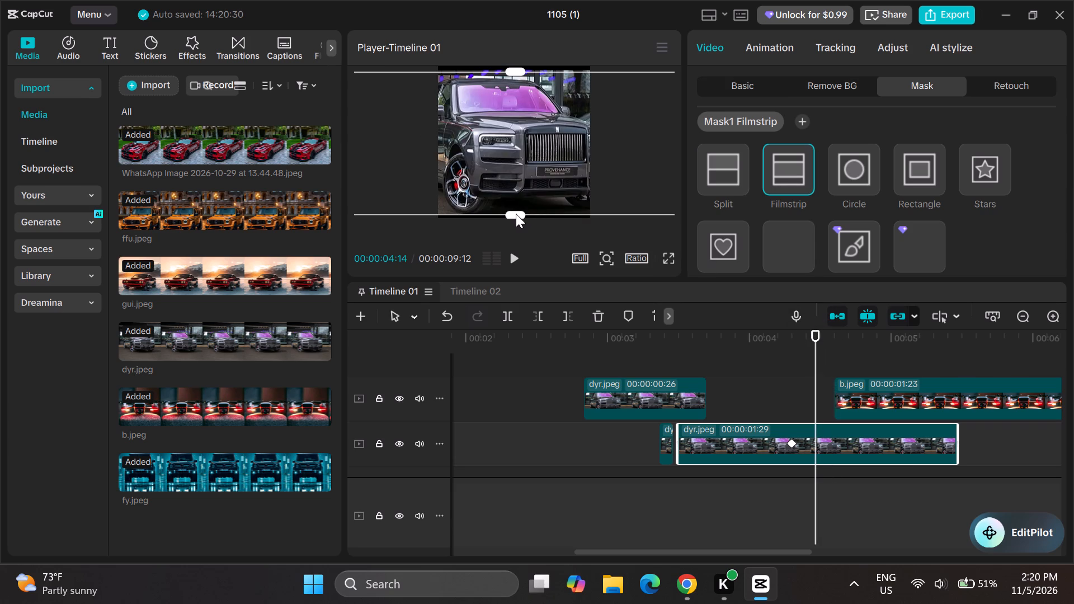
pyautogui.moveTo(516, 213); pyautogui.dragTo(514, 180)
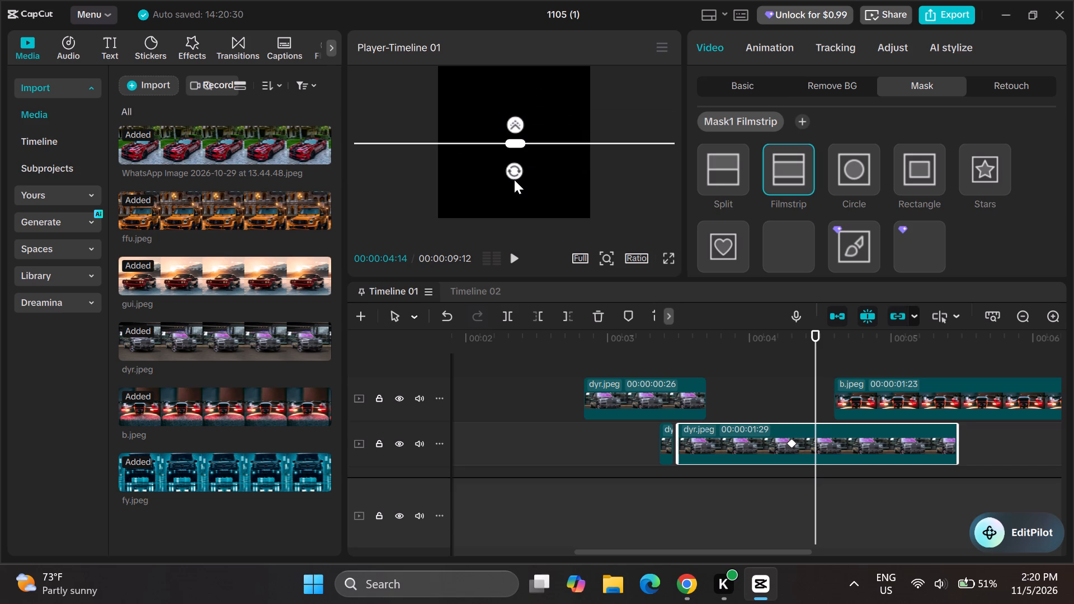
pyautogui.moveTo(514, 180); pyautogui.dragTo(515, 181)
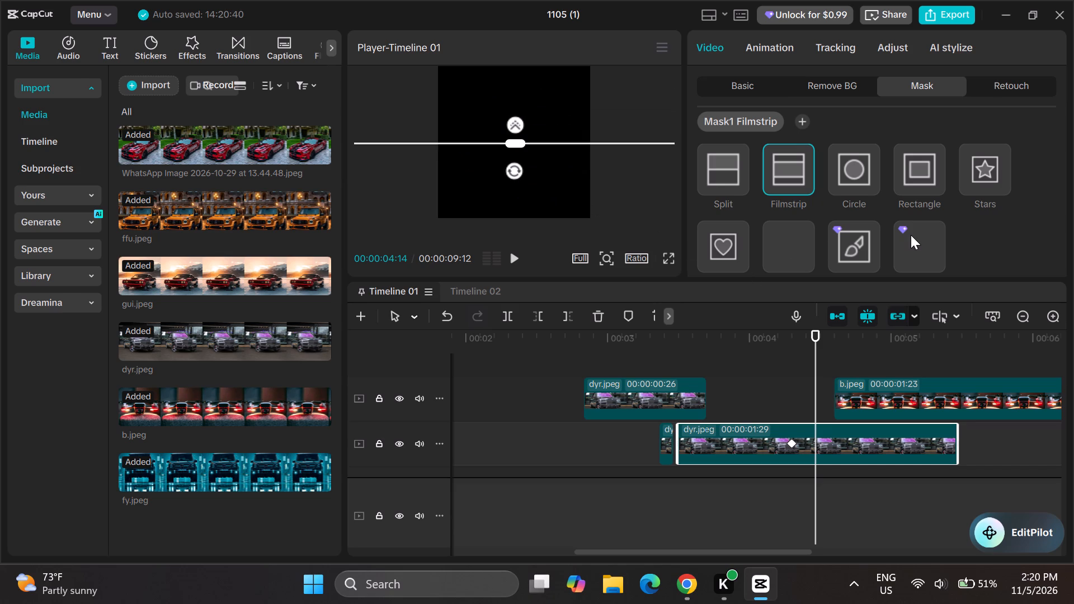
pyautogui.scroll(-1, 911, 235)
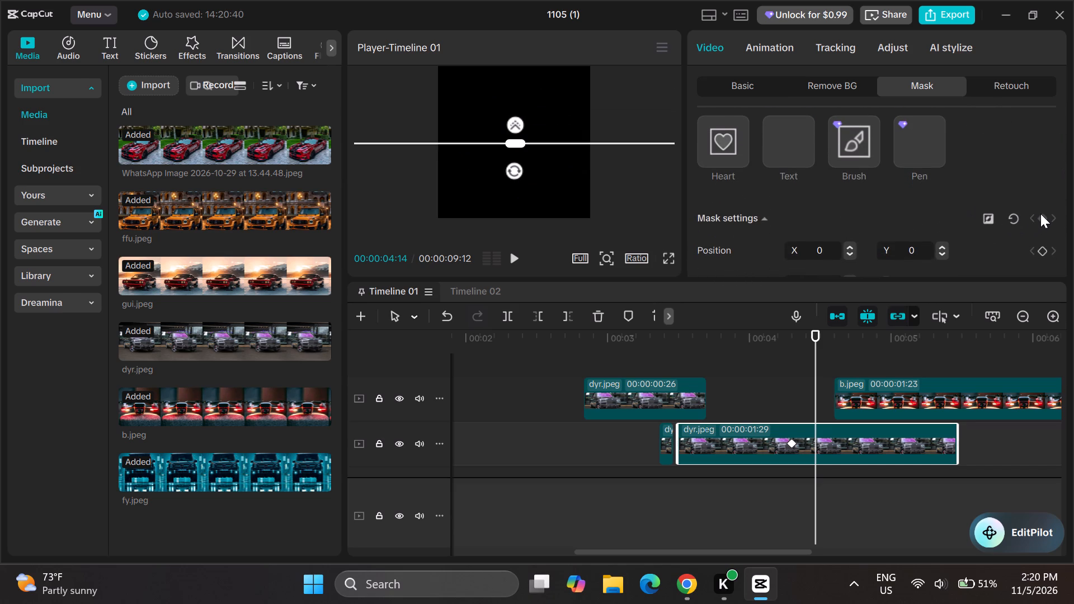
pyautogui.click(1040, 214)
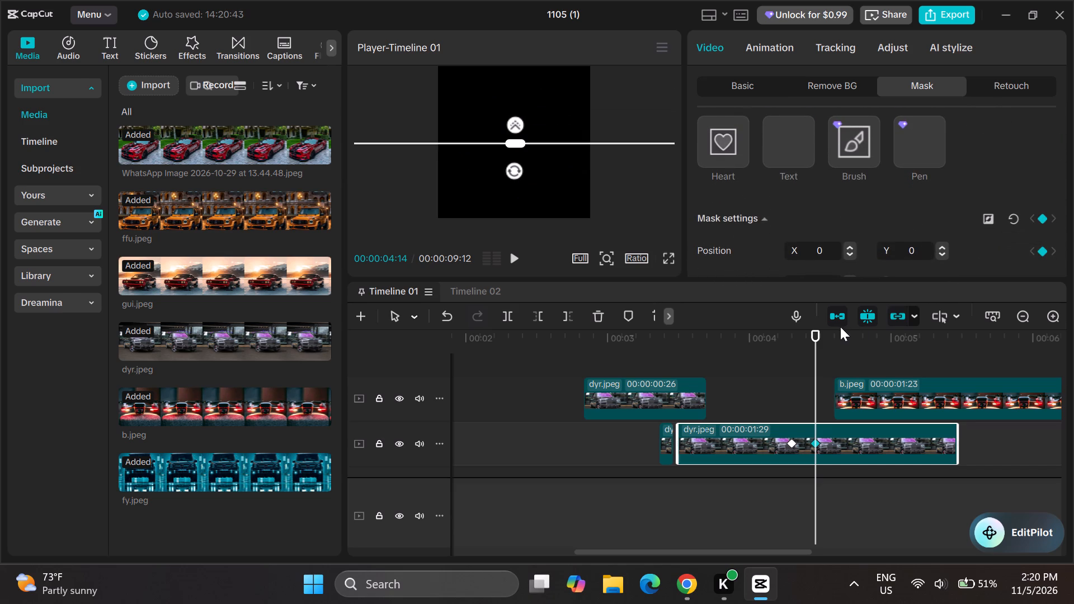
# Replace the b.jpeg clip's split mask with a Filmstrip mask at 00:00:04:20.
pyautogui.moveTo(814, 329); pyautogui.dragTo(831, 331)
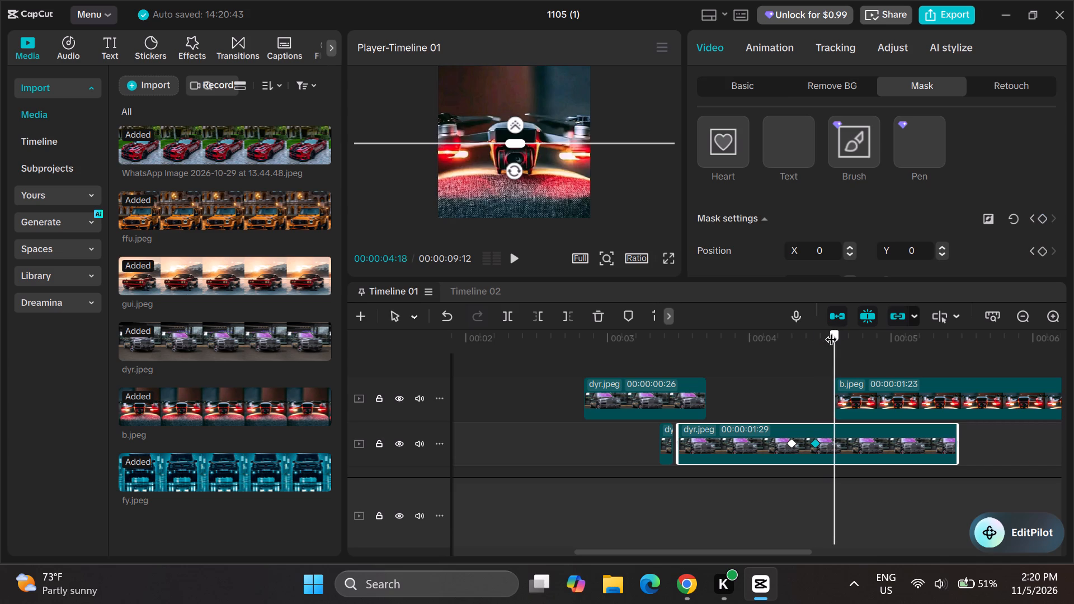
pyautogui.moveTo(831, 331); pyautogui.dragTo(830, 331)
pyautogui.moveTo(768, 206); pyautogui.dragTo(803, 256)
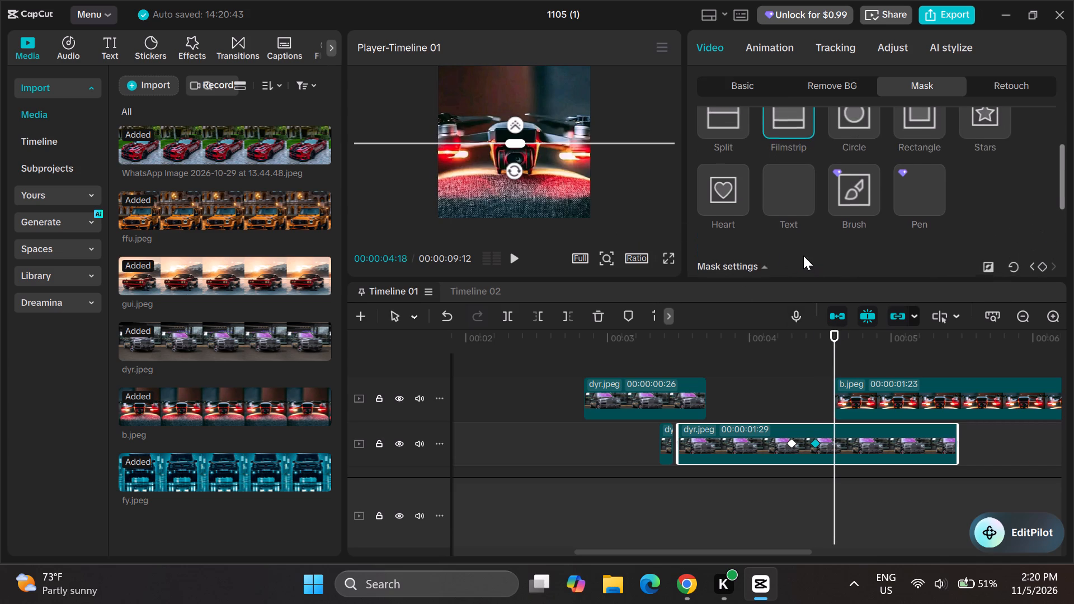
pyautogui.moveTo(803, 256); pyautogui.dragTo(751, 270)
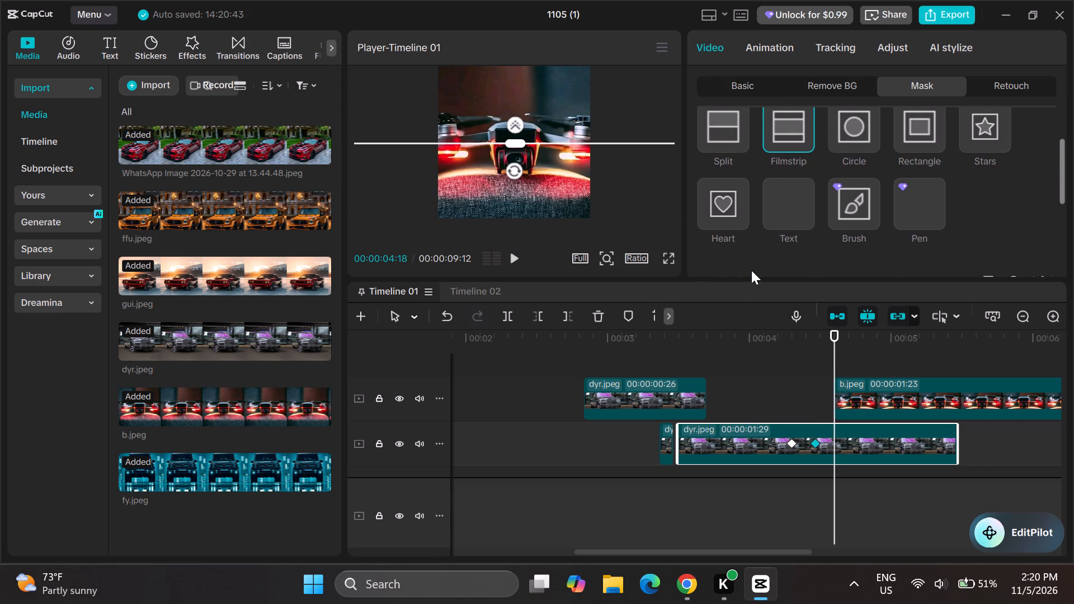
pyautogui.moveTo(751, 270); pyautogui.dragTo(750, 262)
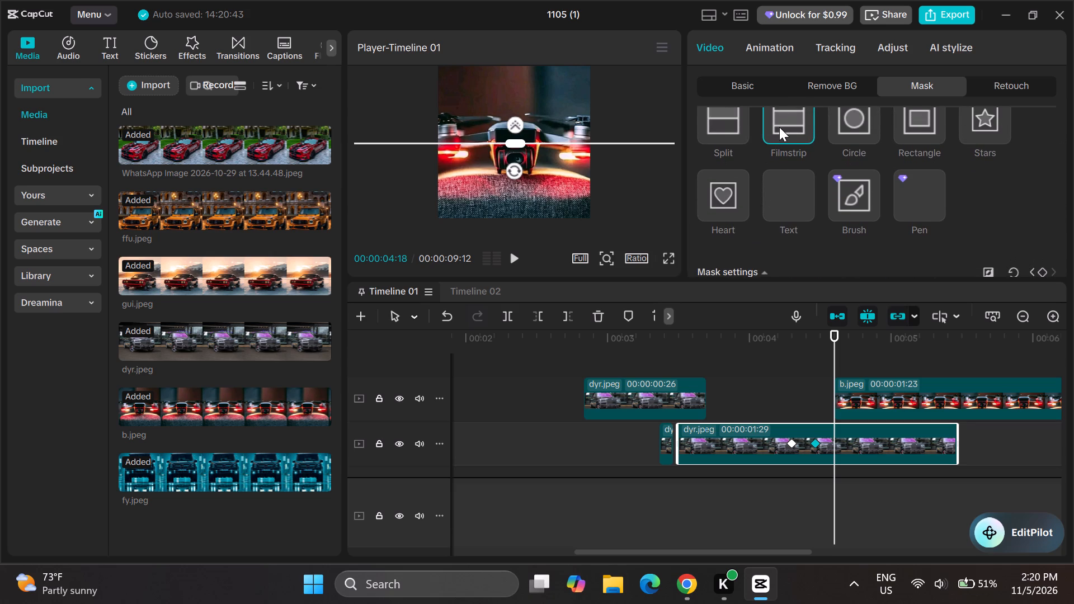
pyautogui.click(779, 127)
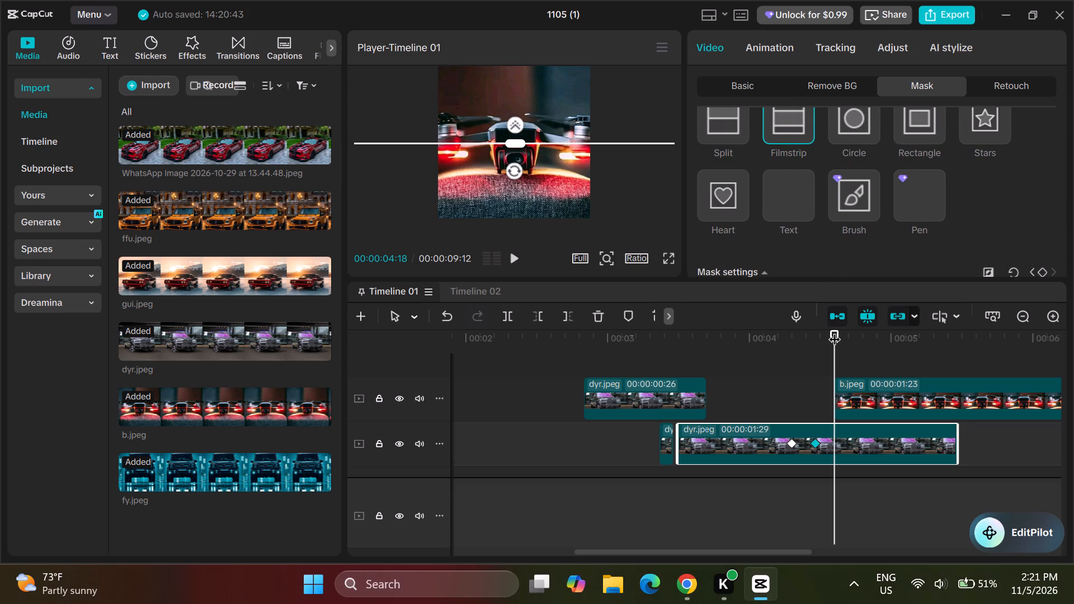
pyautogui.moveTo(837, 330); pyautogui.dragTo(841, 331)
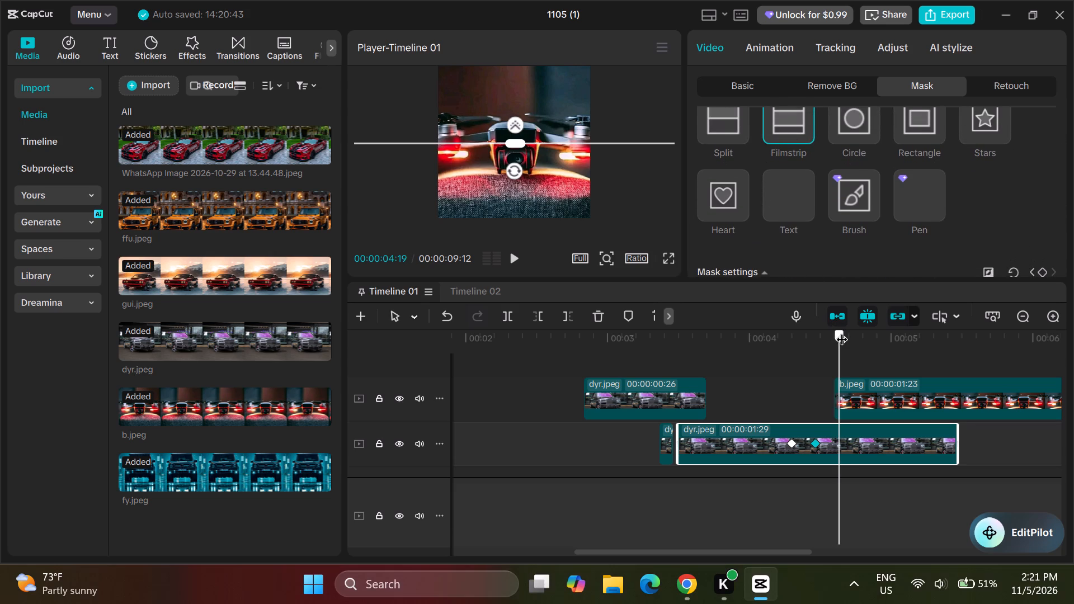
pyautogui.moveTo(841, 331); pyautogui.dragTo(844, 331)
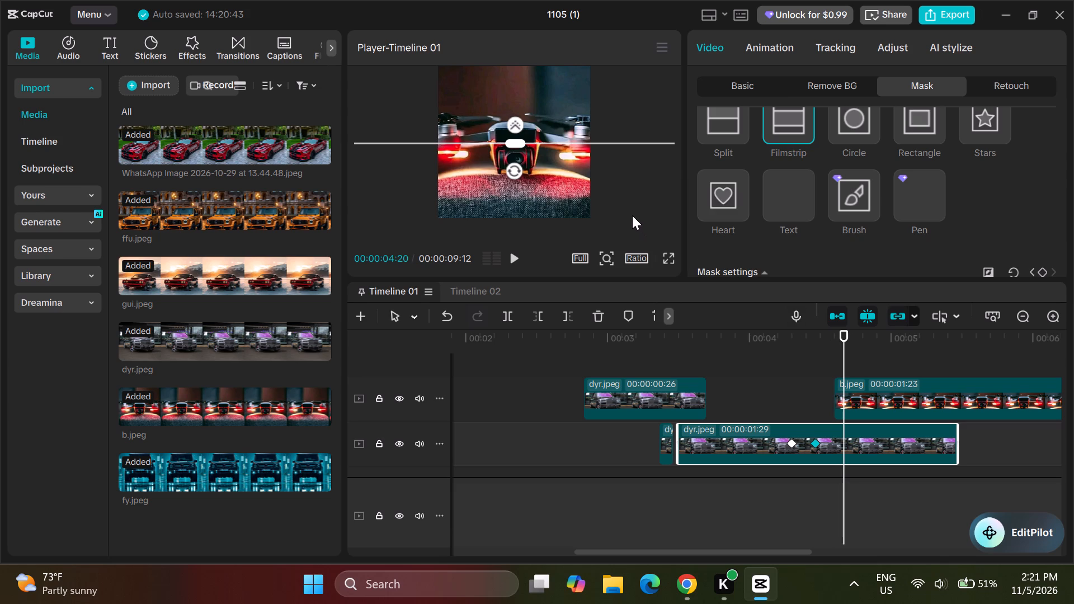
pyautogui.click(854, 390)
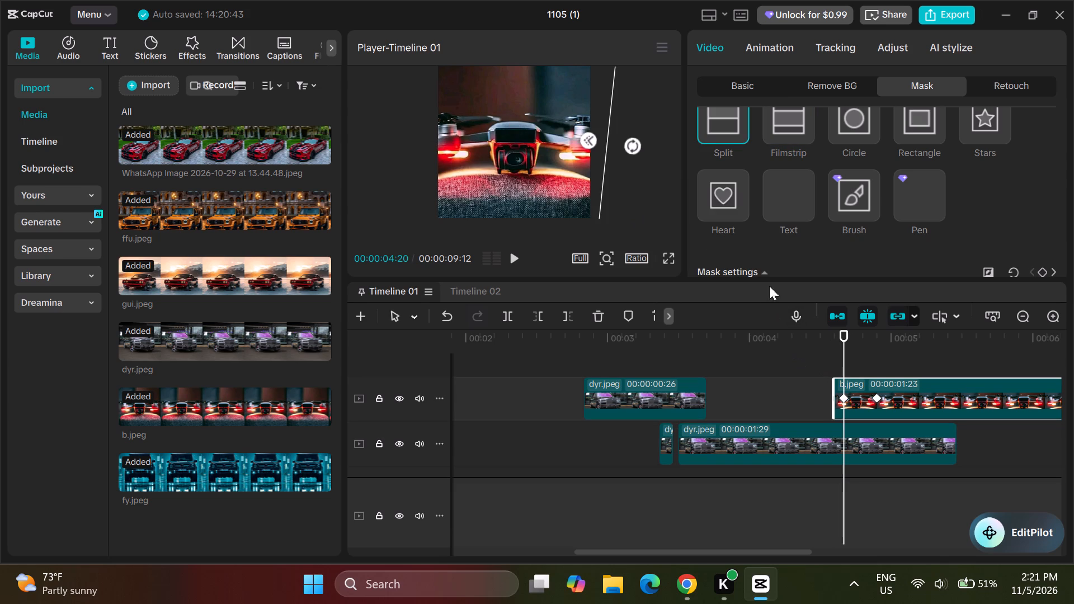
pyautogui.click(771, 140)
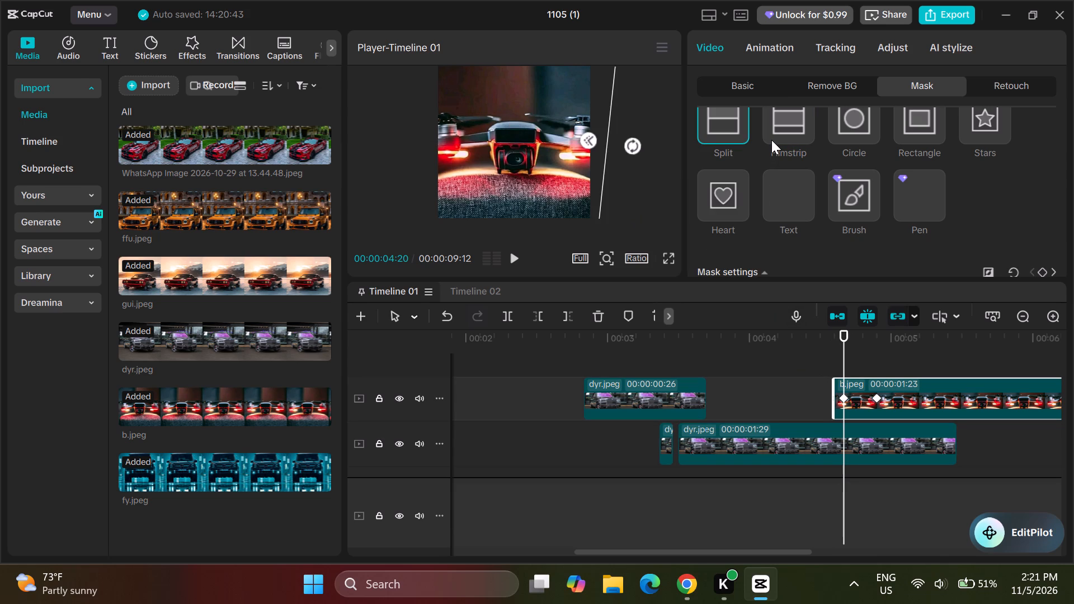
pyautogui.doubleClick(778, 134)
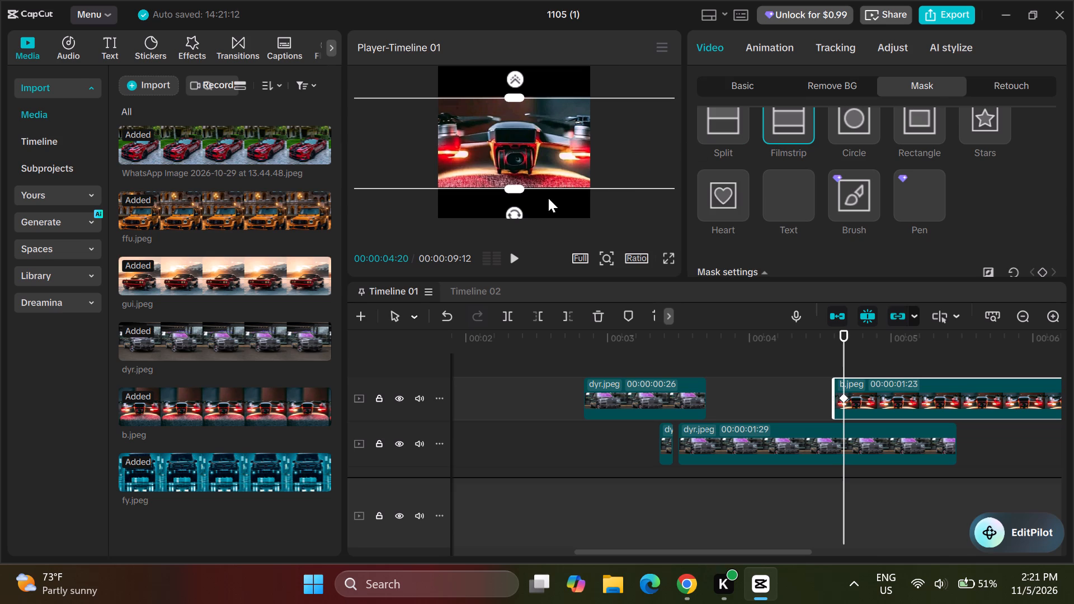
# Narrow b.jpeg's Filmstrip mask to a thin strip across the centre and keyframe all its mask settings at 00:00:04:20.
pyautogui.moveTo(513, 188); pyautogui.dragTo(512, 171)
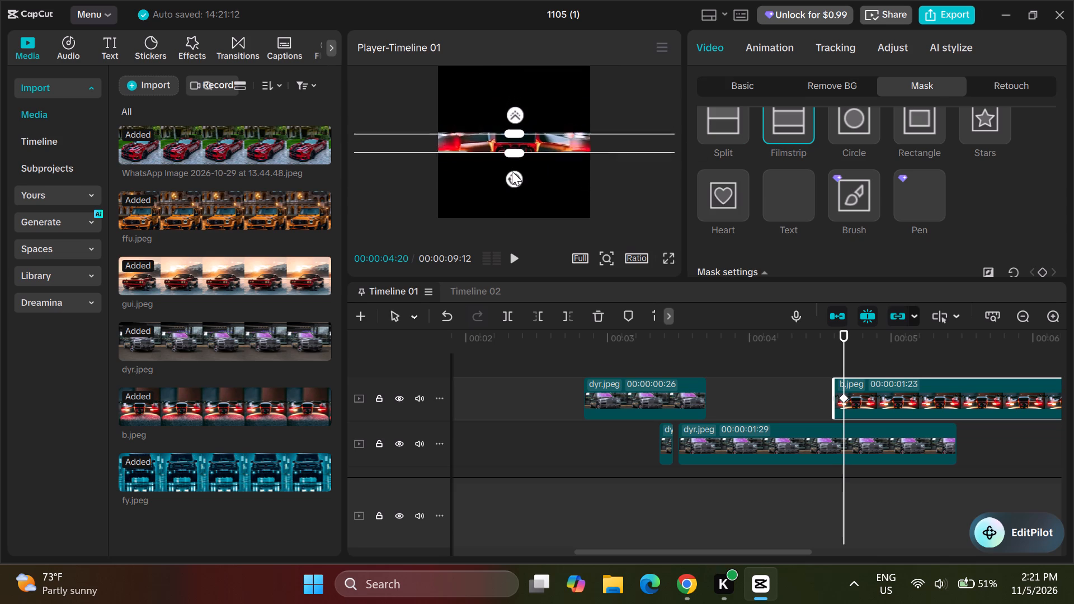
pyautogui.moveTo(512, 171); pyautogui.dragTo(512, 169)
pyautogui.scroll(-1, 818, 194)
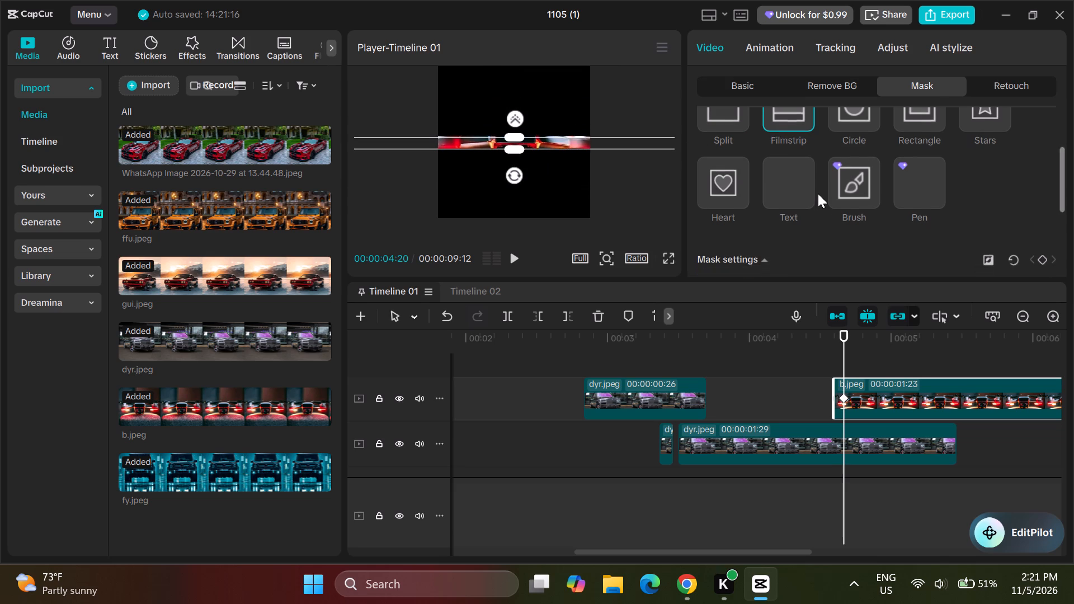
pyautogui.scroll(-1, 818, 194)
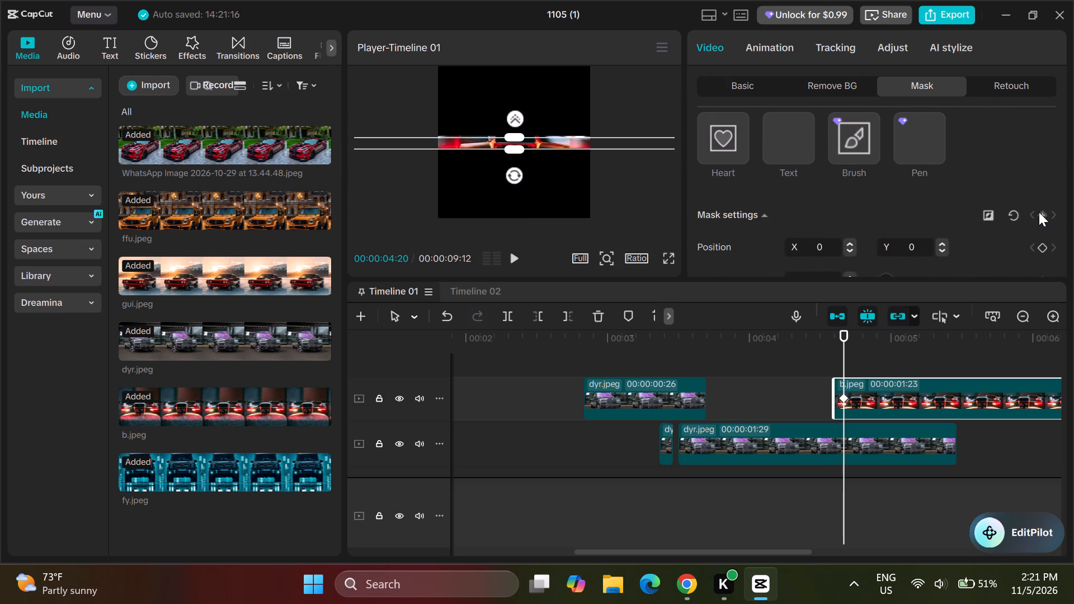
pyautogui.click(1039, 212)
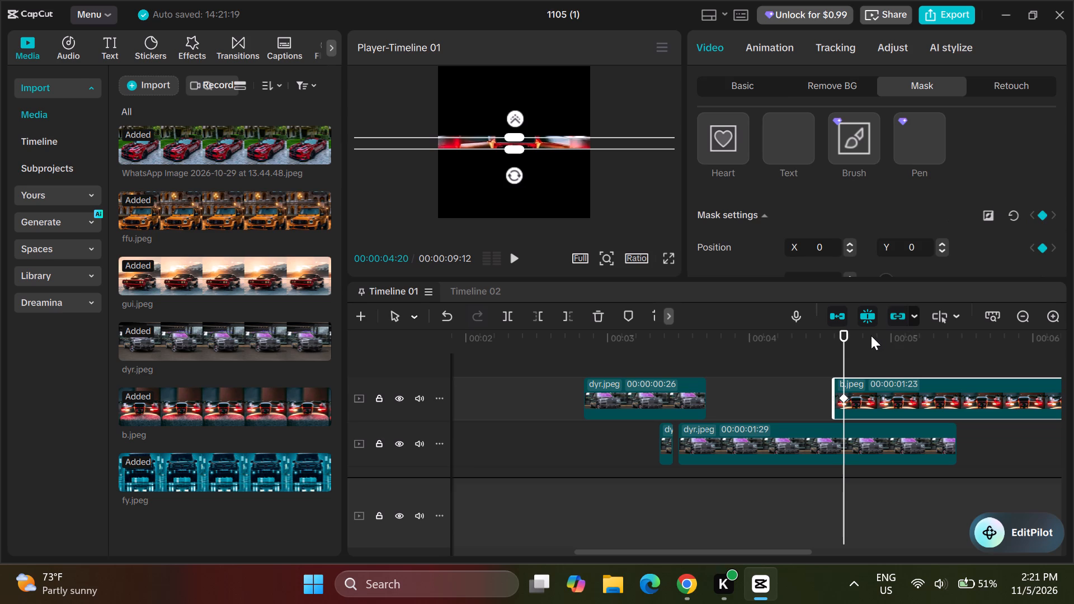
# At 00:00:04:24, widen b.jpeg's Filmstrip mask to a band over the middle of the image and keyframe all its mask settings.
pyautogui.moveTo(843, 329); pyautogui.dragTo(861, 331)
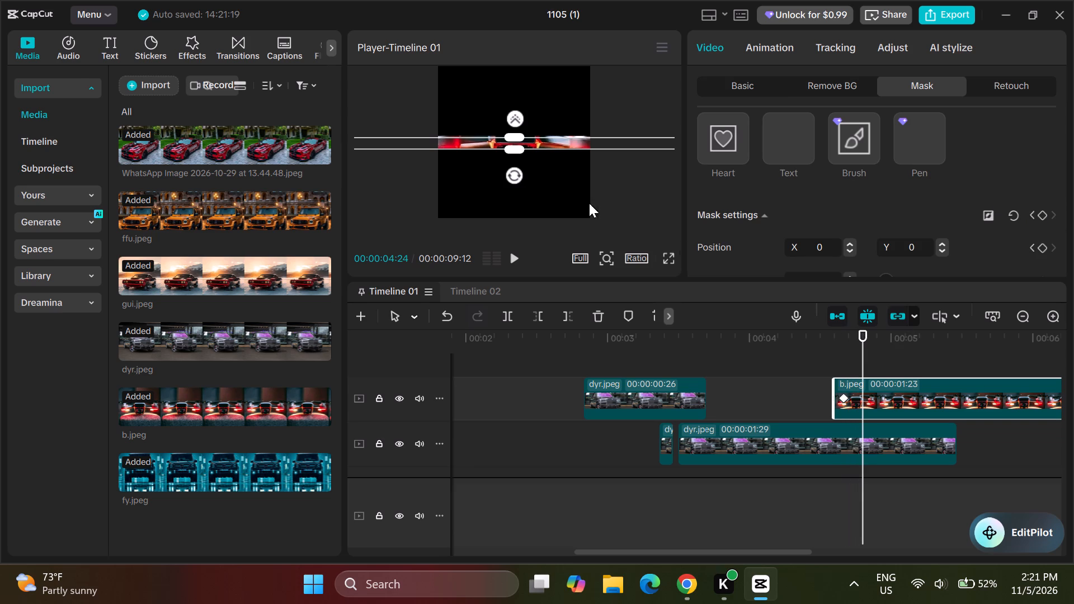
pyautogui.moveTo(516, 148); pyautogui.dragTo(517, 159)
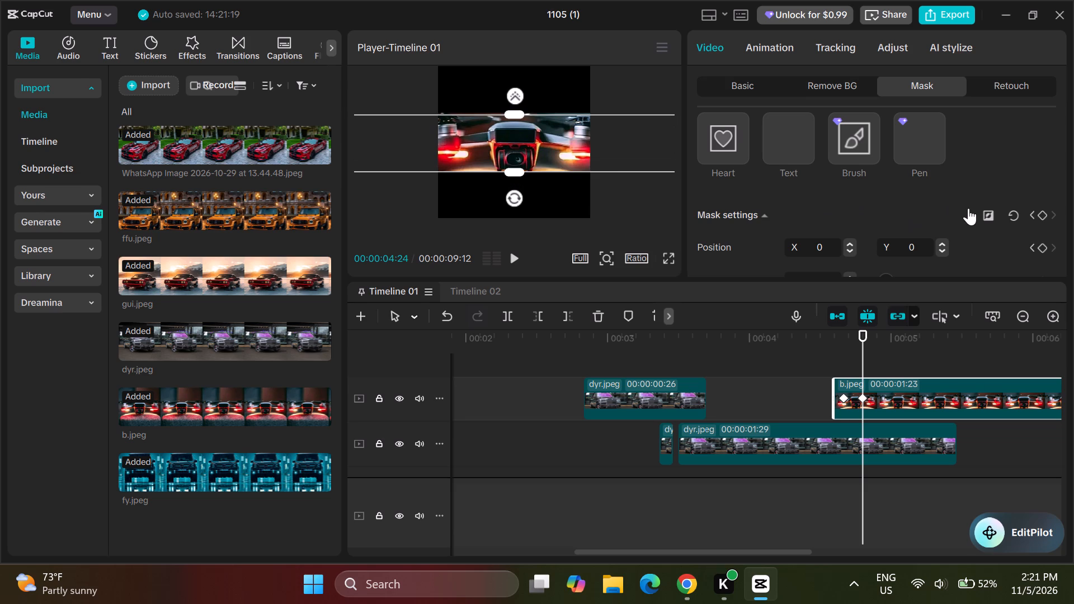
pyautogui.click(1040, 210)
# At 00:00:05:11, move b.jpeg's Filmstrip mask to X -3, Y -43, widen it past the whole image, and keyframe all its settings.
pyautogui.moveTo(861, 334); pyautogui.dragTo(924, 341)
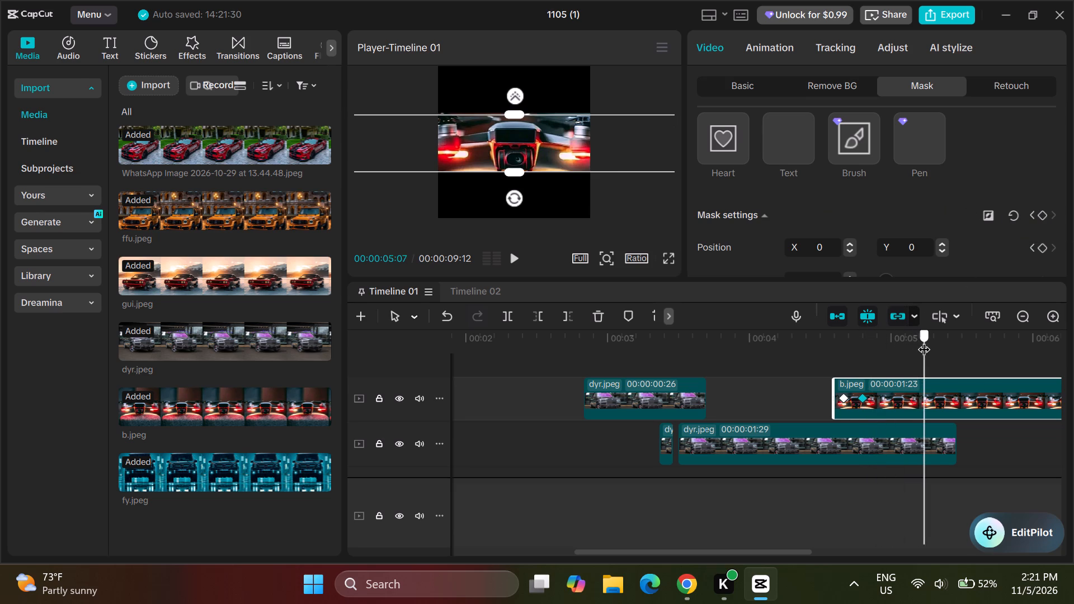
pyautogui.moveTo(924, 341); pyautogui.dragTo(942, 343)
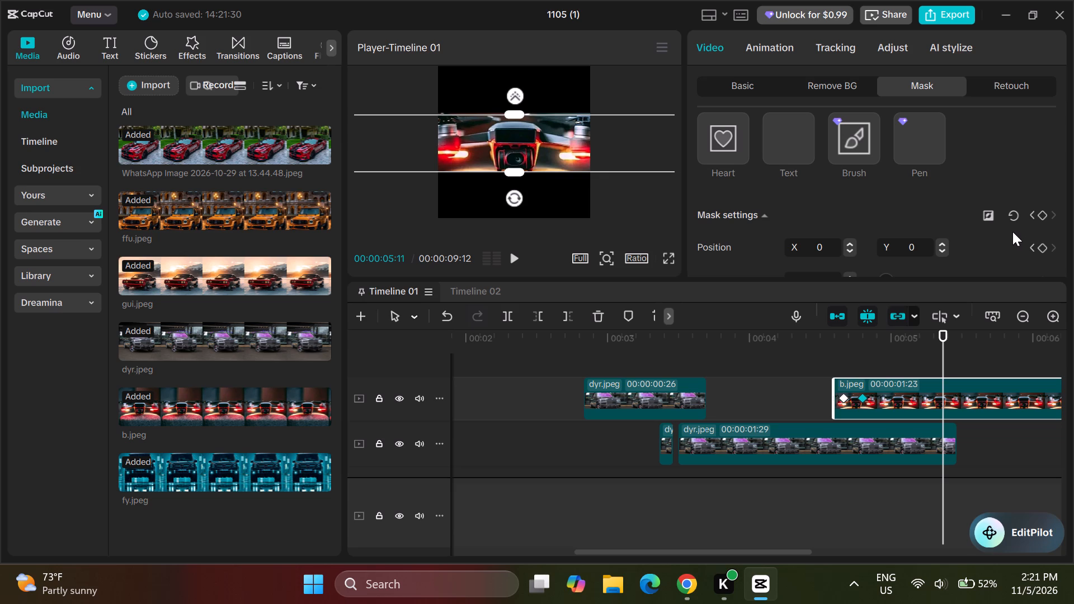
pyautogui.moveTo(517, 168); pyautogui.dragTo(520, 180)
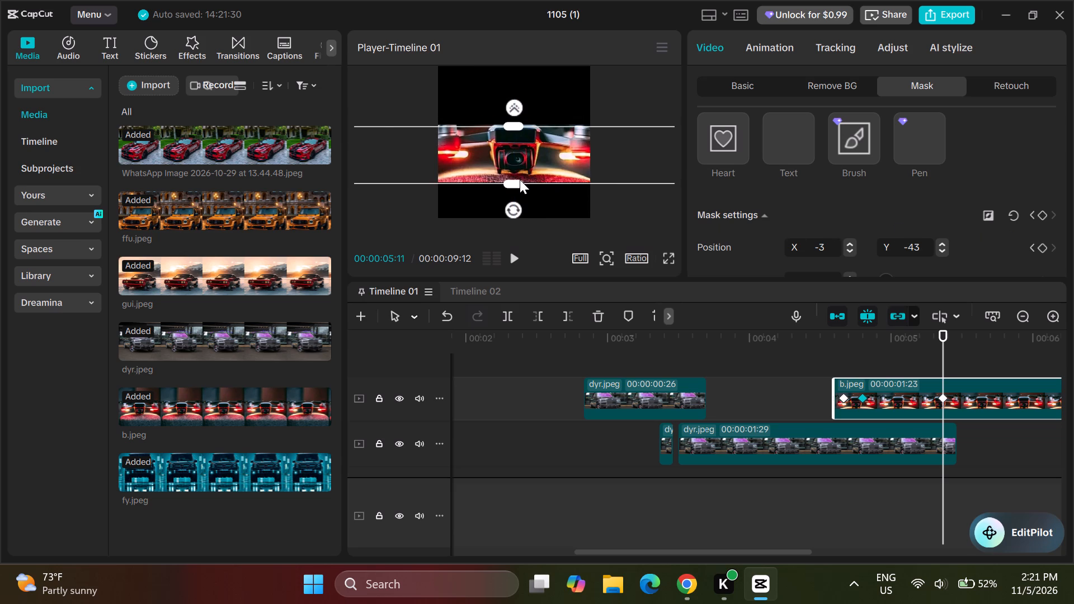
pyautogui.moveTo(514, 123); pyautogui.dragTo(516, 110)
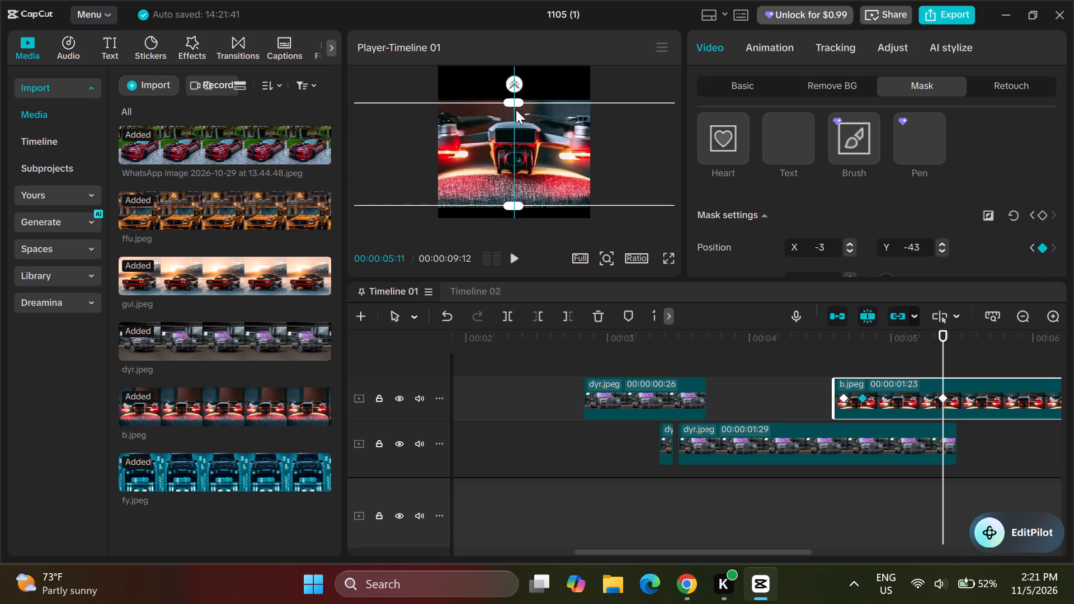
pyautogui.moveTo(516, 110); pyautogui.dragTo(520, 80)
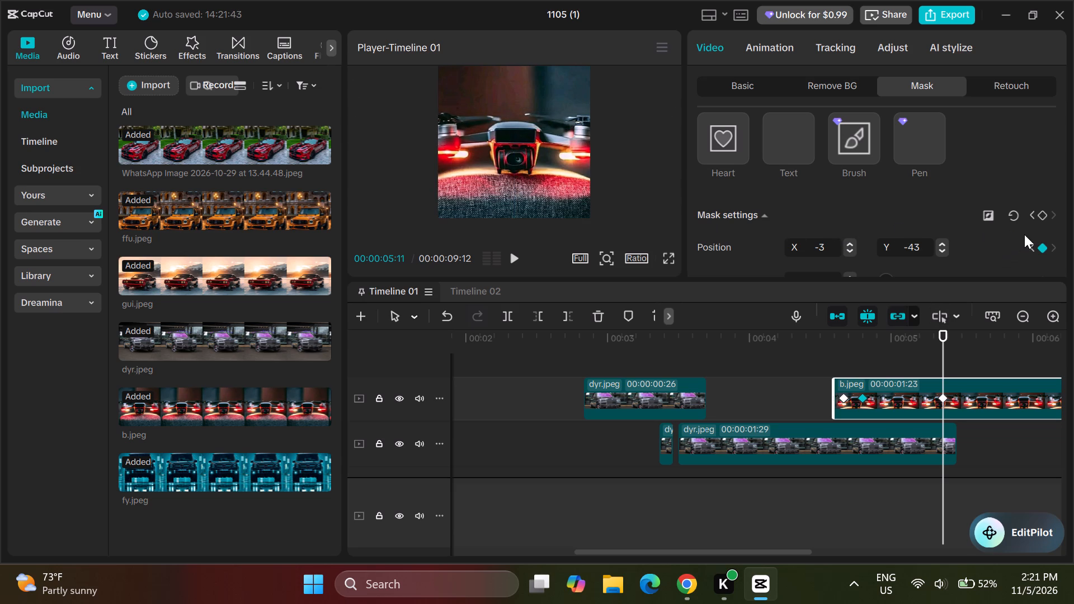
pyautogui.click(1040, 214)
# Play the montage and scrub back to 00:00:04:14 to check the changeover from dyr.jpeg to b.jpeg.
pyautogui.click(511, 256)
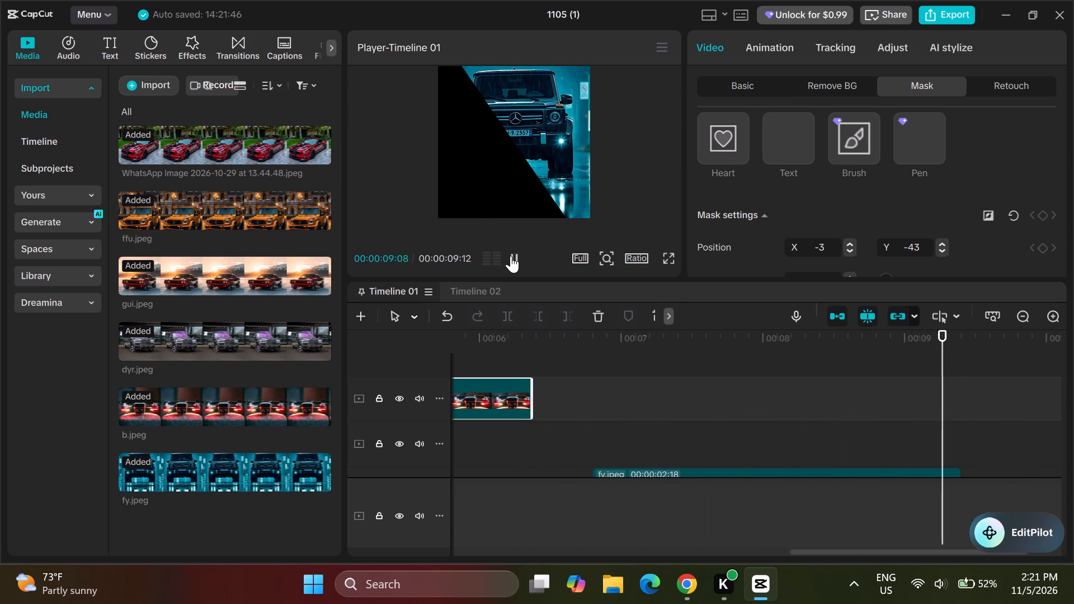
pyautogui.click(511, 256)
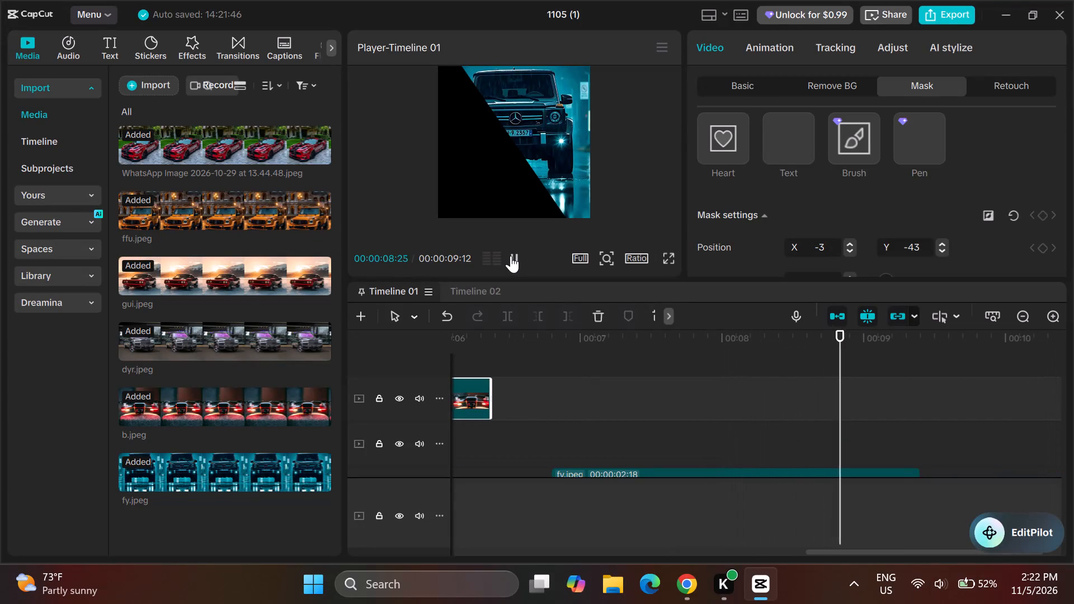
pyautogui.click(511, 256)
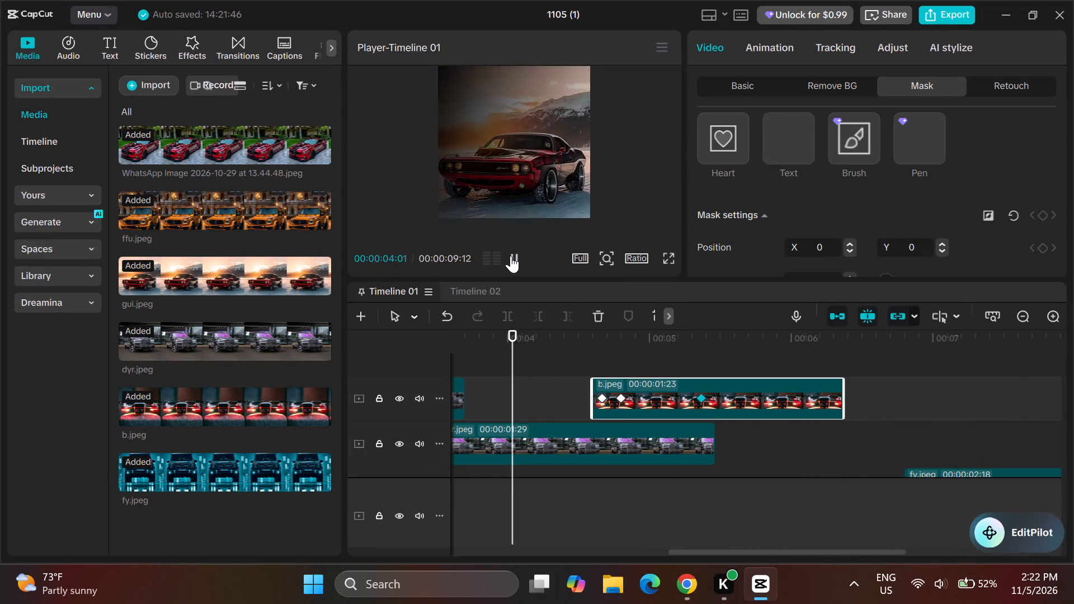
pyautogui.click(511, 256)
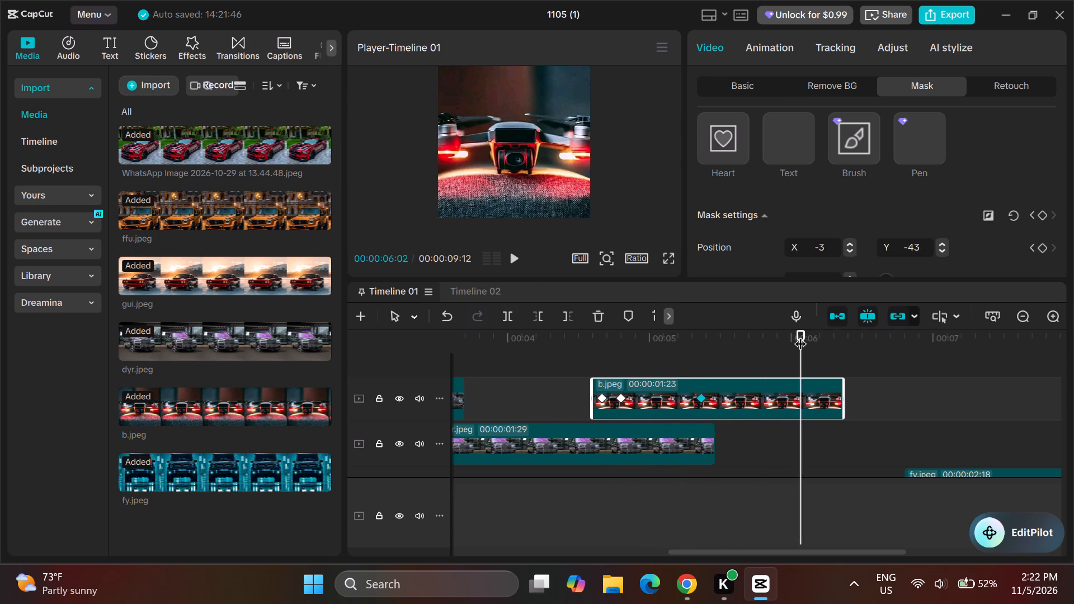
pyautogui.moveTo(802, 329); pyautogui.dragTo(606, 332)
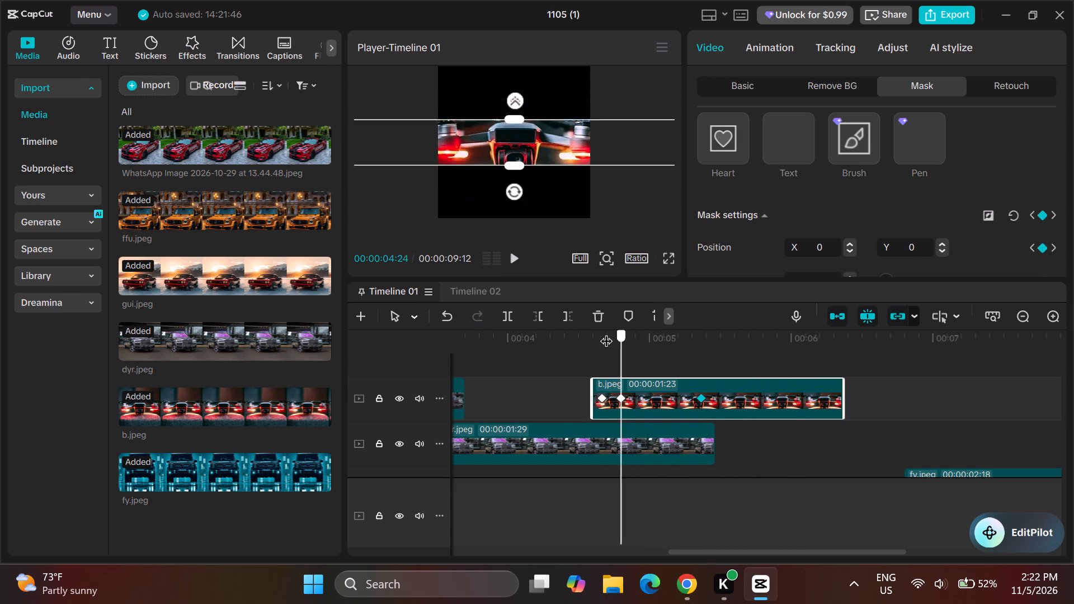
pyautogui.moveTo(606, 332); pyautogui.dragTo(576, 333)
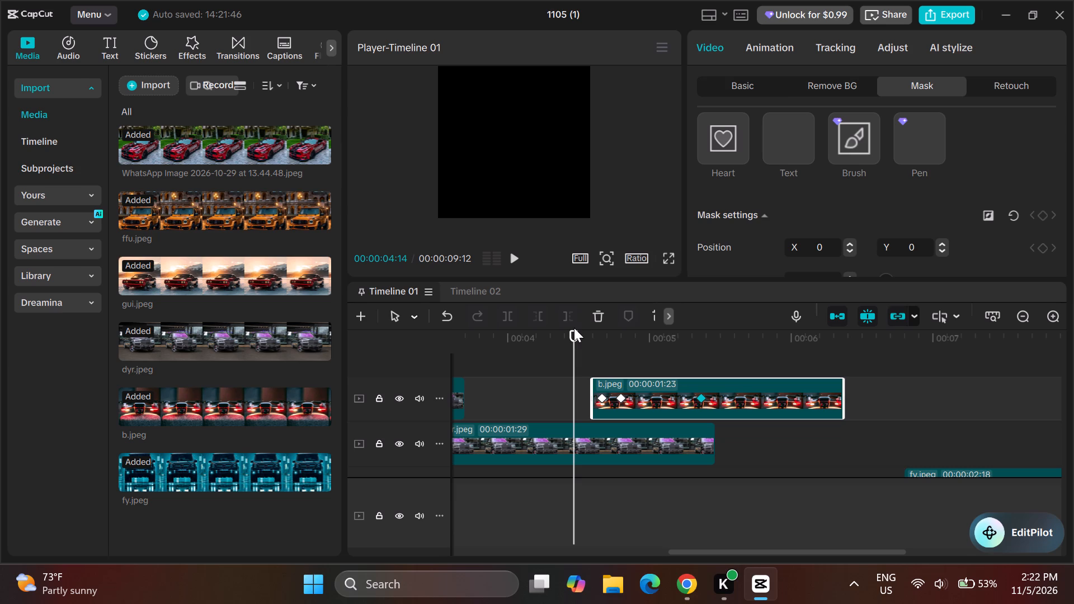
# Scrub between 00:00:04:06 and 00:00:04:22 to examine the gap before b.jpeg and the start of its mask animation.
pyautogui.click(574, 328)
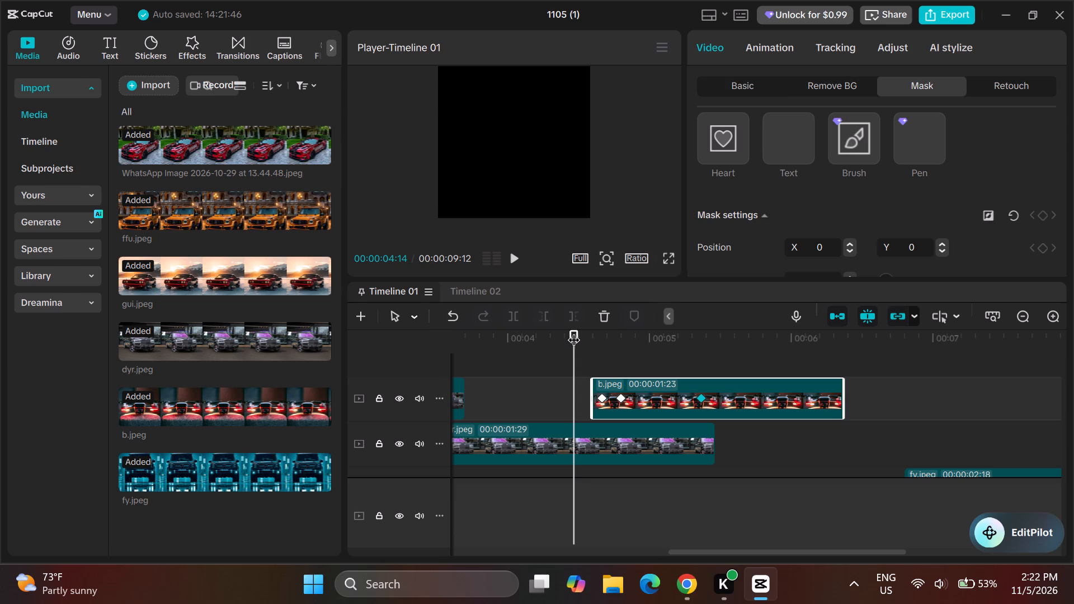
pyautogui.moveTo(573, 329); pyautogui.dragTo(554, 334)
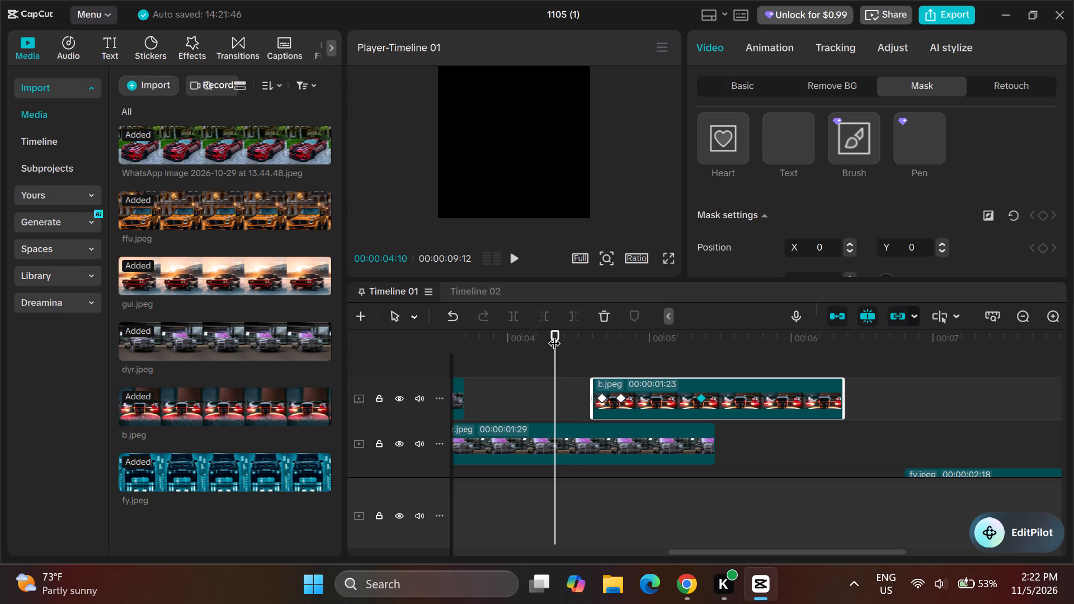
pyautogui.moveTo(554, 334); pyautogui.dragTo(537, 339)
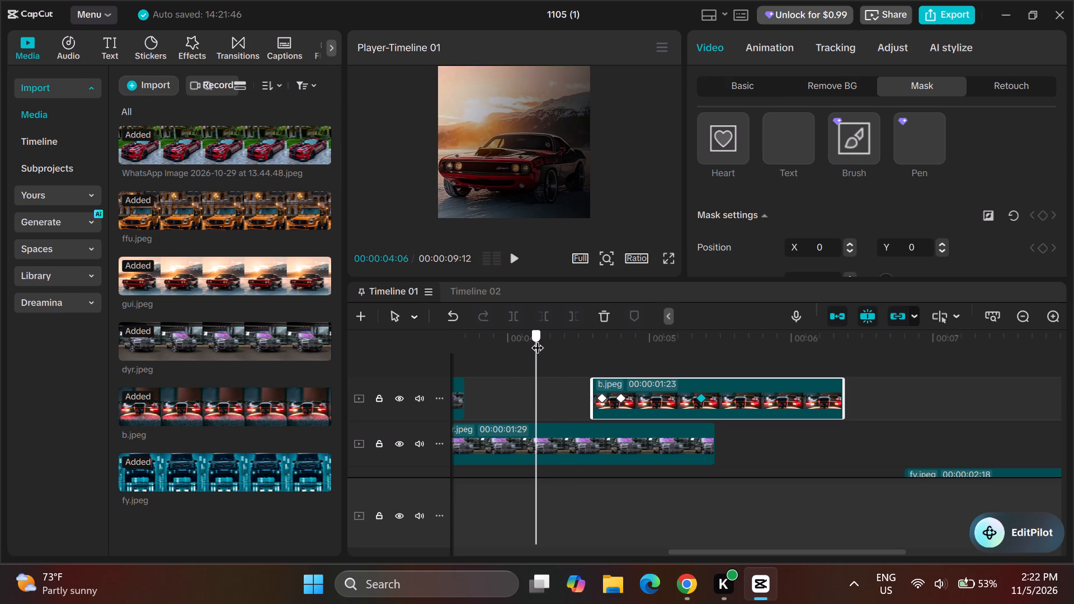
pyautogui.moveTo(537, 339); pyautogui.dragTo(583, 342)
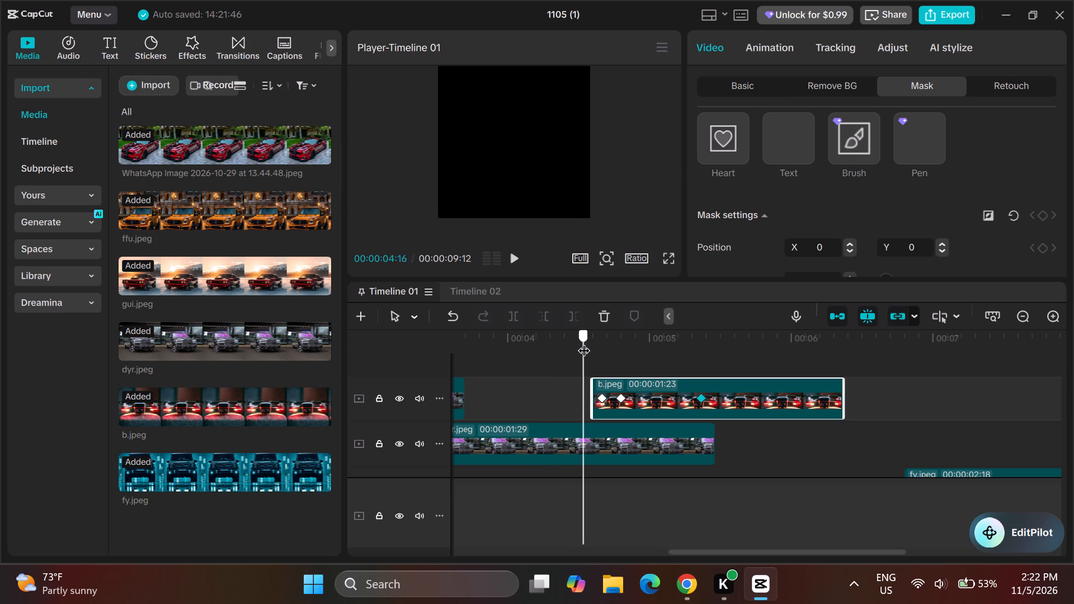
pyautogui.moveTo(583, 342); pyautogui.dragTo(610, 342)
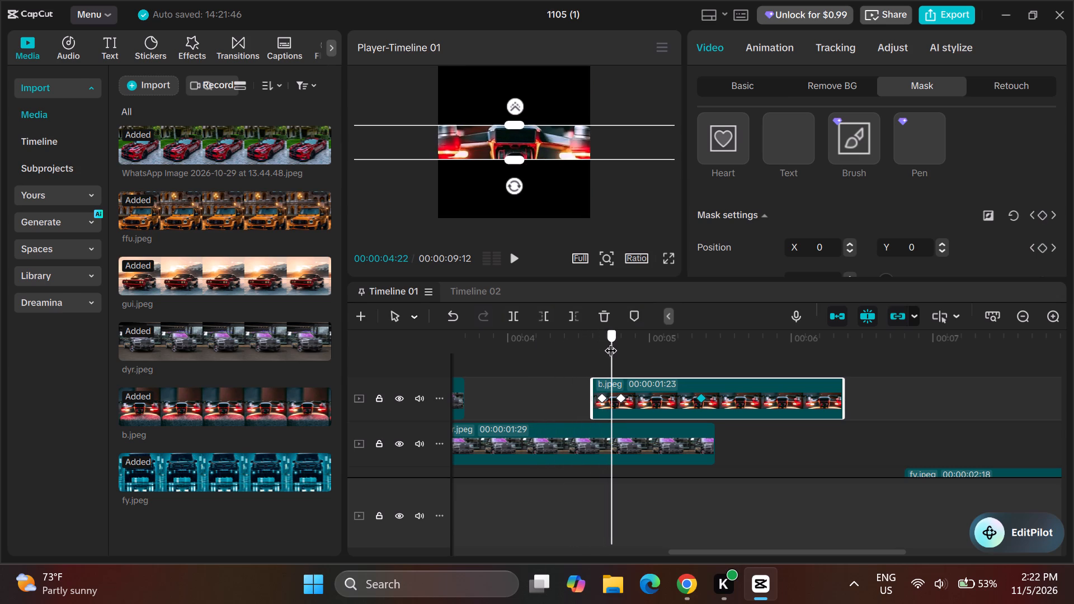
pyautogui.moveTo(610, 342); pyautogui.dragTo(590, 342)
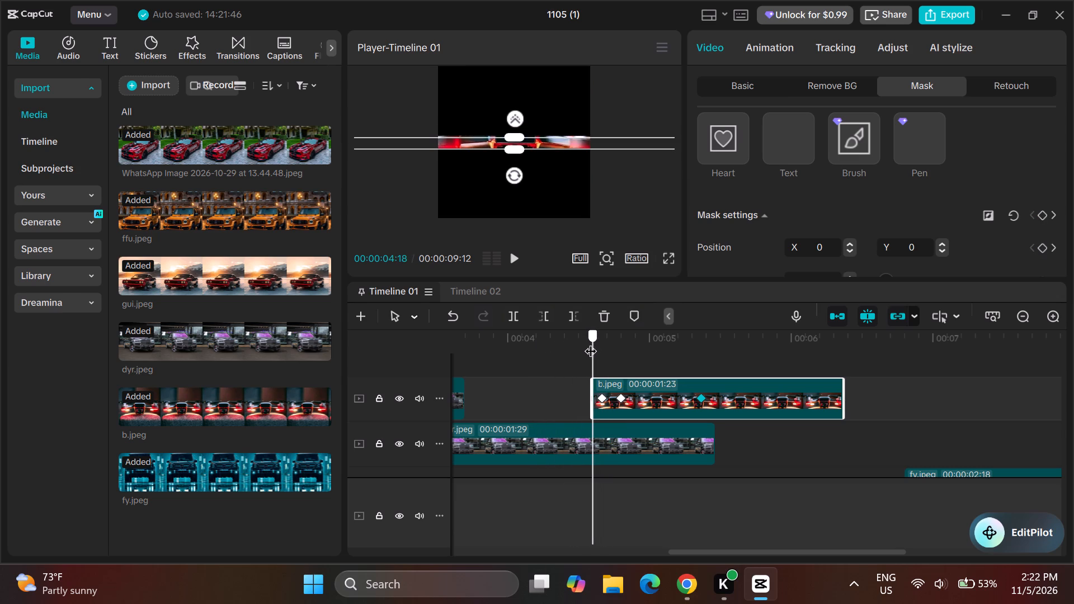
pyautogui.moveTo(590, 342); pyautogui.dragTo(576, 347)
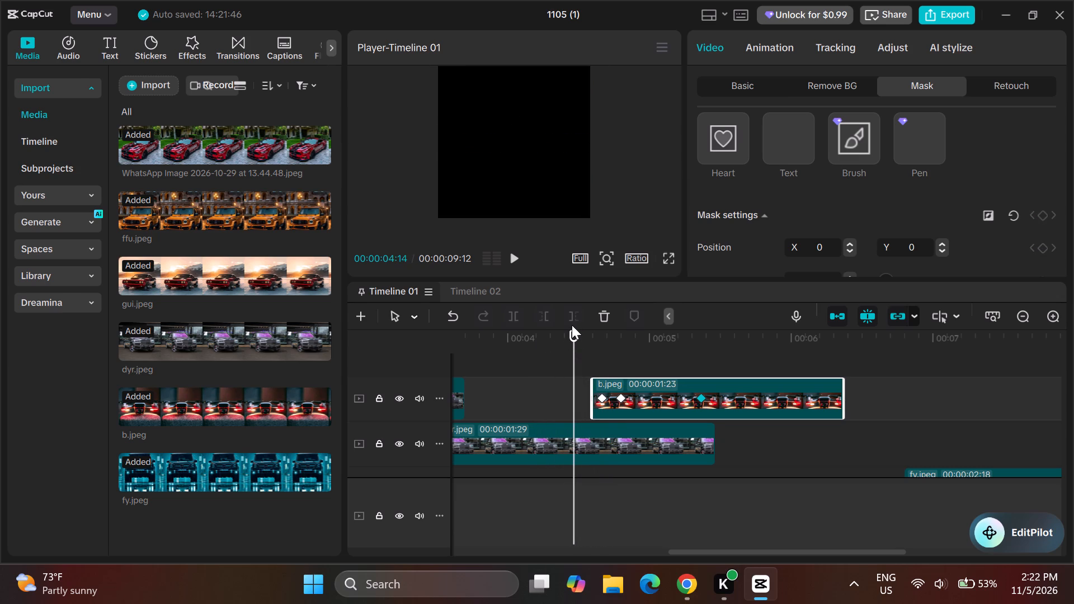
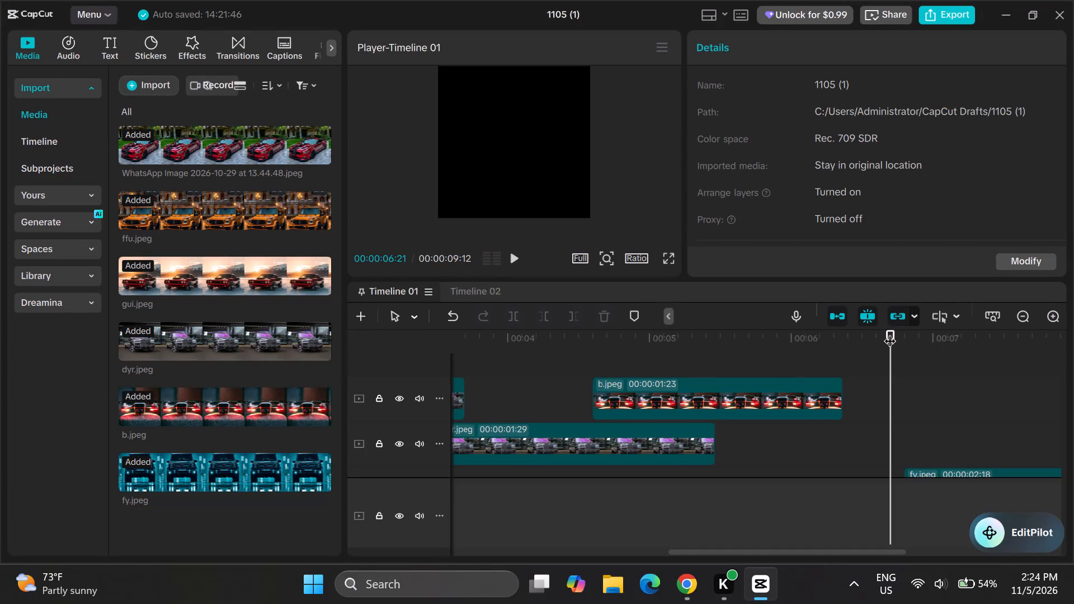
# Scrub through Timeline 01 to examine the clips, their transitions and the mask reveals between them.
pyautogui.click(840, 331)
pyautogui.moveTo(843, 330); pyautogui.dragTo(812, 329)
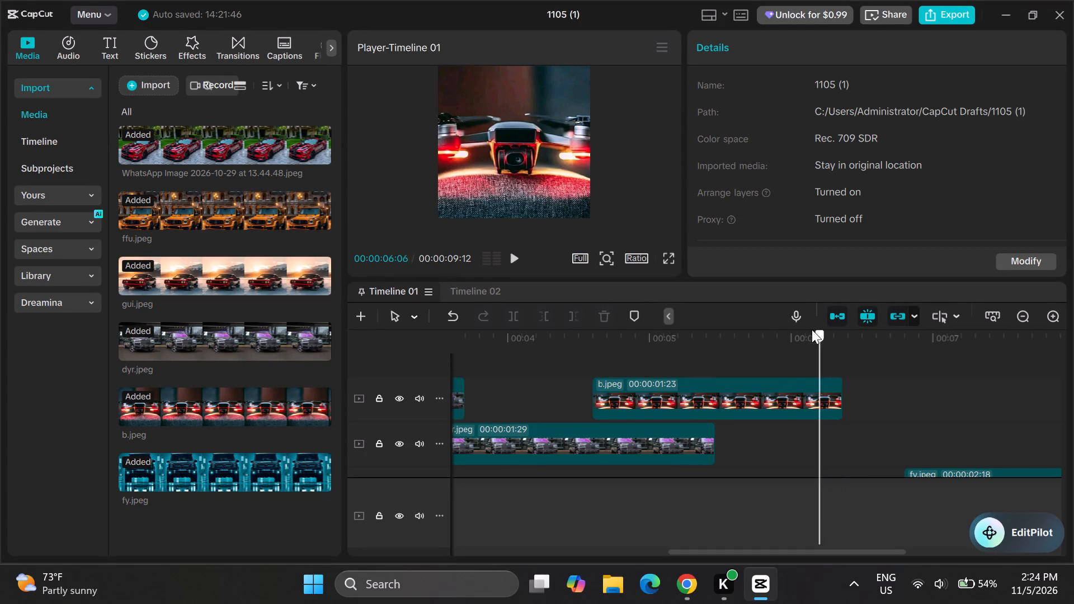
pyautogui.moveTo(812, 329); pyautogui.dragTo(605, 312)
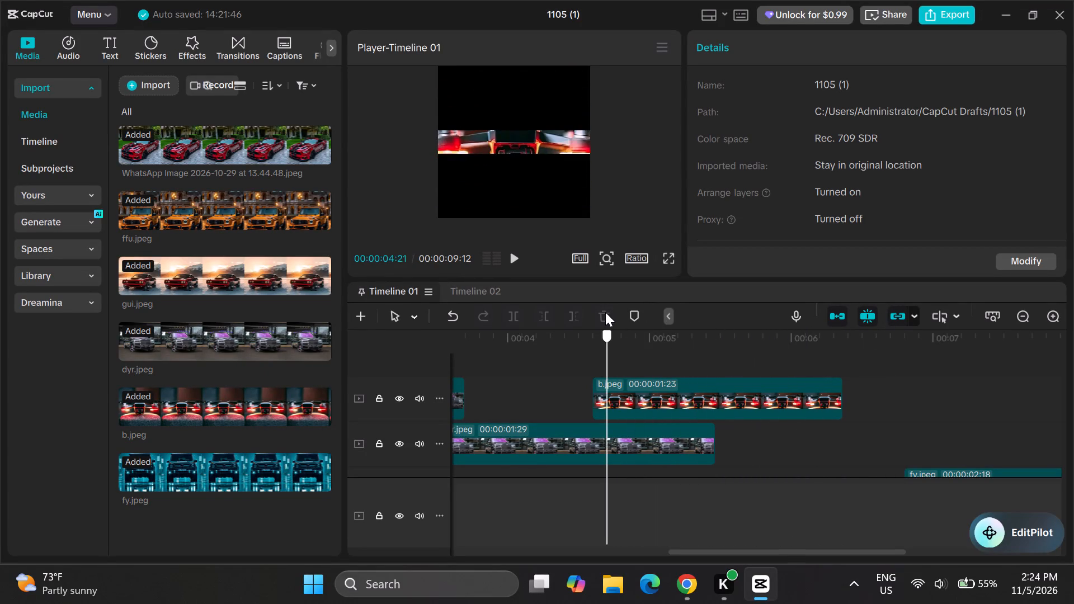
pyautogui.moveTo(605, 312); pyautogui.dragTo(608, 318)
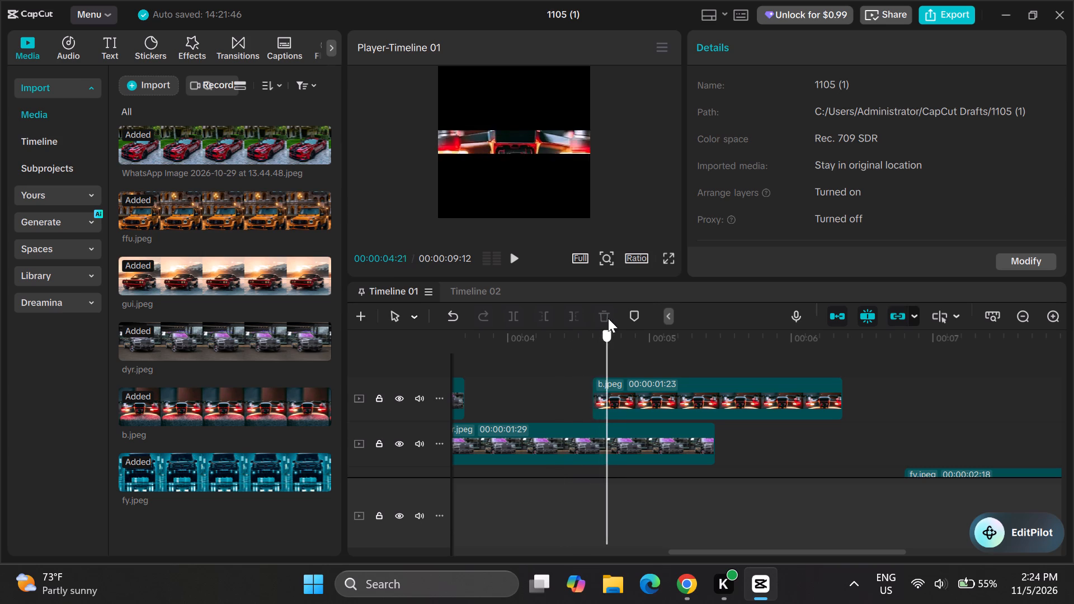
pyautogui.moveTo(608, 318); pyautogui.dragTo(660, 319)
pyautogui.click(653, 320)
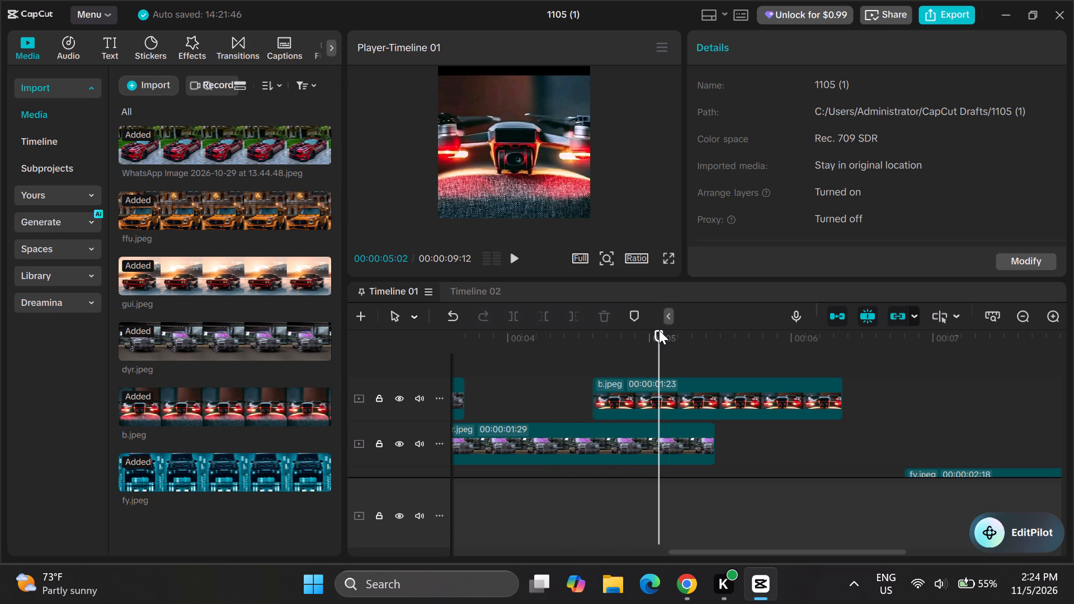
pyautogui.moveTo(659, 330); pyautogui.dragTo(594, 345)
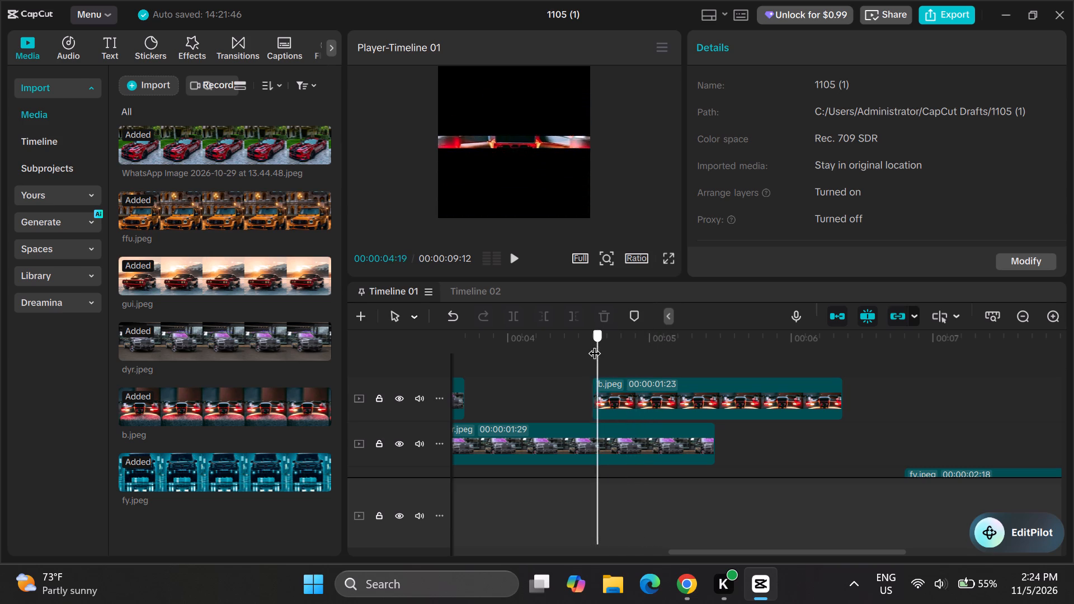
pyautogui.moveTo(594, 345); pyautogui.dragTo(536, 351)
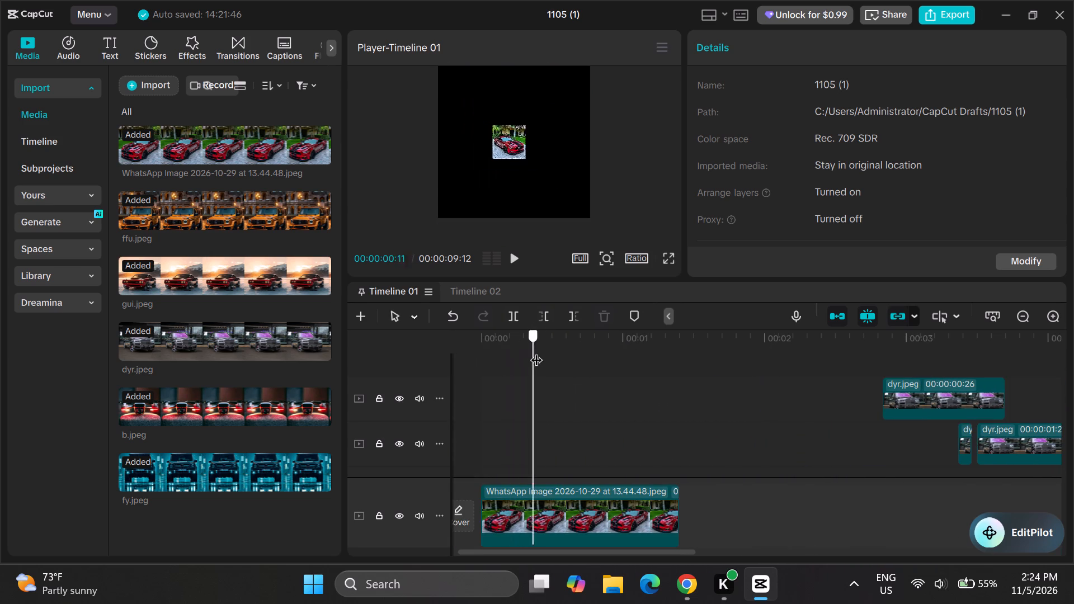
pyautogui.moveTo(536, 351); pyautogui.dragTo(675, 361)
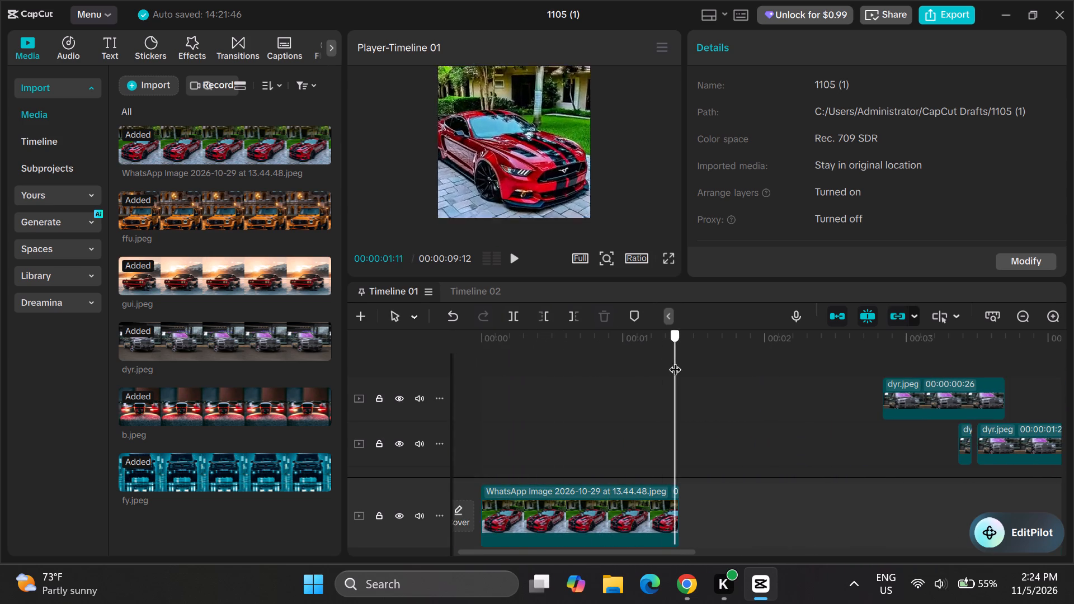
pyautogui.moveTo(675, 361); pyautogui.dragTo(856, 397)
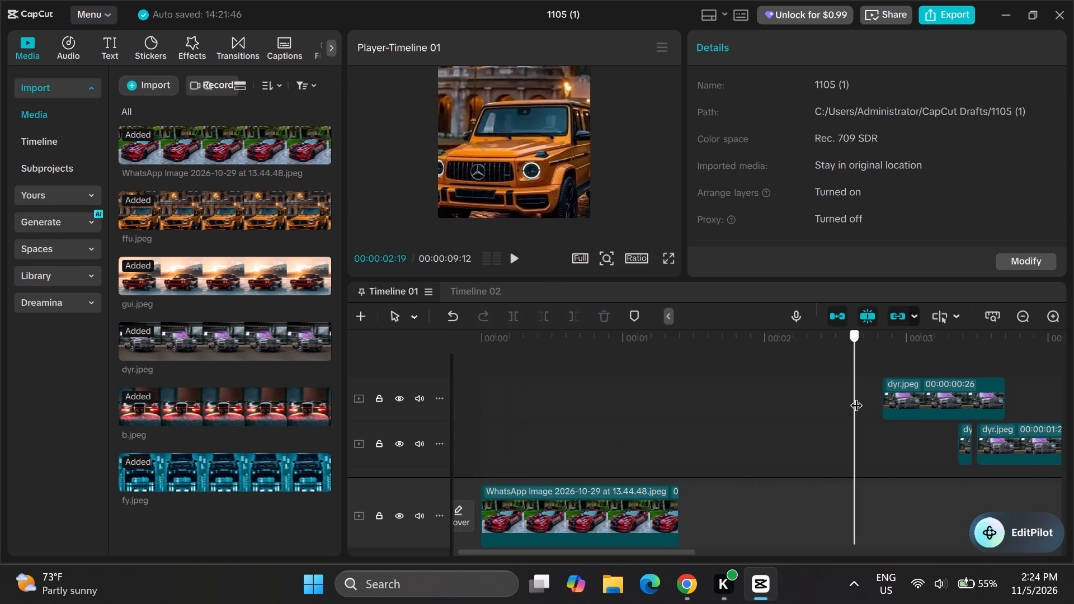
pyautogui.moveTo(856, 397); pyautogui.dragTo(955, 421)
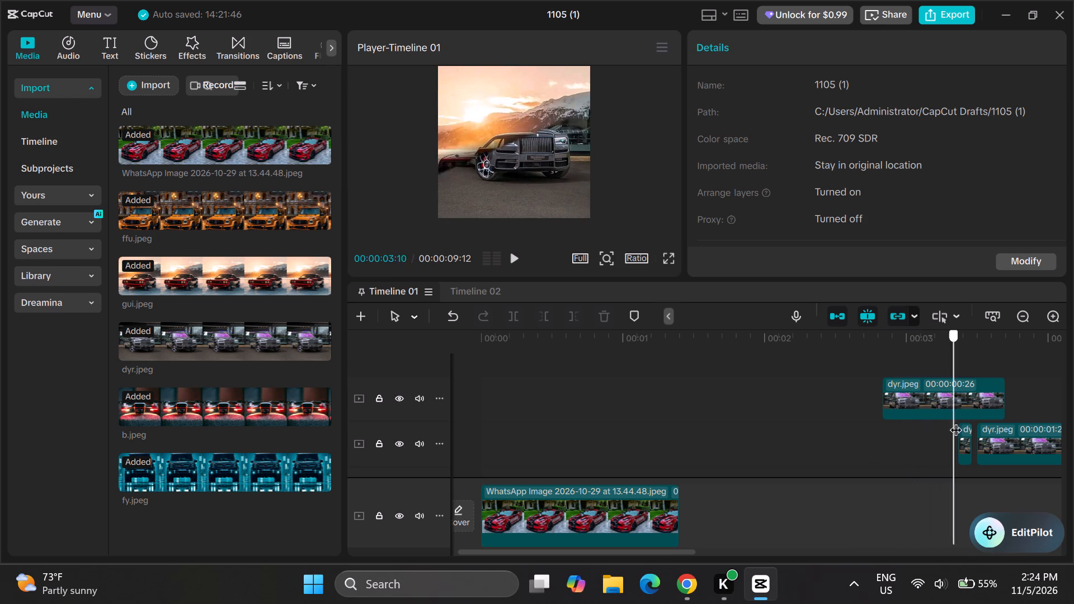
pyautogui.moveTo(955, 421); pyautogui.dragTo(997, 423)
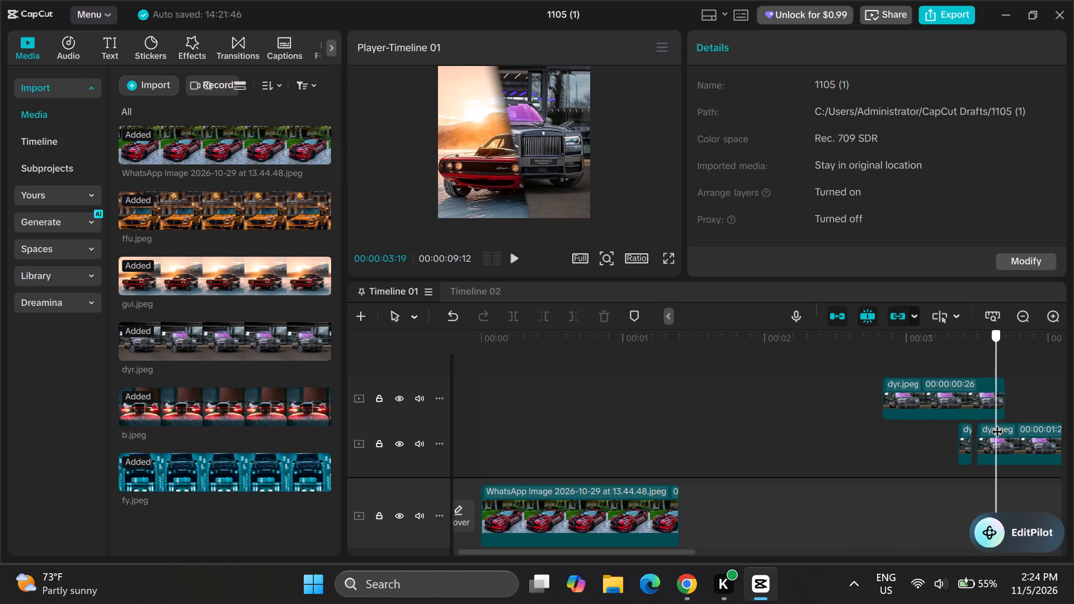
pyautogui.moveTo(997, 423); pyautogui.dragTo(1038, 419)
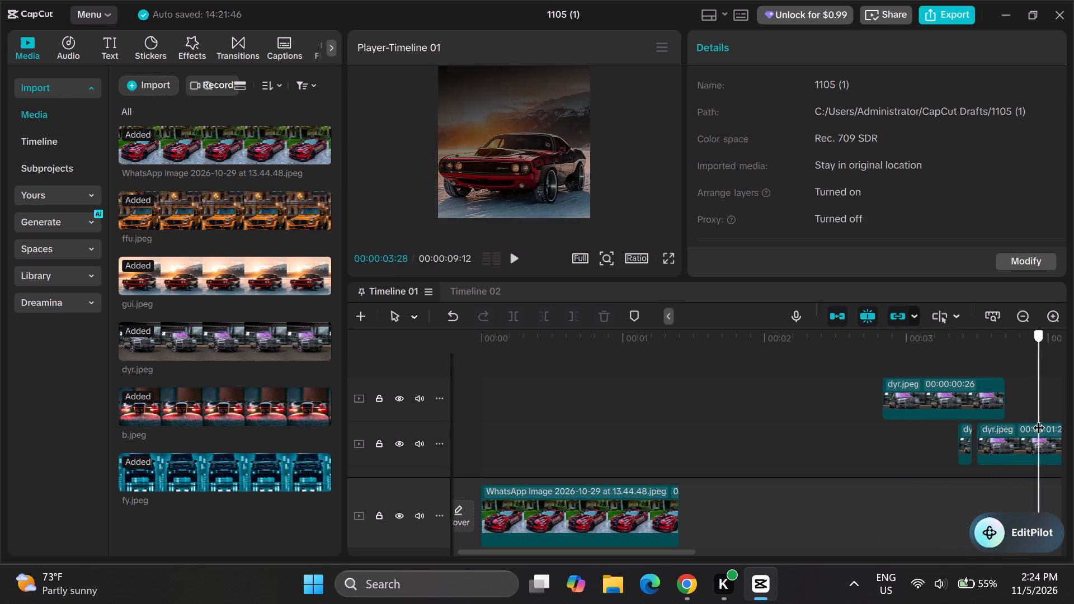
pyautogui.moveTo(1038, 419); pyautogui.dragTo(801, 388)
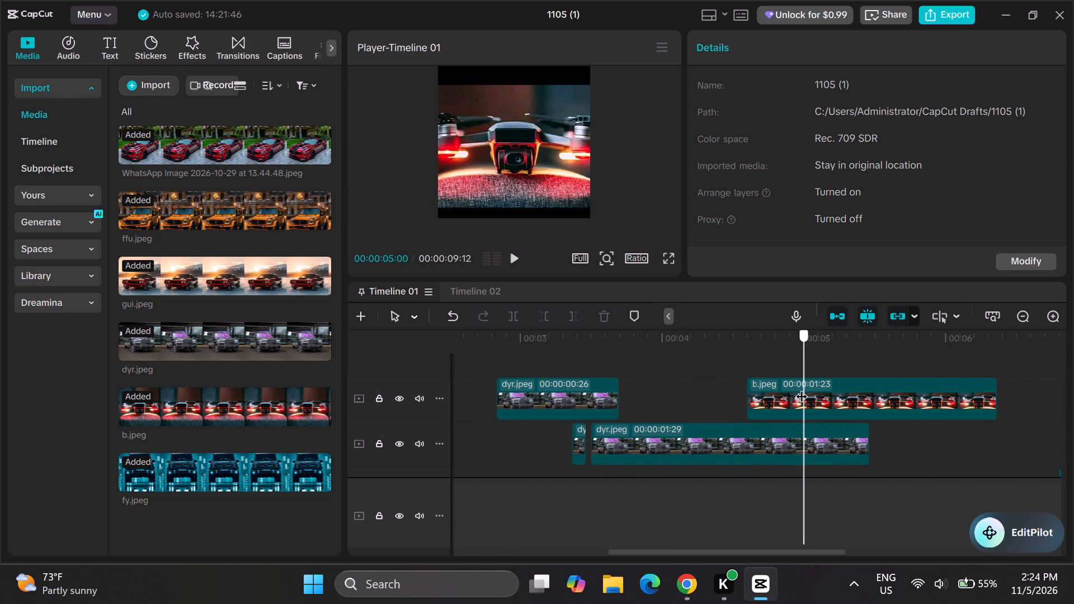
pyautogui.moveTo(801, 388); pyautogui.dragTo(714, 391)
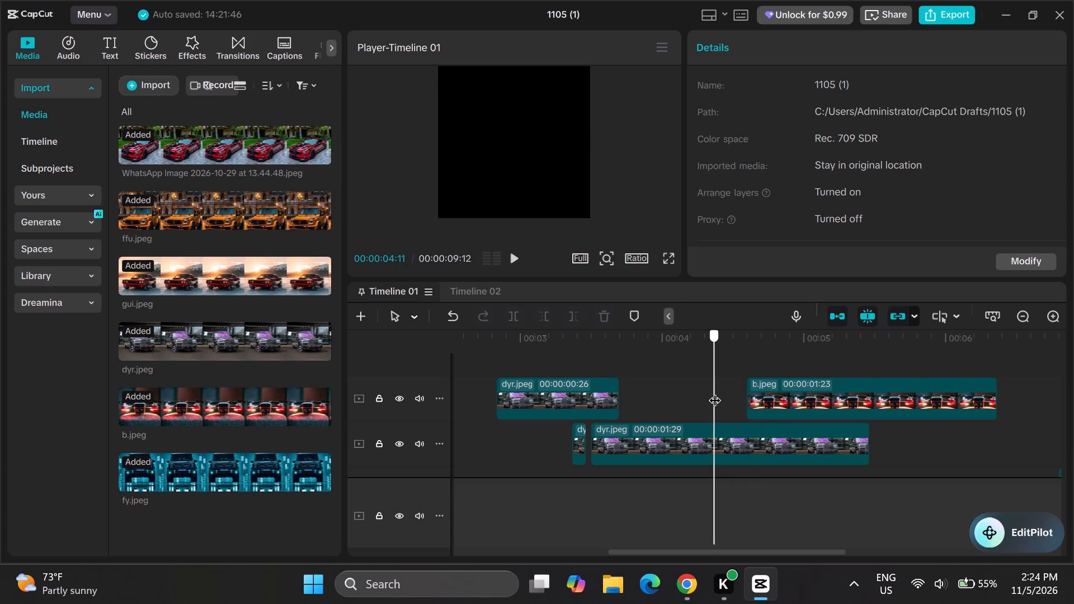
# At 00:00:04:08, widen the Filmstrip mask on the longer lower-track dyr.jpeg clip until the car fills the frame.
pyautogui.moveTo(714, 391); pyautogui.dragTo(699, 393)
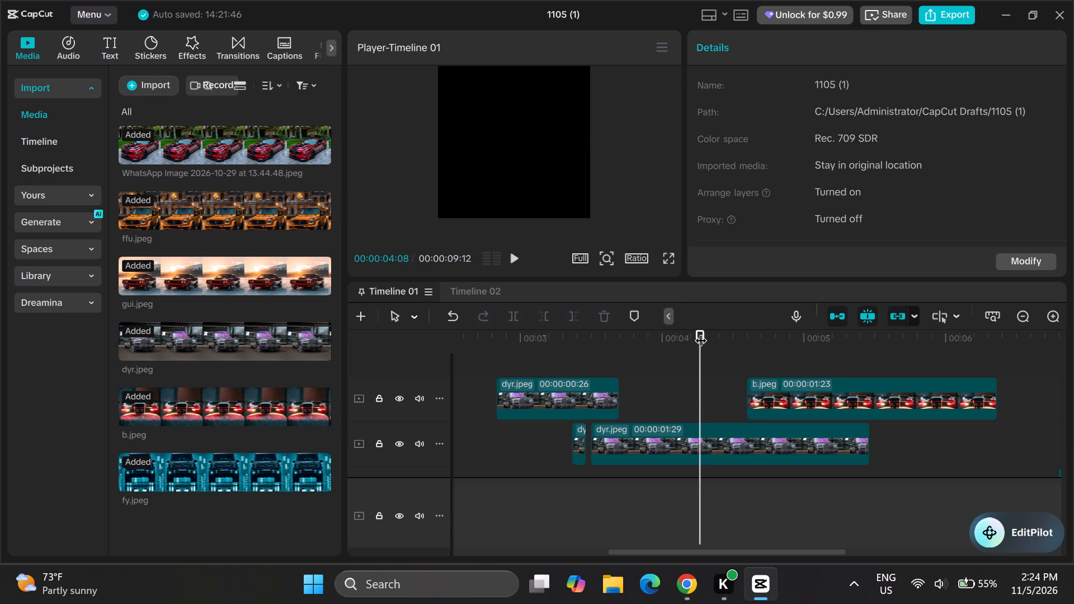
pyautogui.click(706, 433)
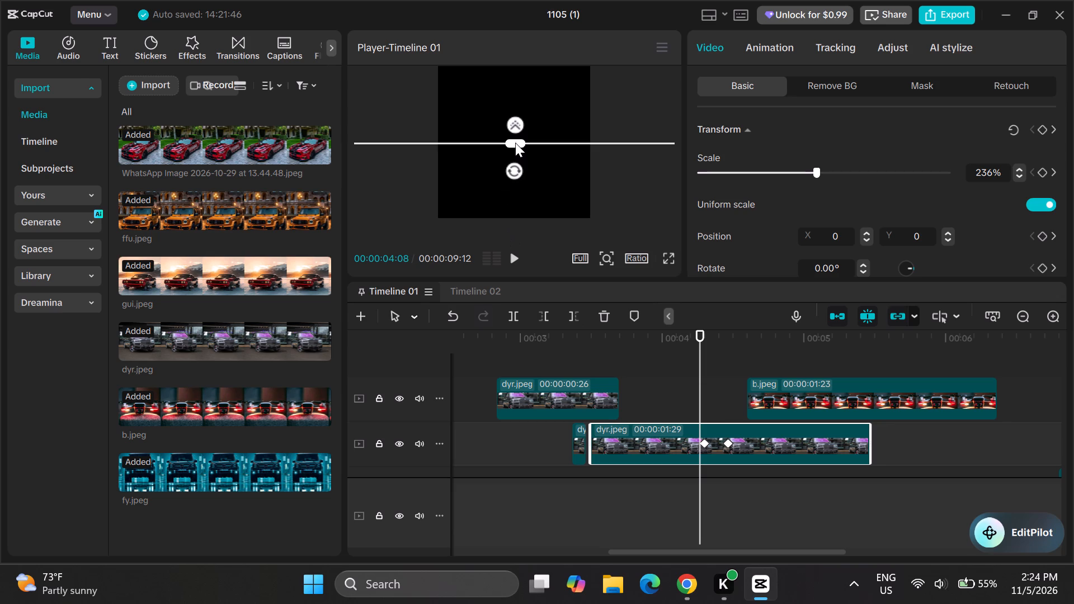
pyautogui.moveTo(515, 141); pyautogui.dragTo(516, 178)
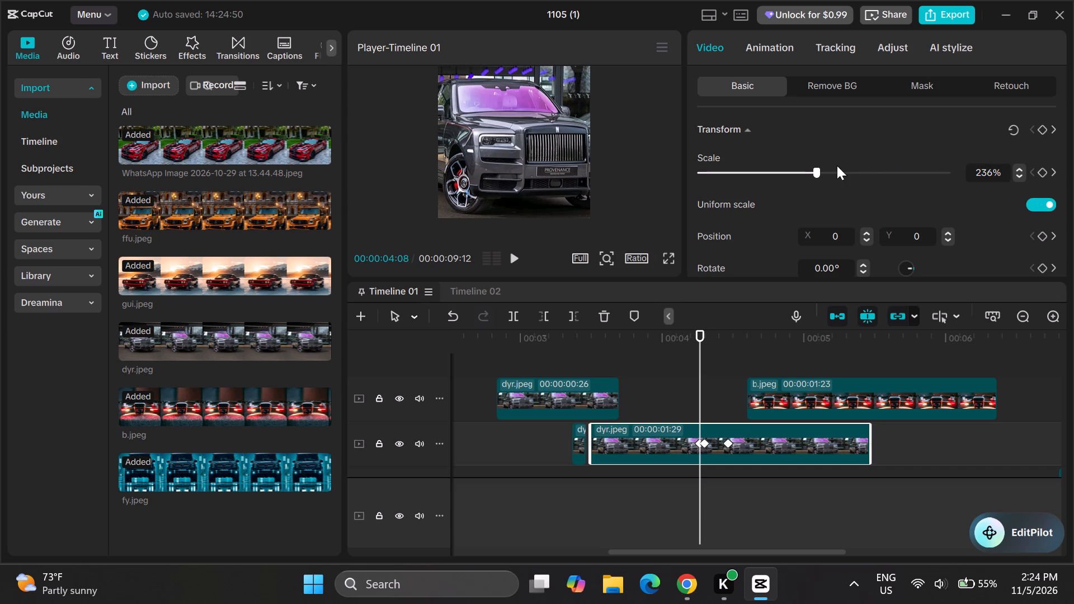
# Slightly increase the scale of the selected dyr.jpeg clip at 00:00:04:08.
pyautogui.moveTo(815, 170); pyautogui.dragTo(832, 170)
# Add a keyframe for all mask settings of the selected dyr.jpeg clip at 00:00:04:08.
pyautogui.click(916, 87)
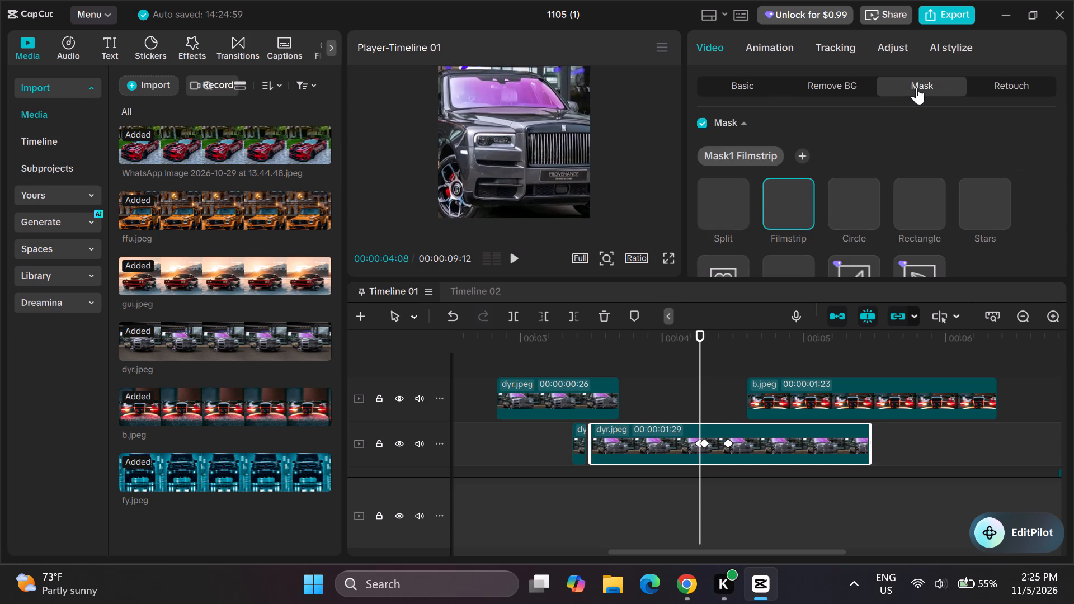
pyautogui.scroll(-1, 870, 198)
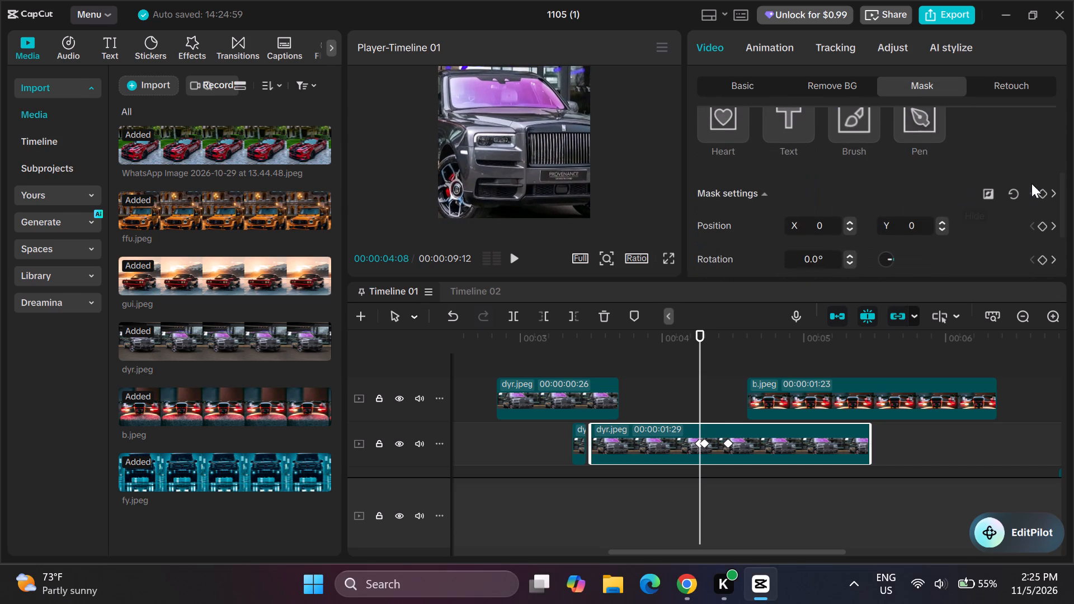
pyautogui.click(1040, 191)
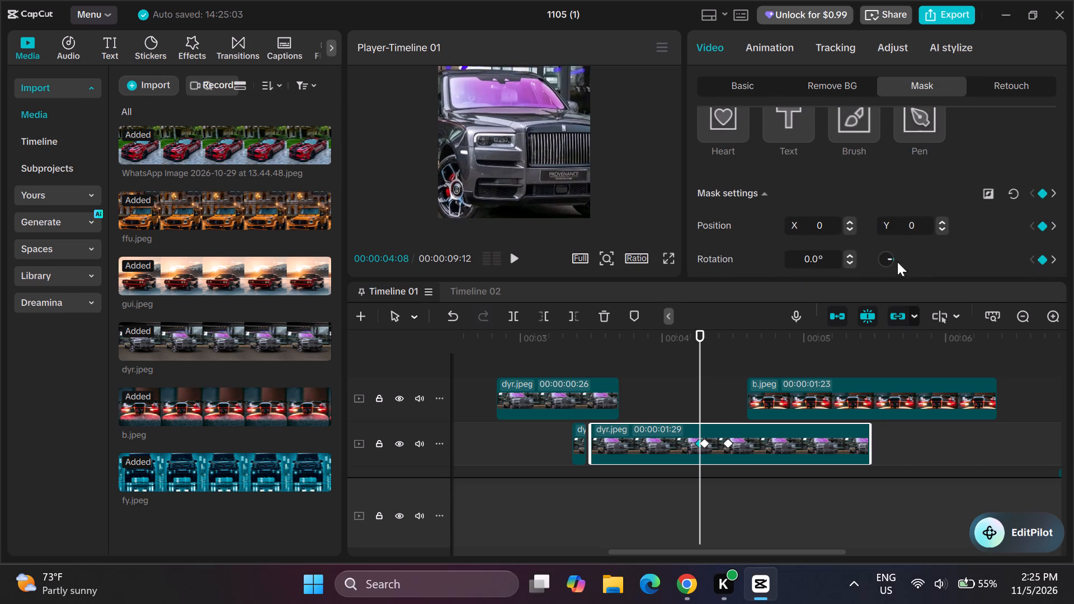
# Scrub from 00:00:03:24 to 00:00:06:12 to check the dyr.jpeg mask animation and the change to b.jpeg.
pyautogui.moveTo(698, 328); pyautogui.dragTo(690, 328)
pyautogui.moveTo(690, 328); pyautogui.dragTo(686, 328)
pyautogui.moveTo(698, 329); pyautogui.dragTo(687, 330)
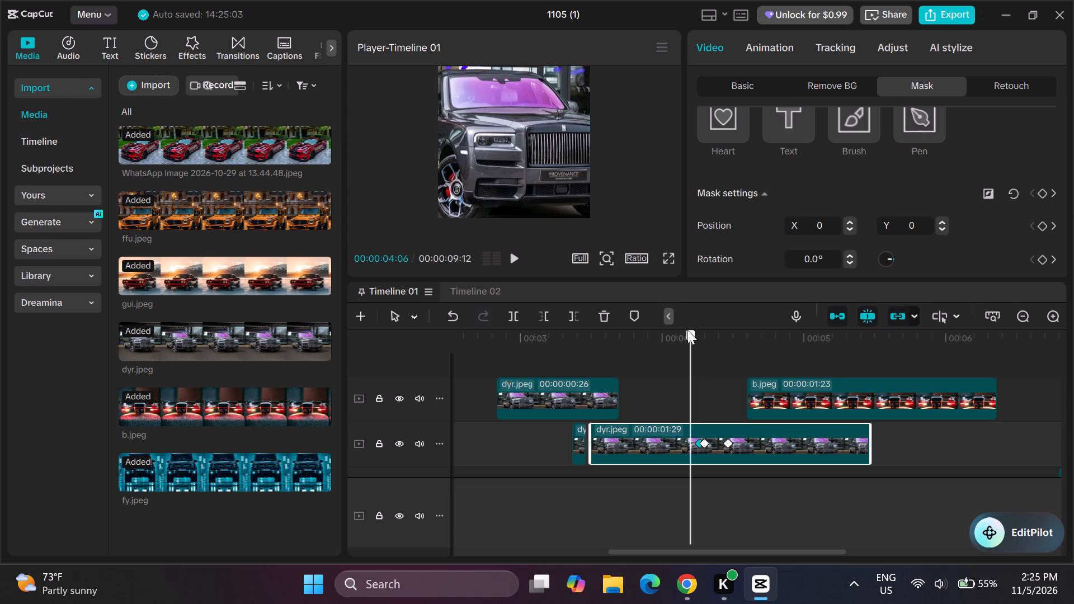
pyautogui.moveTo(687, 330); pyautogui.dragTo(635, 338)
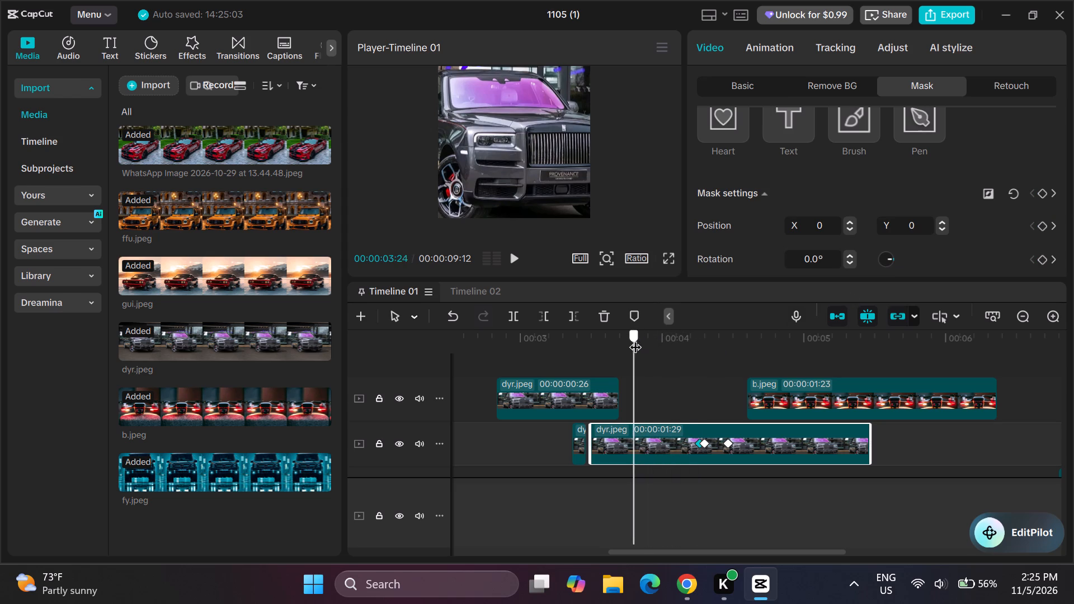
pyautogui.moveTo(635, 338); pyautogui.dragTo(716, 350)
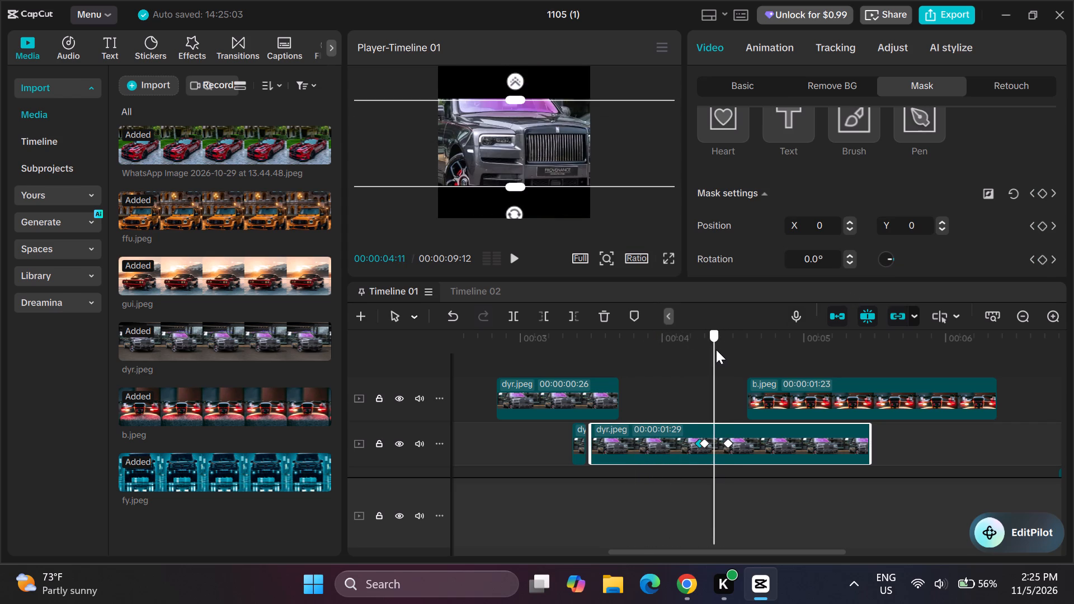
pyautogui.moveTo(716, 350); pyautogui.dragTo(746, 352)
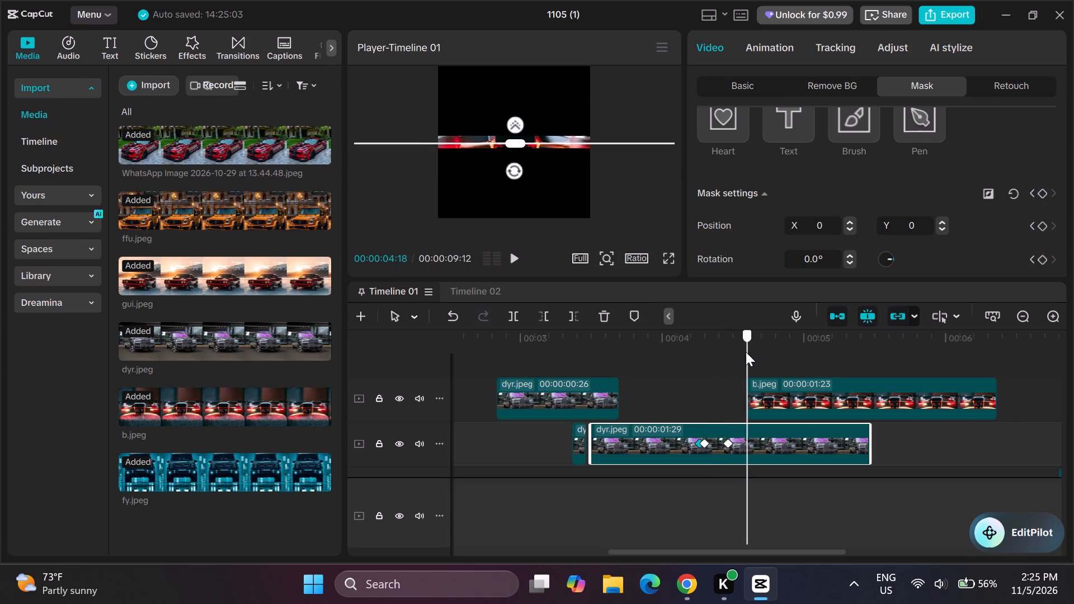
pyautogui.moveTo(746, 352); pyautogui.dragTo(803, 352)
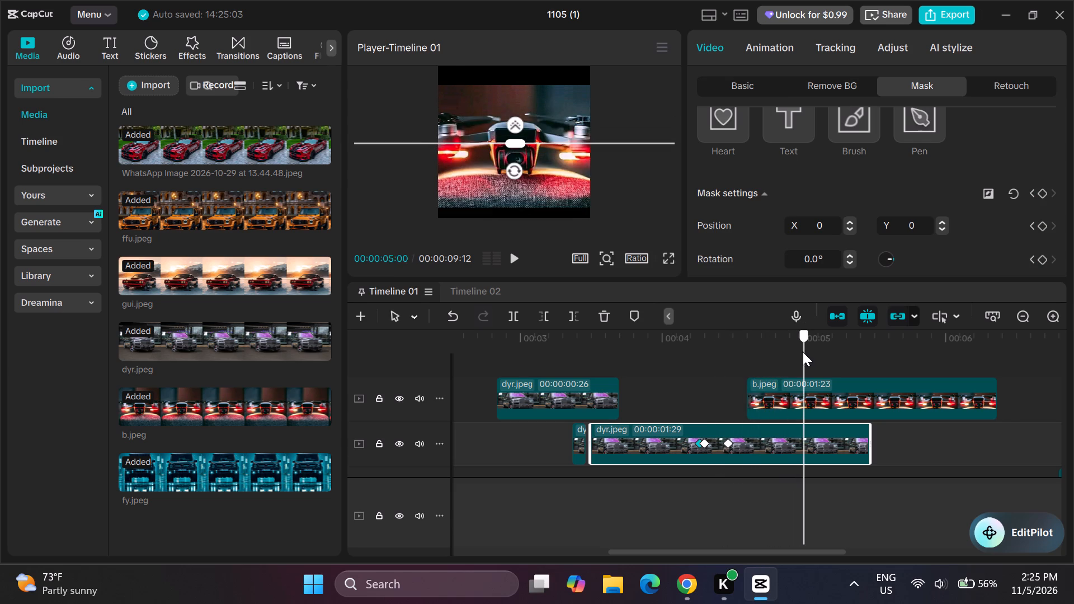
pyautogui.moveTo(803, 352); pyautogui.dragTo(850, 350)
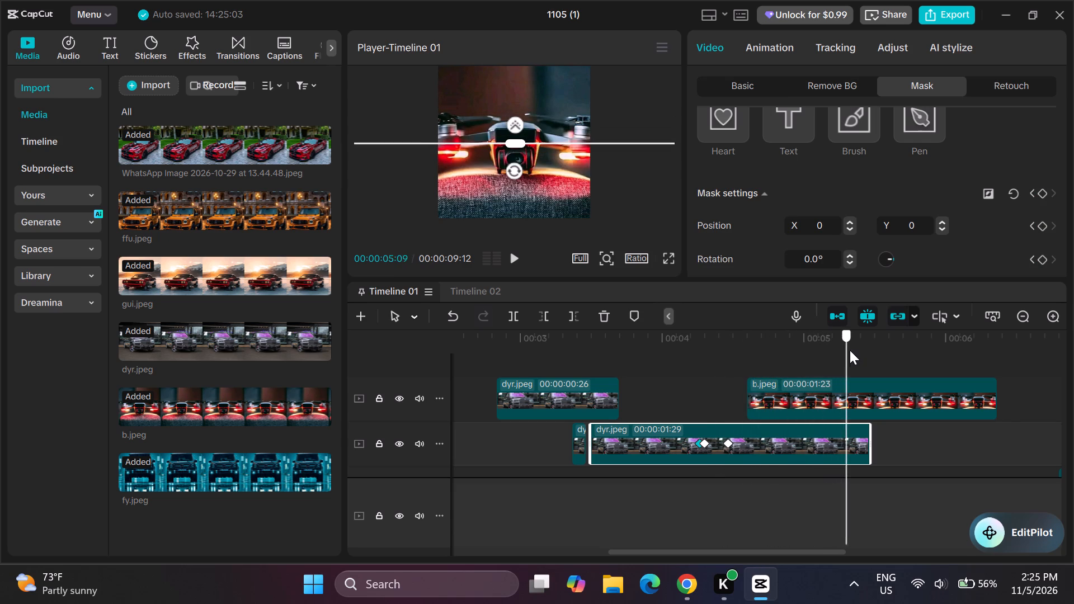
pyautogui.moveTo(850, 350); pyautogui.dragTo(908, 350)
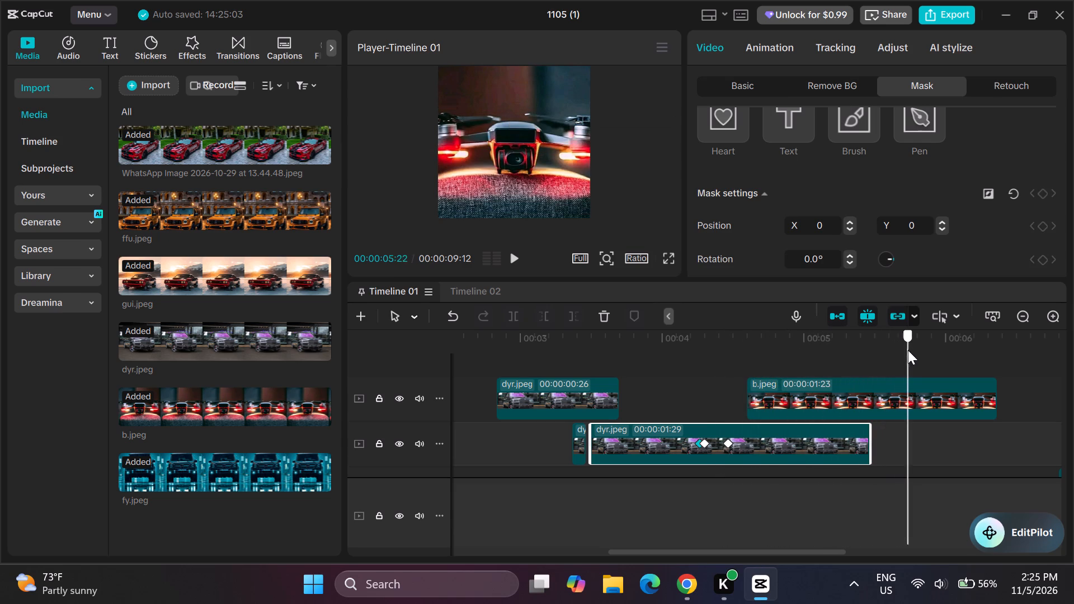
pyautogui.moveTo(908, 350); pyautogui.dragTo(1003, 353)
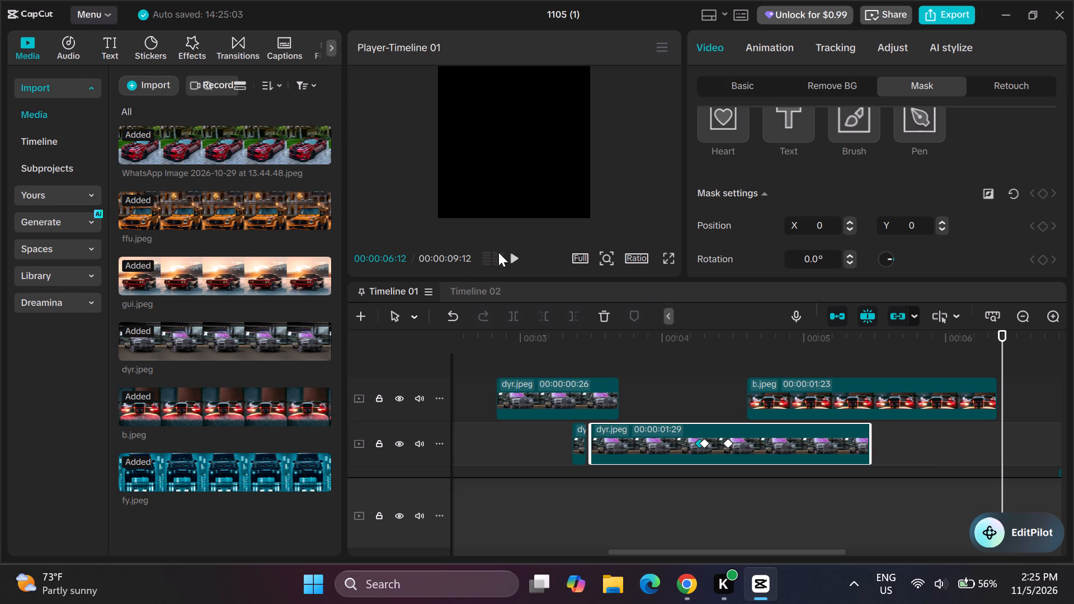
# Play the timeline through to its end, and replay it from the start to review the edit.
pyautogui.click(514, 254)
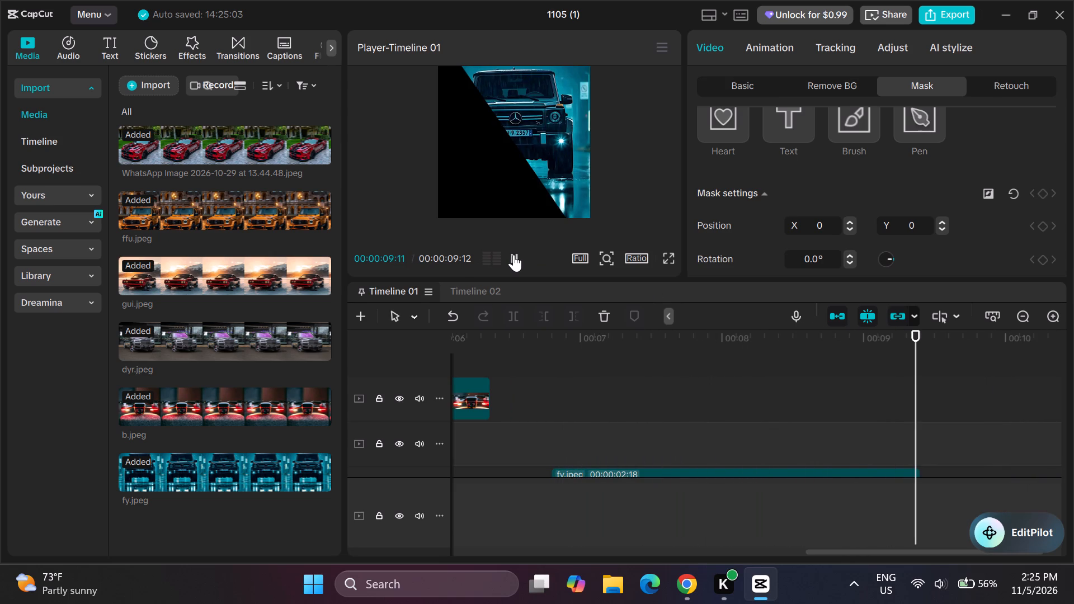
pyautogui.click(514, 254)
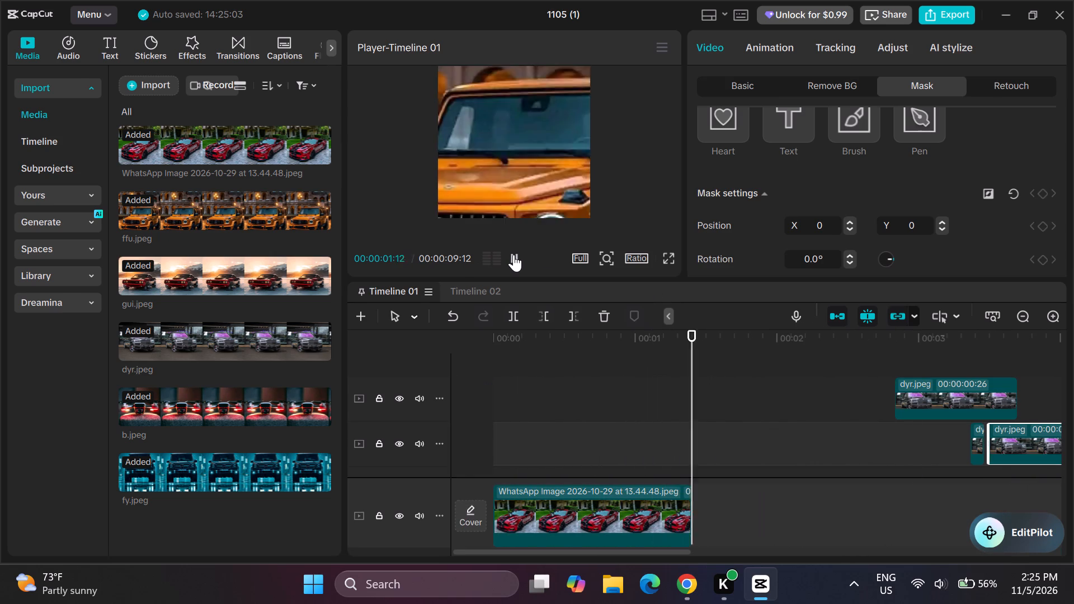
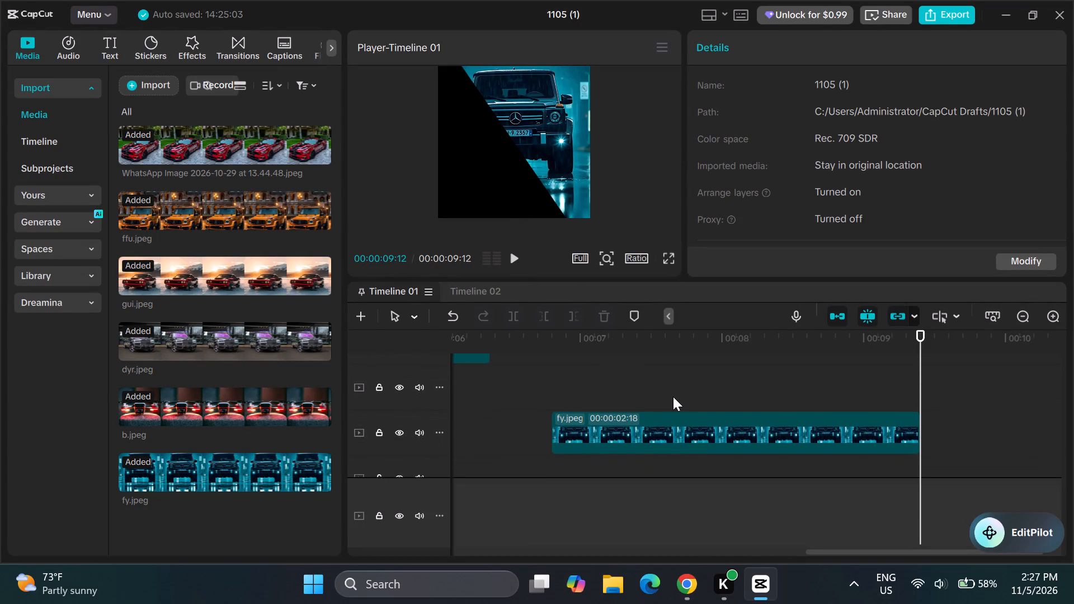
# Move the fy.jpeg clip earlier on its track to start at about 00:00:06:08, overlapping the end of b.jpeg.
pyautogui.click(920, 329)
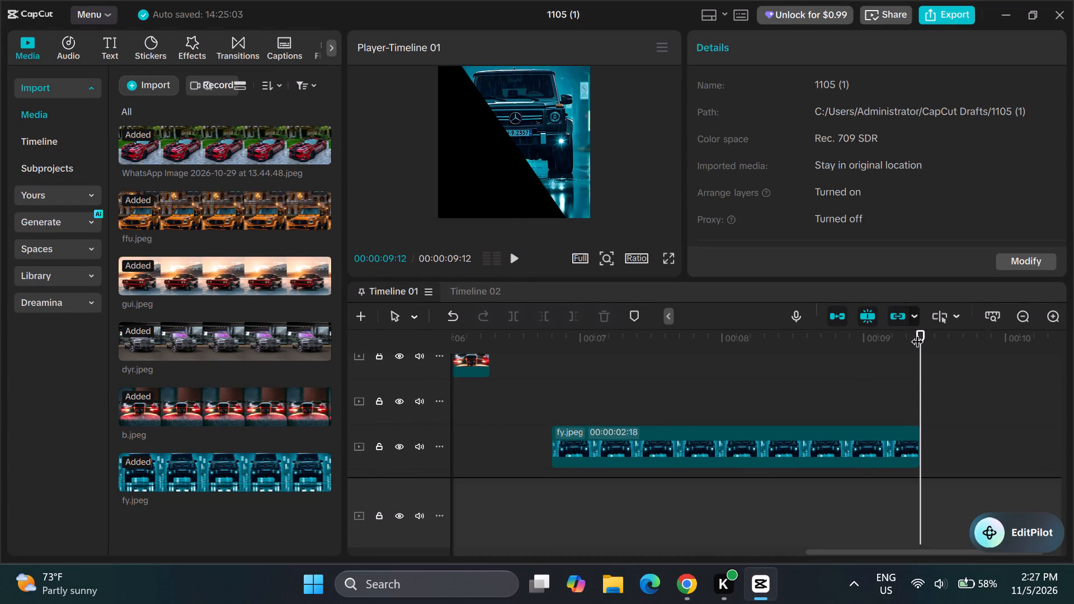
pyautogui.moveTo(919, 330); pyautogui.dragTo(815, 342)
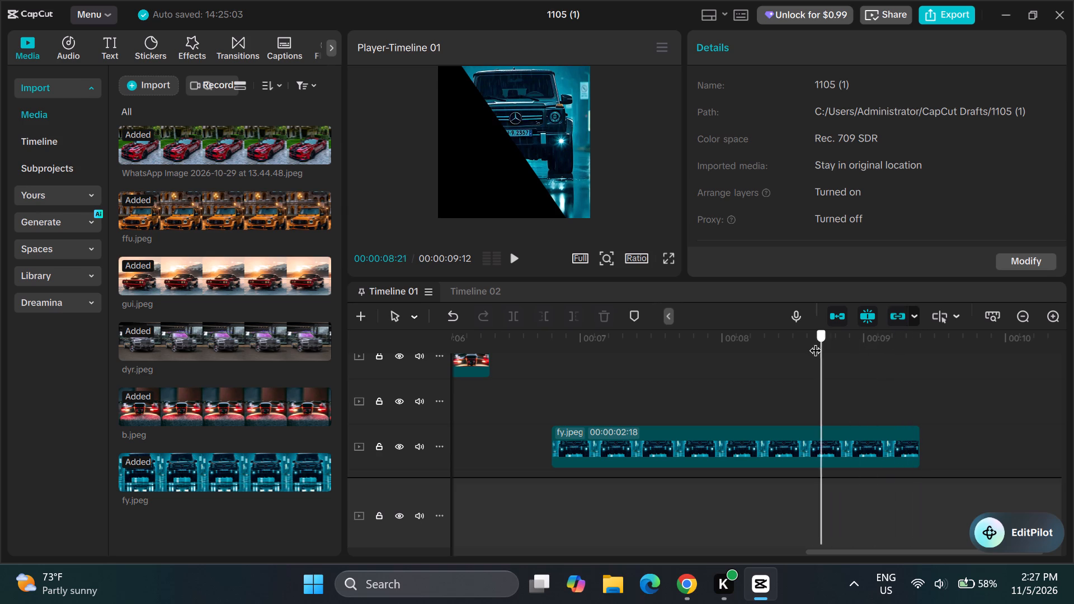
pyautogui.moveTo(815, 342); pyautogui.dragTo(590, 358)
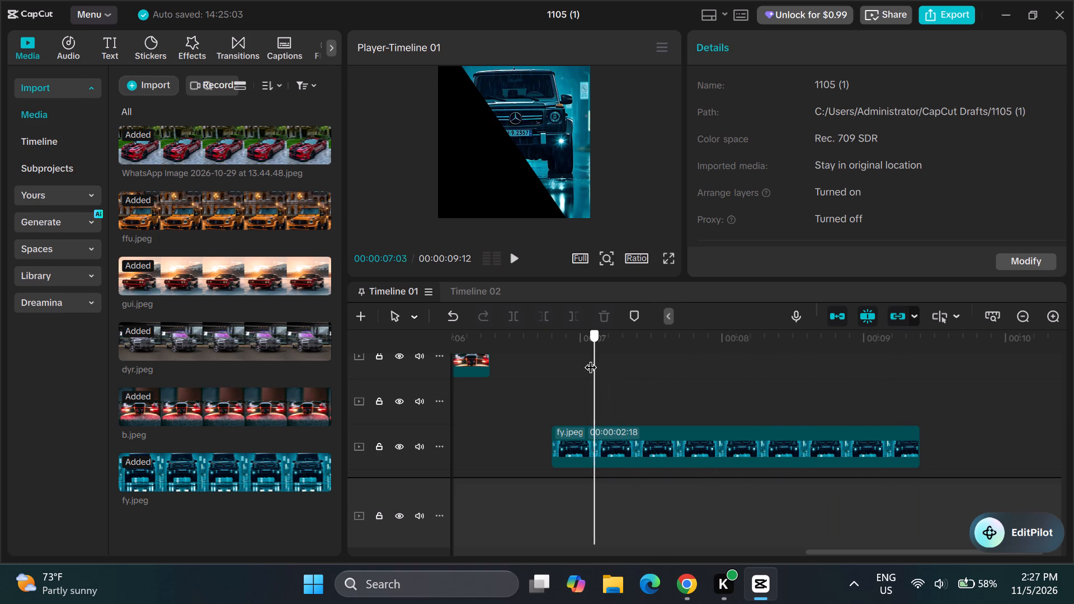
pyautogui.moveTo(590, 358); pyautogui.dragTo(530, 354)
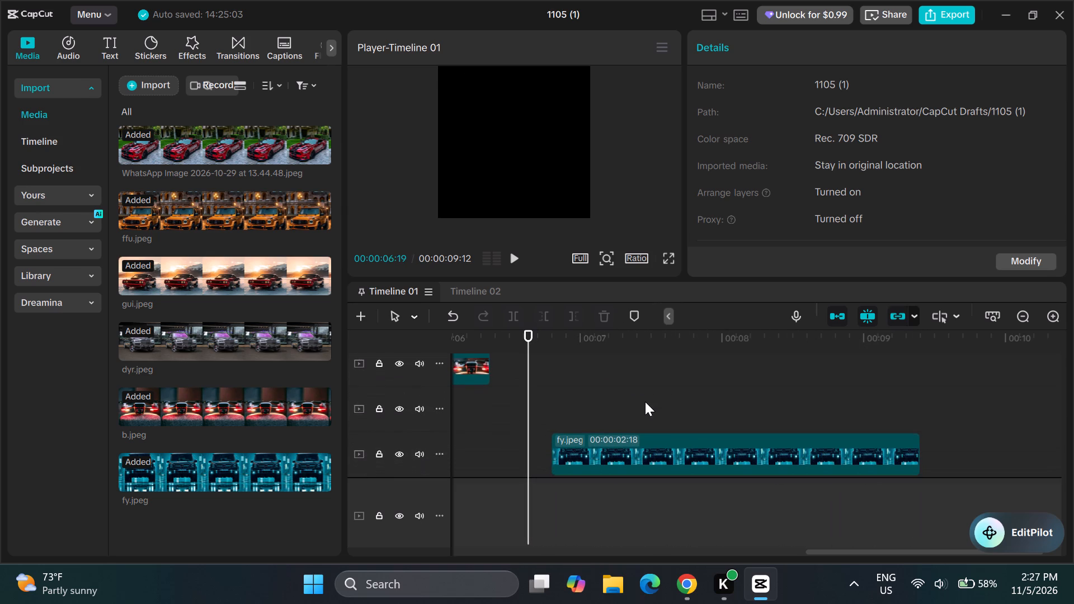
pyautogui.click(662, 438)
pyautogui.moveTo(666, 446); pyautogui.dragTo(665, 446)
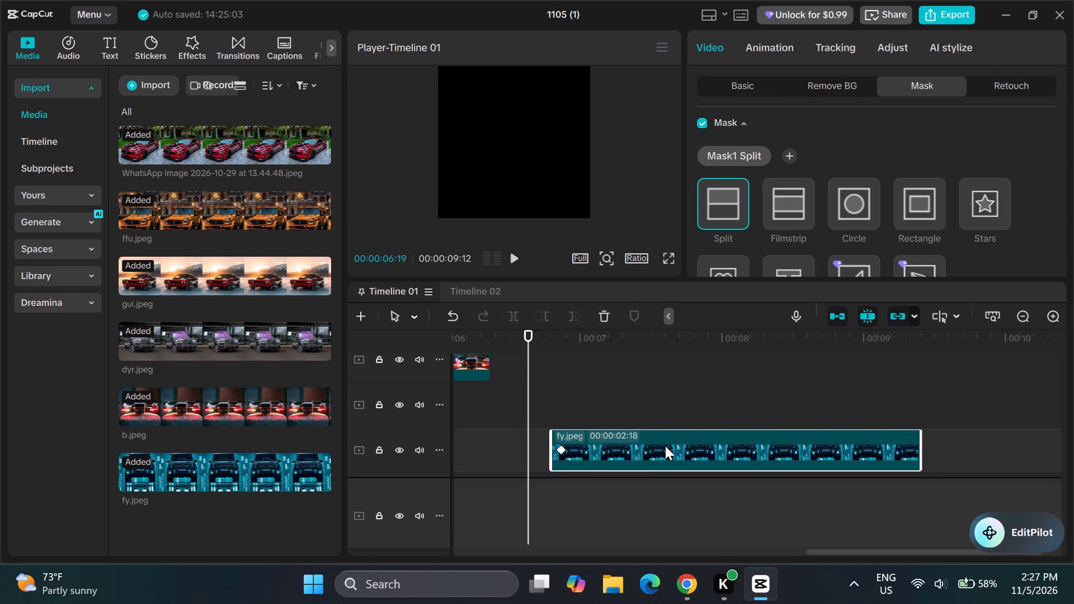
pyautogui.moveTo(665, 446); pyautogui.dragTo(591, 442)
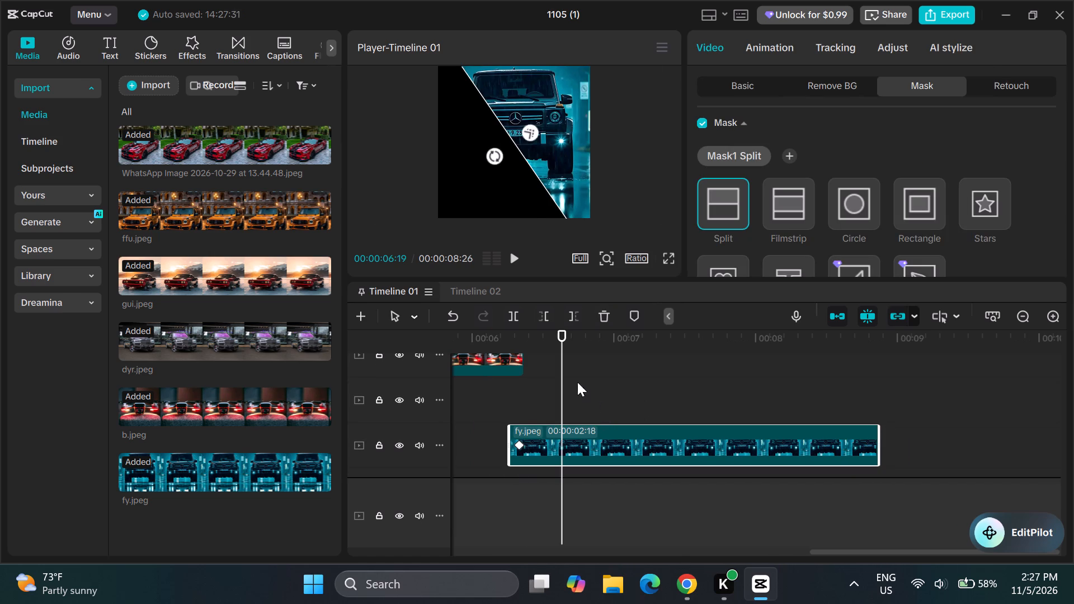
# Change the b.jpeg clip's mask type to Split.
pyautogui.scroll(1, 572, 371)
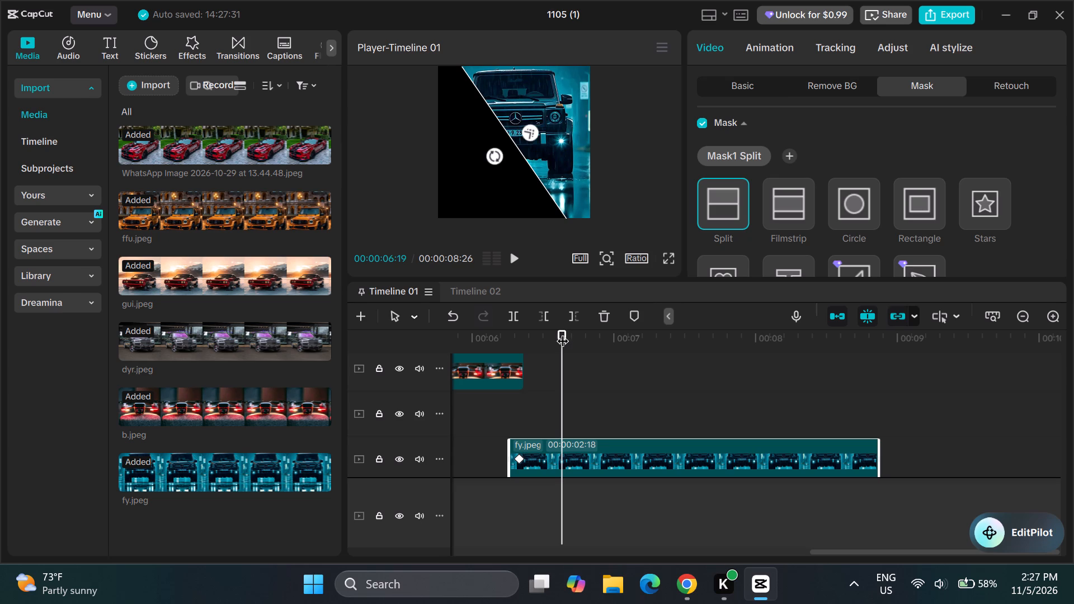
pyautogui.moveTo(562, 332); pyautogui.dragTo(522, 337)
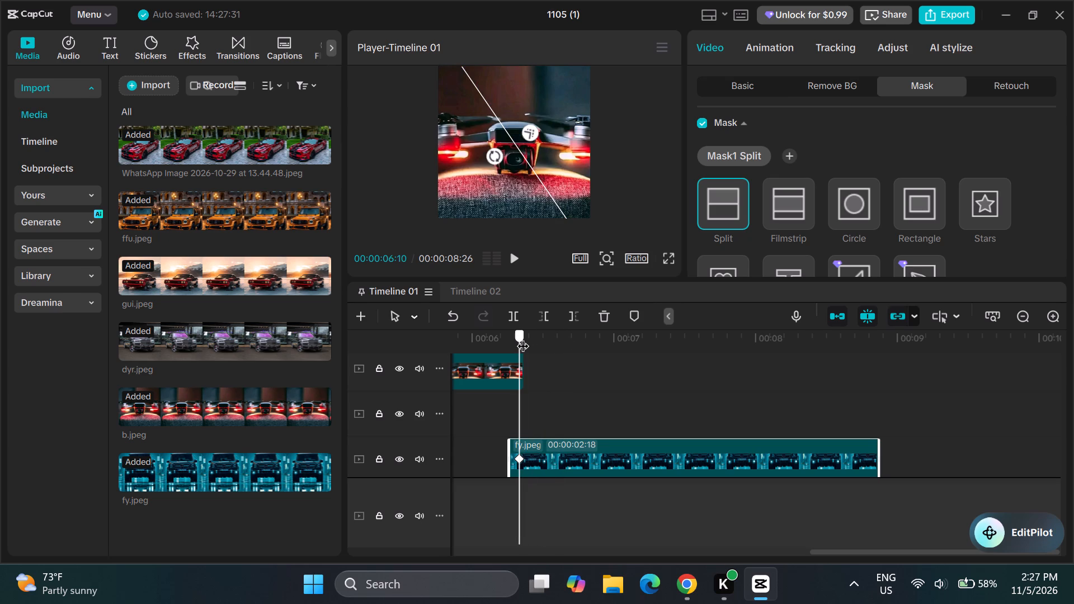
pyautogui.moveTo(522, 337); pyautogui.dragTo(527, 338)
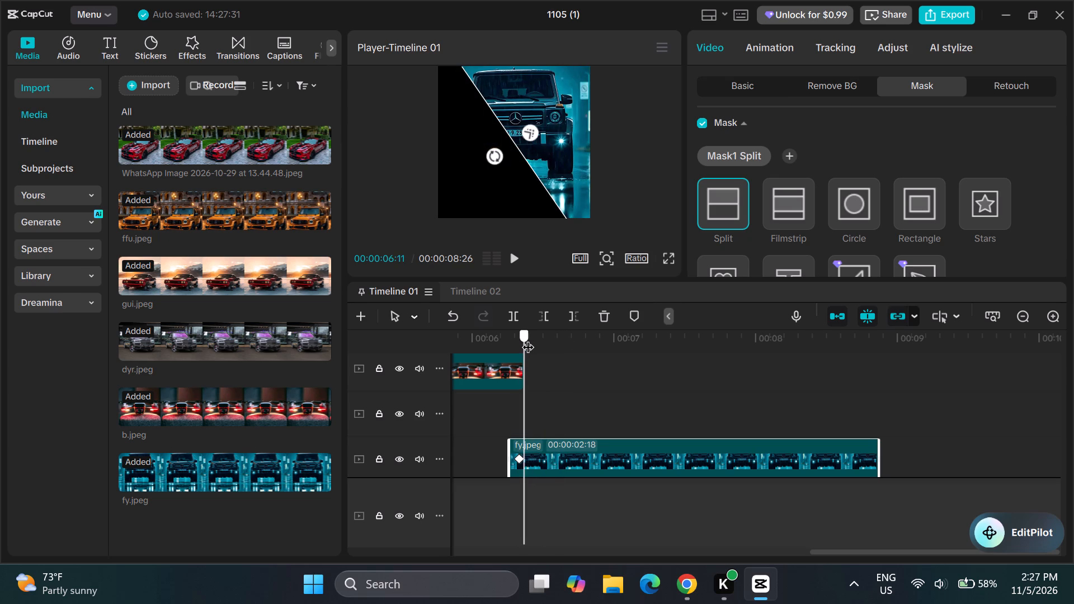
pyautogui.moveTo(527, 338); pyautogui.dragTo(530, 339)
pyautogui.click(502, 355)
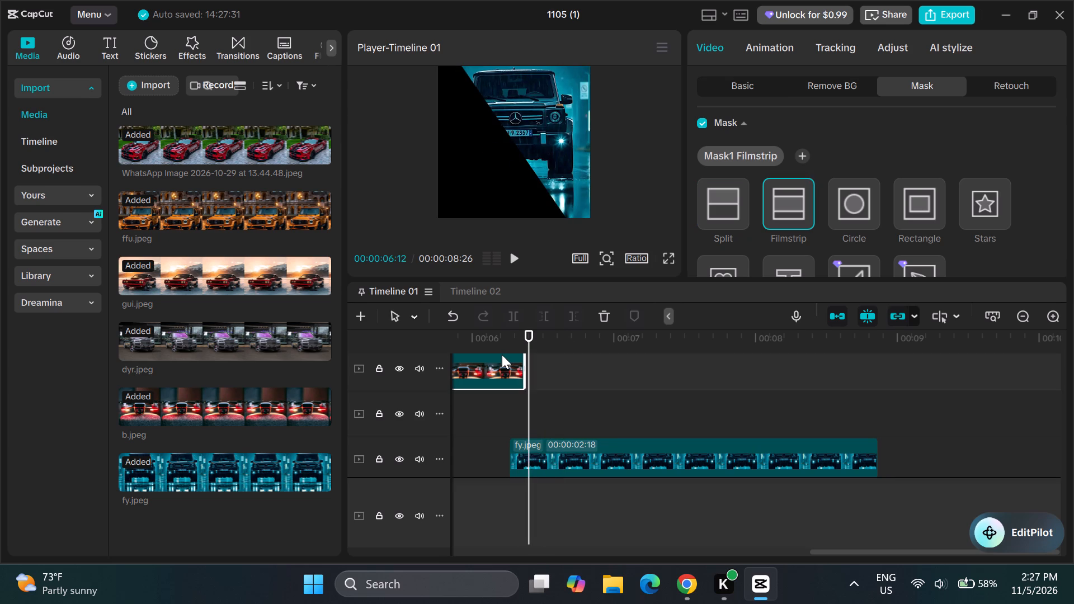
pyautogui.click(531, 339)
pyautogui.click(721, 216)
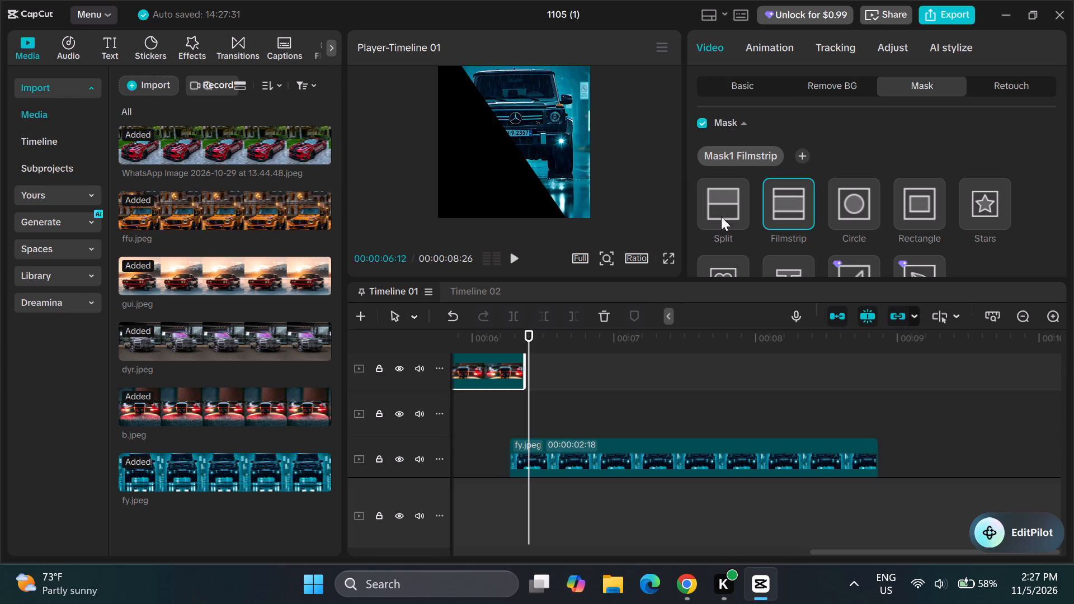
pyautogui.doubleClick(721, 216)
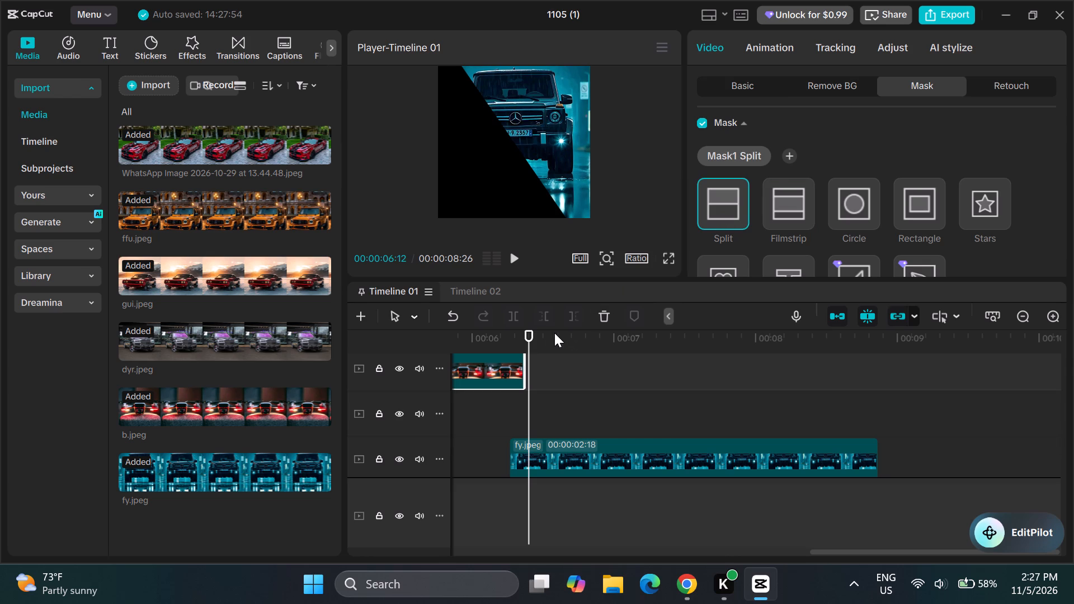
# Rotate the b.jpeg clip's Split mask to -122° at 00:00:06:09.
pyautogui.moveTo(532, 331); pyautogui.dragTo(524, 331)
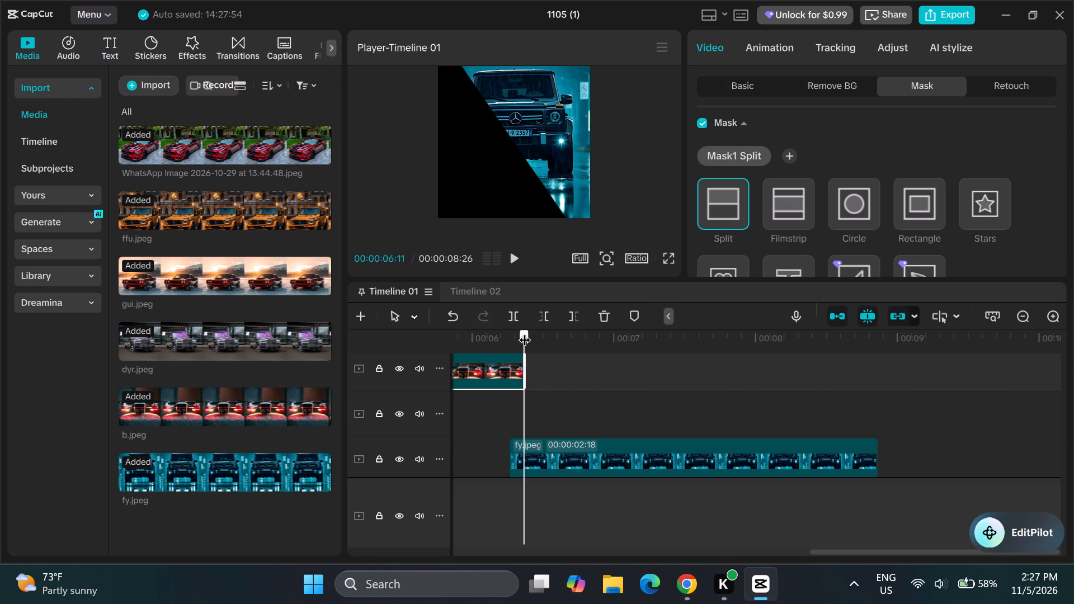
pyautogui.moveTo(524, 331); pyautogui.dragTo(516, 332)
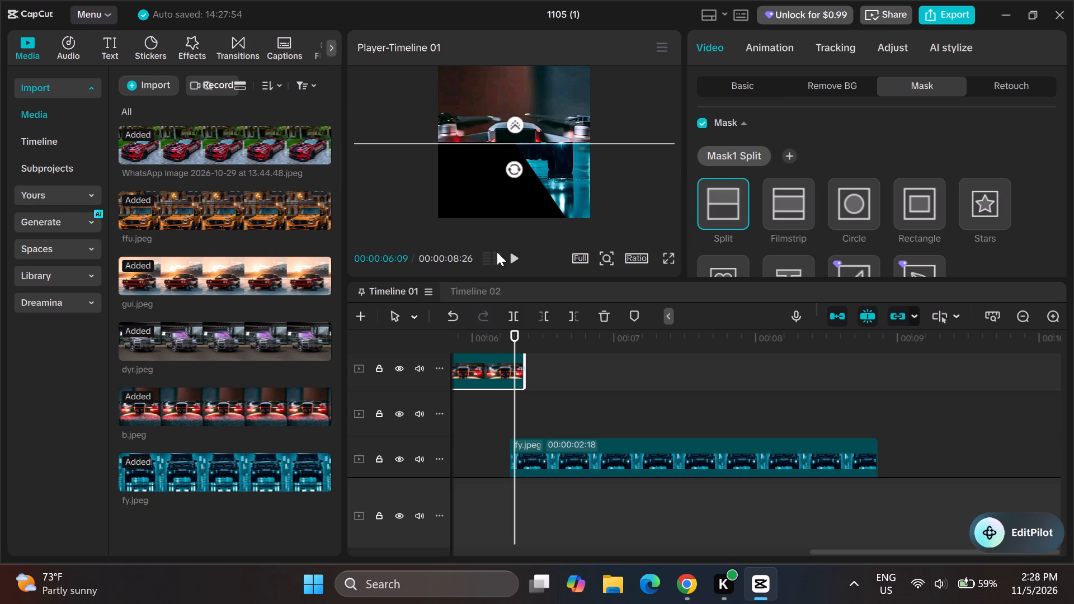
pyautogui.moveTo(511, 165); pyautogui.dragTo(581, 149)
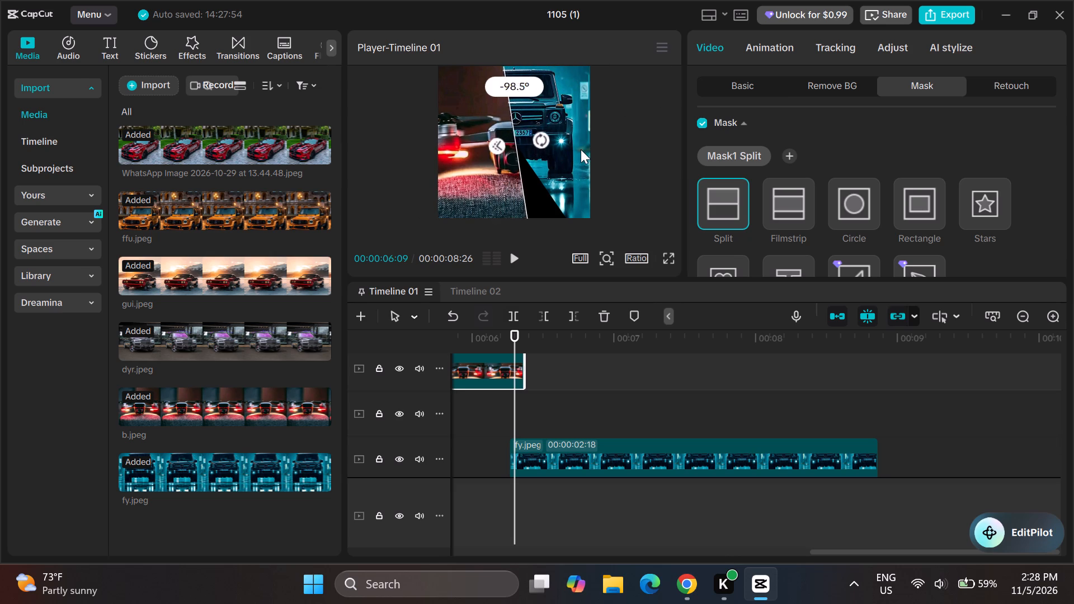
pyautogui.moveTo(581, 149); pyautogui.dragTo(612, 121)
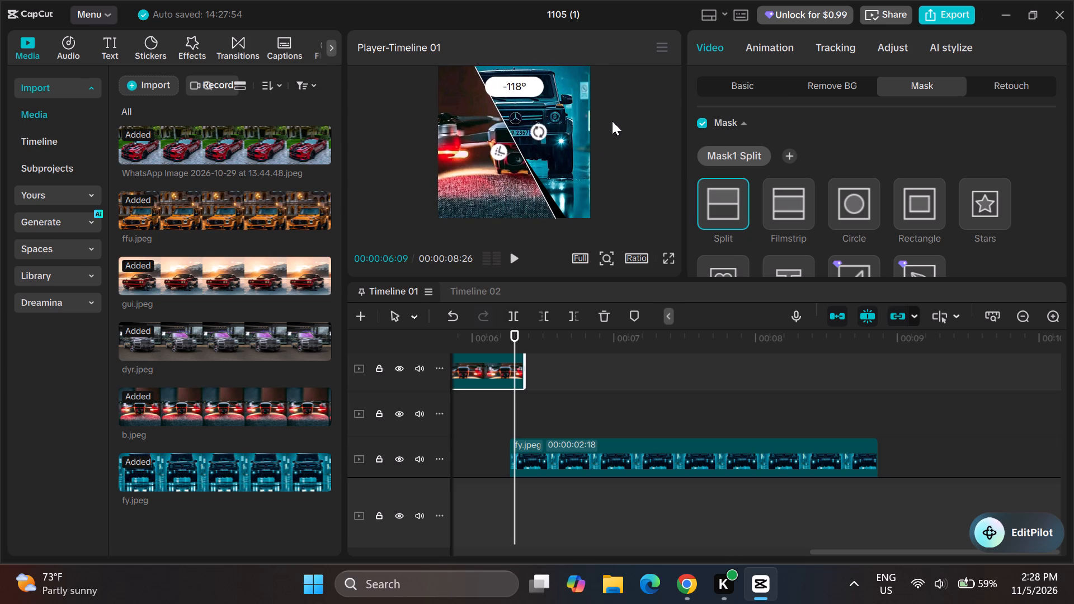
pyautogui.moveTo(612, 121); pyautogui.dragTo(618, 114)
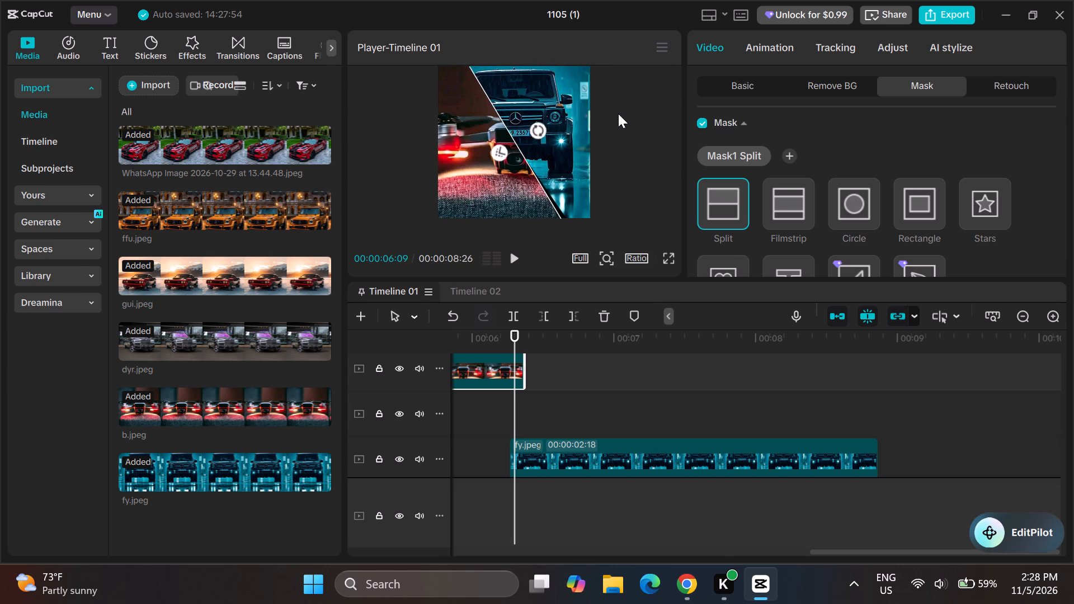
pyautogui.click(618, 114)
pyautogui.click(544, 125)
pyautogui.click(544, 124)
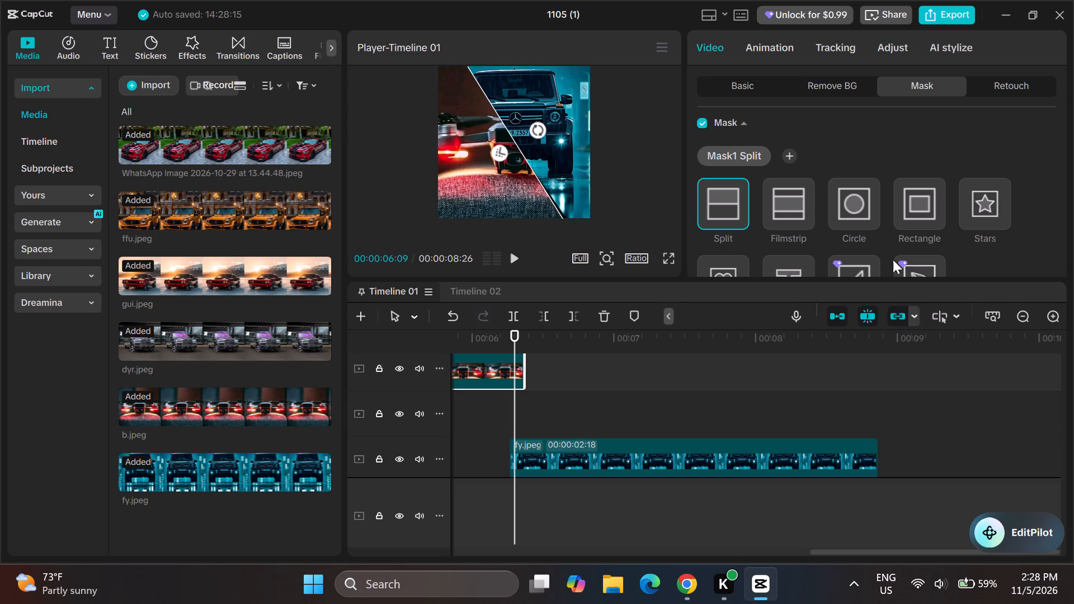
# Add a keyframe for all mask settings of the b.jpeg clip at 00:00:06:09.
pyautogui.scroll(-1, 877, 235)
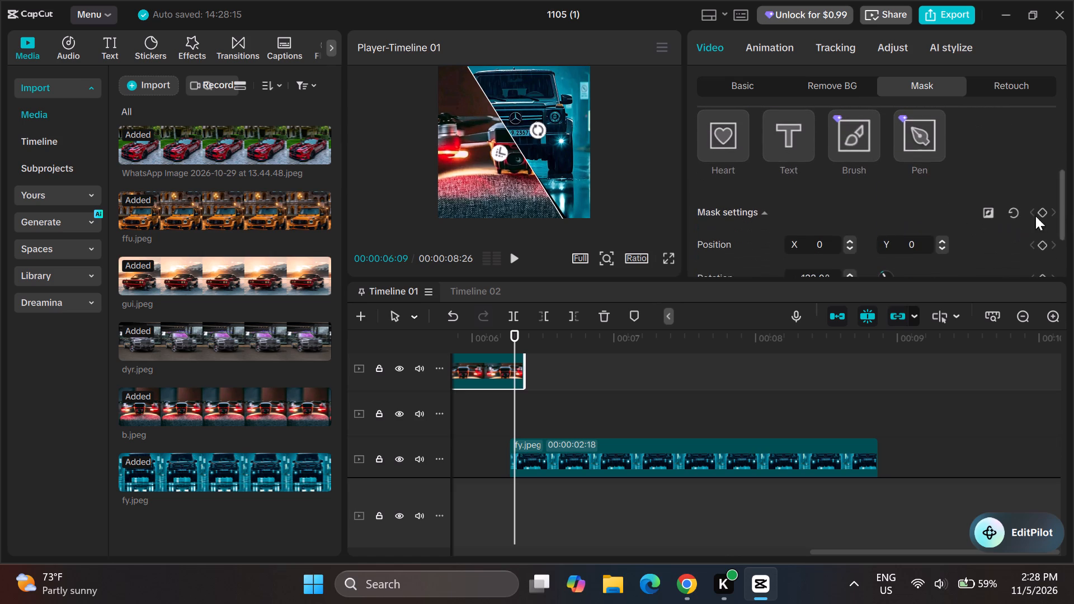
pyautogui.click(1040, 208)
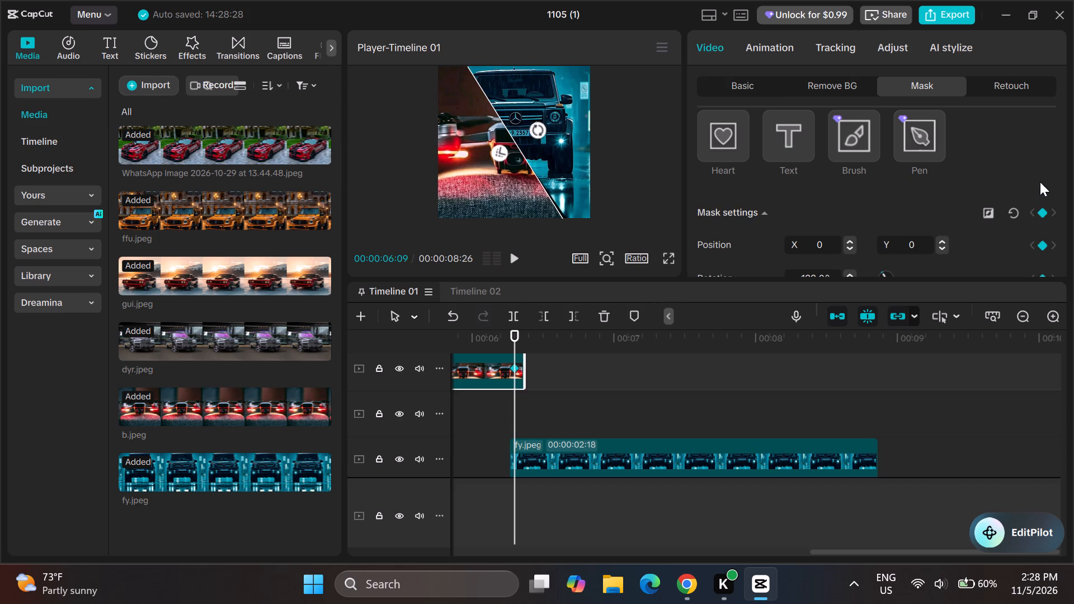
pyautogui.scroll(-1, 915, 192)
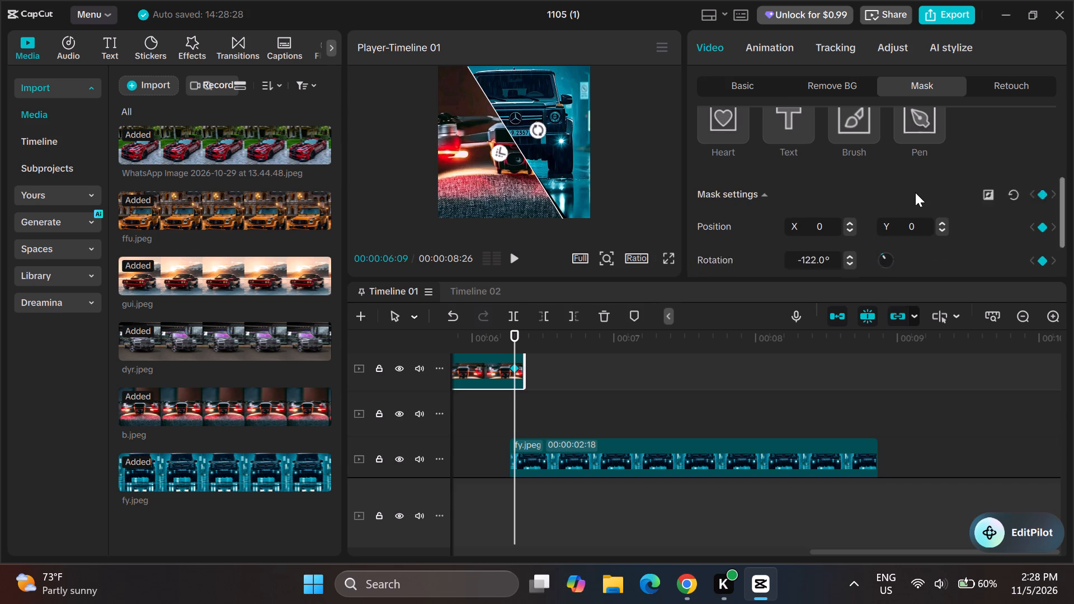
pyautogui.scroll(-1, 915, 192)
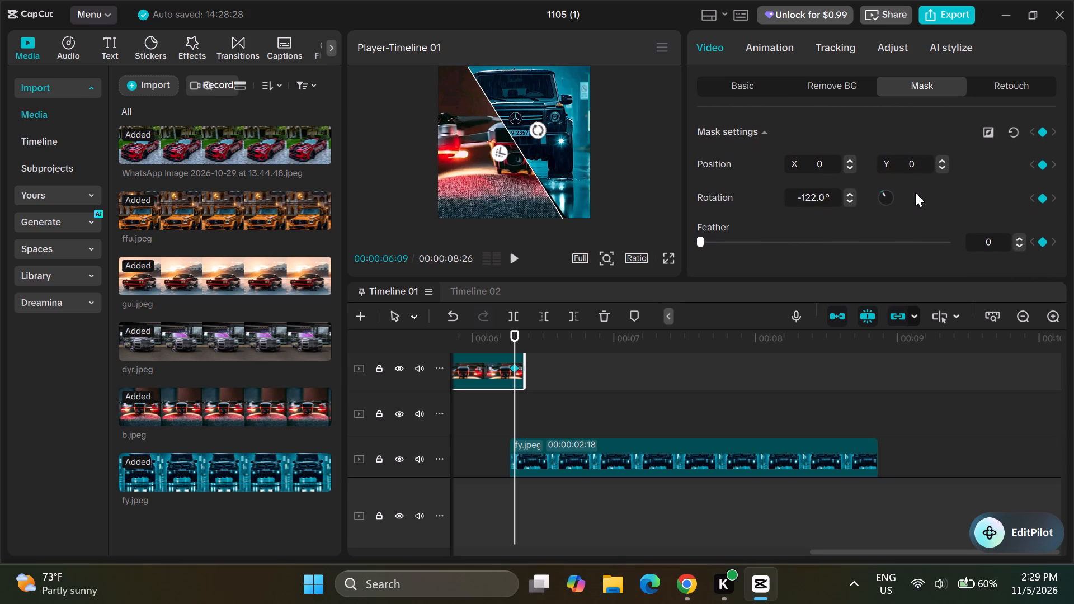
pyautogui.click(515, 331)
# Rotate the fy.jpeg clip's Split mask to -4° at 00:00:06:12.
pyautogui.doubleClick(517, 454)
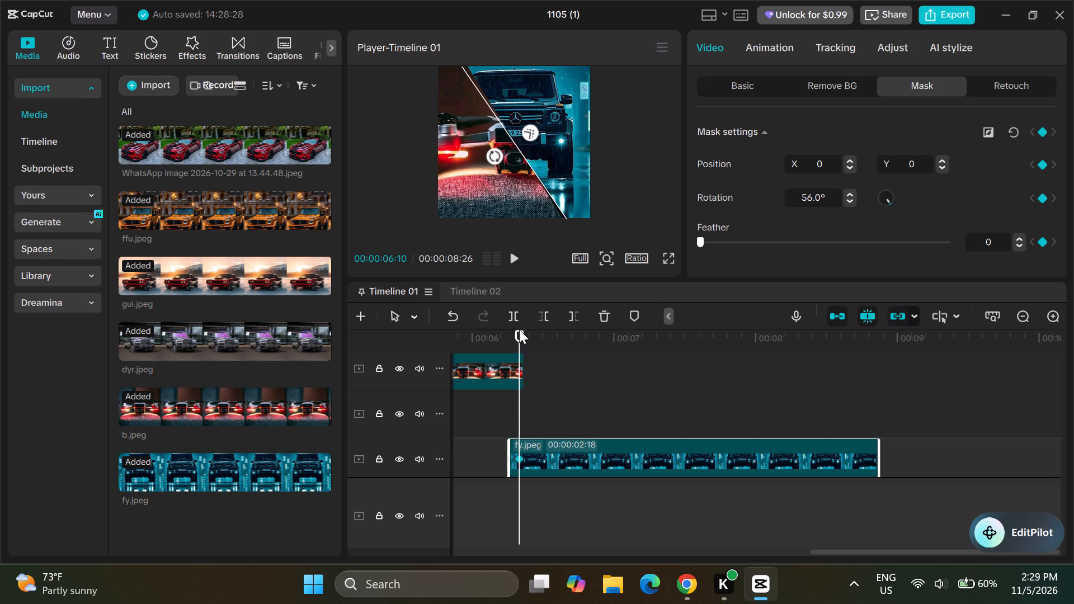
pyautogui.moveTo(519, 329); pyautogui.dragTo(514, 330)
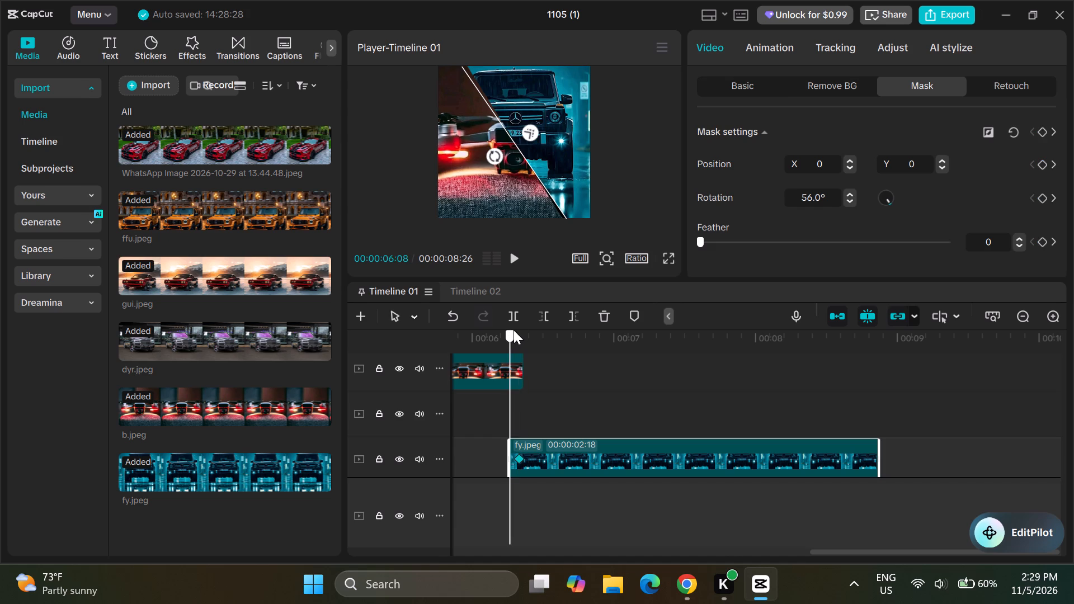
pyautogui.moveTo(514, 330); pyautogui.dragTo(530, 332)
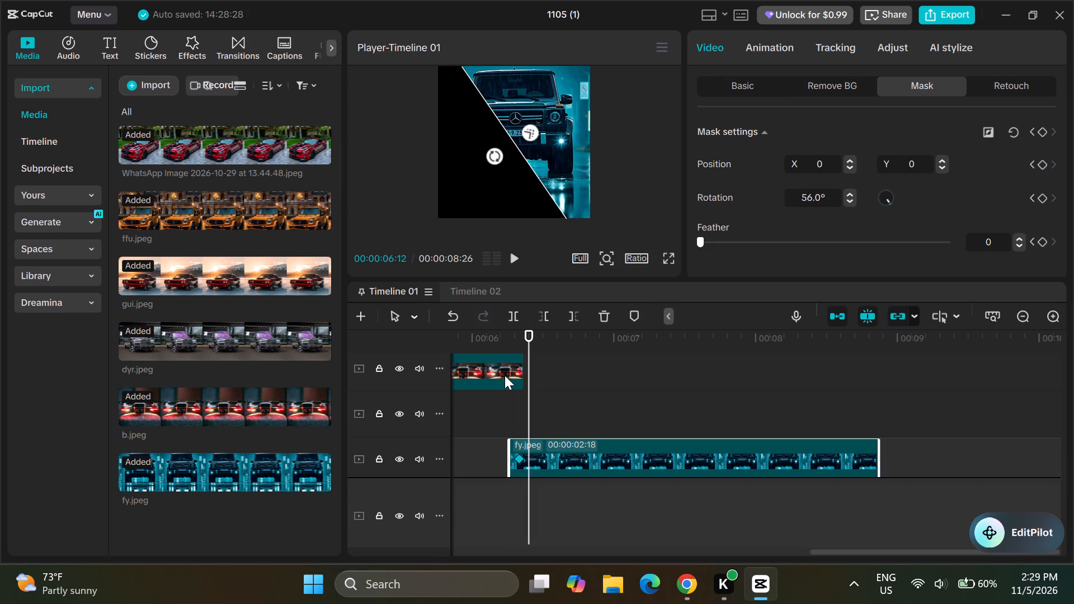
pyautogui.click(575, 460)
pyautogui.moveTo(492, 153); pyautogui.dragTo(472, 194)
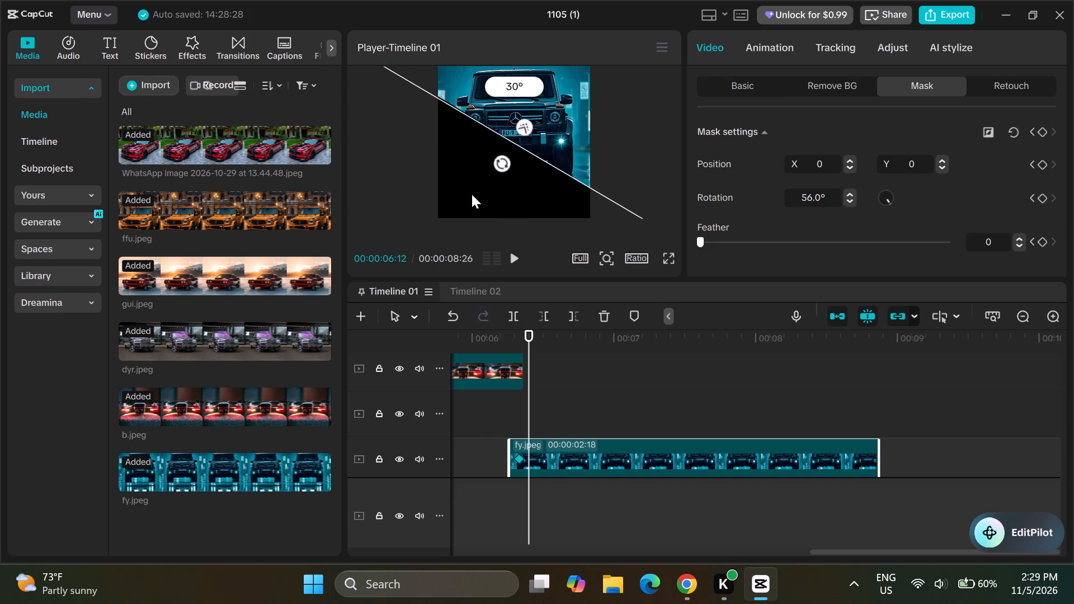
pyautogui.moveTo(472, 194); pyautogui.dragTo(497, 229)
pyautogui.click(497, 229)
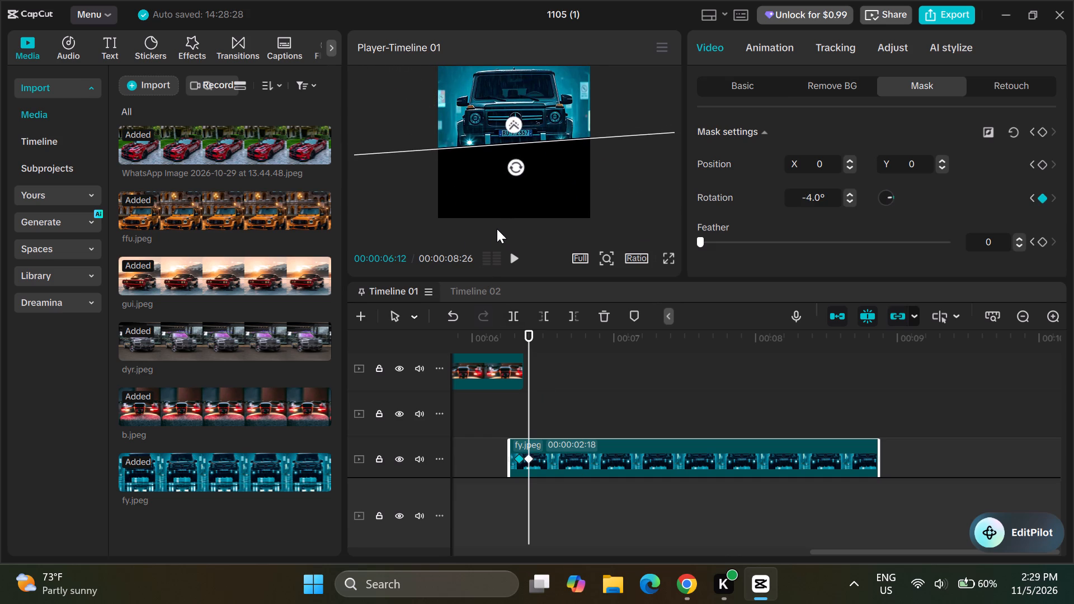
# Shift the fy.jpeg clip slightly earlier so that it starts at about 00:00:06:05.
pyautogui.click(563, 456)
pyautogui.moveTo(573, 457); pyautogui.dragTo(558, 455)
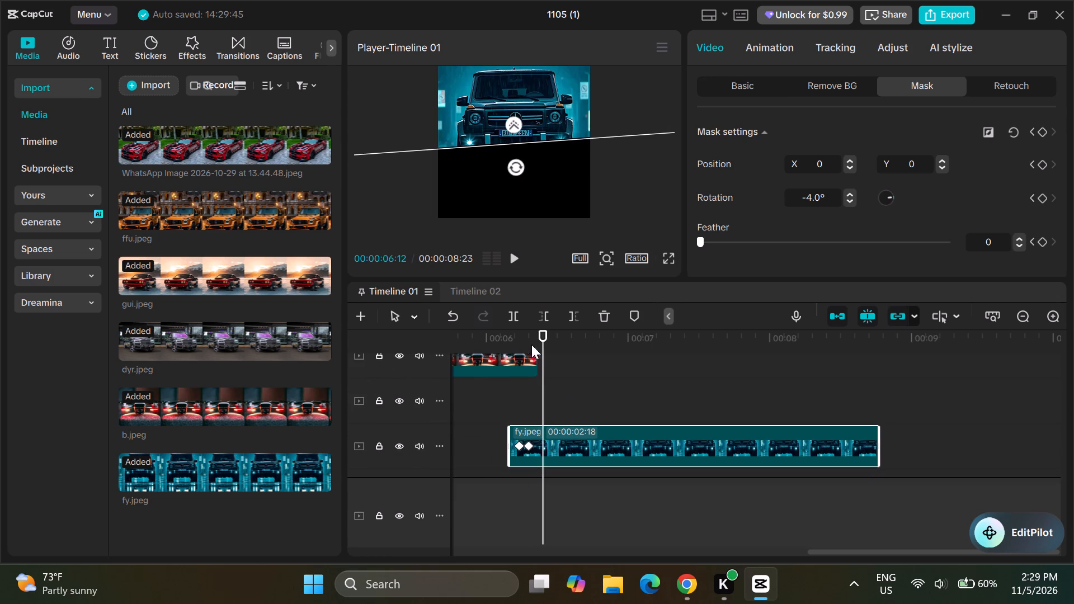
# Rotate the fy.jpeg clip's Split mask to 56° at 00:00:06:09 and keyframe all its mask settings there.
pyautogui.moveTo(543, 332); pyautogui.dragTo(538, 332)
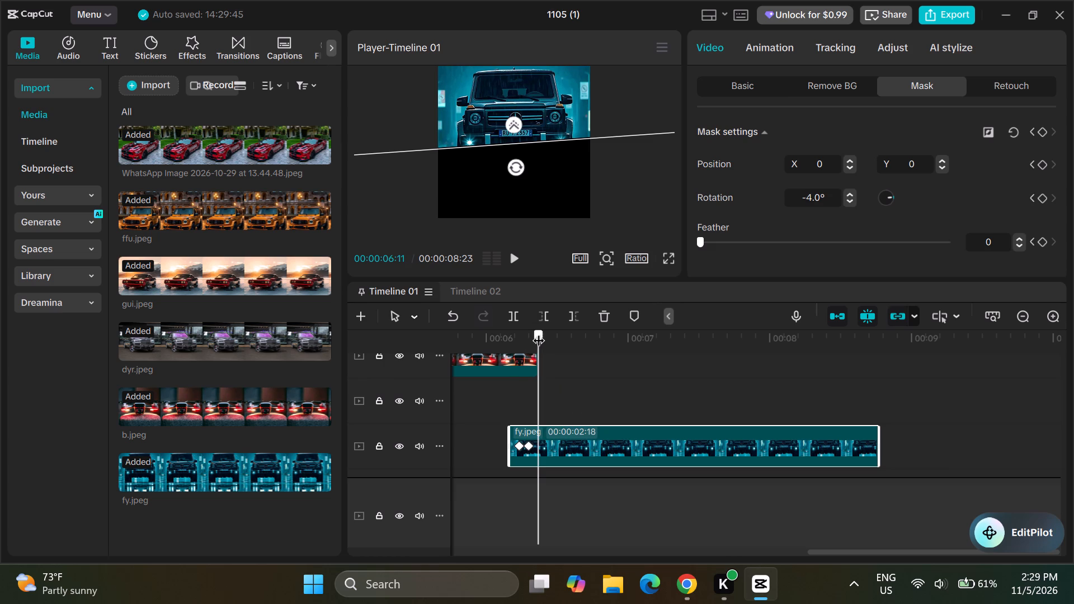
pyautogui.moveTo(538, 332); pyautogui.dragTo(531, 333)
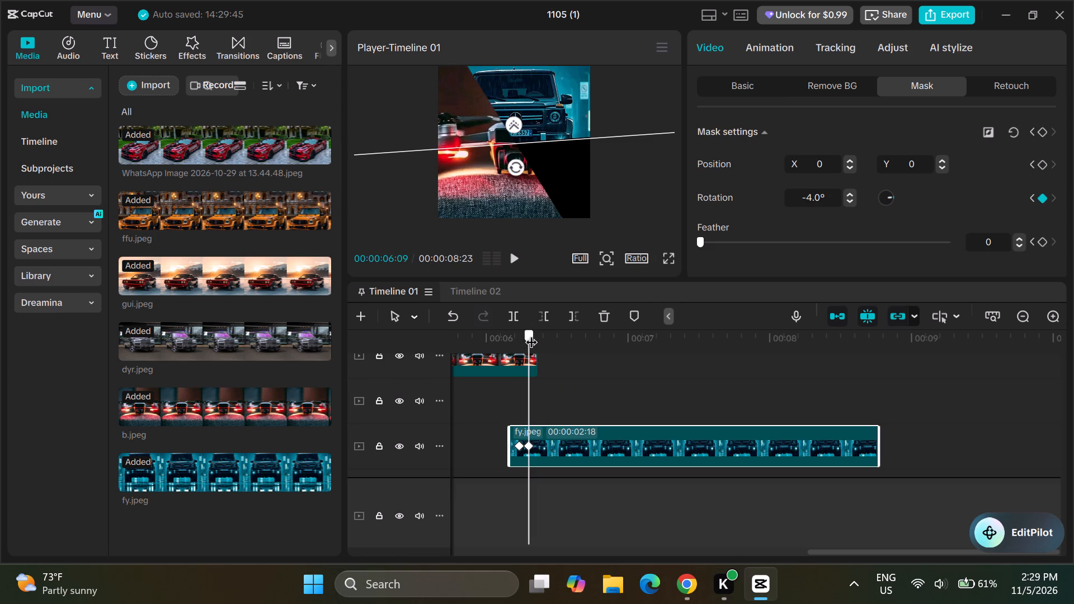
pyautogui.moveTo(531, 333); pyautogui.dragTo(532, 333)
pyautogui.moveTo(512, 161); pyautogui.dragTo(527, 158)
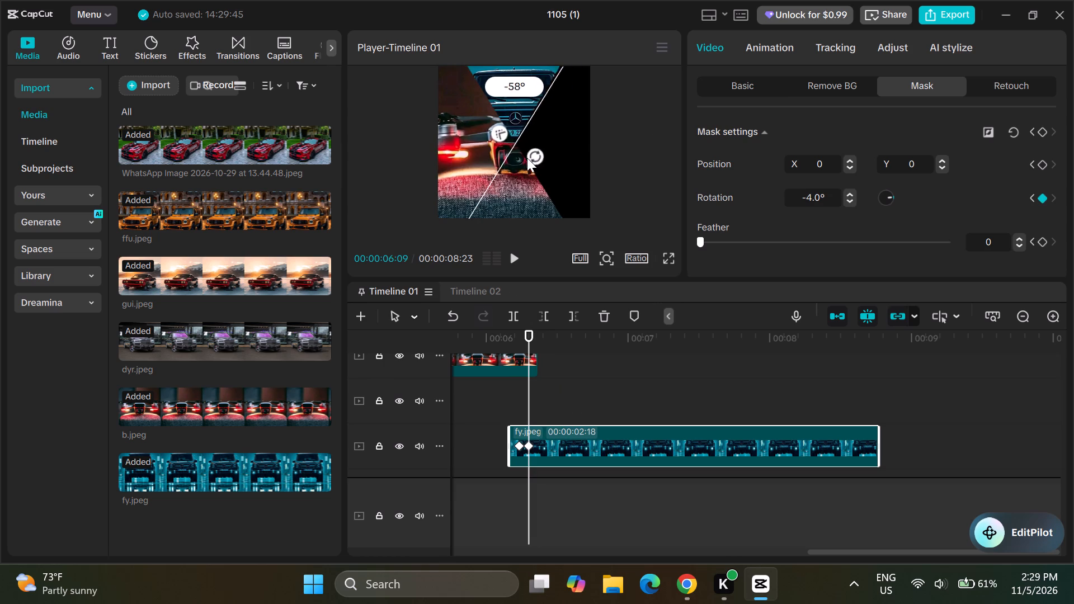
pyautogui.moveTo(527, 158); pyautogui.dragTo(498, 150)
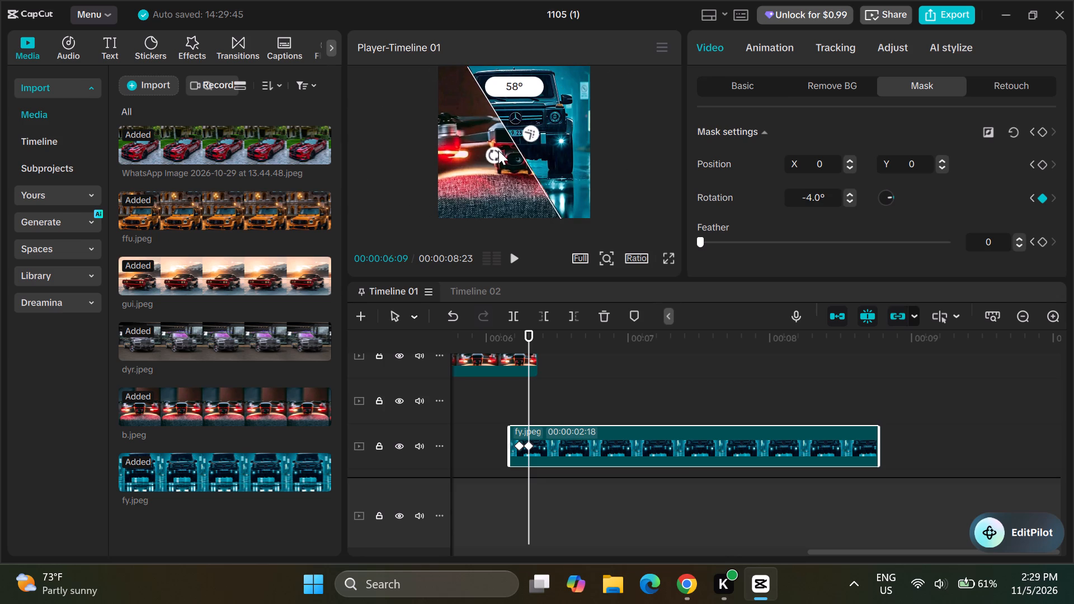
pyautogui.moveTo(498, 150); pyautogui.dragTo(500, 150)
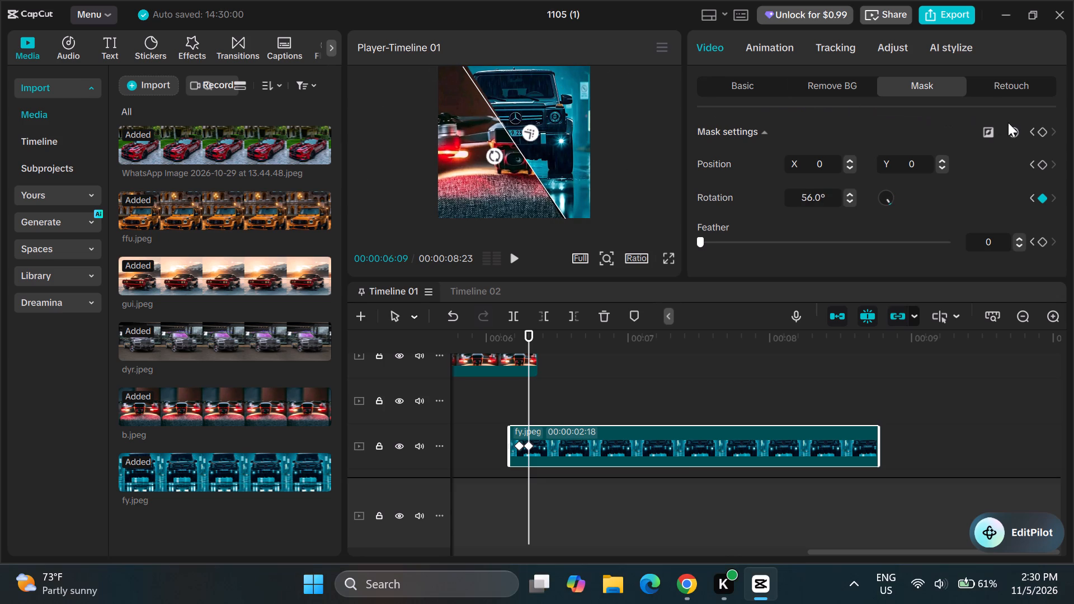
pyautogui.click(1039, 126)
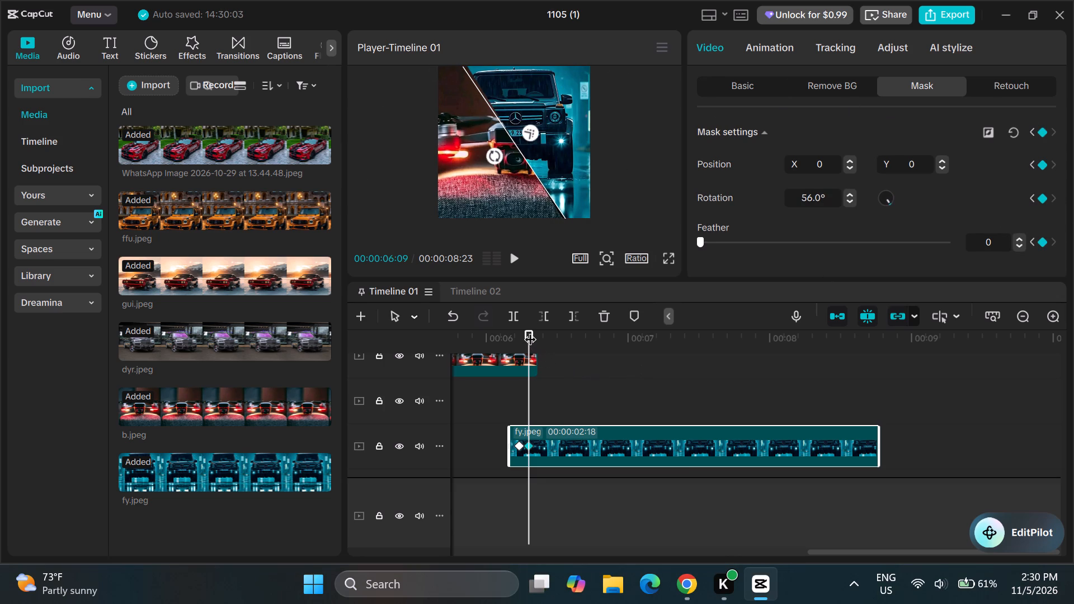
# Examine the b.jpeg to fy.jpeg mask transition and the earlier dyr.jpeg section up to the start of b.jpeg.
pyautogui.moveTo(529, 332); pyautogui.dragTo(542, 332)
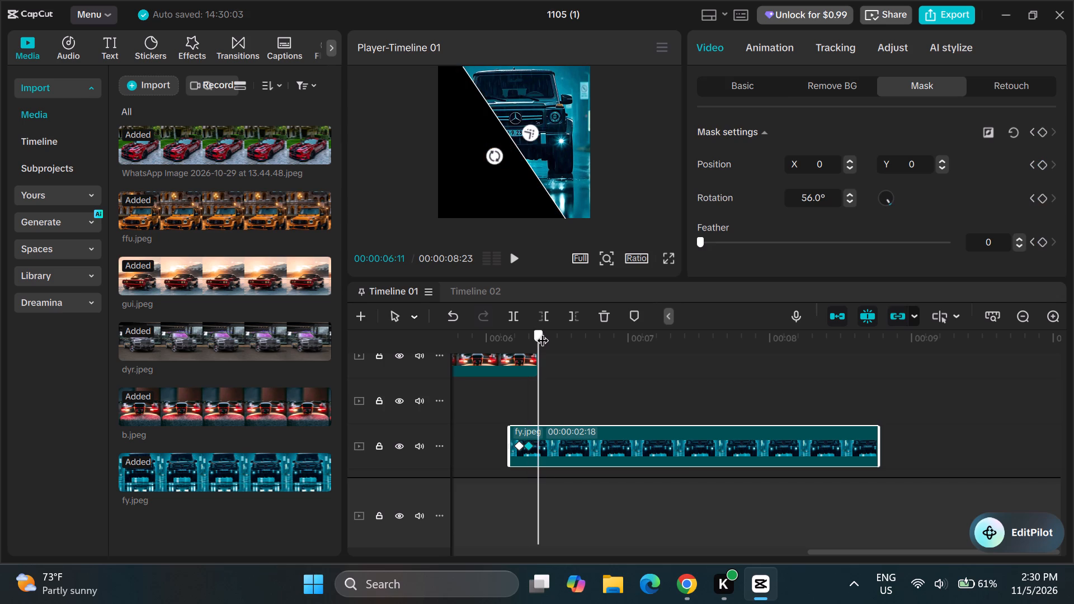
pyautogui.moveTo(542, 332); pyautogui.dragTo(526, 329)
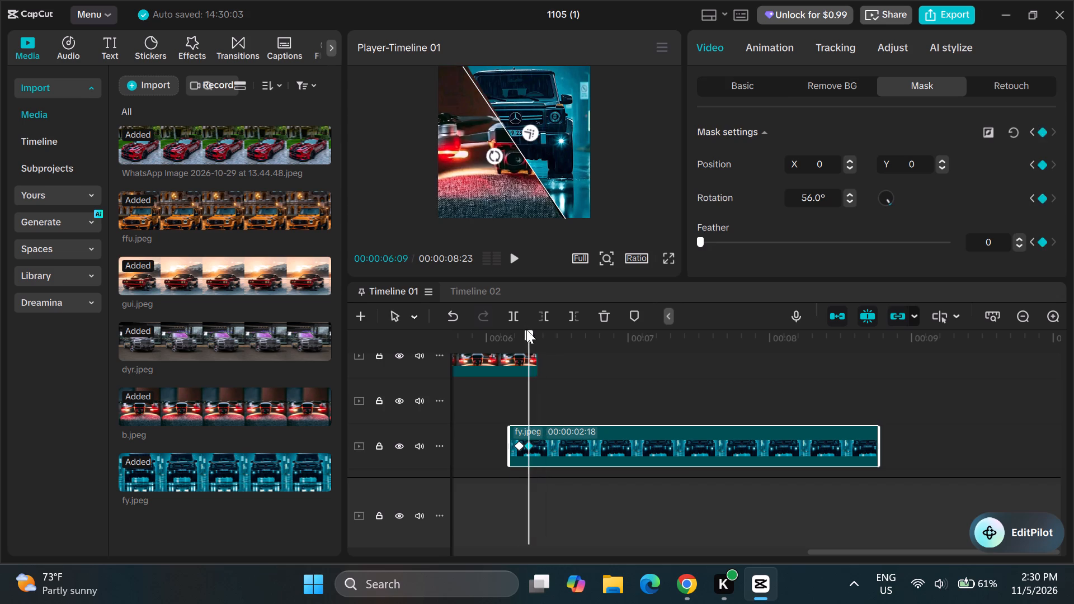
pyautogui.moveTo(526, 329); pyautogui.dragTo(593, 332)
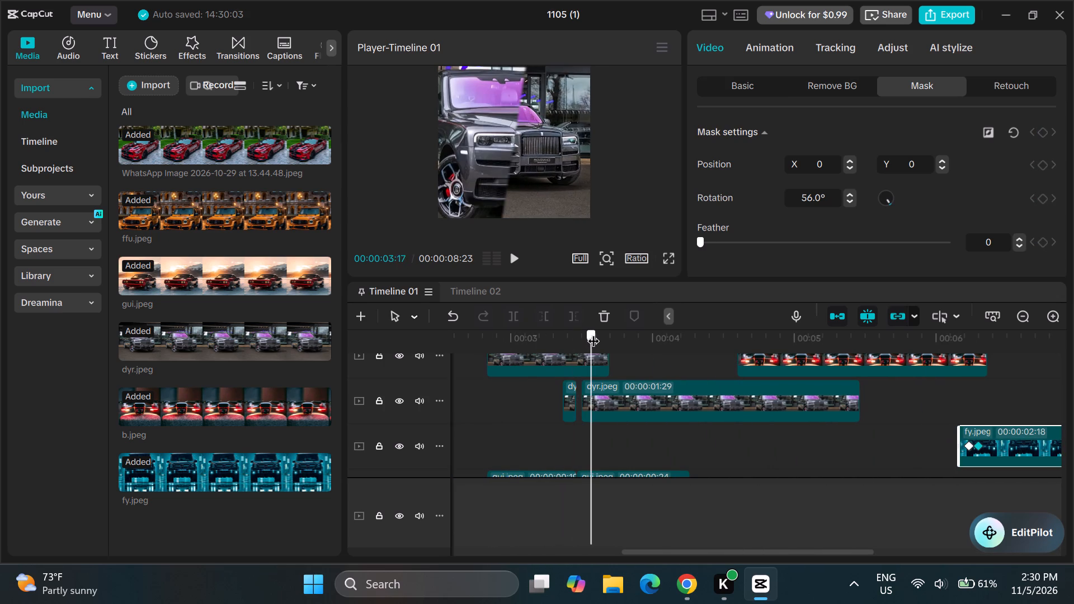
pyautogui.moveTo(593, 332); pyautogui.dragTo(666, 339)
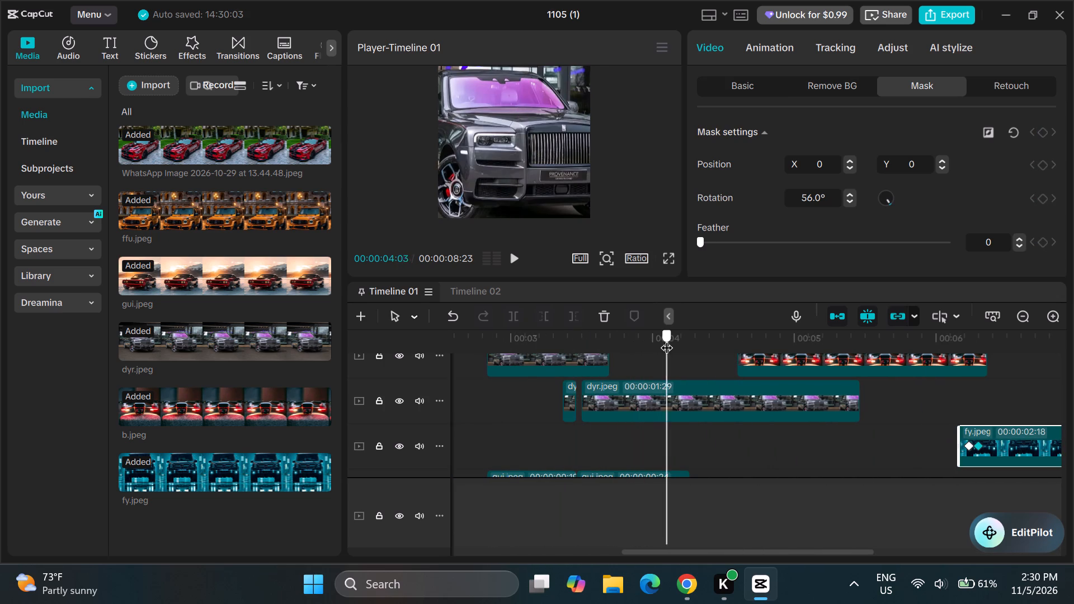
pyautogui.moveTo(666, 339); pyautogui.dragTo(723, 346)
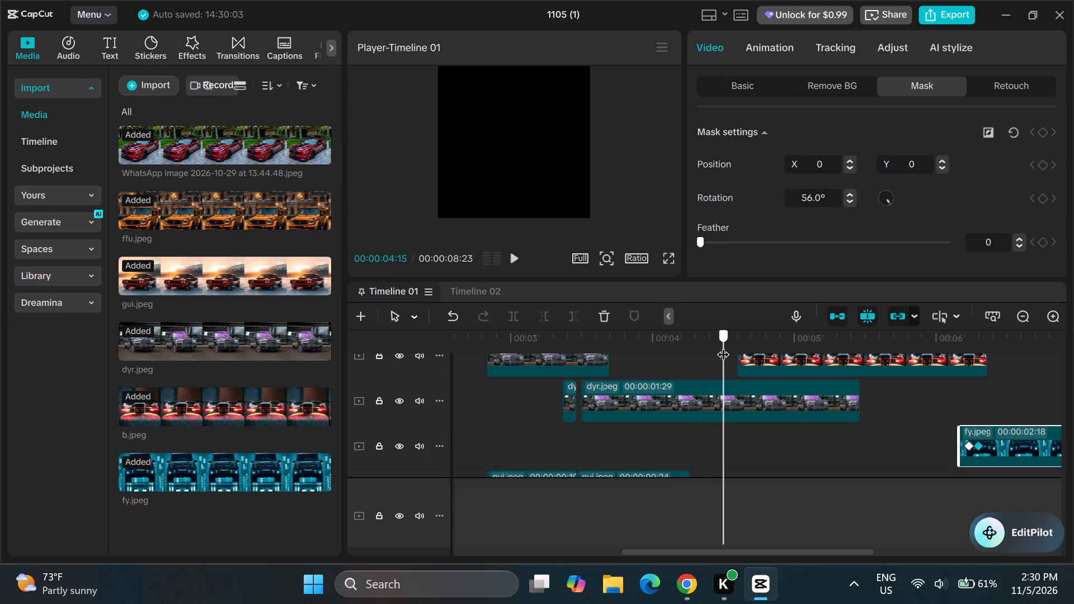
pyautogui.moveTo(723, 346); pyautogui.dragTo(731, 346)
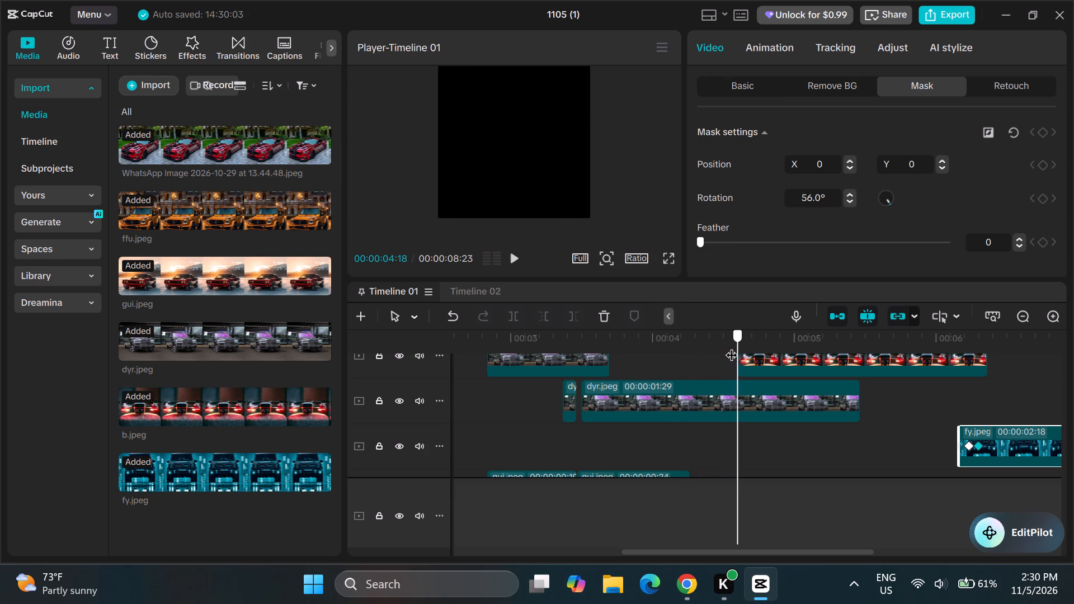
pyautogui.moveTo(731, 346); pyautogui.dragTo(708, 343)
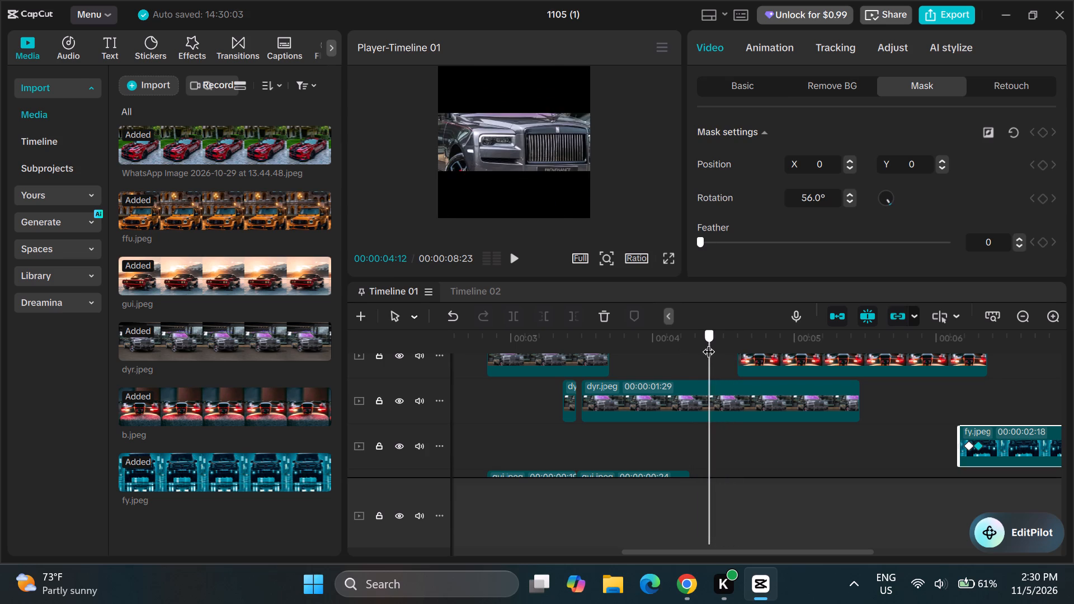
pyautogui.moveTo(708, 343); pyautogui.dragTo(706, 343)
pyautogui.click(706, 343)
pyautogui.moveTo(706, 343); pyautogui.dragTo(713, 343)
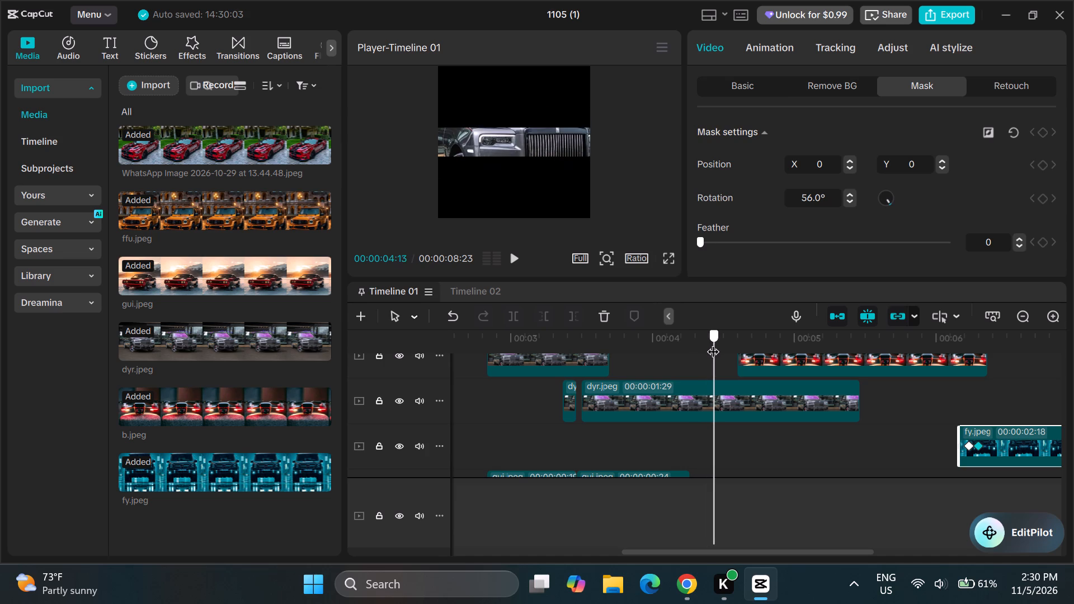
pyautogui.moveTo(713, 343); pyautogui.dragTo(724, 343)
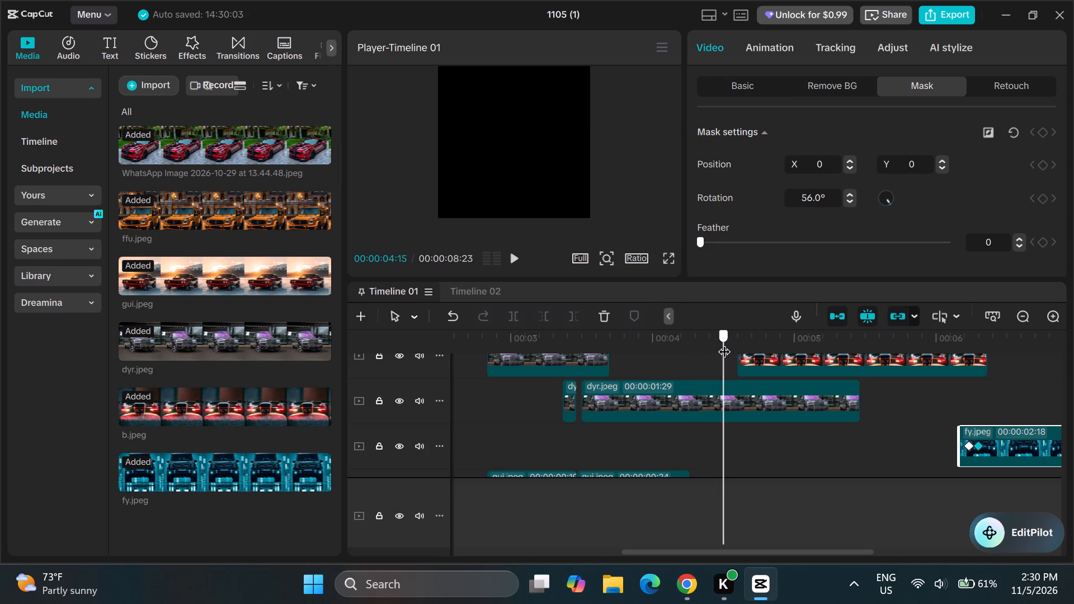
pyautogui.moveTo(724, 343); pyautogui.dragTo(727, 343)
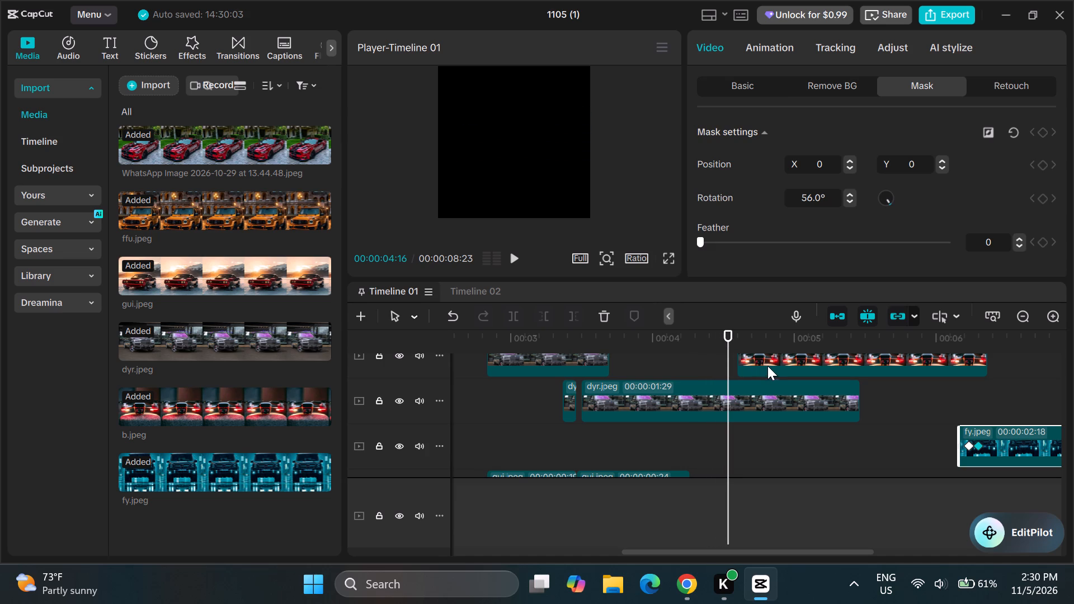
pyautogui.hscroll(-2, 769, 367)
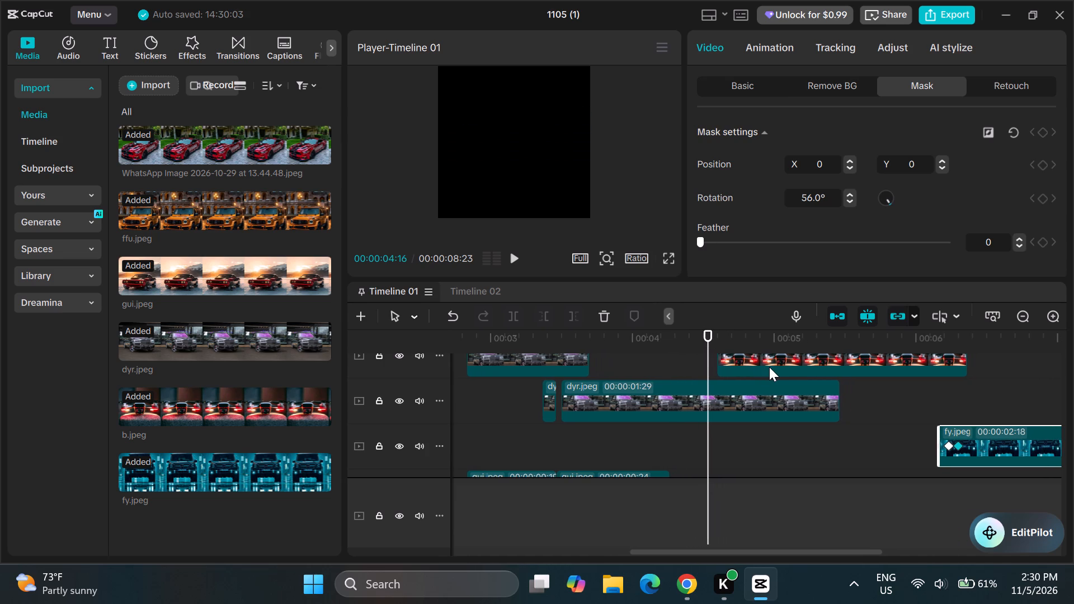
pyautogui.hscroll(-1, 769, 367)
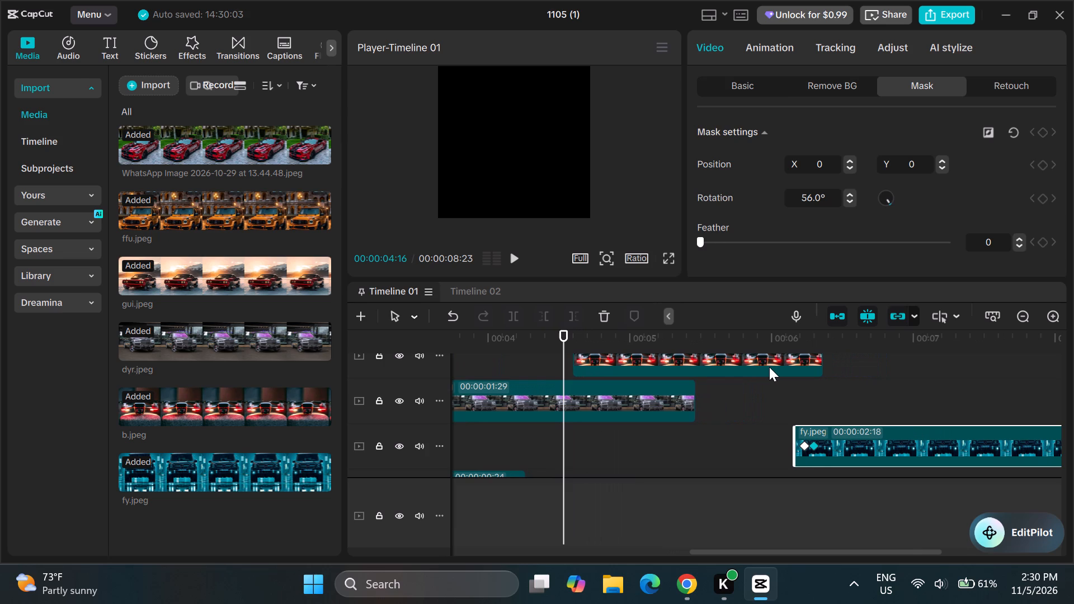